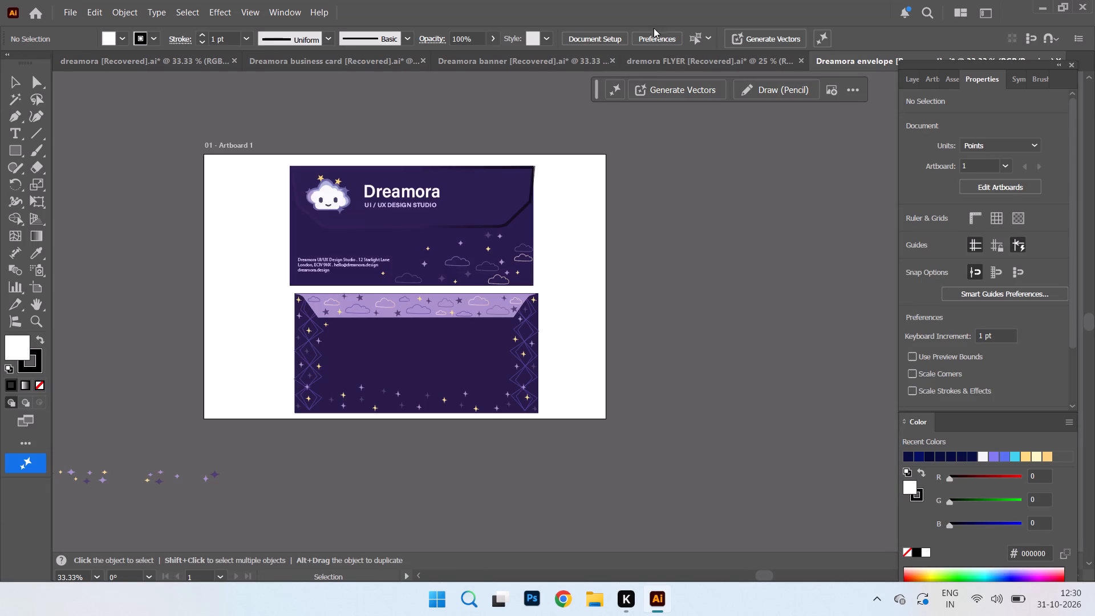
# Close the recovered dremora FLYER and Dreamora banner documents without saving their changes.
pyautogui.click(802, 56)
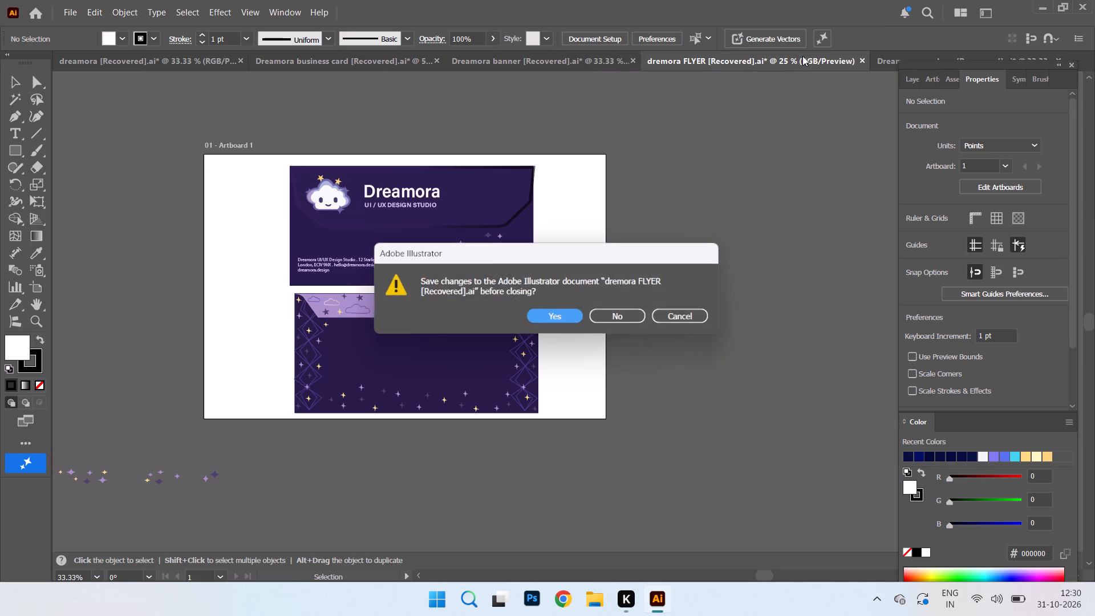
pyautogui.click(620, 315)
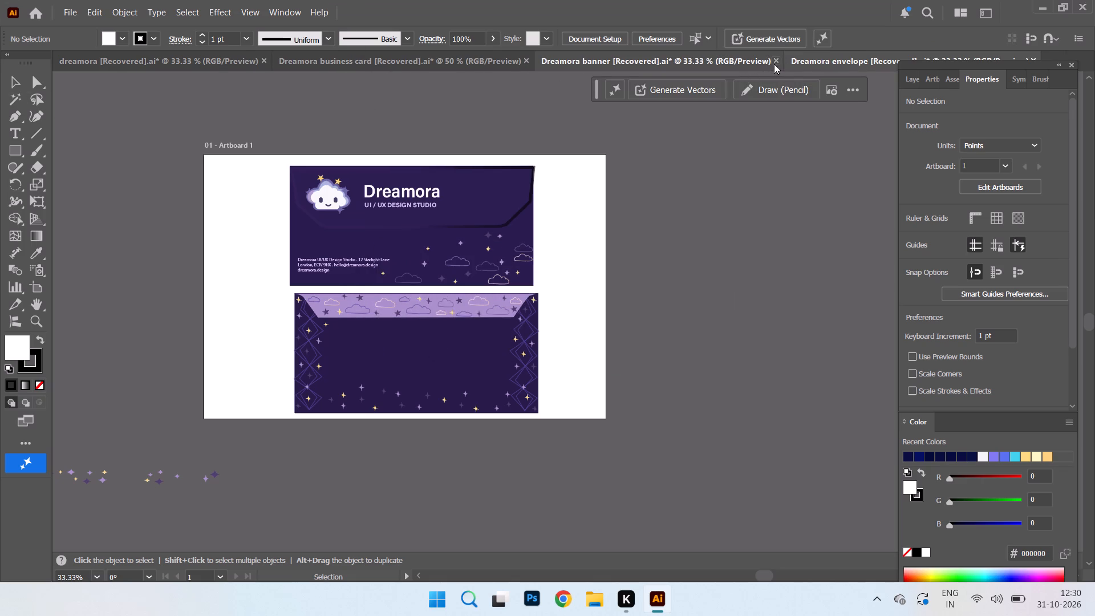
pyautogui.click(774, 61)
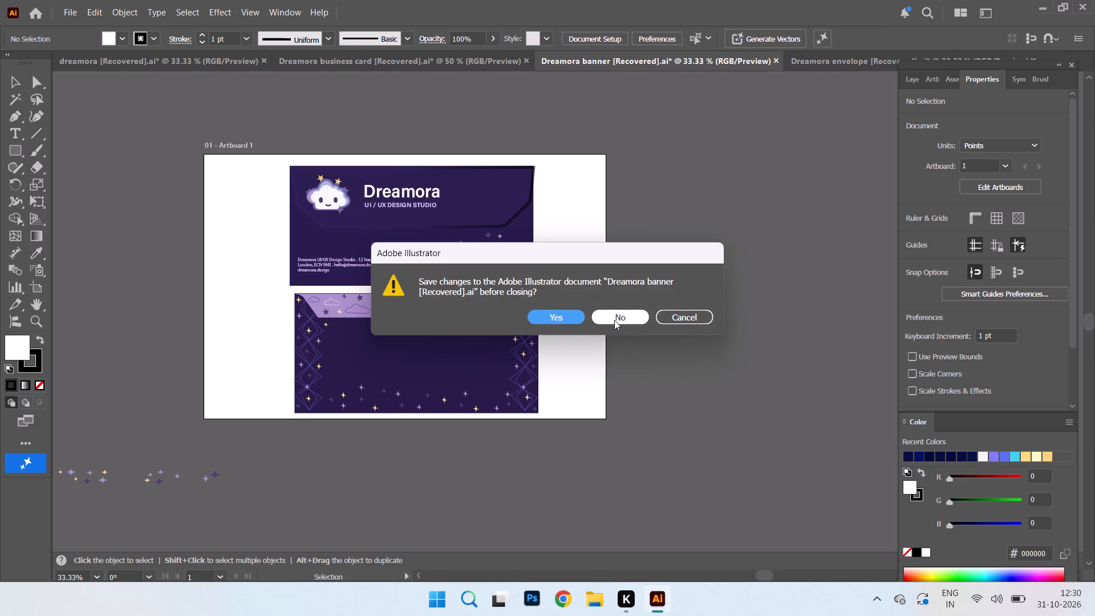
pyautogui.click(614, 320)
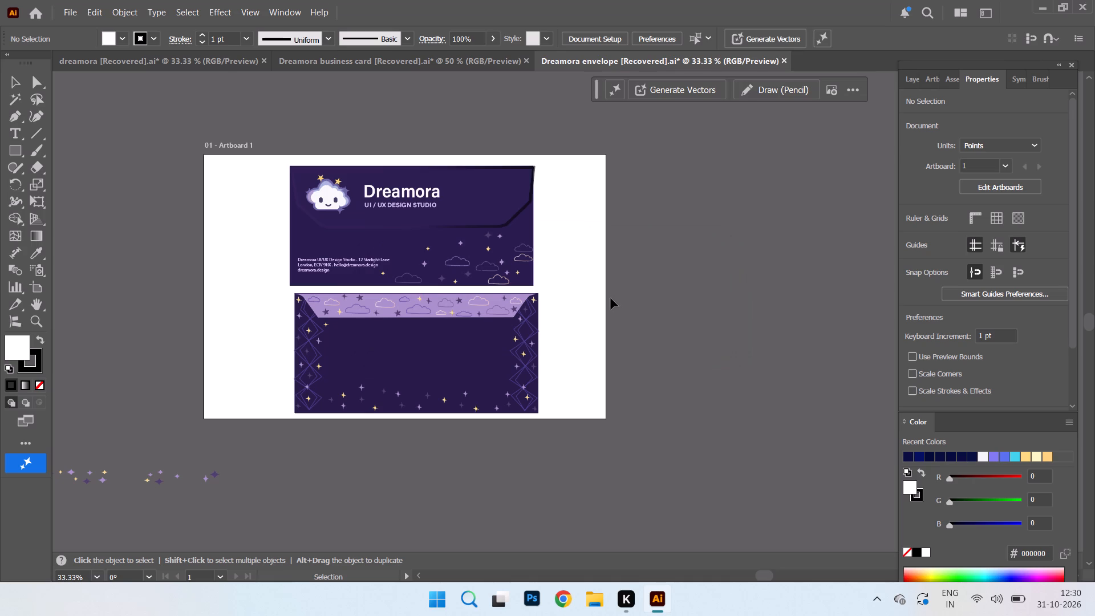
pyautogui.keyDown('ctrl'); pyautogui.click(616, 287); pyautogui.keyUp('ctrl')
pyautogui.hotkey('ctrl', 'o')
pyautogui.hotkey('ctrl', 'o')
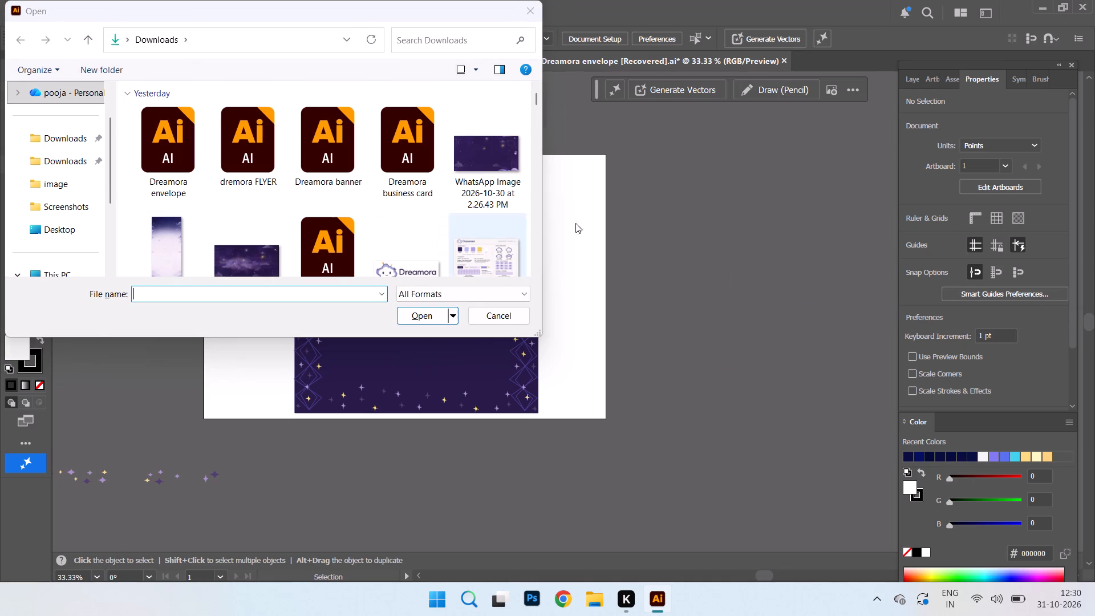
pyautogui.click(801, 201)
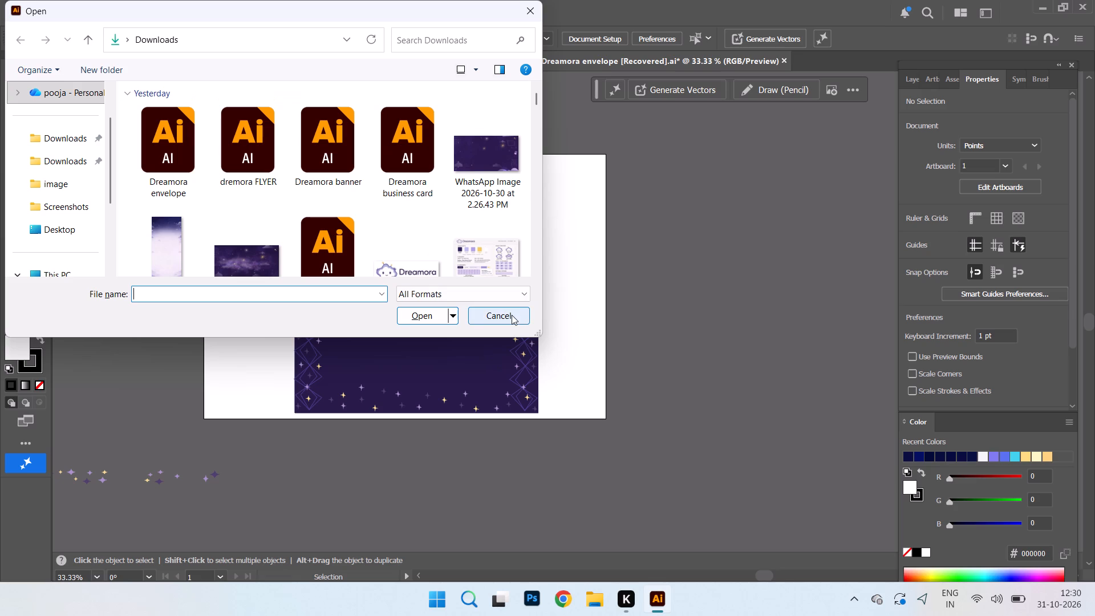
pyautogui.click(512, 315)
# Close the recovered Dreamora business card document without saving its changes.
pyautogui.click(528, 62)
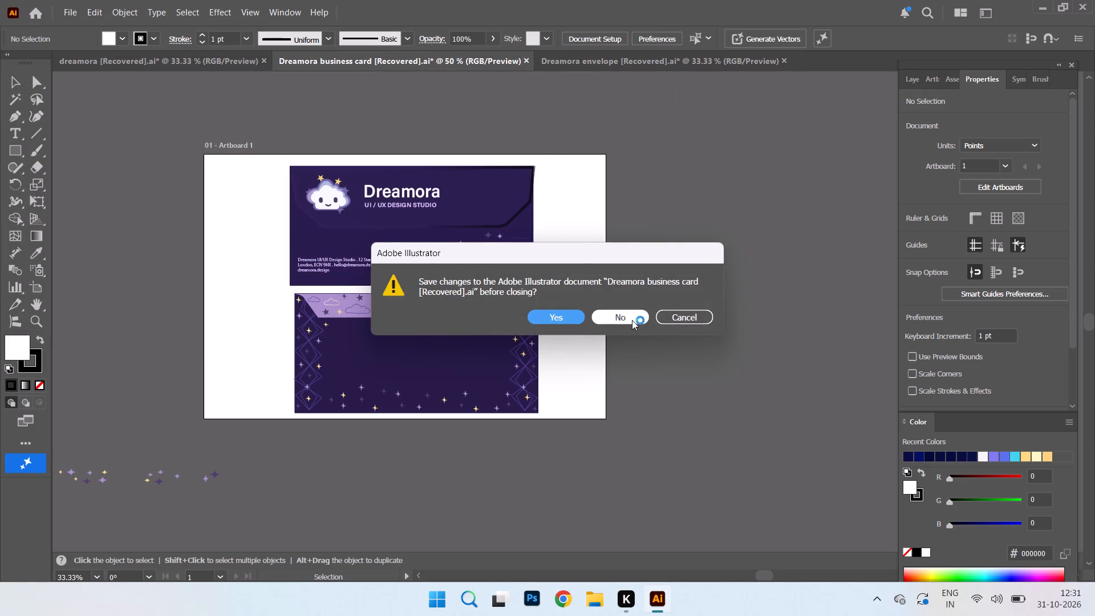
pyautogui.click(632, 315)
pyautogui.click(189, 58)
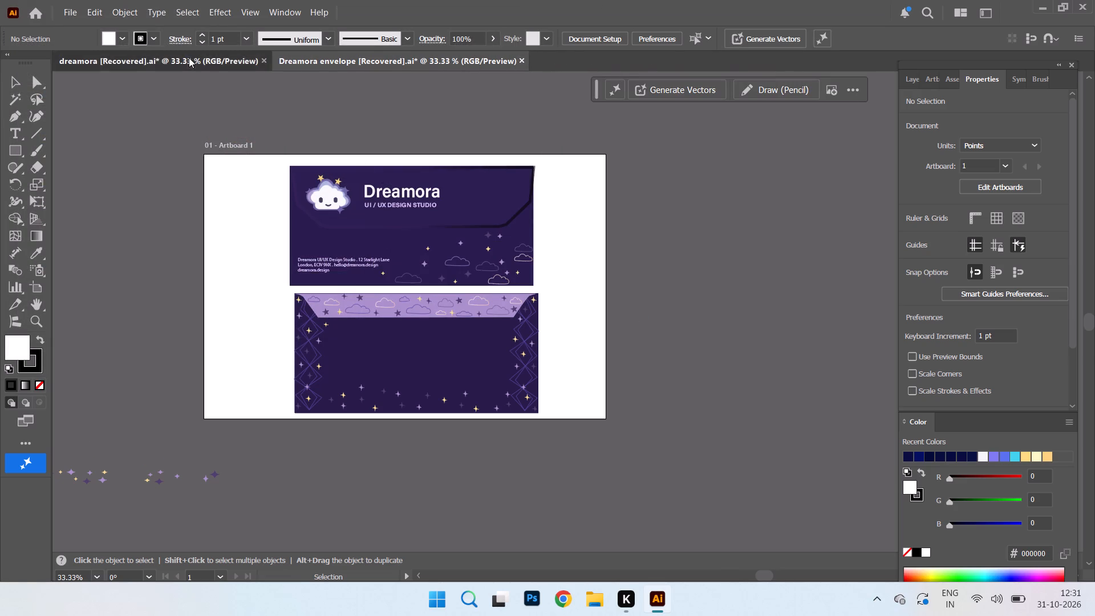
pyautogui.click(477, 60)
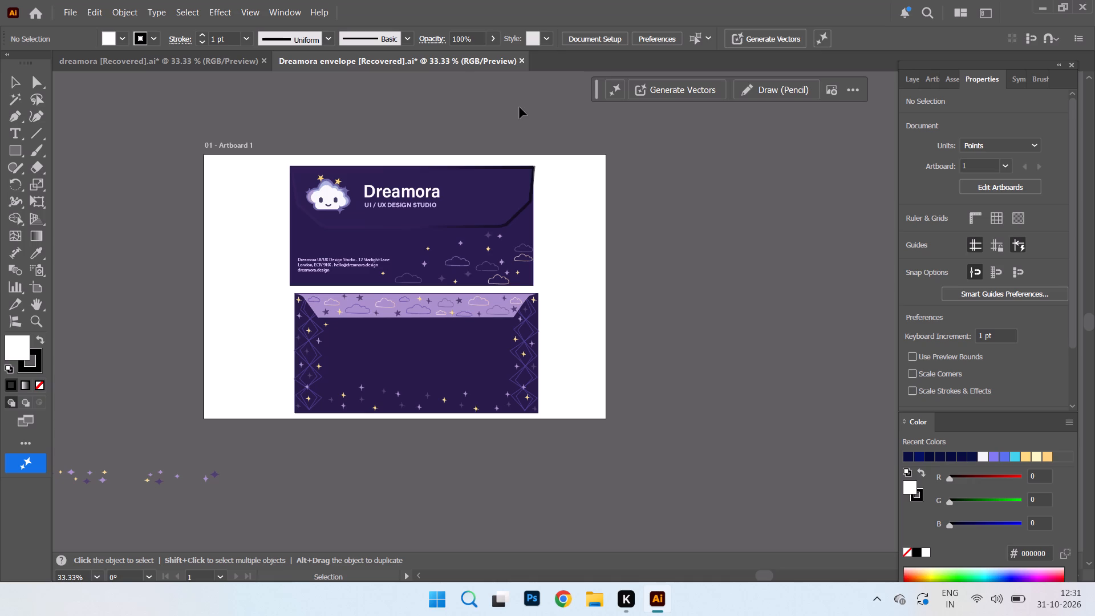
# Open the Instagram carousel reference image "WhatsApp Image 2026-10-30 at 12.17.11 PM (1)" from Downloads and look over its slides.
pyautogui.hotkey('ctrl', 'o')
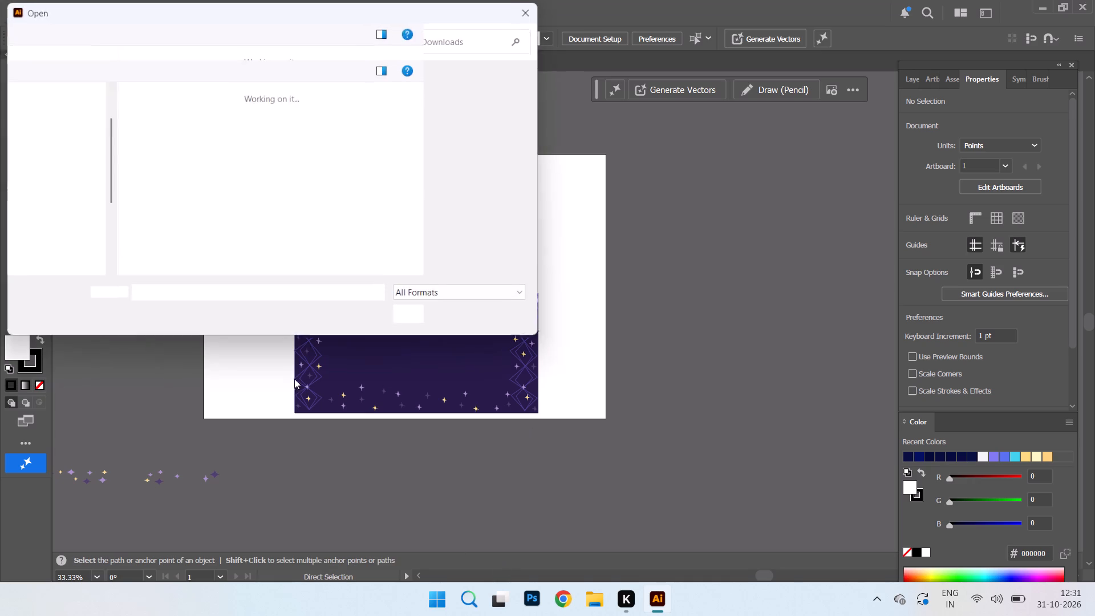
pyautogui.scroll(-2, 343, 149)
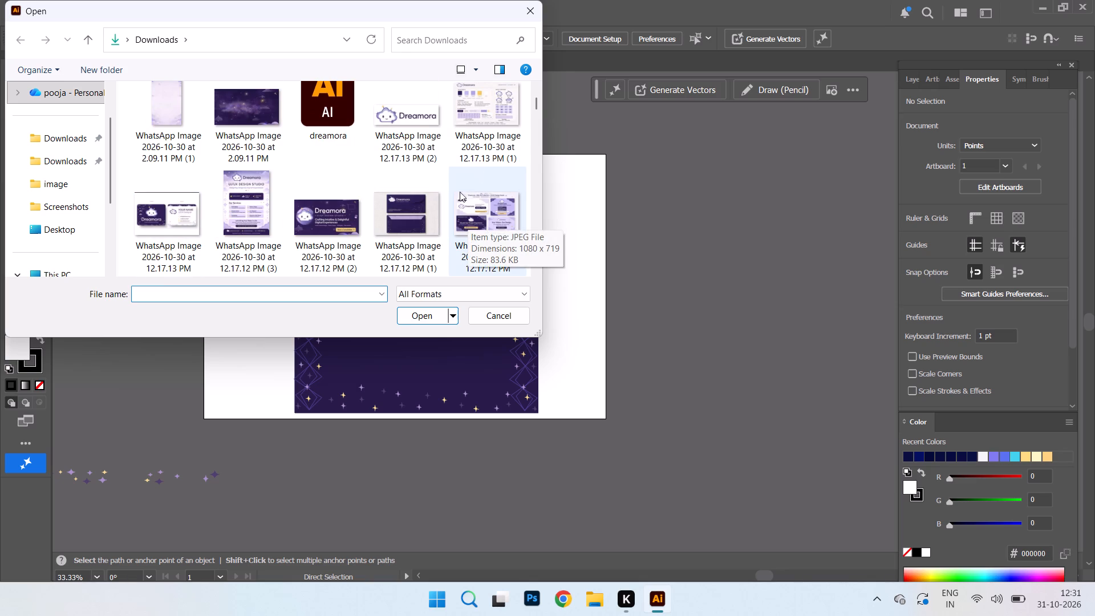
pyautogui.scroll(-1, 456, 190)
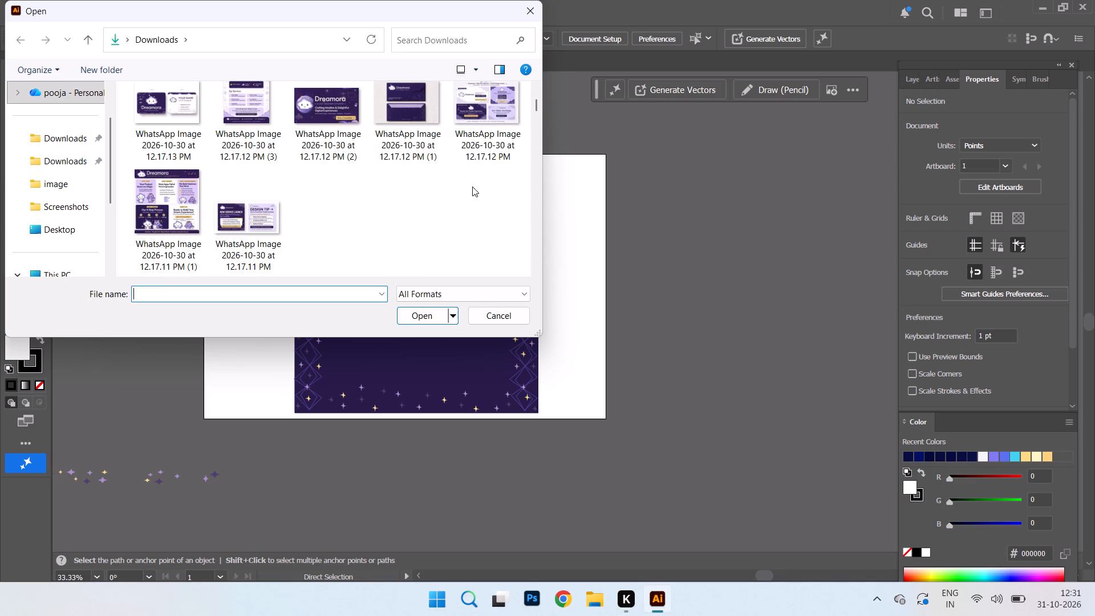
pyautogui.click(155, 217)
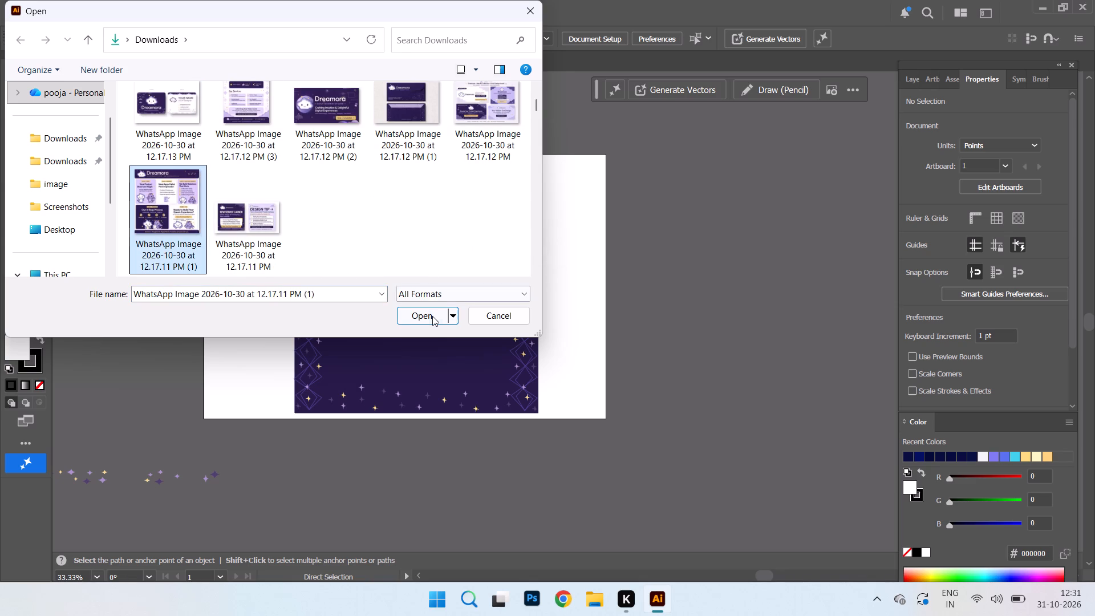
pyautogui.click(432, 316)
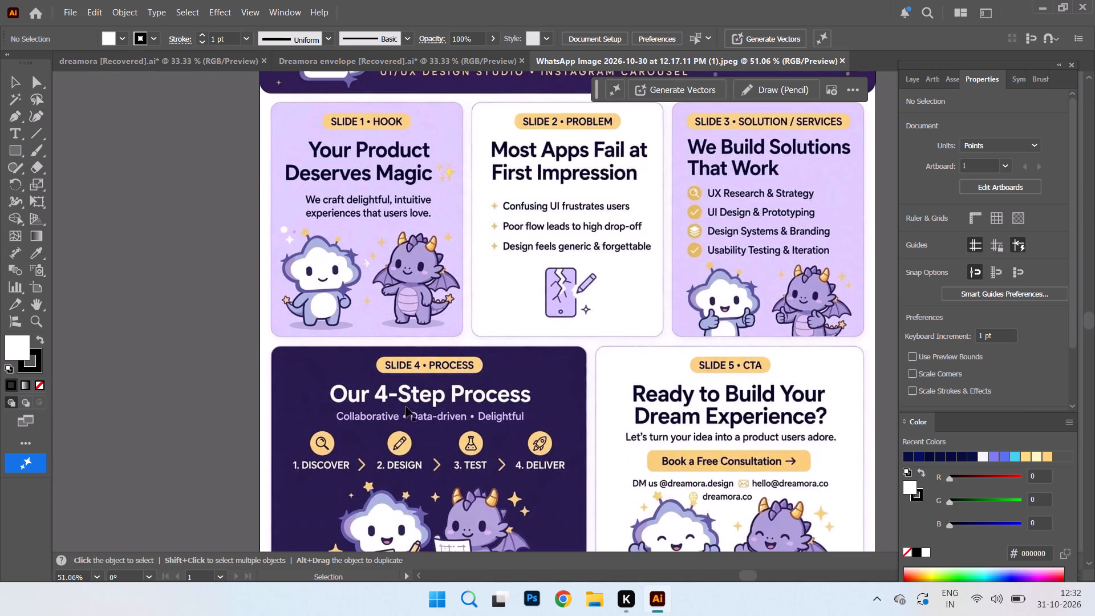
pyautogui.scroll(6, 463, 264)
pyautogui.scroll(-2, 464, 247)
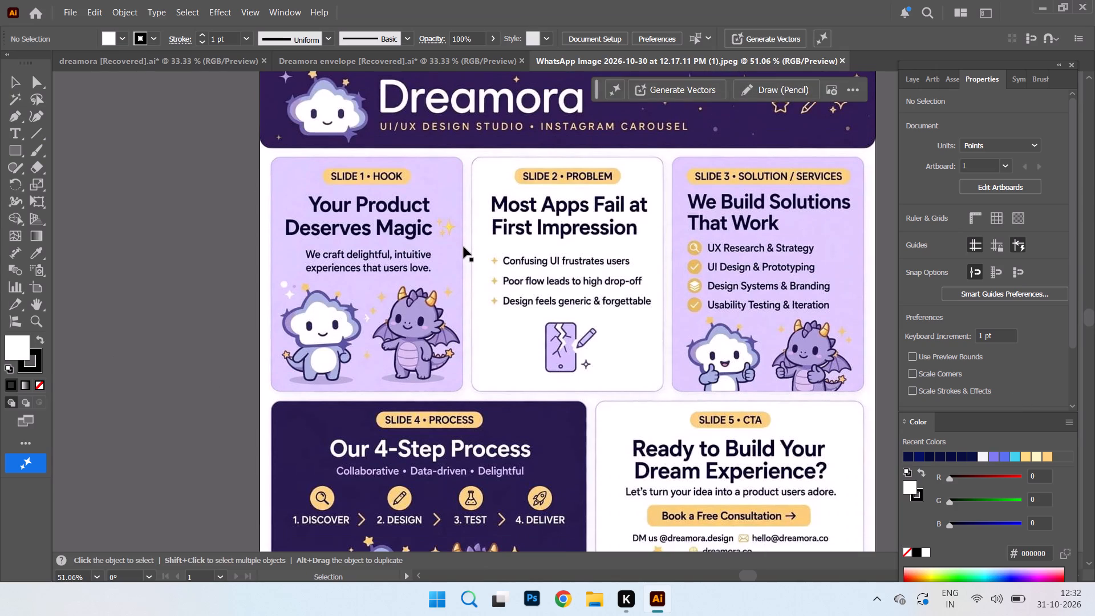
pyautogui.scroll(-2, 464, 247)
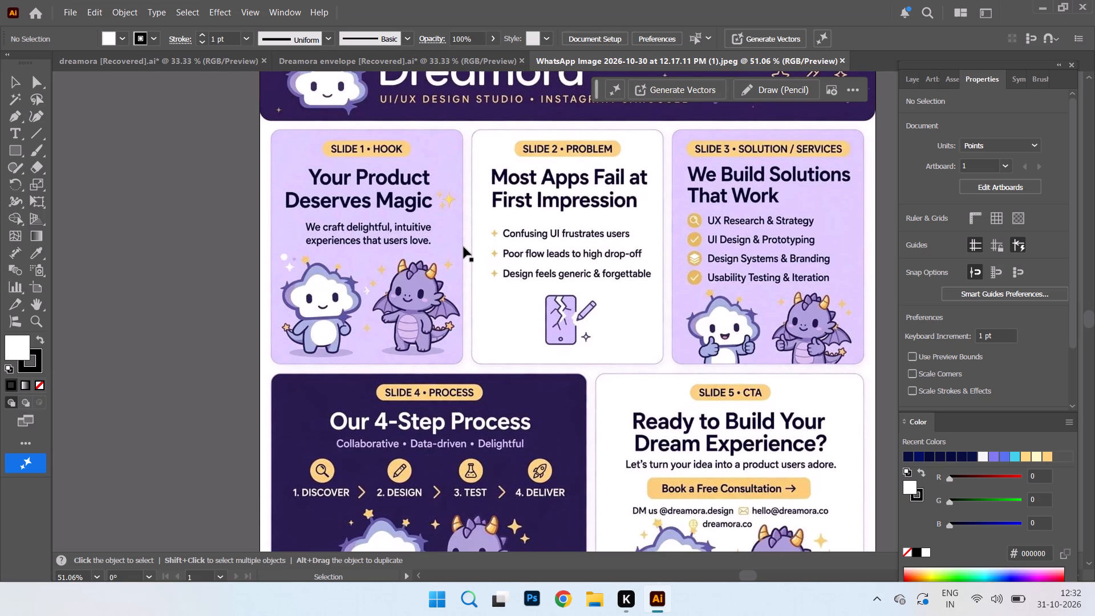
pyautogui.scroll(-1, 465, 246)
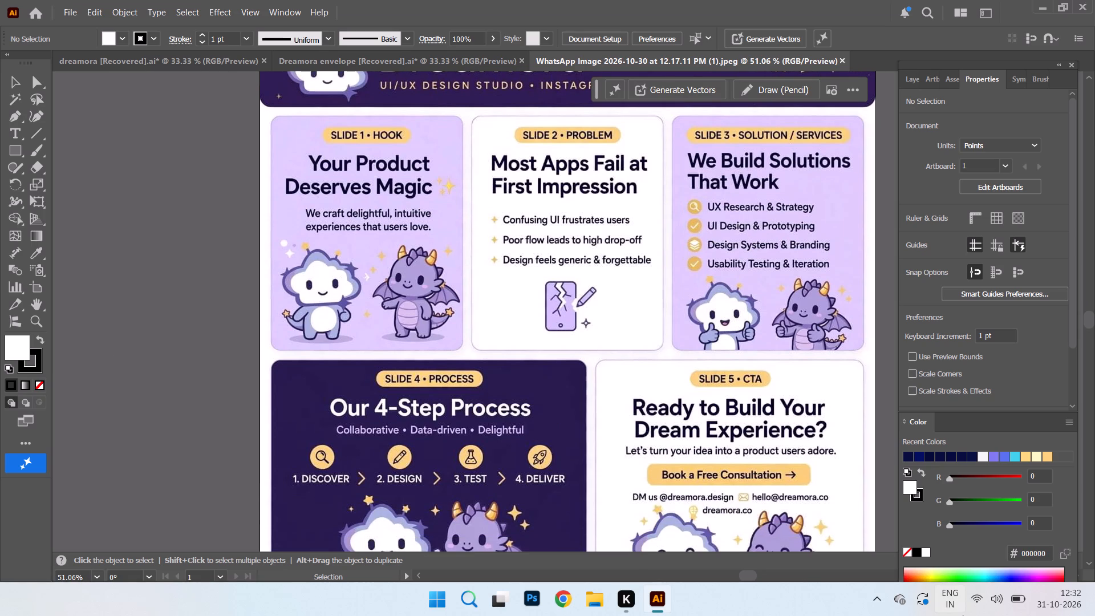
# Draw a closed straight-sided Pen path with white fill and 1 pt black stroke over the dragon's head in the Slide 1 artwork.
pyautogui.hotkey('ctrl', '=')
pyautogui.hotkey('ctrl', '=')
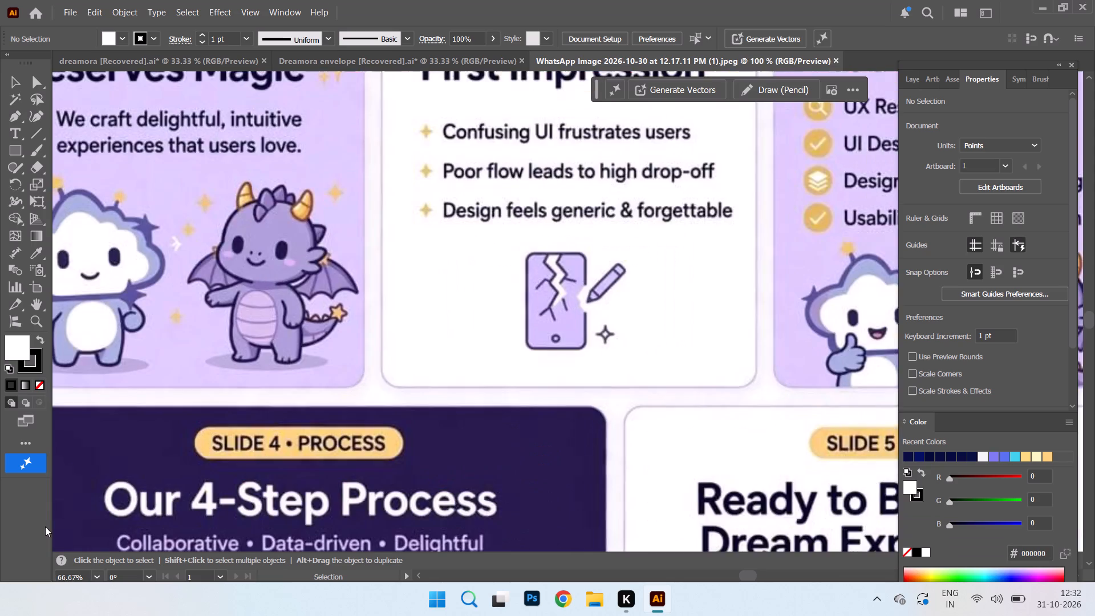
pyautogui.hotkey('ctrl', '=')
pyautogui.hotkey('ctrl', '-')
pyautogui.click(13, 121)
pyautogui.click(235, 212)
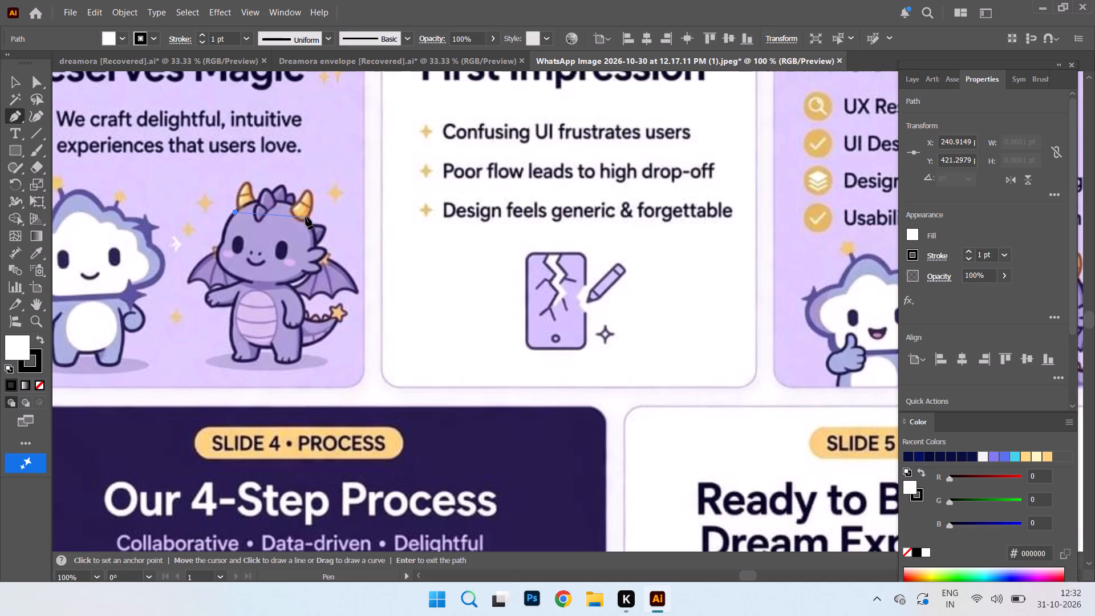
pyautogui.click(307, 218)
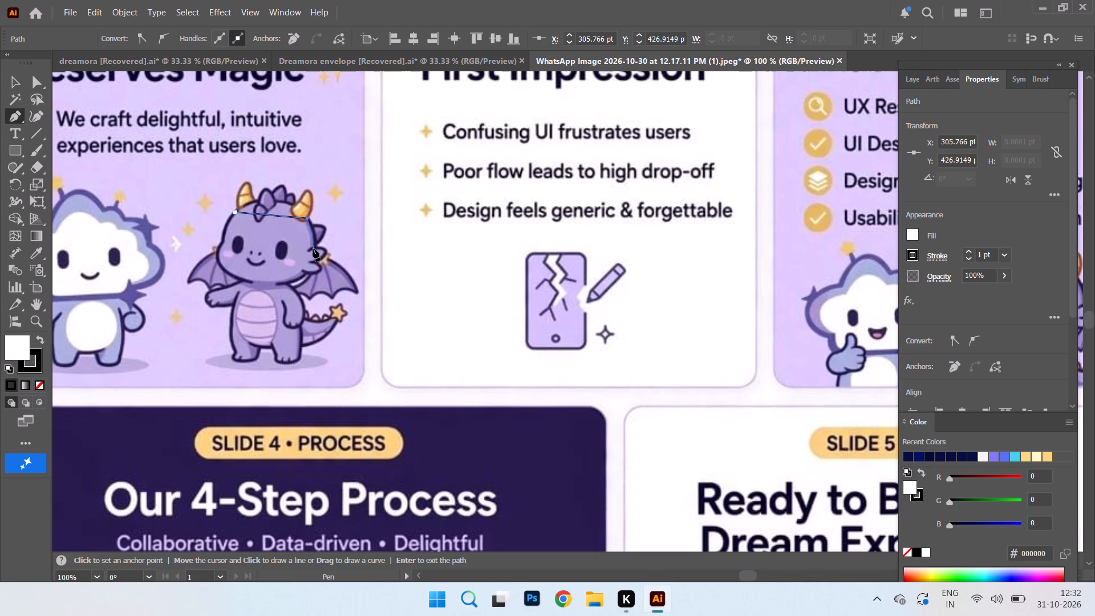
pyautogui.click(296, 280)
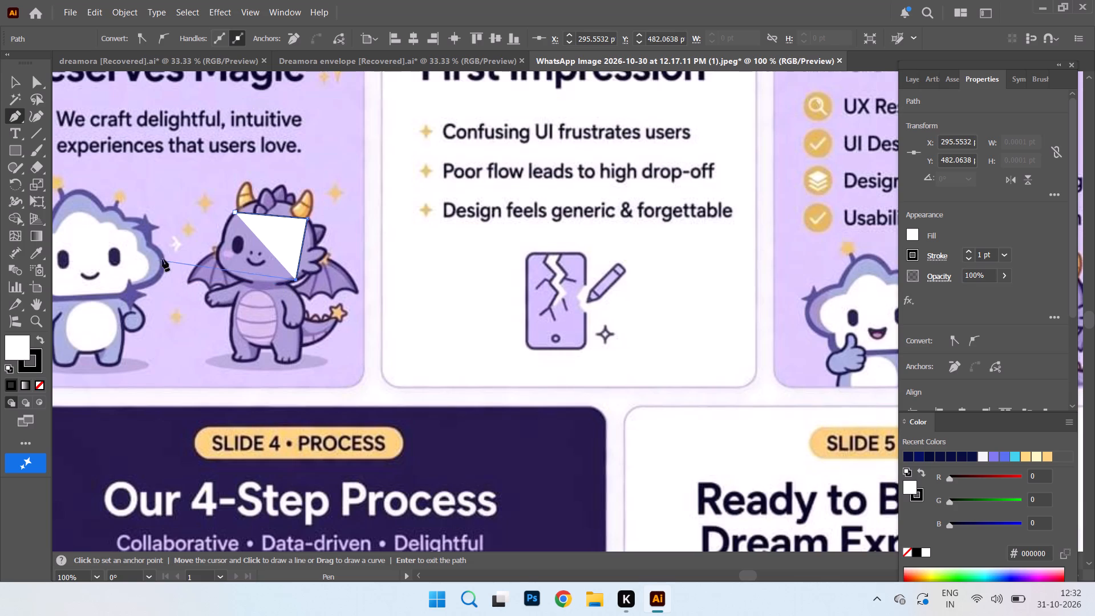
pyautogui.click(219, 264)
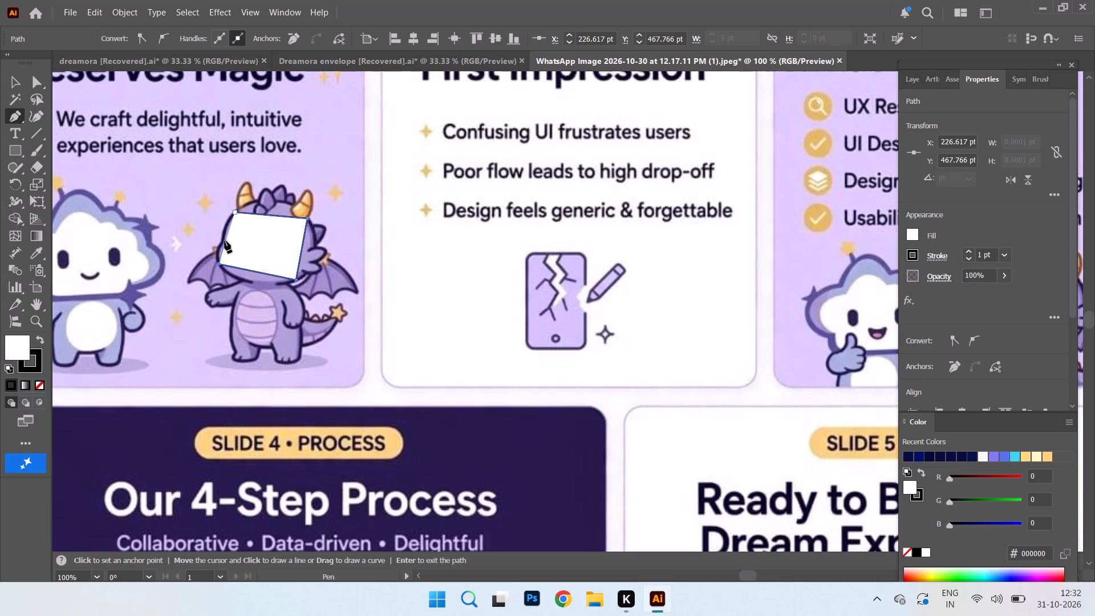
pyautogui.click(225, 241)
pyautogui.click(234, 212)
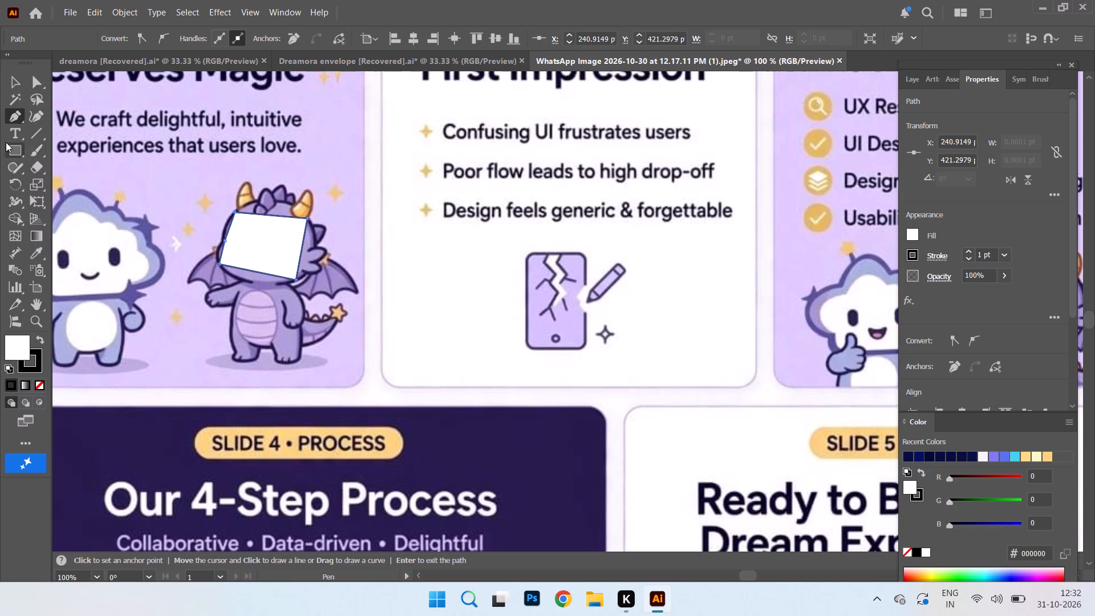
# Curve the sides of the dragon's head path with the Anchor Point tool to follow its round outline, about 86 by 78 pt overall.
pyautogui.rightClick(17, 117)
pyautogui.click(102, 168)
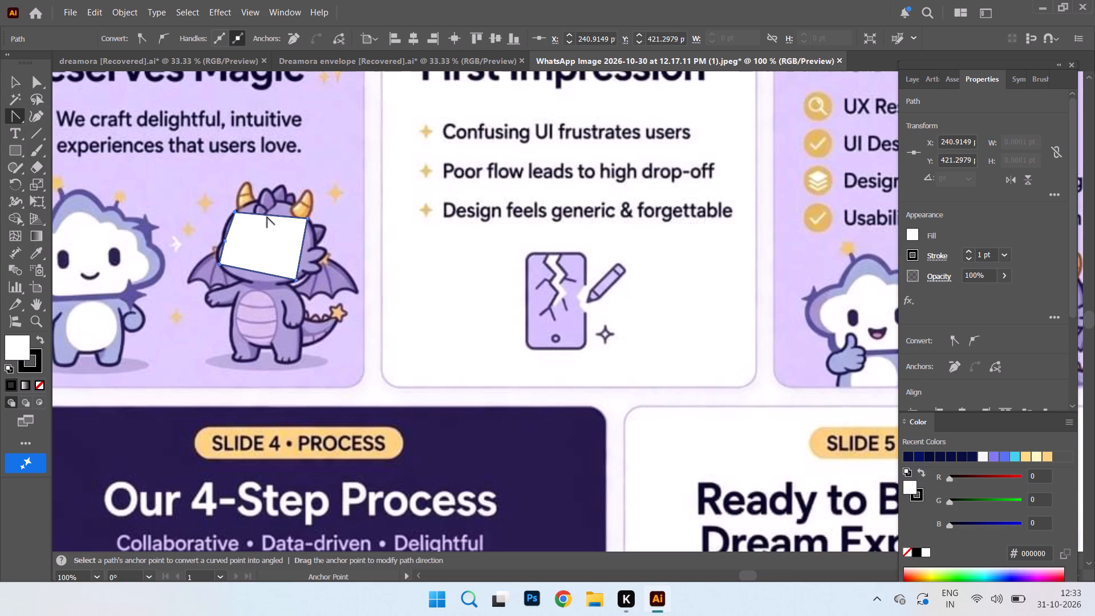
pyautogui.moveTo(267, 216); pyautogui.dragTo(270, 201)
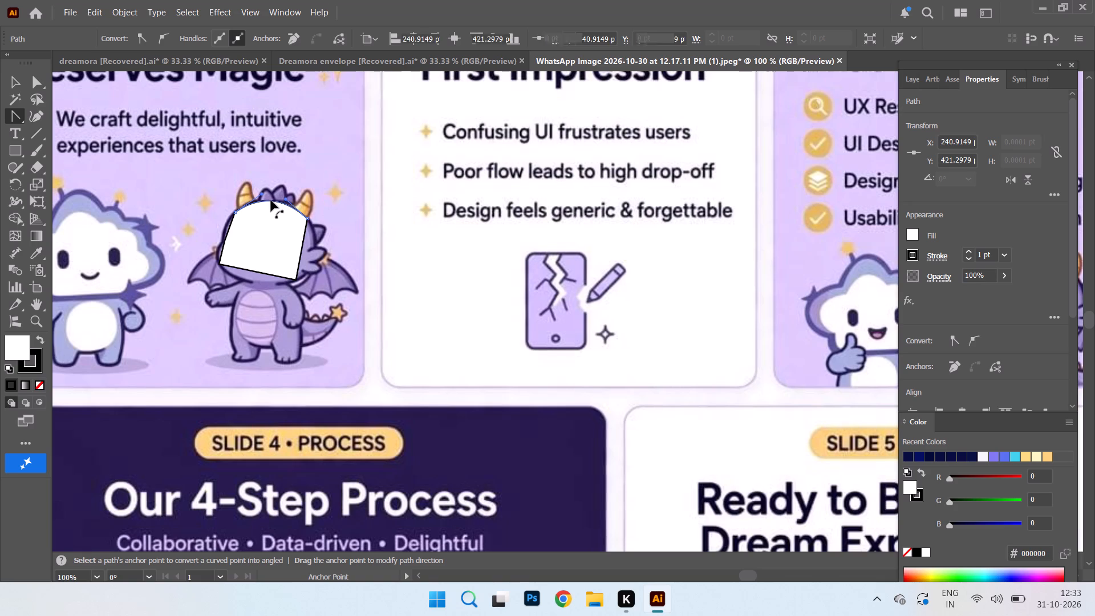
pyautogui.moveTo(302, 249); pyautogui.dragTo(321, 258)
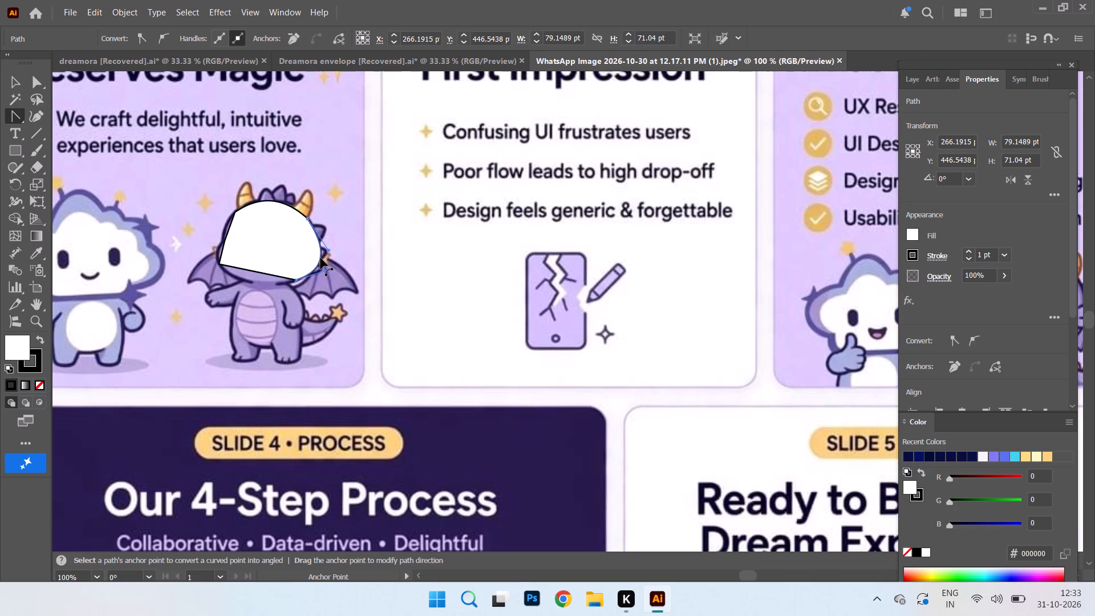
pyautogui.moveTo(321, 258); pyautogui.dragTo(311, 256)
pyautogui.moveTo(311, 256); pyautogui.dragTo(313, 256)
pyautogui.moveTo(262, 271); pyautogui.dragTo(261, 277)
pyautogui.moveTo(259, 273); pyautogui.dragTo(259, 284)
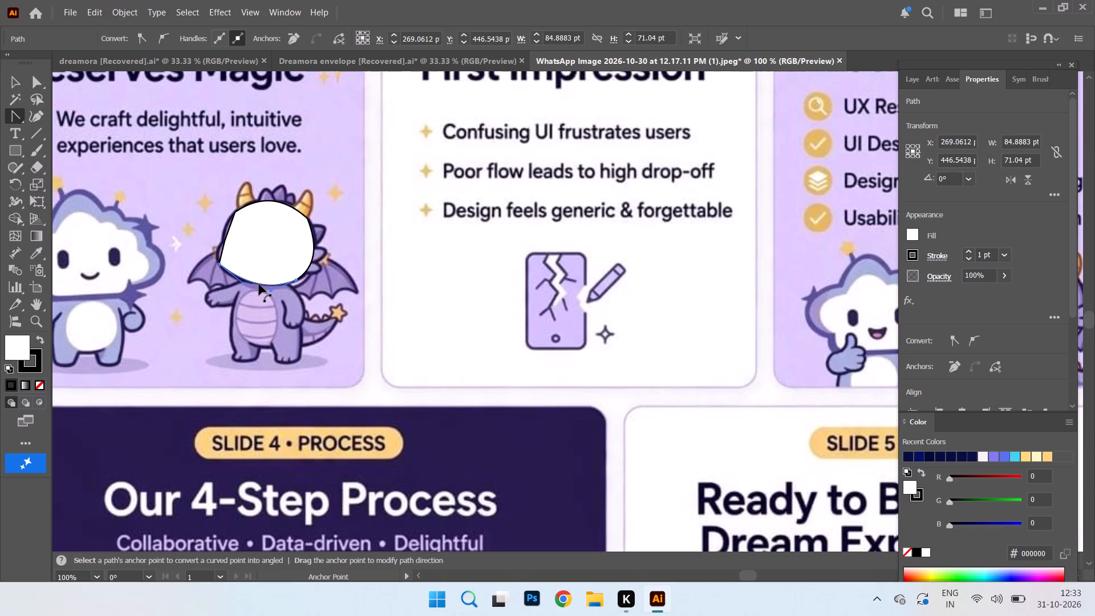
pyautogui.moveTo(259, 284); pyautogui.dragTo(258, 286)
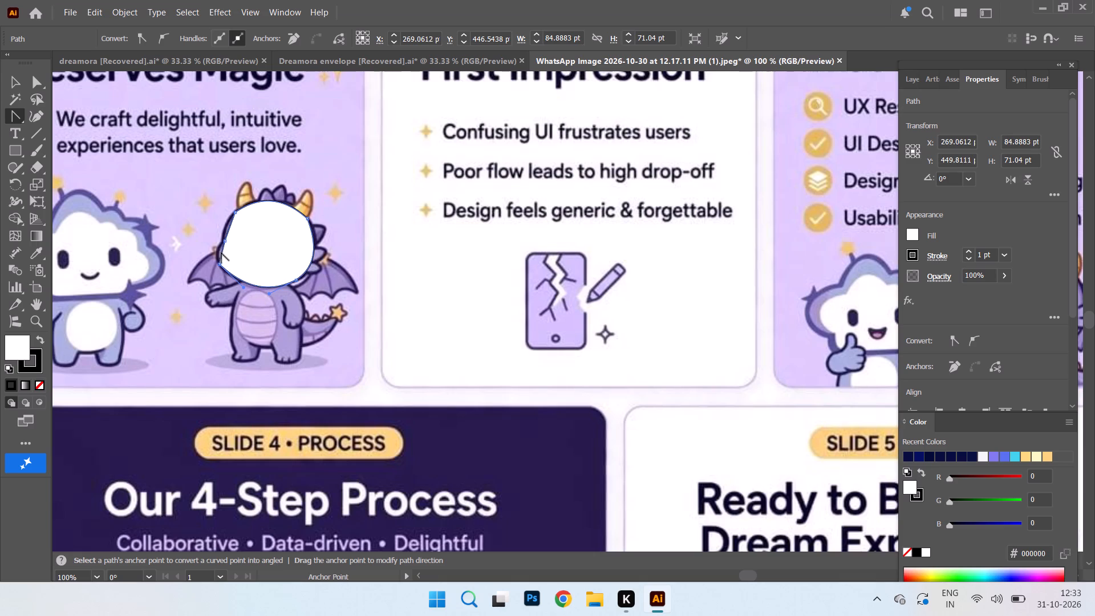
pyautogui.click(223, 250)
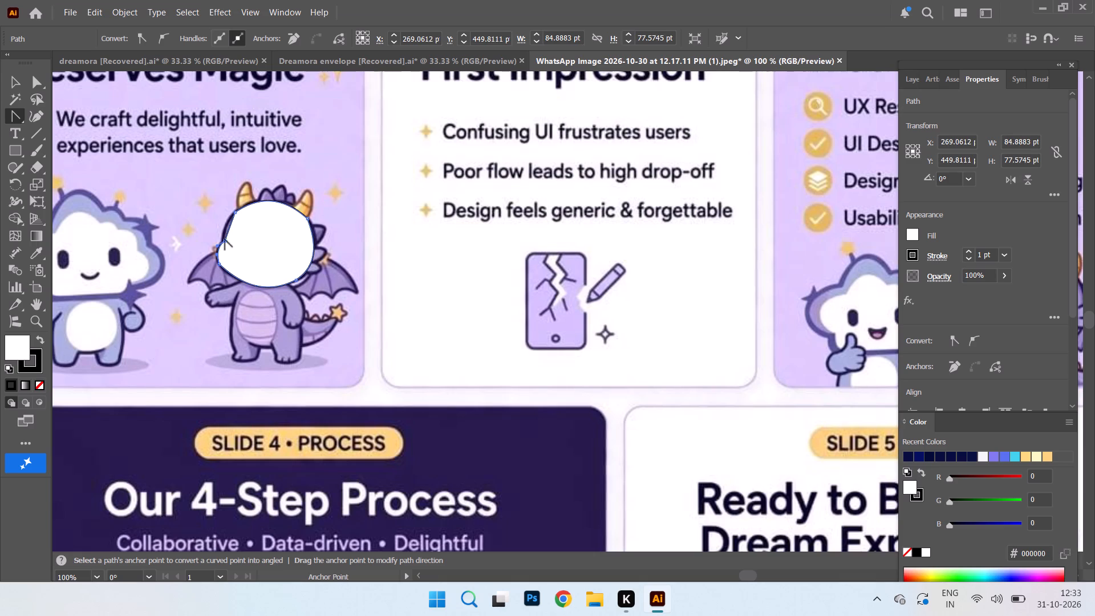
pyautogui.click(230, 226)
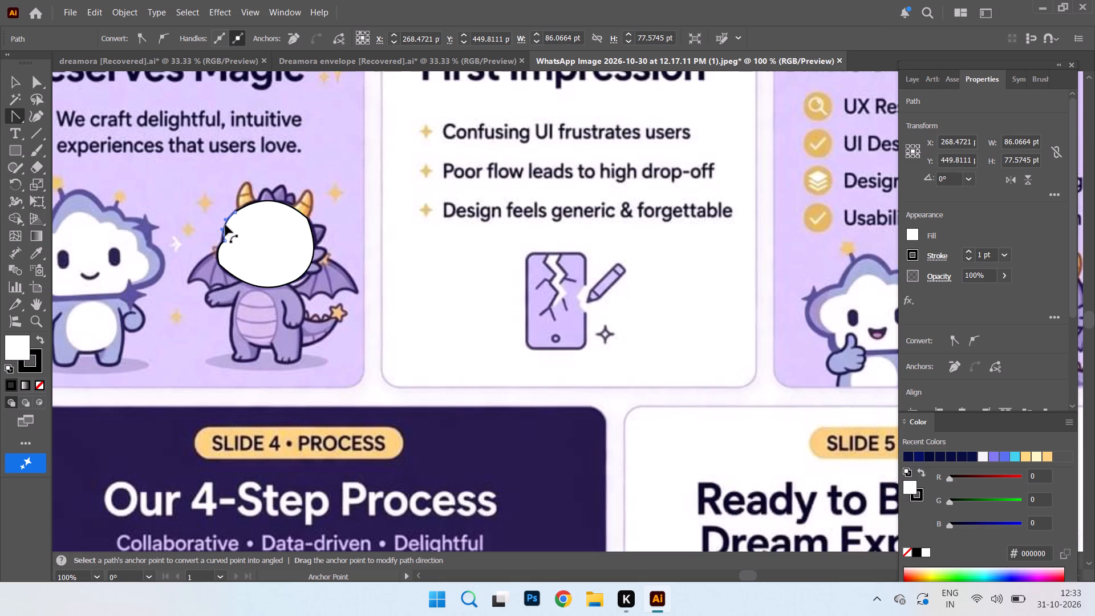
pyautogui.click(255, 285)
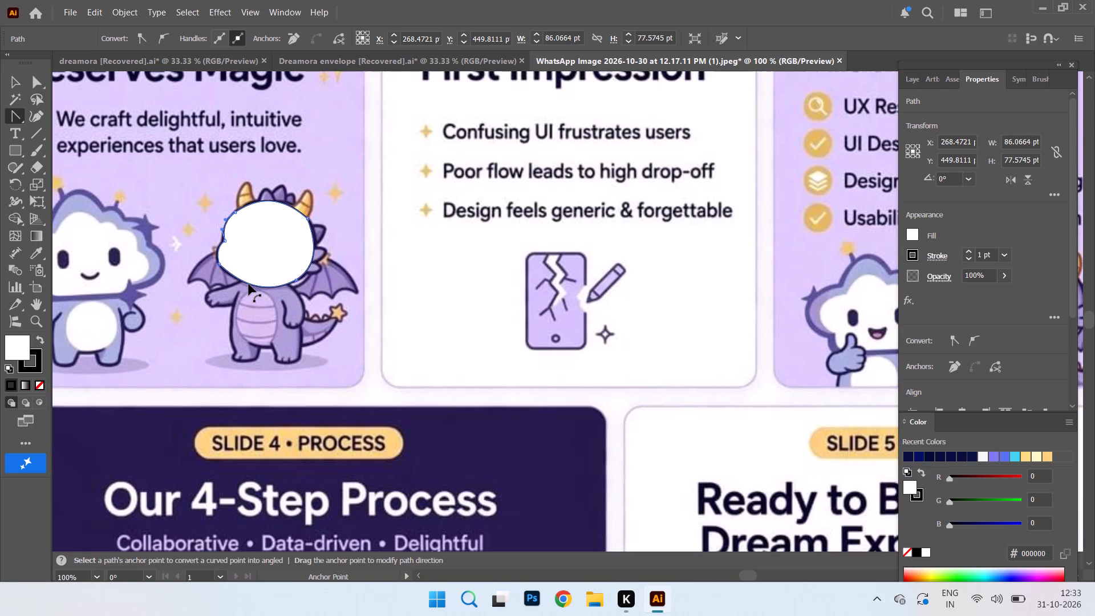
pyautogui.click(249, 283)
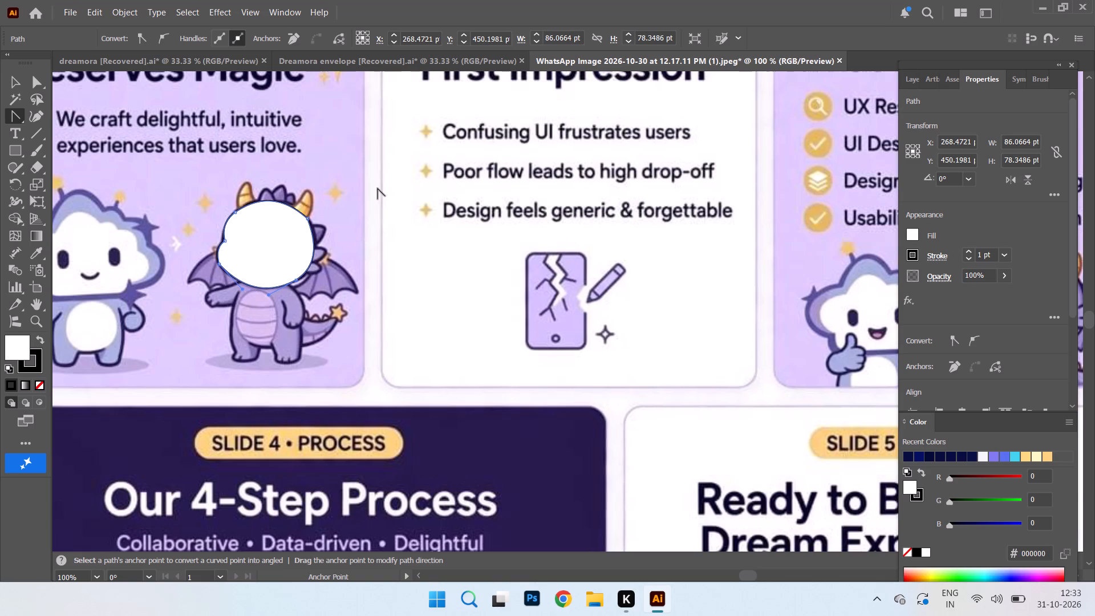
pyautogui.click(17, 84)
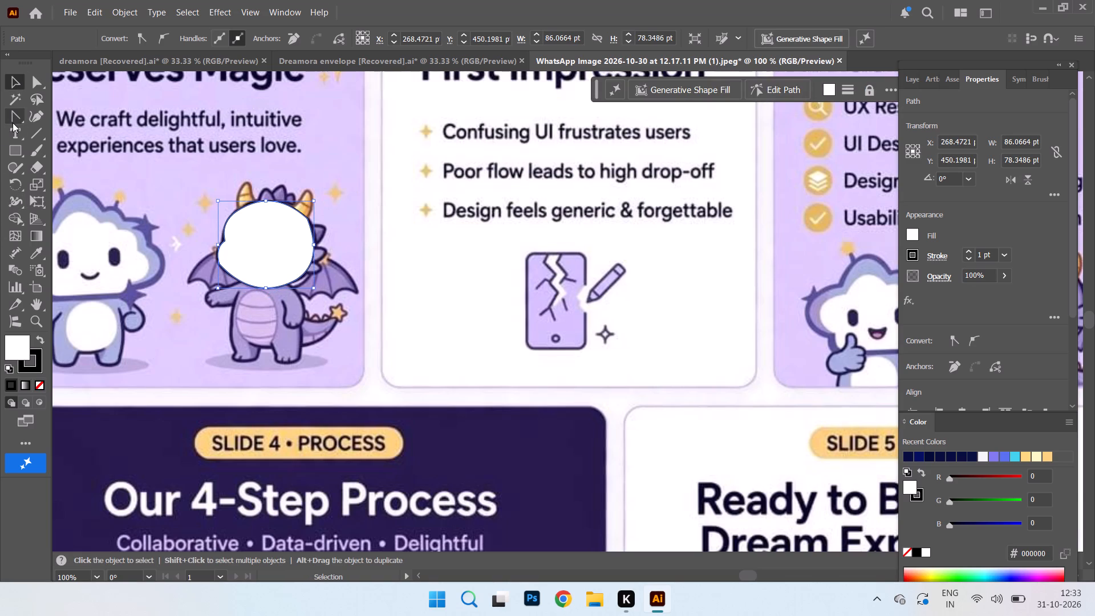
# Start a Pen path under the dragon's head and trace the upper edge of its outstretched arm around the first fingertip.
pyautogui.rightClick(13, 117)
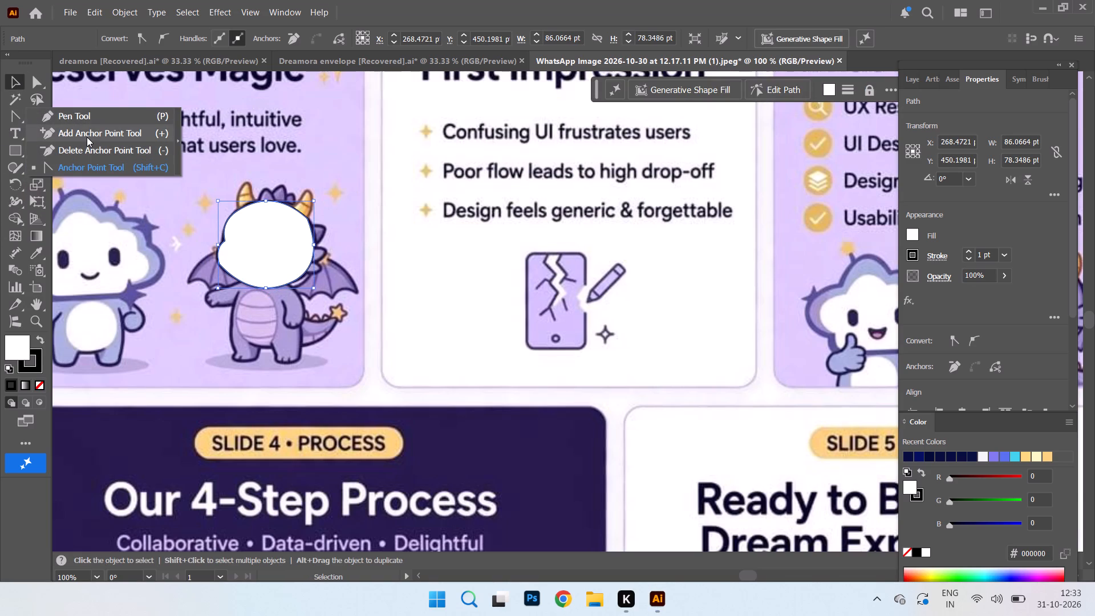
pyautogui.click(89, 117)
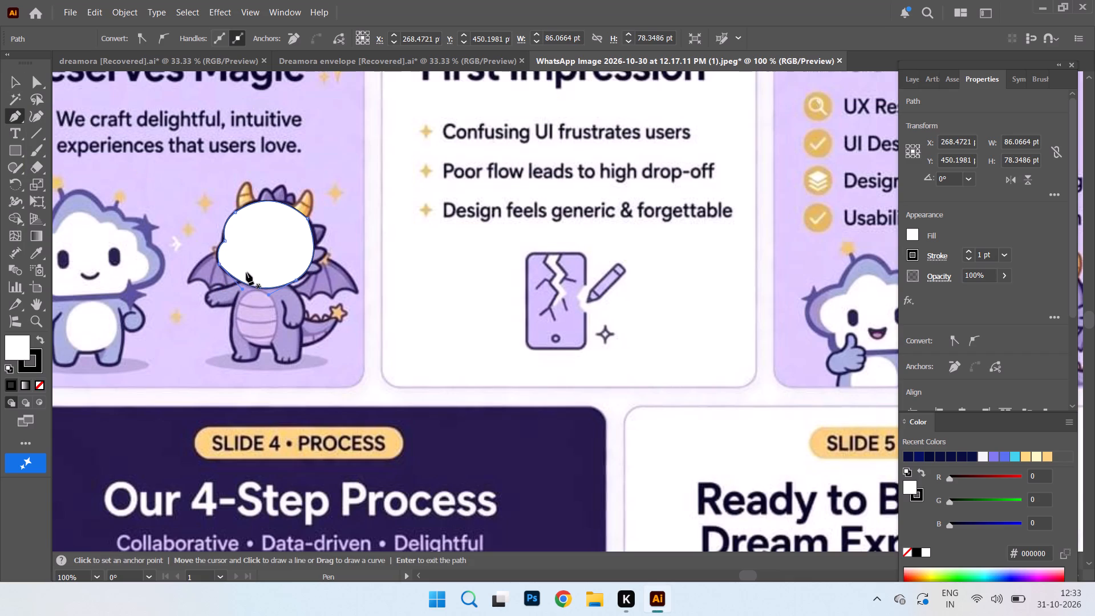
pyautogui.click(250, 275)
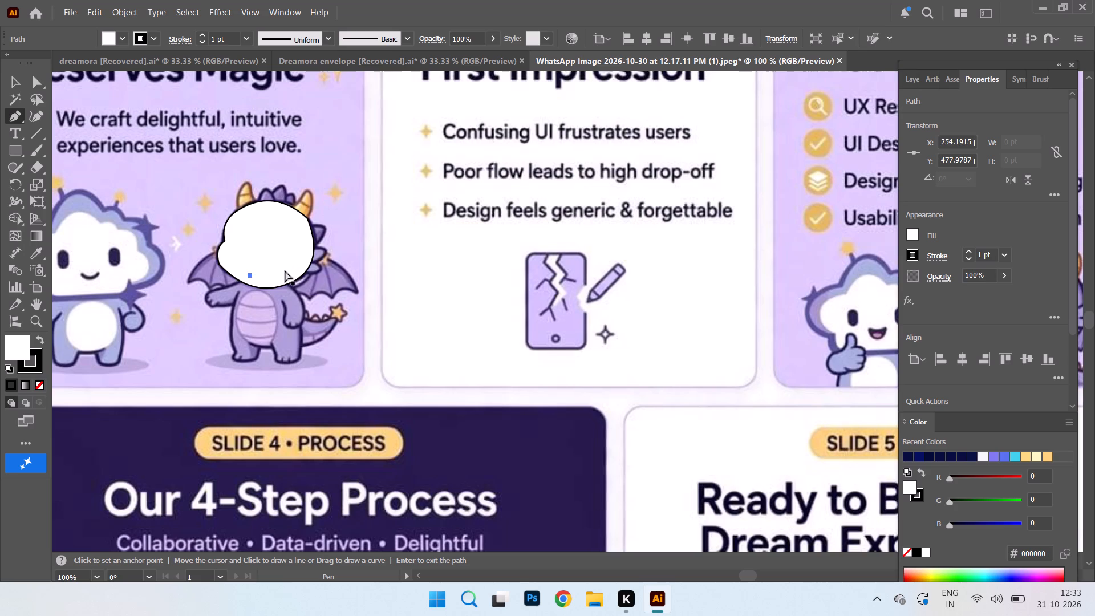
pyautogui.hotkey('ctrl', '=')
pyautogui.hotkey('ctrl', '=')
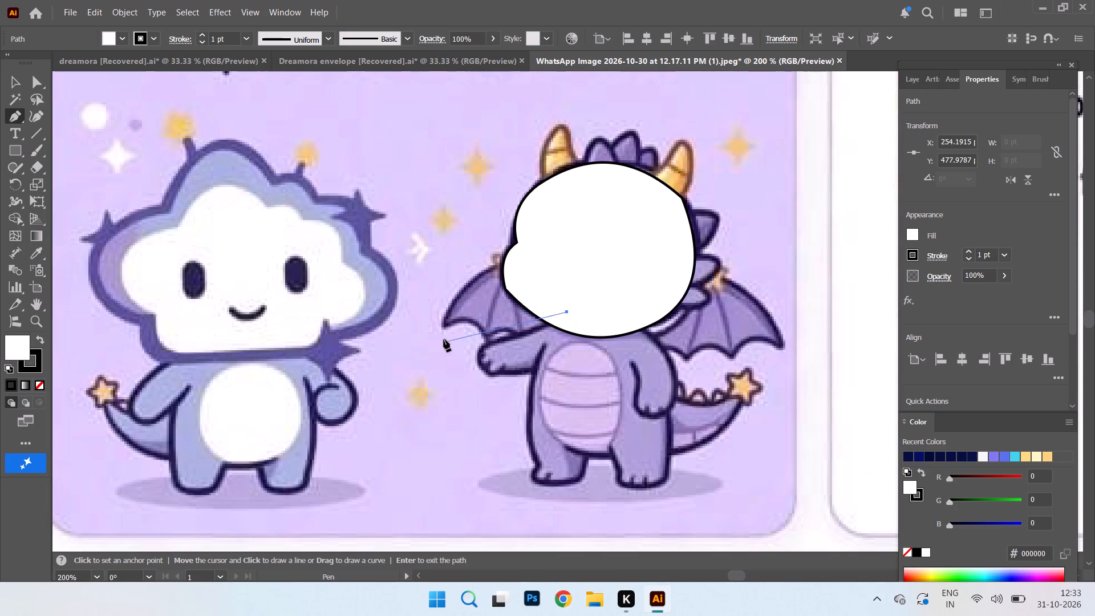
pyautogui.moveTo(497, 341); pyautogui.dragTo(476, 344)
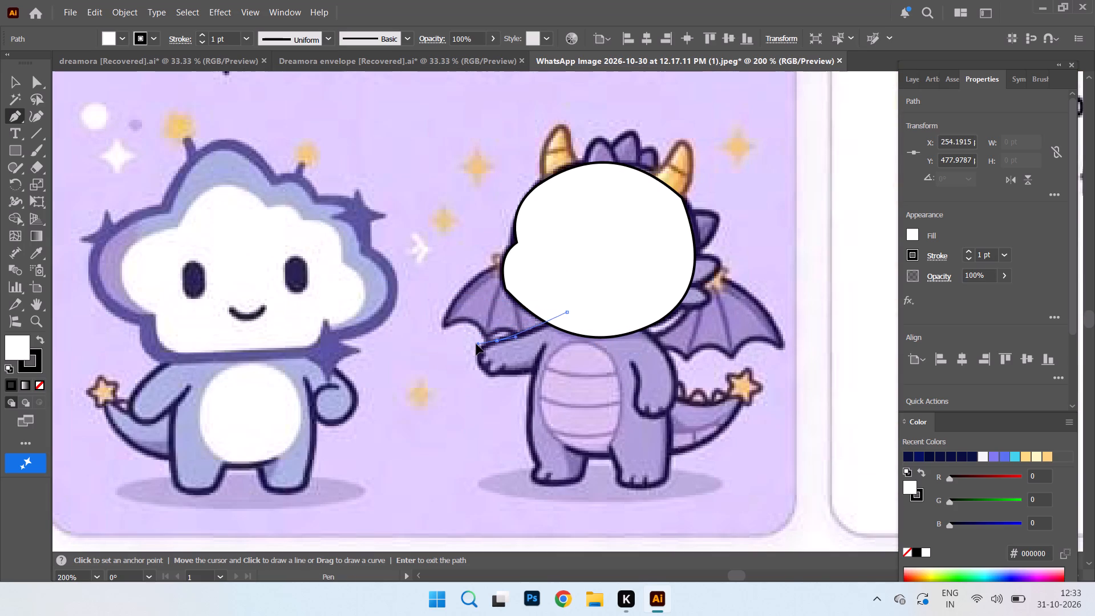
pyautogui.moveTo(476, 344); pyautogui.dragTo(465, 345)
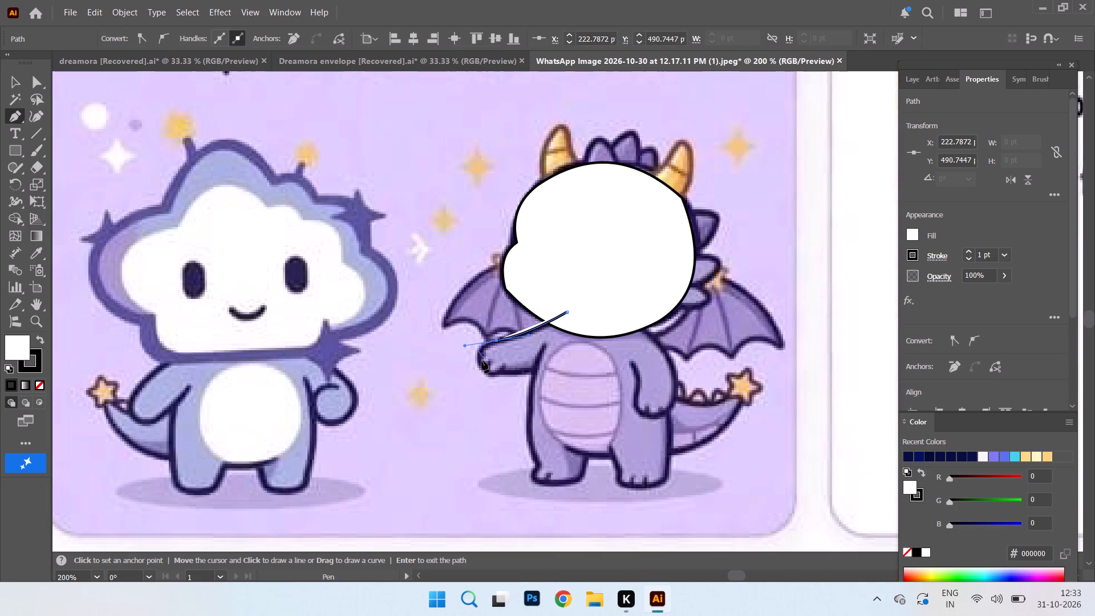
pyautogui.click(485, 356)
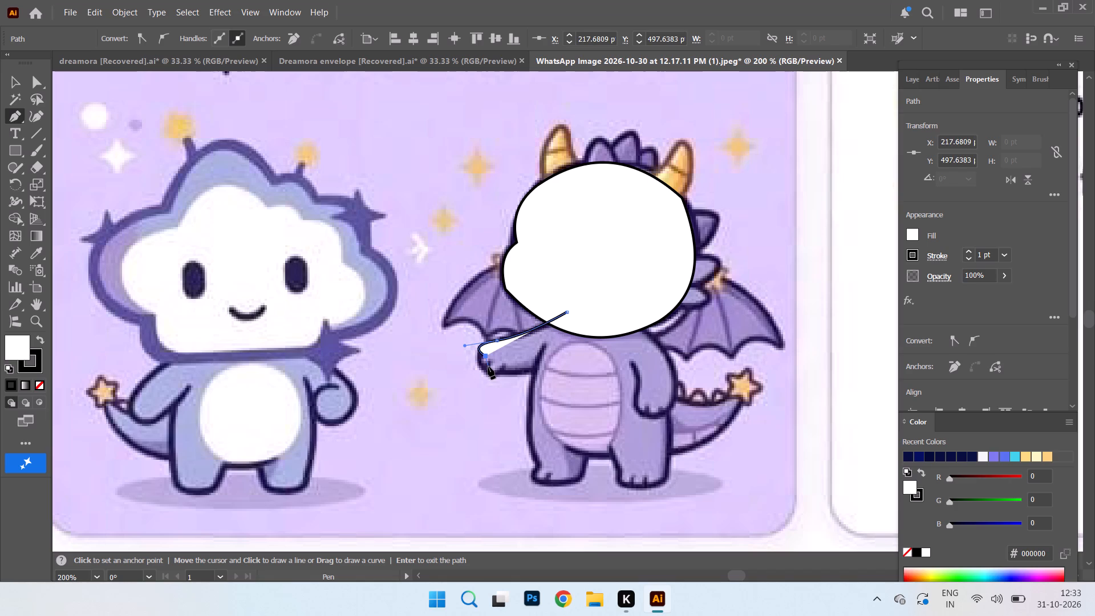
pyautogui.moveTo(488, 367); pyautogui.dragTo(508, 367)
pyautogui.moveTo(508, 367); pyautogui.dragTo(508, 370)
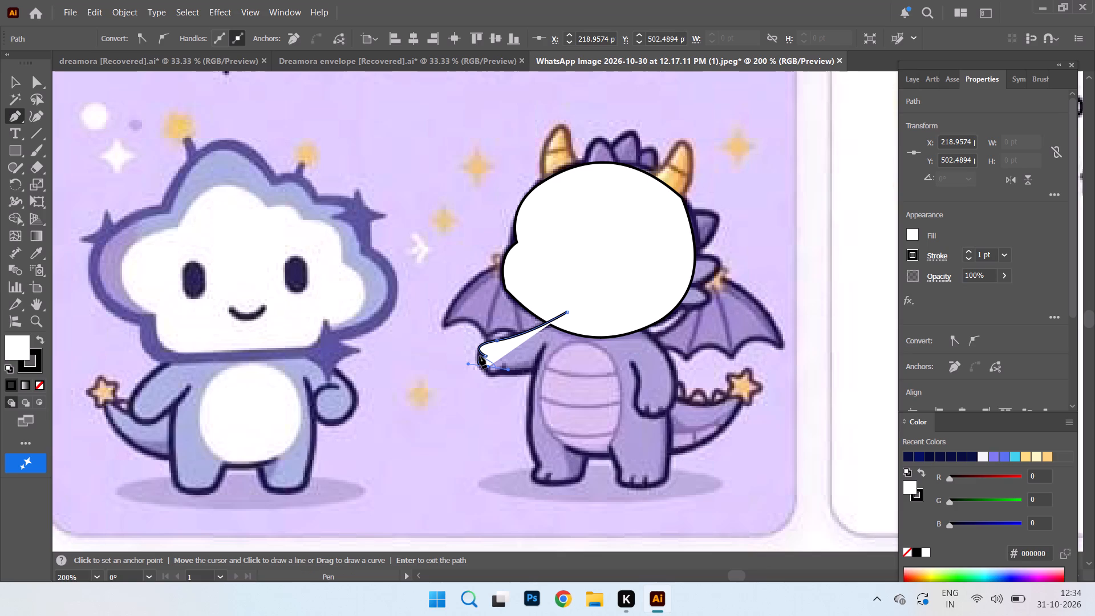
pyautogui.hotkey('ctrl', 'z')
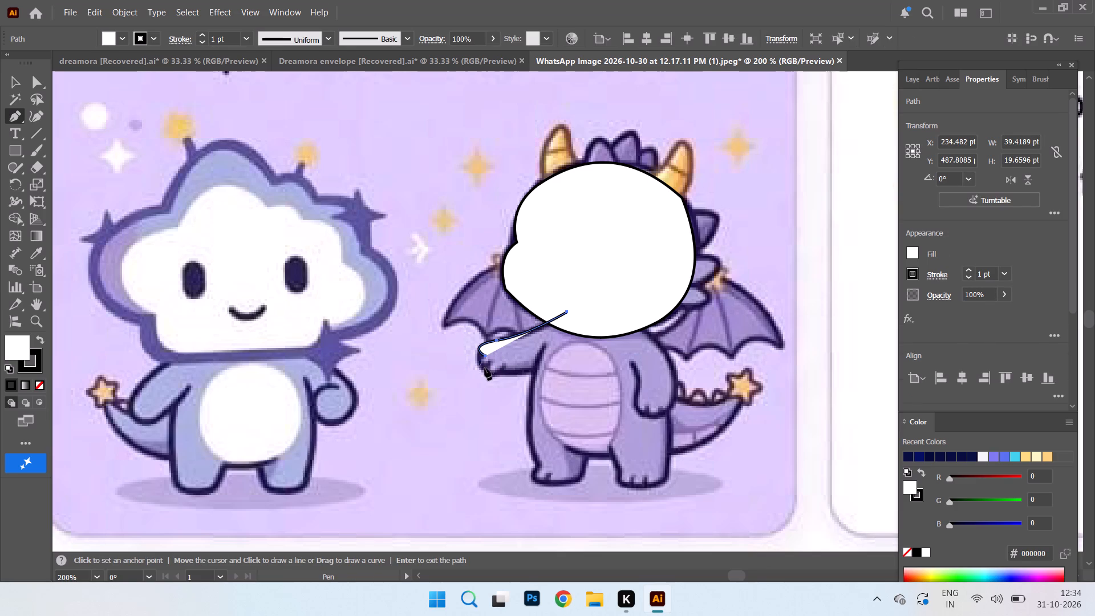
# Continue the path around the remaining fingers and along the underside of the outstretched arm back to the torso.
pyautogui.moveTo(483, 367); pyautogui.dragTo(490, 376)
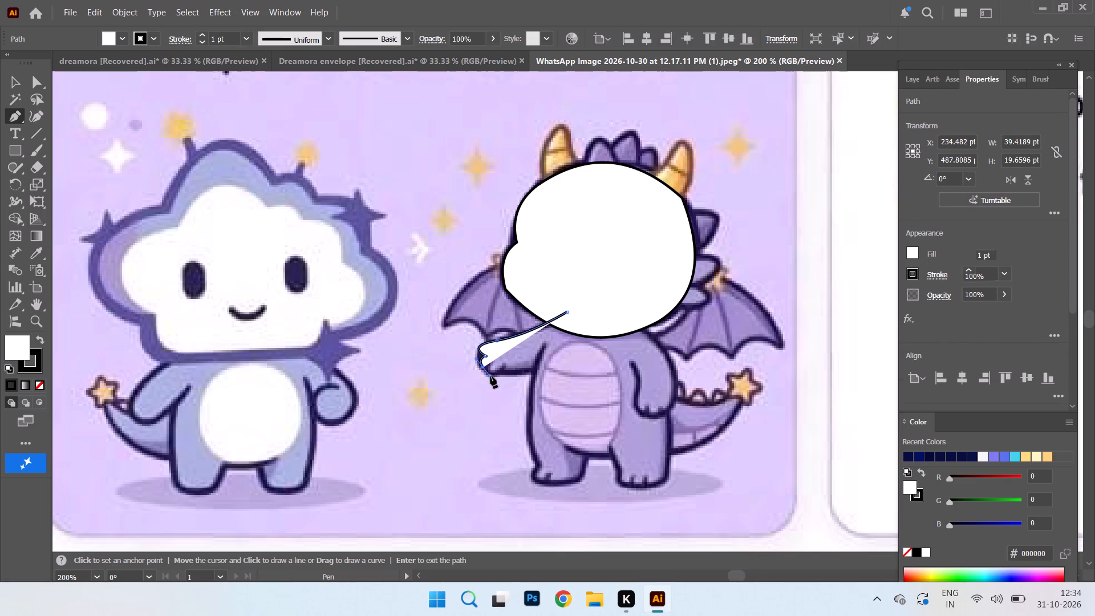
pyautogui.click(484, 368)
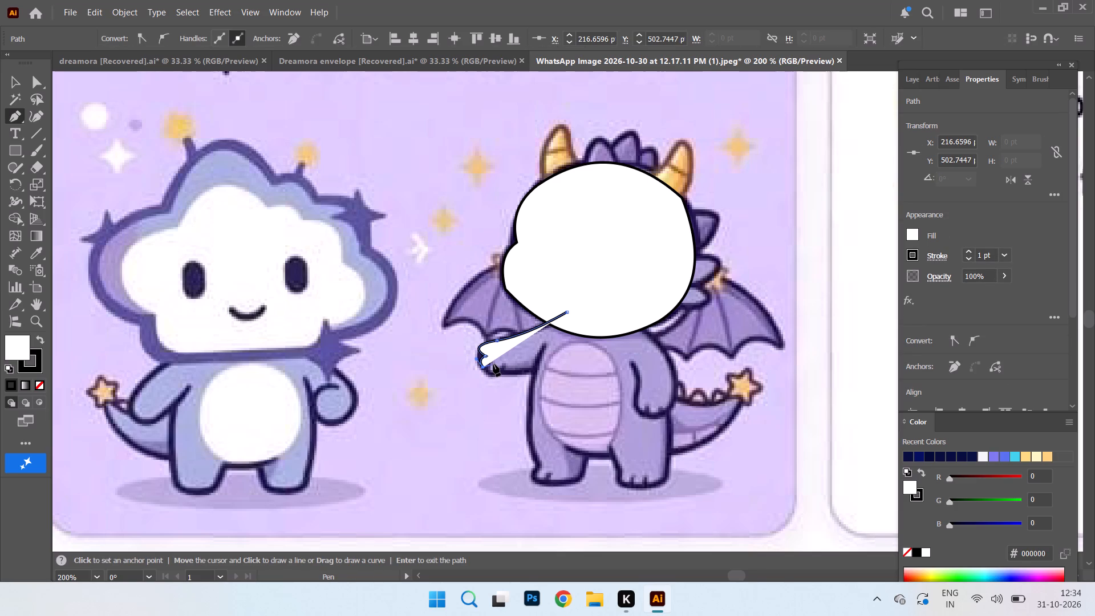
pyautogui.moveTo(493, 363); pyautogui.dragTo(497, 357)
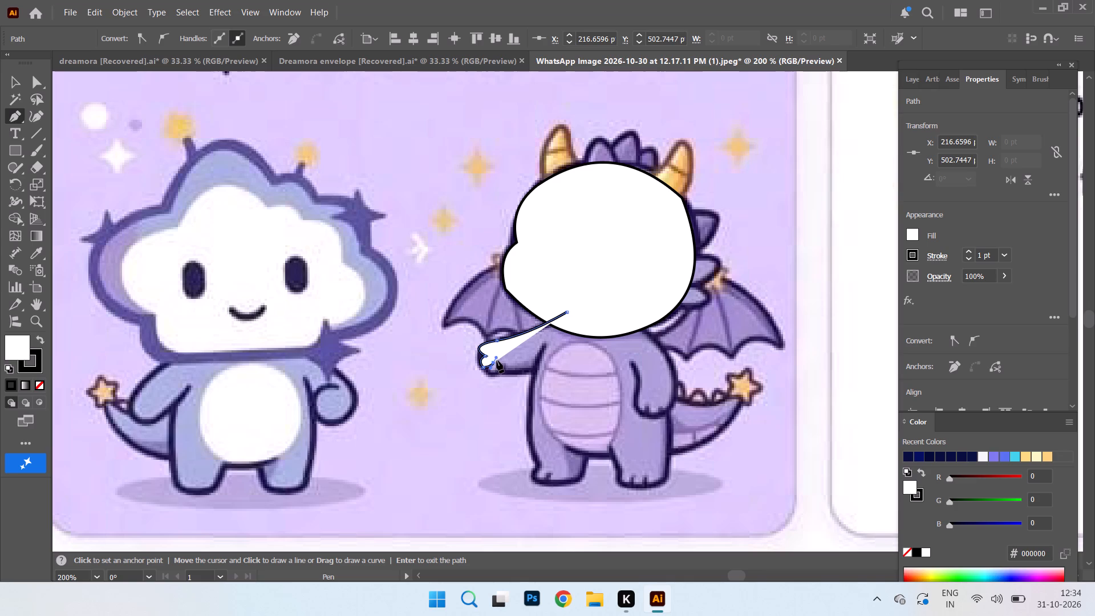
pyautogui.click(494, 364)
pyautogui.moveTo(489, 376); pyautogui.dragTo(494, 380)
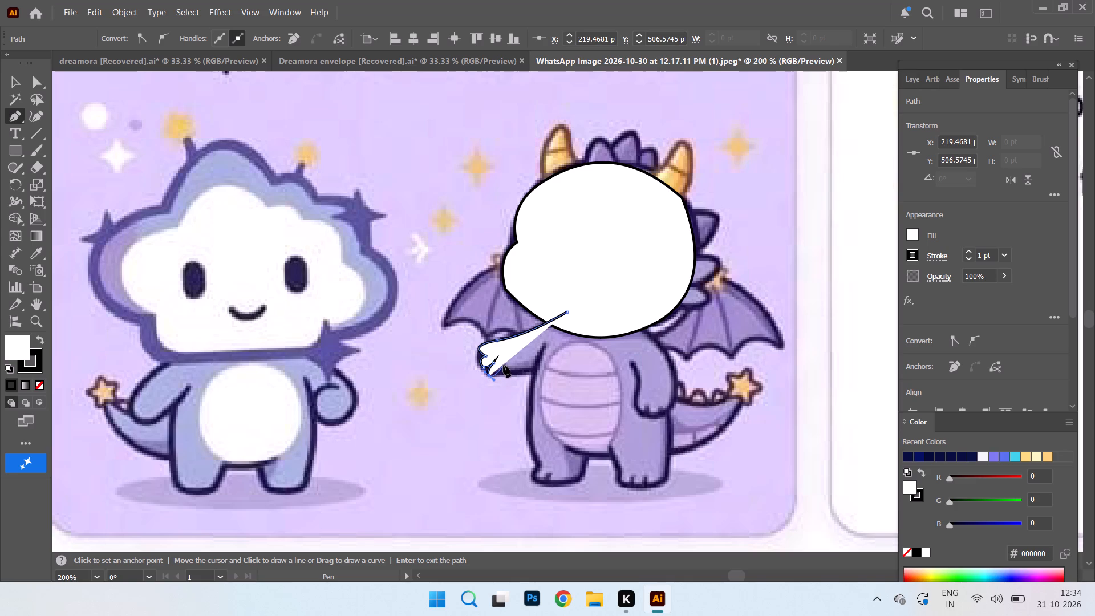
pyautogui.moveTo(504, 366); pyautogui.dragTo(504, 359)
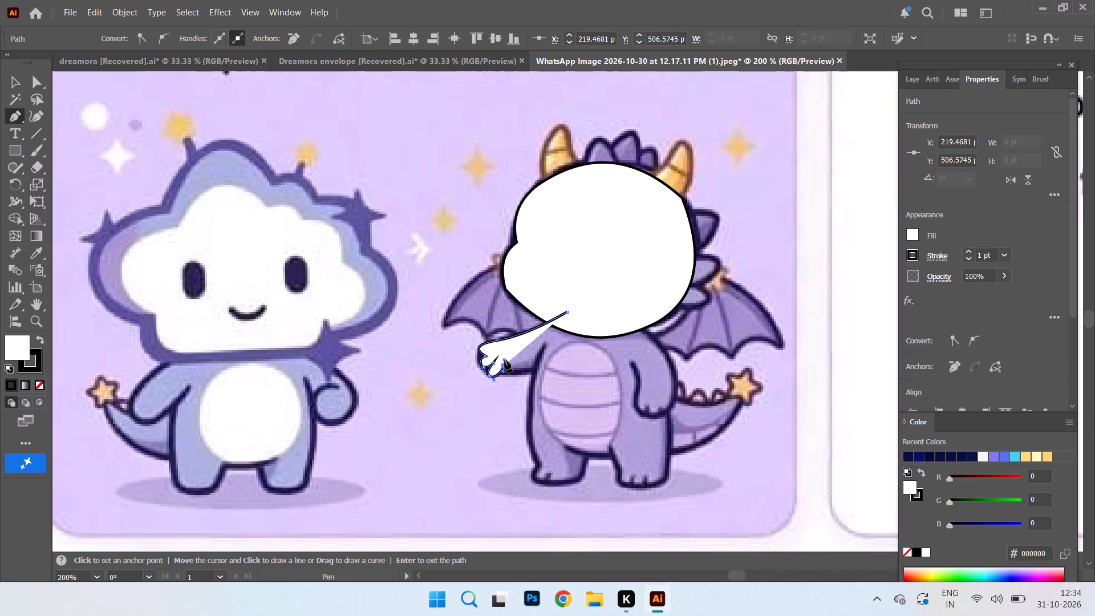
pyautogui.click(502, 365)
pyautogui.moveTo(534, 370); pyautogui.dragTo(577, 359)
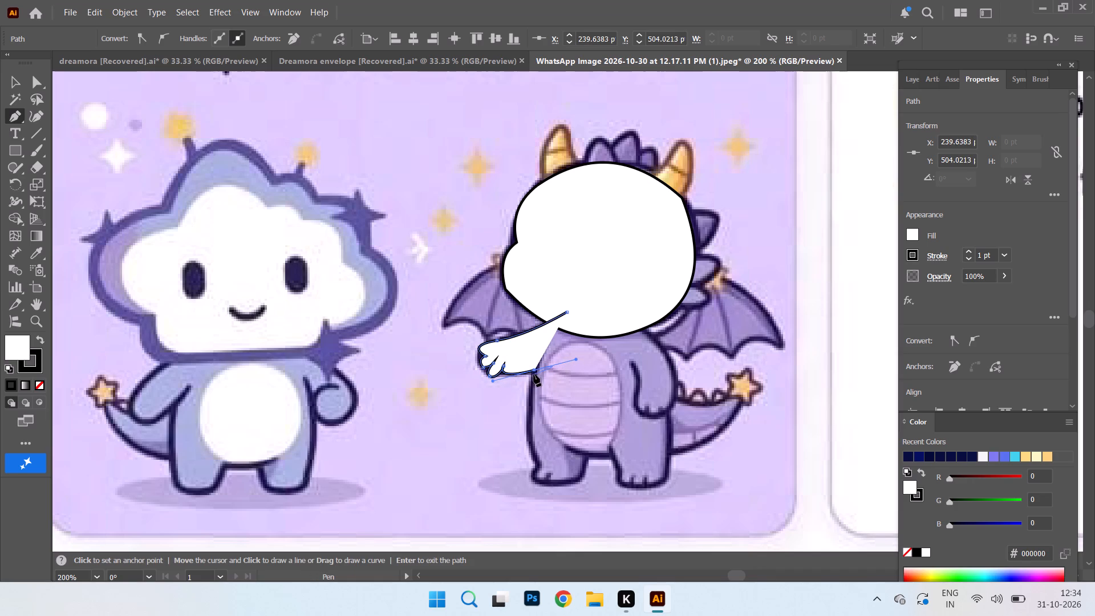
pyautogui.click(534, 371)
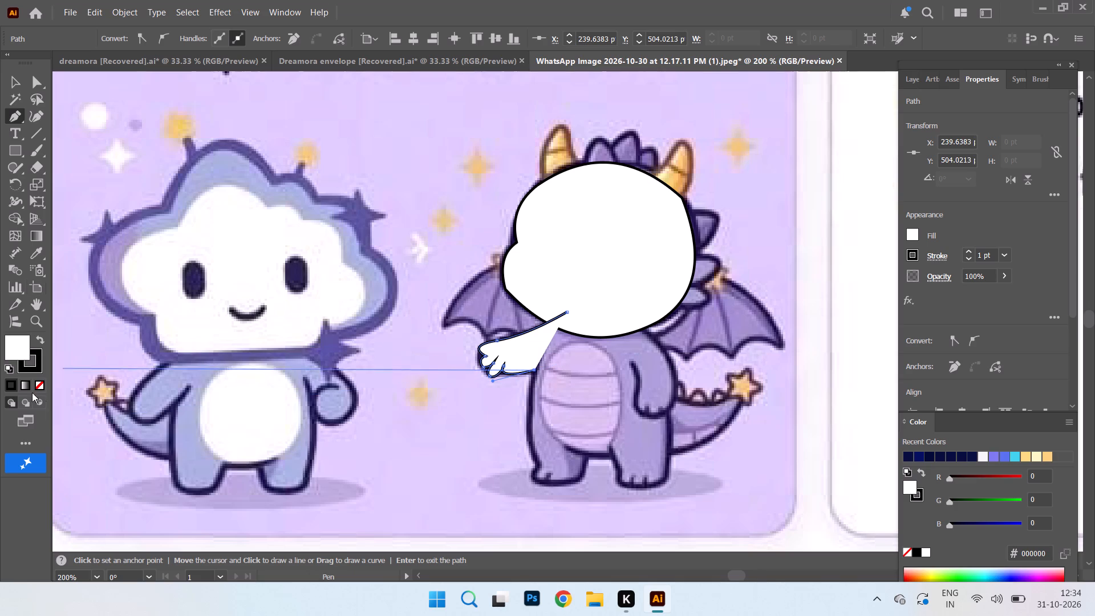
# Give the arm path no fill and a white 1 pt stroke so the reference shows through.
pyautogui.click(36, 380)
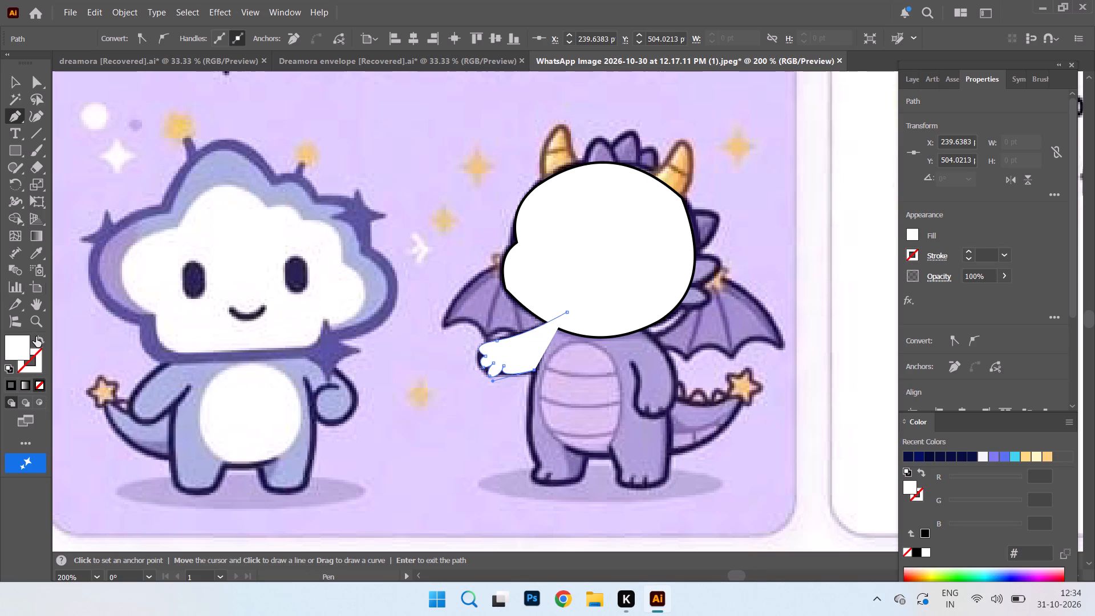
pyautogui.click(36, 337)
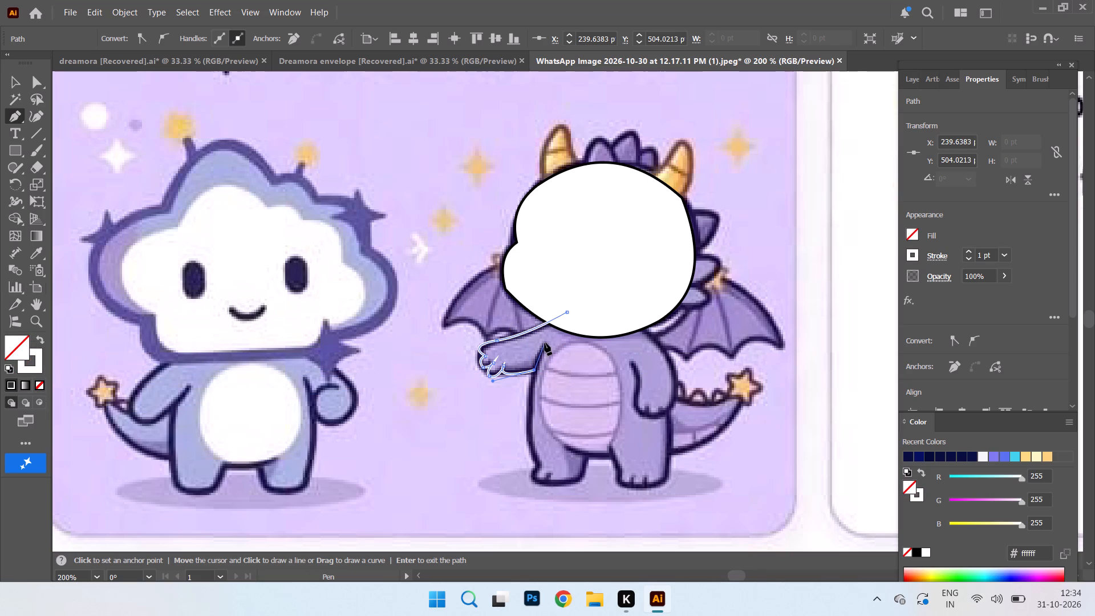
# Extend the path up to the armpit and curve it down the torso and outer leg to the ankle, below the outstretched arm.
pyautogui.click(545, 343)
pyautogui.moveTo(542, 467); pyautogui.dragTo(566, 487)
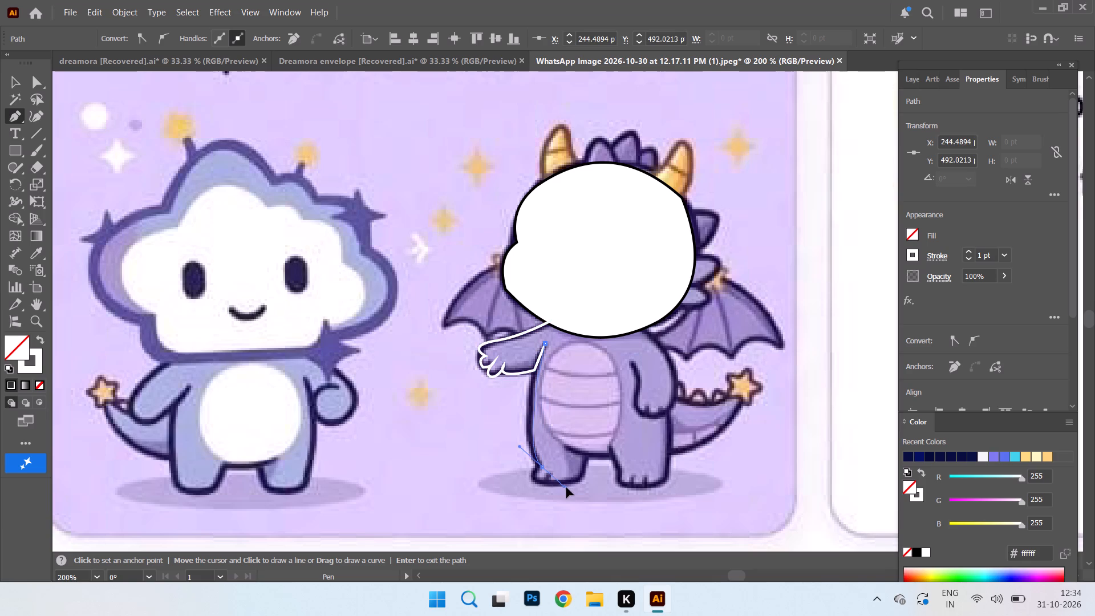
pyautogui.moveTo(566, 487); pyautogui.dragTo(578, 517)
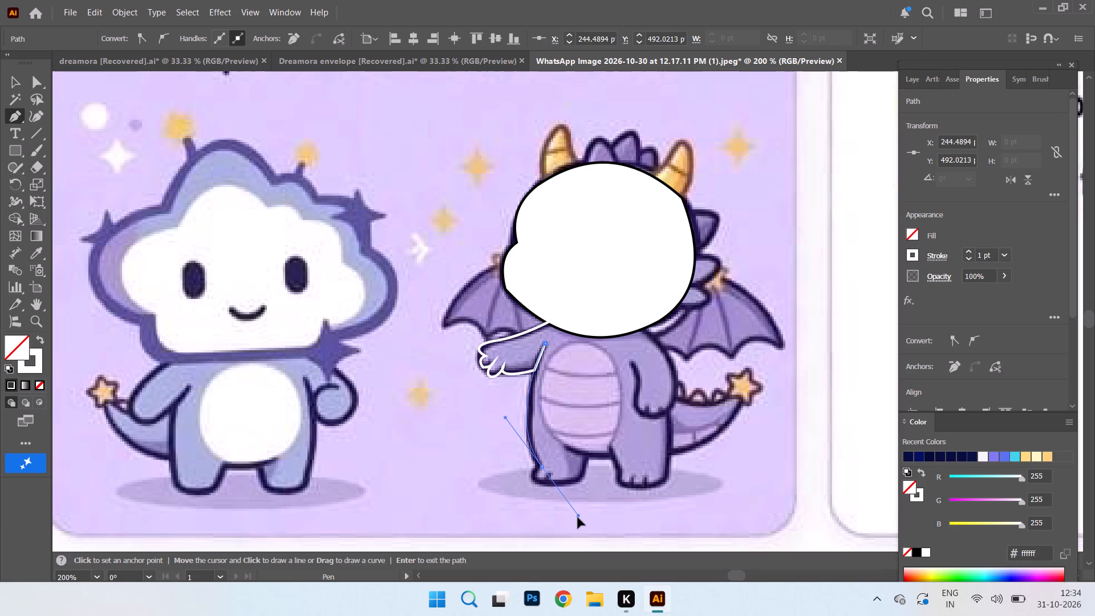
pyautogui.moveTo(578, 517); pyautogui.dragTo(572, 527)
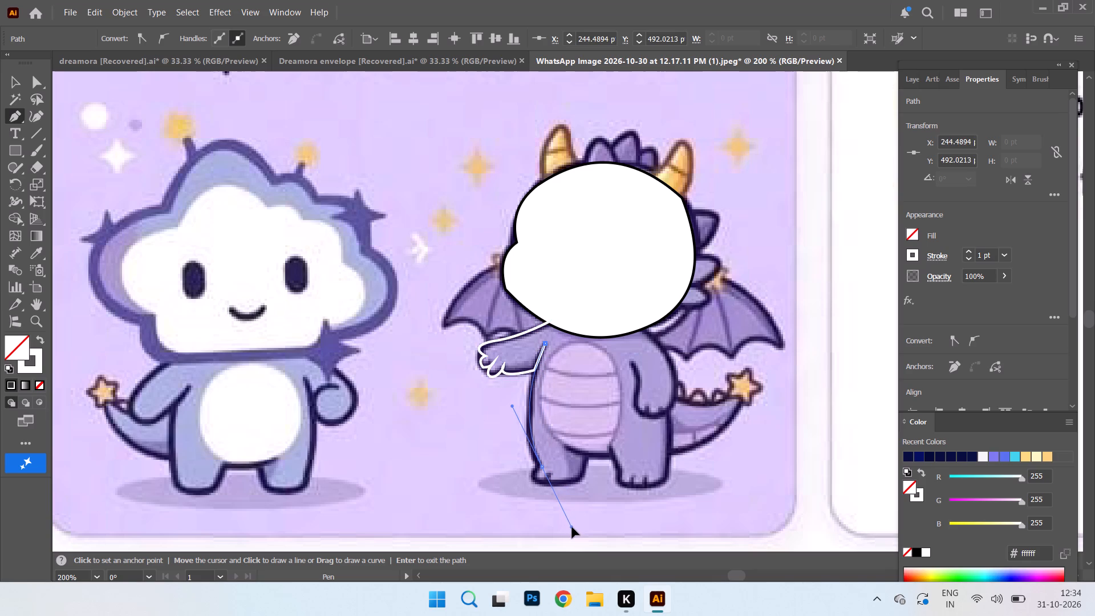
pyautogui.moveTo(572, 527); pyautogui.dragTo(573, 528)
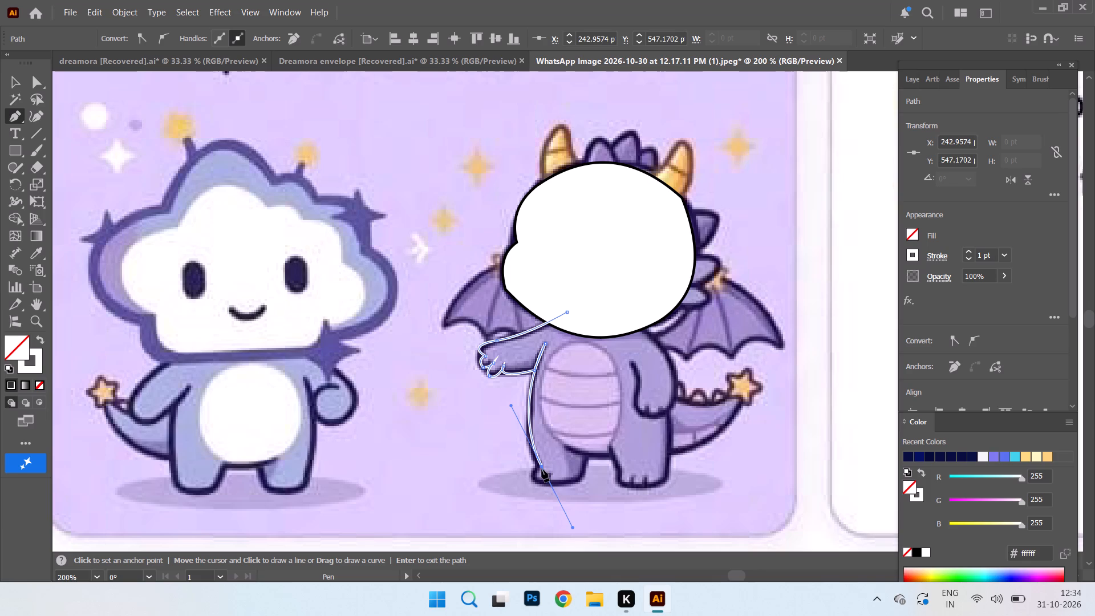
pyautogui.click(542, 467)
# Continue the path around that leg's toe and sole, up its inner edge, and to the base of the belly.
pyautogui.moveTo(537, 480); pyautogui.dragTo(547, 489)
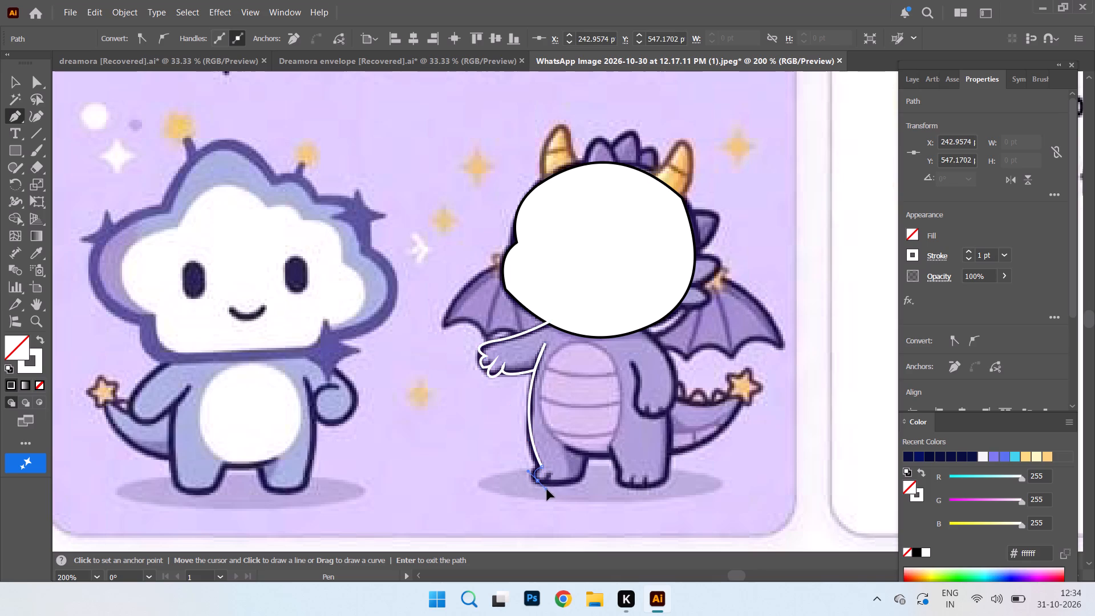
pyautogui.moveTo(547, 489); pyautogui.dragTo(549, 488)
pyautogui.moveTo(549, 488); pyautogui.dragTo(545, 487)
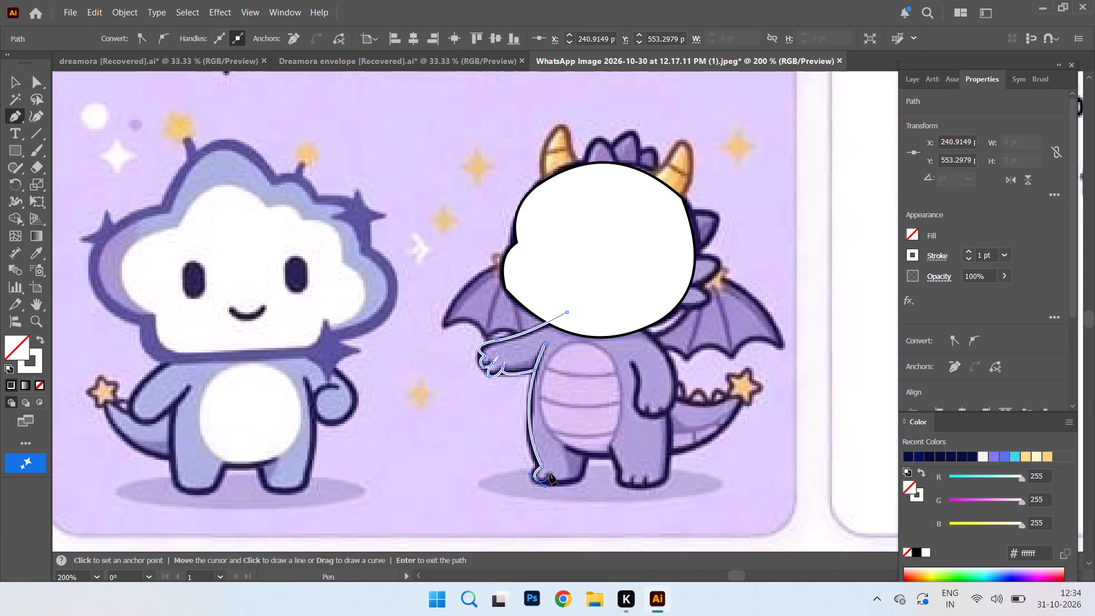
pyautogui.click(550, 473)
pyautogui.click(545, 480)
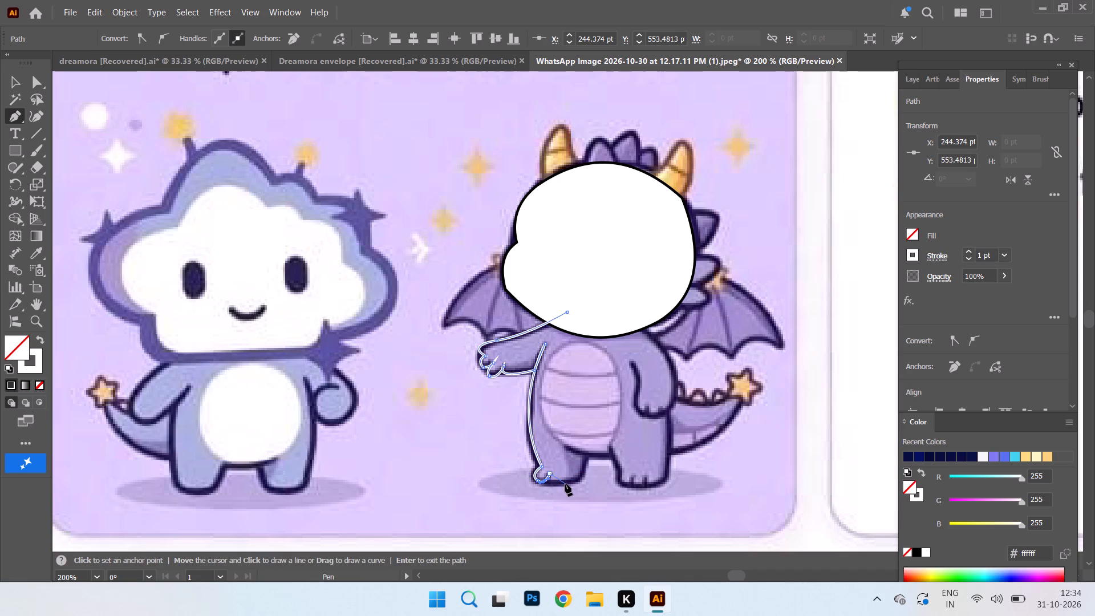
pyautogui.moveTo(565, 484); pyautogui.dragTo(585, 480)
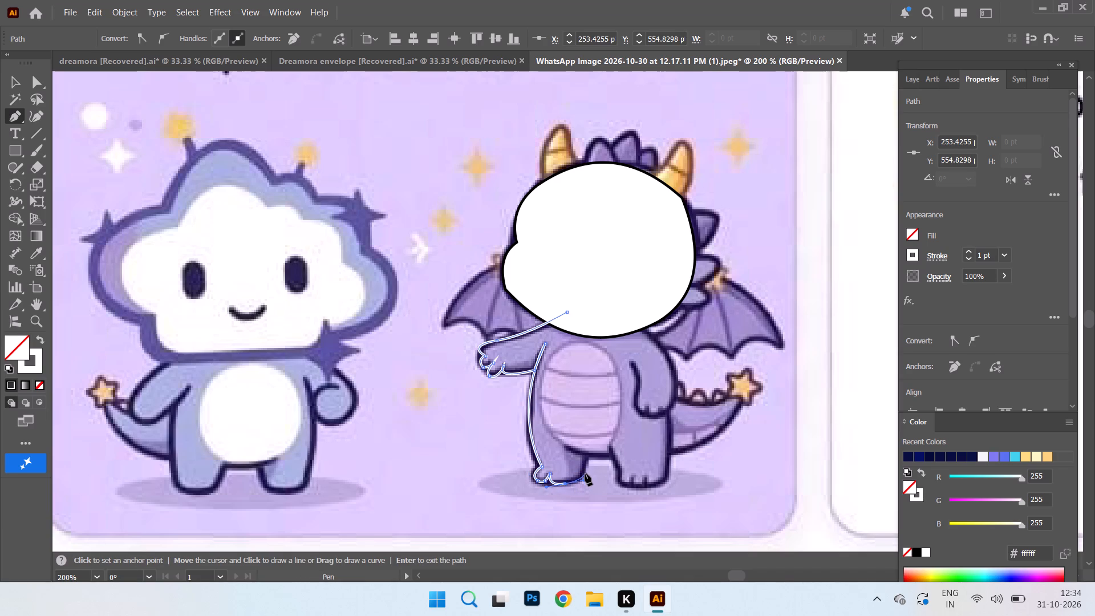
pyautogui.click(585, 473)
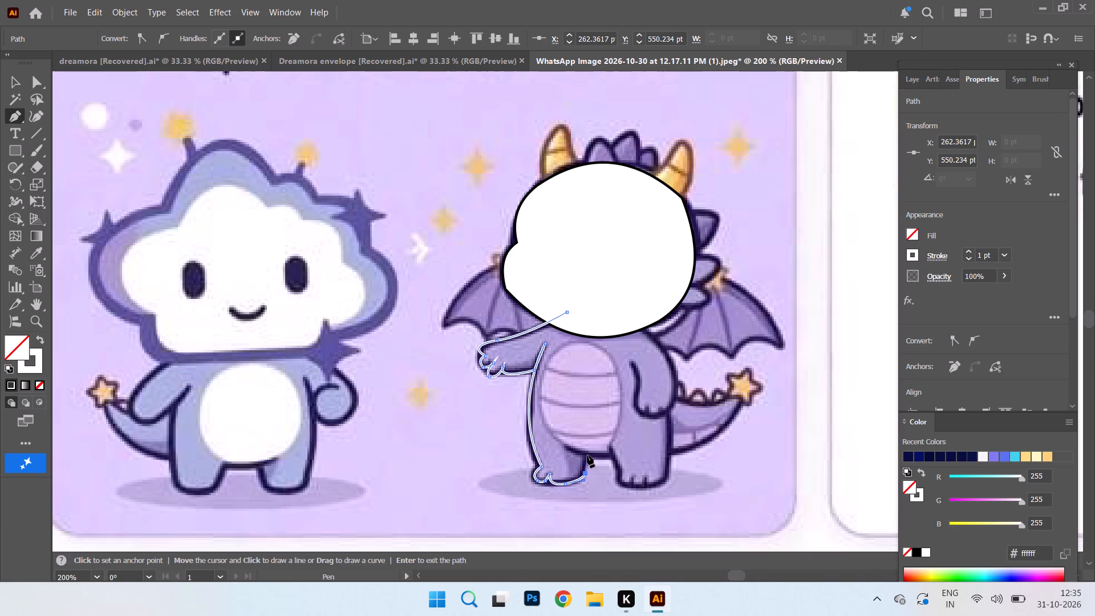
pyautogui.click(587, 455)
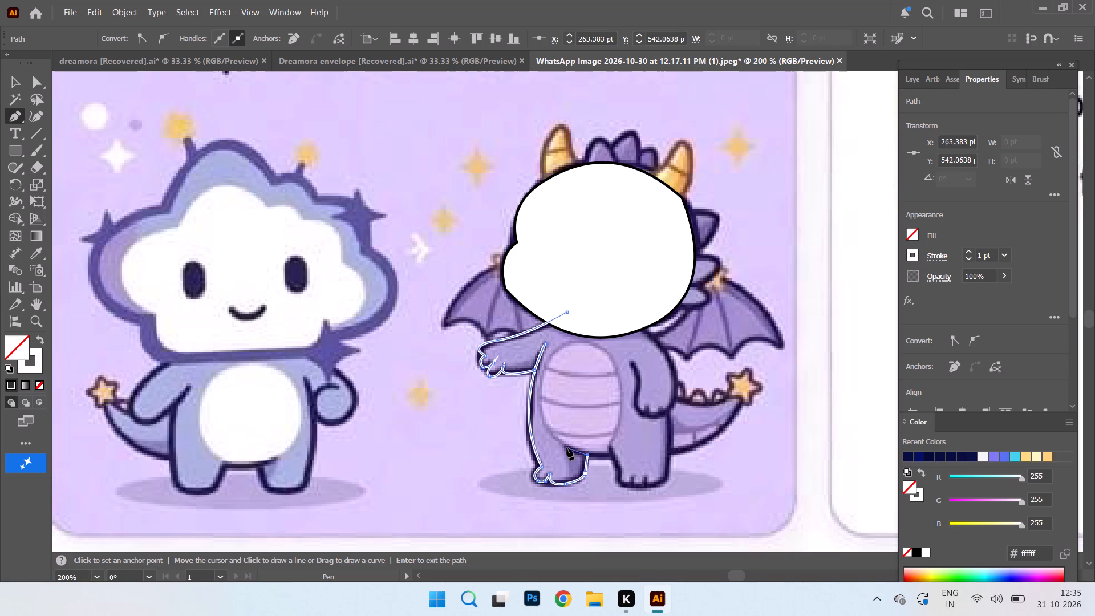
pyautogui.moveTo(567, 448); pyautogui.dragTo(563, 443)
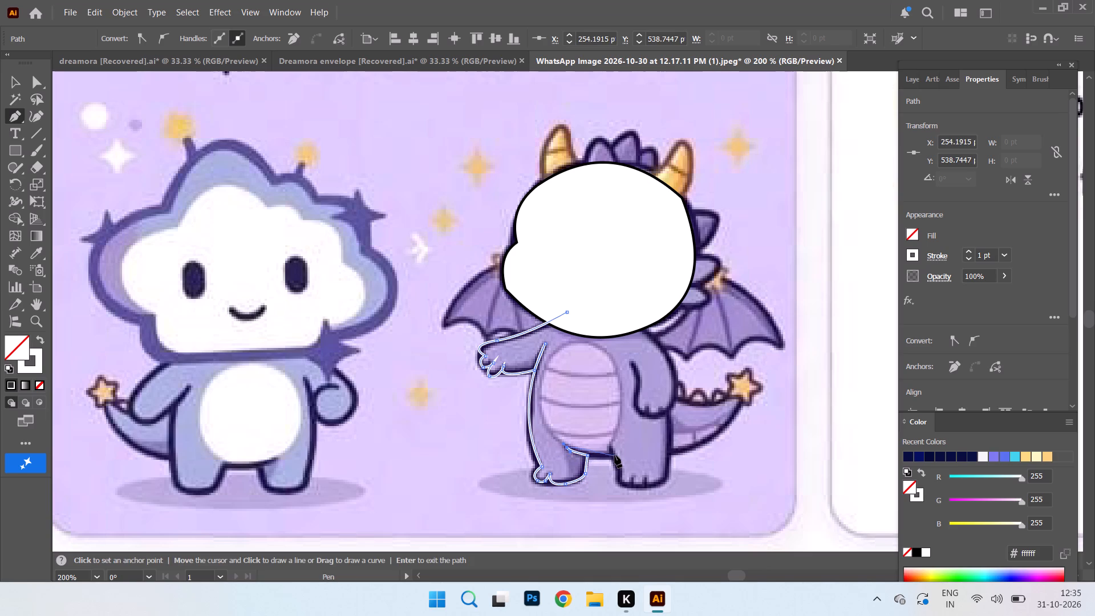
# Continue the path along the belly base to the other leg, down its inner edge, and around its first toe to the toe crease.
pyautogui.moveTo(613, 455); pyautogui.dragTo(643, 448)
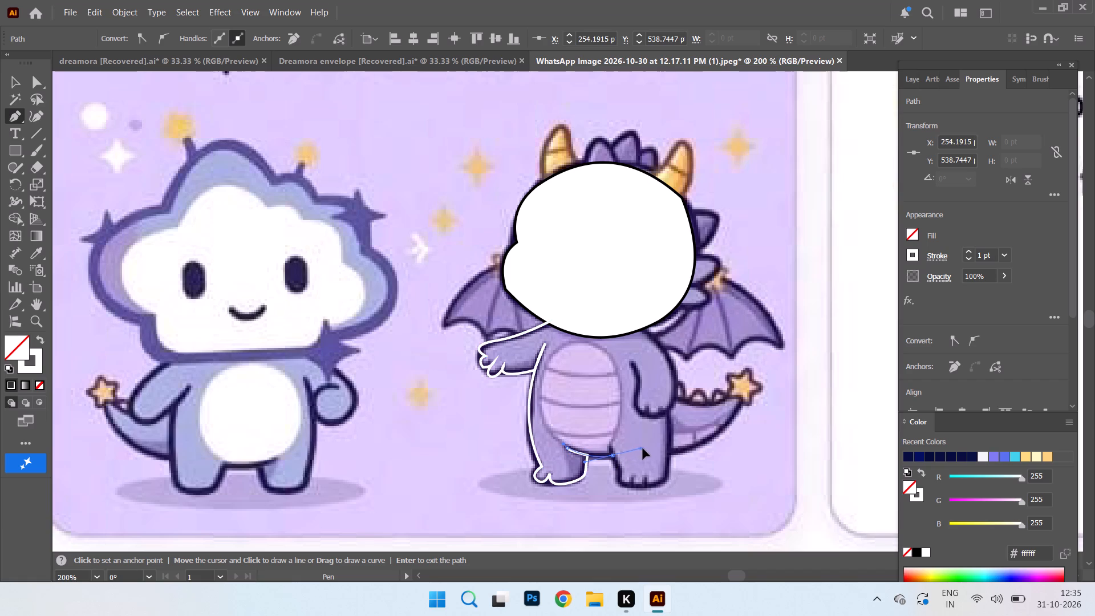
pyautogui.moveTo(643, 448); pyautogui.dragTo(655, 453)
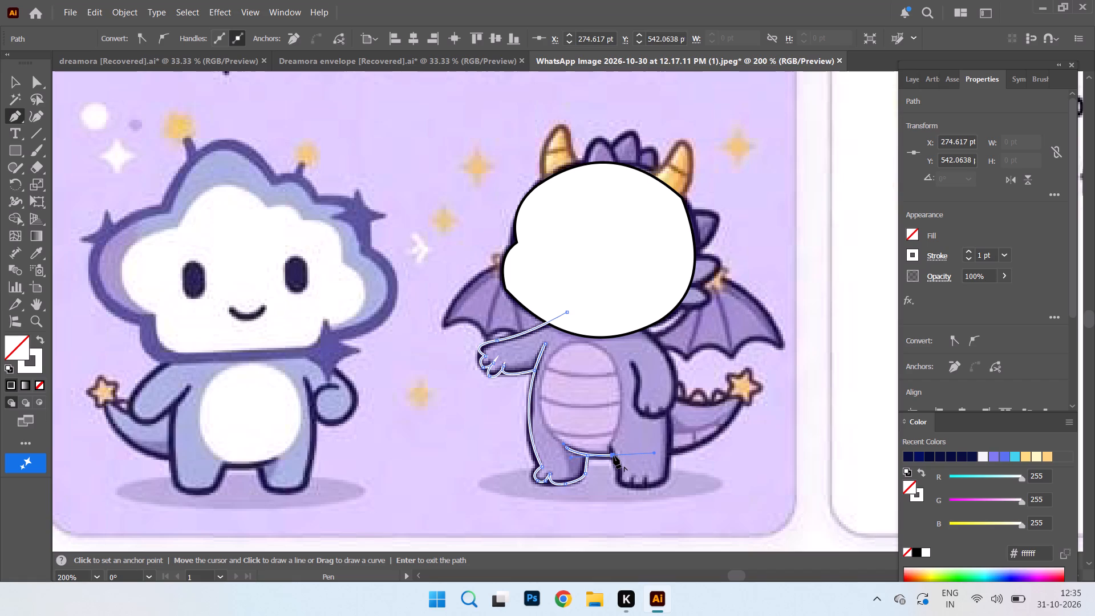
pyautogui.click(614, 456)
pyautogui.click(609, 445)
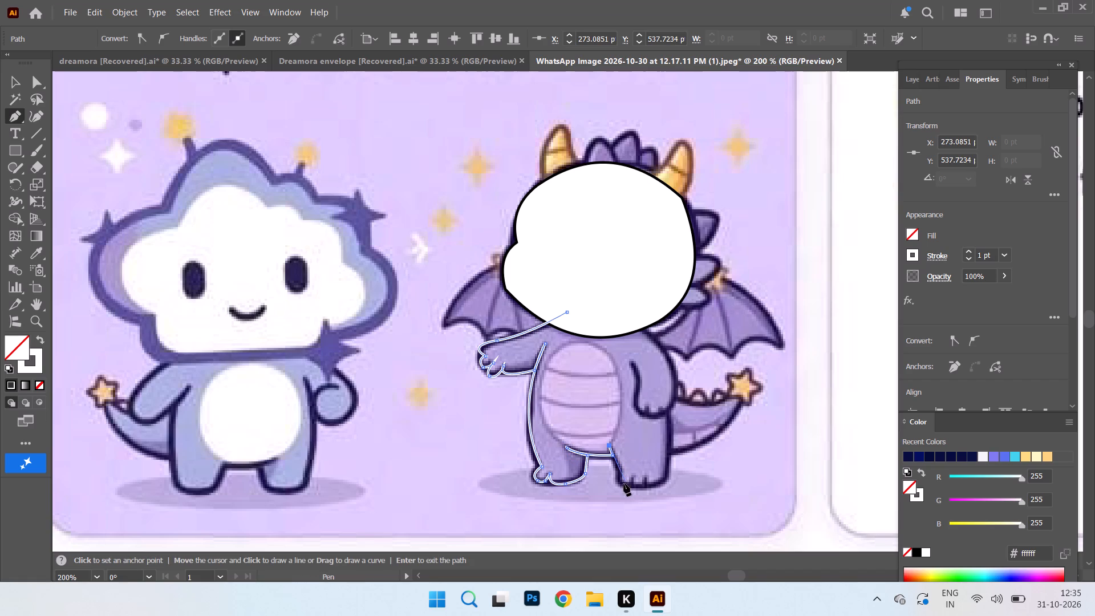
pyautogui.click(620, 471)
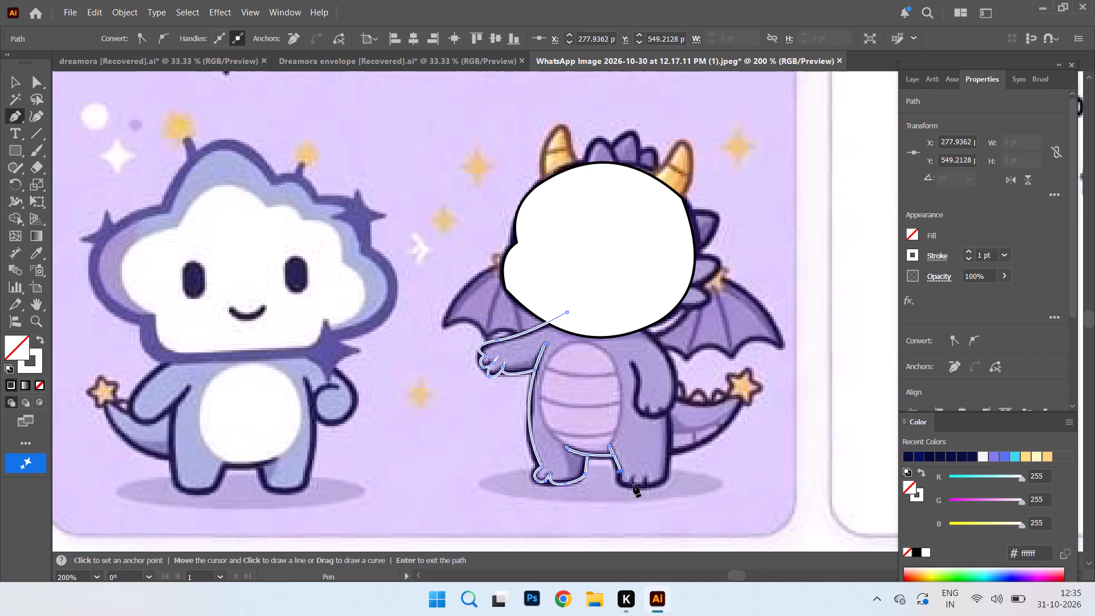
pyautogui.moveTo(633, 485); pyautogui.dragTo(645, 483)
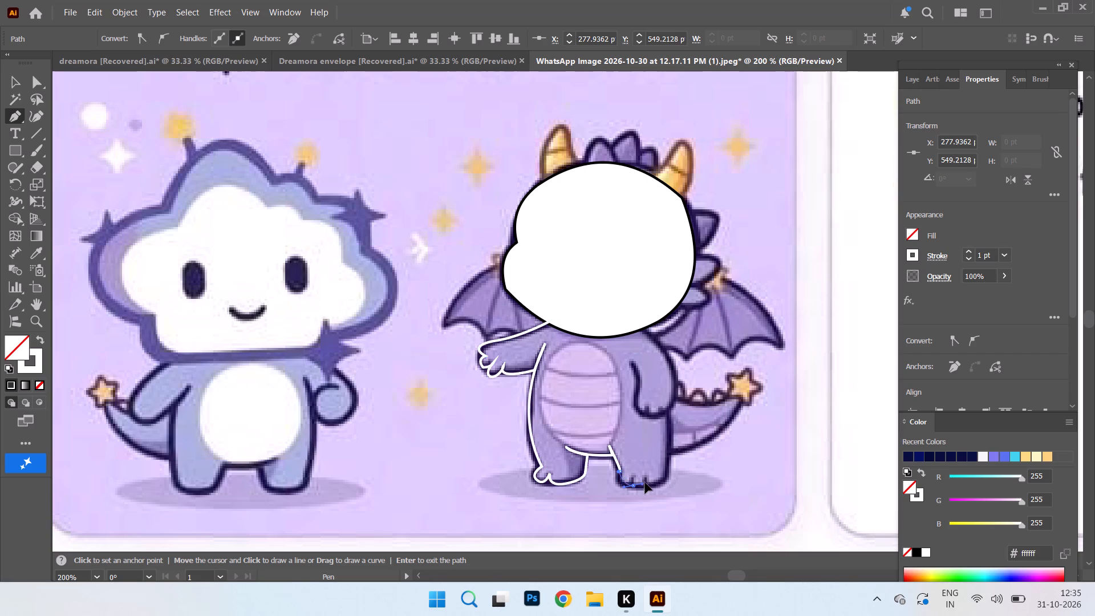
pyautogui.moveTo(645, 483); pyautogui.dragTo(652, 481)
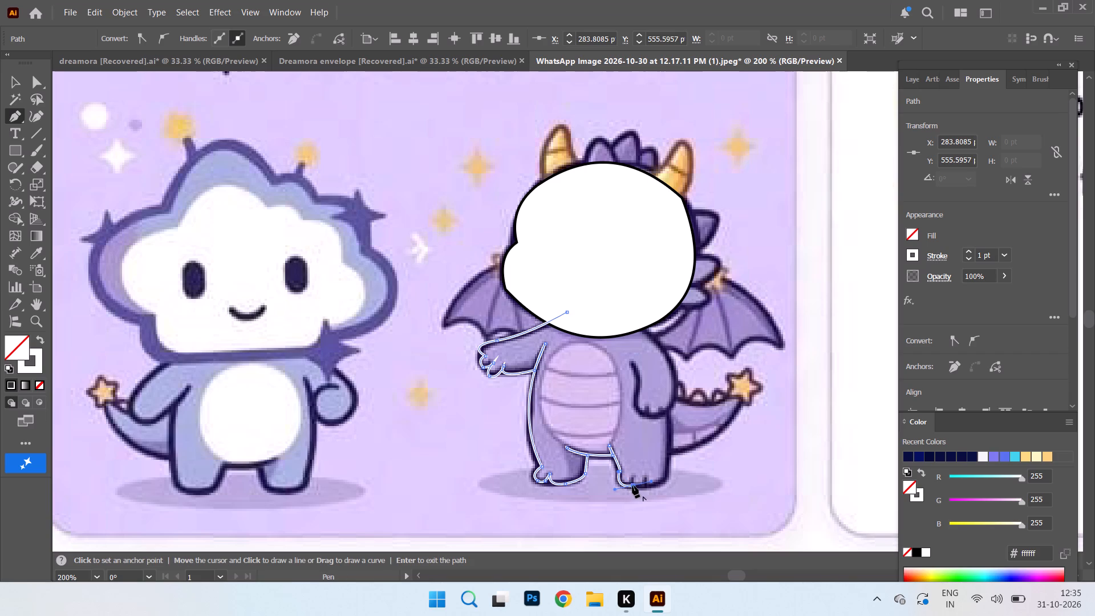
pyautogui.click(632, 485)
pyautogui.click(632, 476)
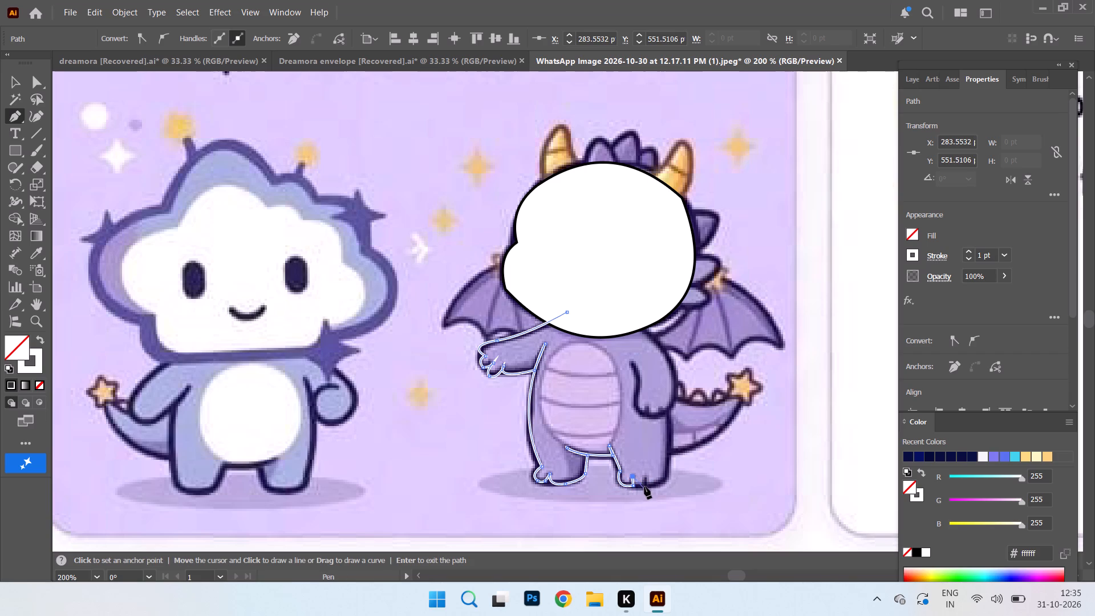
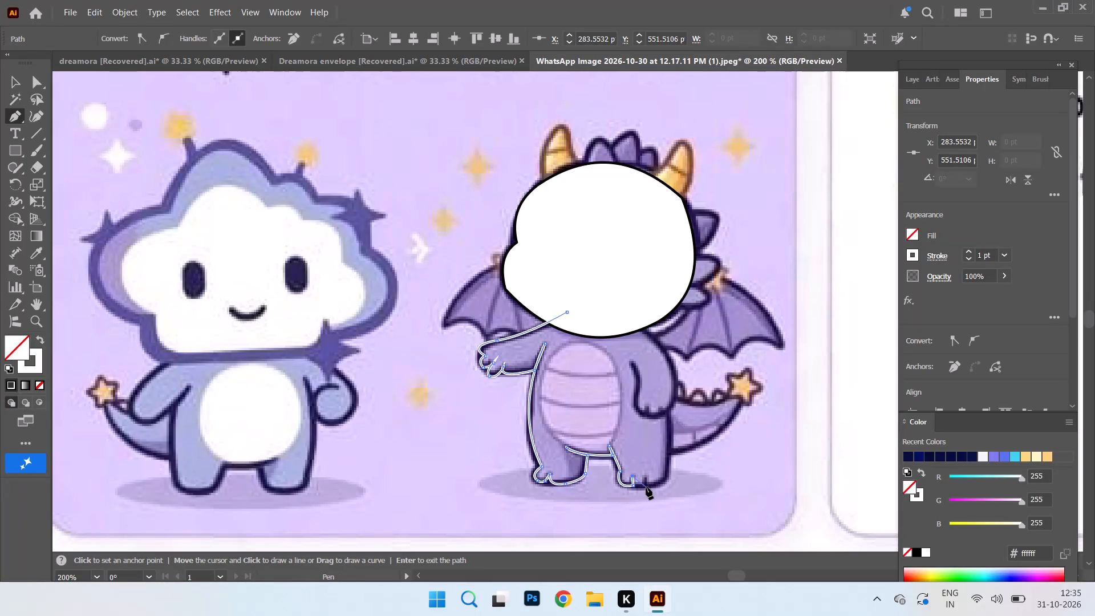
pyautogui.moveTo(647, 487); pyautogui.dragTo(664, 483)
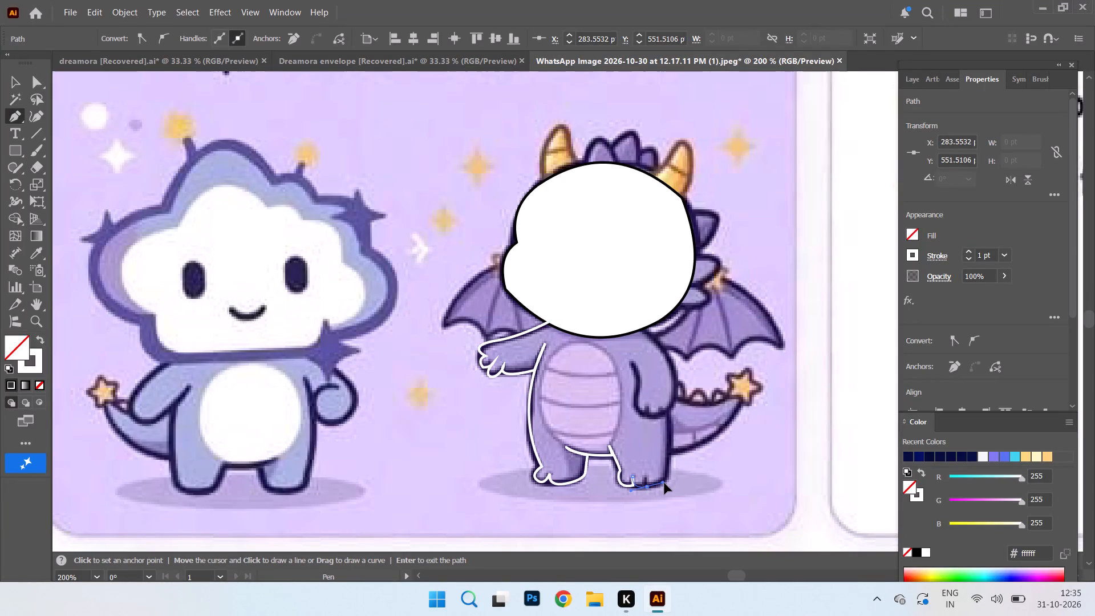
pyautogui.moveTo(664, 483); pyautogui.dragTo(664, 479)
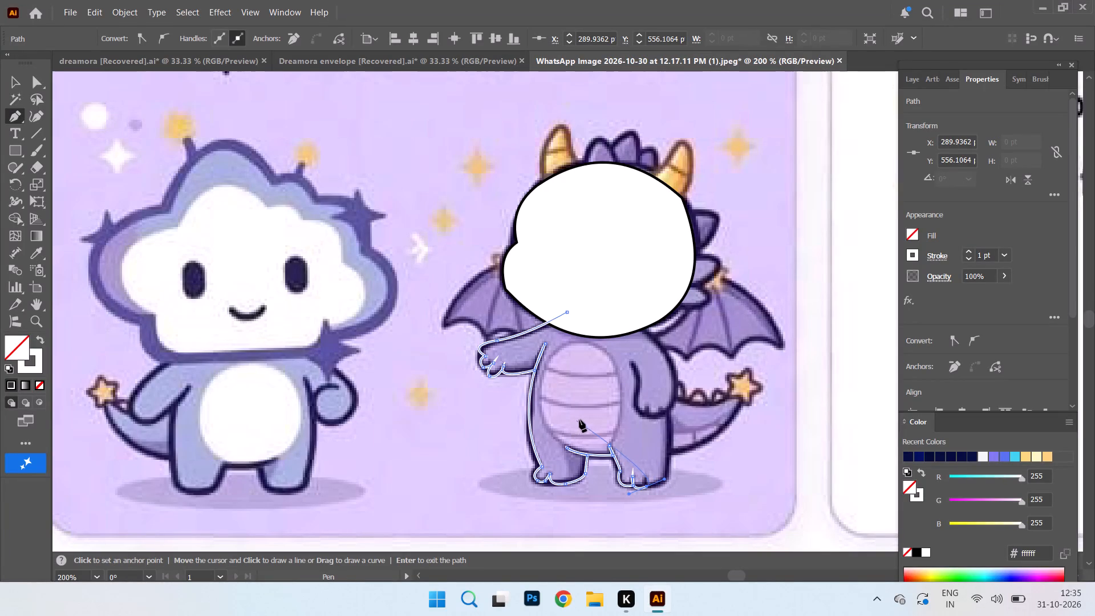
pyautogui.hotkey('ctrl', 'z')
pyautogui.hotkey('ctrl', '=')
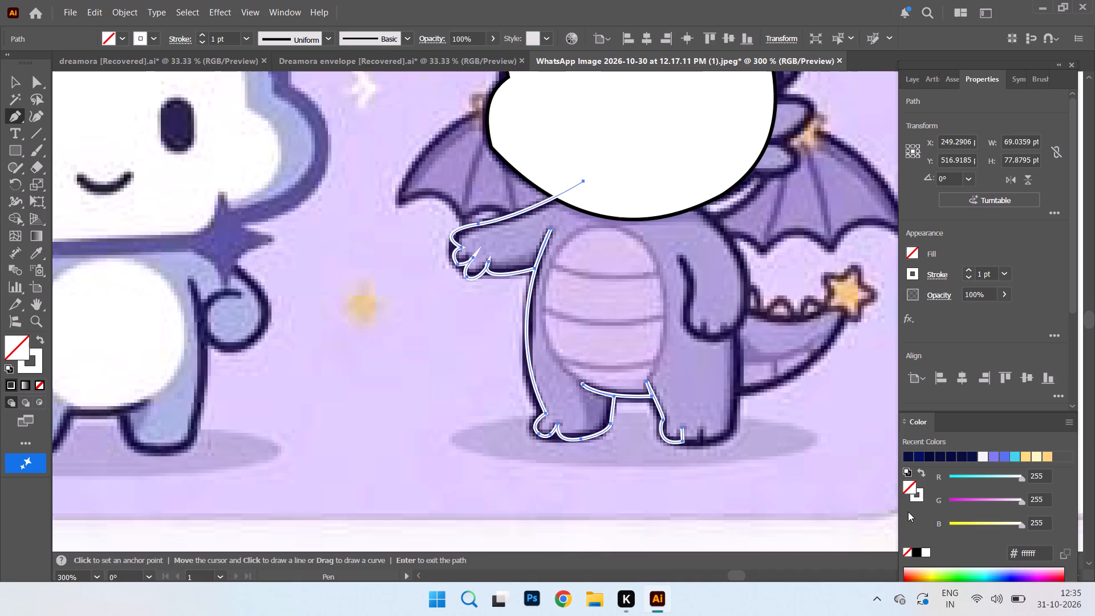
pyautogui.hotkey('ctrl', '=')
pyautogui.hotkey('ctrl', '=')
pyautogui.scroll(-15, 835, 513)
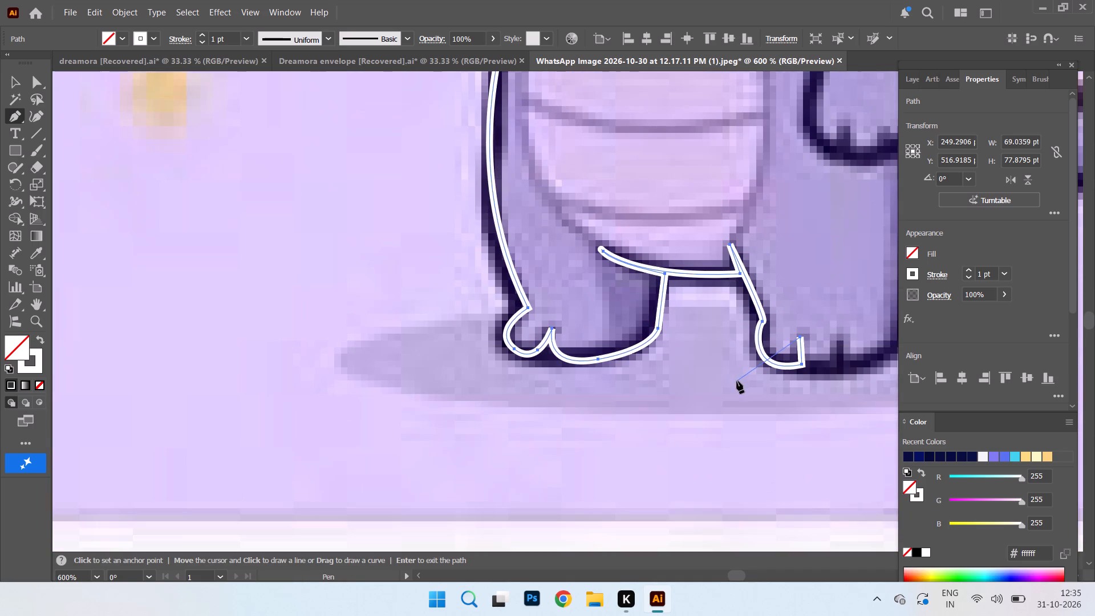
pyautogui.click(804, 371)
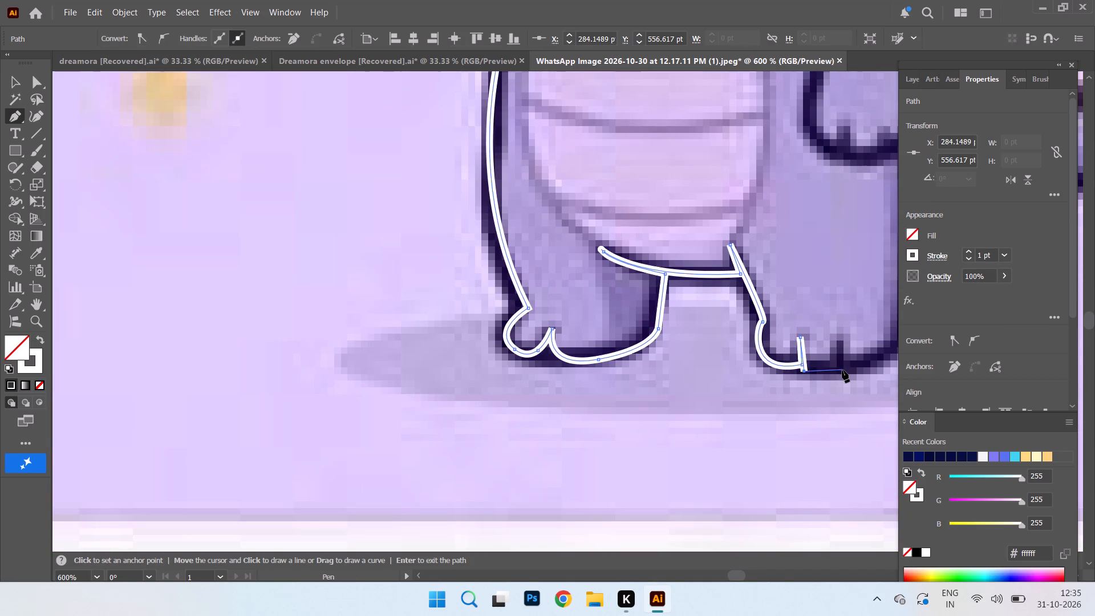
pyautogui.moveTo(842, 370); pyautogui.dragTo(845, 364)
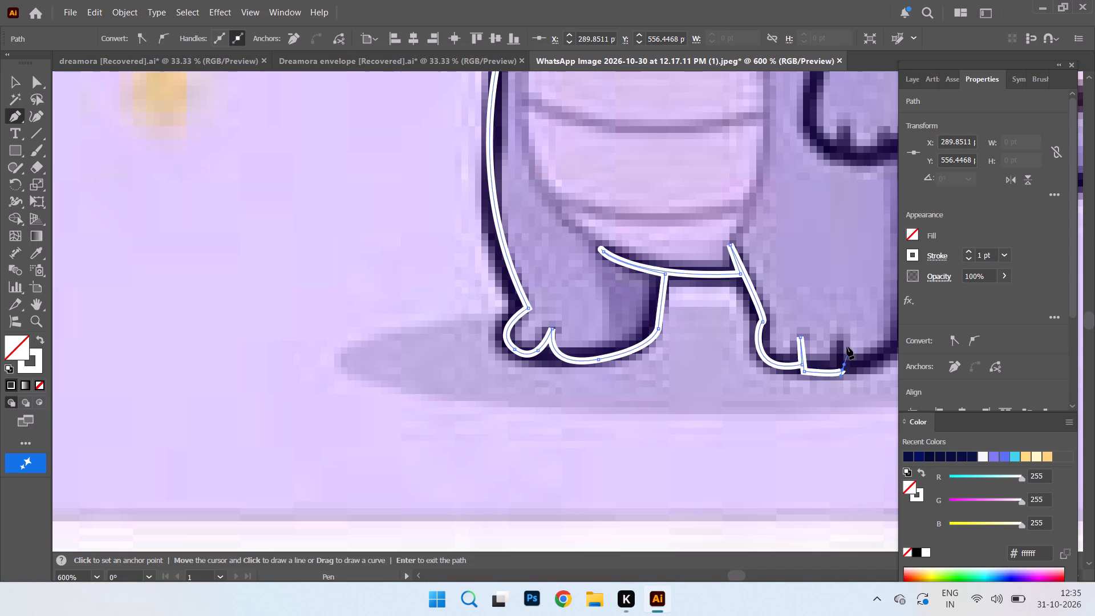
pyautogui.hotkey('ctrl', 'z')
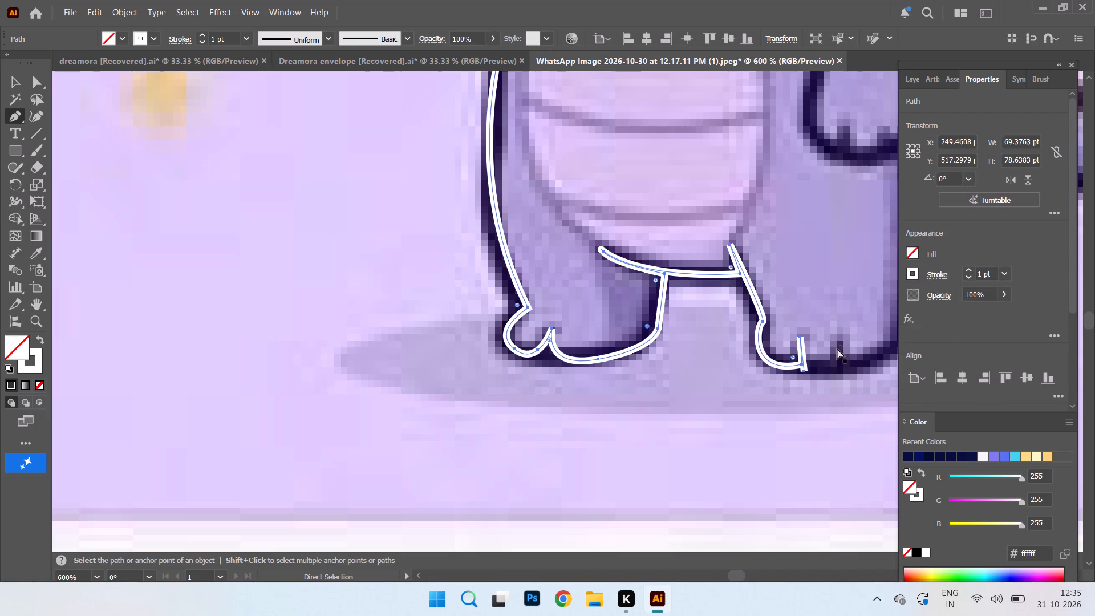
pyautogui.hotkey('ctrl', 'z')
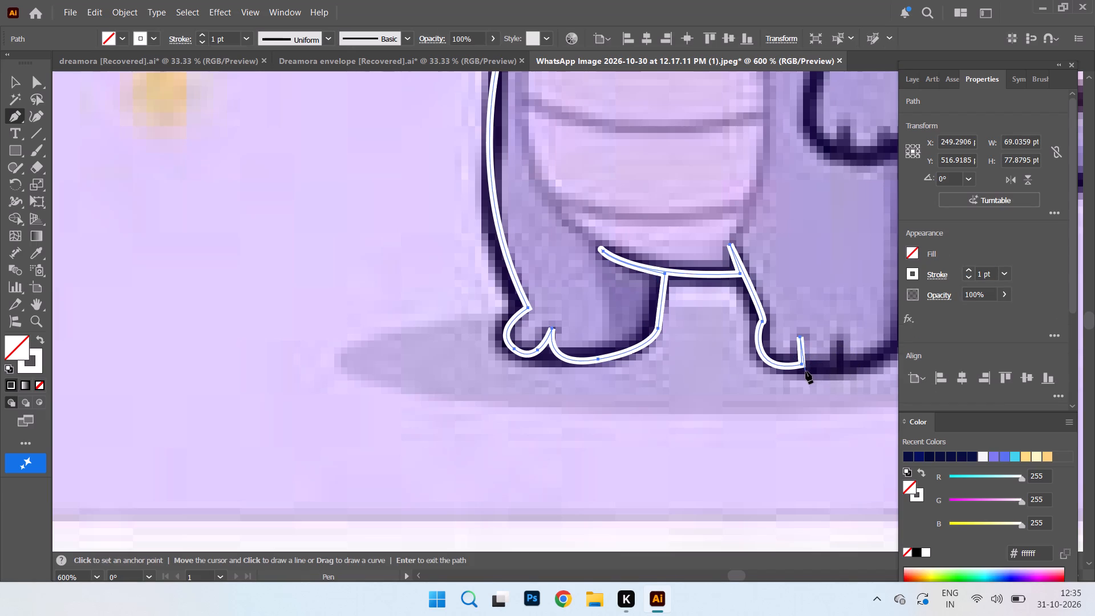
# Continue the path around the middle toe, up to the second toe crease, and back down onto the outer toe's sole.
pyautogui.moveTo(807, 371); pyautogui.dragTo(813, 371)
pyautogui.moveTo(842, 344); pyautogui.dragTo(841, 330)
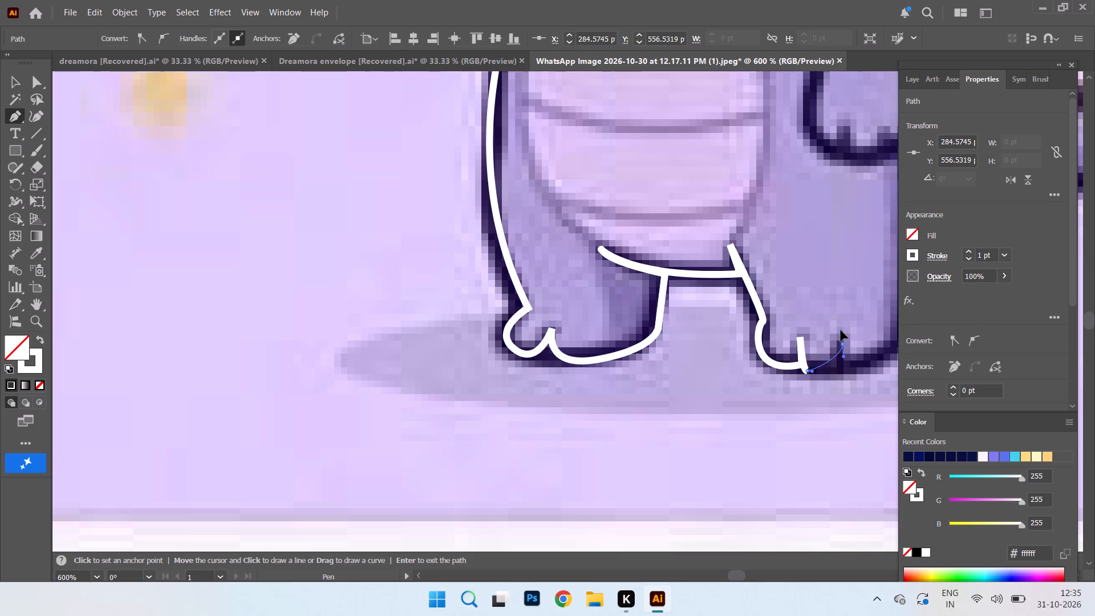
pyautogui.moveTo(841, 330); pyautogui.dragTo(837, 305)
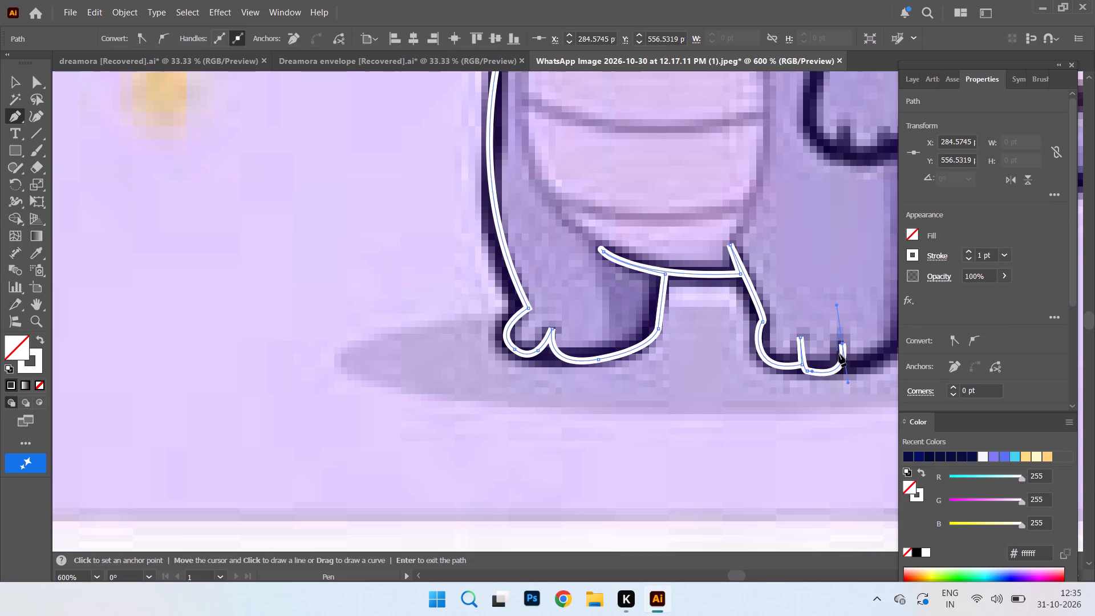
pyautogui.click(843, 344)
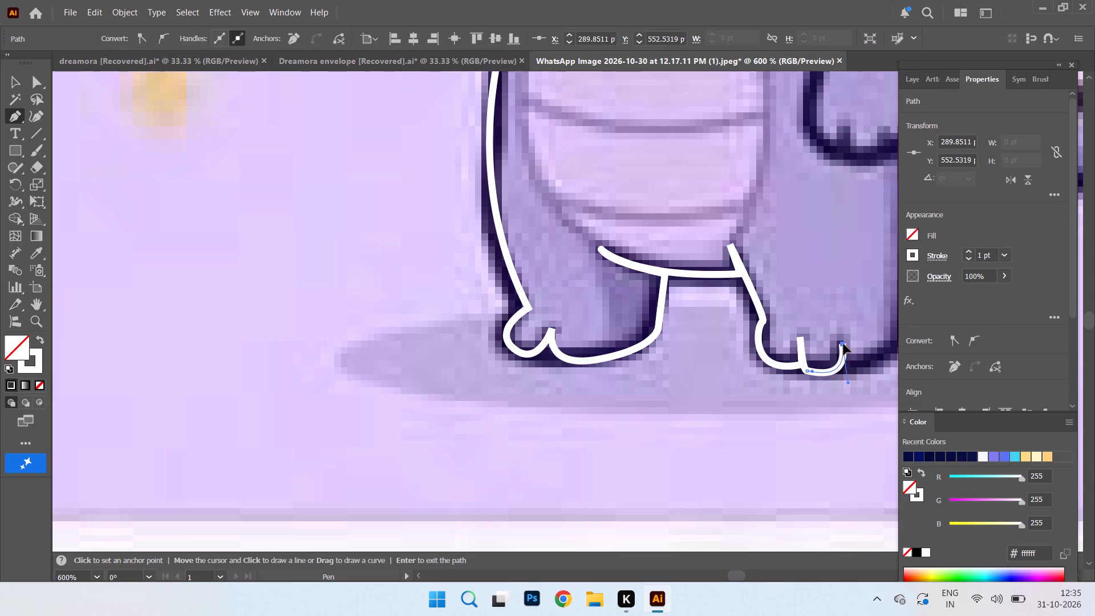
pyautogui.moveTo(855, 369); pyautogui.dragTo(870, 358)
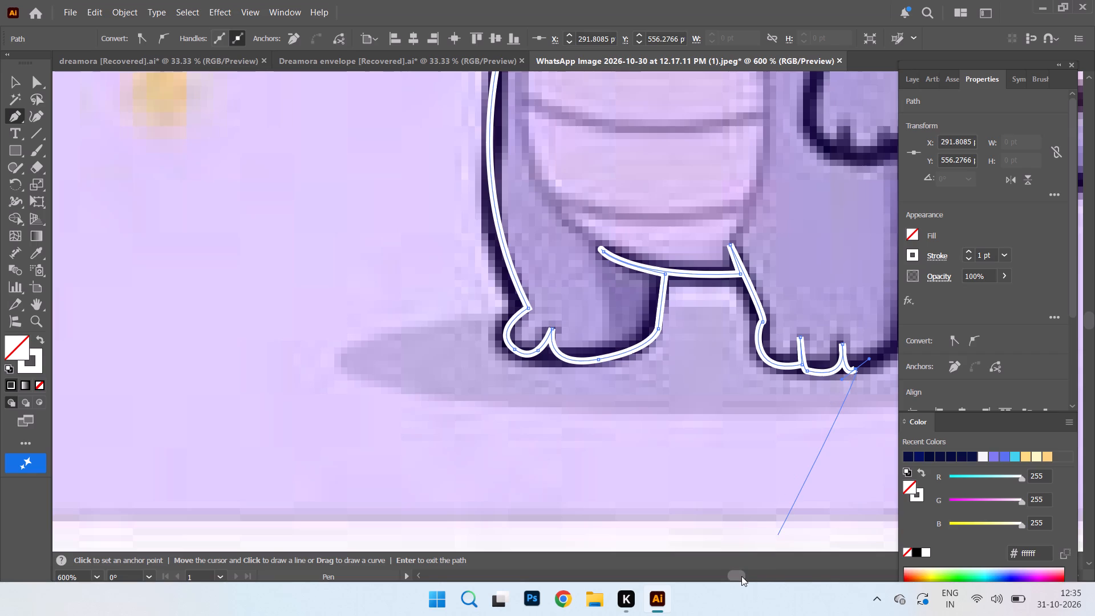
pyautogui.click(741, 576)
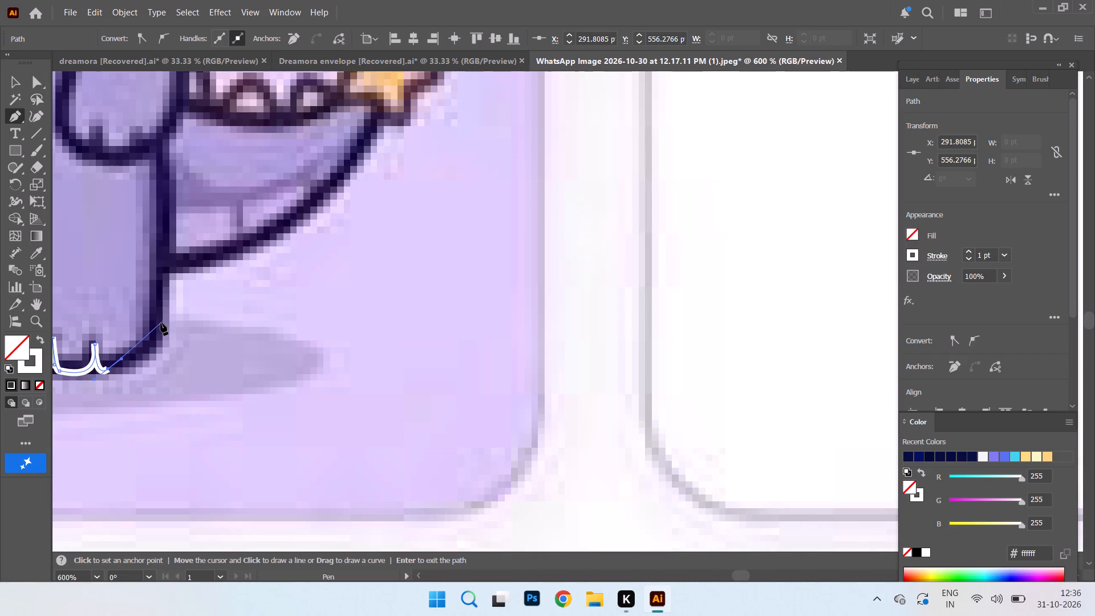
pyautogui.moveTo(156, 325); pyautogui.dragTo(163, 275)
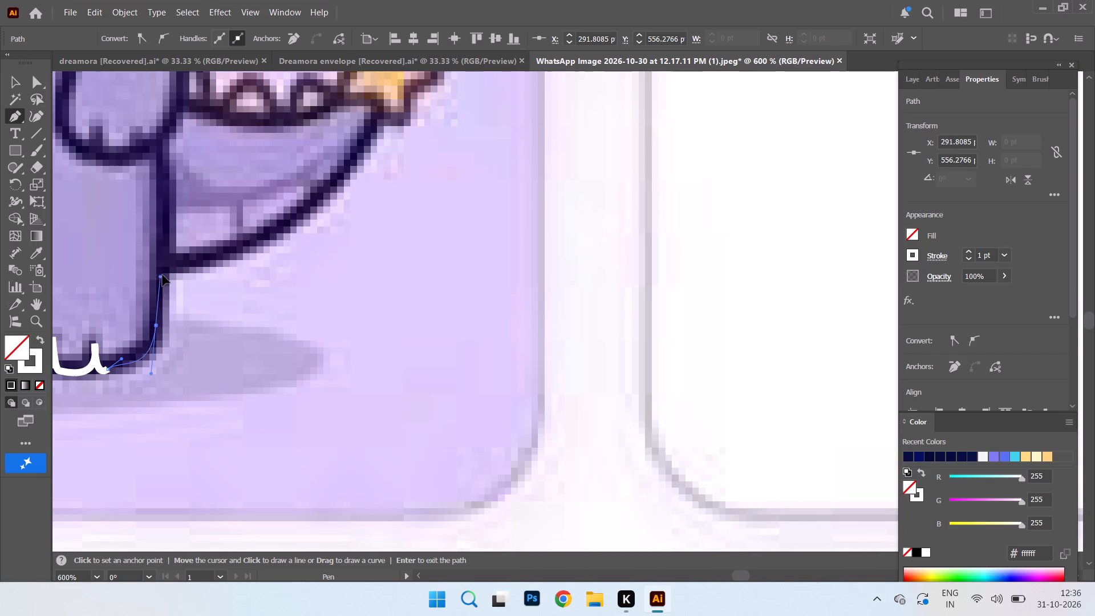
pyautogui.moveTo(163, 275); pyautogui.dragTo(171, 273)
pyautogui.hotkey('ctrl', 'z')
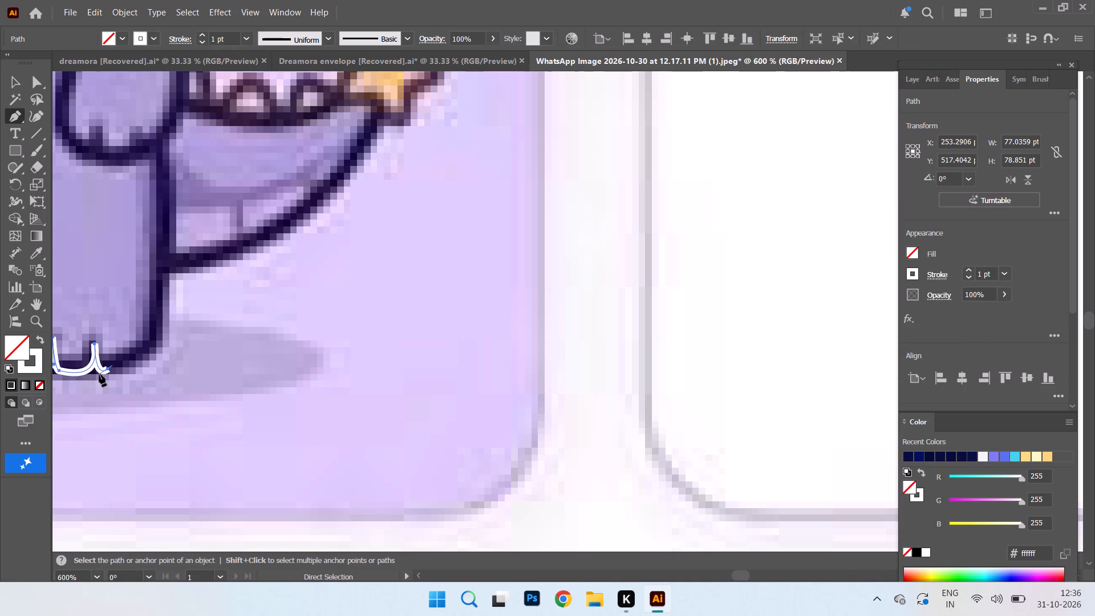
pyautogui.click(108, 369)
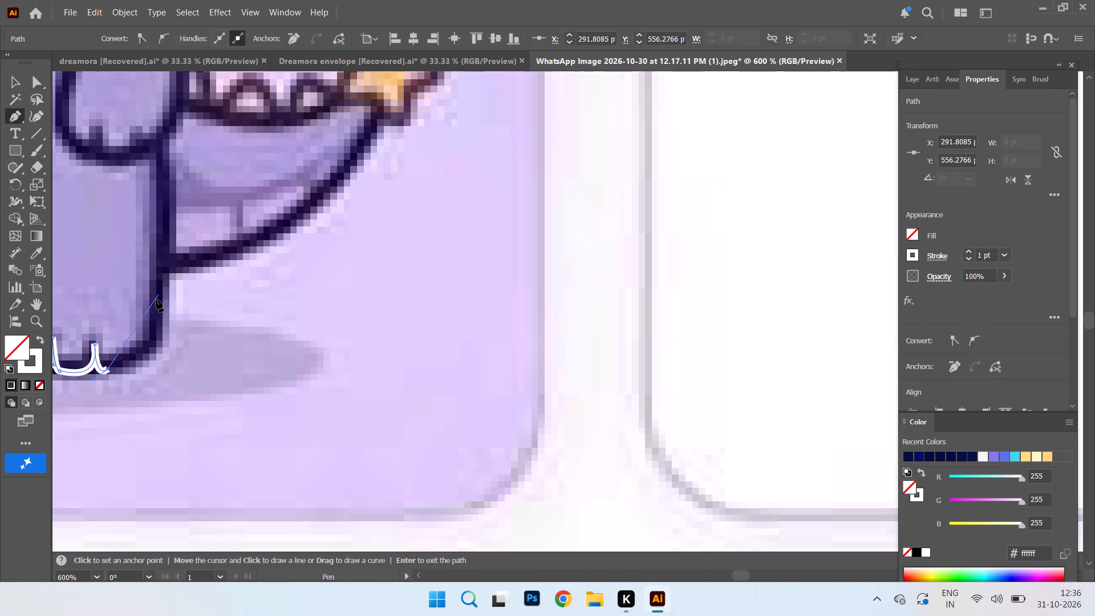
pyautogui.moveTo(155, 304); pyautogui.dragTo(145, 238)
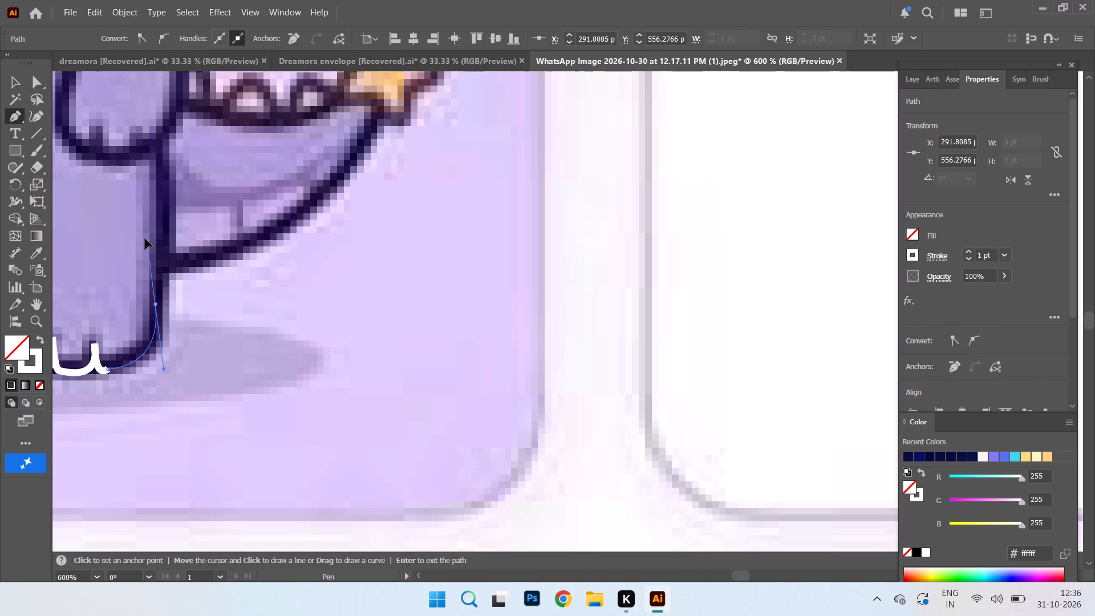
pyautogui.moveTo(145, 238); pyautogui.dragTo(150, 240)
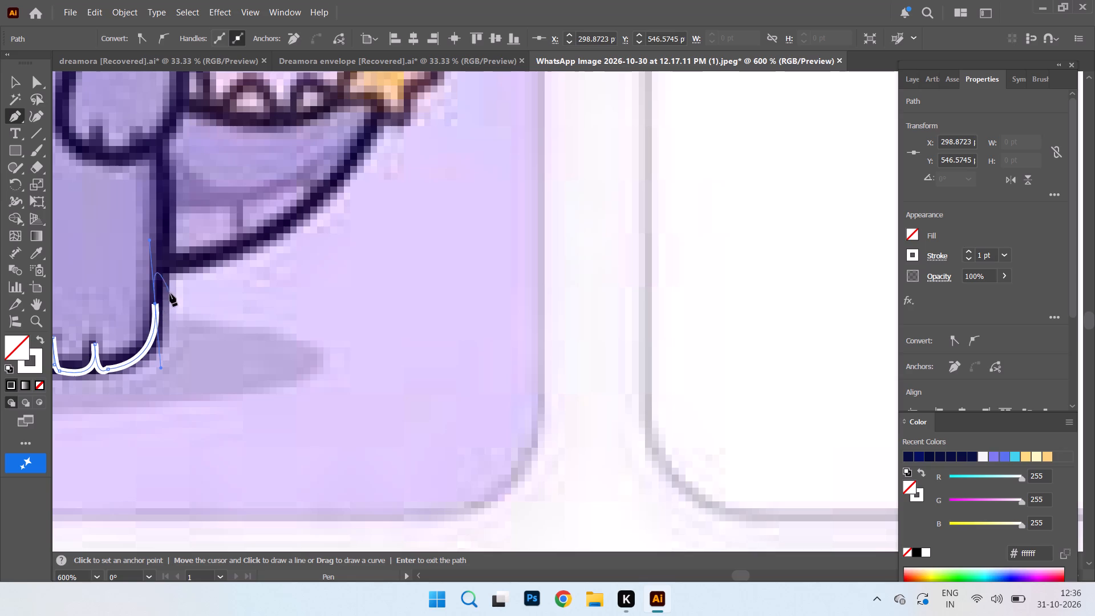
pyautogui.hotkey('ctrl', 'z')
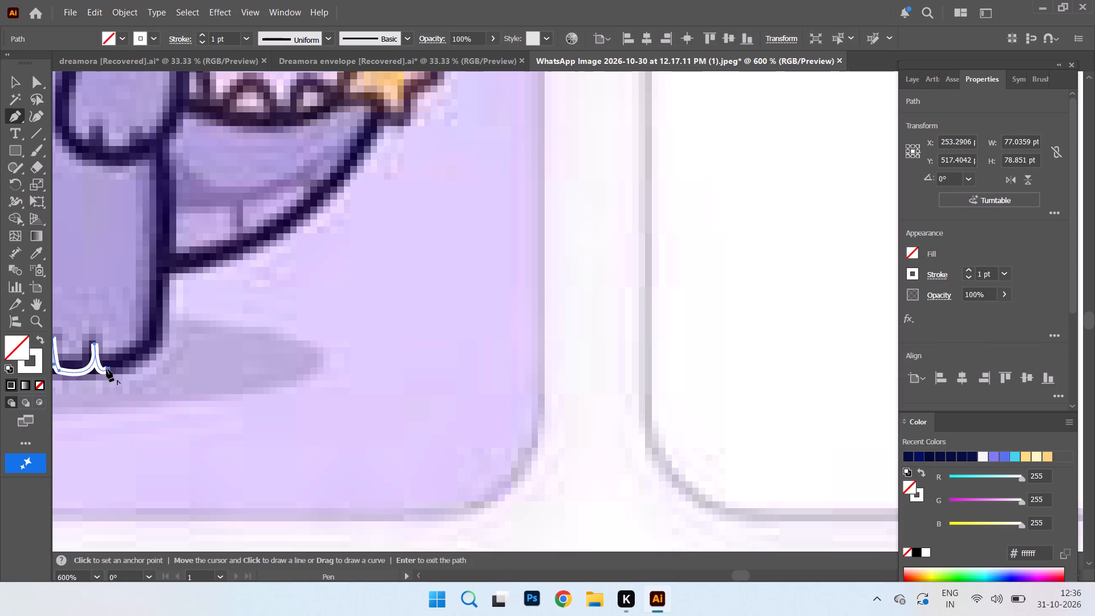
# Continue the path around the outer toe and straight up the outer leg to the hanging arm's hand.
pyautogui.click(107, 369)
pyautogui.moveTo(160, 313); pyautogui.dragTo(159, 272)
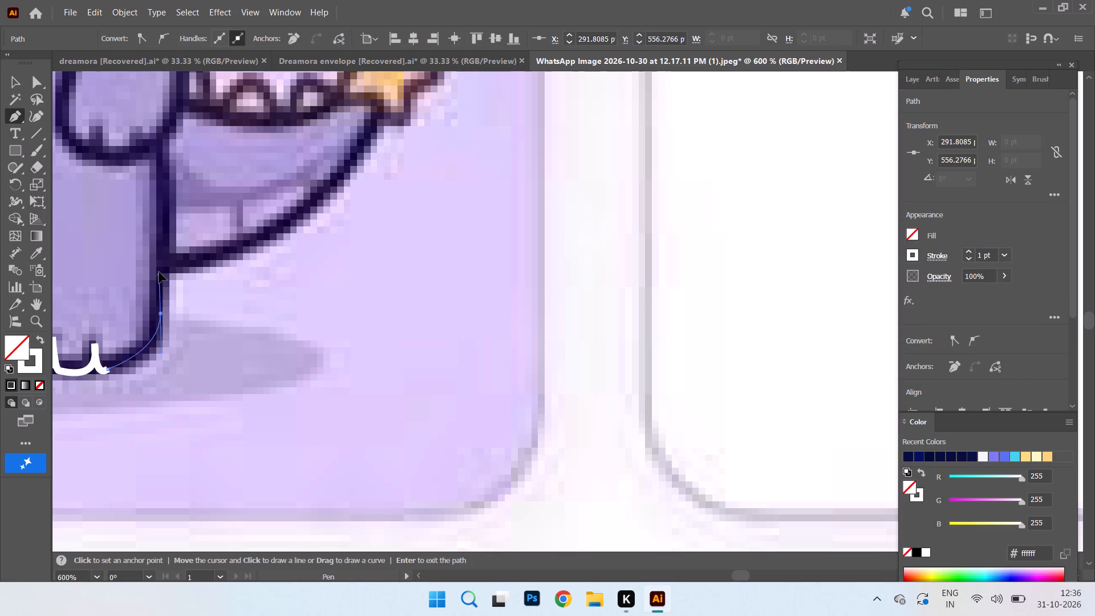
pyautogui.moveTo(159, 272); pyautogui.dragTo(157, 260)
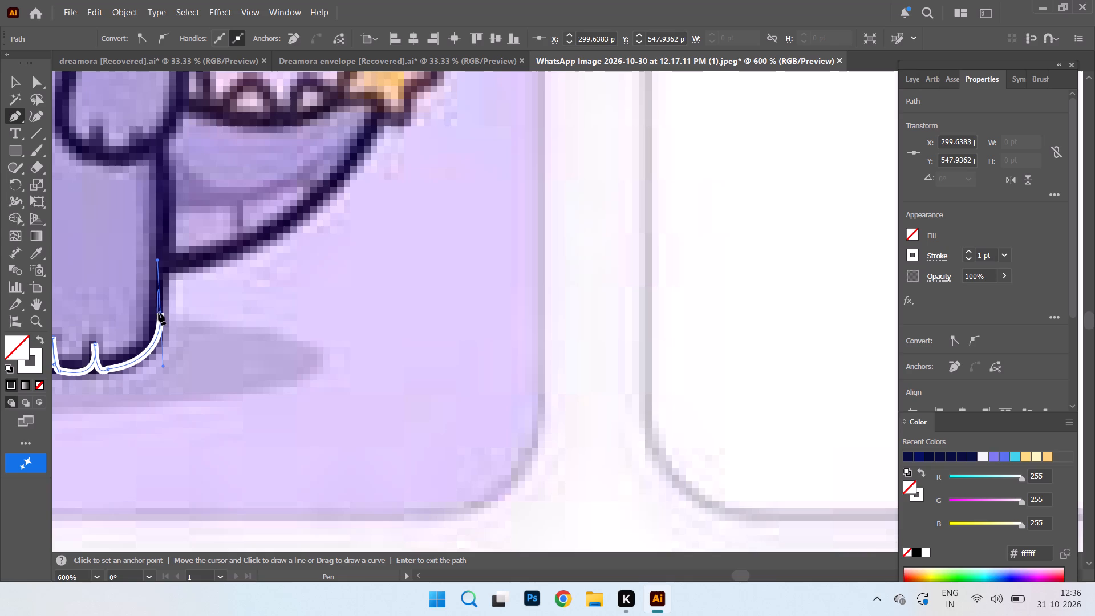
pyautogui.click(160, 313)
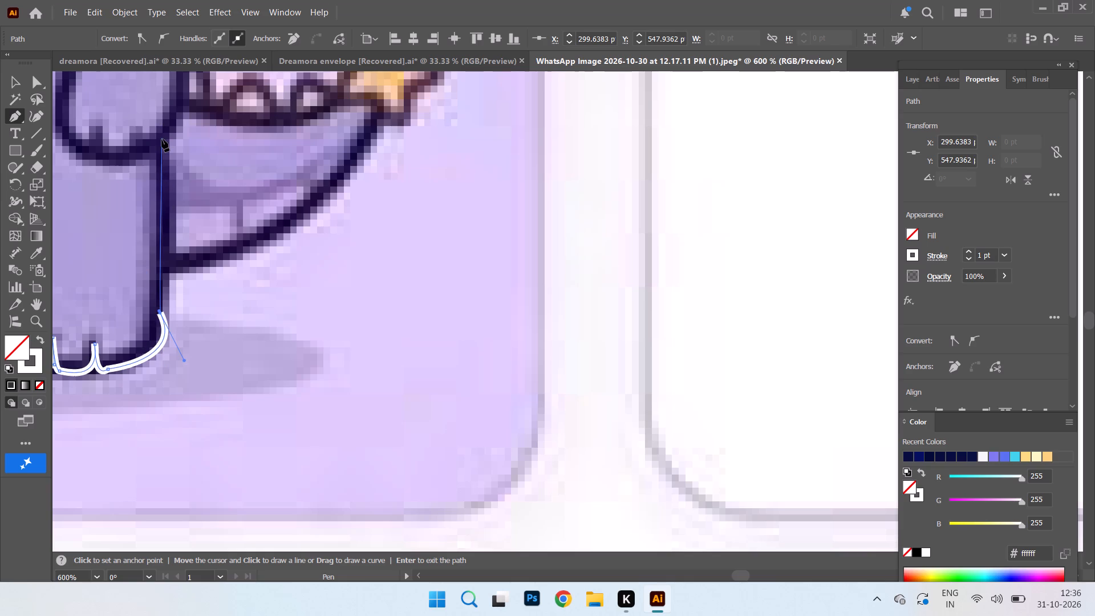
pyautogui.click(162, 139)
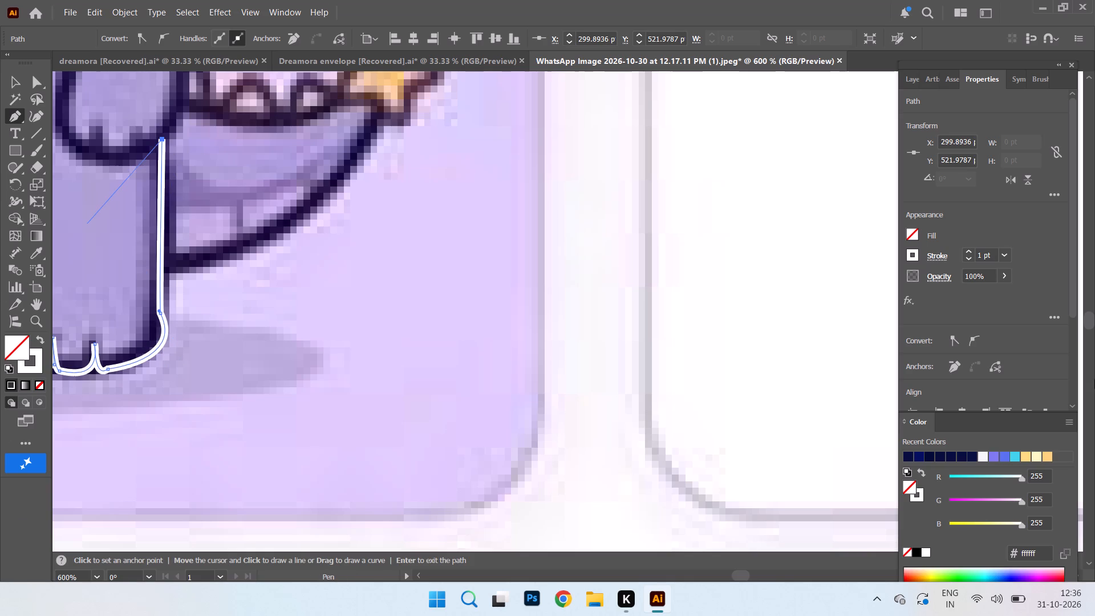
# Curve the path up the hanging arm's outer edge to the shoulder, extend it behind the head, and close it at the outstretched arm's start.
pyautogui.hotkey('ctrl', '=')
pyautogui.hotkey('ctrl', '=')
pyautogui.hotkey('ctrl', '=')
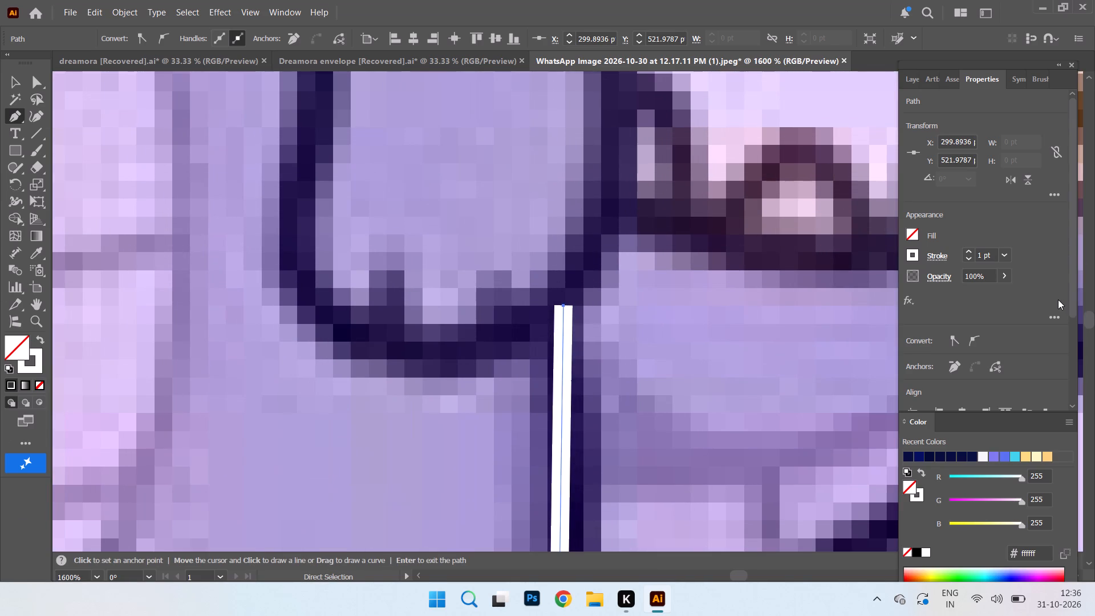
pyautogui.hotkey('ctrl', '-')
pyautogui.hotkey('ctrl', '-')
pyautogui.hotkey('ctrl', '-')
pyautogui.hotkey('ctrl', '-')
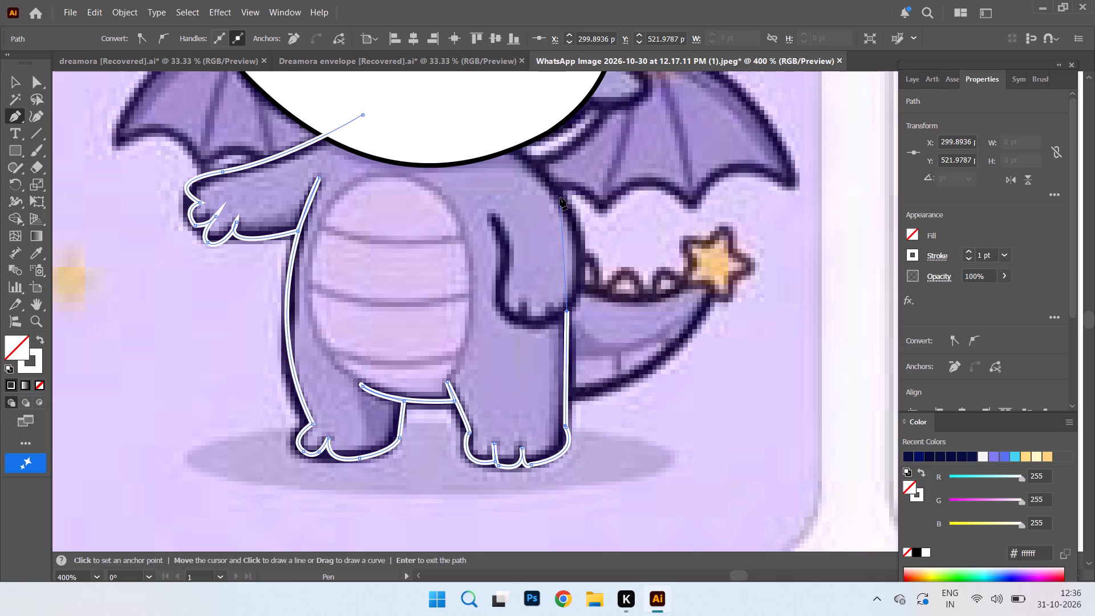
pyautogui.moveTo(560, 196); pyautogui.dragTo(519, 137)
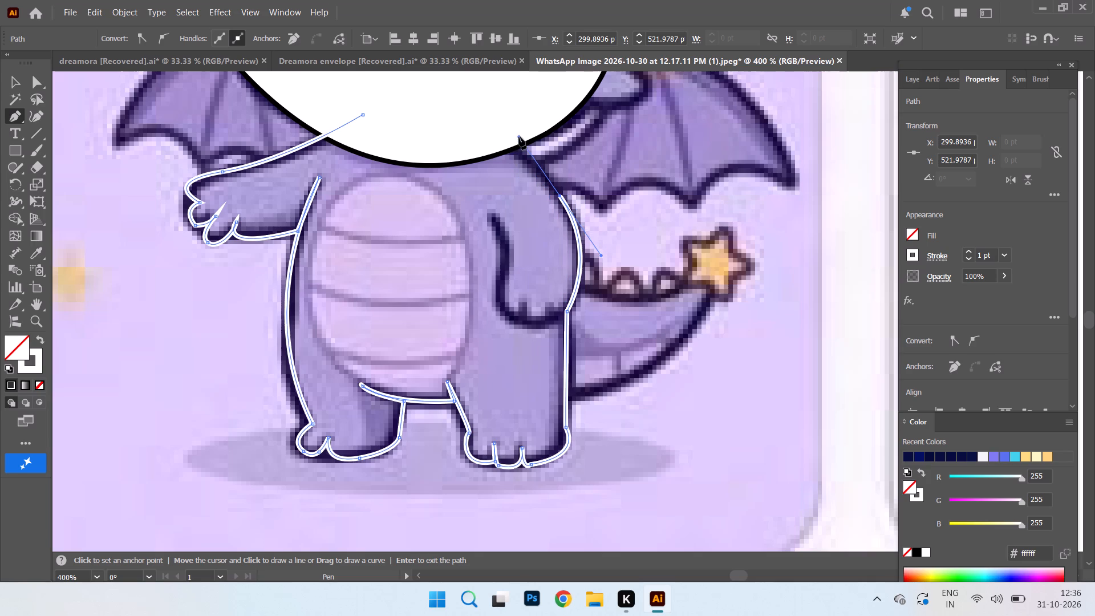
pyautogui.click(483, 120)
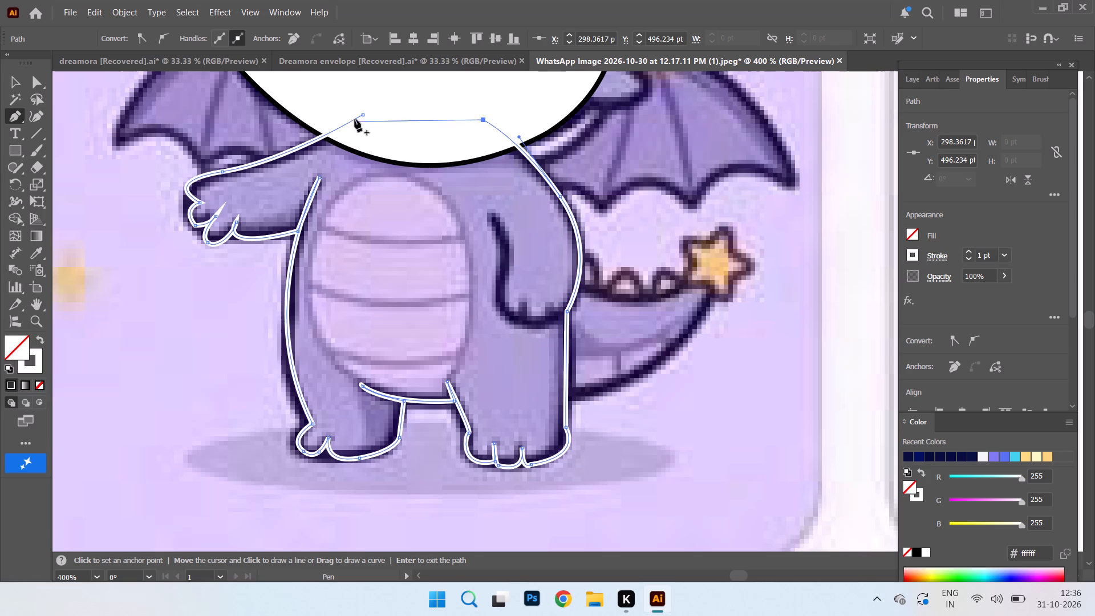
pyautogui.click(362, 113)
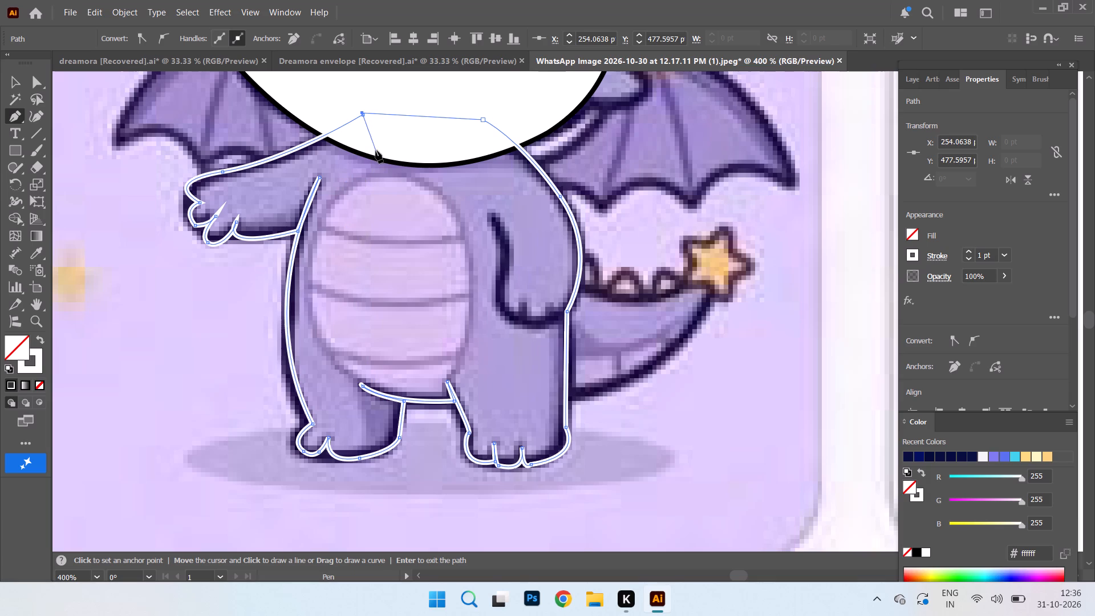
pyautogui.hotkey('ctrl', 'z')
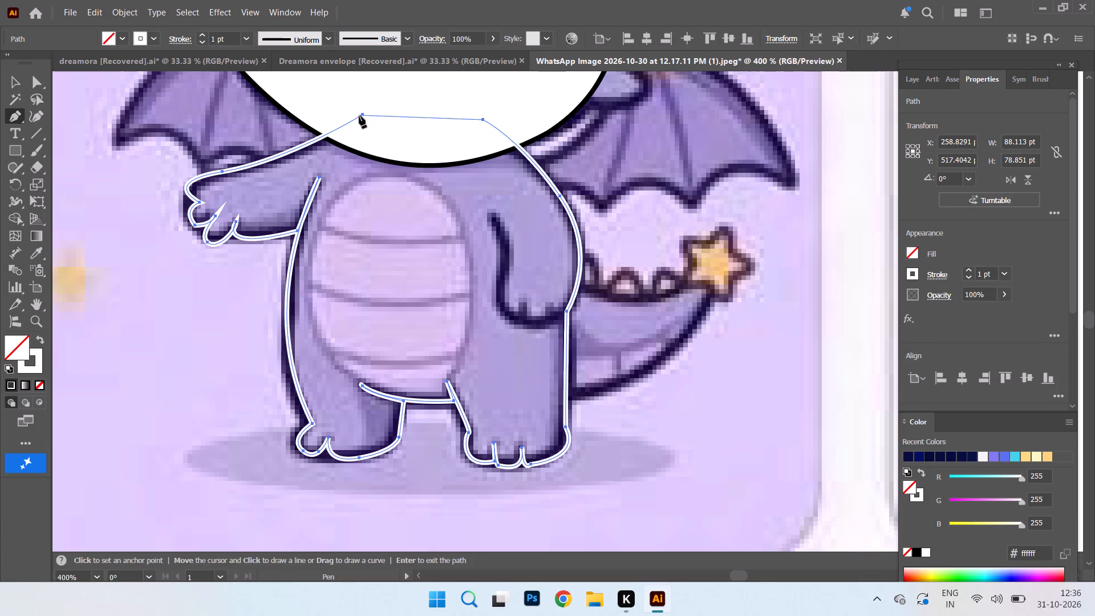
pyautogui.click(363, 114)
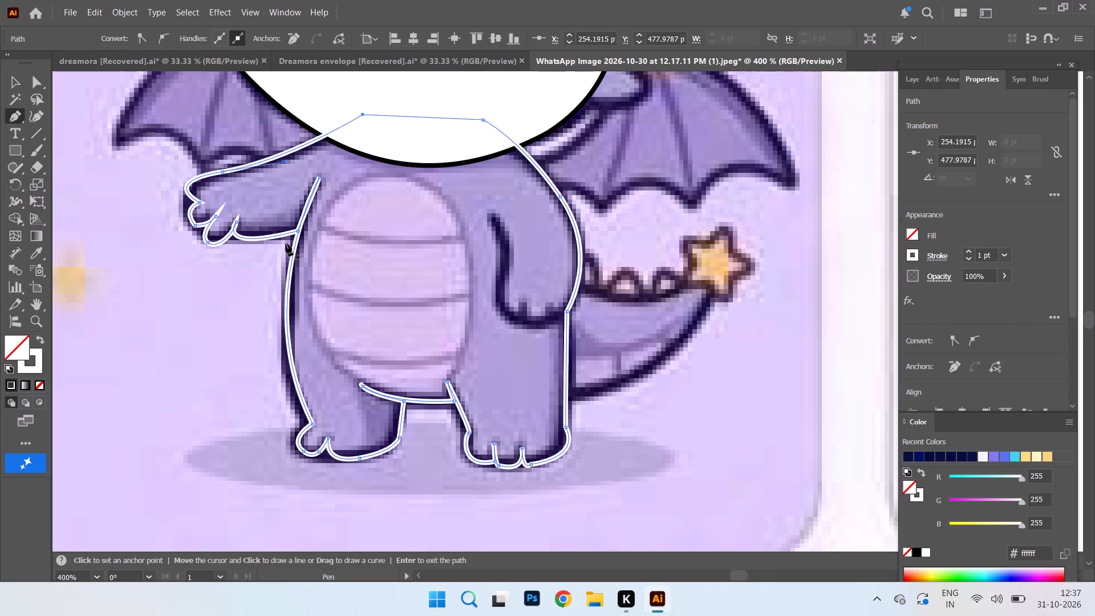
# Draw a closed belly patch path with the Pen tool, with straight sides and top and a curved closing segment along the belly base.
pyautogui.click(355, 379)
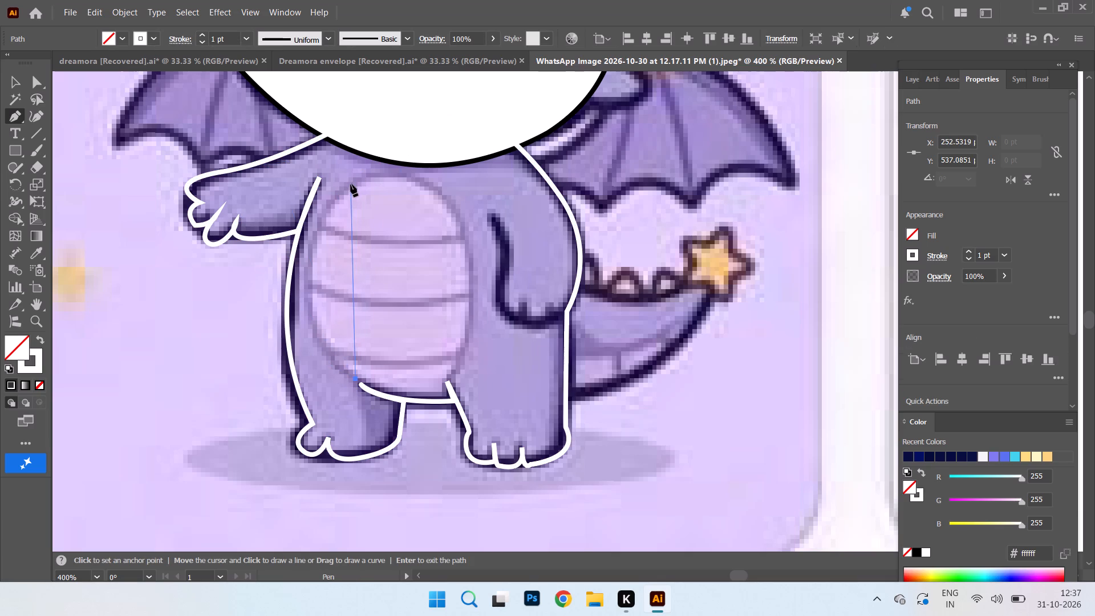
pyautogui.click(350, 186)
pyautogui.click(449, 206)
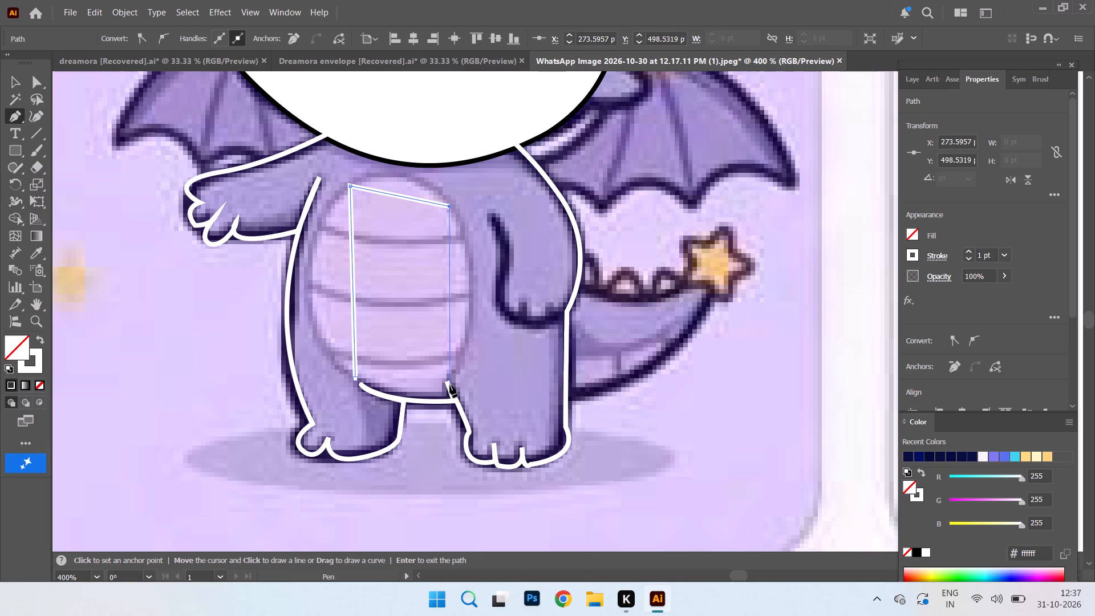
pyautogui.click(450, 384)
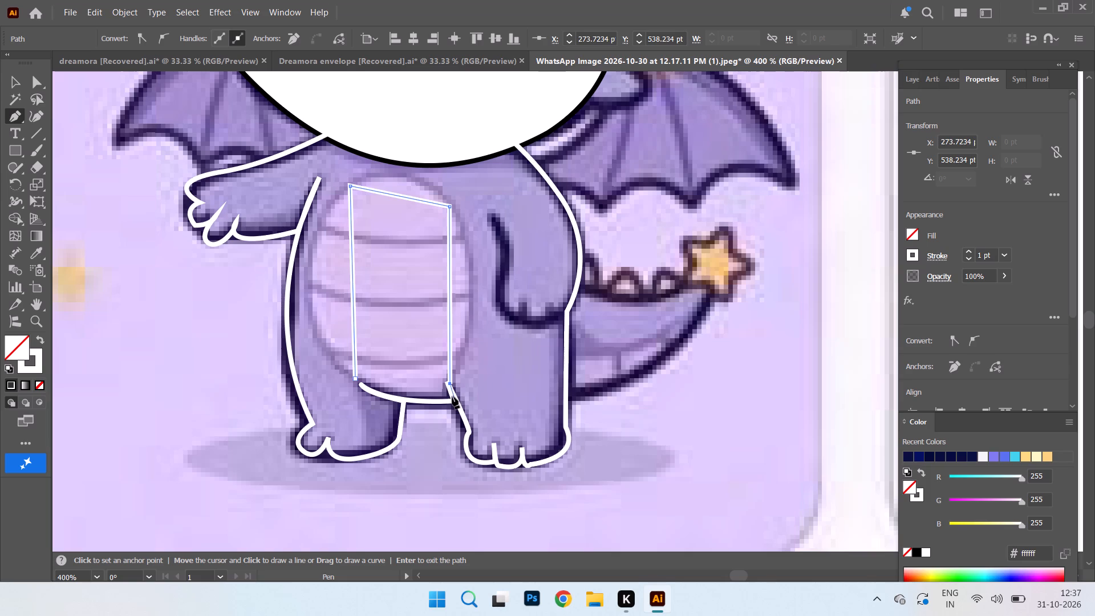
pyautogui.hotkey('ctrl', 'z')
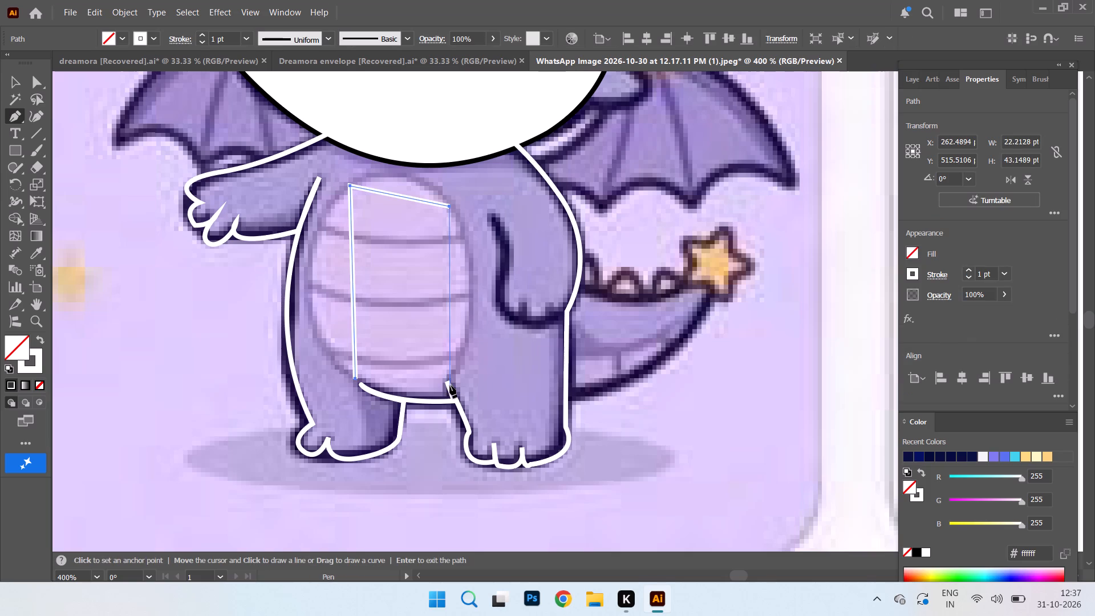
pyautogui.click(448, 386)
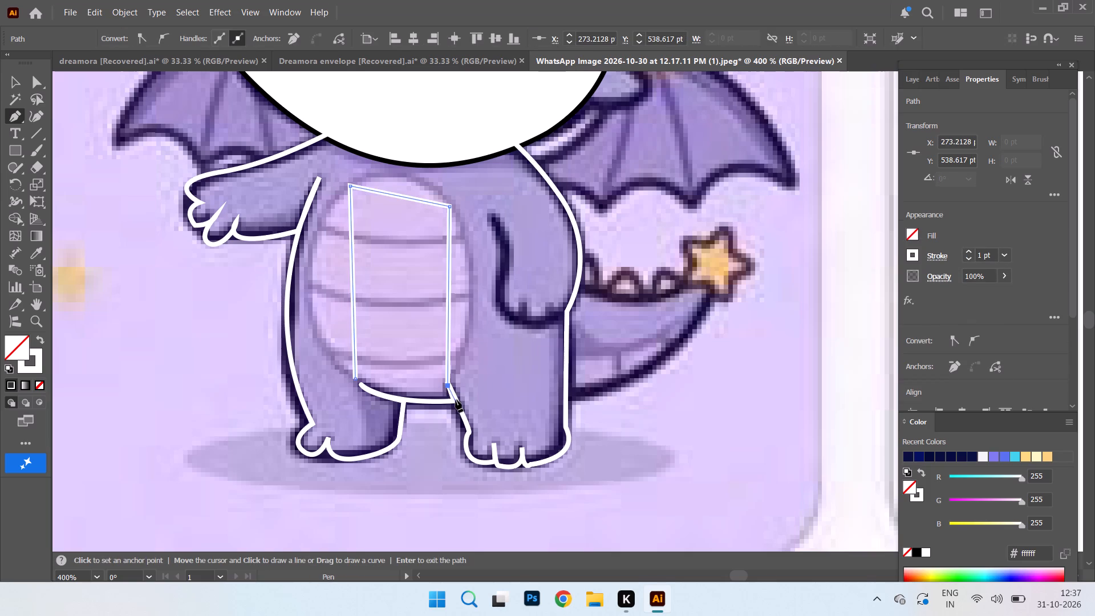
pyautogui.click(455, 398)
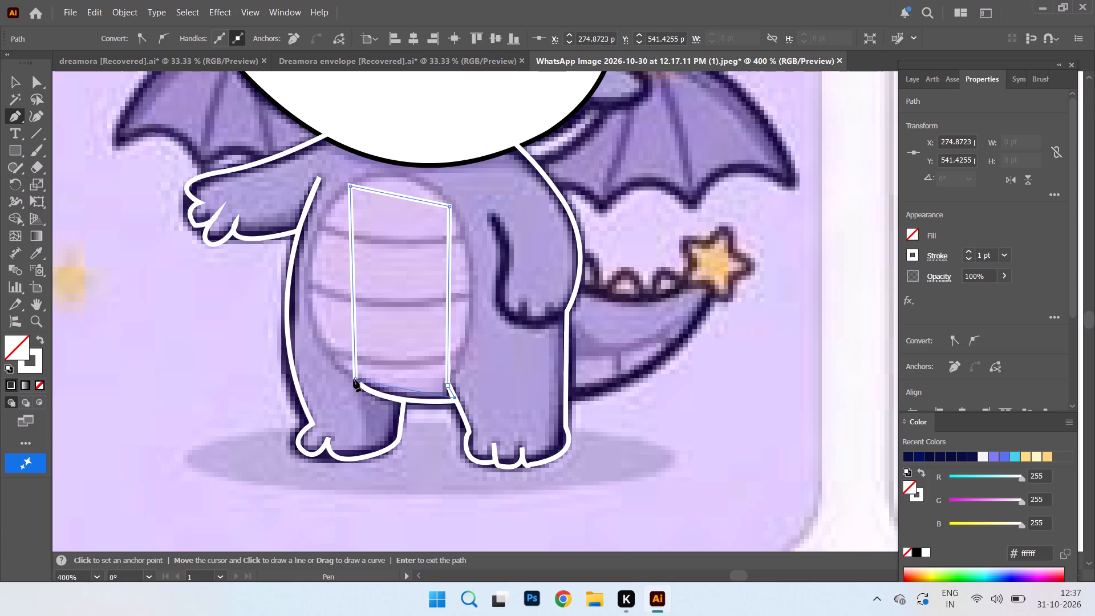
pyautogui.moveTo(354, 379); pyautogui.dragTo(316, 343)
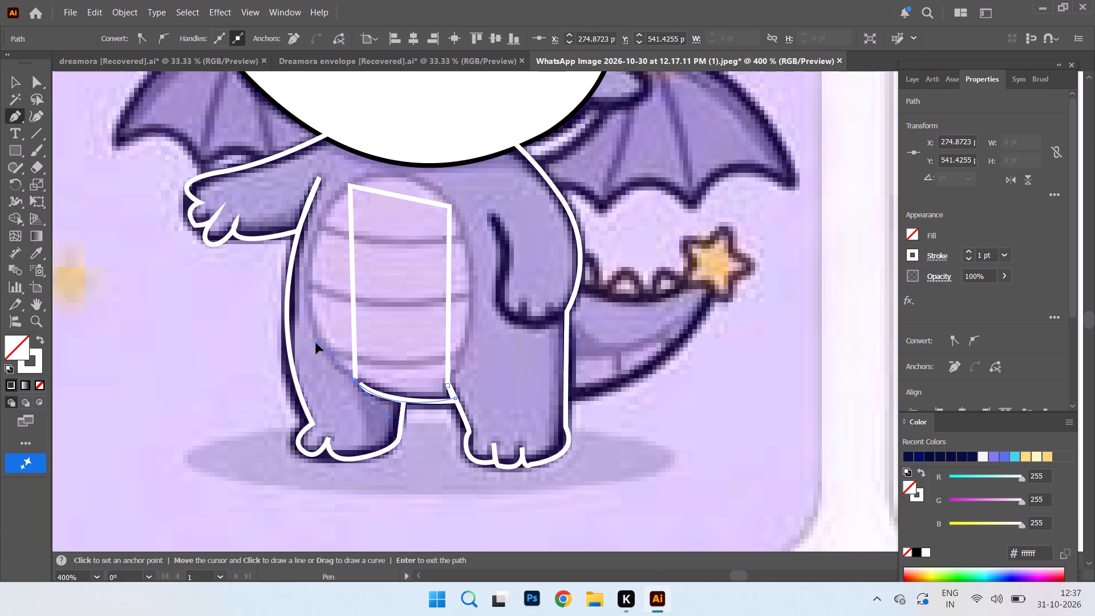
pyautogui.moveTo(316, 343); pyautogui.dragTo(299, 343)
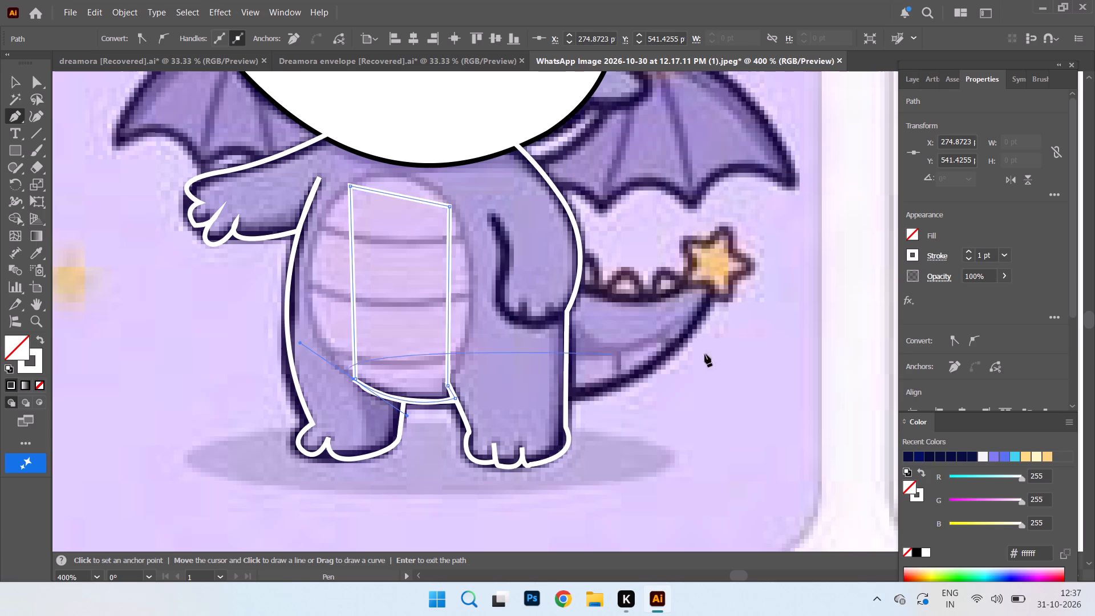
pyautogui.hotkey('ctrl', 'z')
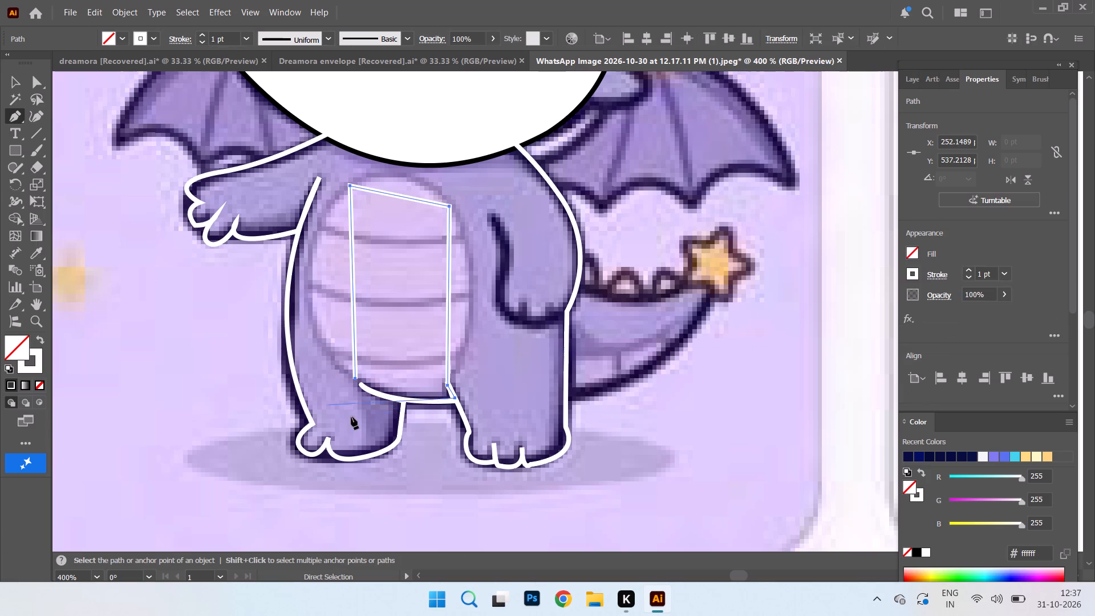
pyautogui.moveTo(355, 379); pyautogui.dragTo(302, 343)
# Bend the belly path's two sides and top edge outward with the Anchor Point tool to match the reference's oval belly.
pyautogui.click(9, 76)
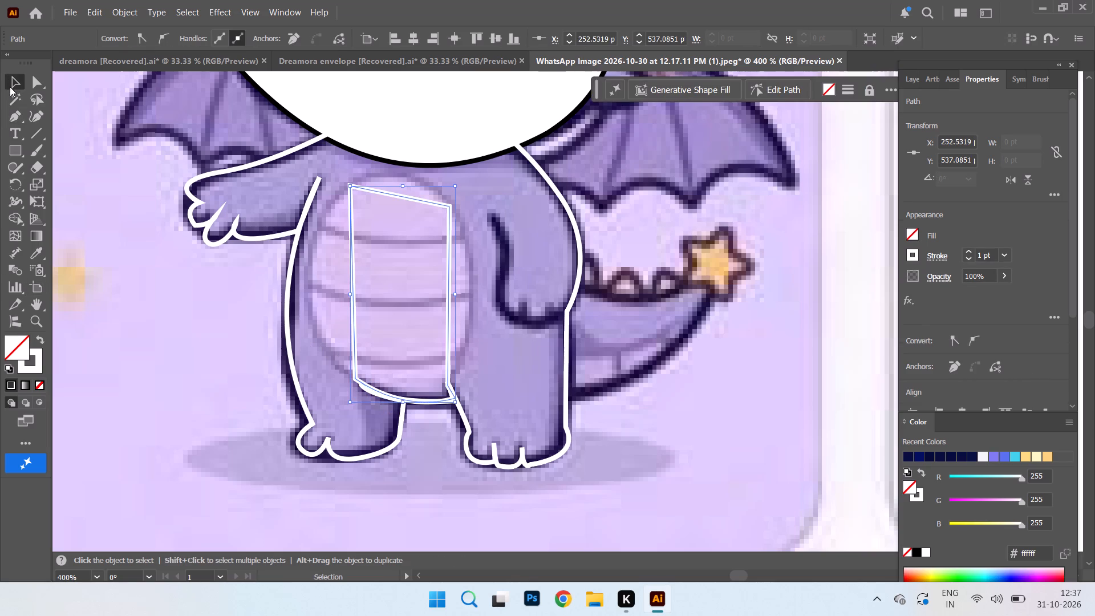
pyautogui.rightClick(16, 119)
pyautogui.click(95, 169)
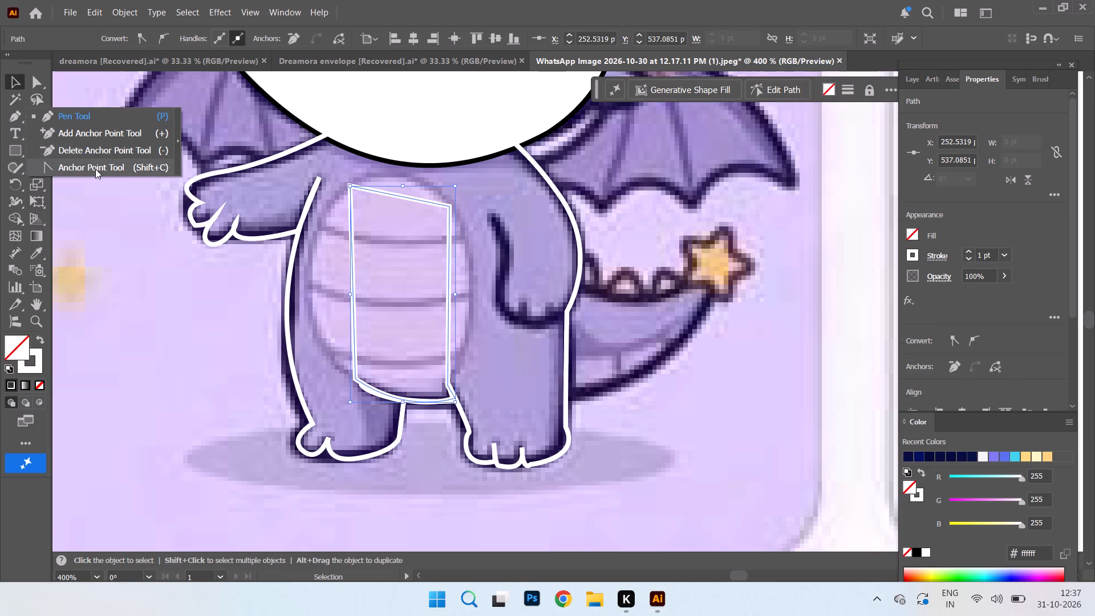
pyautogui.moveTo(450, 293); pyautogui.dragTo(469, 293)
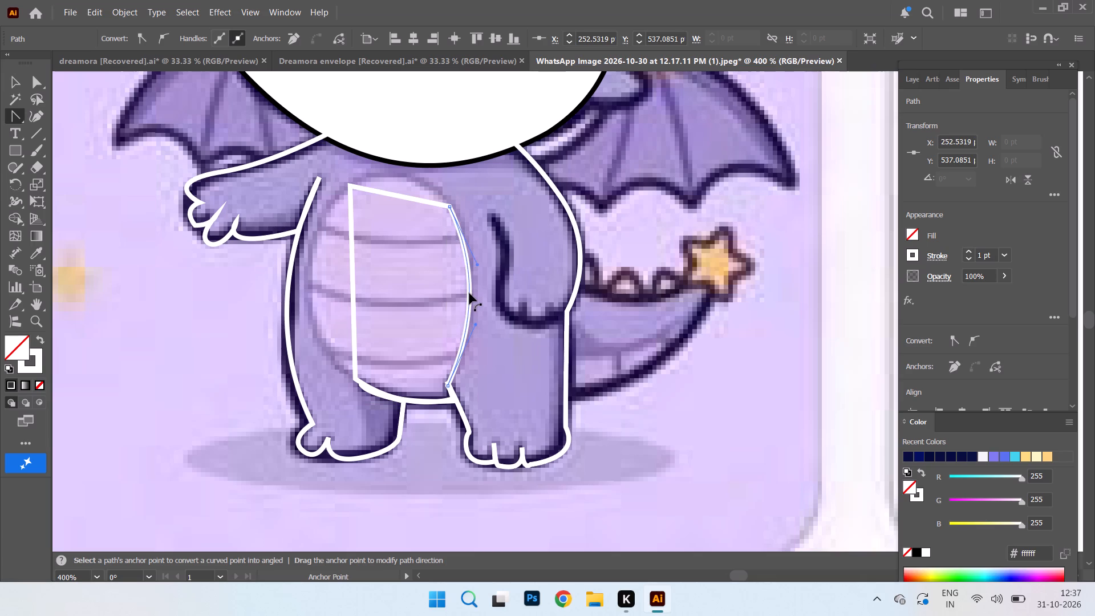
pyautogui.moveTo(469, 293); pyautogui.dragTo(471, 287)
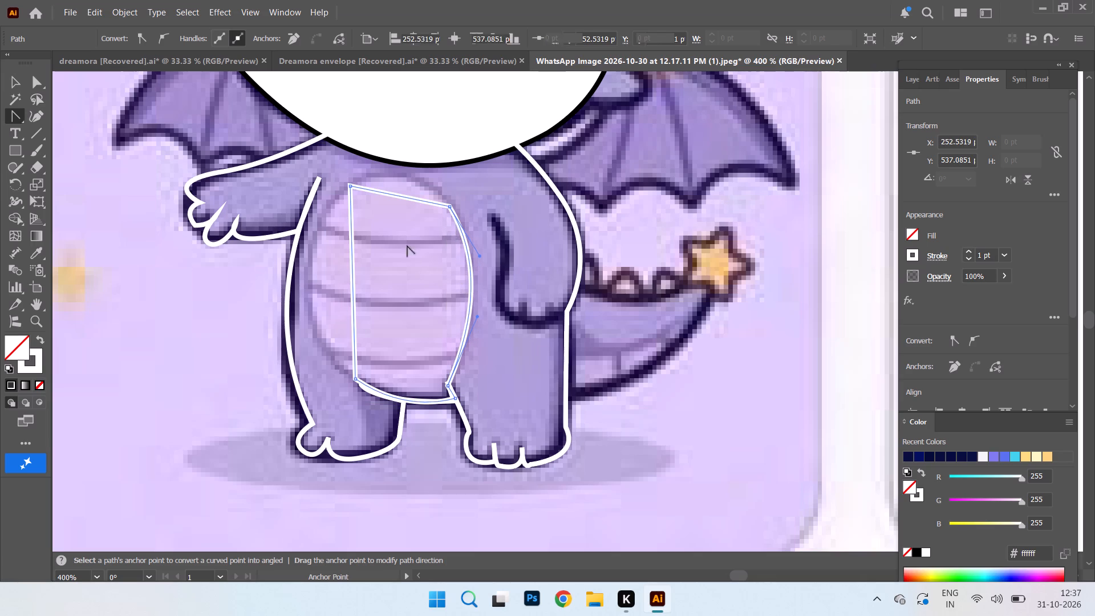
pyautogui.moveTo(353, 291); pyautogui.dragTo(334, 285)
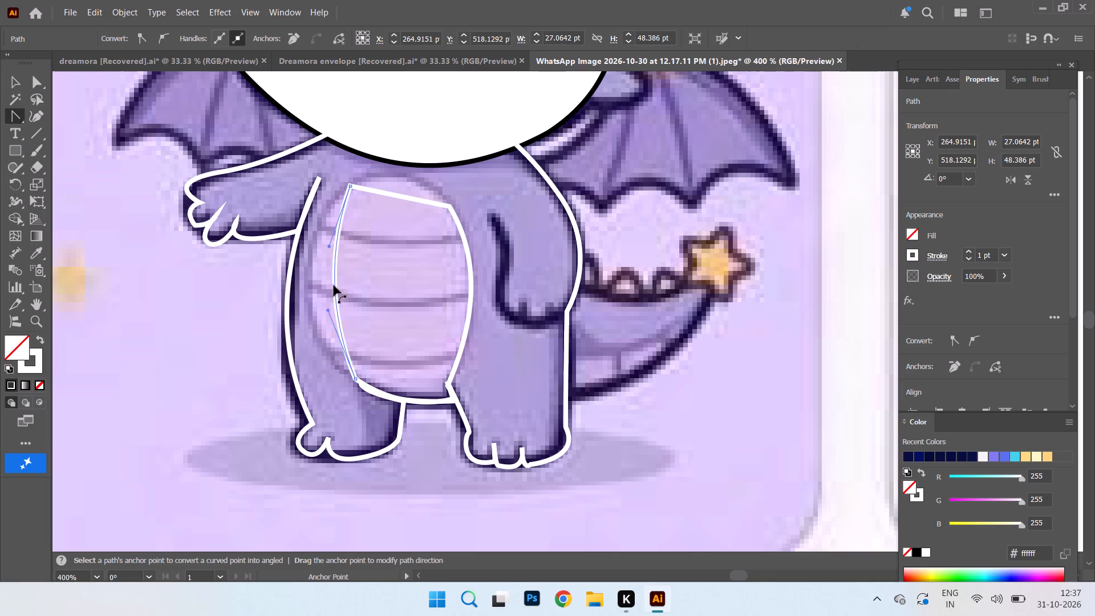
pyautogui.moveTo(334, 285); pyautogui.dragTo(310, 296)
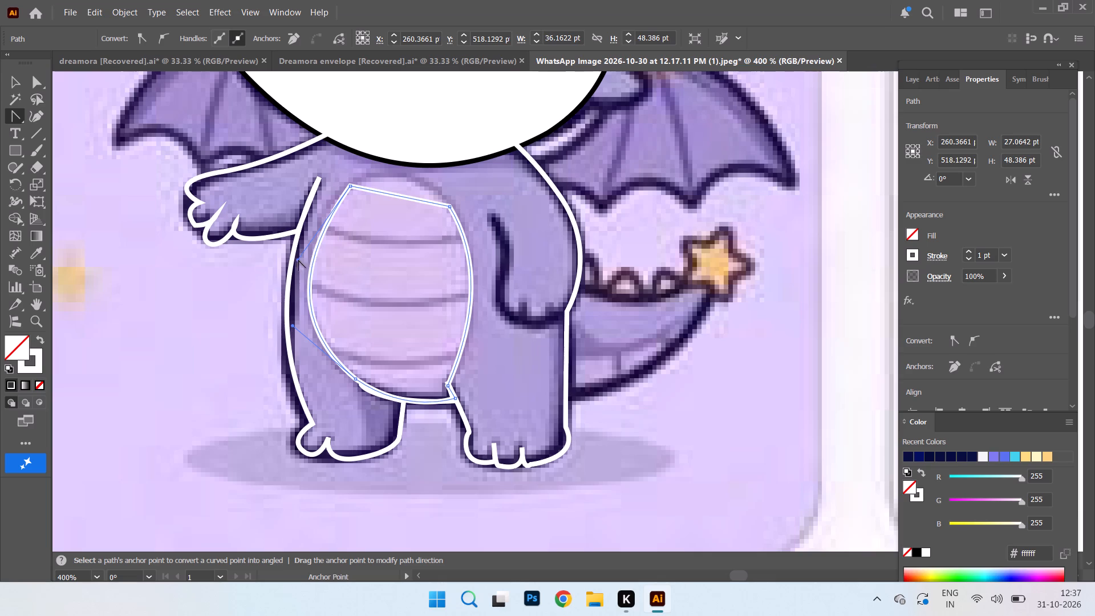
pyautogui.moveTo(297, 260); pyautogui.dragTo(303, 234)
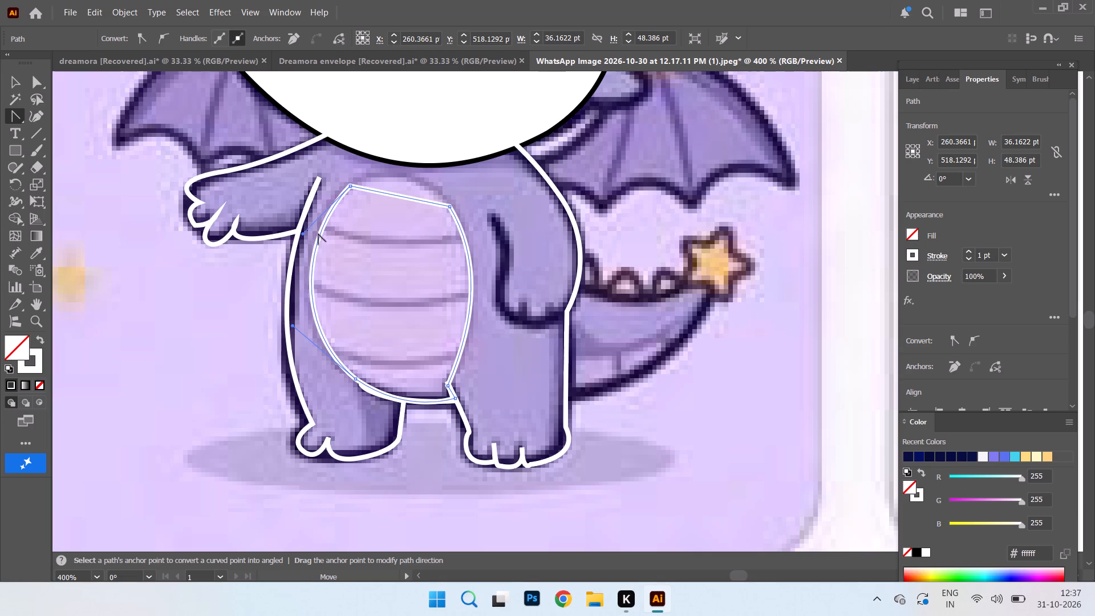
pyautogui.moveTo(405, 198); pyautogui.dragTo(405, 173)
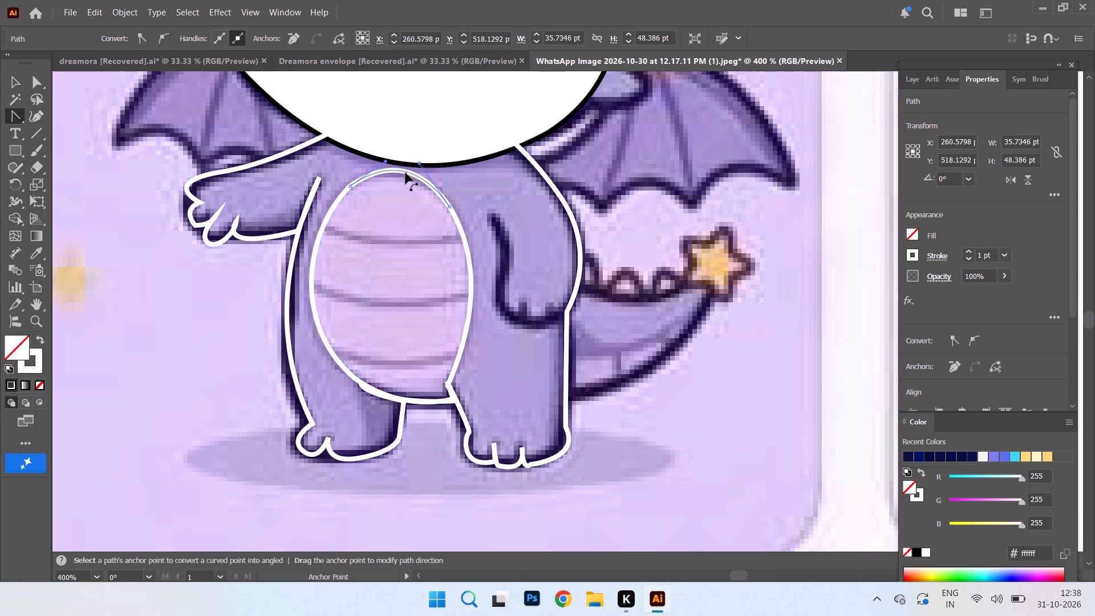
pyautogui.moveTo(405, 173); pyautogui.dragTo(406, 175)
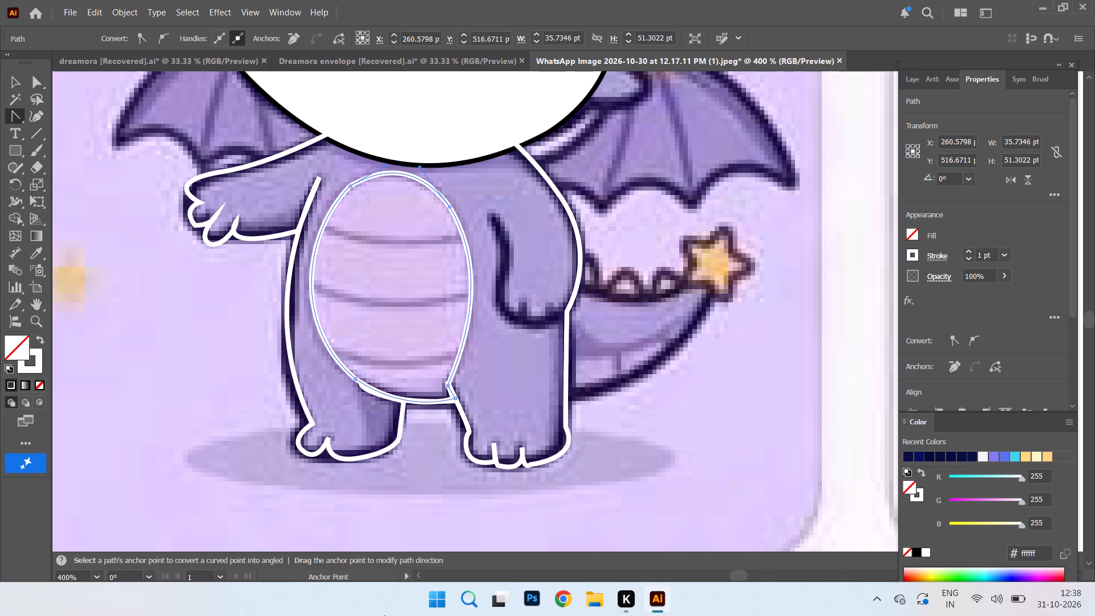
# Start a Pen path for the wing behind the outstretched arm, curving from inside the head down to the wingtip, ending in a corner.
pyautogui.scroll(7, 385, 613)
pyautogui.scroll(11, 317, 382)
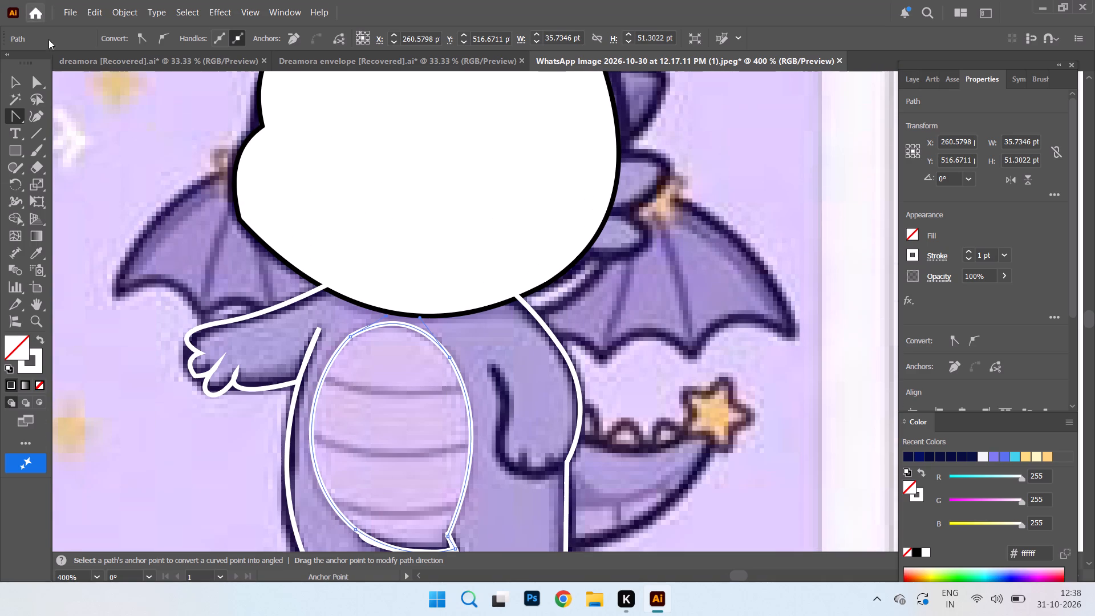
pyautogui.rightClick(10, 117)
pyautogui.click(83, 114)
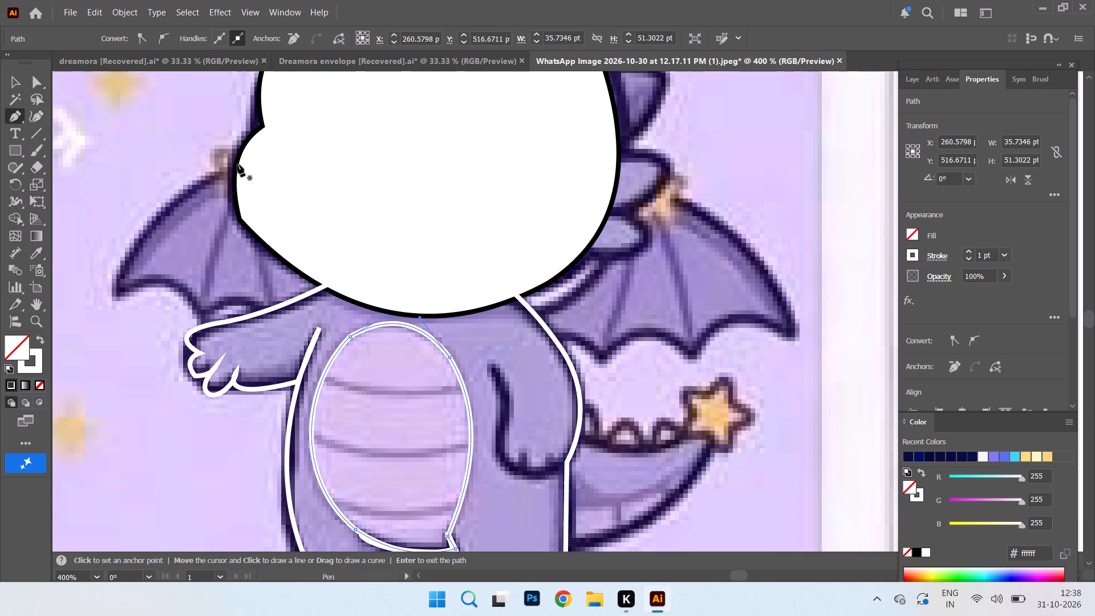
pyautogui.click(253, 160)
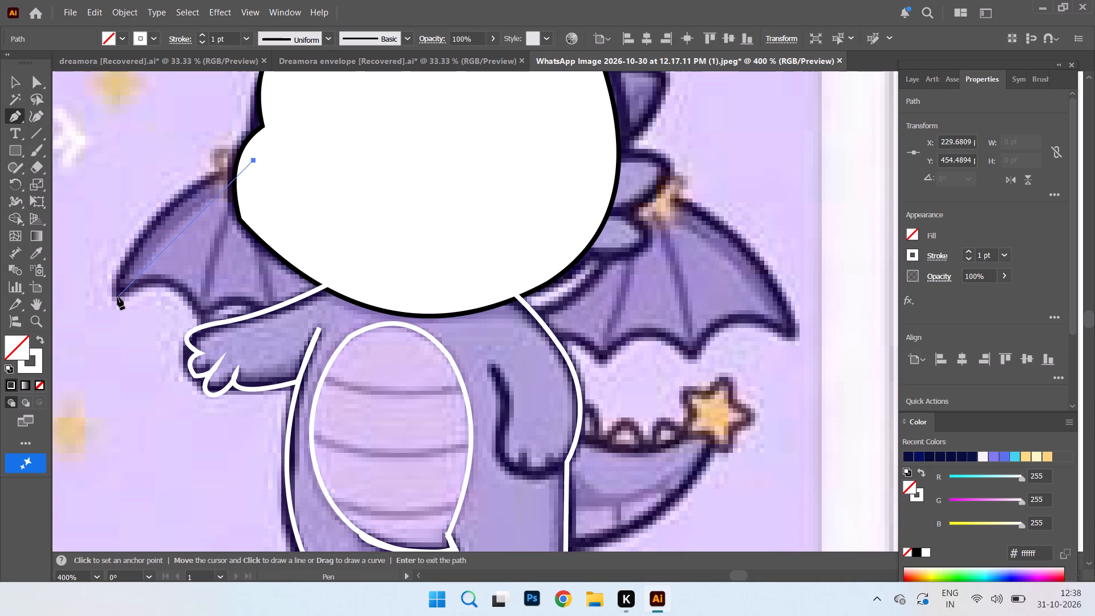
pyautogui.moveTo(117, 297); pyautogui.dragTo(113, 397)
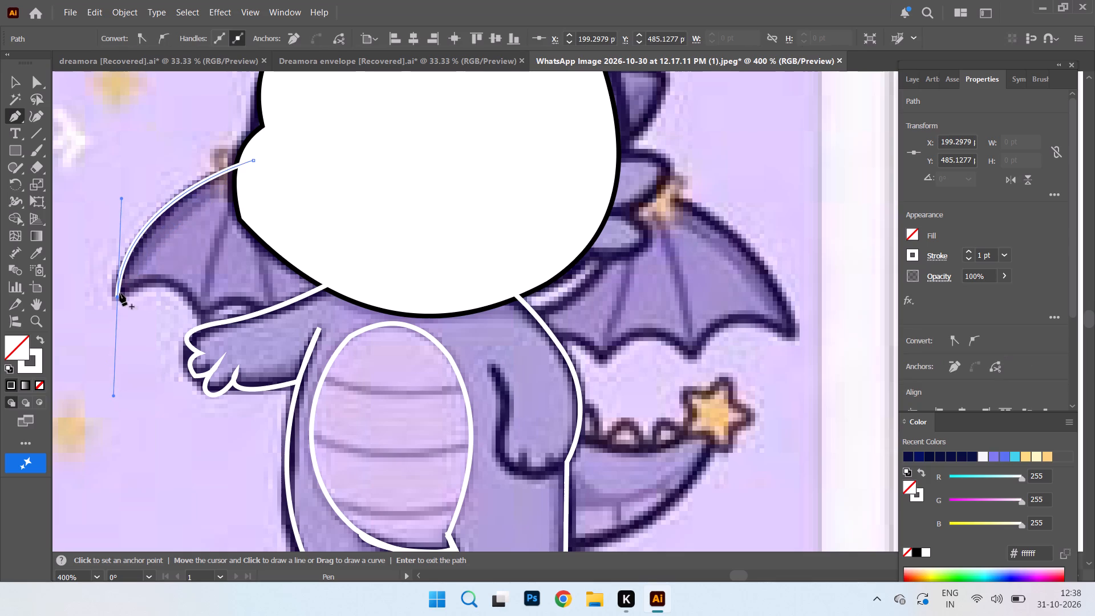
pyautogui.click(119, 297)
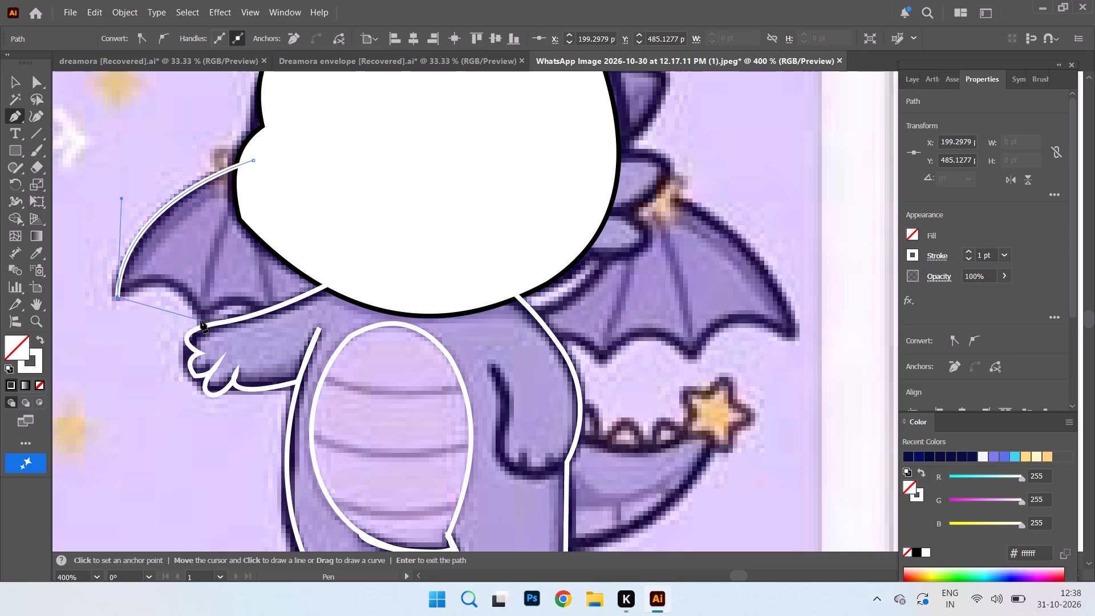
# Continue the wing path with straight segments through its lower points to behind the head, and close it at its start.
pyautogui.click(200, 319)
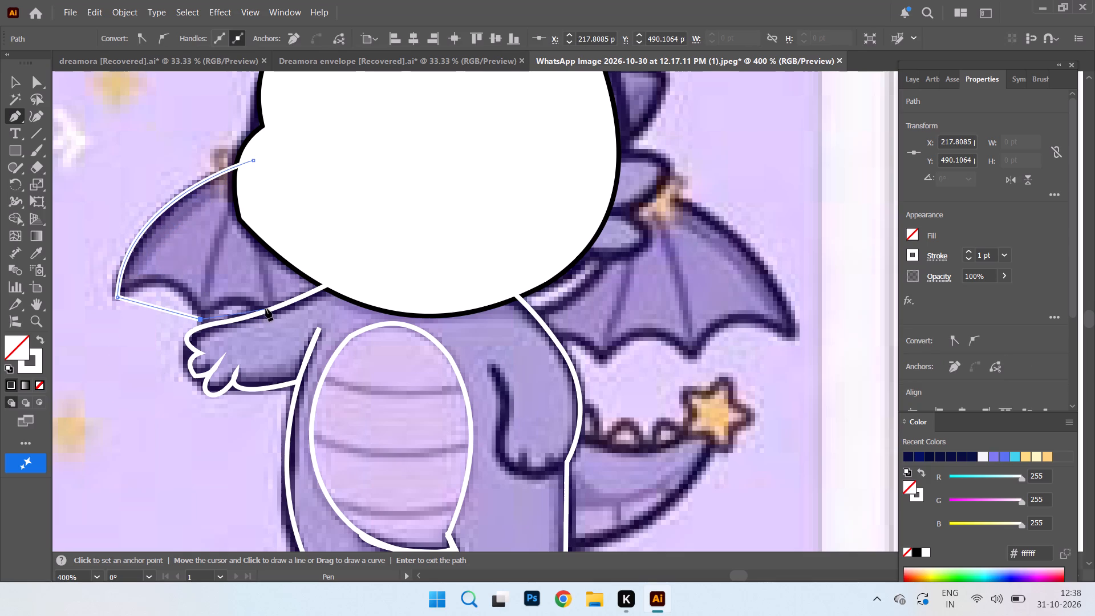
pyautogui.click(265, 310)
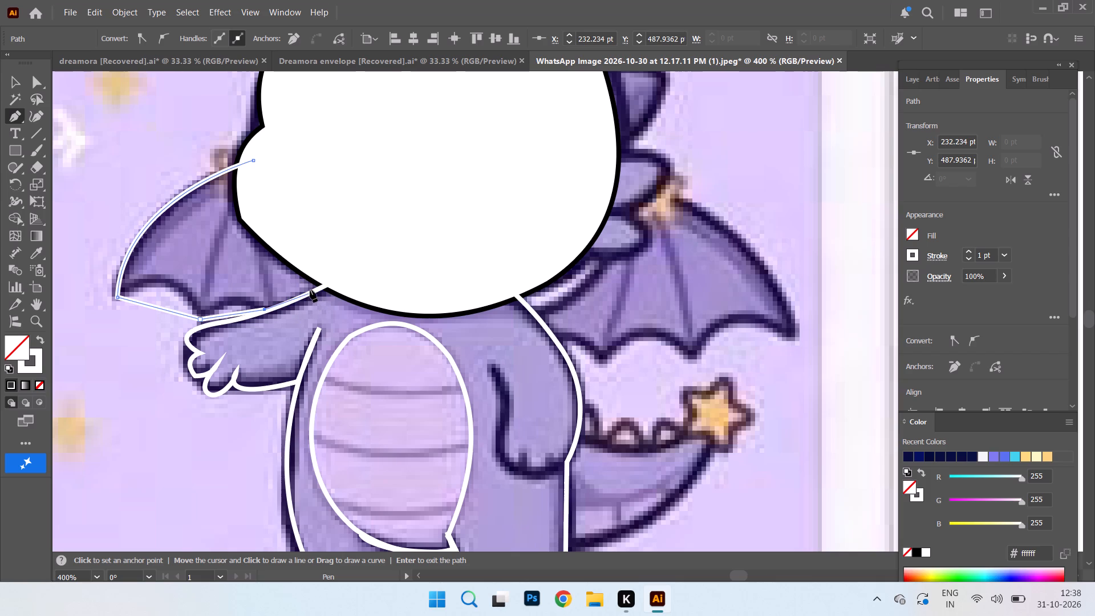
pyautogui.hotkey('ctrl', 'z')
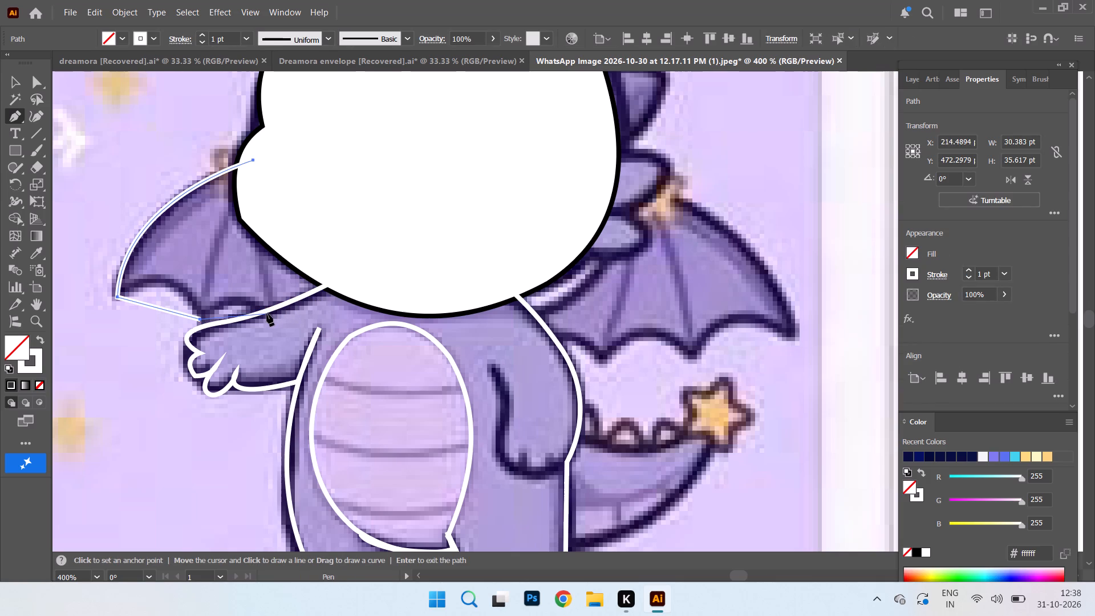
pyautogui.click(268, 309)
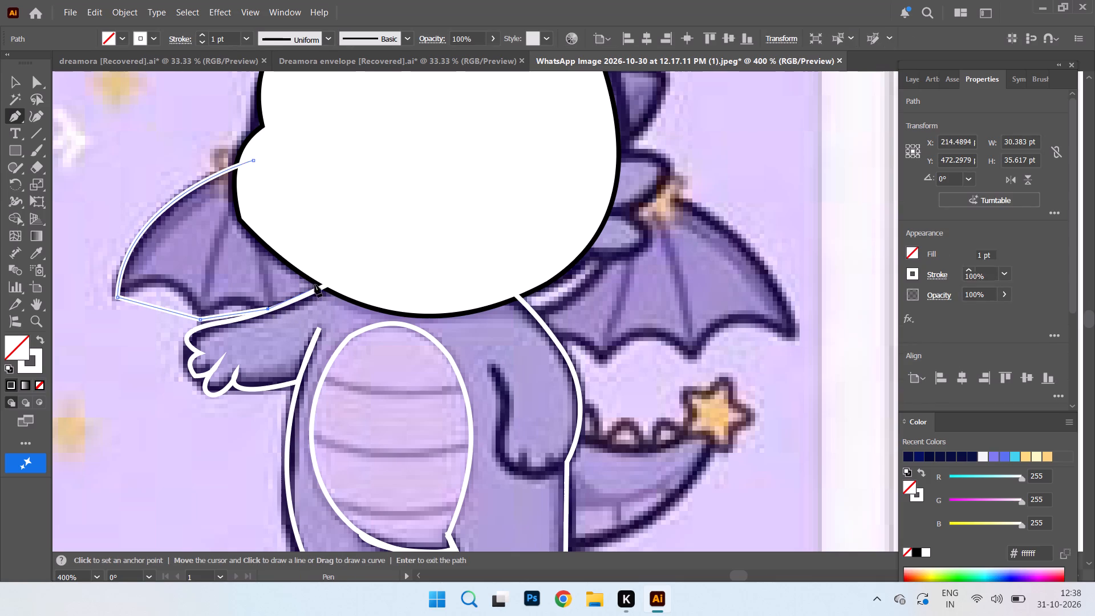
pyautogui.hotkey('ctrl', 'z')
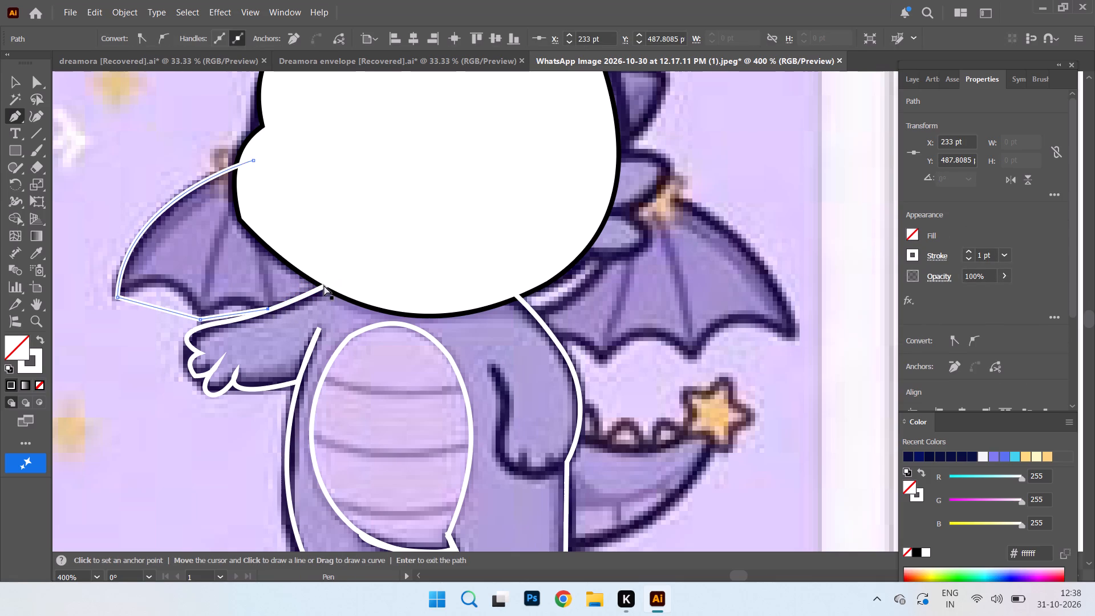
pyautogui.click(267, 310)
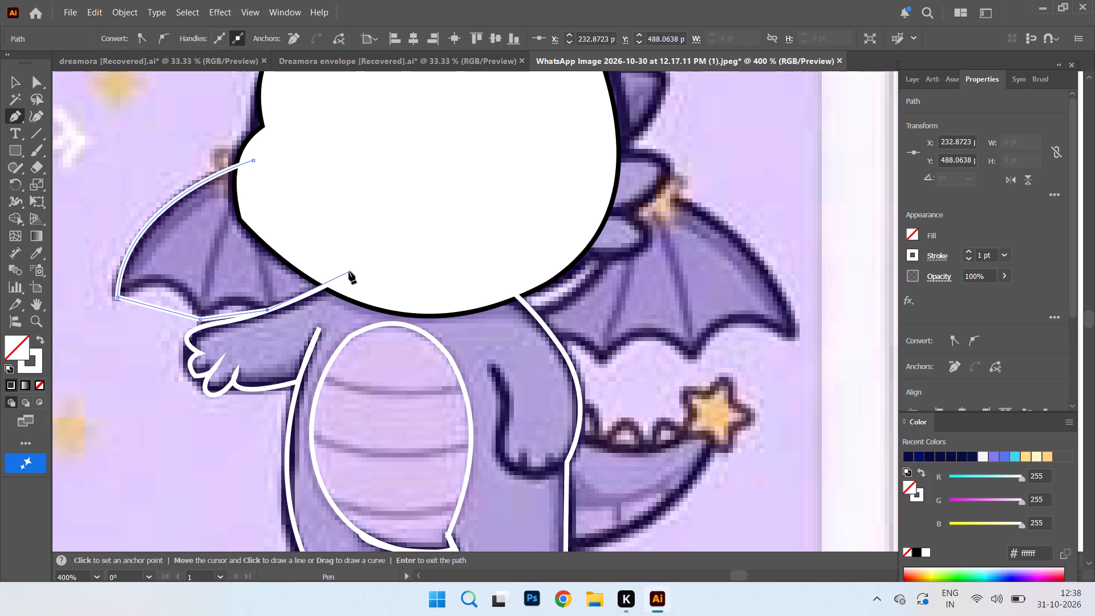
pyautogui.click(343, 279)
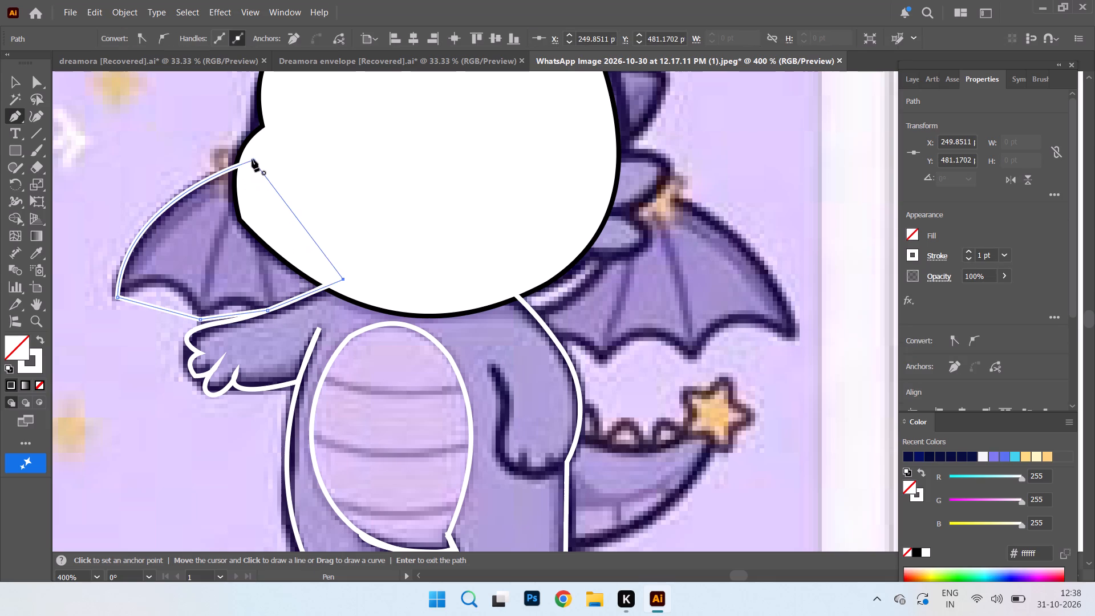
pyautogui.click(253, 159)
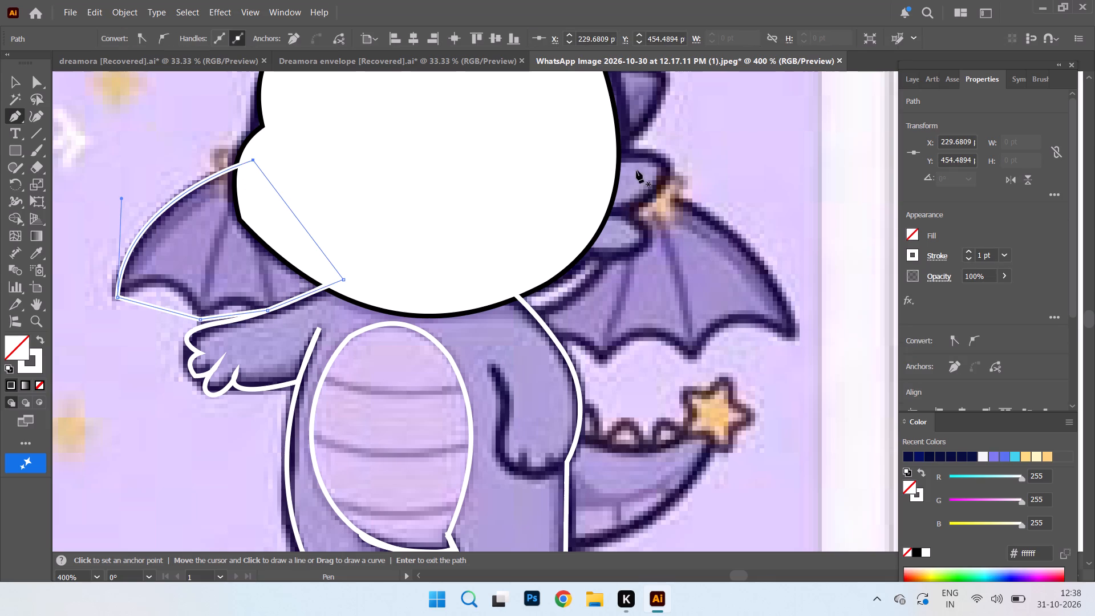
# Trace the wing behind the lowered arm as a closed Pen path with a curved outer edge, straight lower segments and a curved inner edge.
pyautogui.click(631, 180)
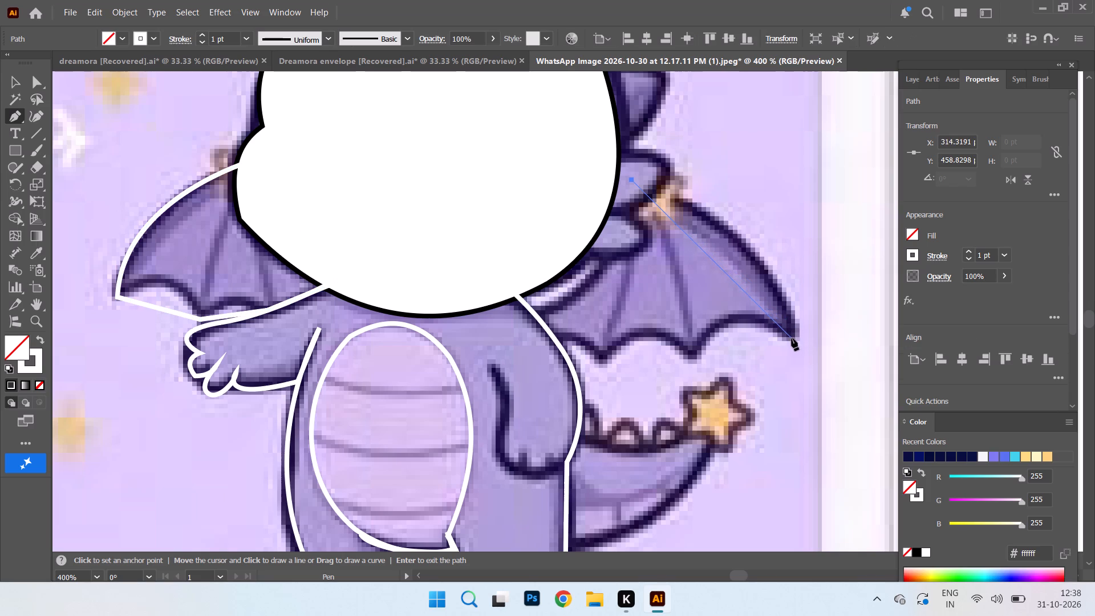
pyautogui.moveTo(792, 338); pyautogui.dragTo(822, 459)
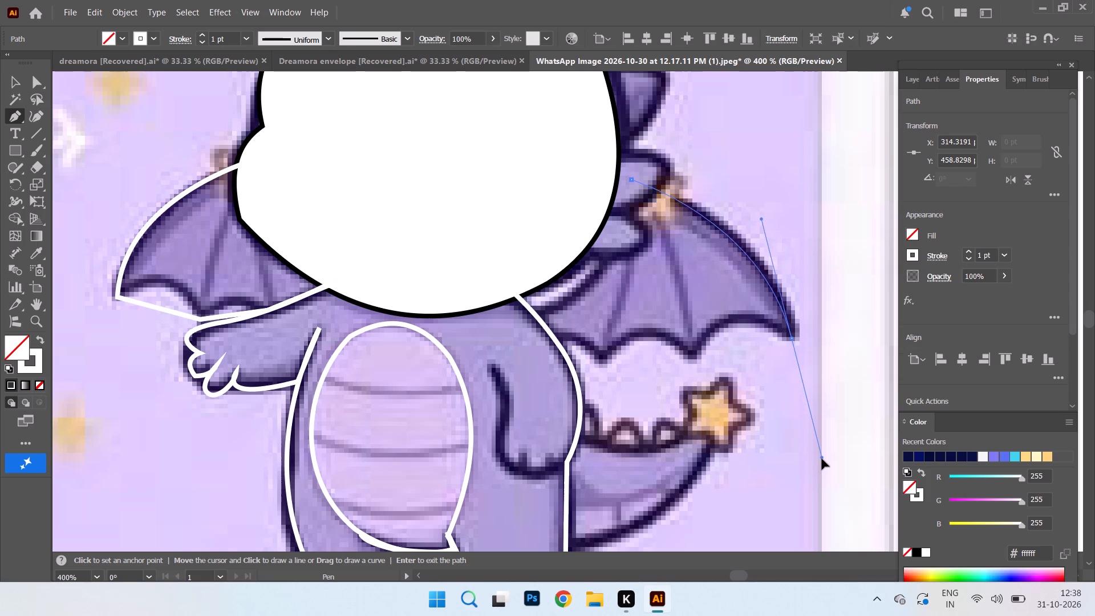
pyautogui.moveTo(822, 459); pyautogui.dragTo(823, 466)
pyautogui.click(792, 337)
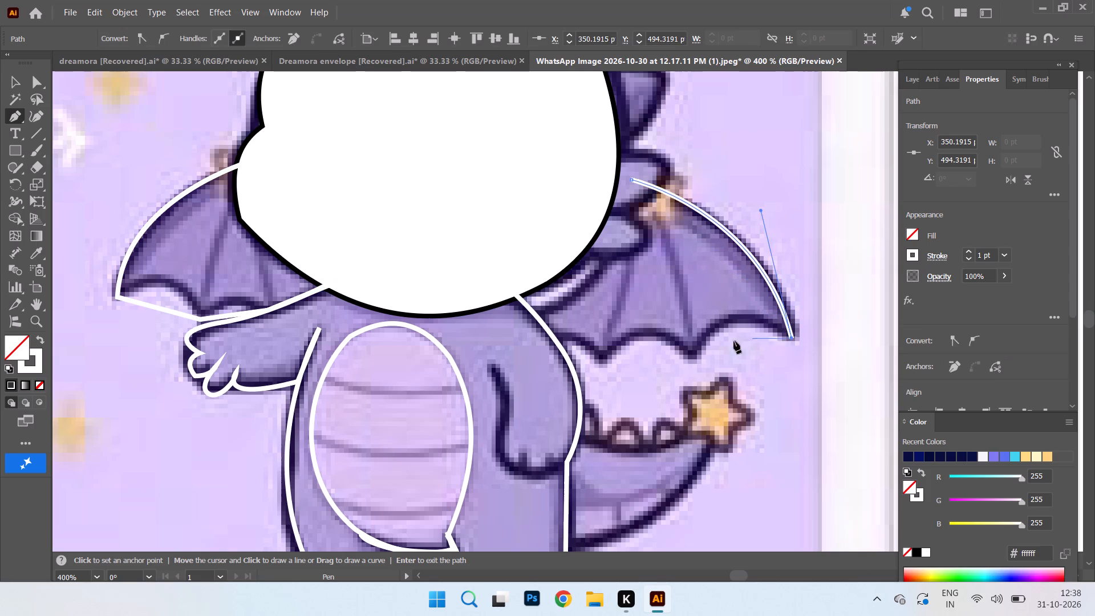
pyautogui.click(691, 359)
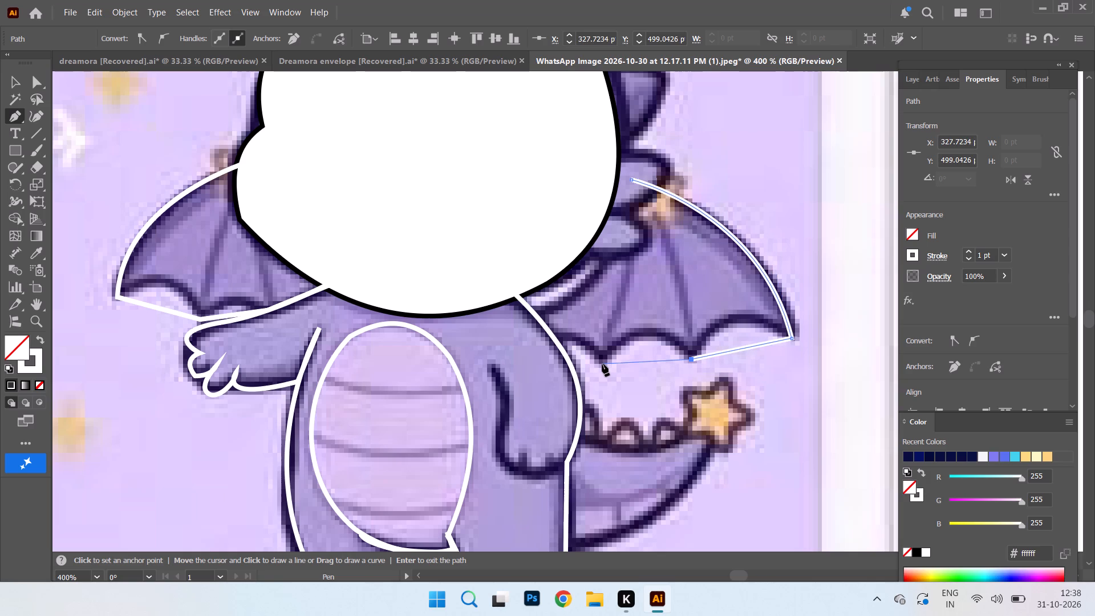
pyautogui.click(602, 364)
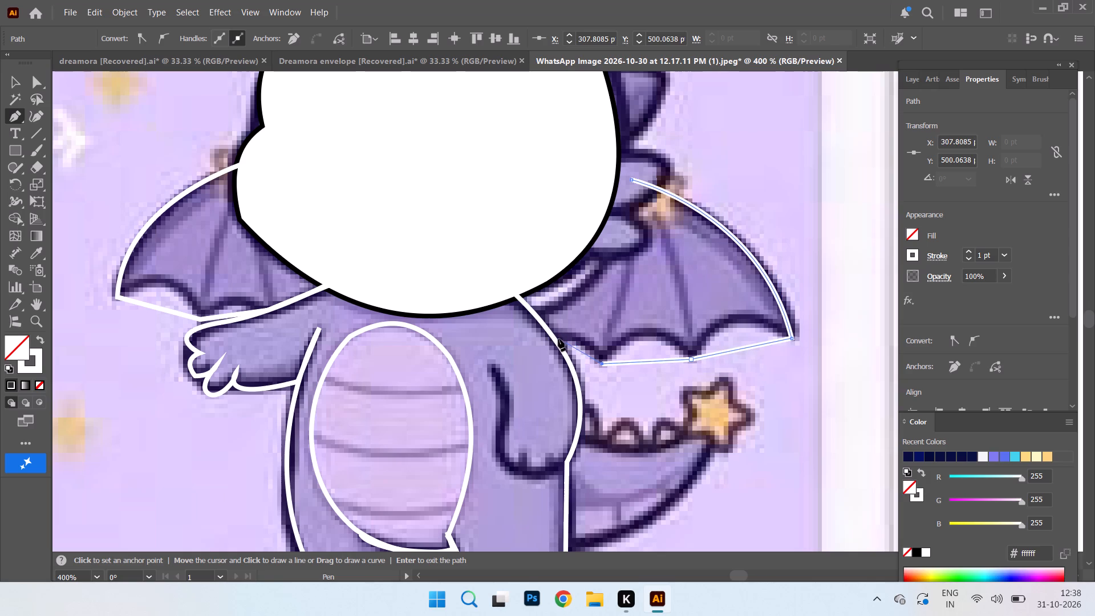
pyautogui.click(555, 339)
pyautogui.click(542, 322)
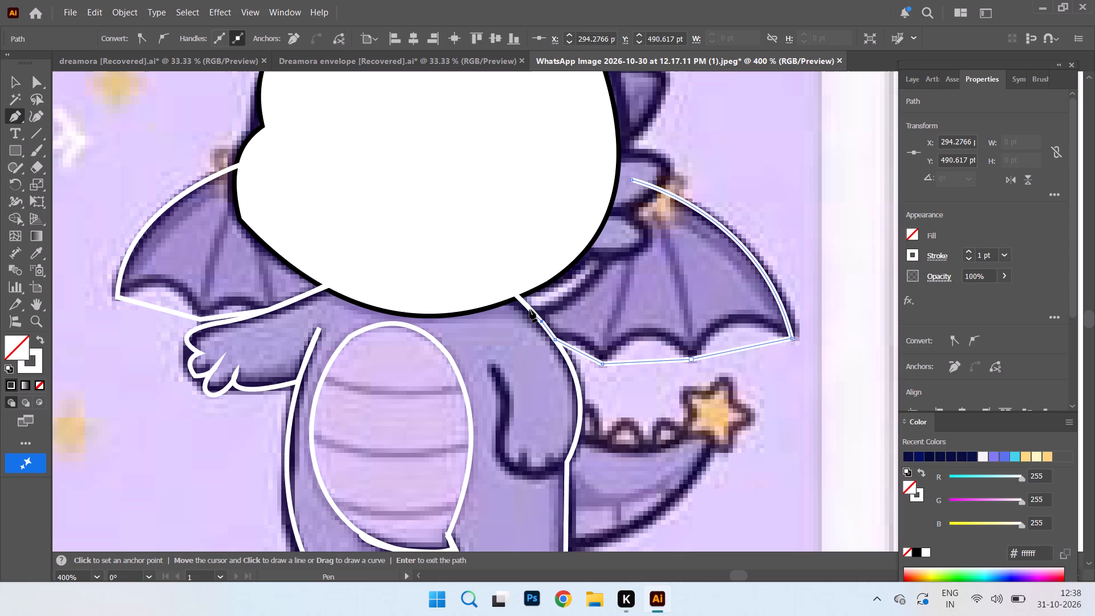
pyautogui.click(529, 307)
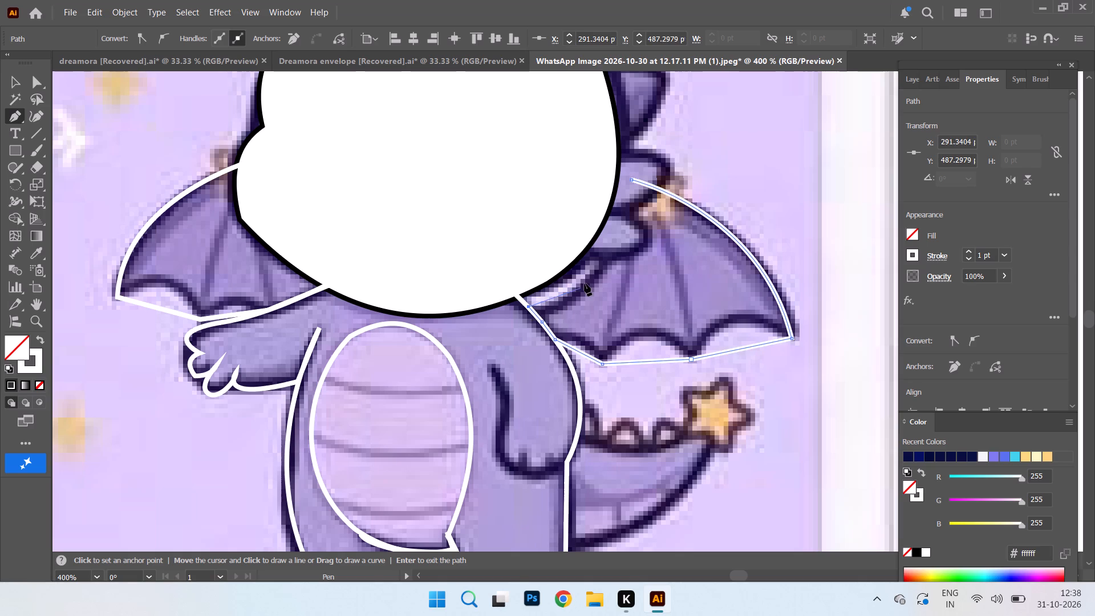
pyautogui.moveTo(606, 253); pyautogui.dragTo(624, 201)
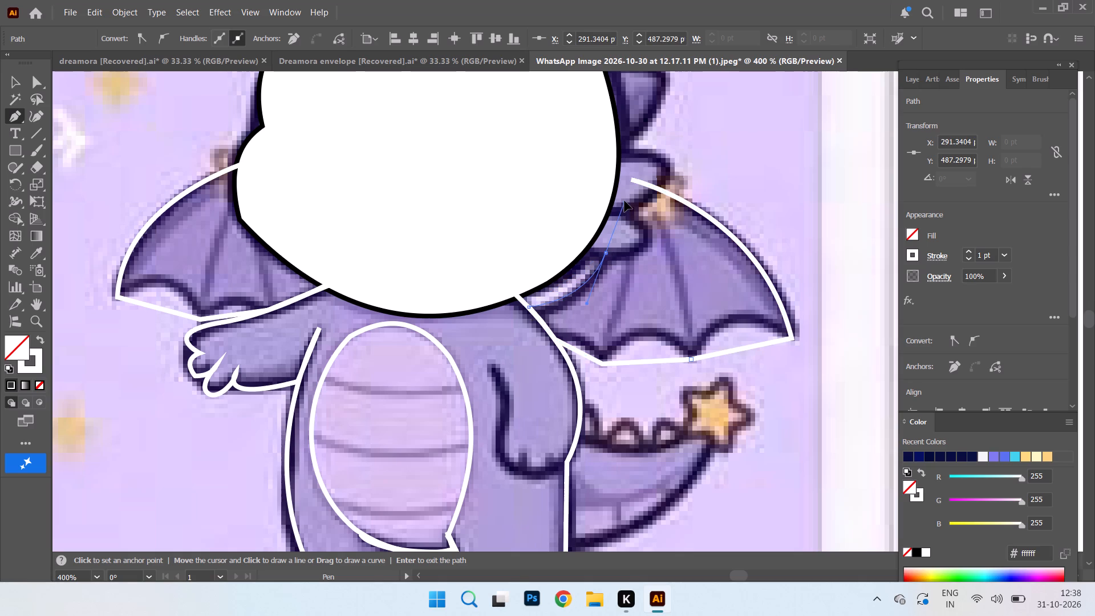
pyautogui.moveTo(624, 201); pyautogui.dragTo(624, 198)
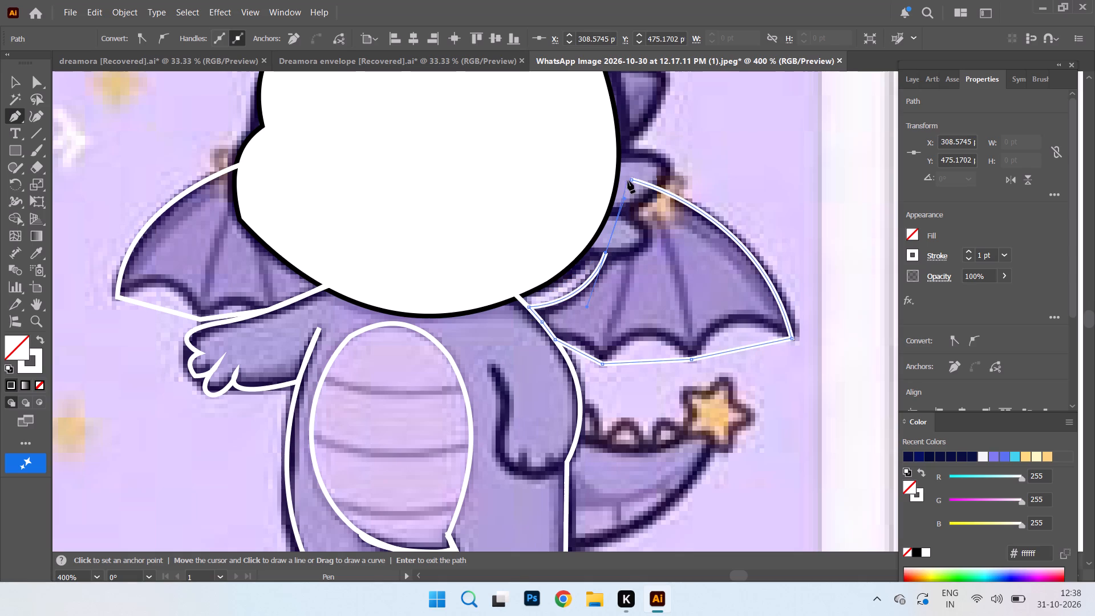
pyautogui.click(632, 178)
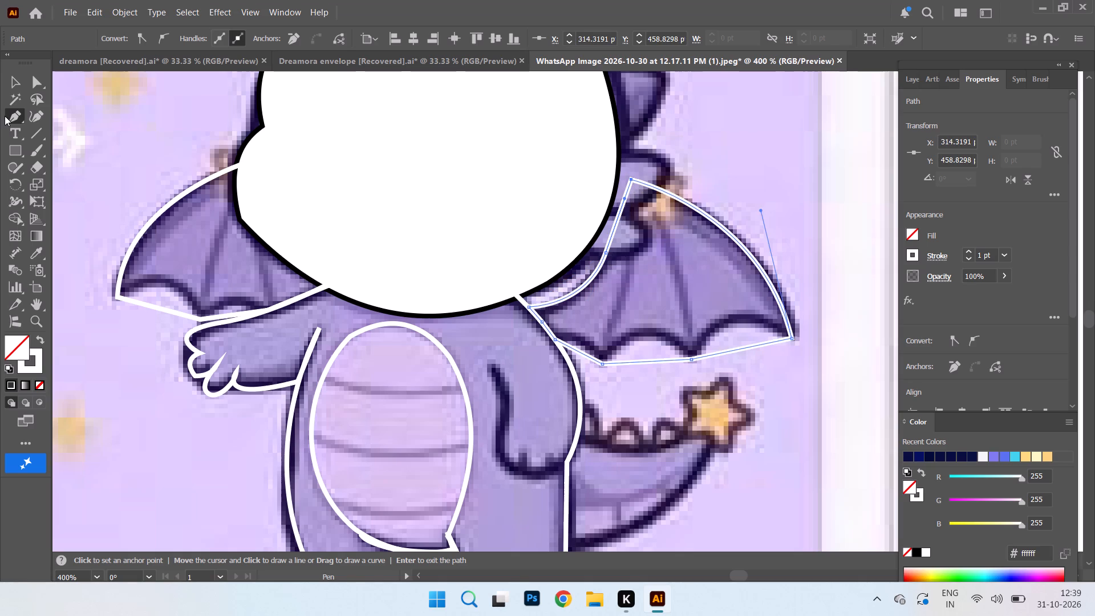
# Bend the two lower segments of the wing behind the outstretched arm upward into scallops with the Anchor Point tool.
pyautogui.rightClick(8, 119)
pyautogui.click(101, 165)
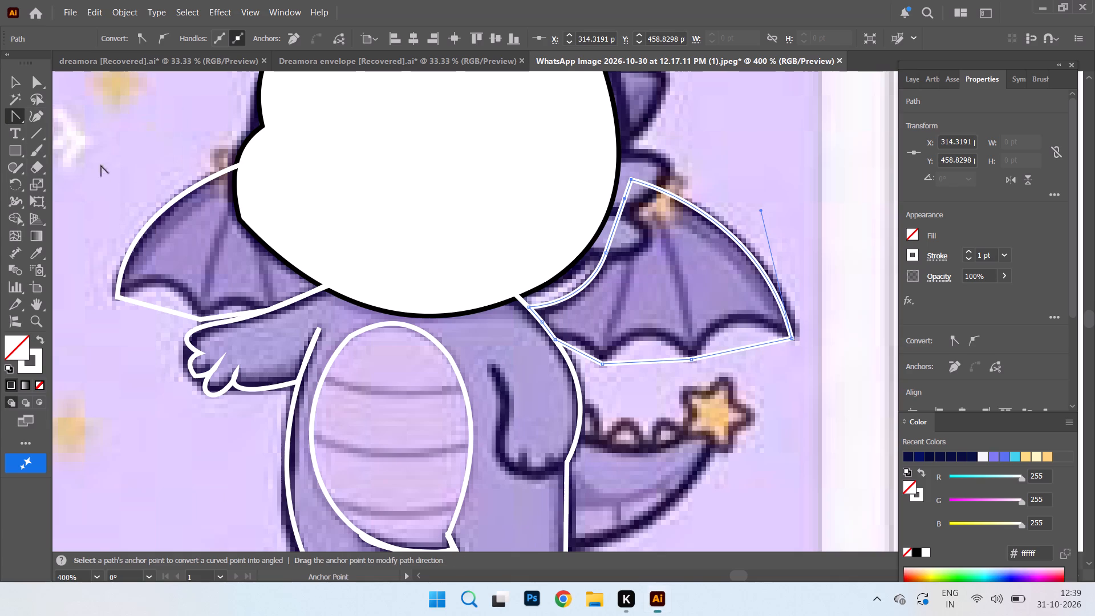
pyautogui.moveTo(159, 309); pyautogui.dragTo(161, 299)
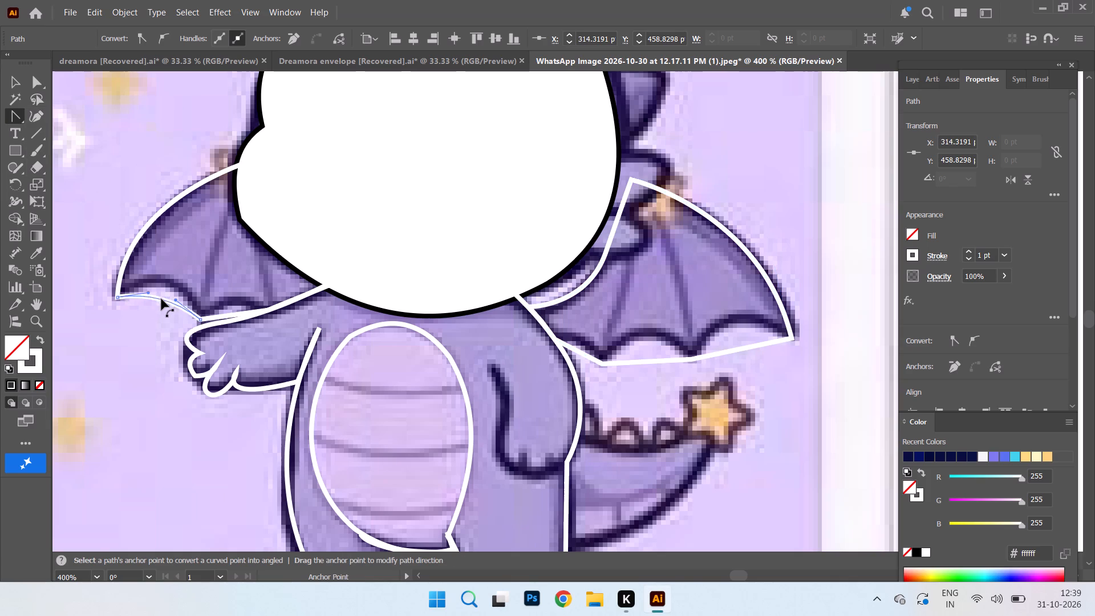
pyautogui.moveTo(161, 299); pyautogui.dragTo(167, 283)
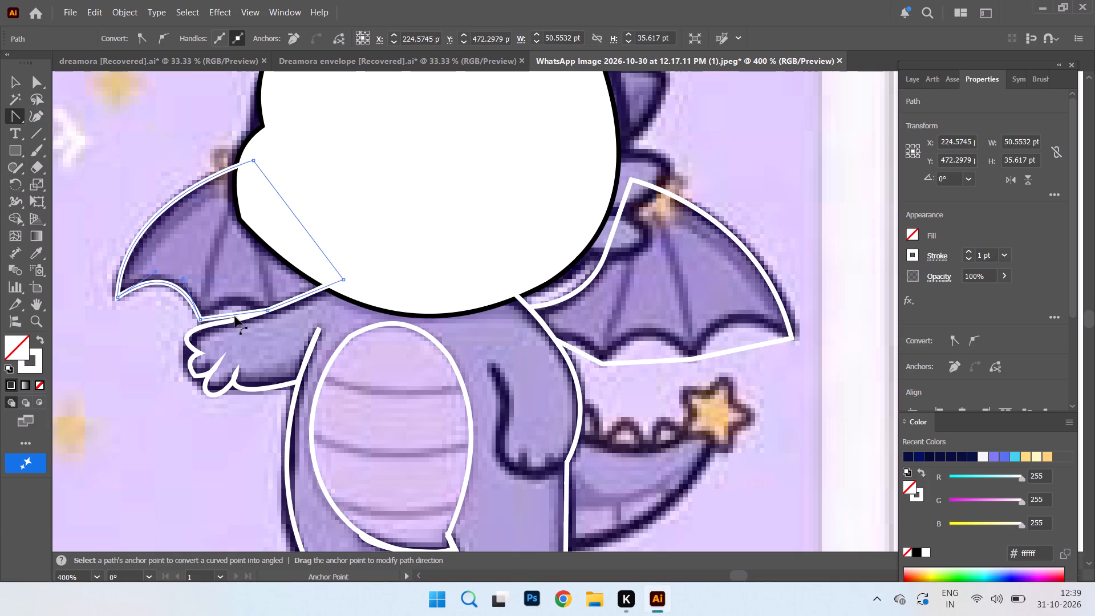
pyautogui.moveTo(233, 316); pyautogui.dragTo(234, 302)
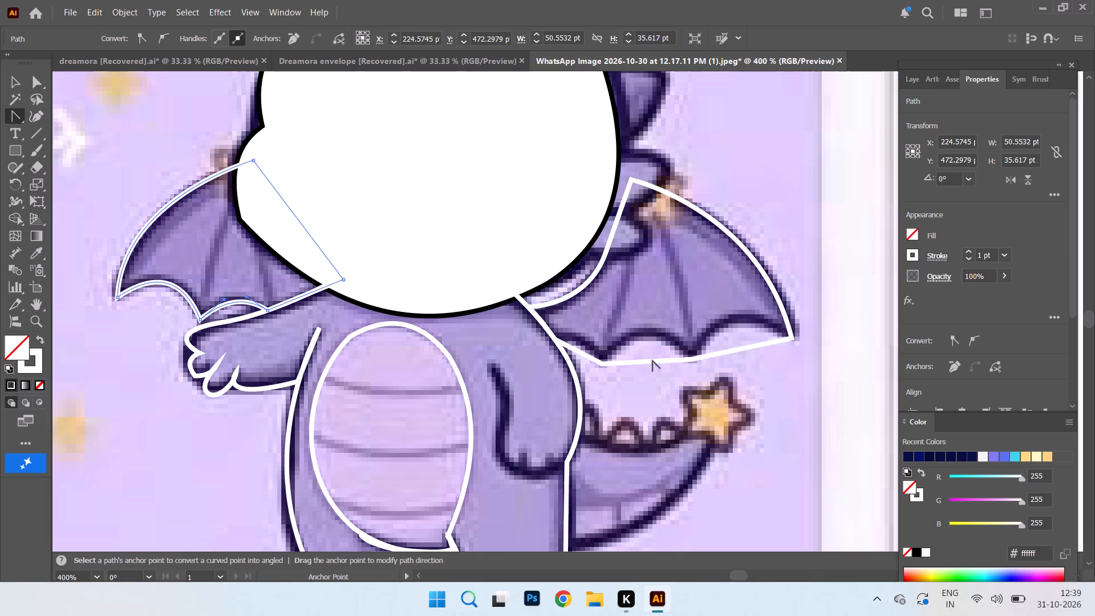
# Bend the three lower segments of the wing behind the lowered arm upward to match the reference's scalloped edge.
pyautogui.moveTo(652, 363); pyautogui.dragTo(649, 334)
pyautogui.moveTo(745, 348); pyautogui.dragTo(739, 333)
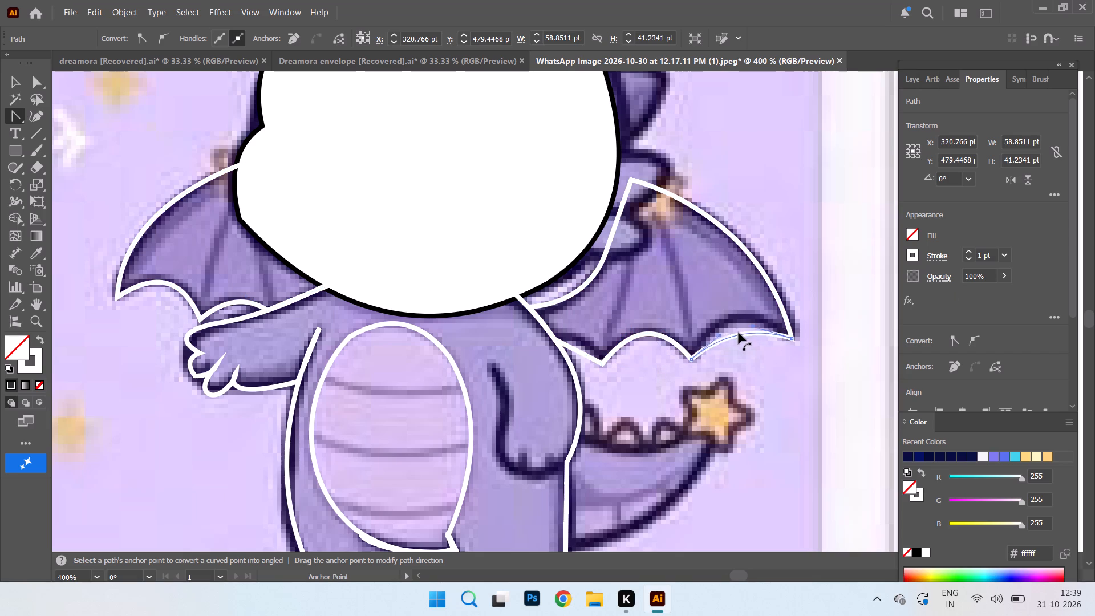
pyautogui.moveTo(739, 333); pyautogui.dragTo(733, 319)
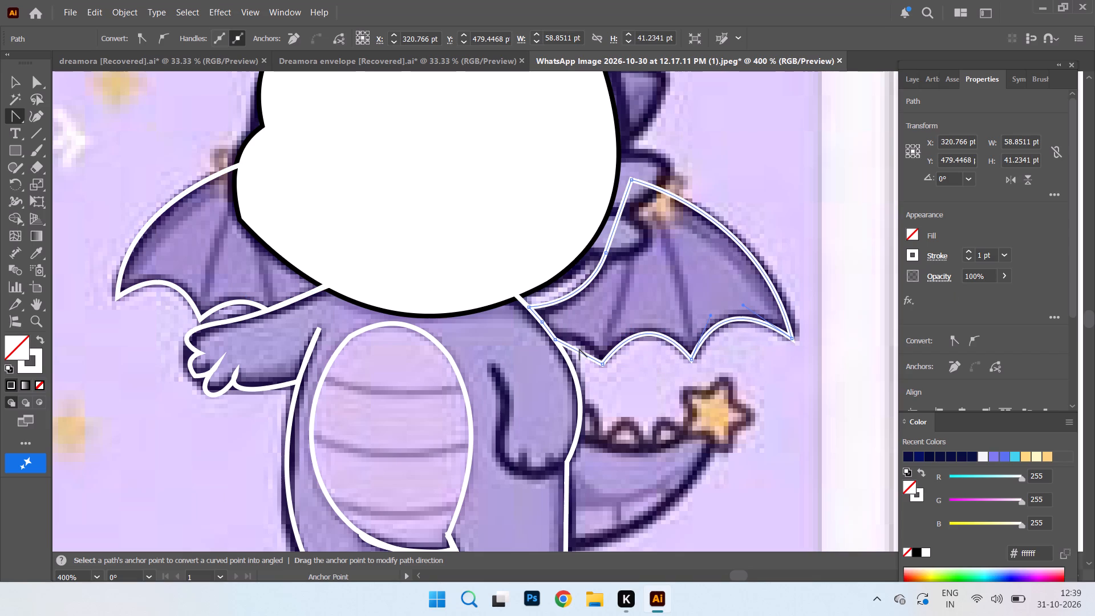
pyautogui.moveTo(577, 351); pyautogui.dragTo(582, 341)
# Select the head shape, remove its black stroke, and swap its white fill to the stroke, leaving a white outline without fill.
pyautogui.scroll(10, 482, 278)
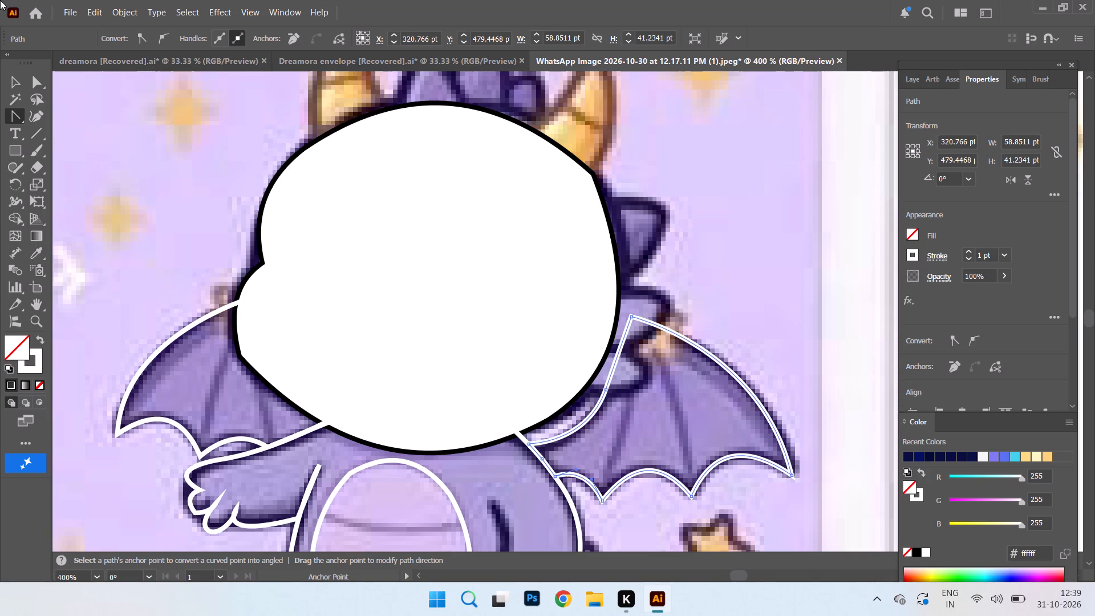
pyautogui.rightClick(18, 116)
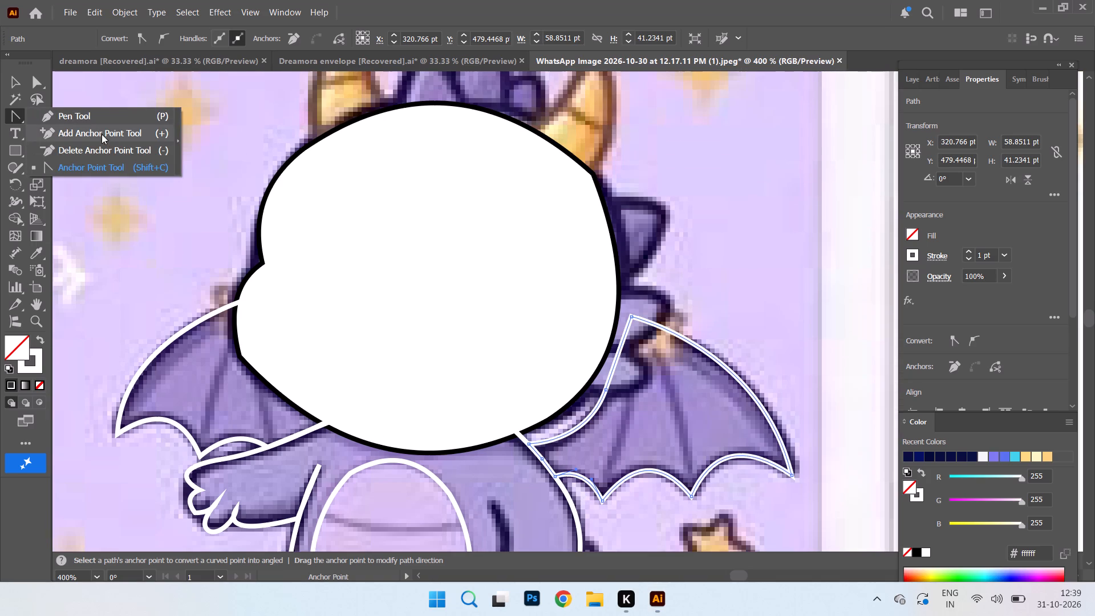
pyautogui.click(107, 121)
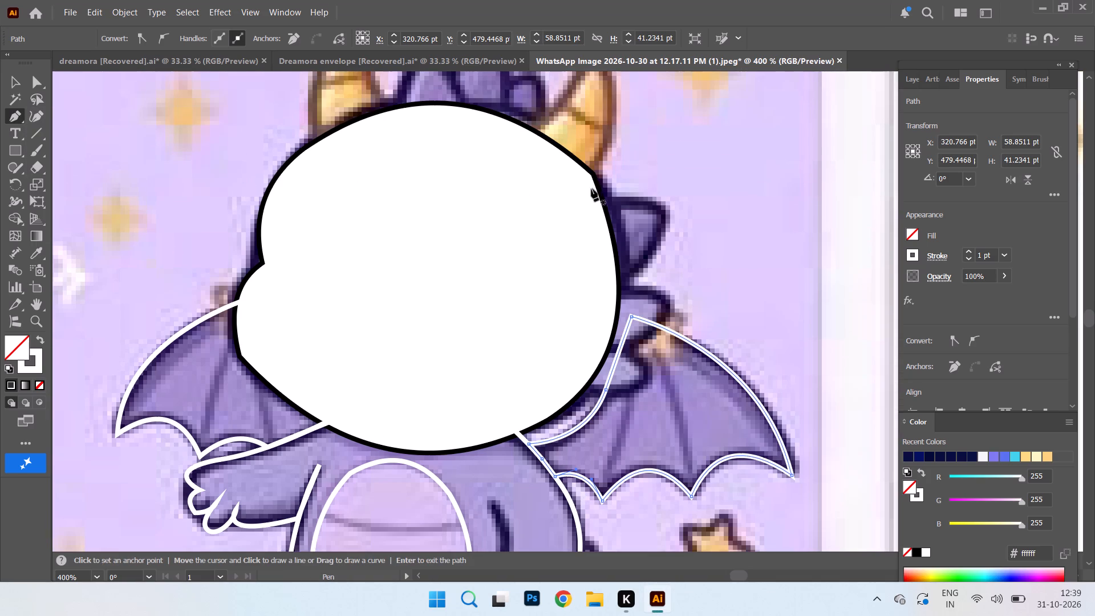
pyautogui.rightClick(8, 82)
pyautogui.rightClick(4, 114)
pyautogui.rightClick(9, 114)
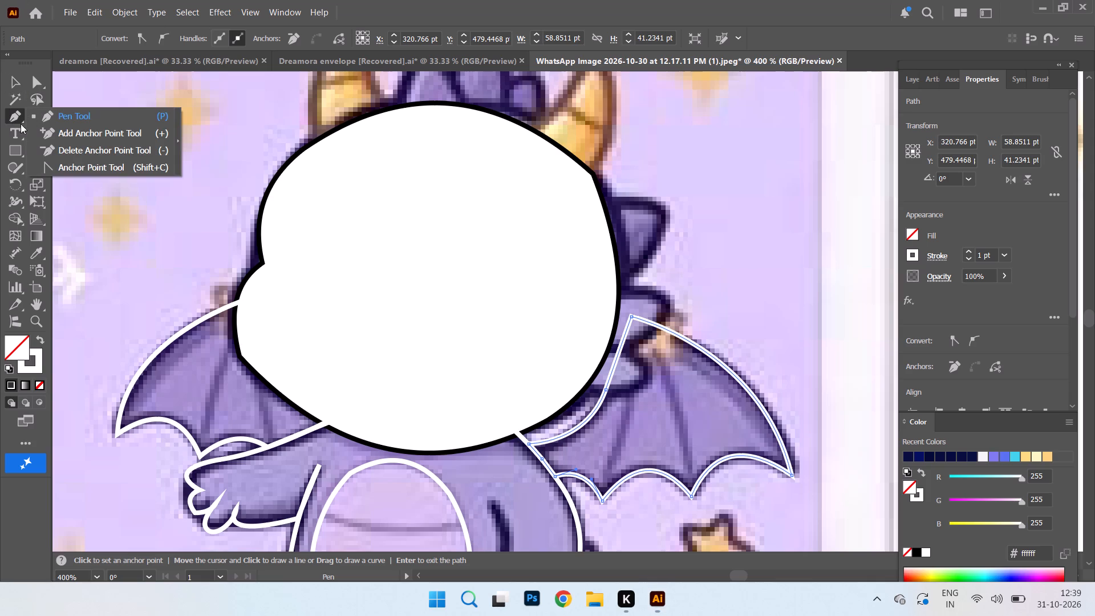
pyautogui.click(99, 171)
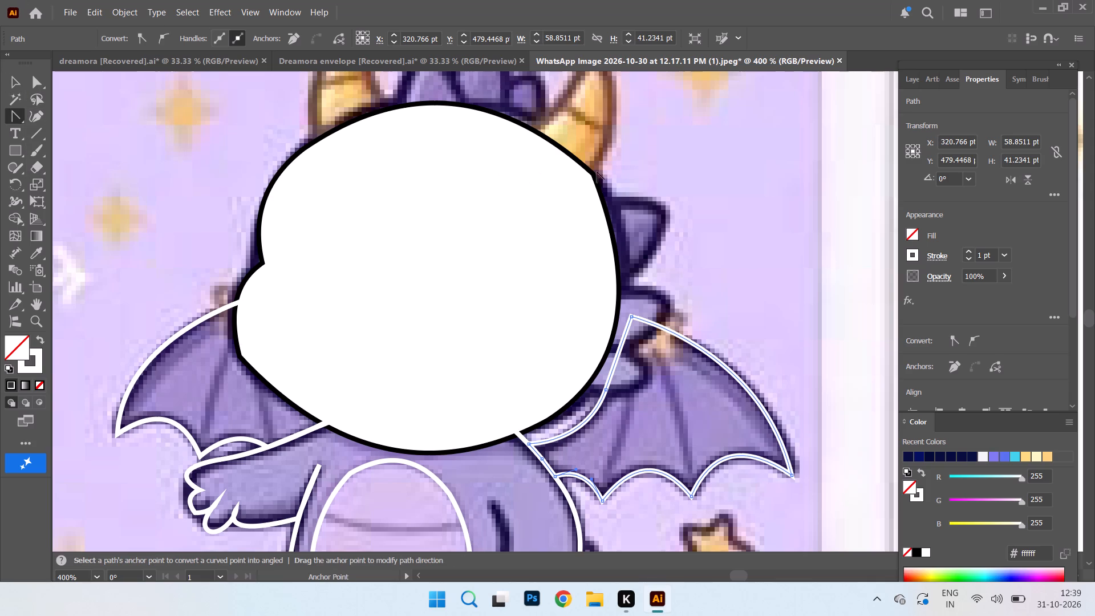
pyautogui.click(594, 176)
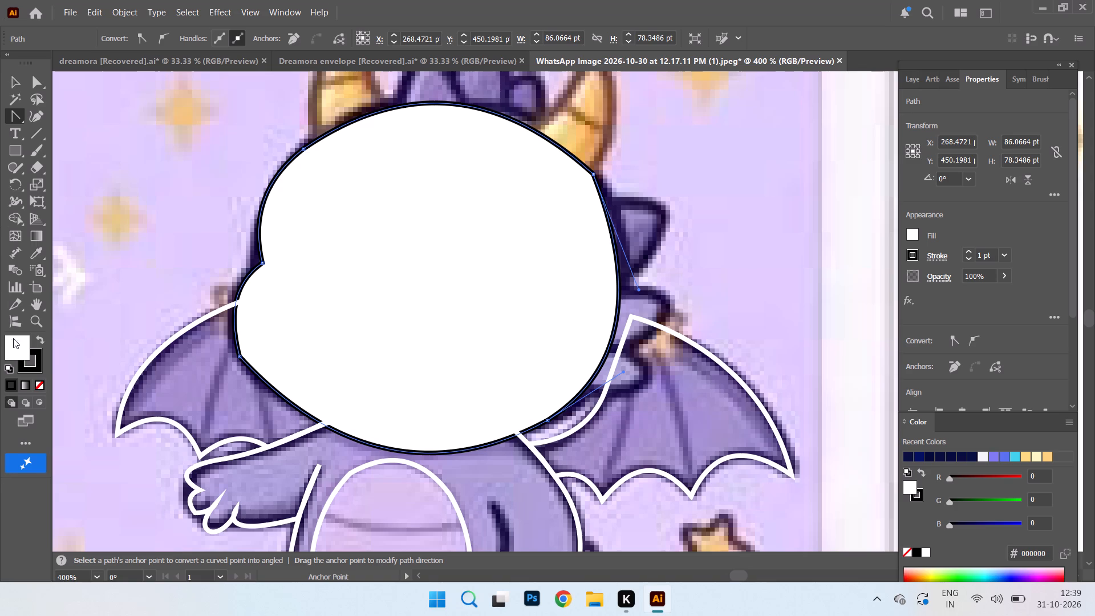
pyautogui.click(21, 86)
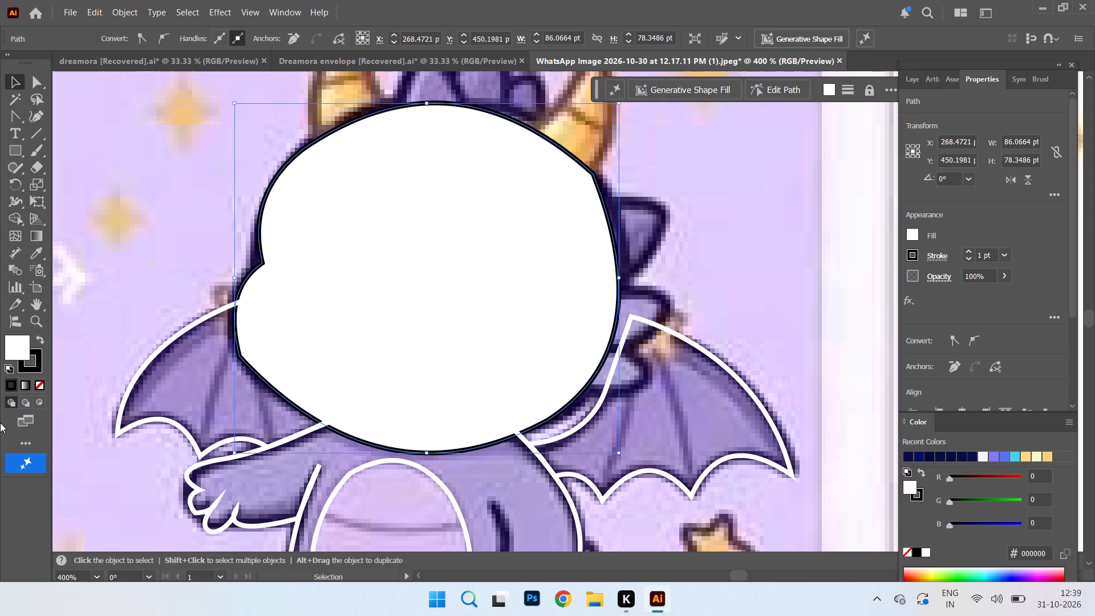
pyautogui.click(40, 383)
pyautogui.click(35, 337)
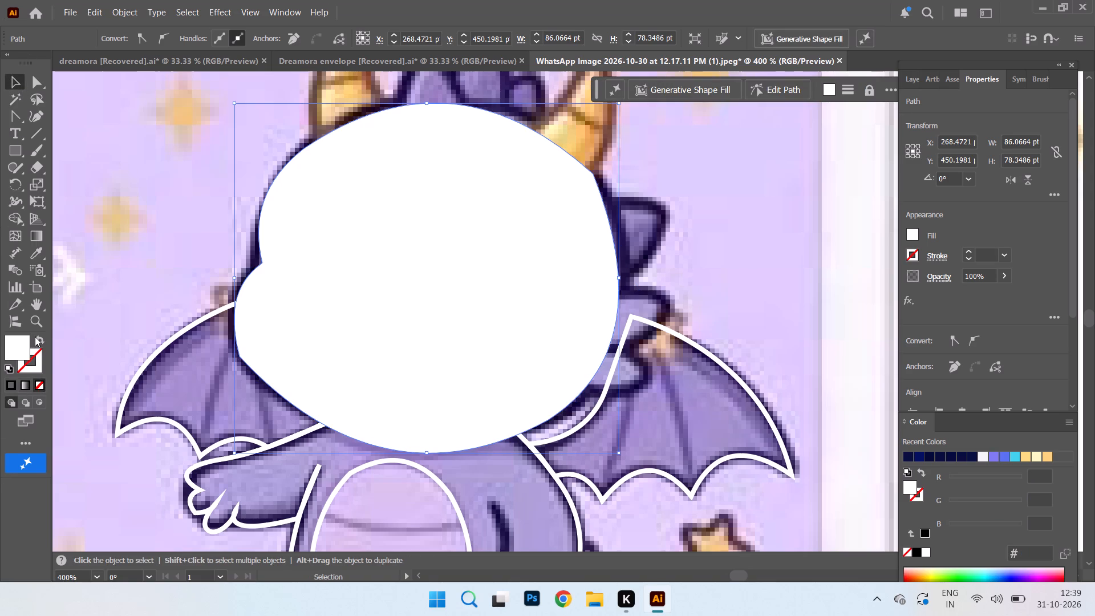
pyautogui.click(36, 339)
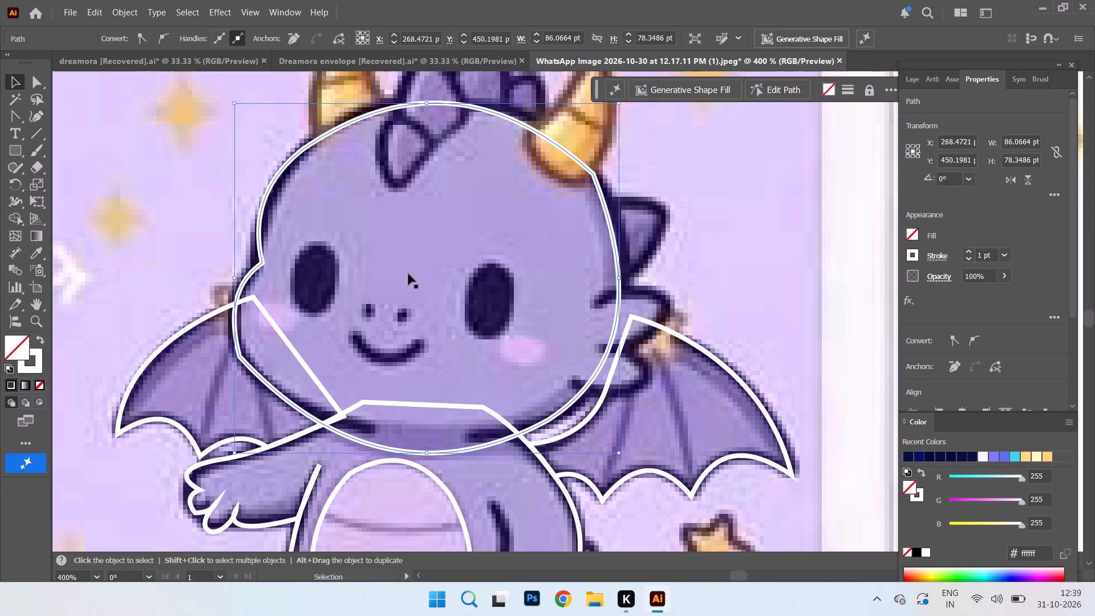
# Trace the uppermost spike at the back of the head as a closed Pen path with a rounded tip and straight inner edge.
pyautogui.rightClick(11, 112)
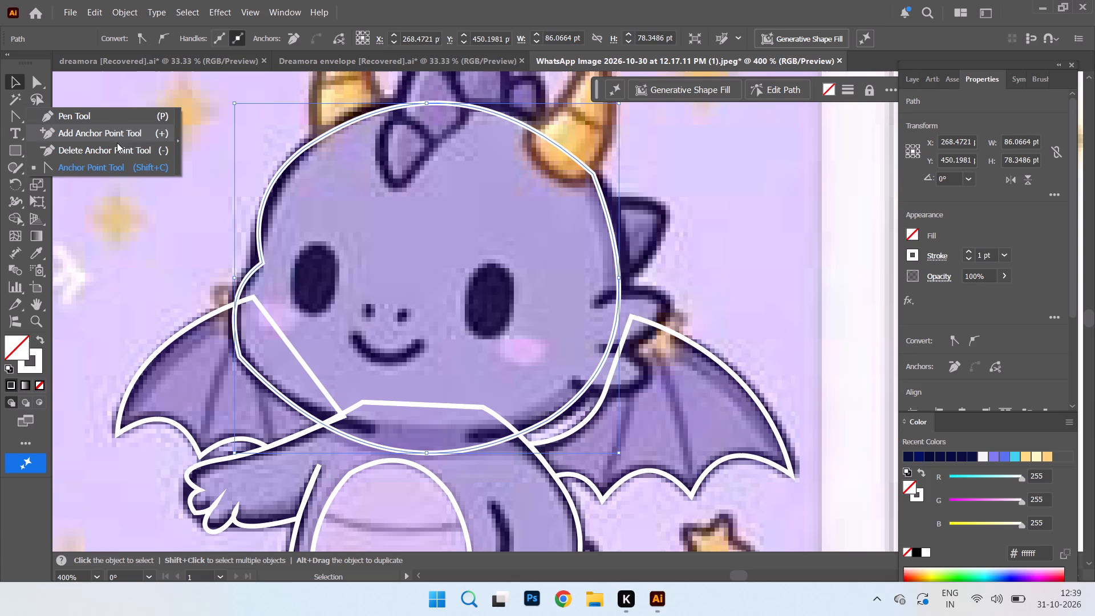
pyautogui.click(126, 149)
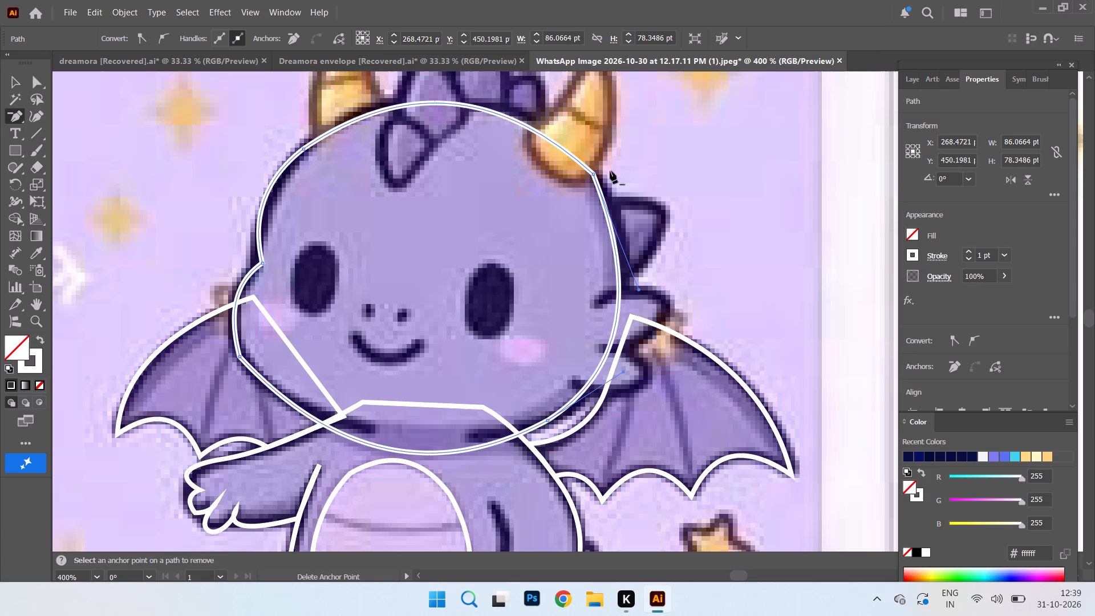
pyautogui.rightClick(13, 114)
pyautogui.click(94, 118)
pyautogui.scroll(6, 634, 171)
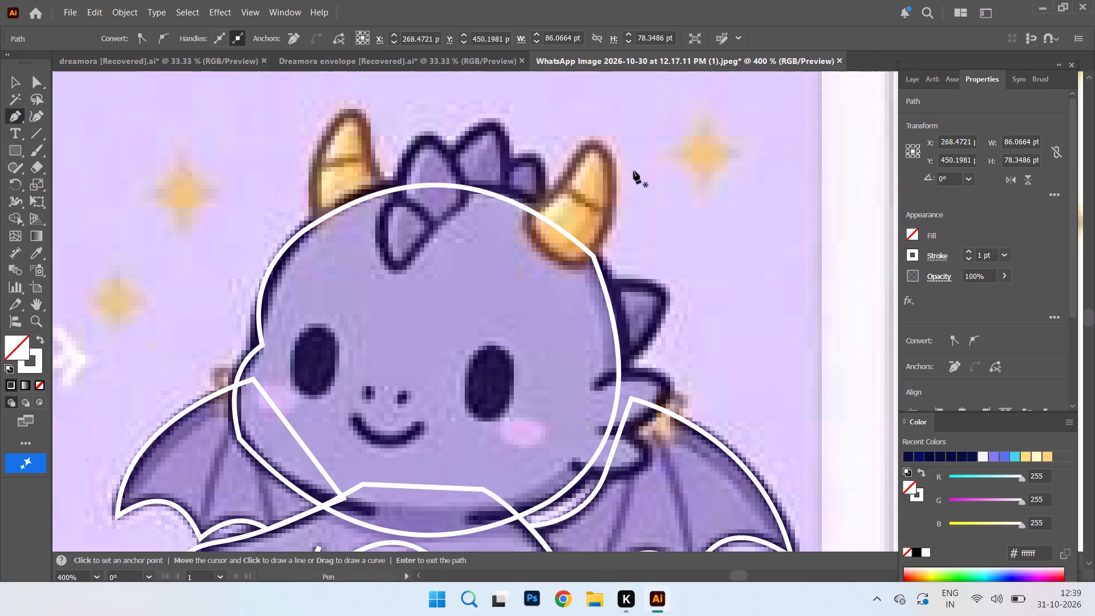
pyautogui.scroll(1, 634, 171)
pyautogui.click(590, 293)
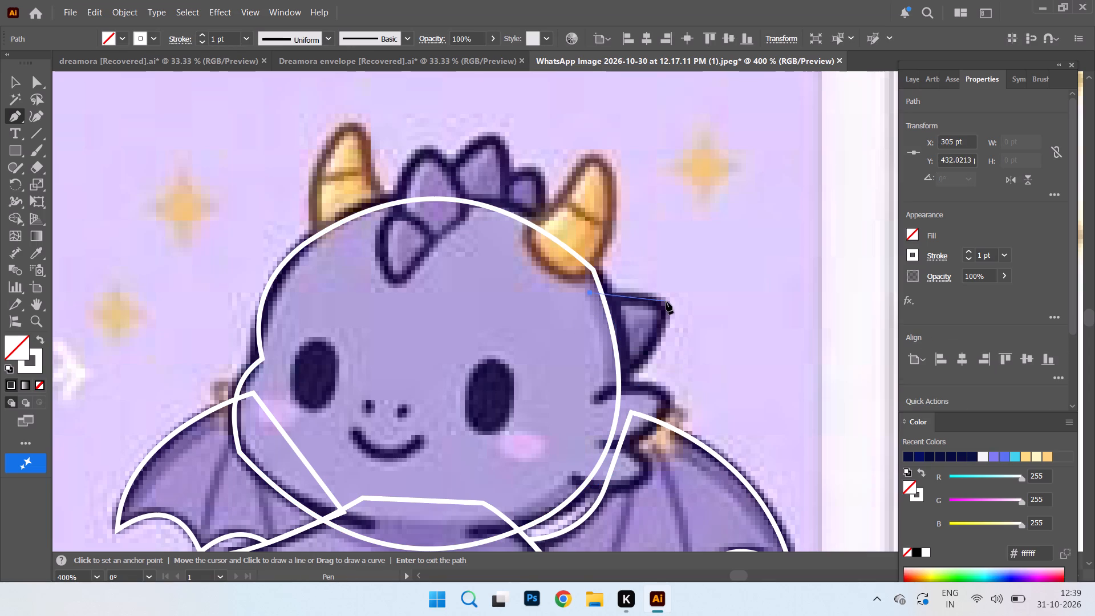
pyautogui.moveTo(666, 318); pyautogui.dragTo(663, 350)
pyautogui.moveTo(663, 350); pyautogui.dragTo(658, 348)
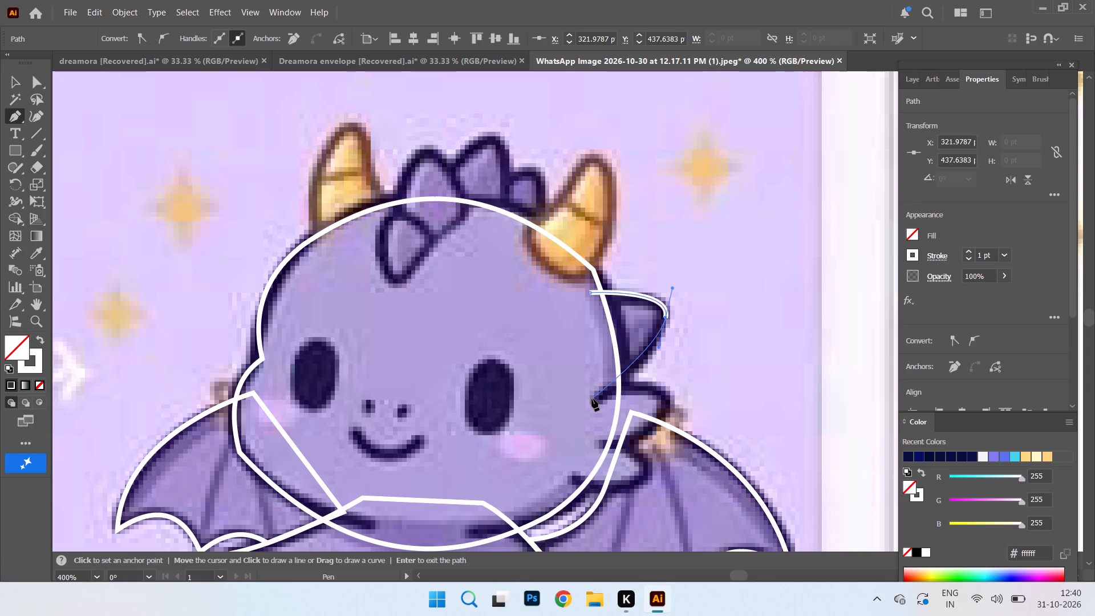
pyautogui.click(592, 398)
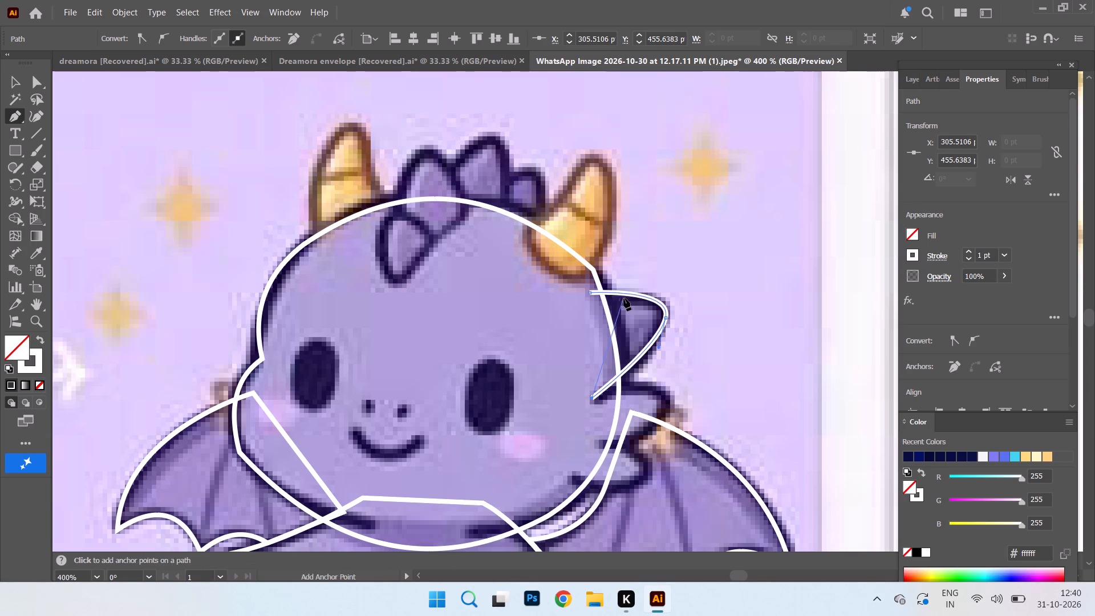
pyautogui.hotkey('ctrl', 'z')
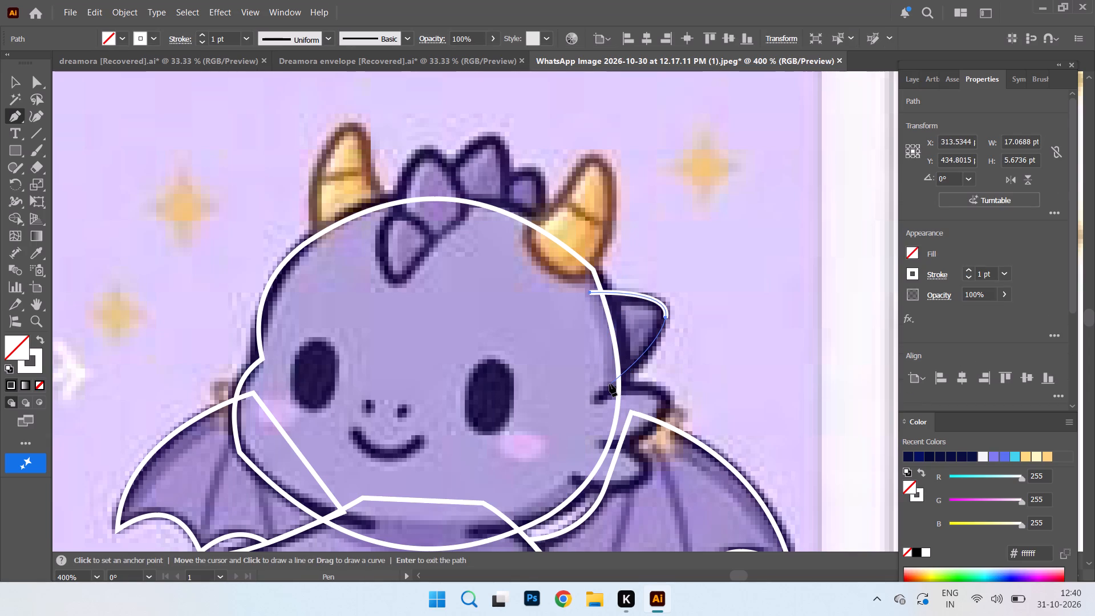
pyautogui.click(610, 384)
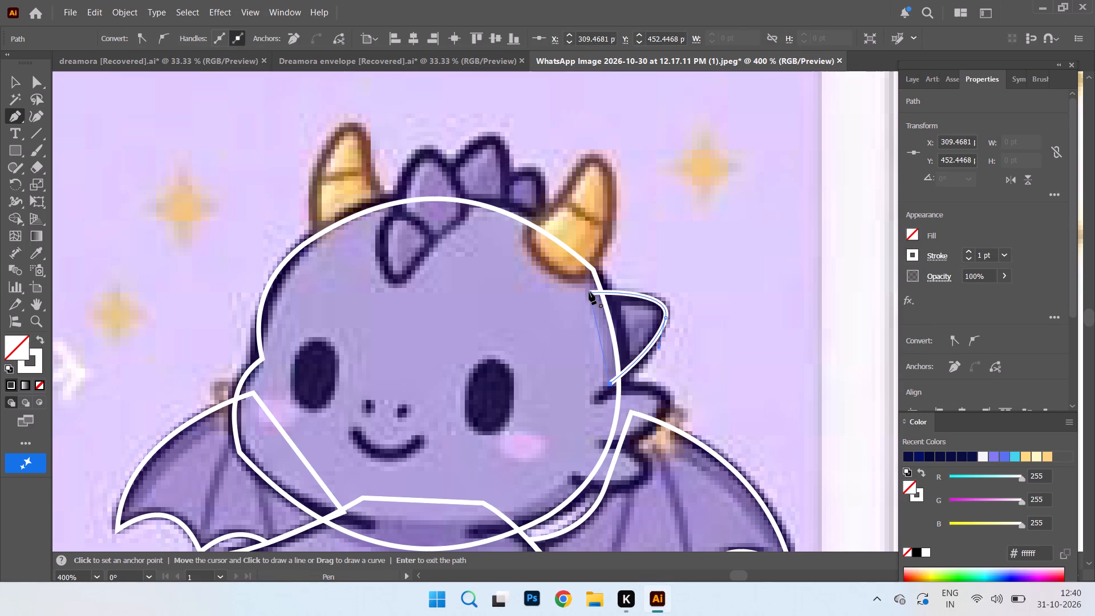
pyautogui.click(589, 292)
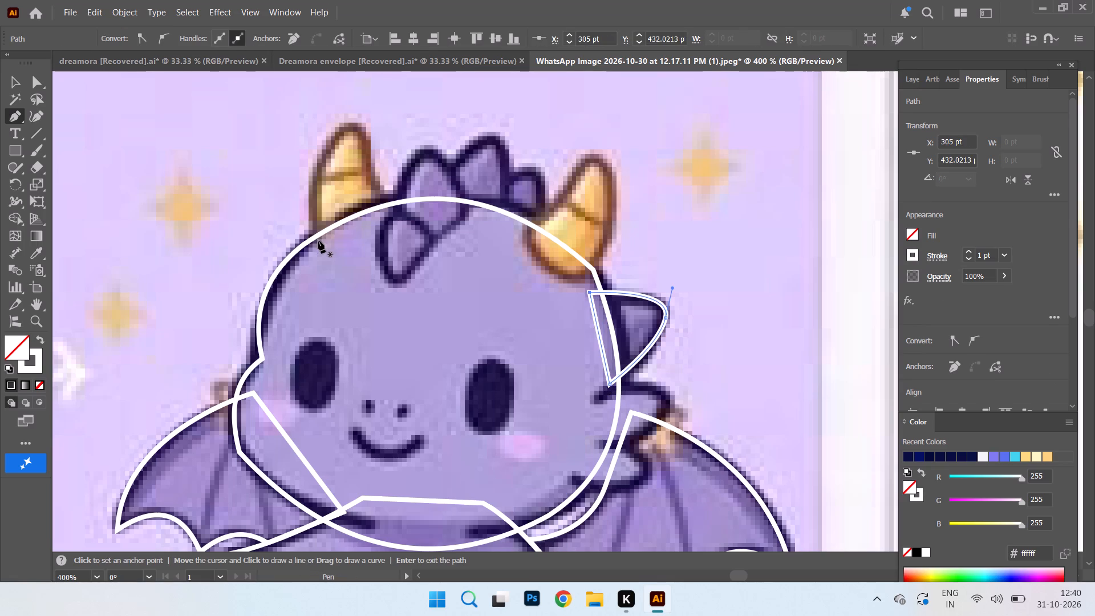
# Trace the horn on the head's left side as a closed Pen path with curved sides and a straight base.
pyautogui.click(319, 245)
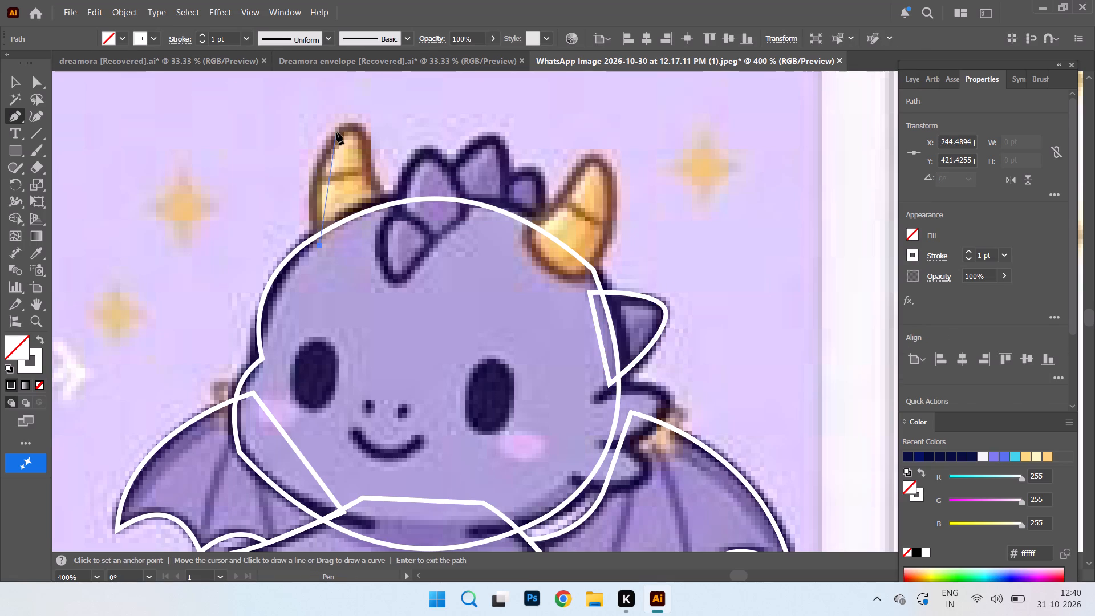
pyautogui.moveTo(338, 135); pyautogui.dragTo(380, 96)
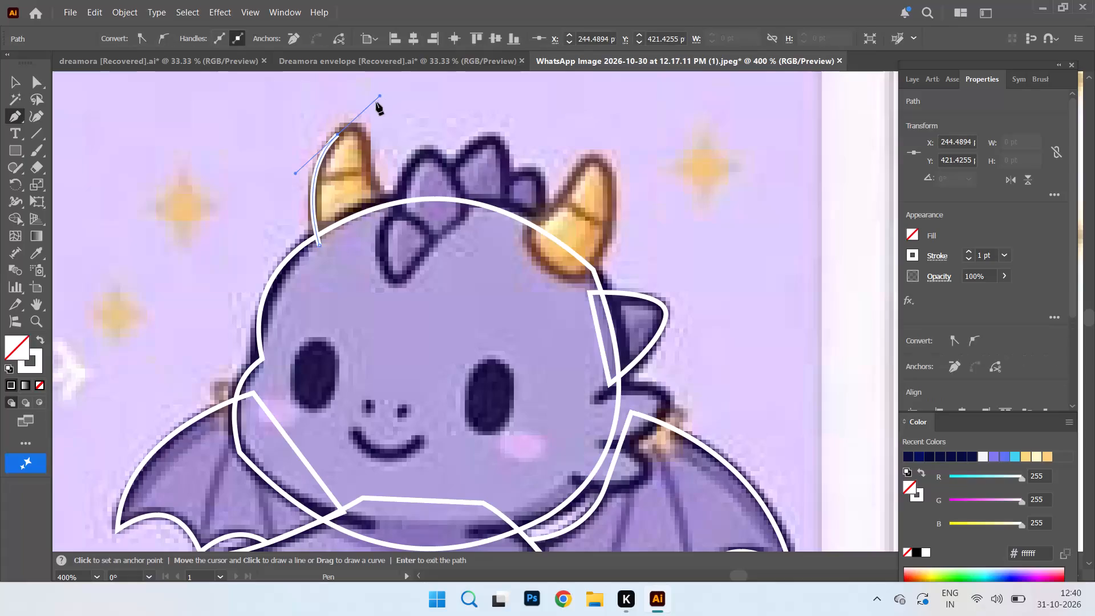
pyautogui.click(338, 135)
pyautogui.moveTo(369, 147); pyautogui.dragTo(374, 192)
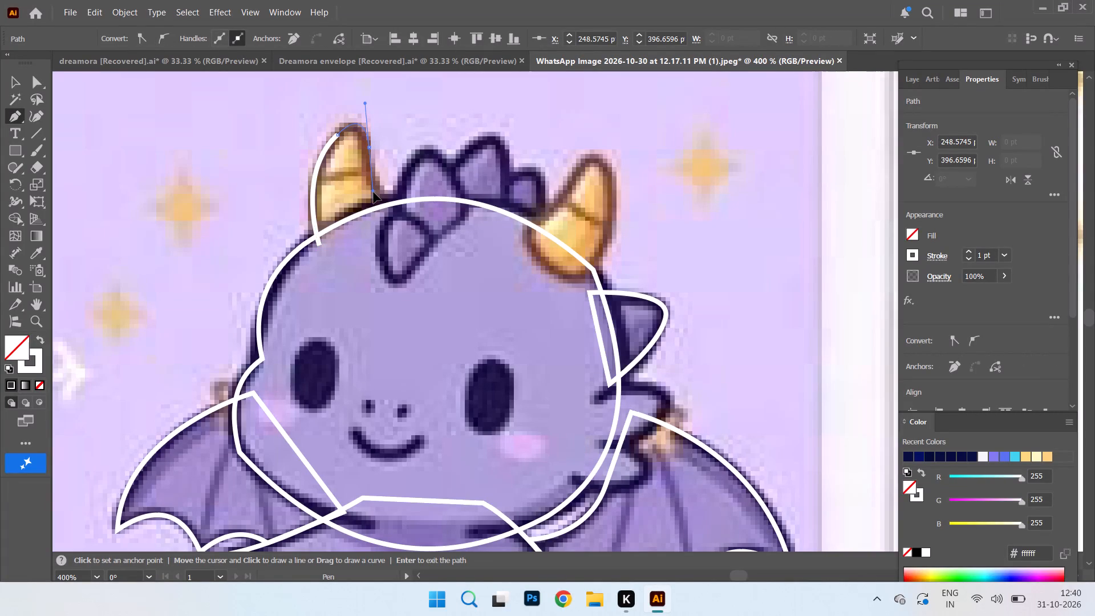
pyautogui.moveTo(374, 192); pyautogui.dragTo(370, 186)
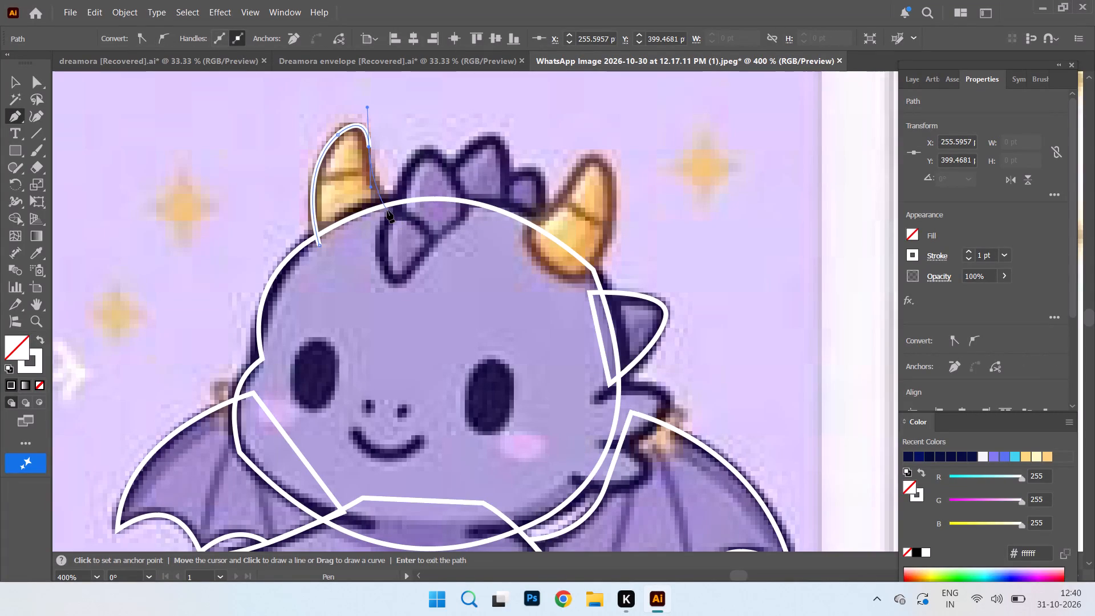
pyautogui.click(391, 212)
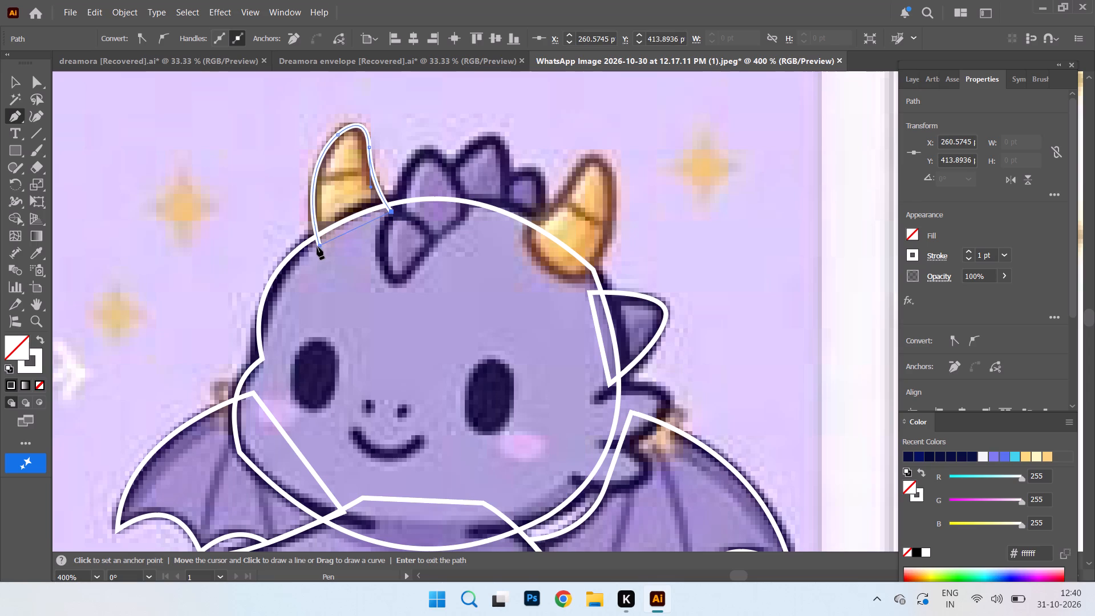
pyautogui.click(320, 246)
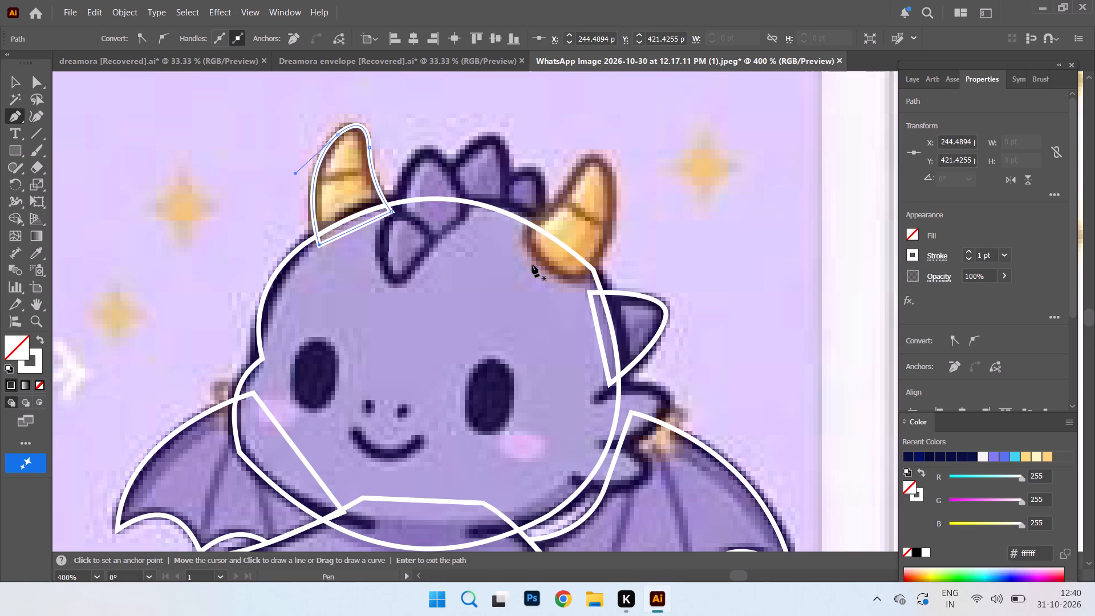
# Trace the horn on the head's right side as a closed Pen path, following its rounded base and curved tip.
pyautogui.click(522, 232)
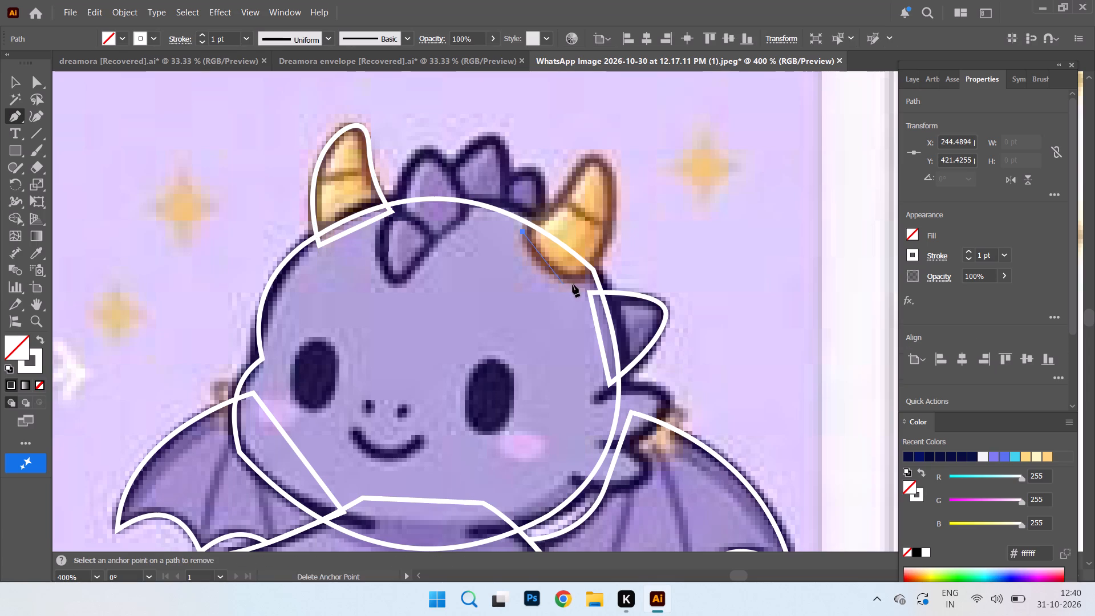
pyautogui.moveTo(583, 281); pyautogui.dragTo(623, 280)
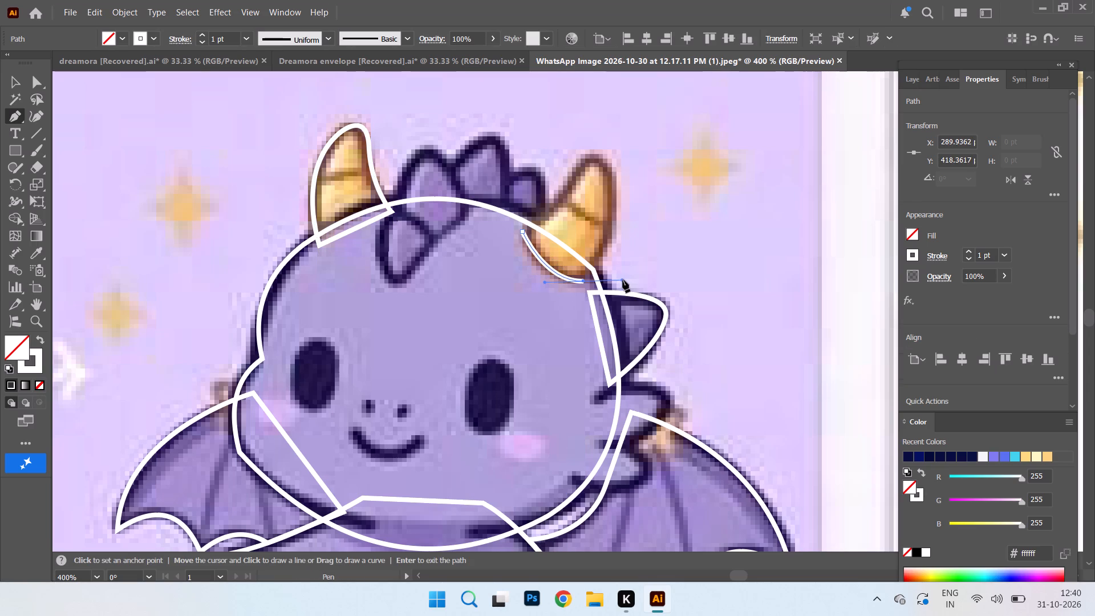
pyautogui.click(583, 281)
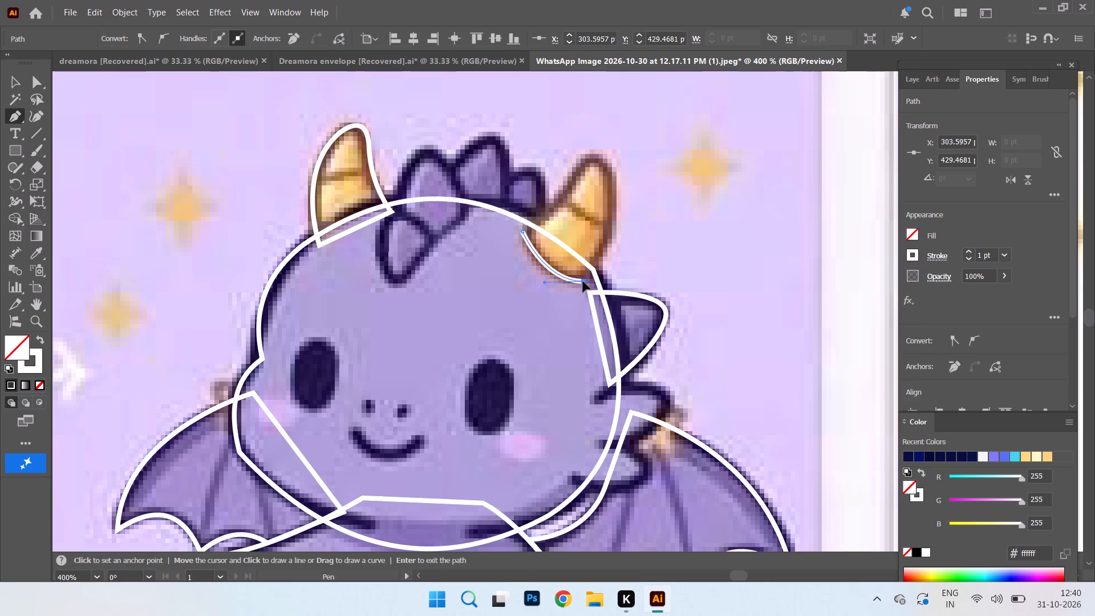
pyautogui.moveTo(612, 178); pyautogui.dragTo(603, 115)
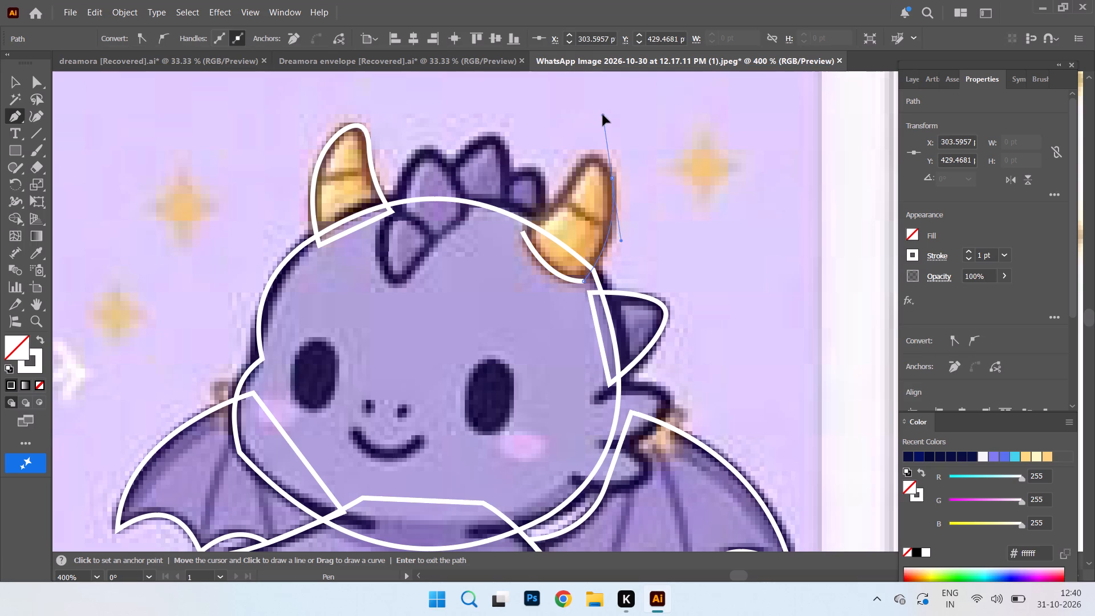
pyautogui.moveTo(603, 115); pyautogui.dragTo(599, 108)
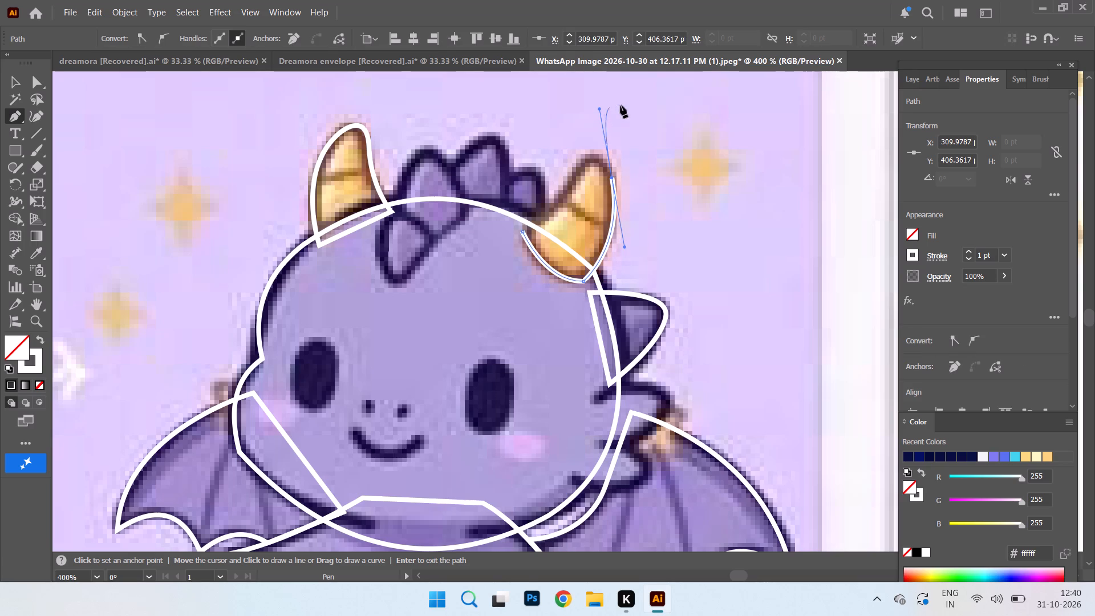
pyautogui.click(612, 179)
pyautogui.moveTo(581, 168); pyautogui.dragTo(559, 214)
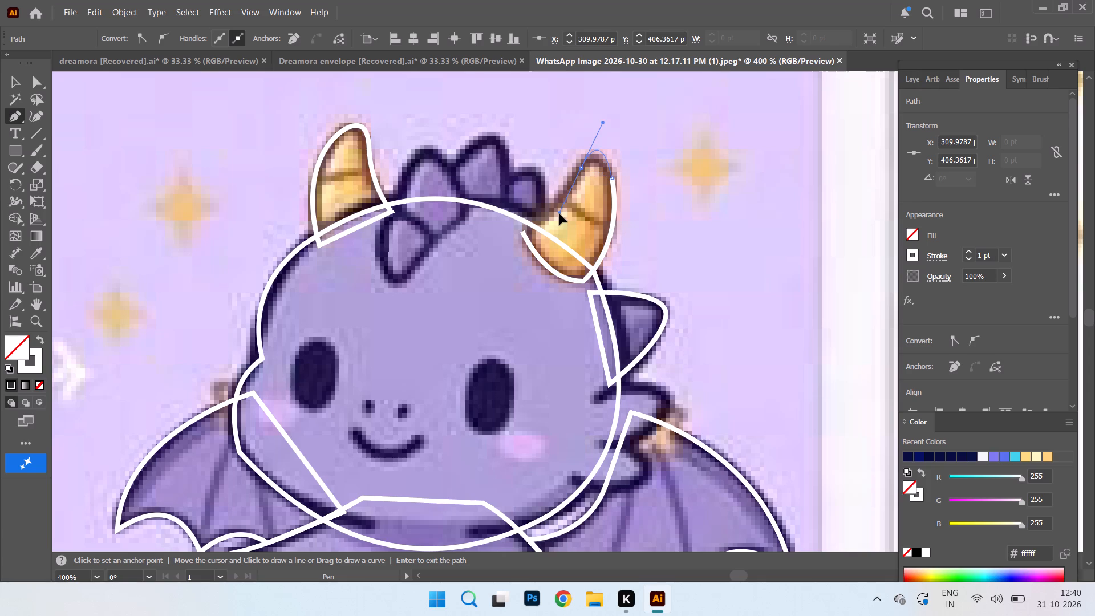
pyautogui.moveTo(559, 214); pyautogui.dragTo(559, 196)
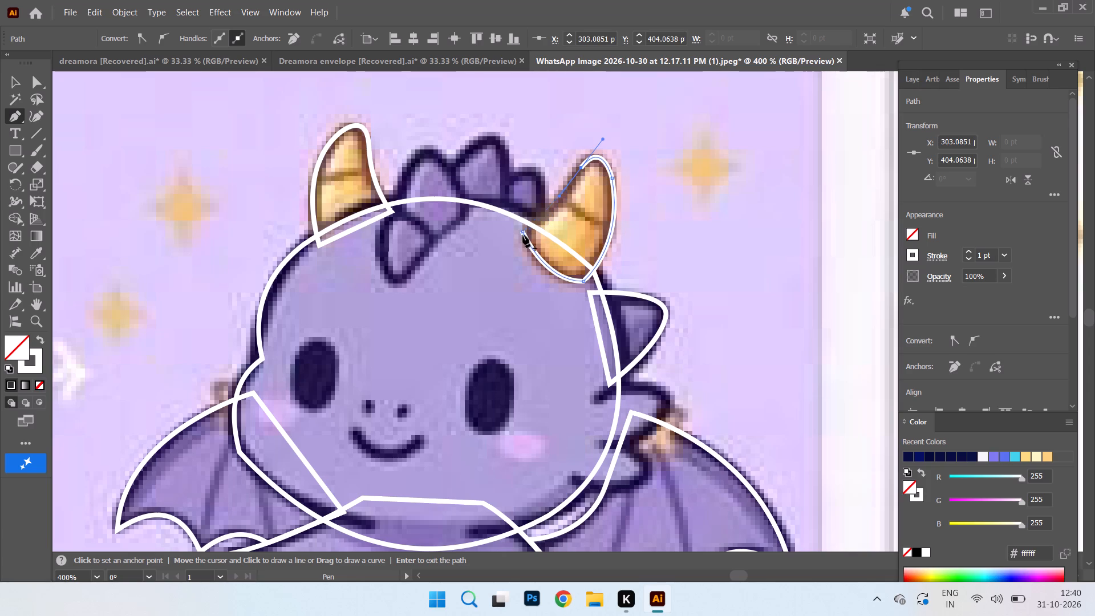
pyautogui.moveTo(523, 233); pyautogui.dragTo(504, 229)
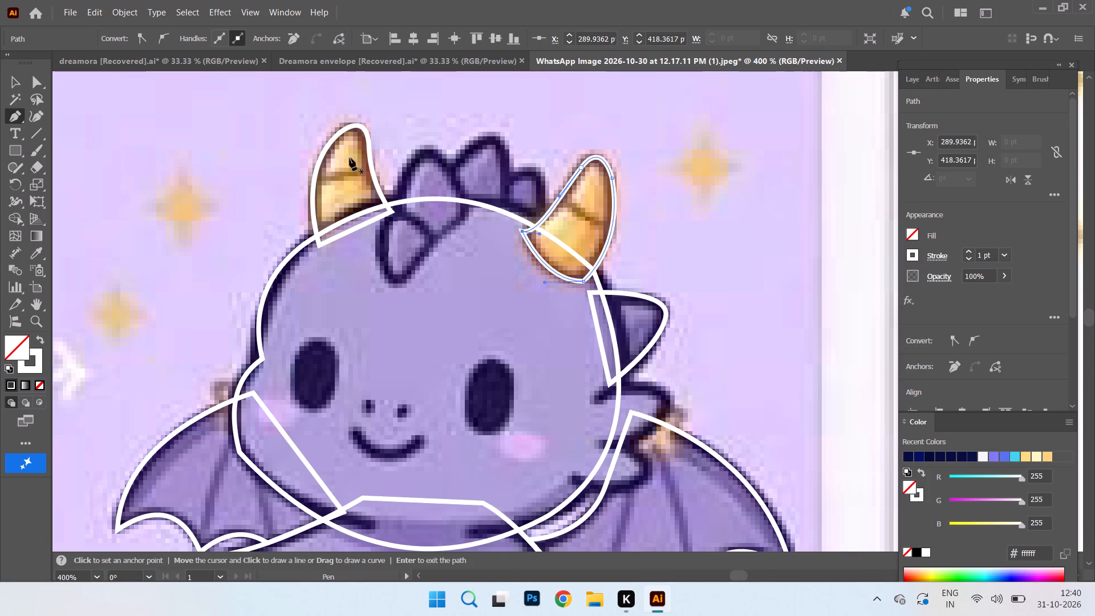
# Trace the two front crest spikes, from beside the left horn down onto the forehead, as one closed Pen outline.
pyautogui.click(396, 213)
pyautogui.moveTo(437, 154); pyautogui.dragTo(465, 177)
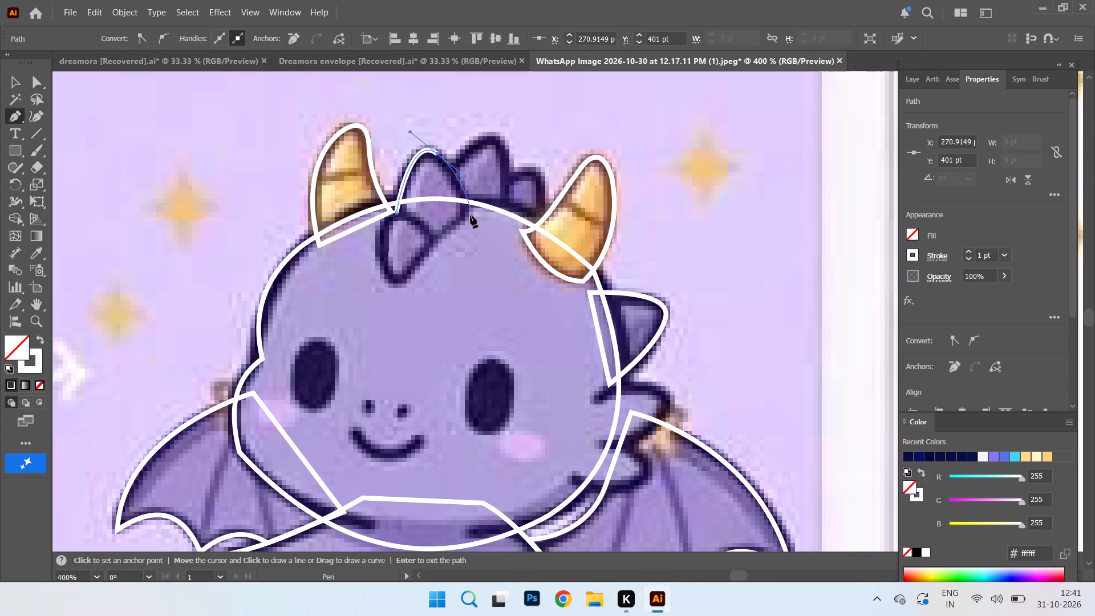
pyautogui.click(465, 214)
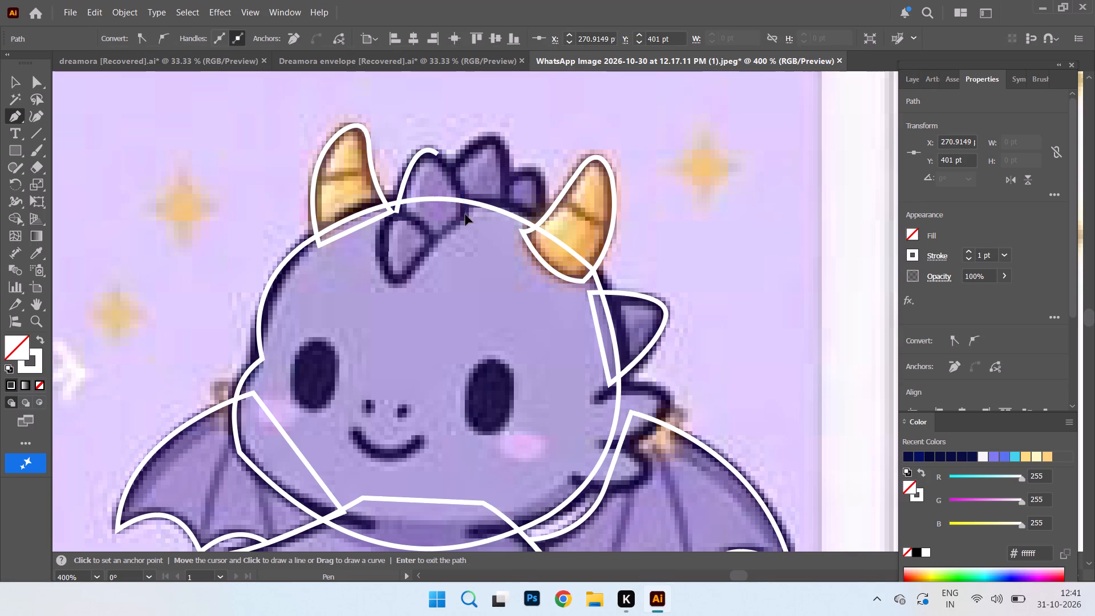
pyautogui.click(403, 282)
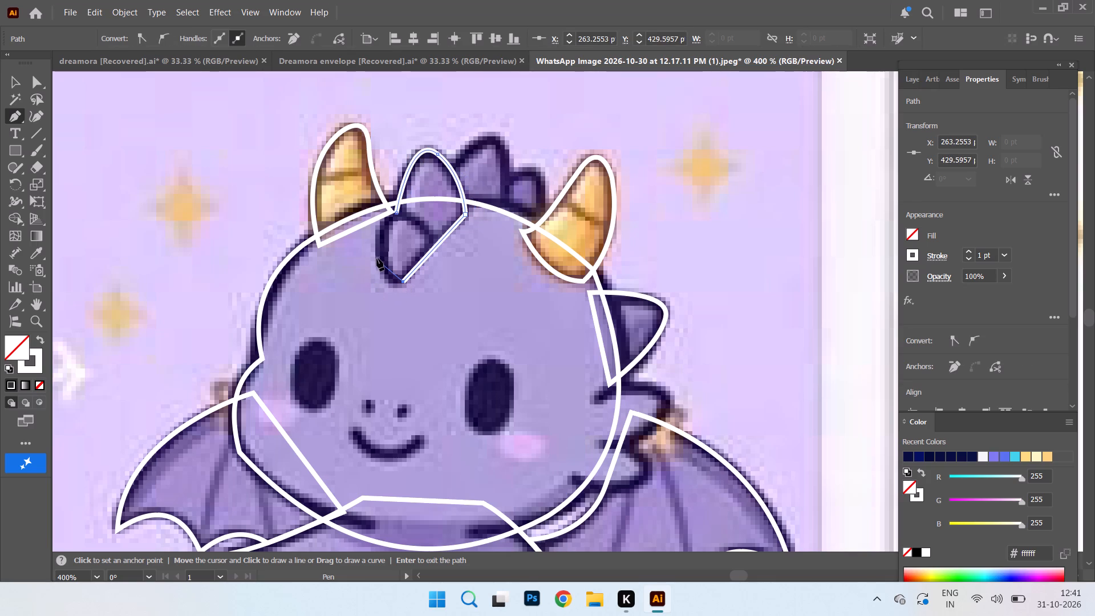
pyautogui.moveTo(381, 260); pyautogui.dragTo(379, 232)
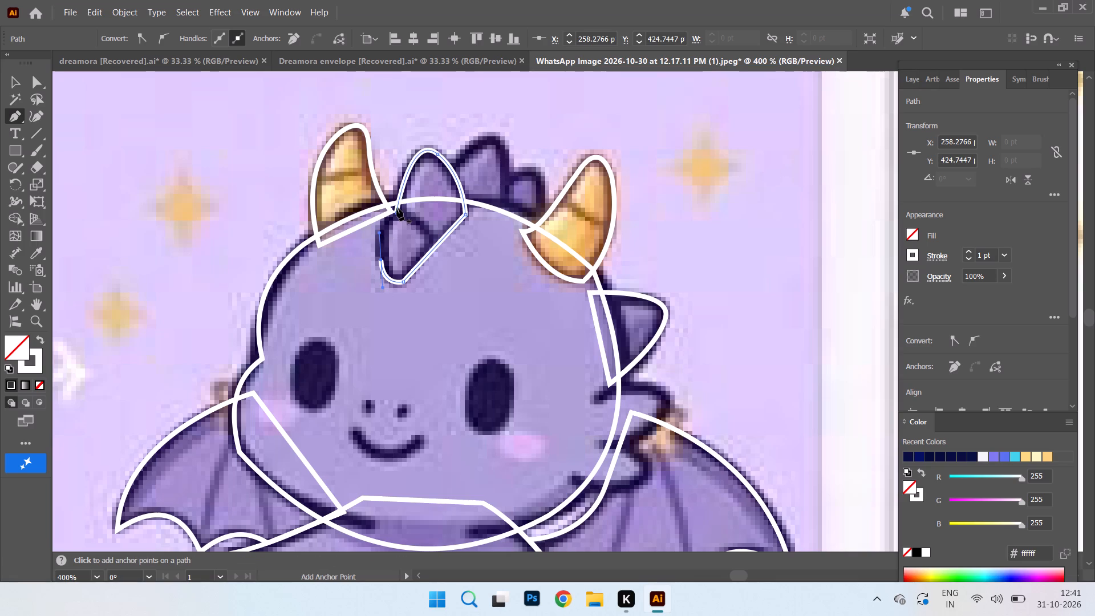
pyautogui.click(395, 212)
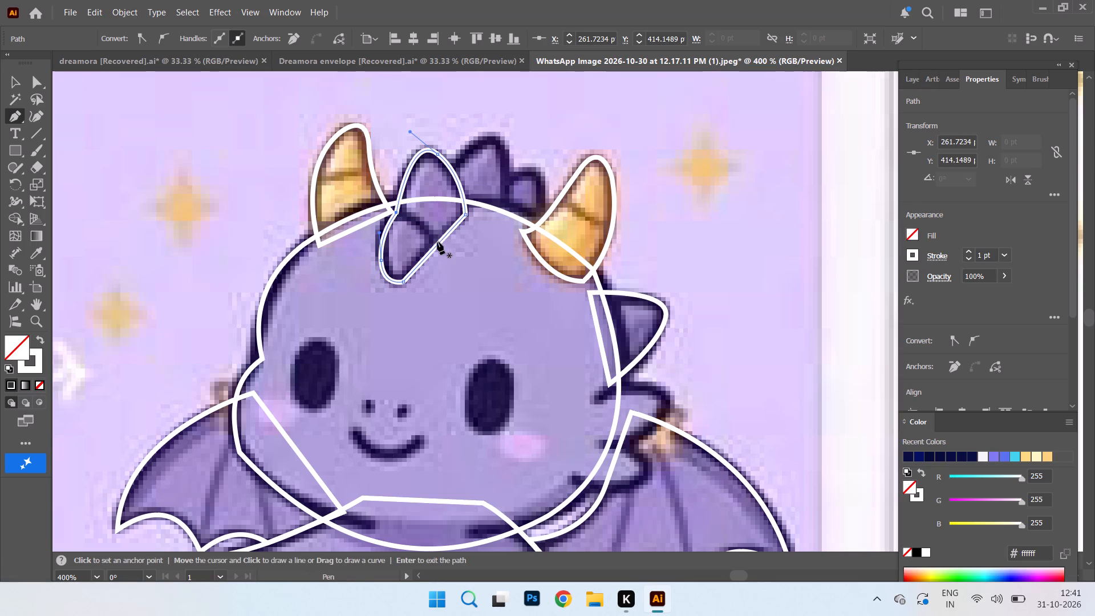
# Draw an open curved Pen line across the front crest outline to separate its upper spike from the forehead spike.
pyautogui.click(435, 245)
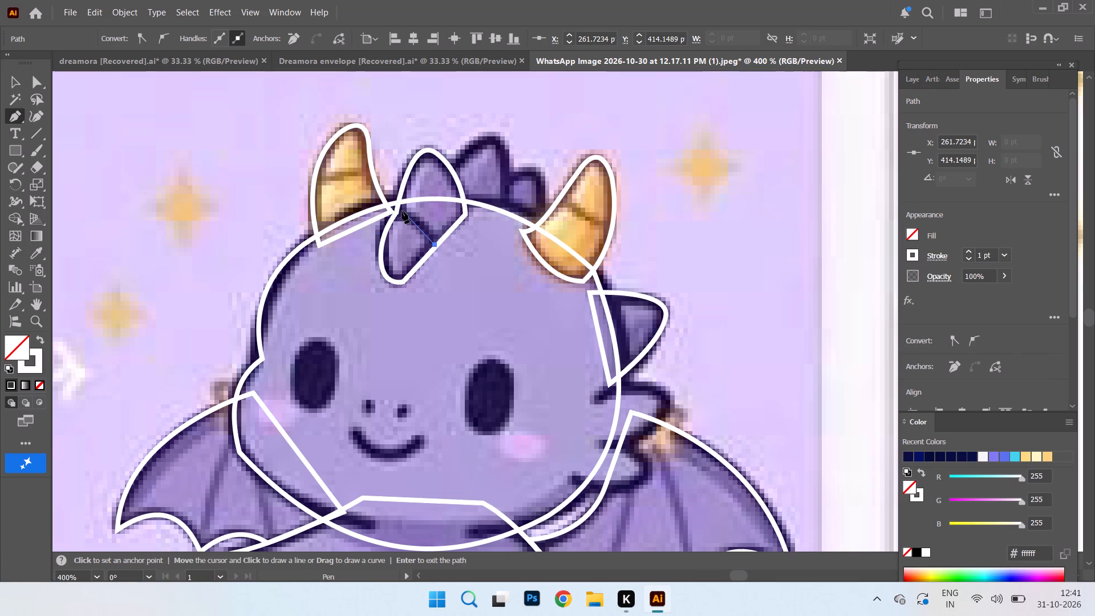
pyautogui.moveTo(396, 210); pyautogui.dragTo(378, 207)
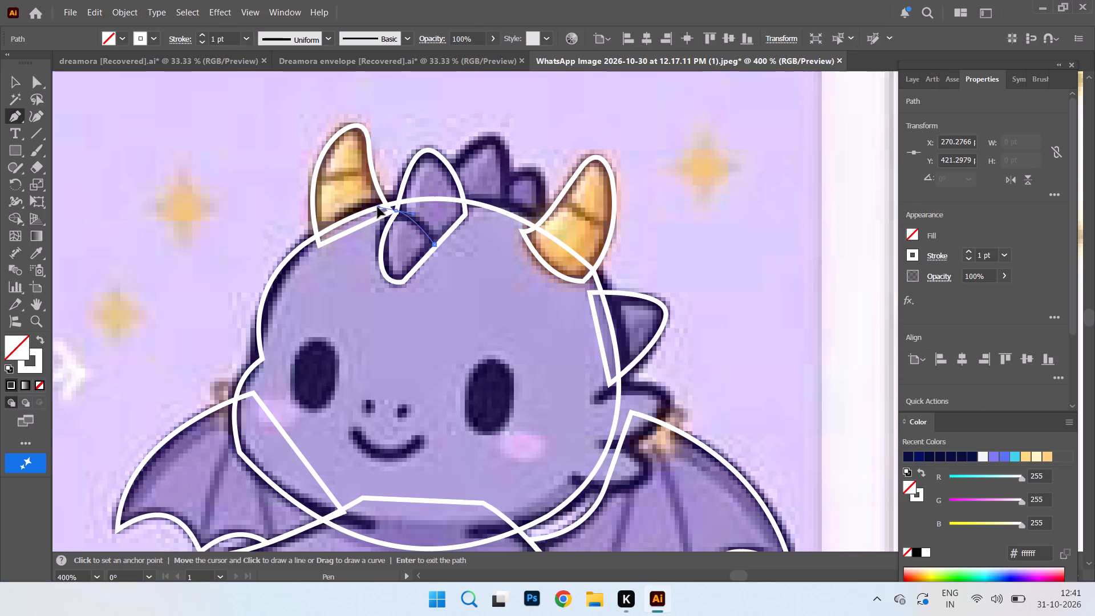
pyautogui.moveTo(378, 207); pyautogui.dragTo(376, 206)
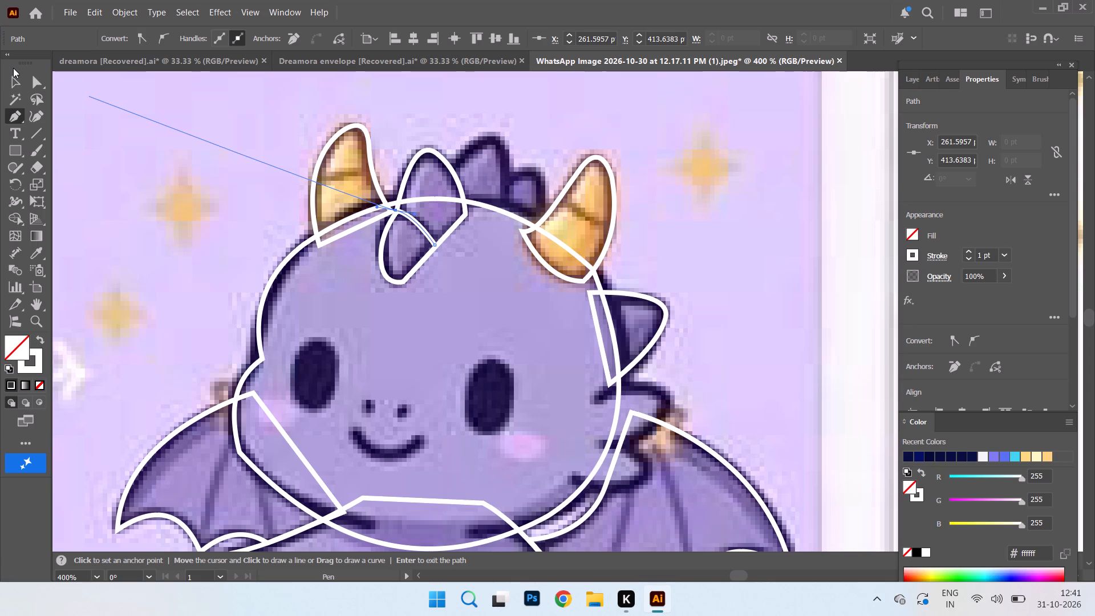
pyautogui.click(14, 75)
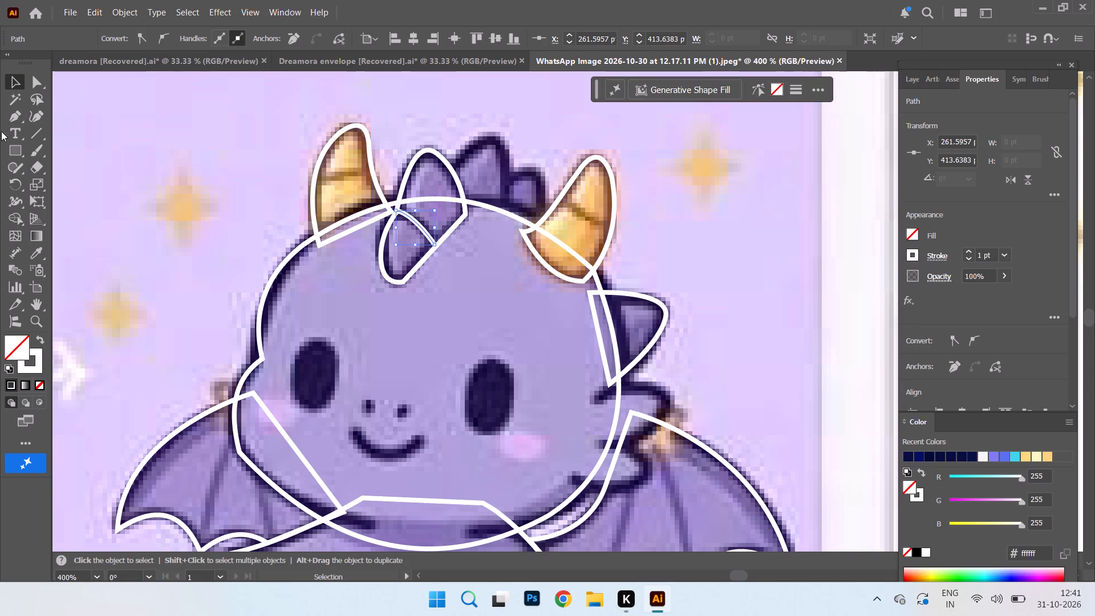
pyautogui.rightClick(9, 110)
pyautogui.click(91, 115)
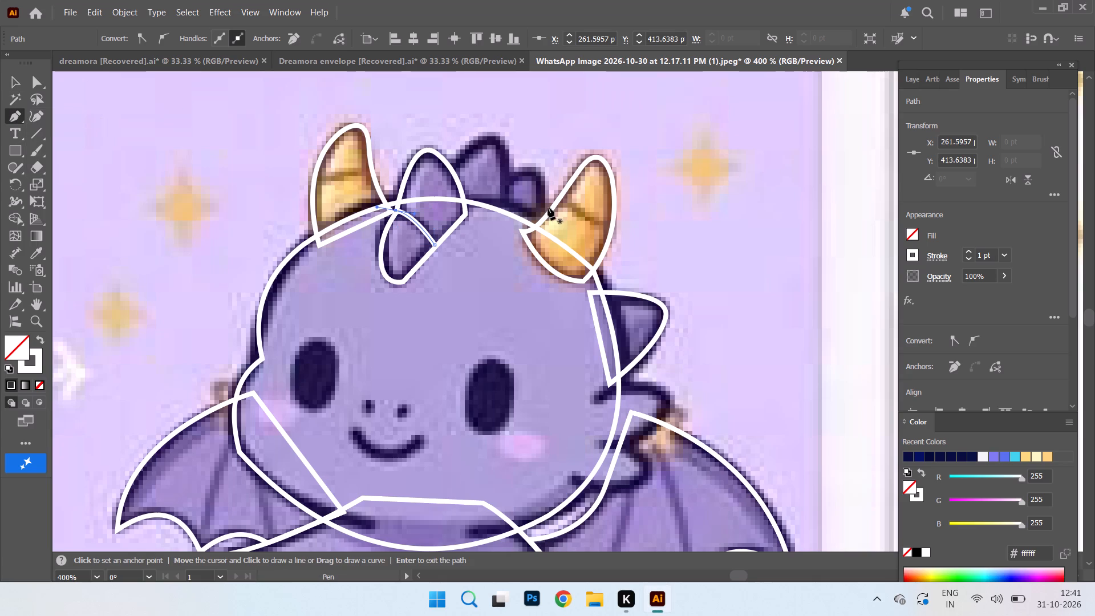
# Trace the tallest crest spike at the top of the head as a closed Pen path adjoining the front crest outline.
pyautogui.click(452, 168)
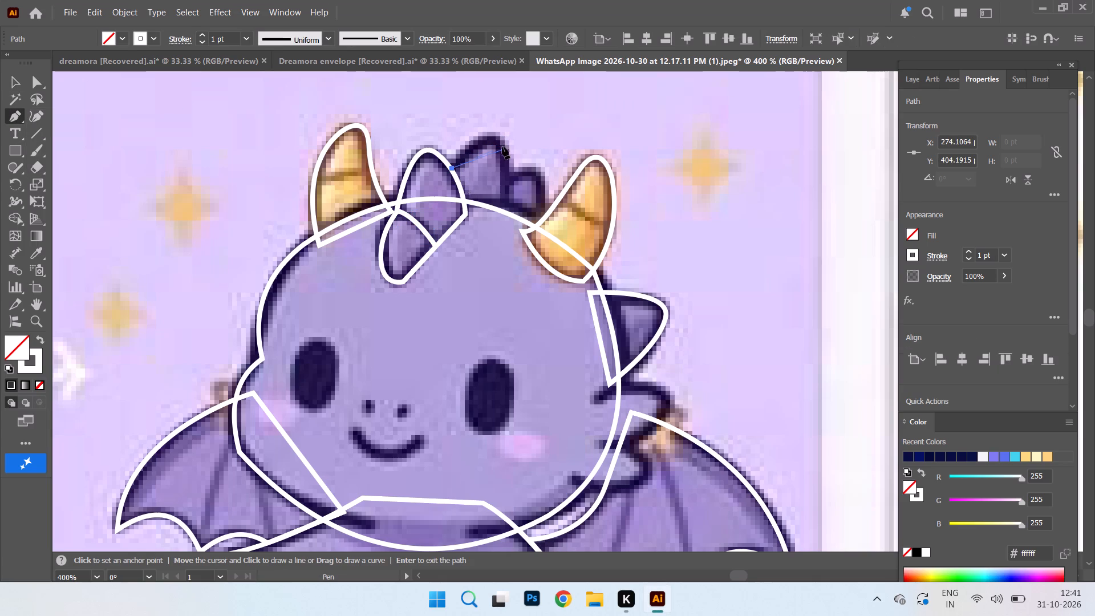
pyautogui.moveTo(501, 147); pyautogui.dragTo(514, 172)
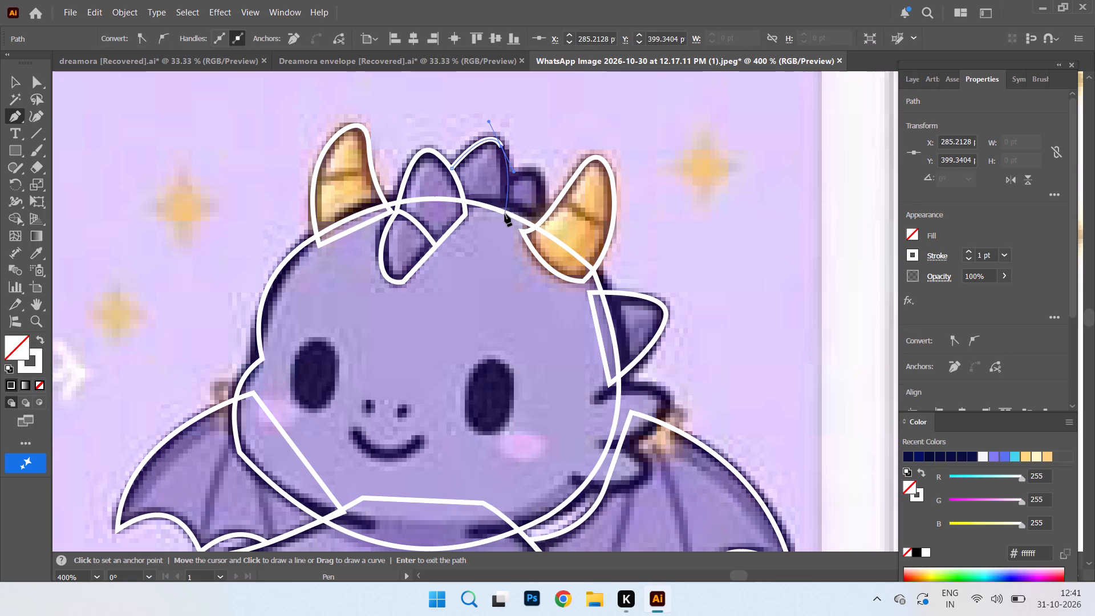
pyautogui.click(505, 212)
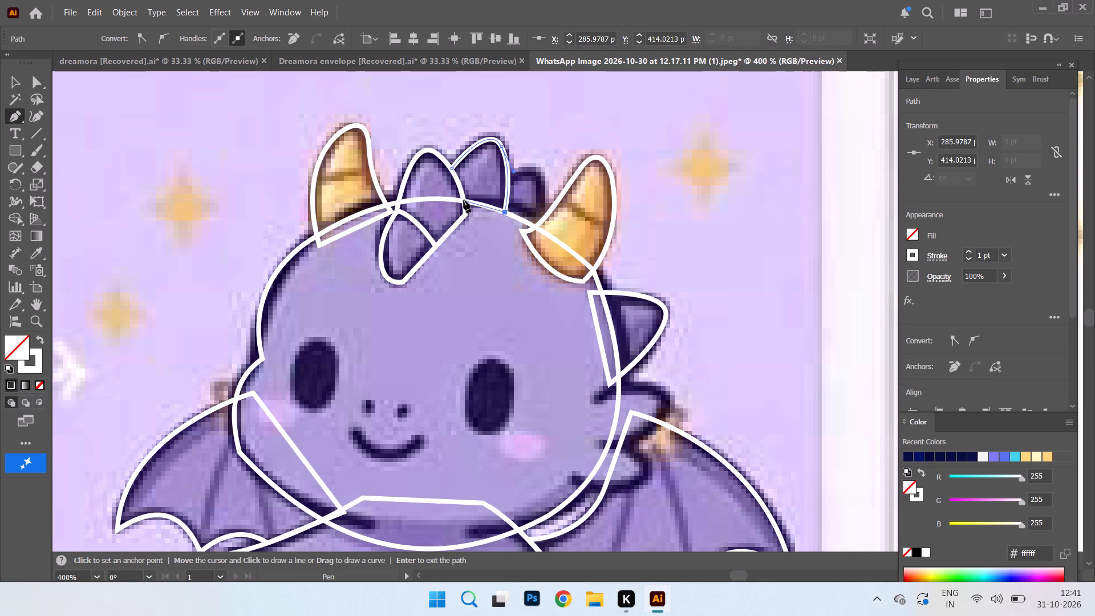
pyautogui.click(464, 200)
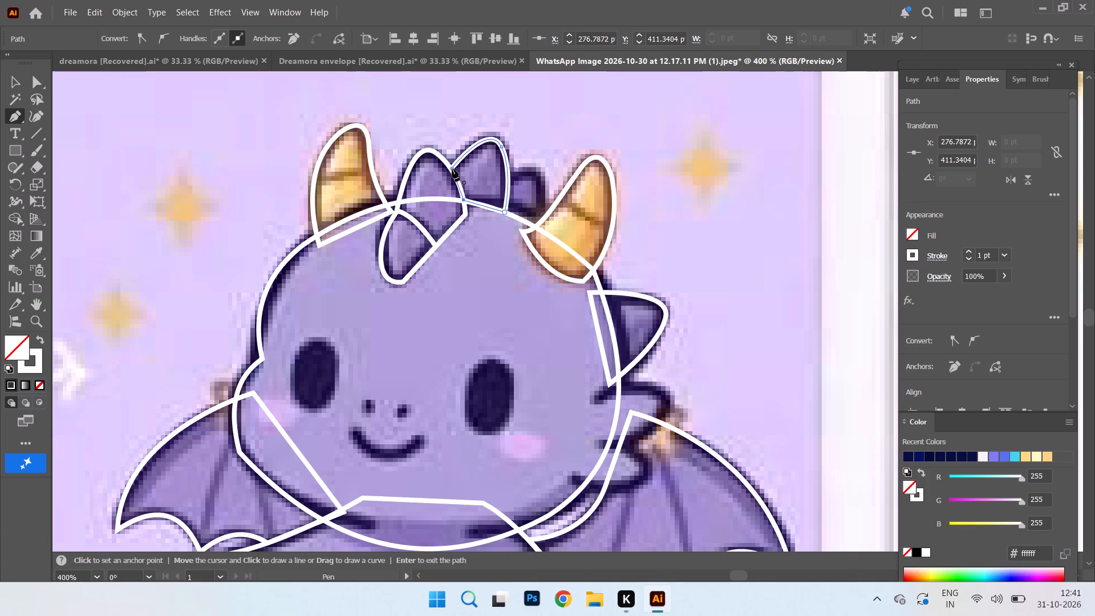
pyautogui.click(452, 169)
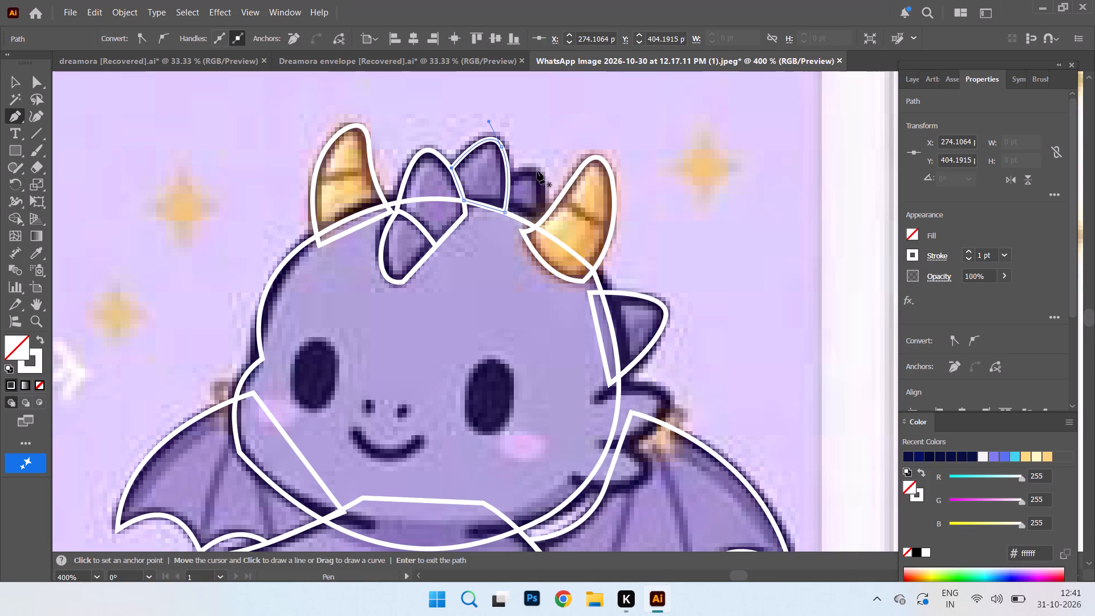
# Trace the small crest spike between the tallest spike and the right horn as a closed Pen path along the head outline.
pyautogui.click(508, 178)
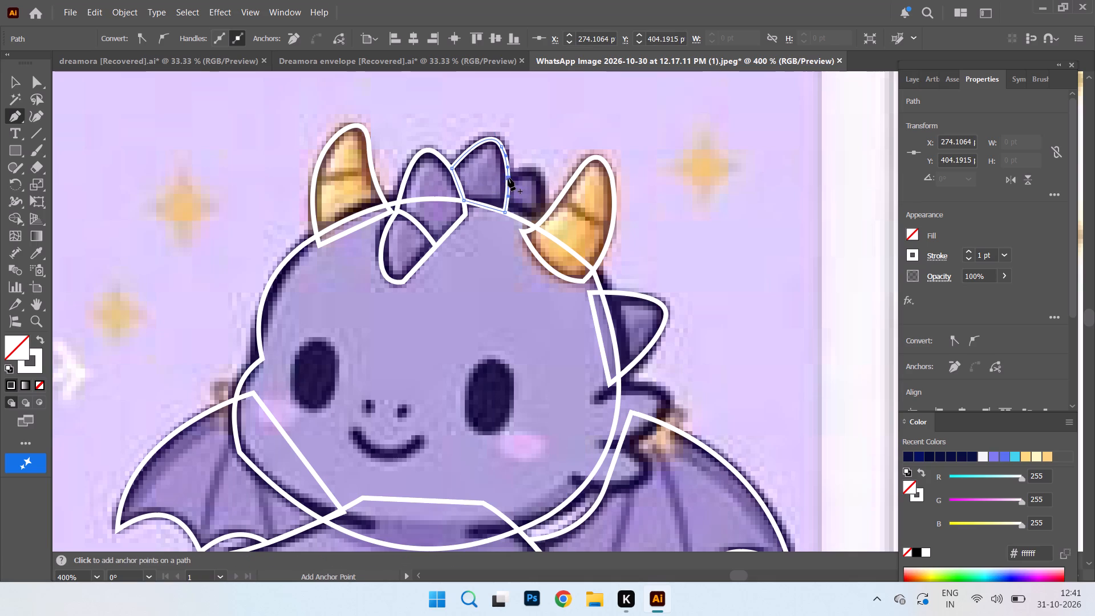
pyautogui.click(546, 222)
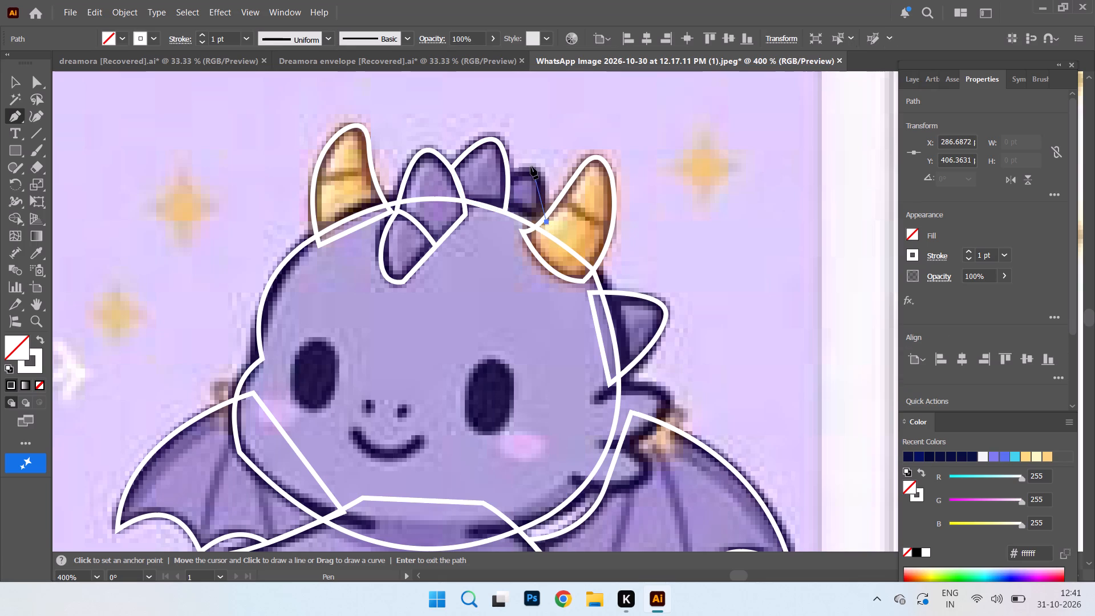
pyautogui.moveTo(532, 171); pyautogui.dragTo(514, 173)
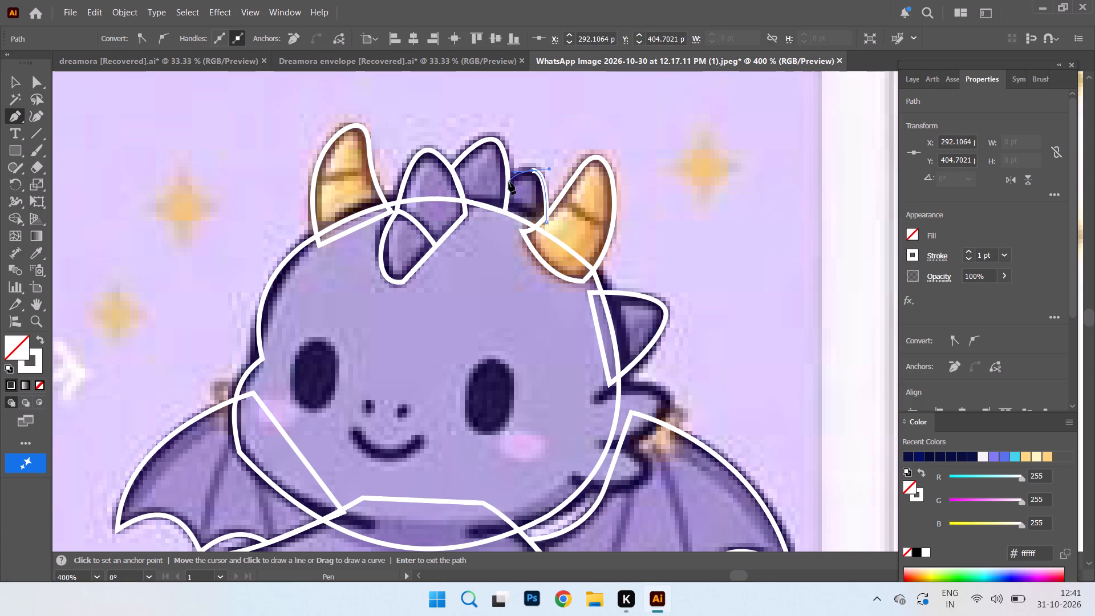
pyautogui.click(506, 180)
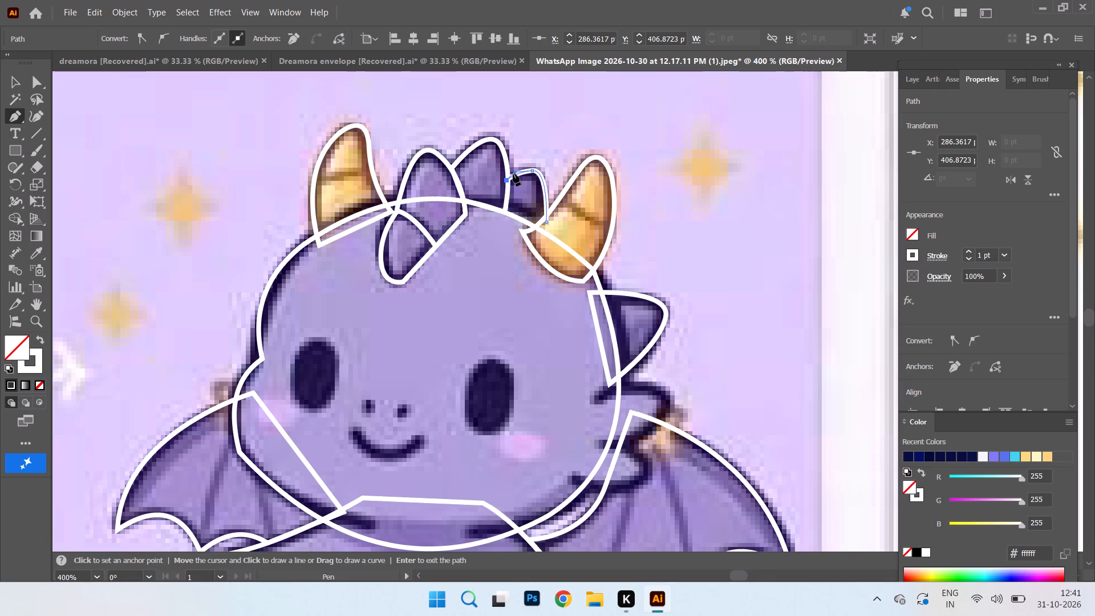
pyautogui.hotkey('ctrl', 'z')
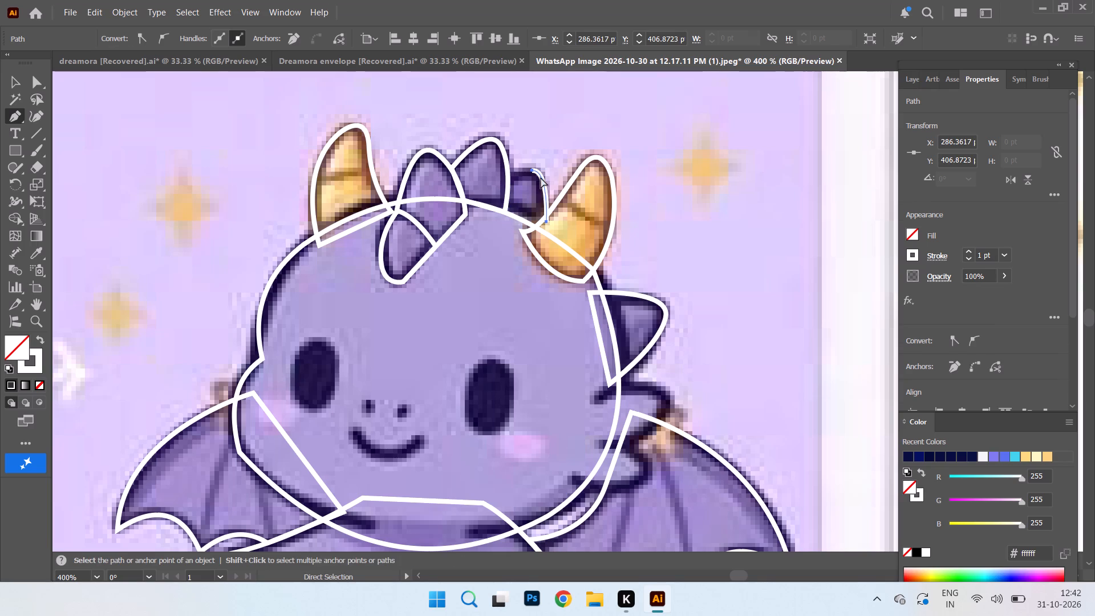
pyautogui.click(508, 177)
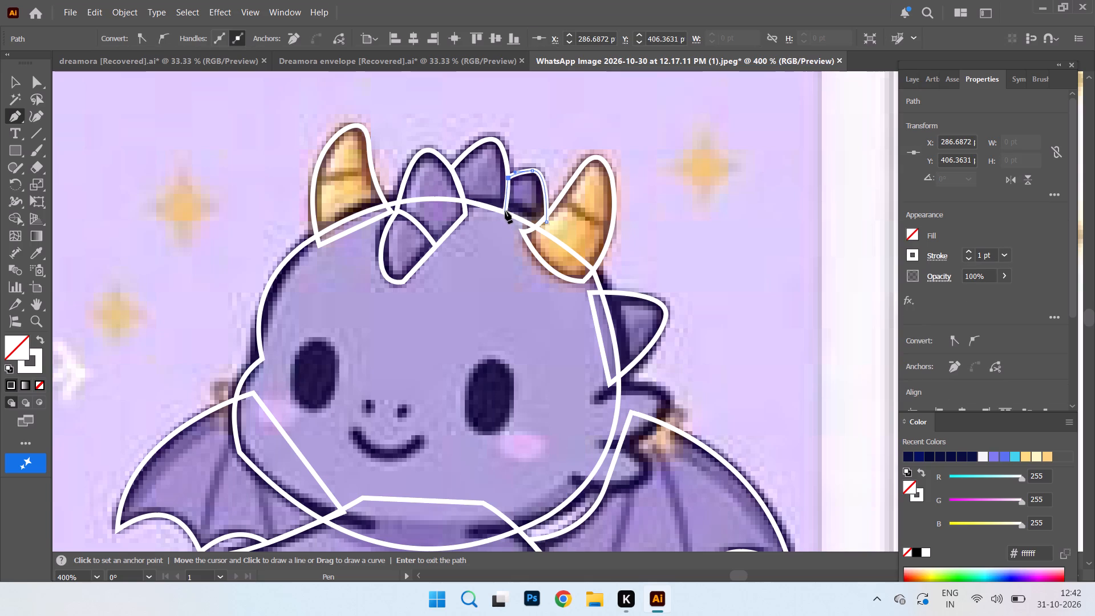
pyautogui.moveTo(505, 211); pyautogui.dragTo(500, 214)
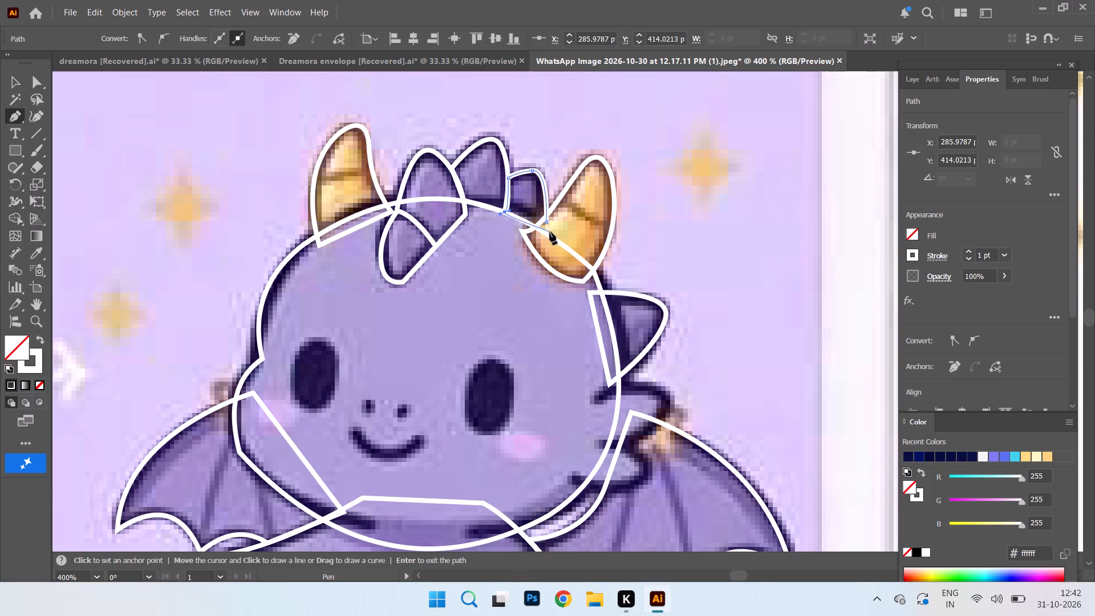
pyautogui.click(504, 211)
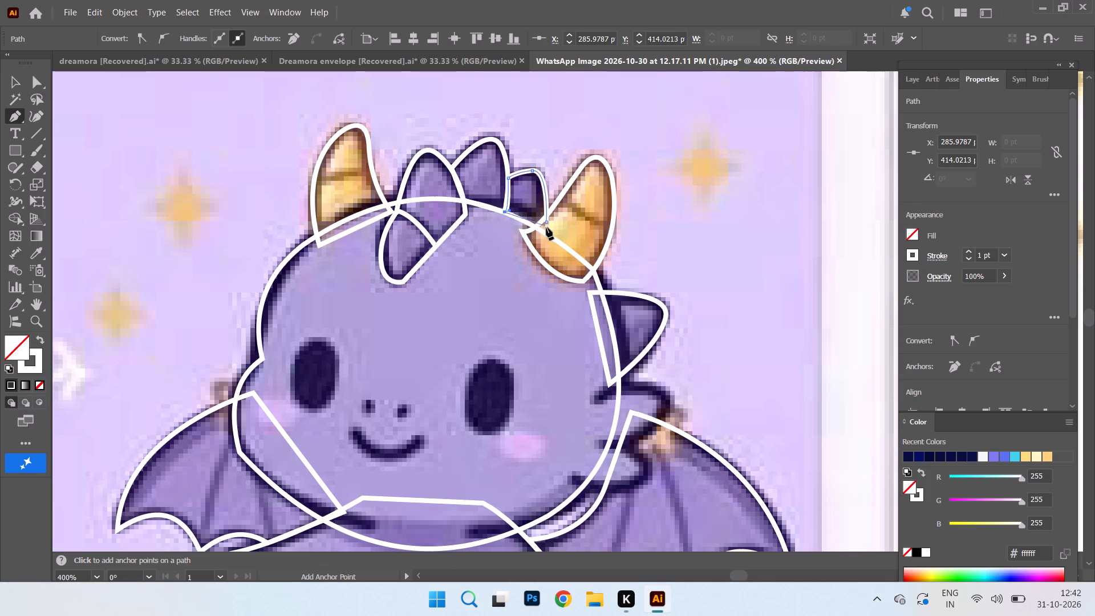
pyautogui.click(545, 232)
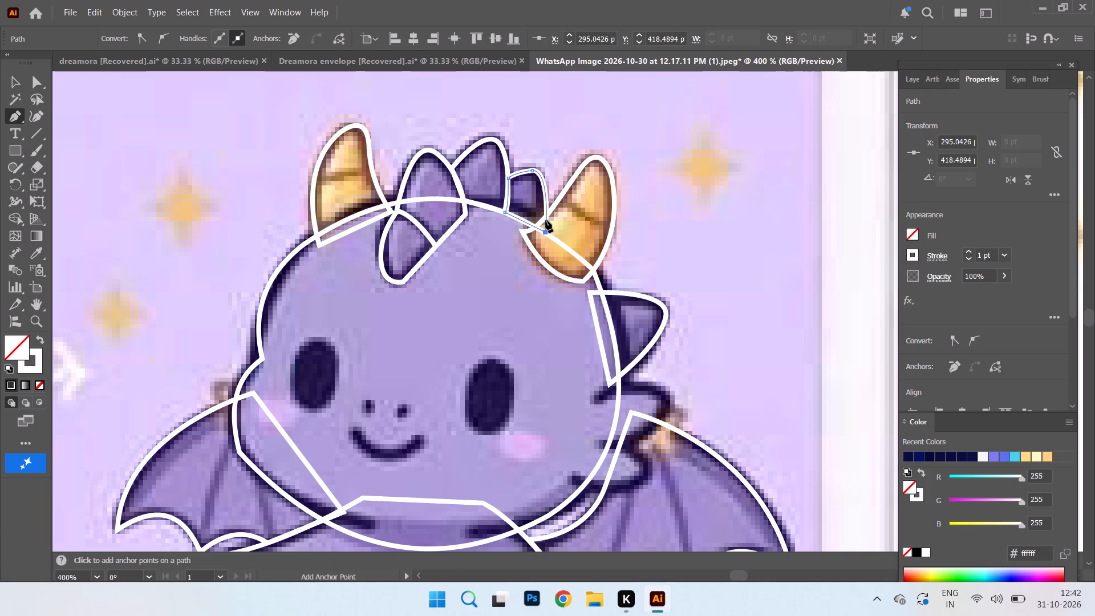
pyautogui.click(546, 221)
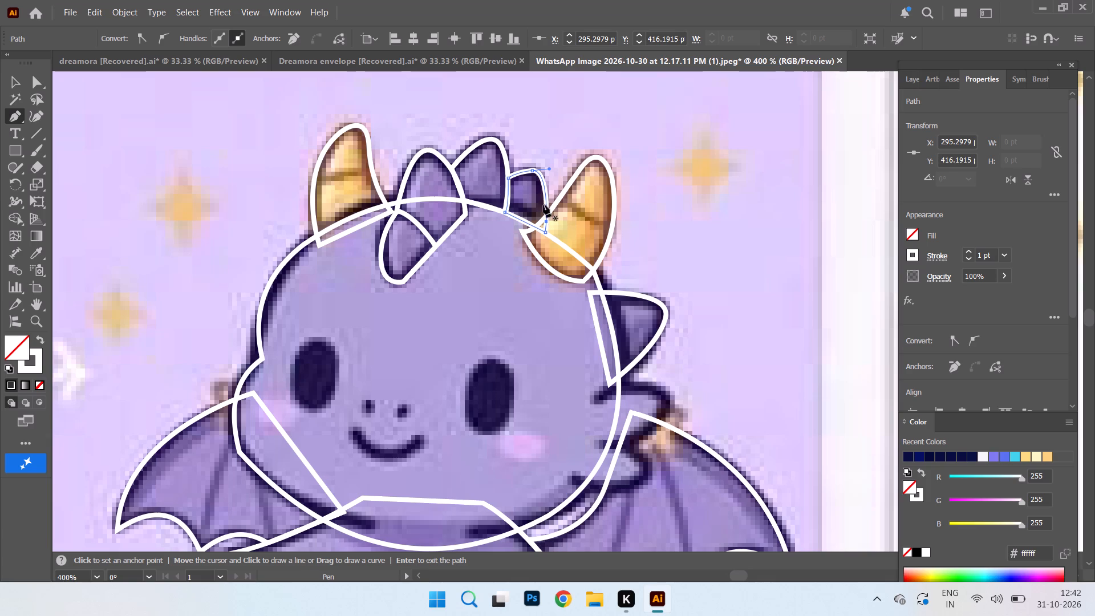
# Trace the tail as a closed Pen path, curving from the body's right side to the star tip and back beneath.
pyautogui.scroll(-17, 443, 419)
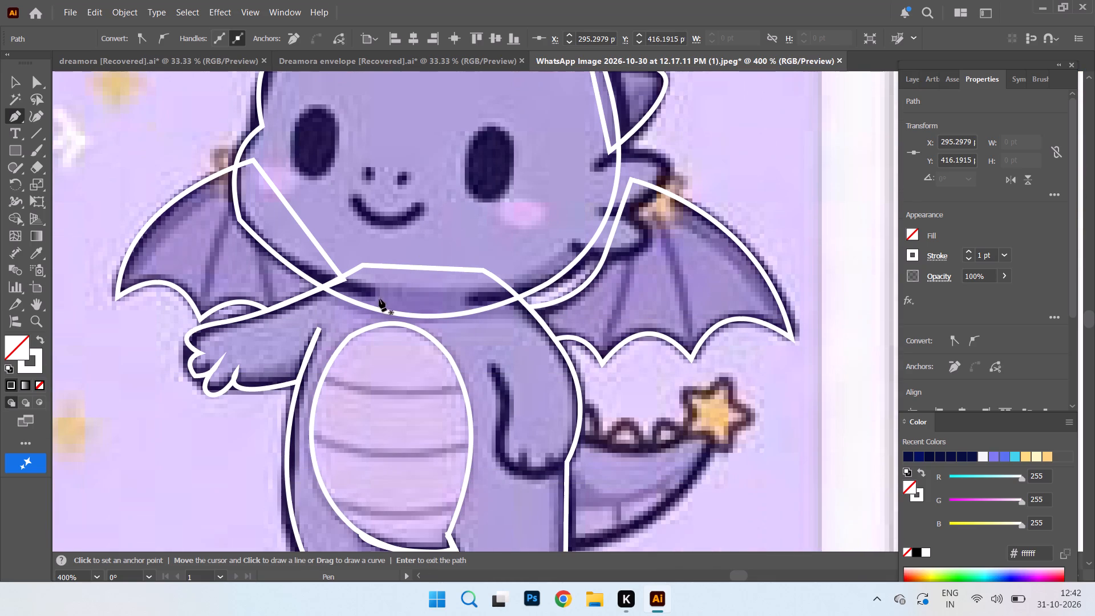
pyautogui.click(572, 433)
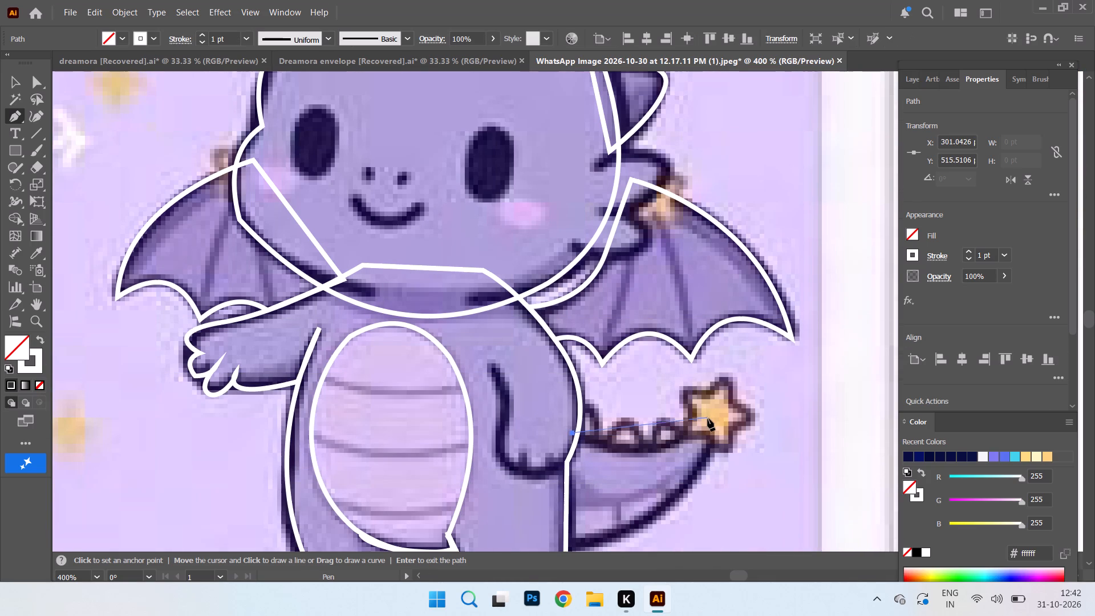
pyautogui.moveTo(708, 419); pyautogui.dragTo(755, 369)
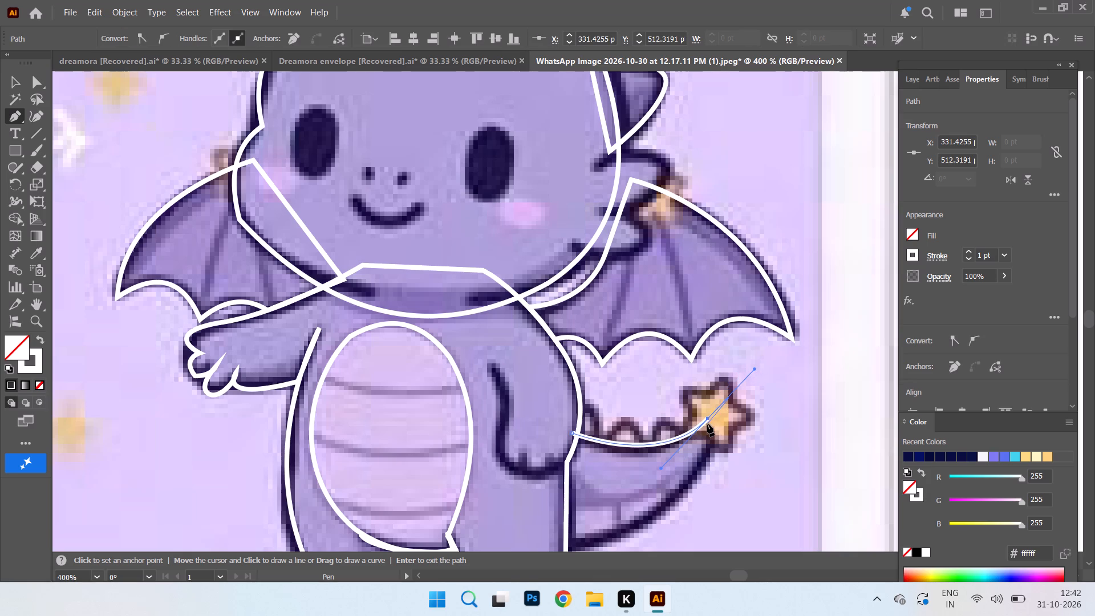
pyautogui.click(708, 418)
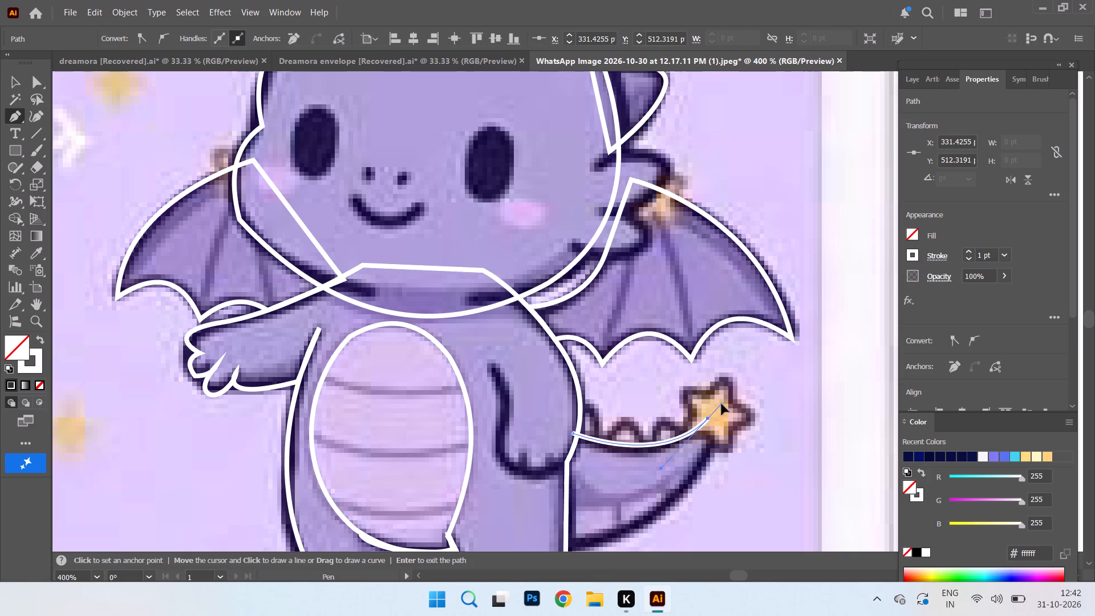
pyautogui.click(721, 404)
pyautogui.scroll(-10, 707, 496)
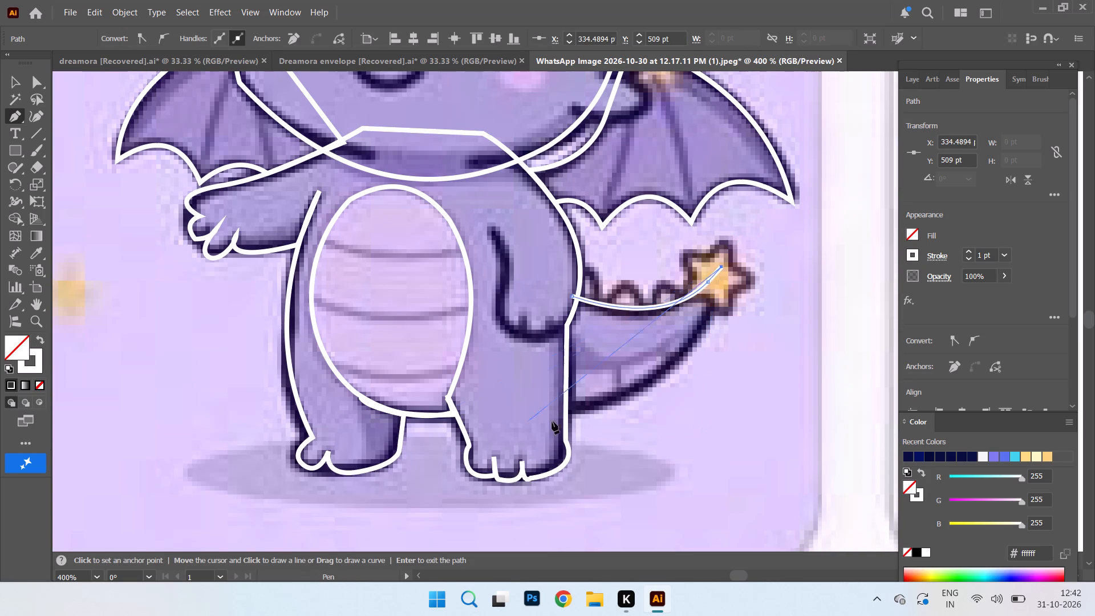
pyautogui.moveTo(552, 414); pyautogui.dragTo(413, 440)
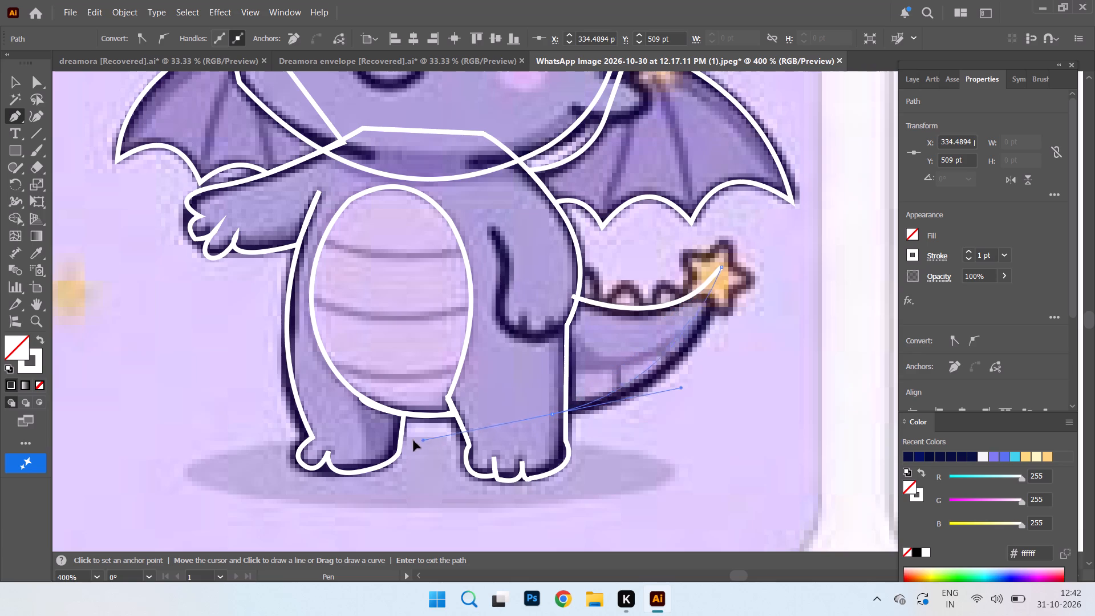
pyautogui.moveTo(413, 440); pyautogui.dragTo(386, 427)
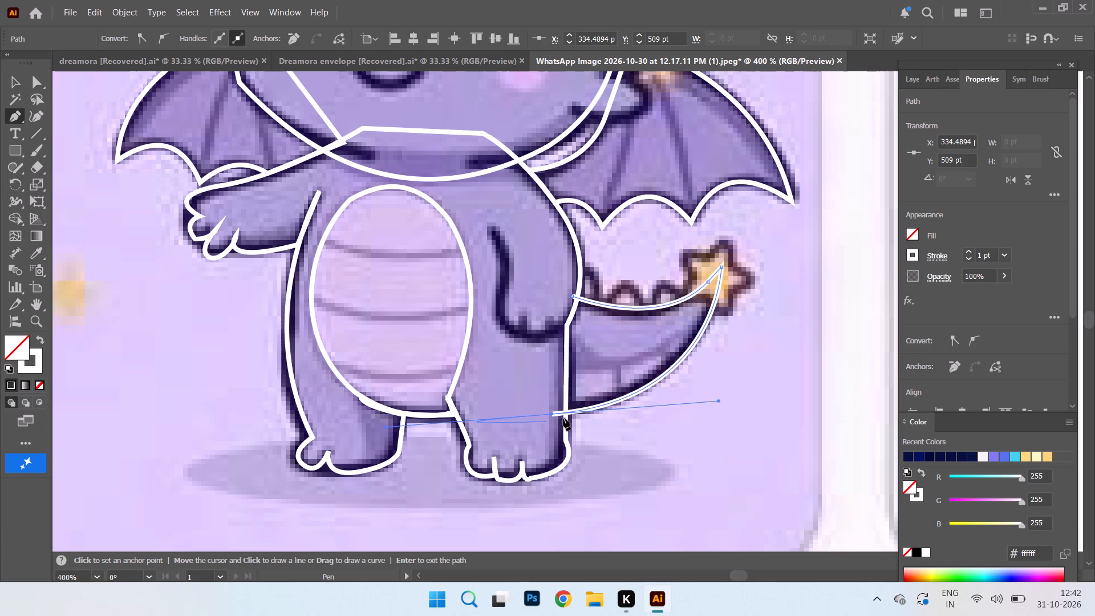
pyautogui.click(551, 414)
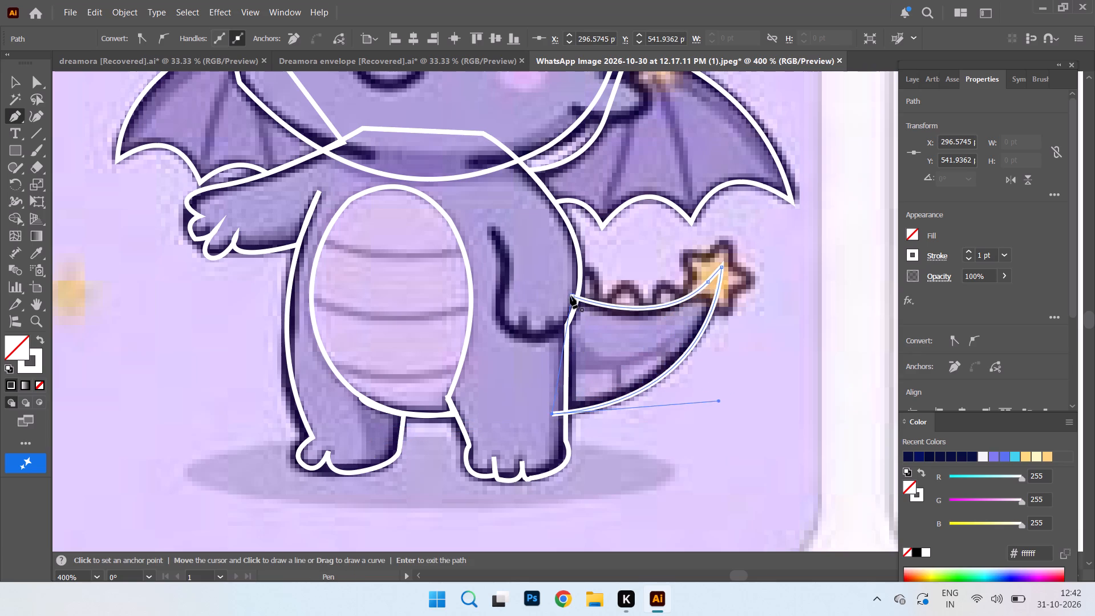
pyautogui.moveTo(571, 296); pyautogui.dragTo(581, 298)
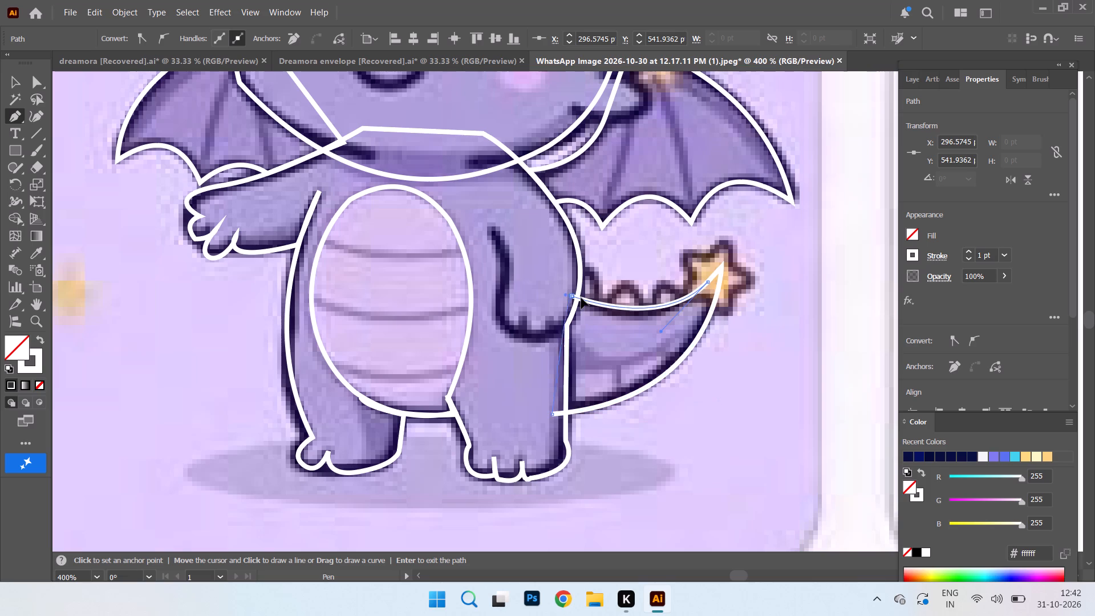
pyautogui.moveTo(581, 298); pyautogui.dragTo(585, 299)
# Trace the two rounded cheek spikes on the head's right side as one open Pen path ending at the jaw.
pyautogui.scroll(6, 72, 518)
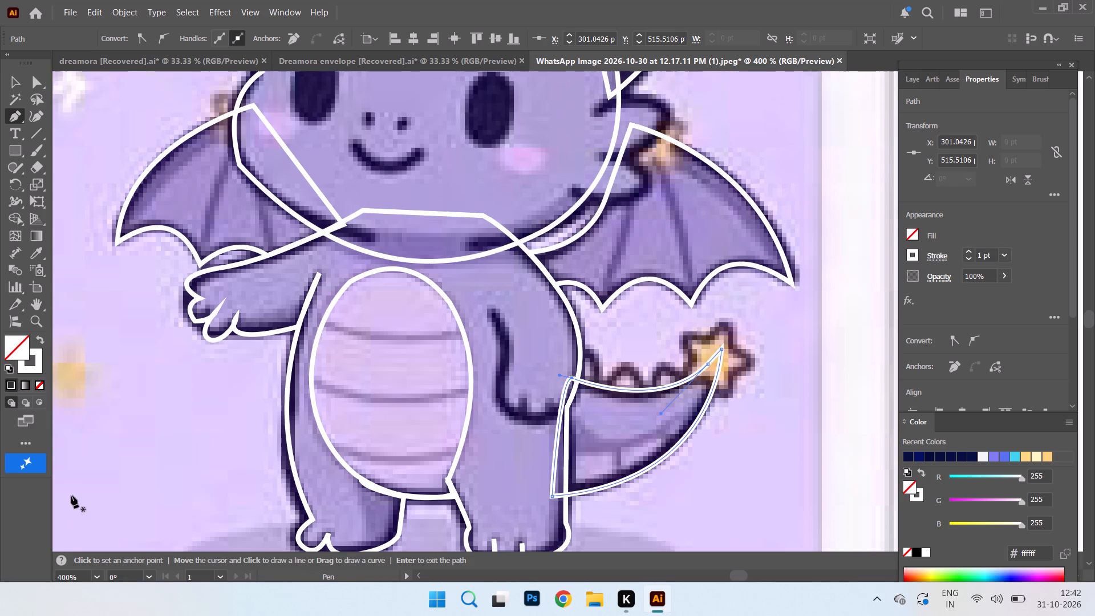
pyautogui.scroll(6, 119, 452)
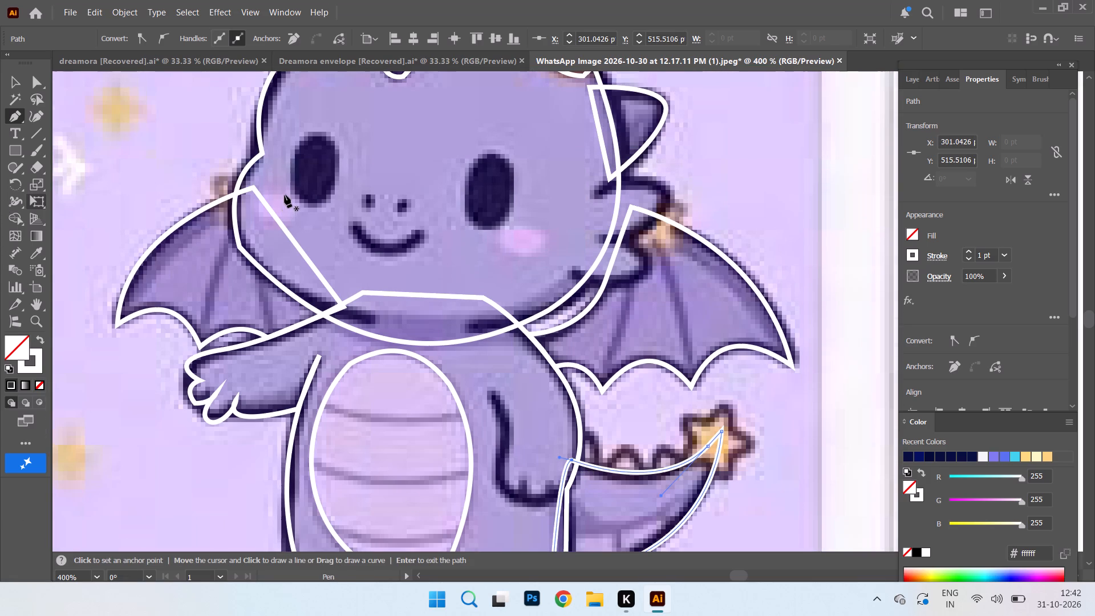
pyautogui.click(594, 194)
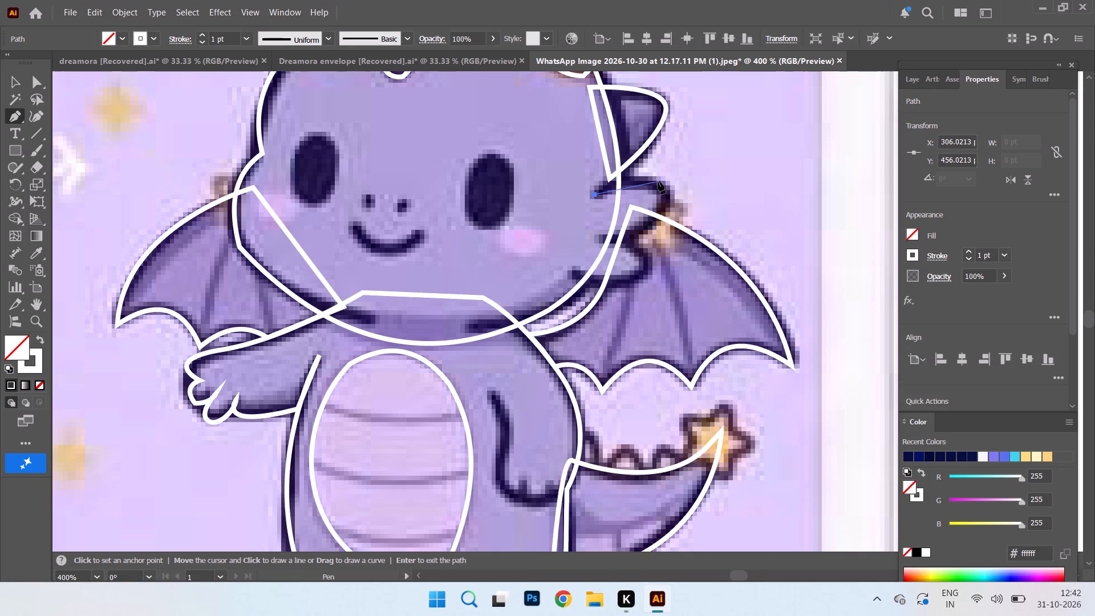
pyautogui.moveTo(670, 198); pyautogui.dragTo(670, 216)
pyautogui.moveTo(670, 216); pyautogui.dragTo(670, 230)
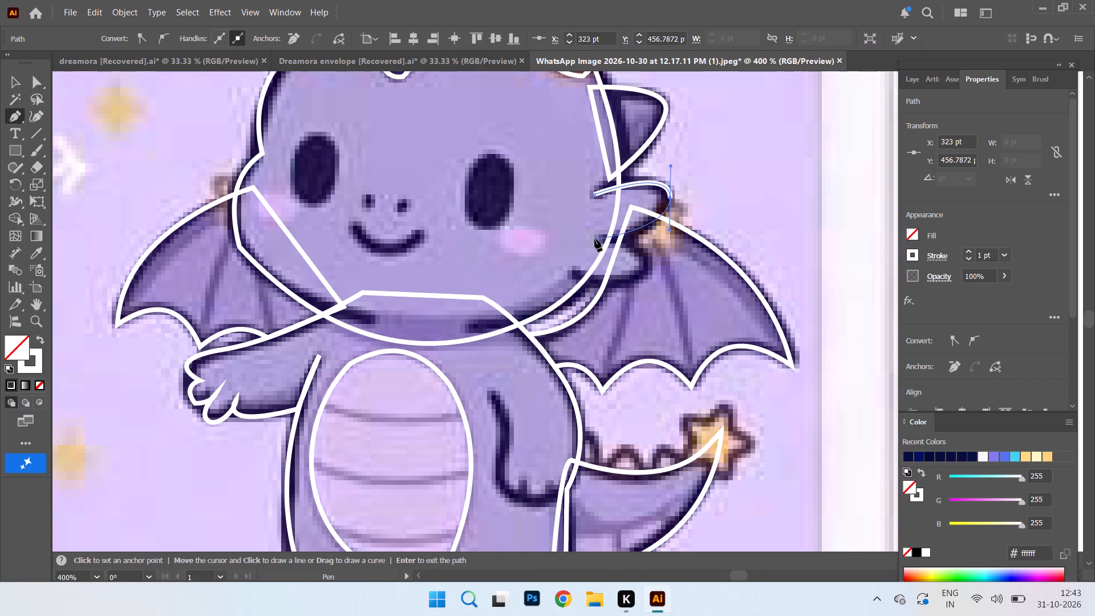
pyautogui.click(595, 239)
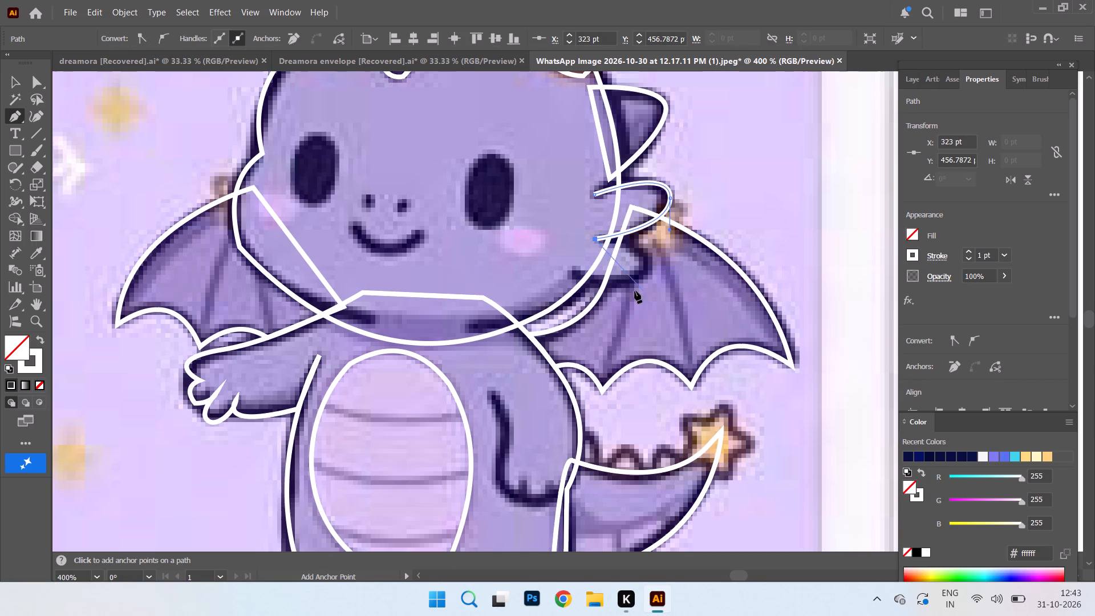
pyautogui.moveTo(645, 273); pyautogui.dragTo(631, 307)
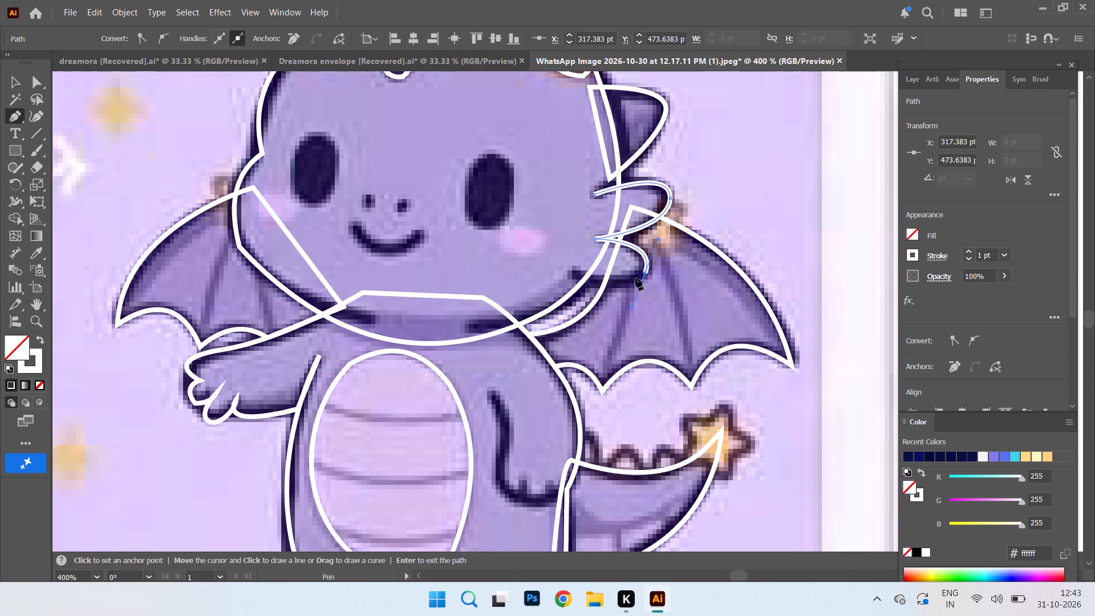
pyautogui.click(645, 271)
pyautogui.moveTo(567, 272); pyautogui.dragTo(510, 252)
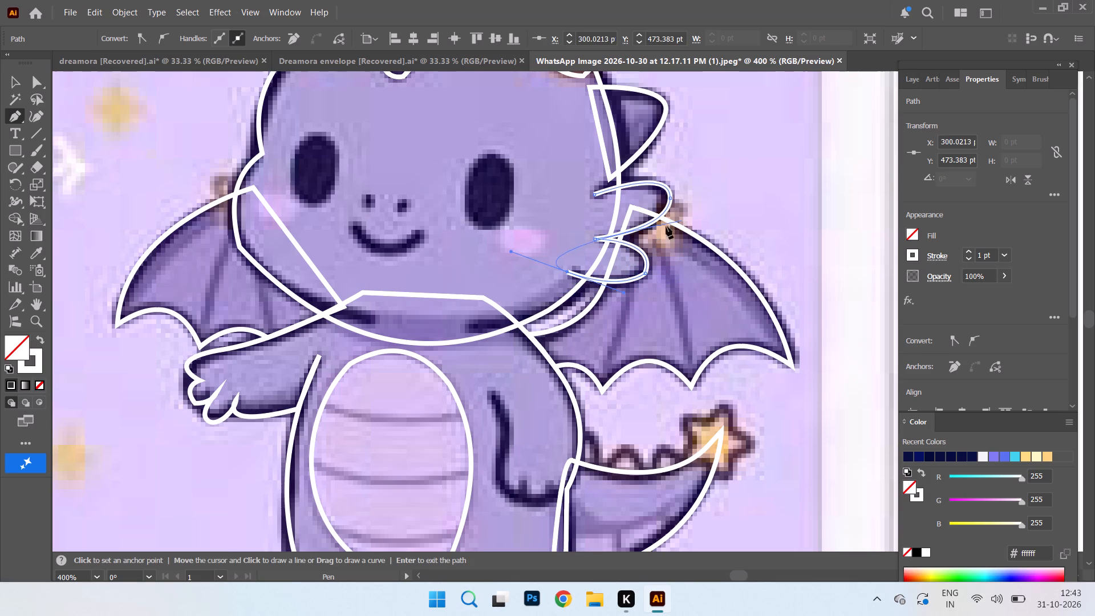
pyautogui.click(11, 79)
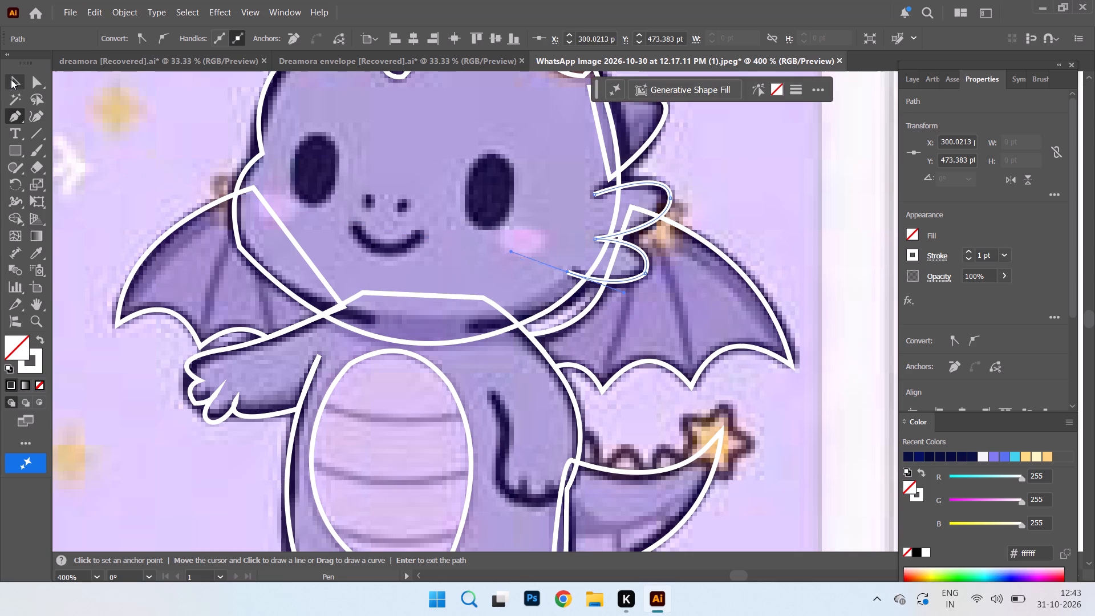
# Draw an ellipse about 10.2 pt wide and 16.1 pt high over the dragon's left eye.
pyautogui.click(13, 117)
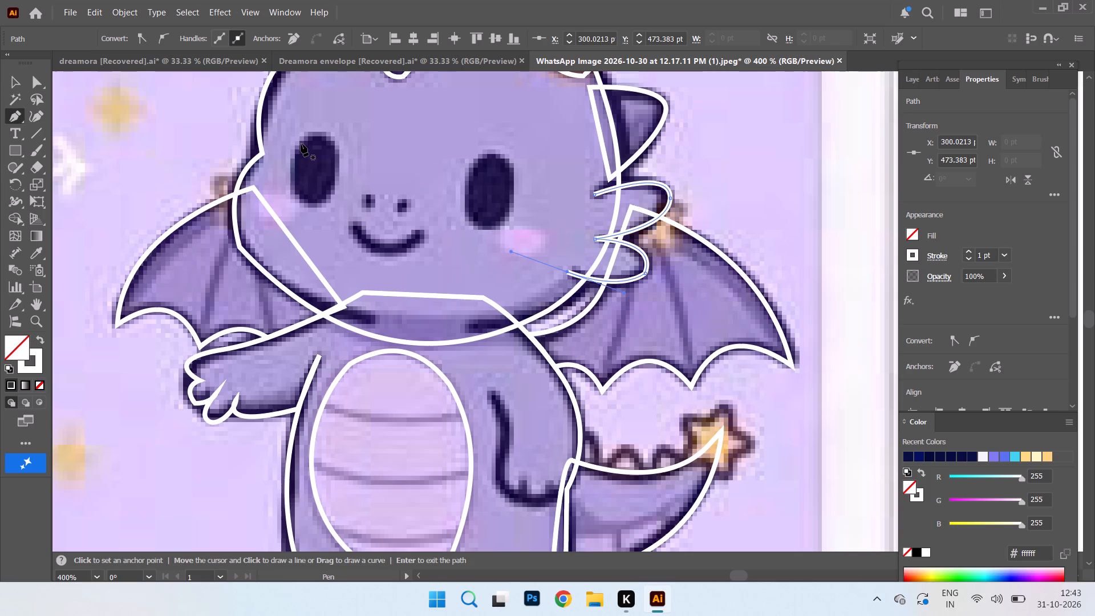
pyautogui.rightClick(15, 144)
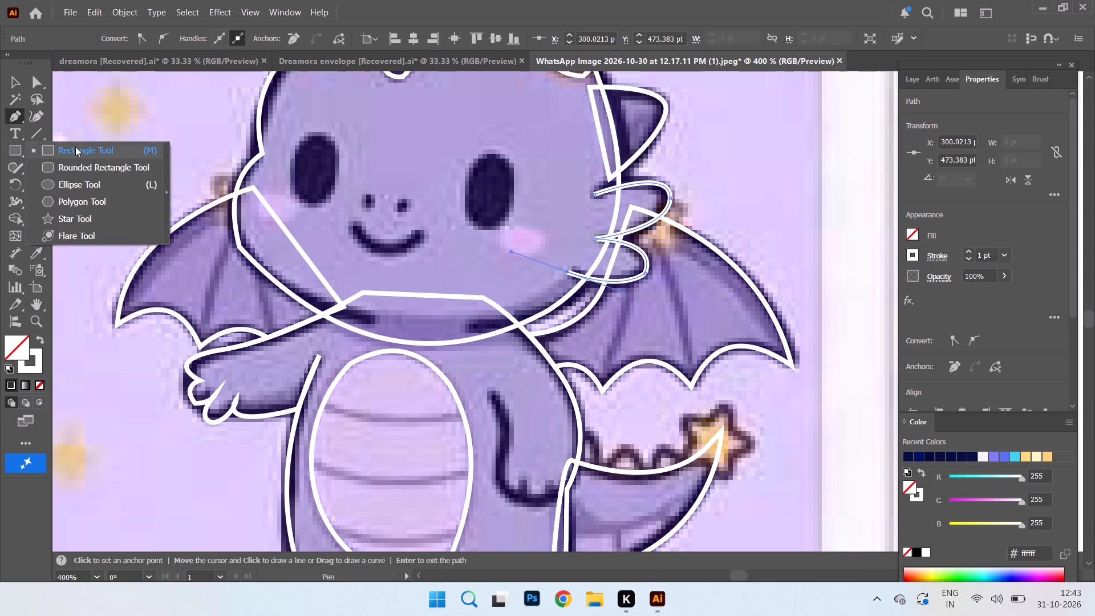
pyautogui.click(106, 187)
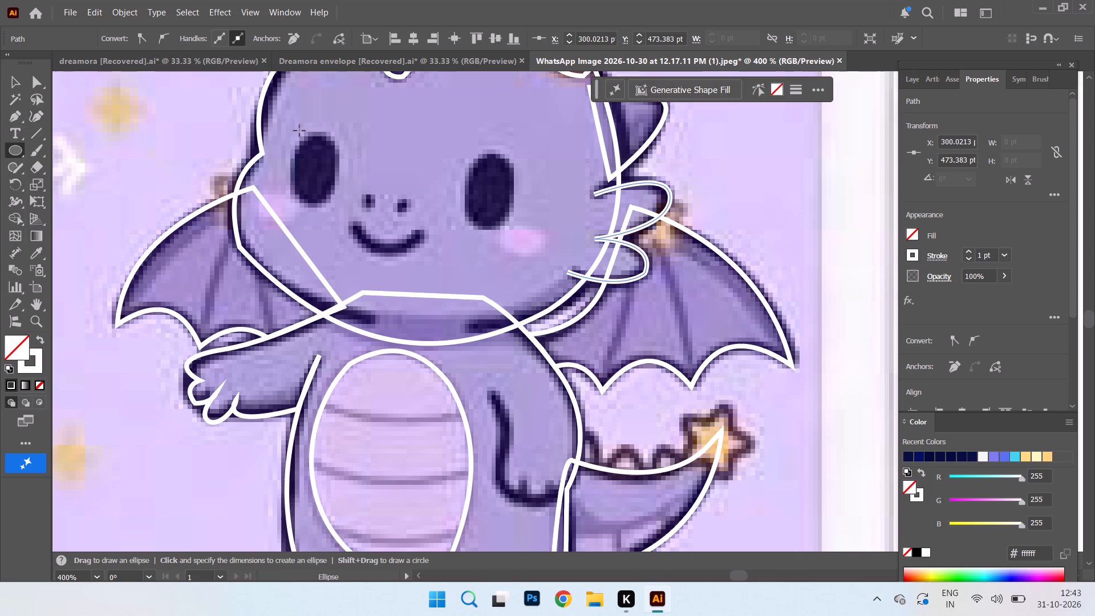
pyautogui.moveTo(299, 131); pyautogui.dragTo(342, 206)
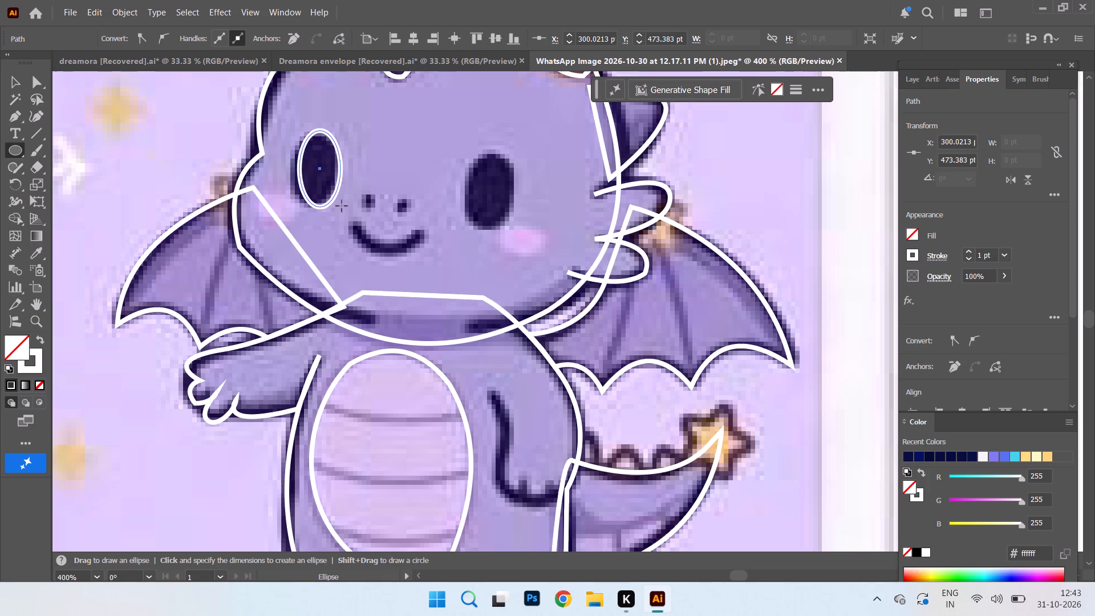
pyautogui.moveTo(342, 206); pyautogui.dragTo(345, 203)
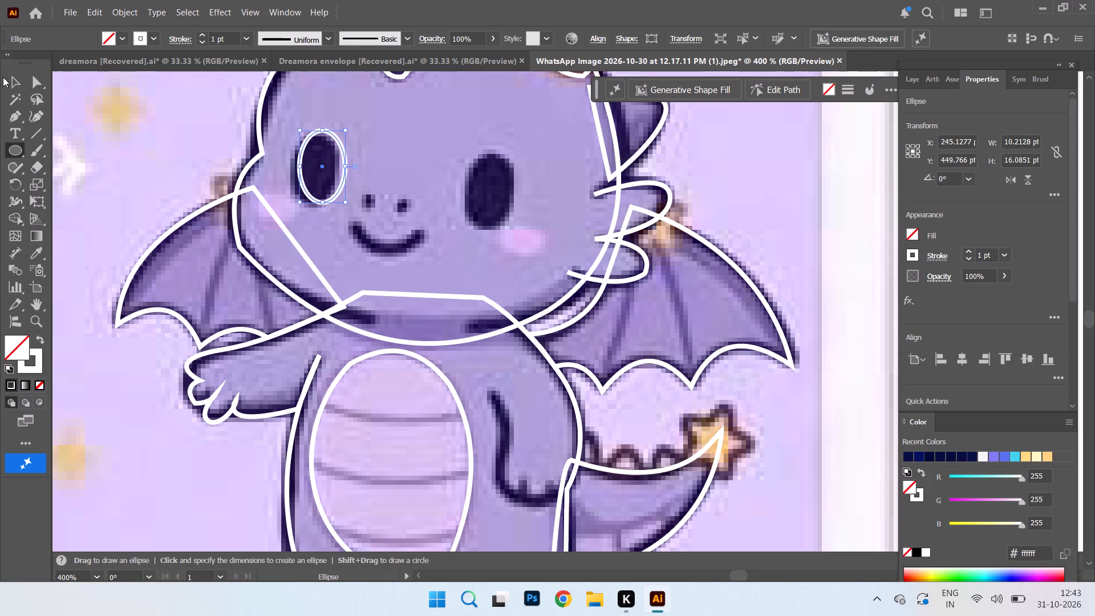
pyautogui.click(14, 84)
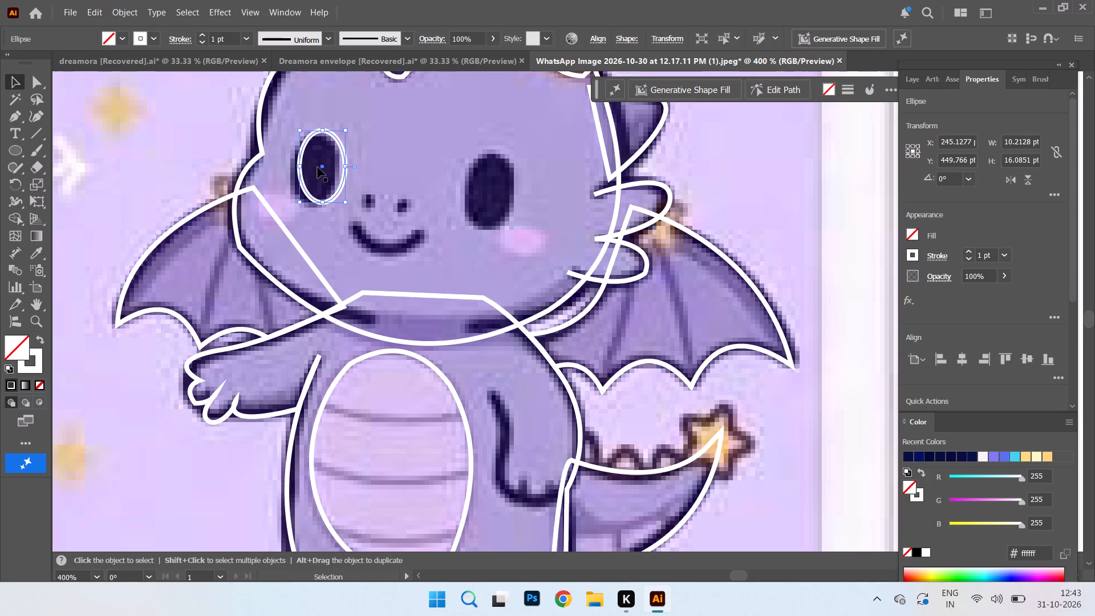
# Move the left-eye ellipse slightly left so it surrounds the dark eye in the reference image.
pyautogui.moveTo(321, 165); pyautogui.dragTo(314, 166)
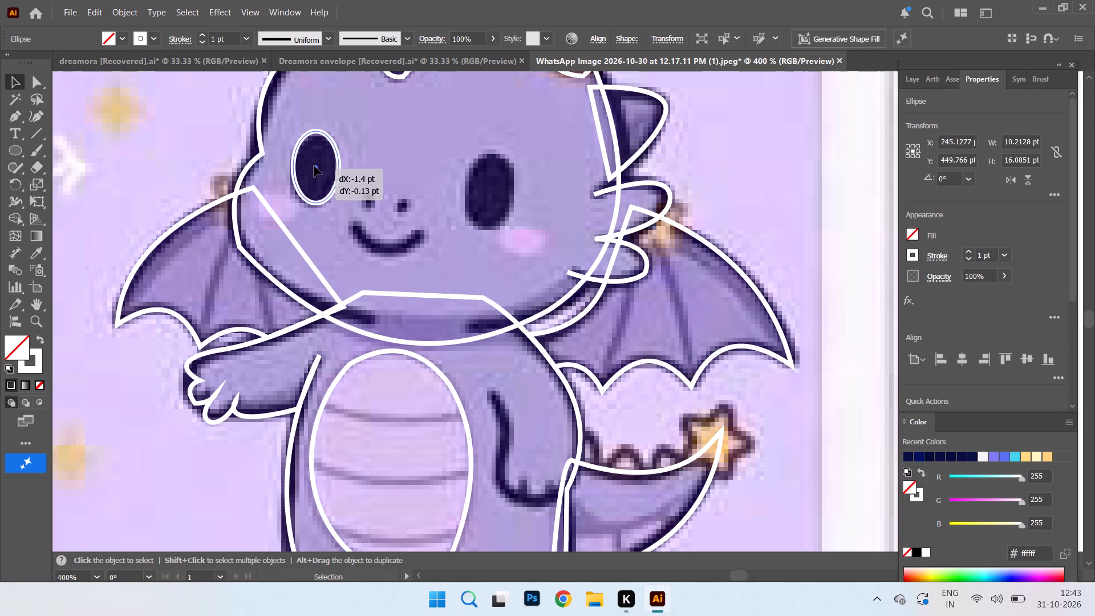
pyautogui.moveTo(314, 166); pyautogui.dragTo(313, 167)
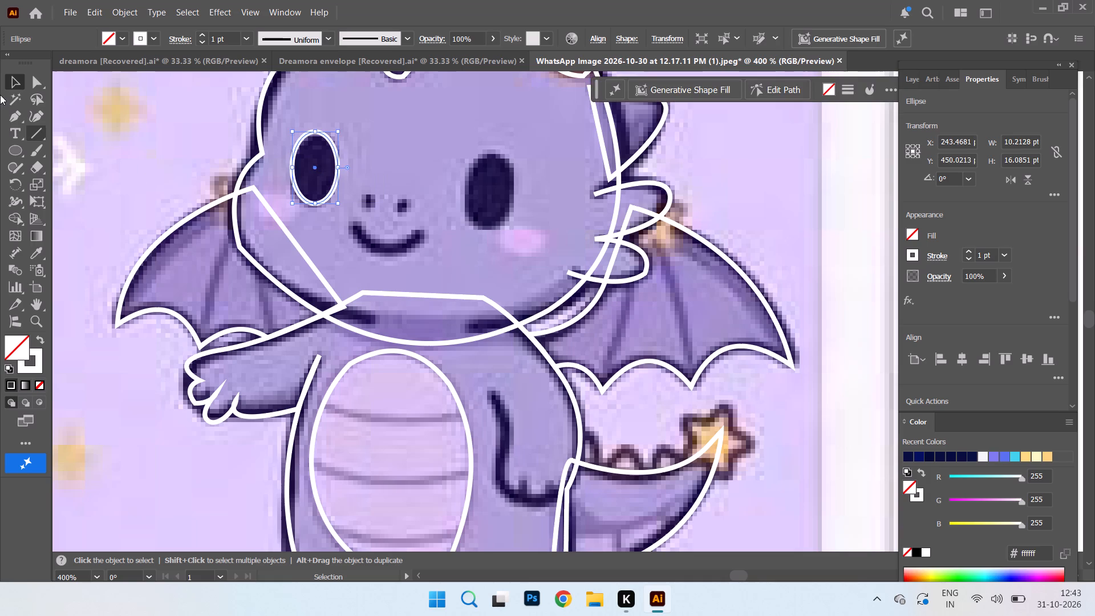
# Draw an ellipse about 10.7 pt wide and 16.7 pt high over the dragon's right eye.
pyautogui.rightClick(13, 147)
pyautogui.click(79, 188)
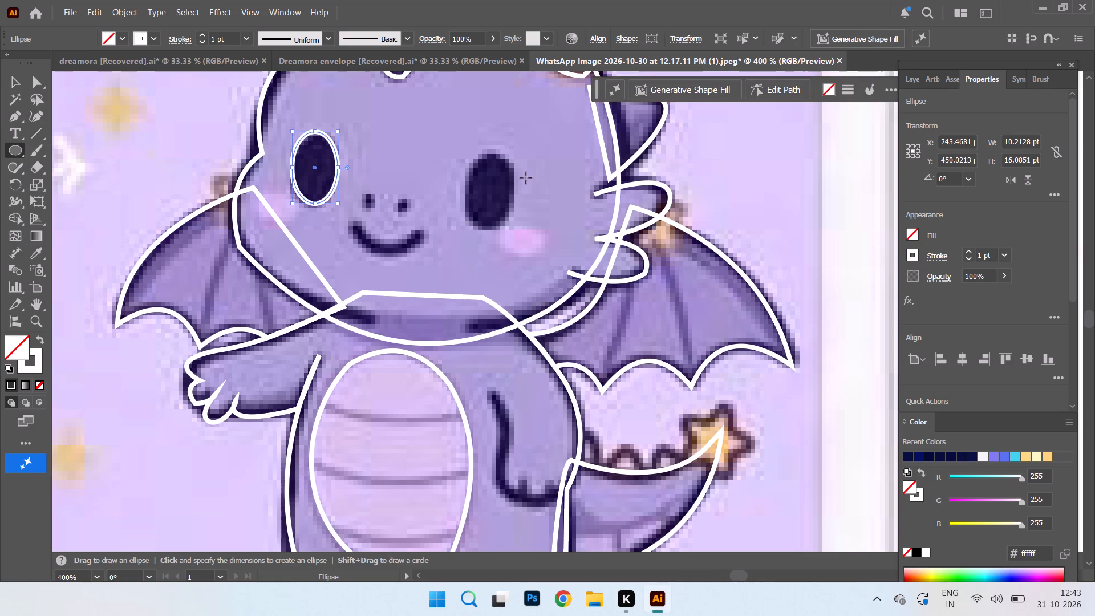
pyautogui.moveTo(471, 153); pyautogui.dragTo(478, 230)
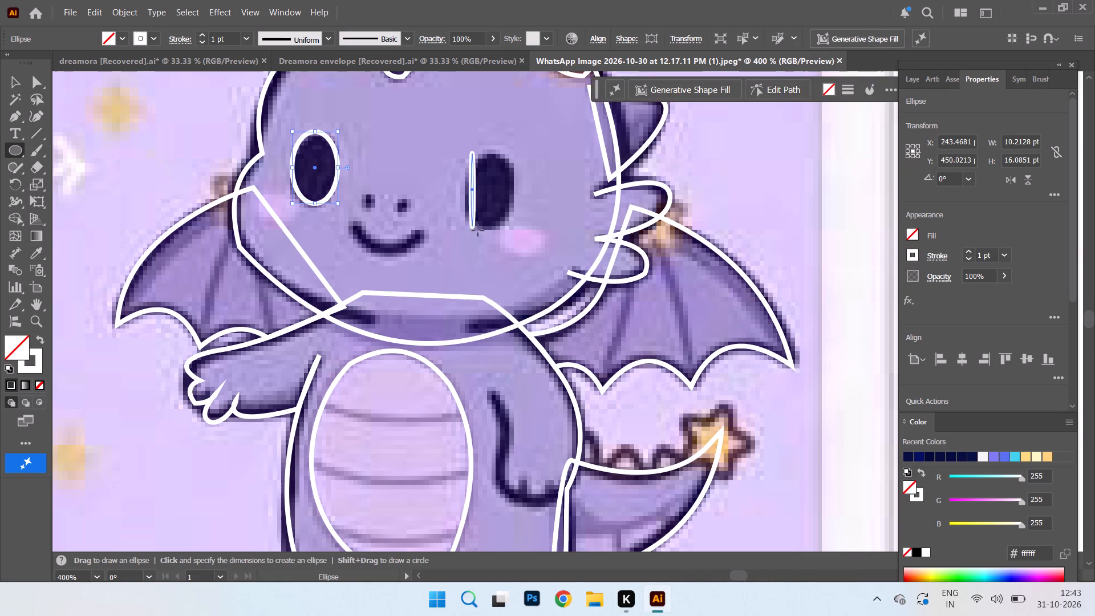
pyautogui.moveTo(478, 230); pyautogui.dragTo(519, 229)
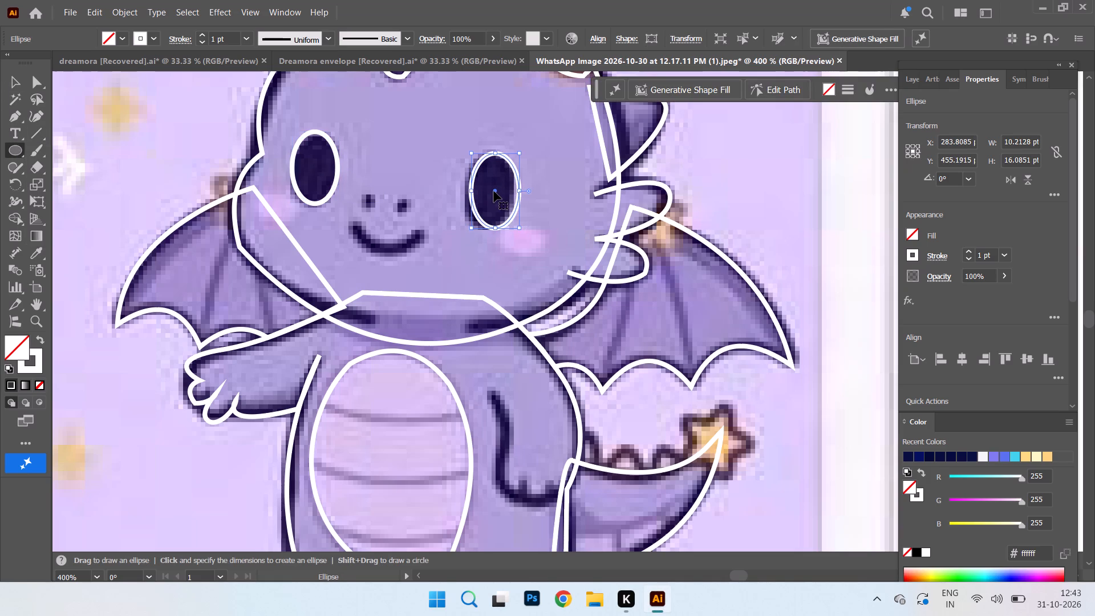
# Move the new ellipse onto the left eye to compare the fit, and place it back centred over the right eye.
pyautogui.moveTo(494, 191); pyautogui.dragTo(309, 164)
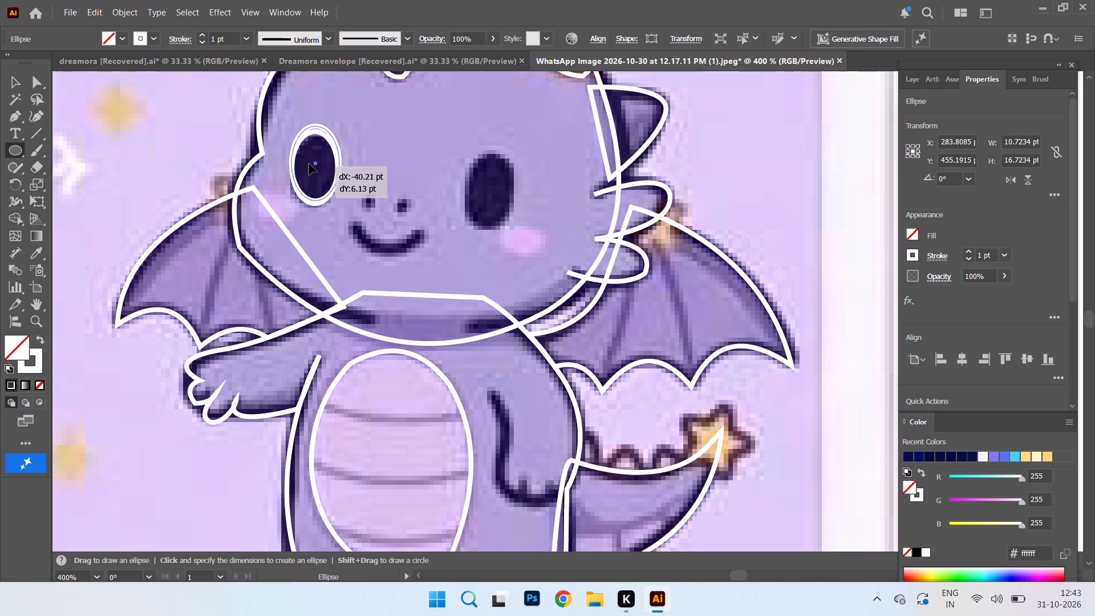
pyautogui.moveTo(309, 164); pyautogui.dragTo(313, 168)
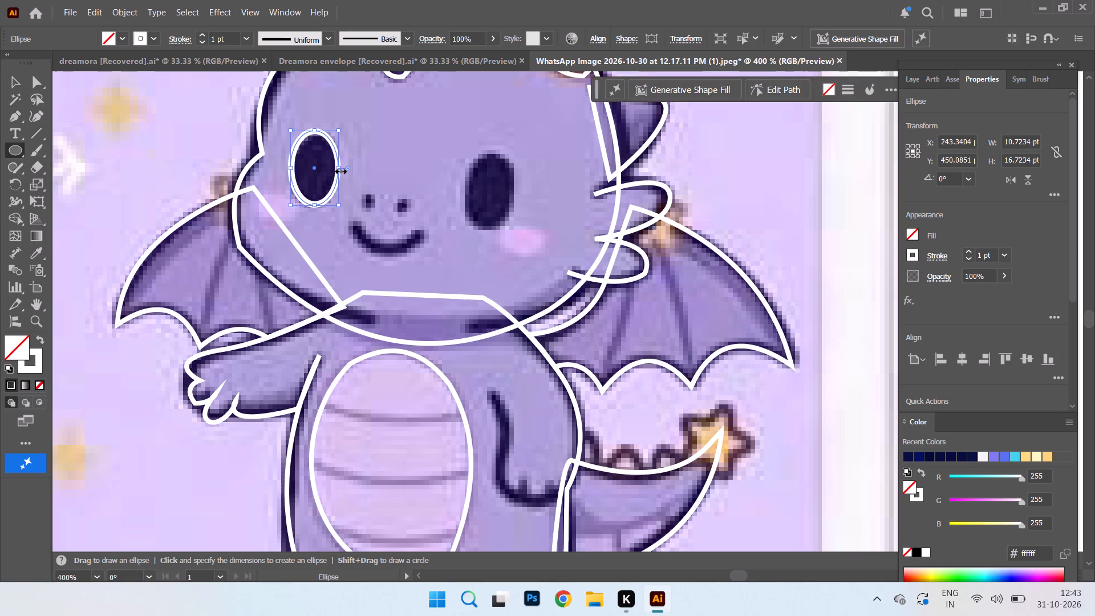
pyautogui.moveTo(315, 171); pyautogui.dragTo(320, 170)
pyautogui.moveTo(320, 170); pyautogui.dragTo(489, 191)
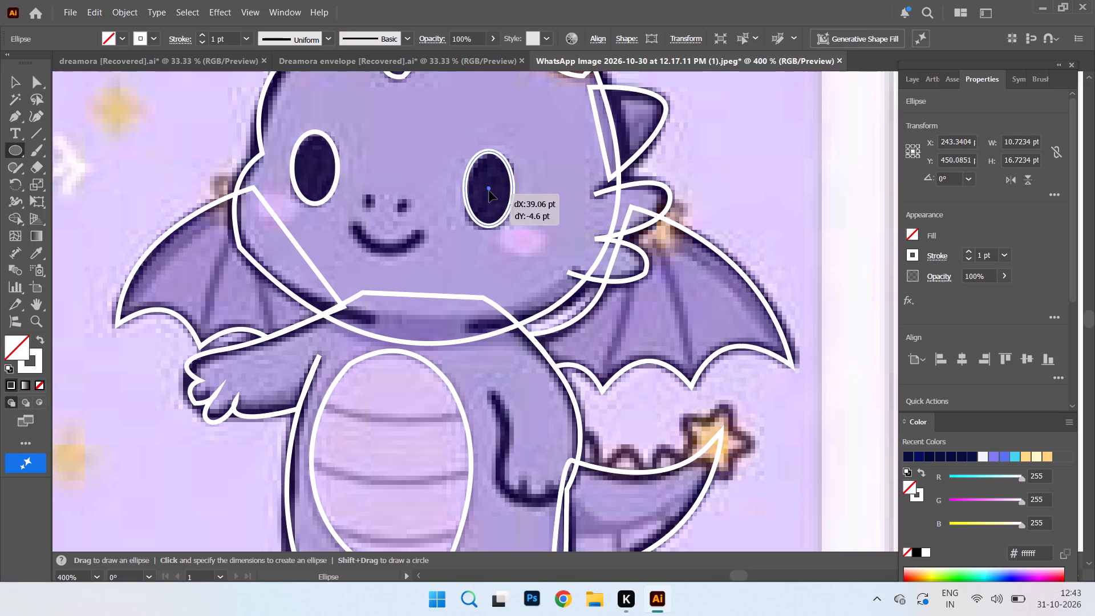
pyautogui.moveTo(489, 191); pyautogui.dragTo(490, 192)
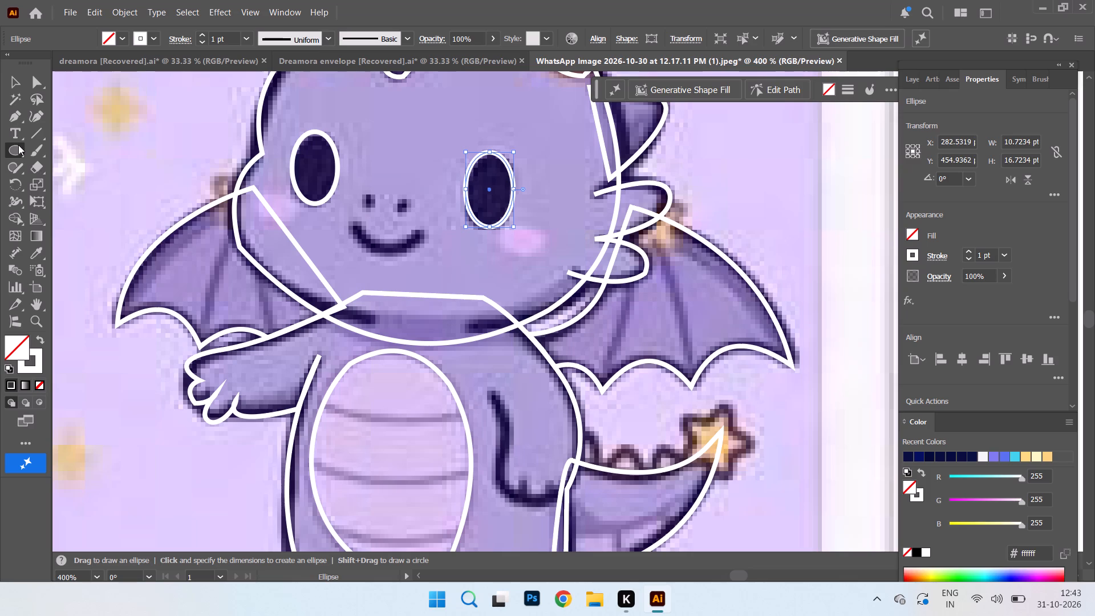
# Draw two small nostril ellipses, the left about 3.3 pt across and the right about 2.8 by 3.1 pt.
pyautogui.rightClick(18, 145)
pyautogui.click(83, 188)
pyautogui.moveTo(360, 194); pyautogui.dragTo(375, 209)
pyautogui.moveTo(396, 200); pyautogui.dragTo(408, 213)
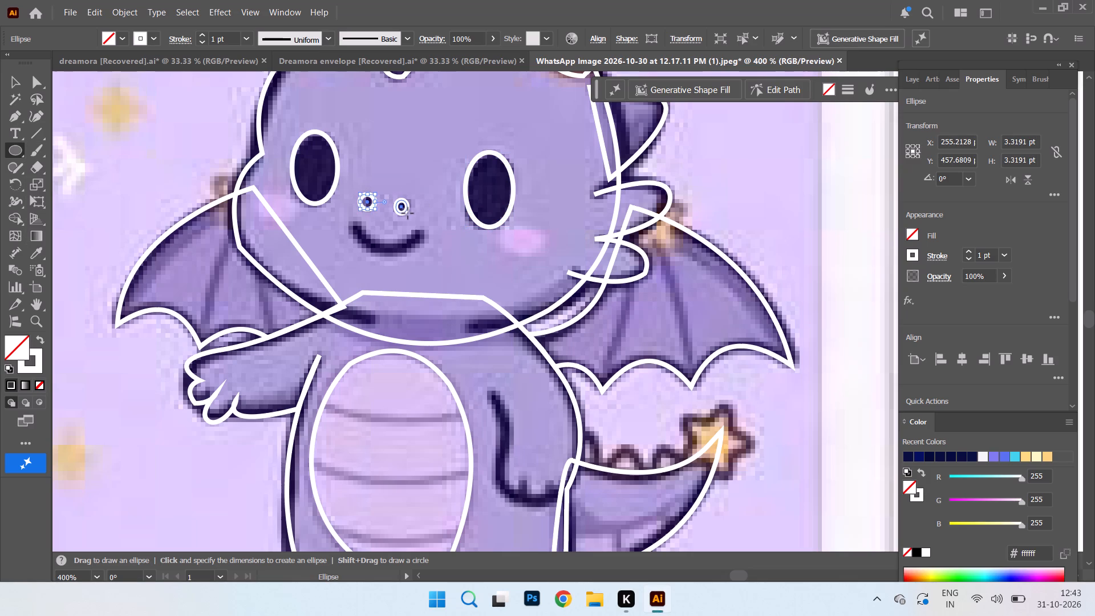
pyautogui.moveTo(408, 213); pyautogui.dragTo(409, 214)
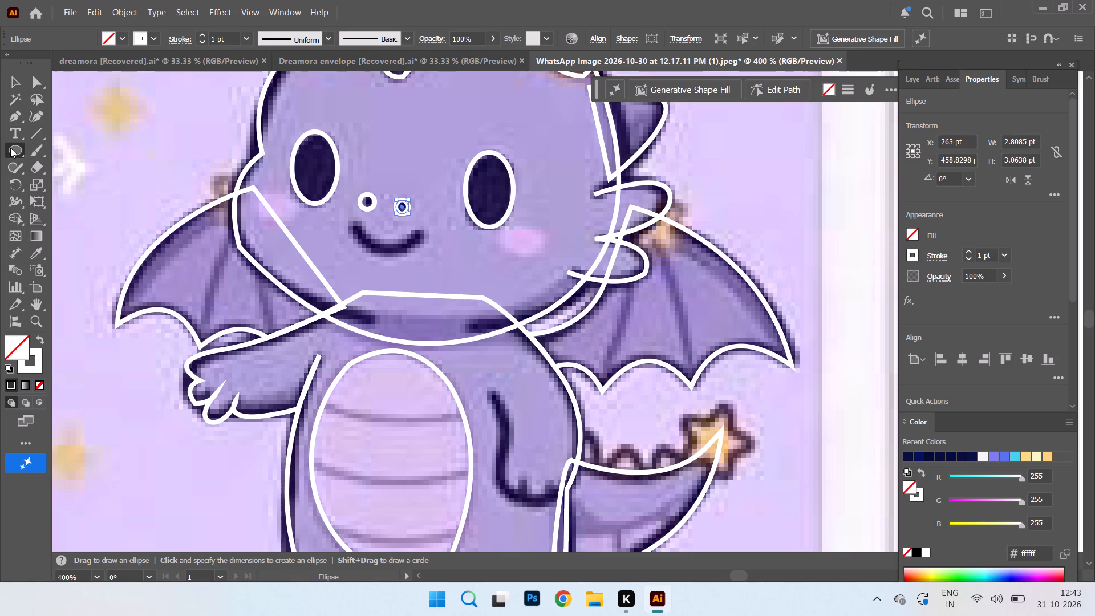
# Start the mouth as a Pen path with a straight upper edge, a rounded right end and a straight lower edge.
pyautogui.rightClick(10, 148)
pyautogui.click(15, 115)
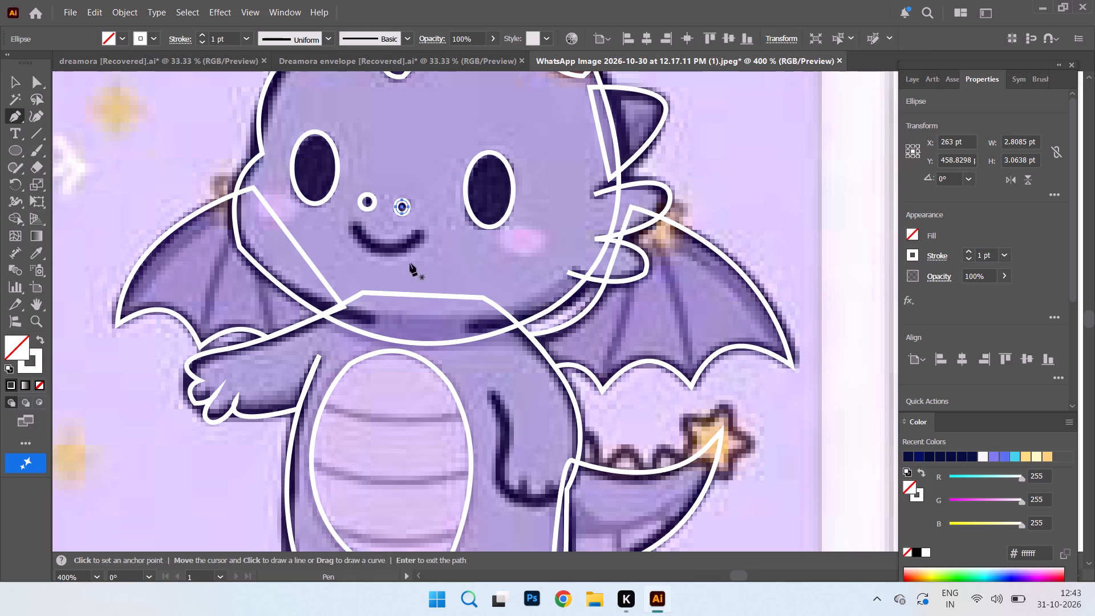
pyautogui.click(359, 222)
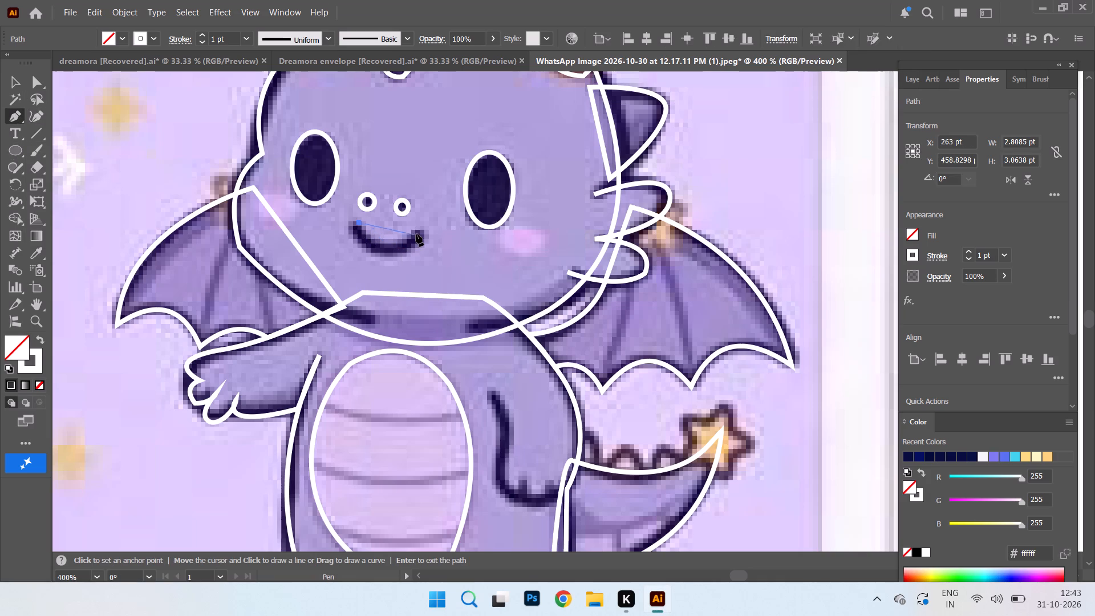
pyautogui.click(413, 232)
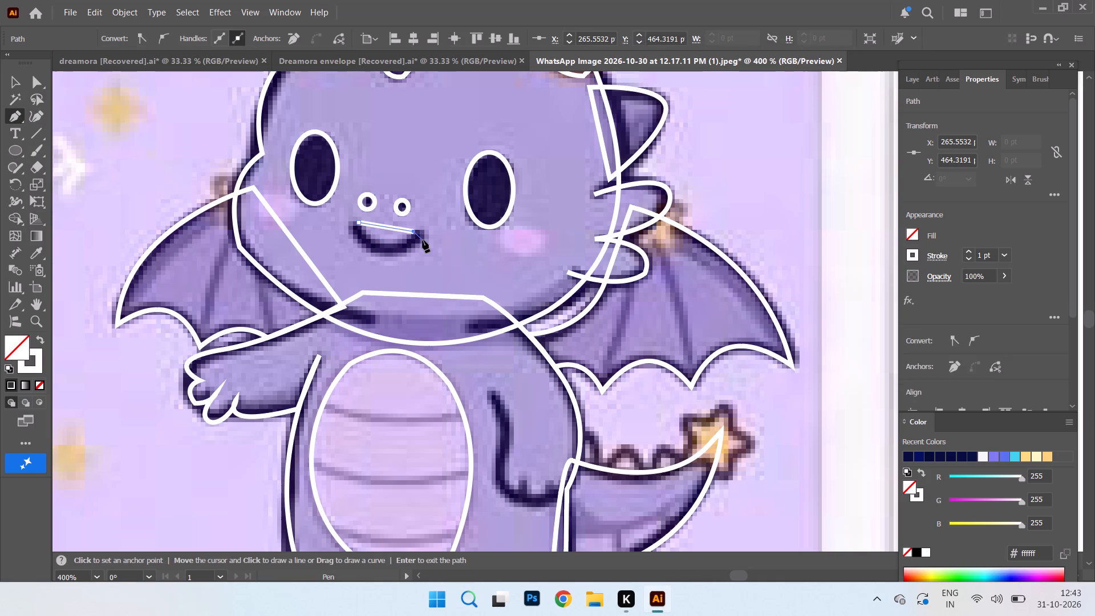
pyautogui.moveTo(423, 241); pyautogui.dragTo(415, 256)
pyautogui.moveTo(415, 256); pyautogui.dragTo(417, 257)
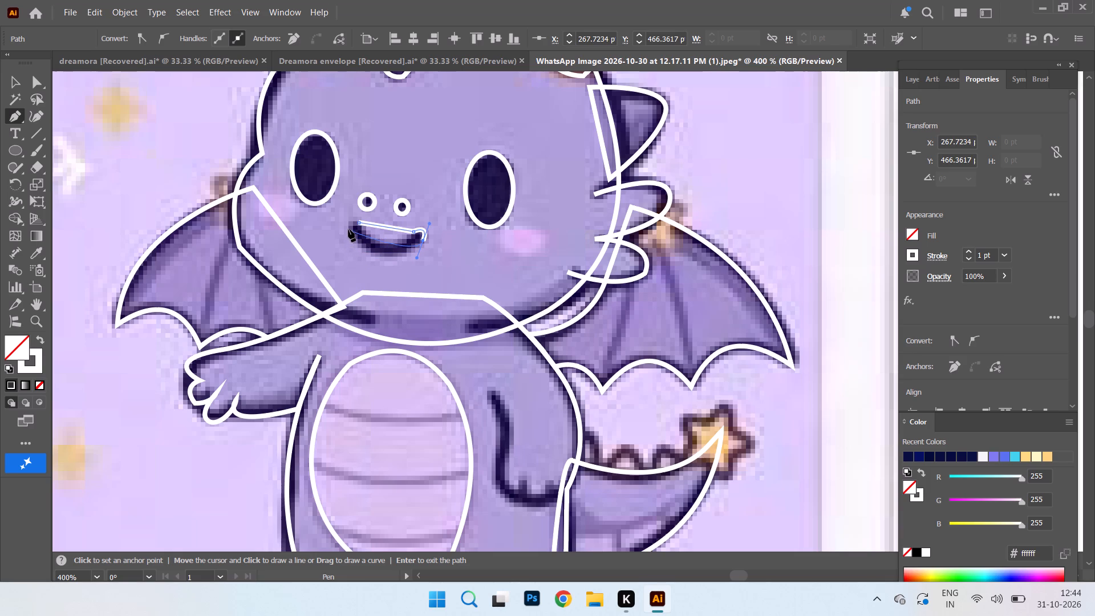
pyautogui.click(423, 242)
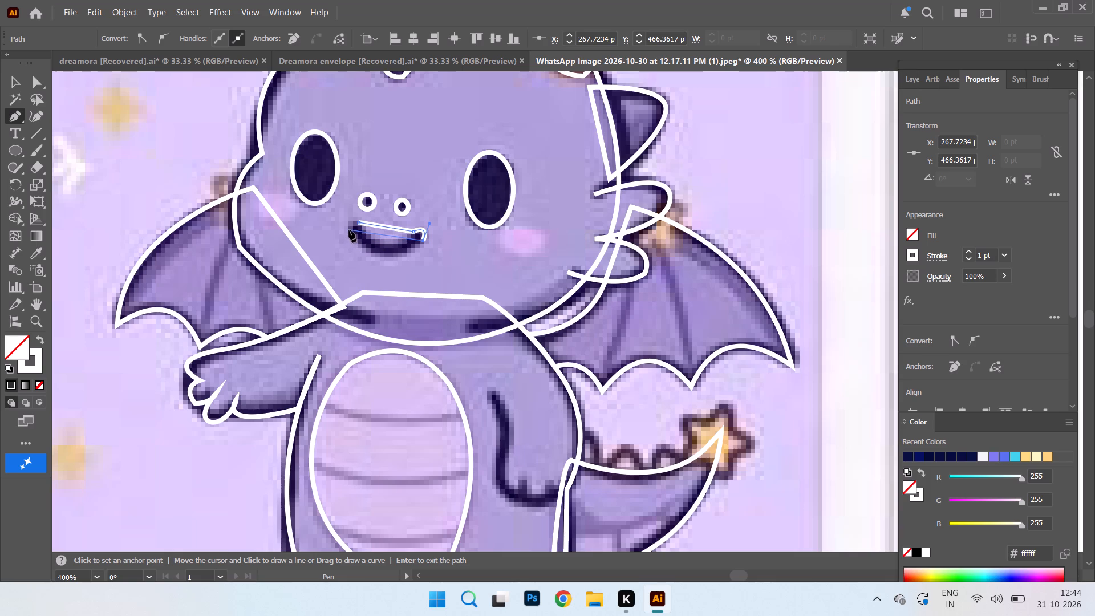
pyautogui.click(349, 230)
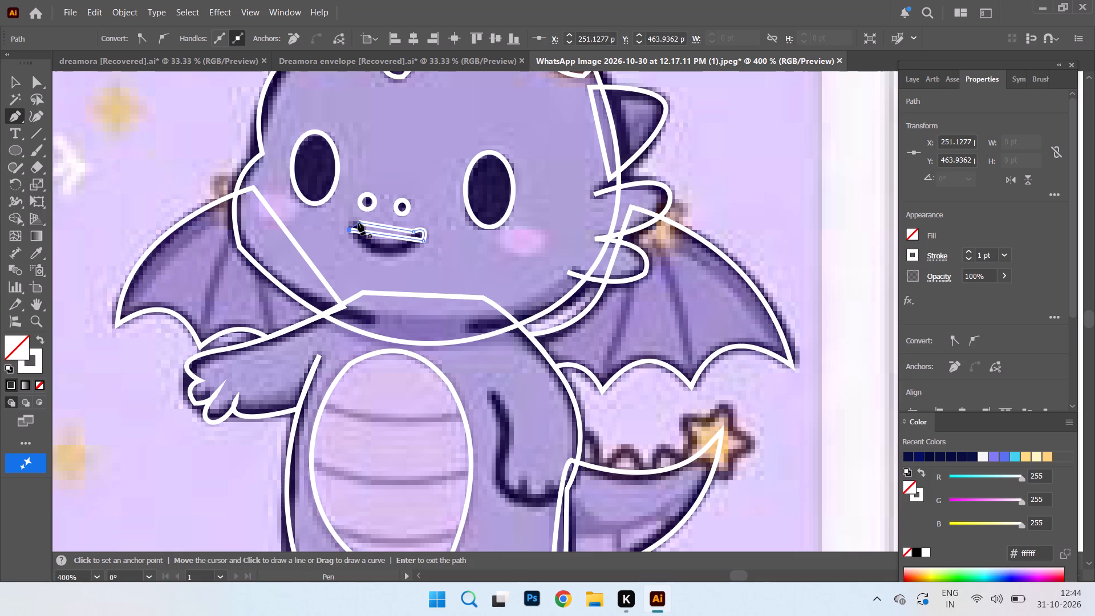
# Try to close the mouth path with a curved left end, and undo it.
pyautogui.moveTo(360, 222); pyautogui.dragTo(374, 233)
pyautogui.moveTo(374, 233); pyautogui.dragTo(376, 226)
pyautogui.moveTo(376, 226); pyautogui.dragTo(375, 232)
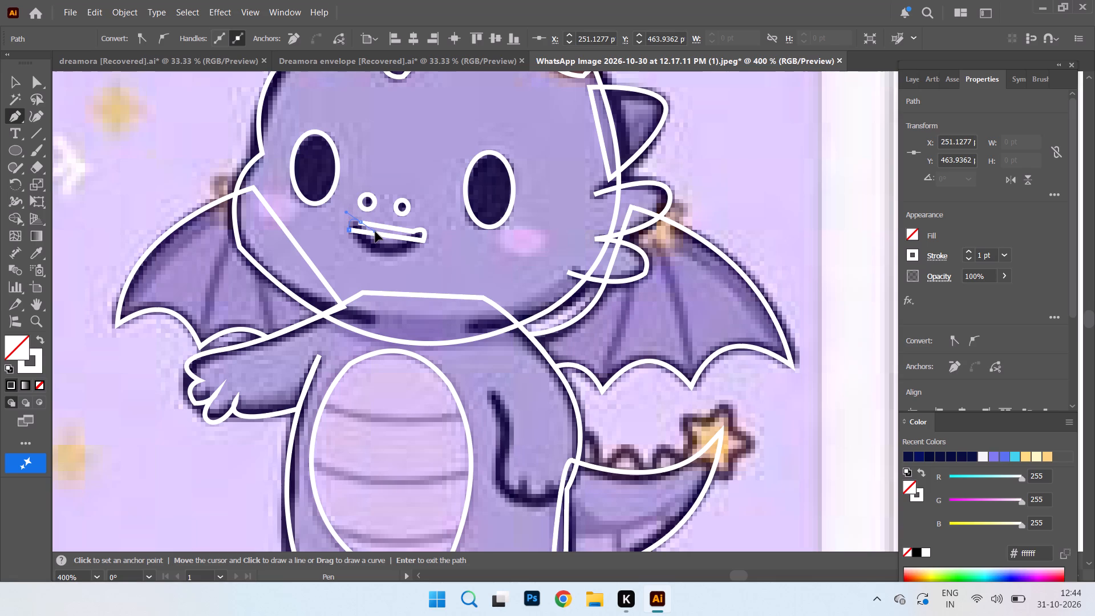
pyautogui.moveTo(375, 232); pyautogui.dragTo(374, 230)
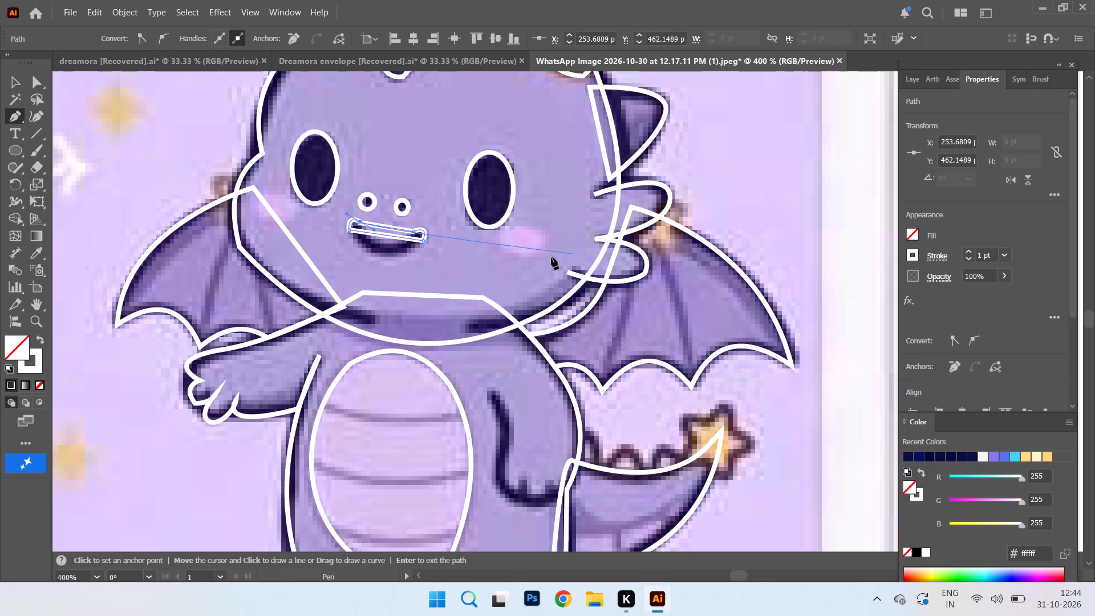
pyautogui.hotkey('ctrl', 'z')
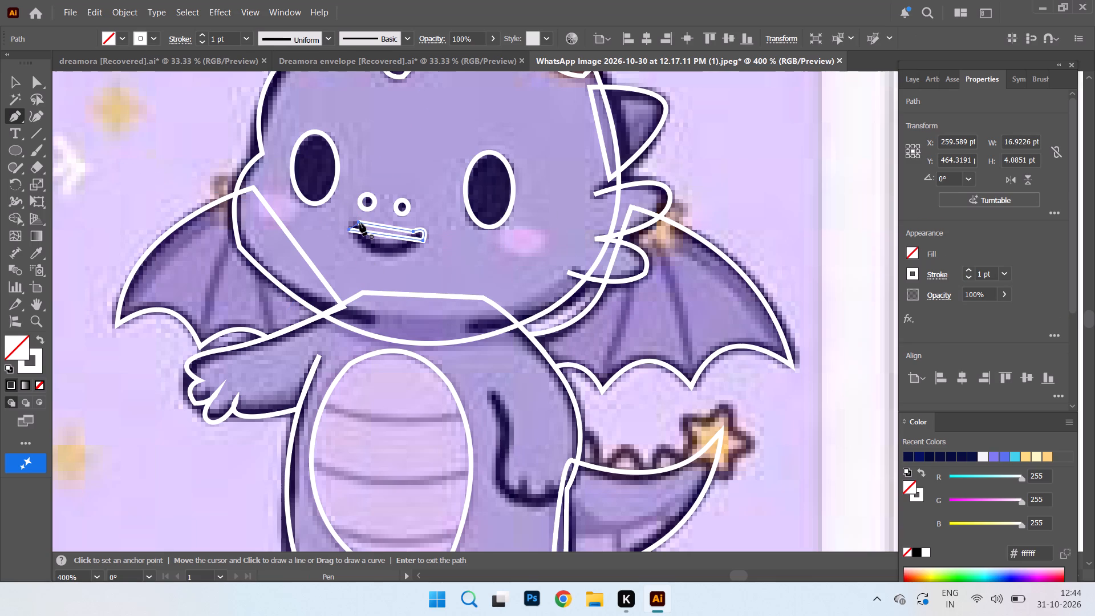
# Close the mouth path at its starting point with a rounded left end.
pyautogui.moveTo(359, 222); pyautogui.dragTo(366, 230)
pyautogui.moveTo(366, 230); pyautogui.dragTo(375, 228)
pyautogui.moveTo(375, 228); pyautogui.dragTo(375, 229)
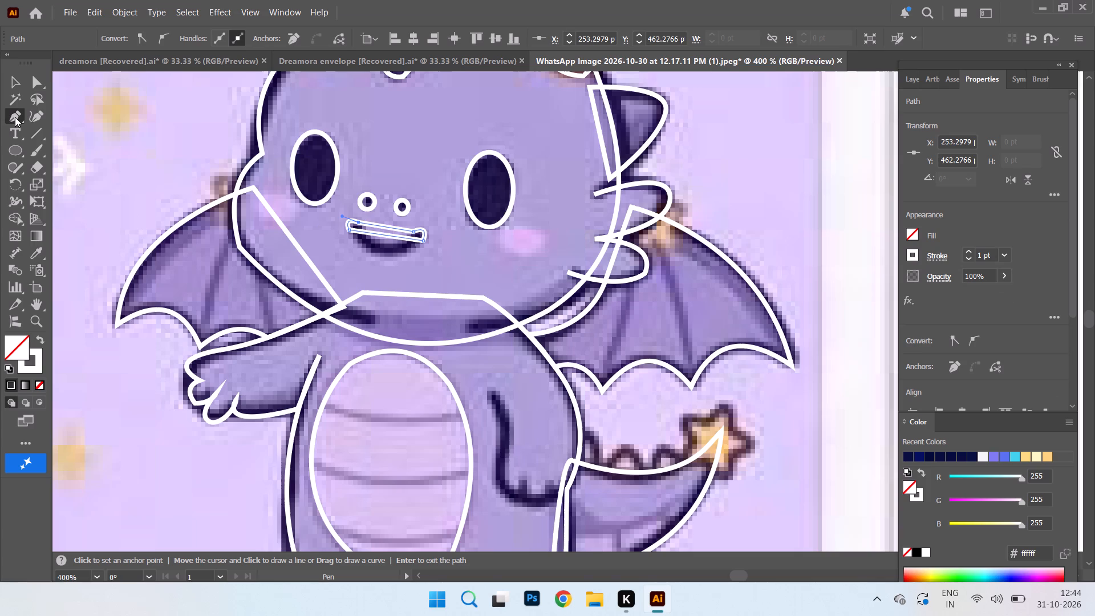
# Bend the mouth path's lower and upper edges downward with the Anchor Point tool to match the reference smile.
pyautogui.rightClick(15, 117)
pyautogui.click(111, 171)
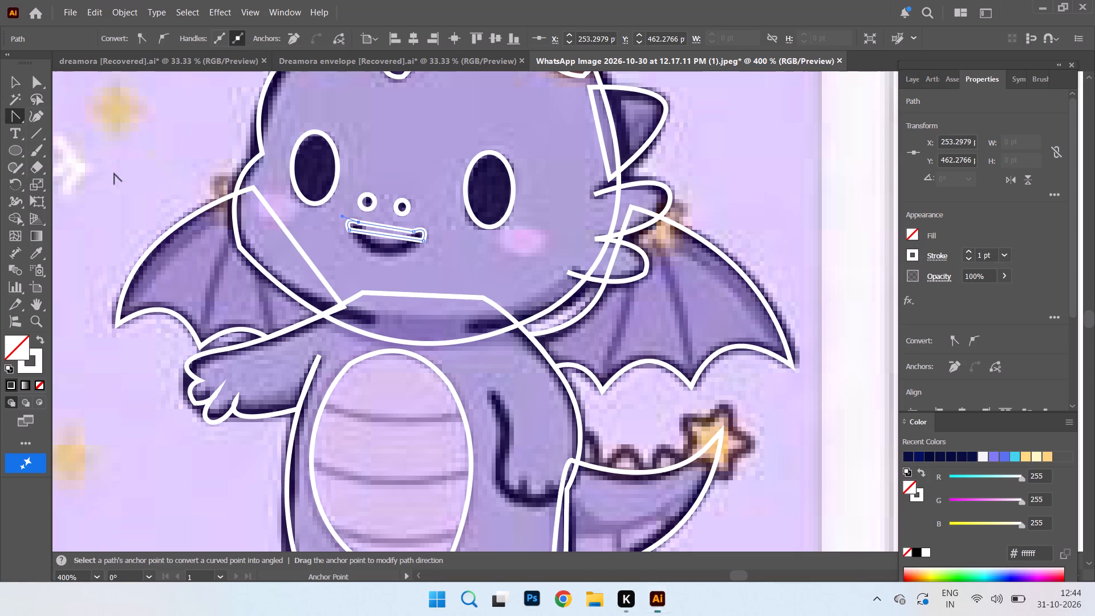
pyautogui.moveTo(381, 236); pyautogui.dragTo(381, 246)
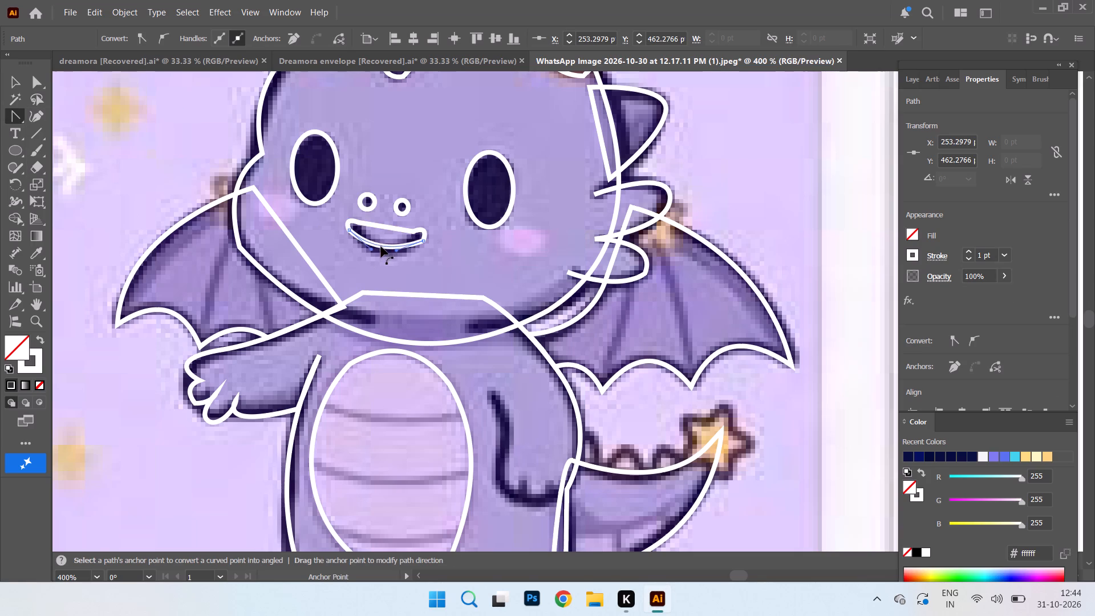
pyautogui.moveTo(381, 246); pyautogui.dragTo(378, 255)
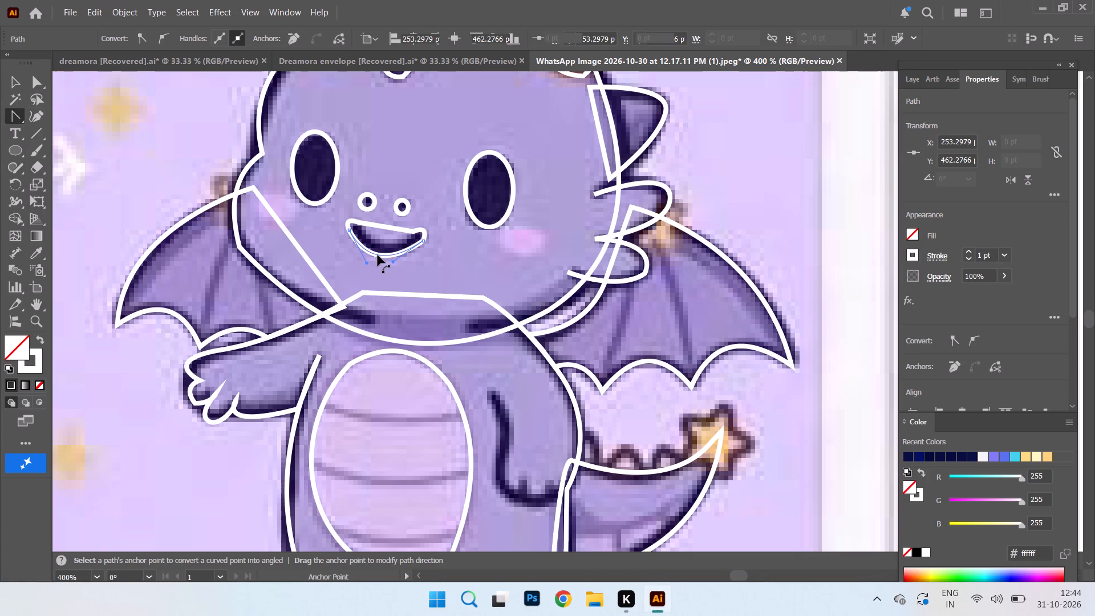
pyautogui.moveTo(382, 226); pyautogui.dragTo(380, 240)
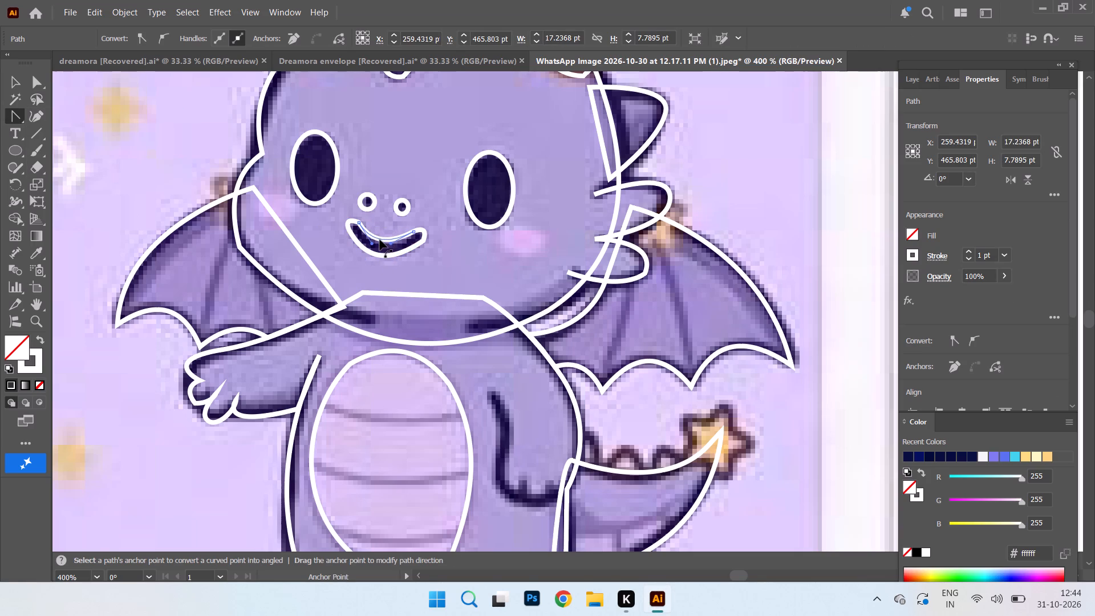
pyautogui.moveTo(380, 240); pyautogui.dragTo(381, 242)
pyautogui.moveTo(381, 242); pyautogui.dragTo(381, 242)
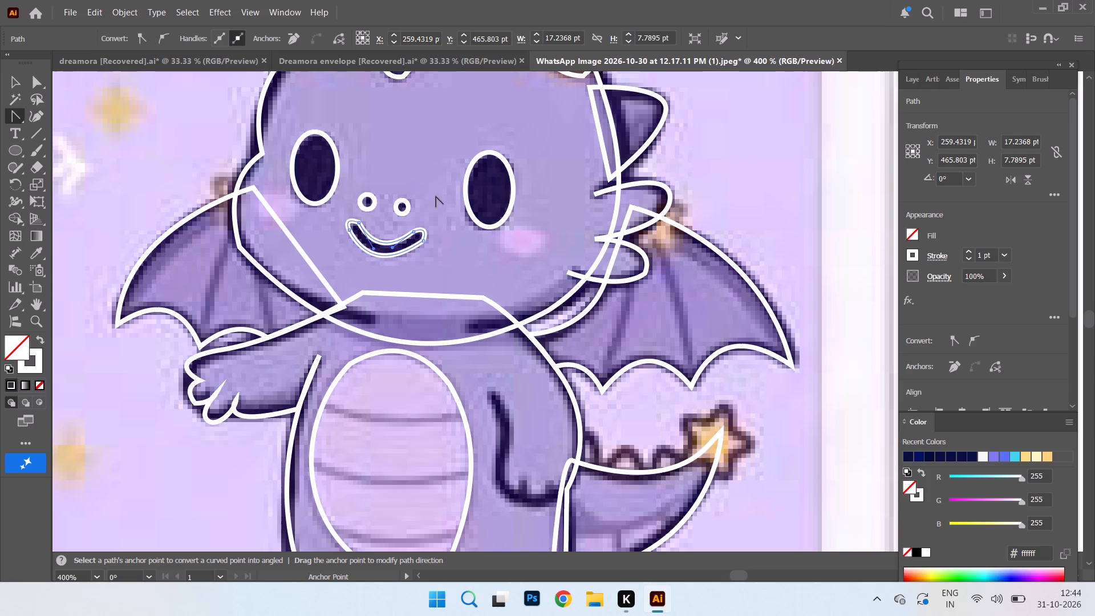
pyautogui.scroll(6, 431, 184)
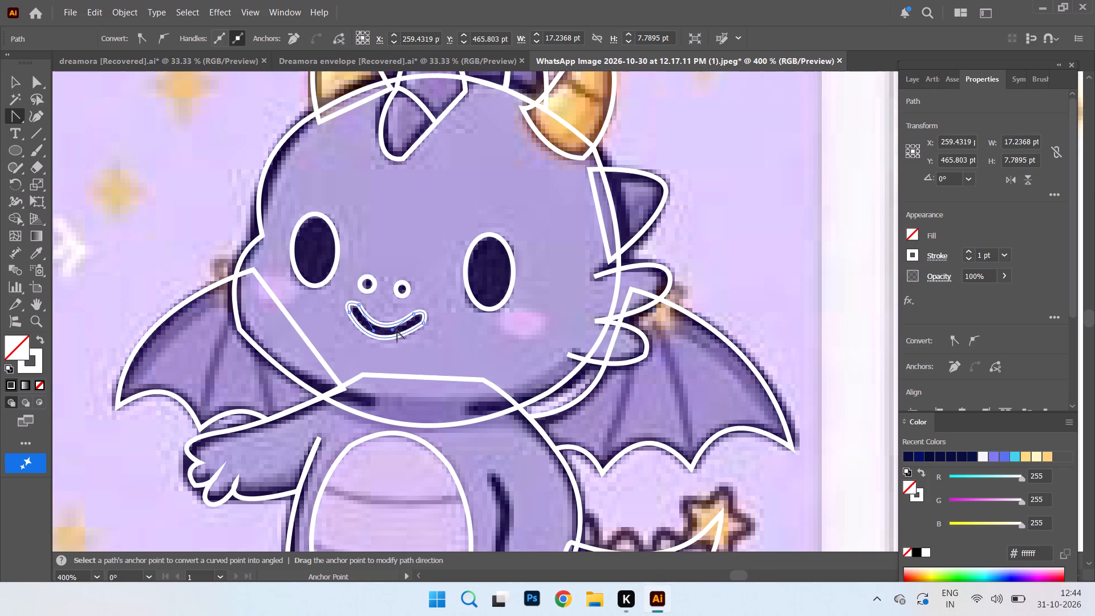
# Bend the lower edge of the mouth path slightly further down with the Anchor Point tool.
pyautogui.moveTo(395, 338); pyautogui.dragTo(395, 343)
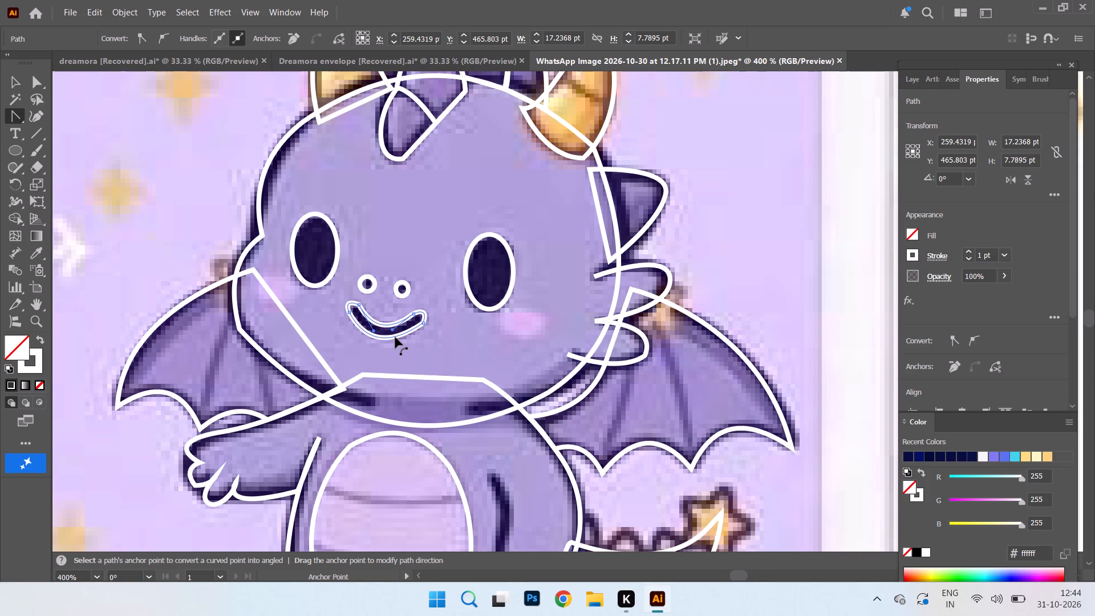
pyautogui.click(395, 337)
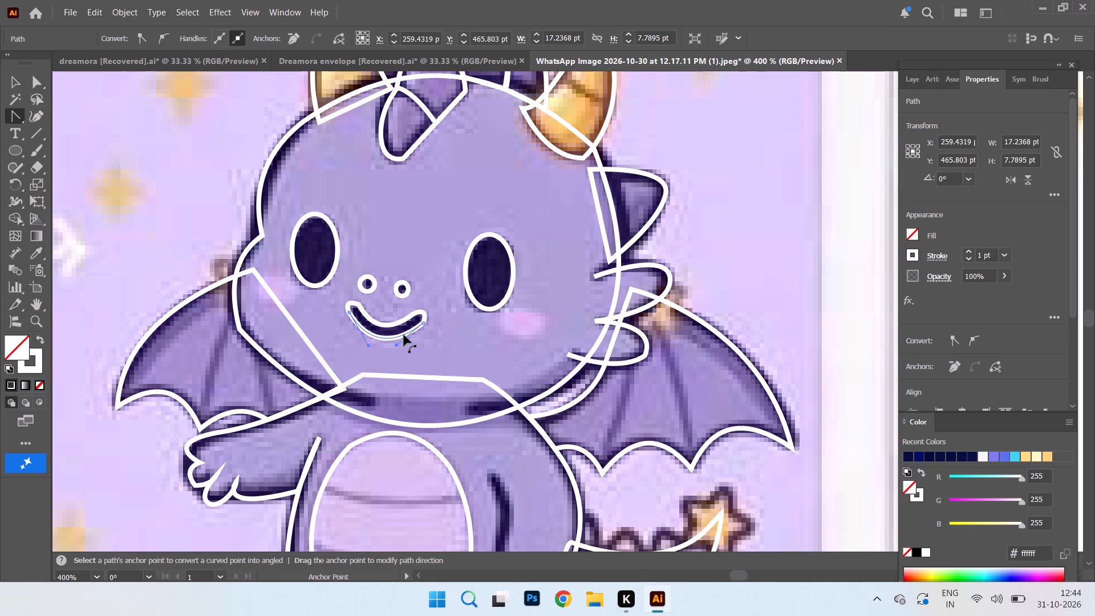
# Start a Pen path at the top of the lowered arm's inner edge and curve it down to the wrist.
pyautogui.scroll(-12, 91, 253)
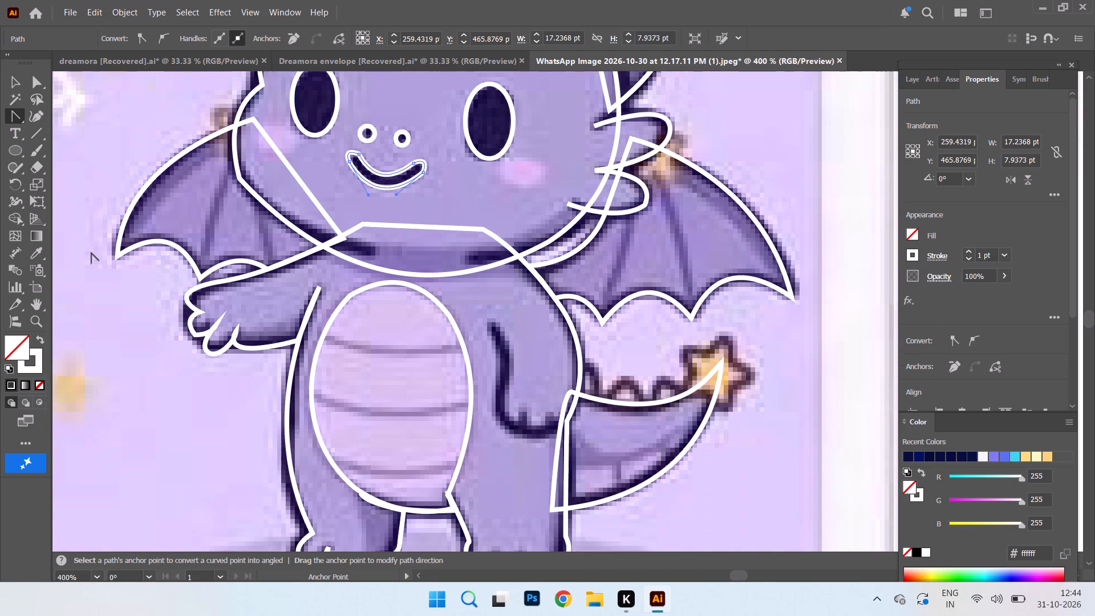
pyautogui.scroll(-6, 91, 253)
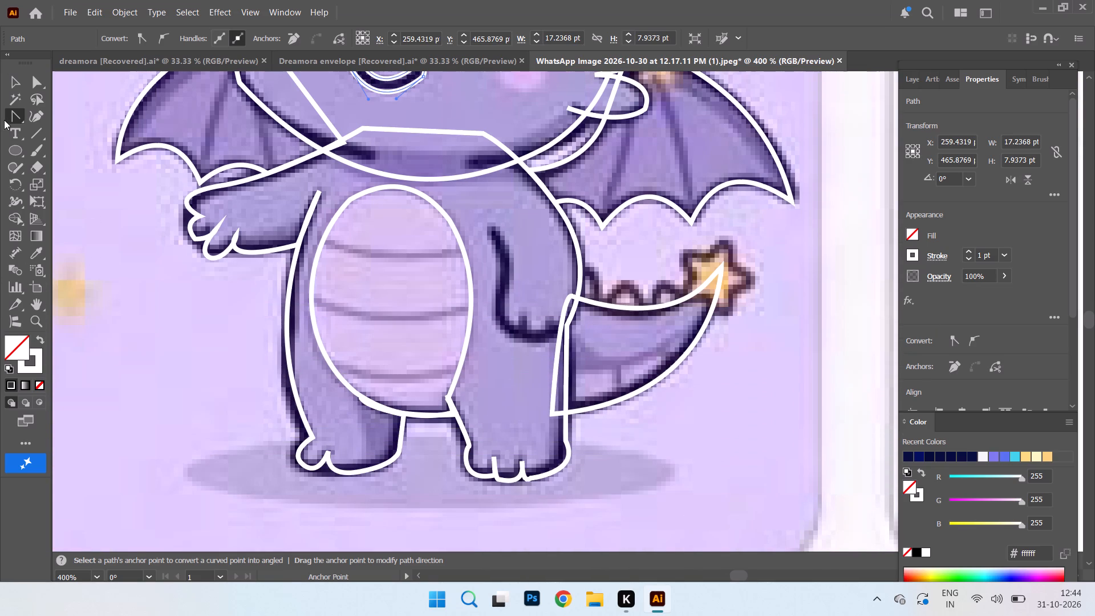
pyautogui.rightClick(10, 119)
pyautogui.click(80, 116)
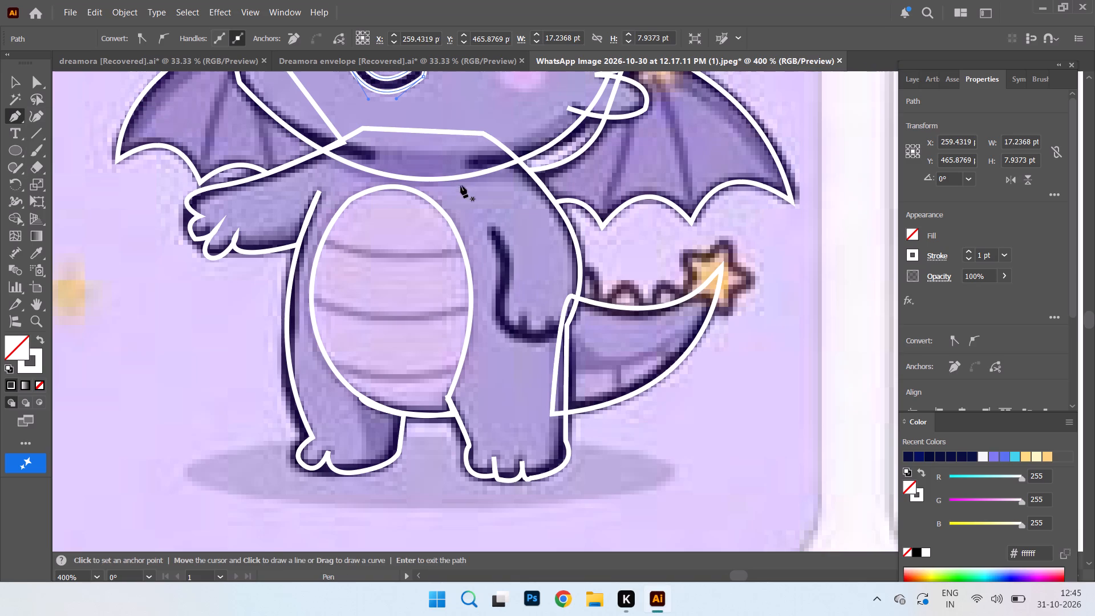
pyautogui.click(492, 228)
pyautogui.moveTo(500, 301); pyautogui.dragTo(481, 345)
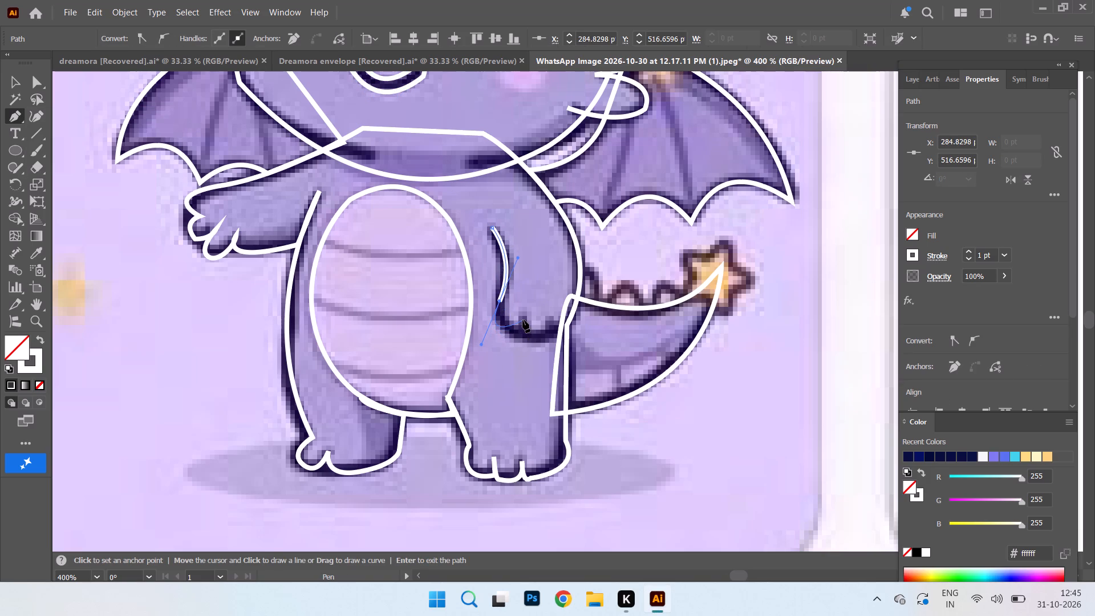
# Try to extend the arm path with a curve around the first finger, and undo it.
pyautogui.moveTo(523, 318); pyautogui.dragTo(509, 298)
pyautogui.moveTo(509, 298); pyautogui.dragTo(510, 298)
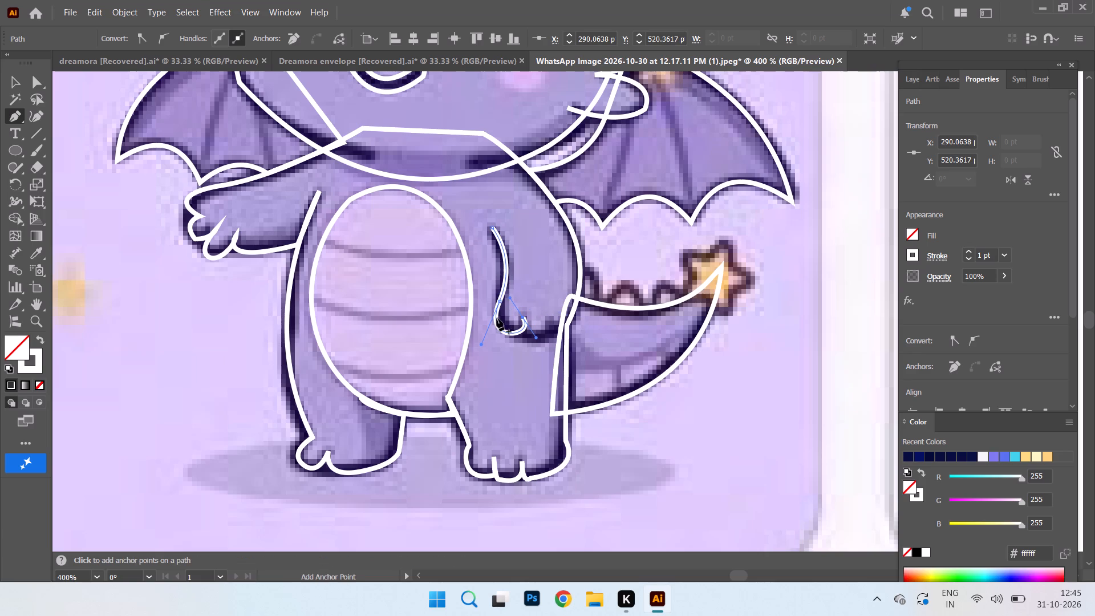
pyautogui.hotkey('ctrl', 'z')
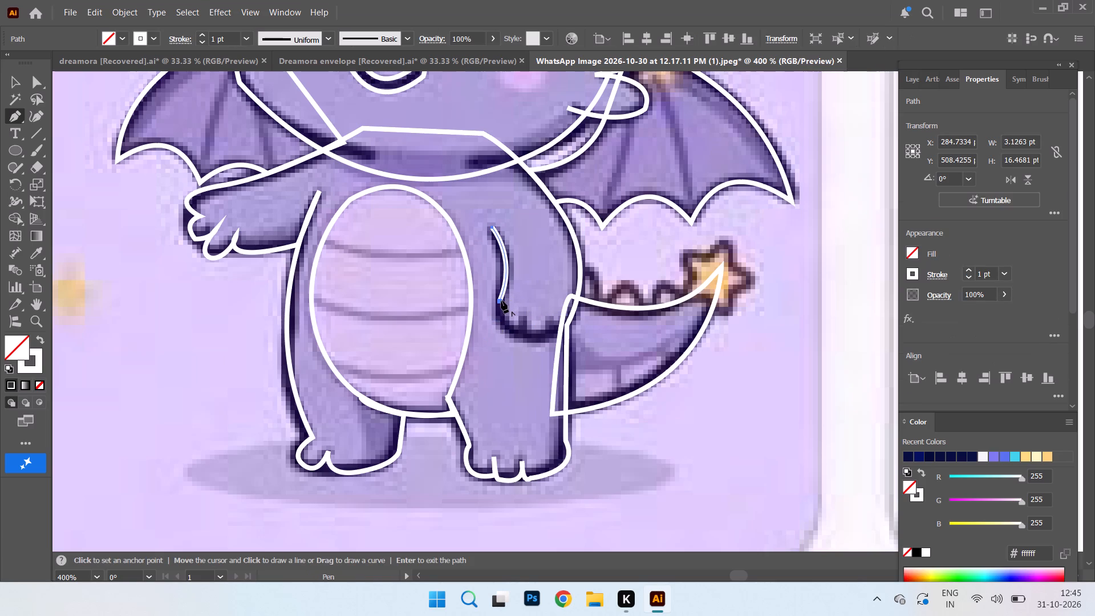
# Retract the wrist handle and continue the arm path around the first finger, adding a short straight line up for the finger division.
pyautogui.click(501, 301)
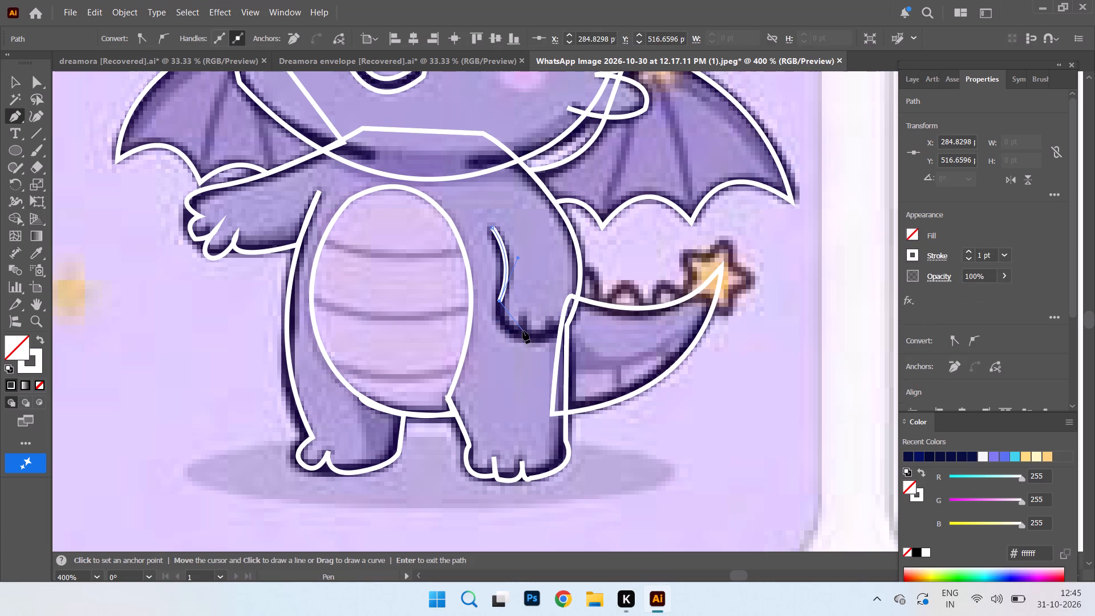
pyautogui.moveTo(522, 321); pyautogui.dragTo(533, 293)
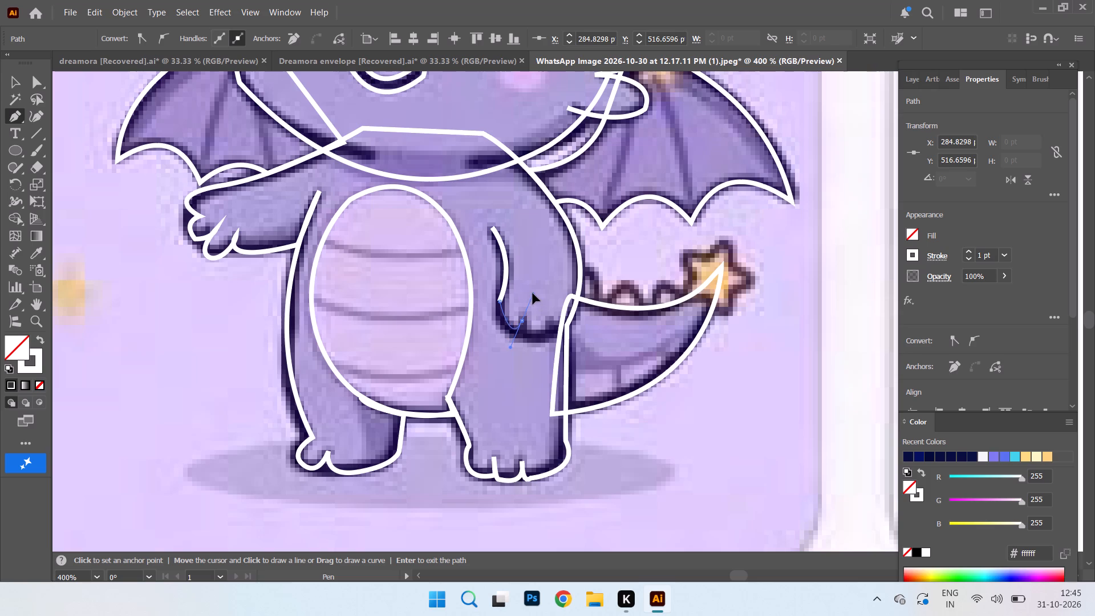
pyautogui.moveTo(533, 293); pyautogui.dragTo(546, 289)
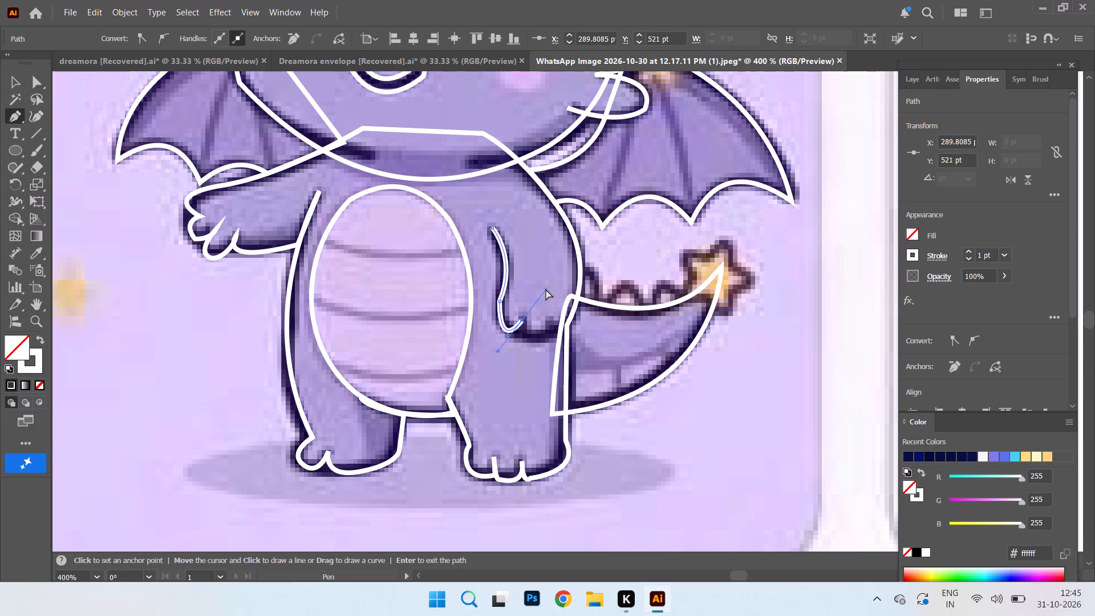
pyautogui.hotkey('ctrl', 'z')
pyautogui.moveTo(521, 334); pyautogui.dragTo(537, 333)
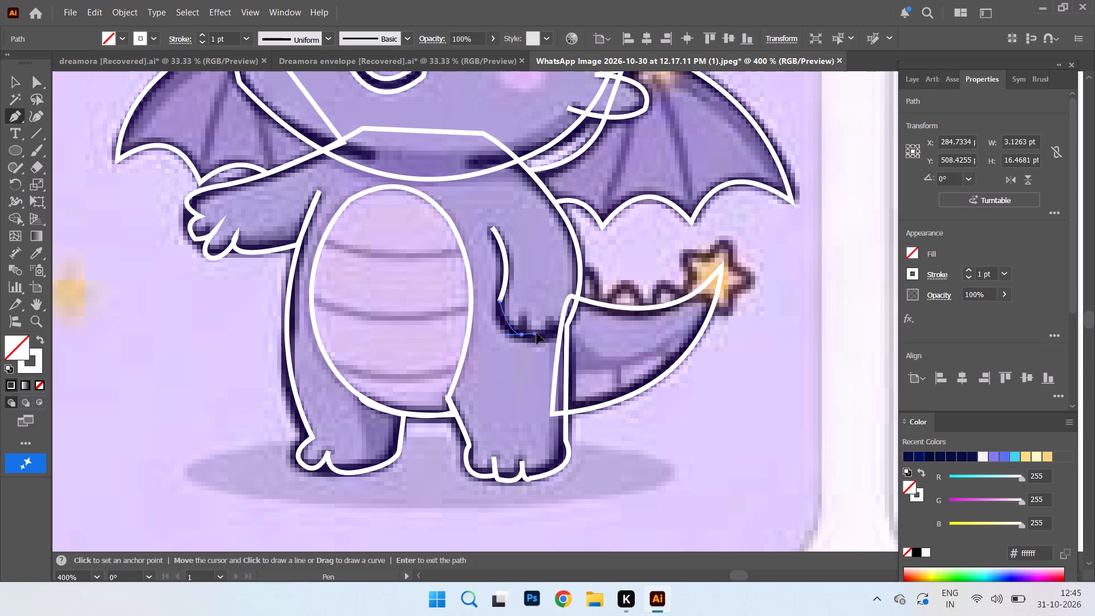
pyautogui.moveTo(537, 333); pyautogui.dragTo(553, 333)
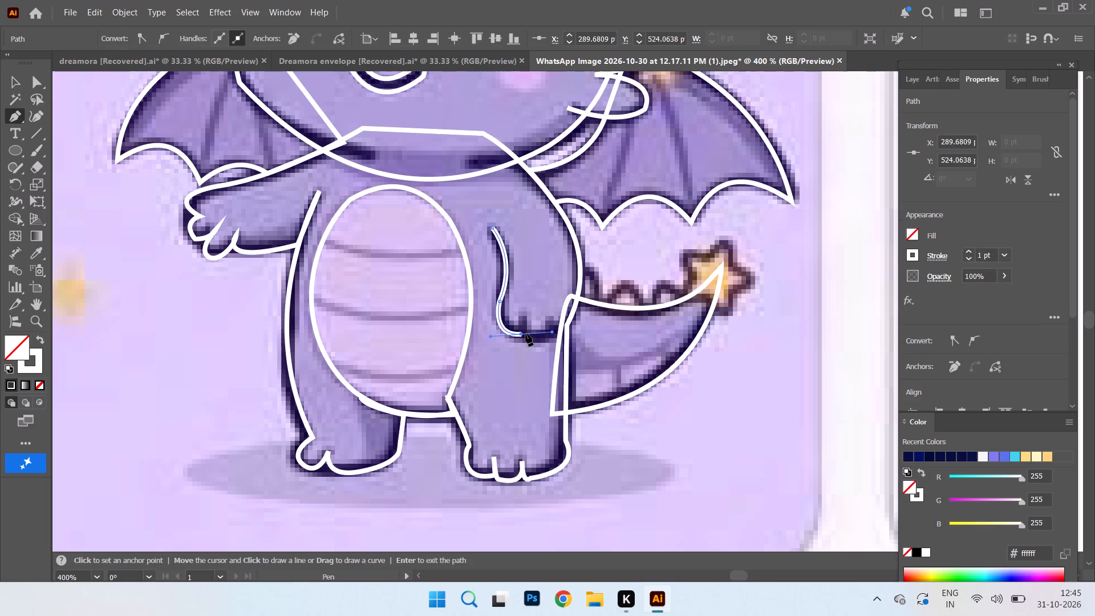
pyautogui.click(521, 334)
pyautogui.click(523, 317)
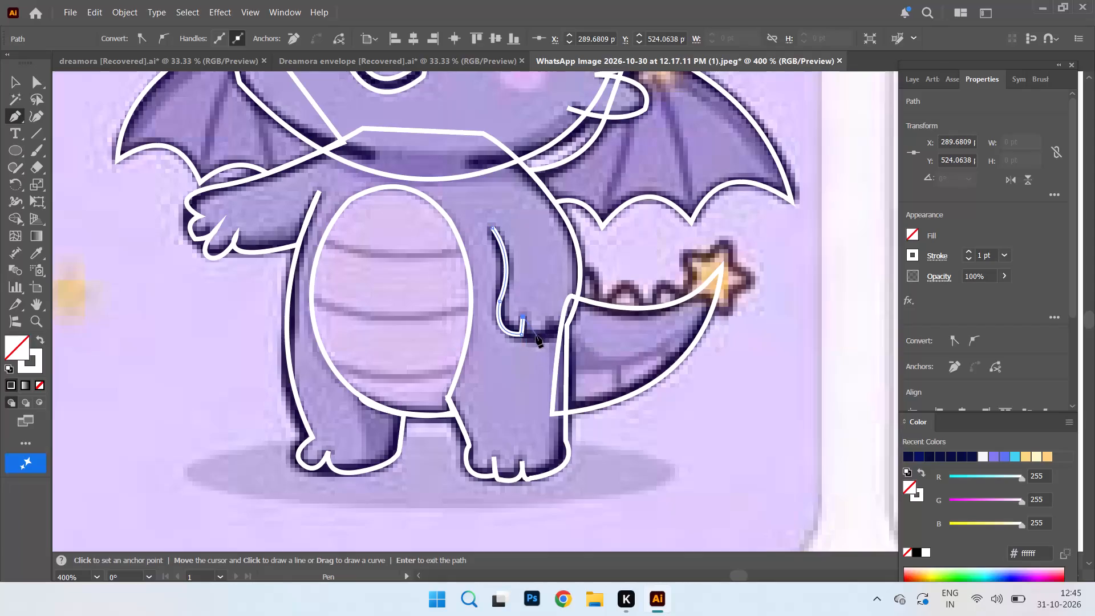
# Continue the arm path with a curve under the middle finger and a short straight line up for the second finger division.
pyautogui.moveTo(547, 336); pyautogui.dragTo(565, 323)
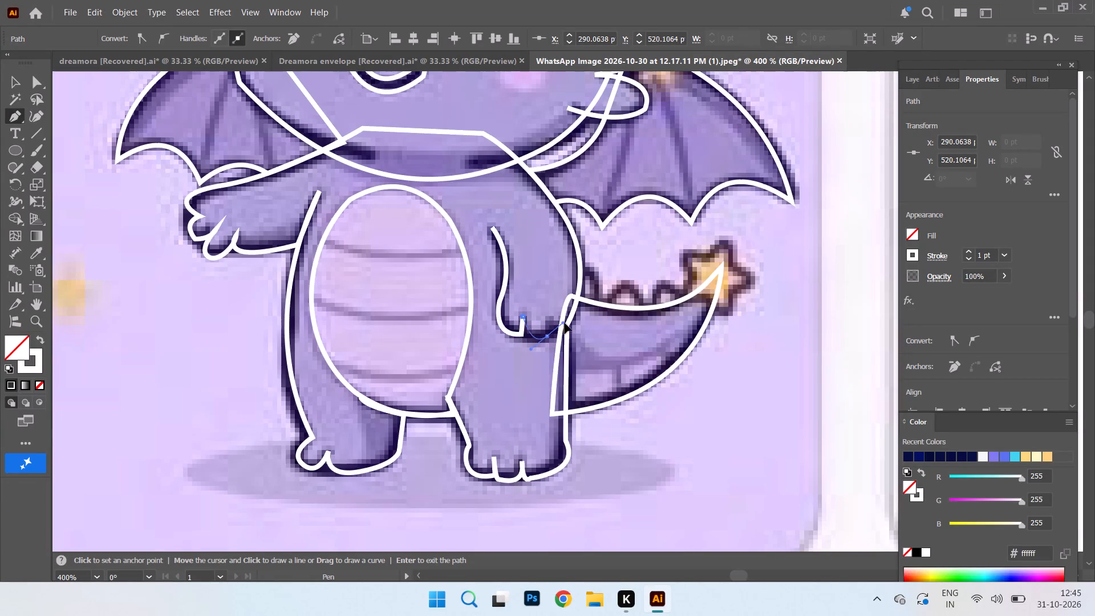
pyautogui.moveTo(565, 323); pyautogui.dragTo(581, 326)
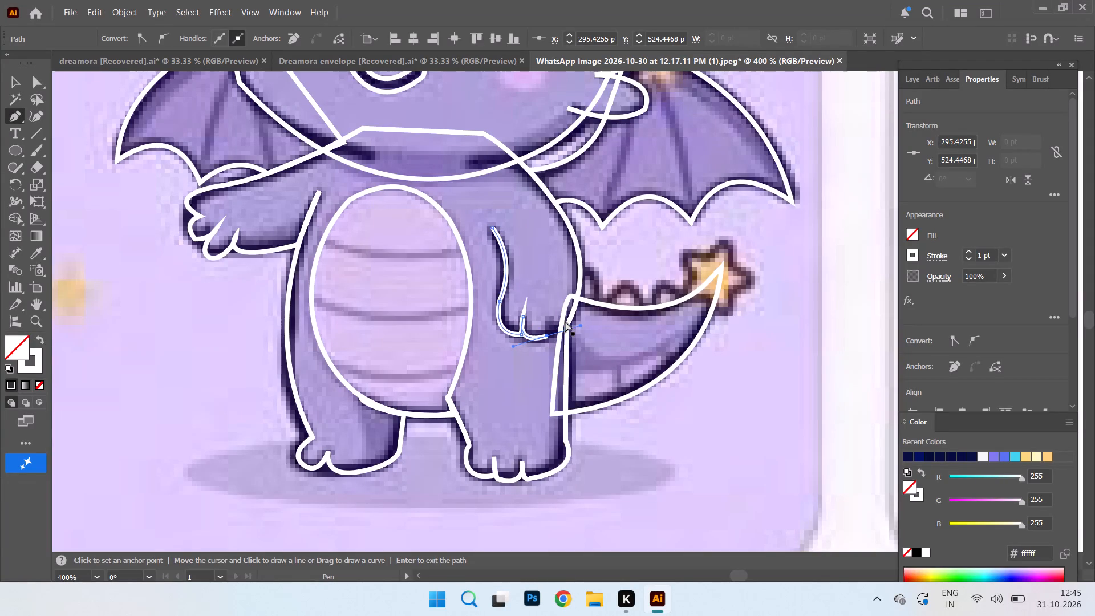
pyautogui.hotkey('ctrl', 'z')
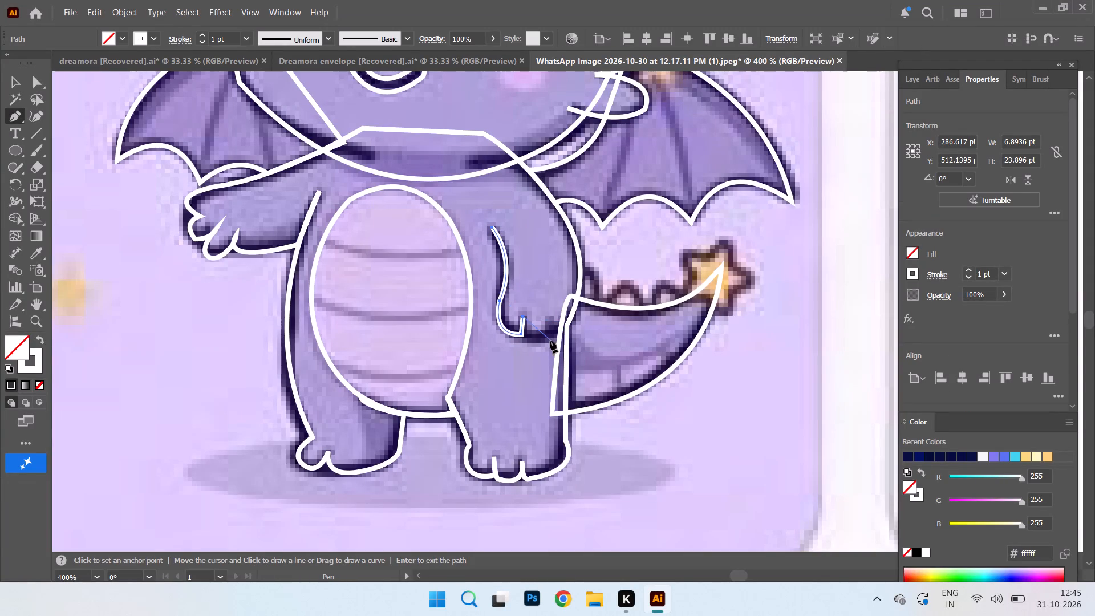
pyautogui.moveTo(549, 339); pyautogui.dragTo(584, 326)
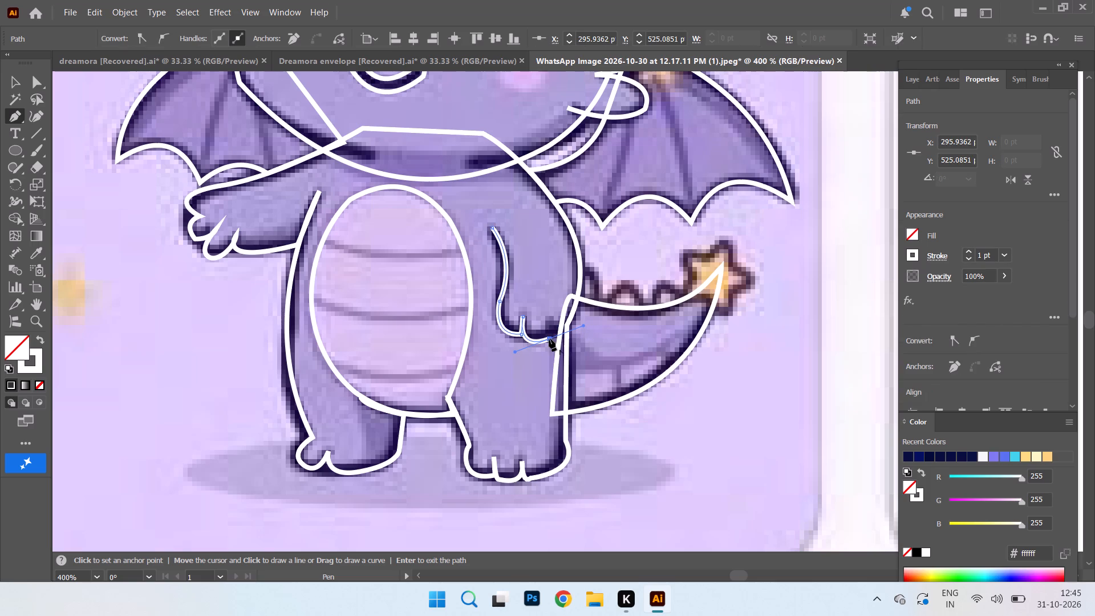
pyautogui.click(549, 339)
pyautogui.click(551, 318)
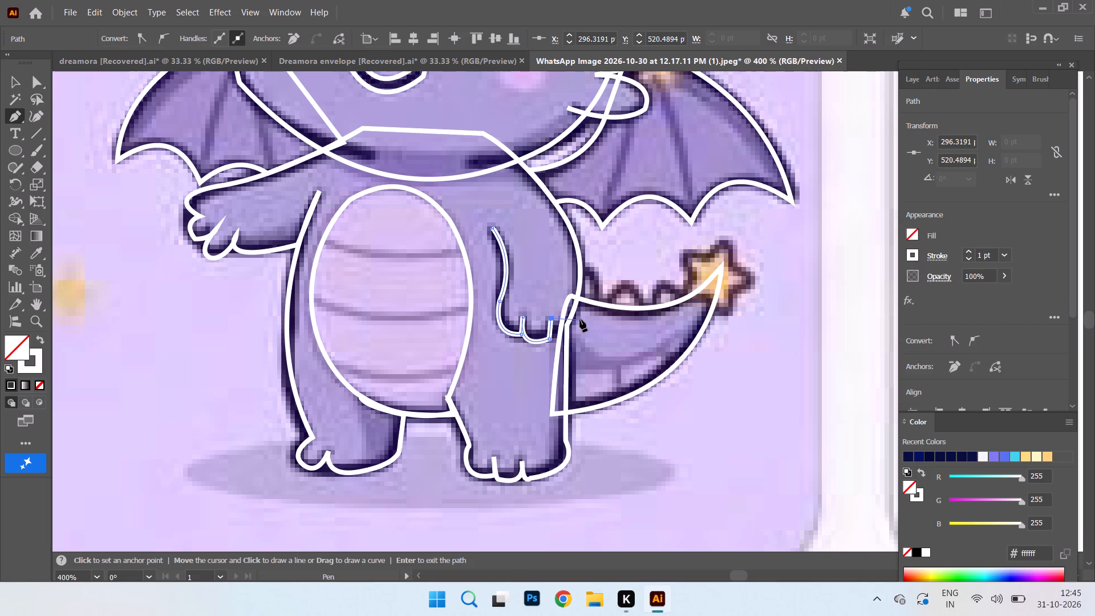
# Finish the arm path with a small curve around the last finger, ending at the body's outer edge.
pyautogui.moveTo(566, 326); pyautogui.dragTo(592, 310)
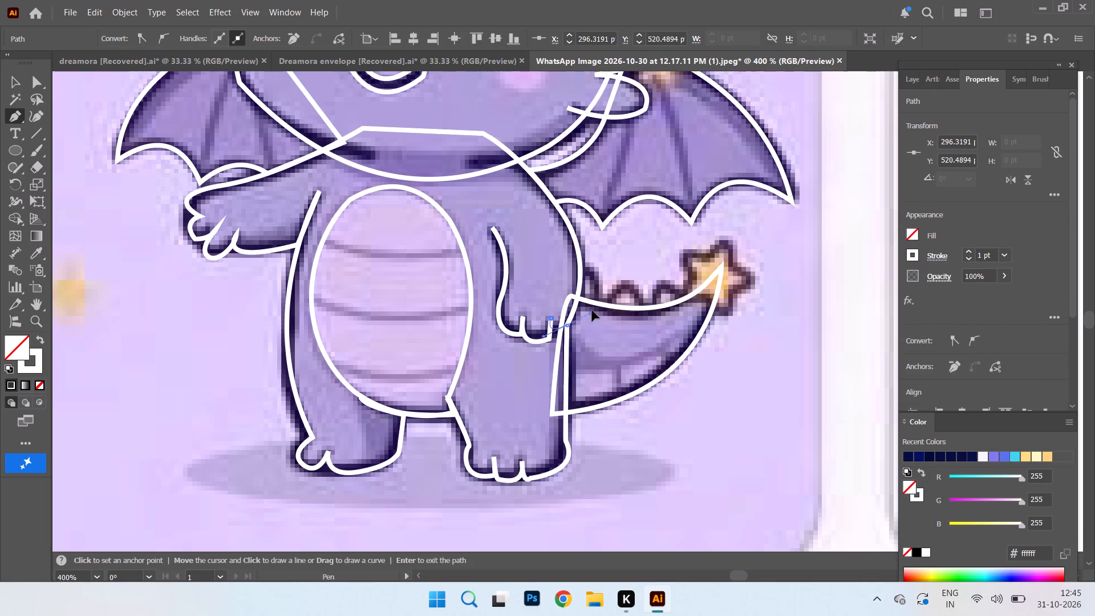
pyautogui.moveTo(592, 310); pyautogui.dragTo(585, 288)
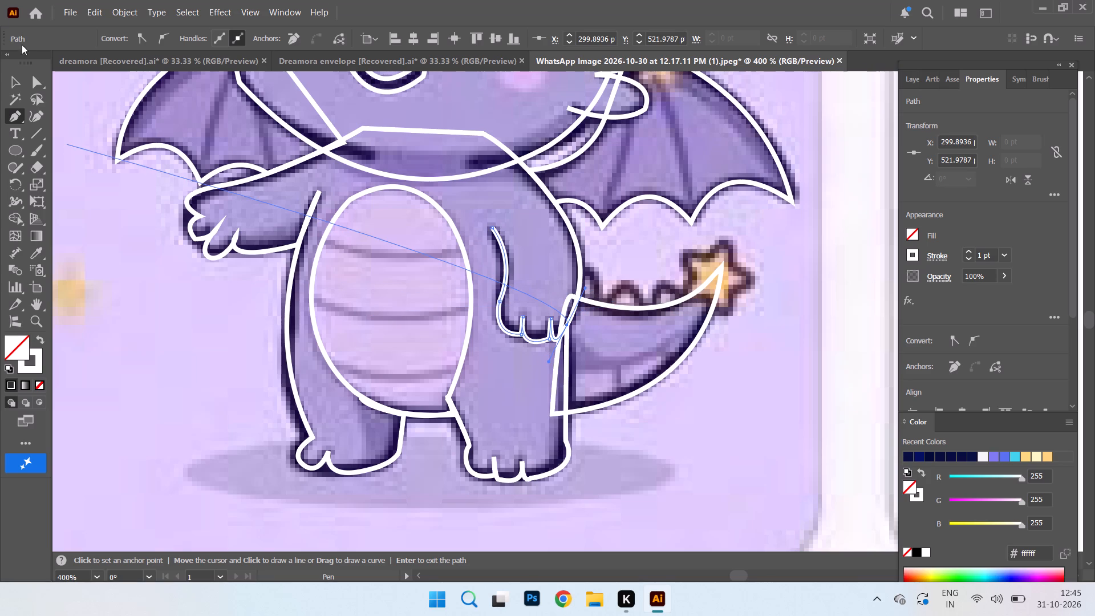
pyautogui.click(17, 79)
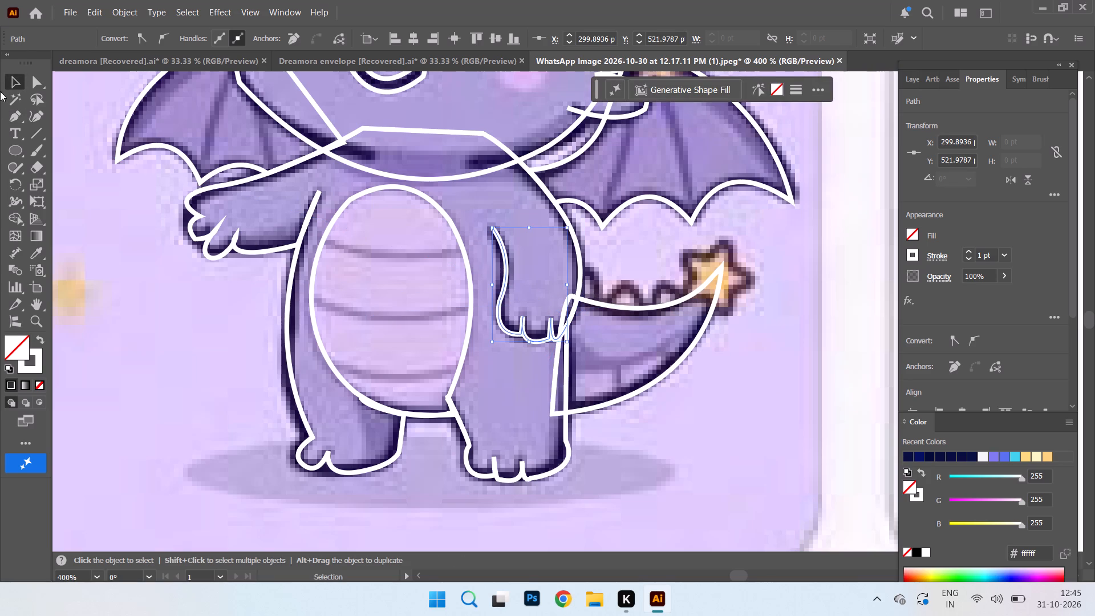
# Trace the upper belly stripe as a separate downward-curved Pen path between the belly outline's two sides.
pyautogui.click(11, 116)
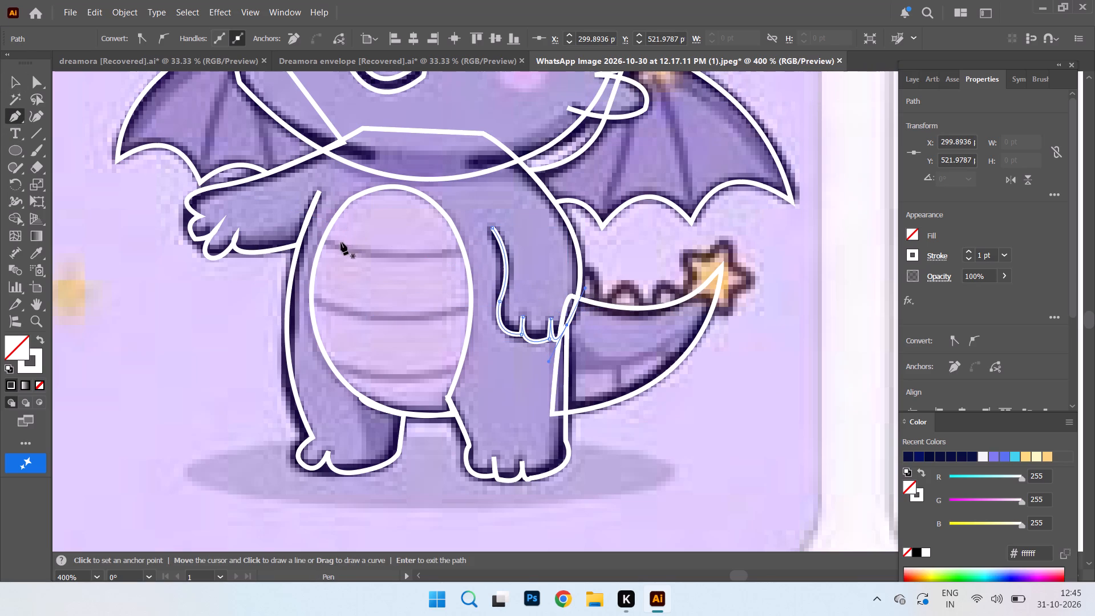
pyautogui.click(322, 242)
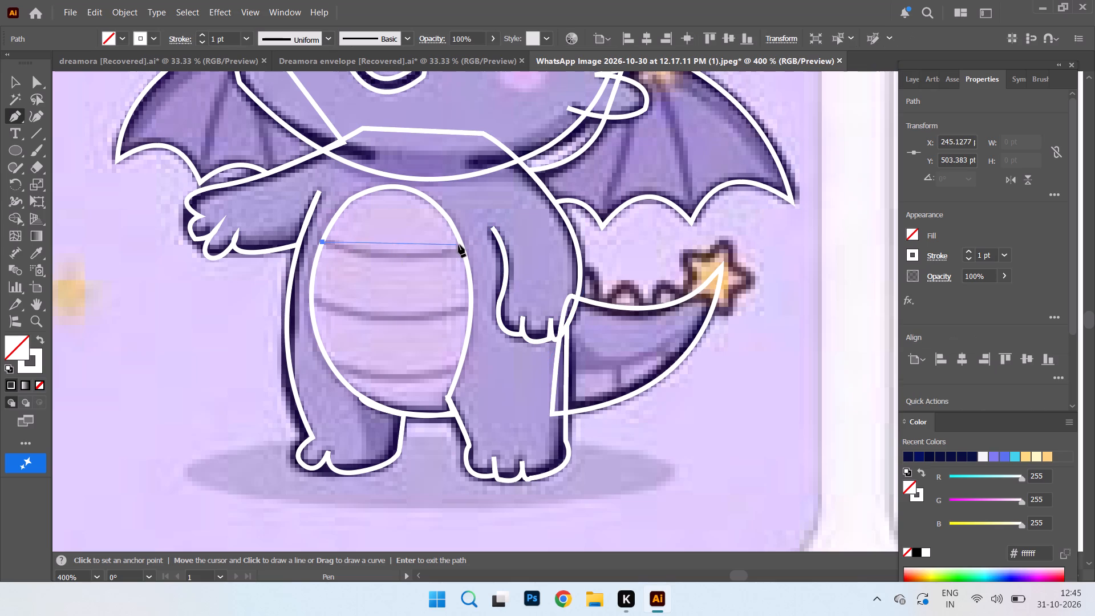
pyautogui.moveTo(462, 248); pyautogui.dragTo(509, 225)
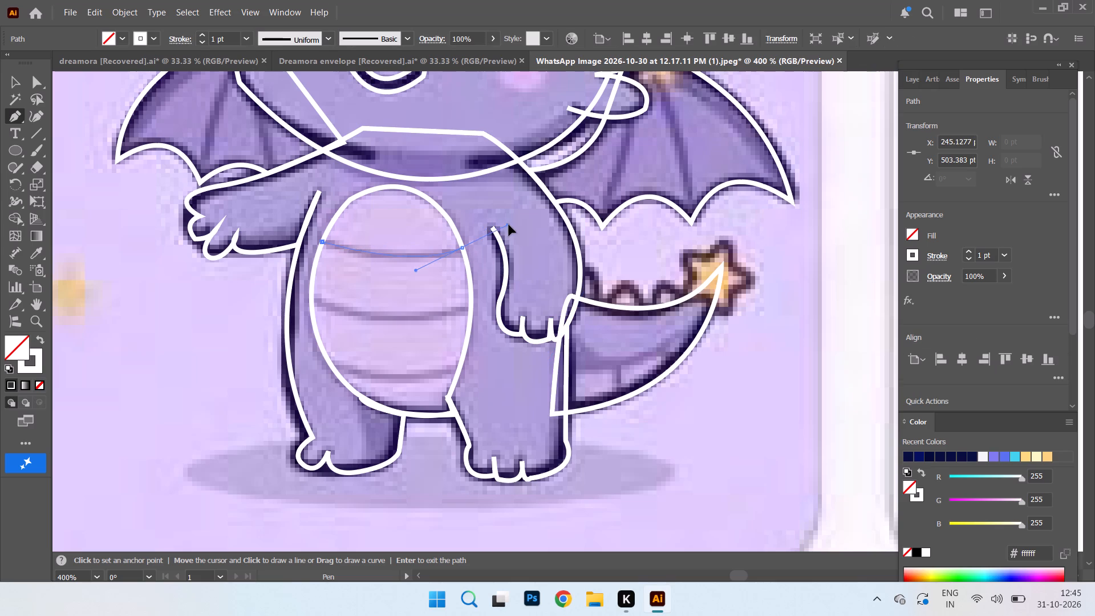
pyautogui.moveTo(509, 225); pyautogui.dragTo(532, 222)
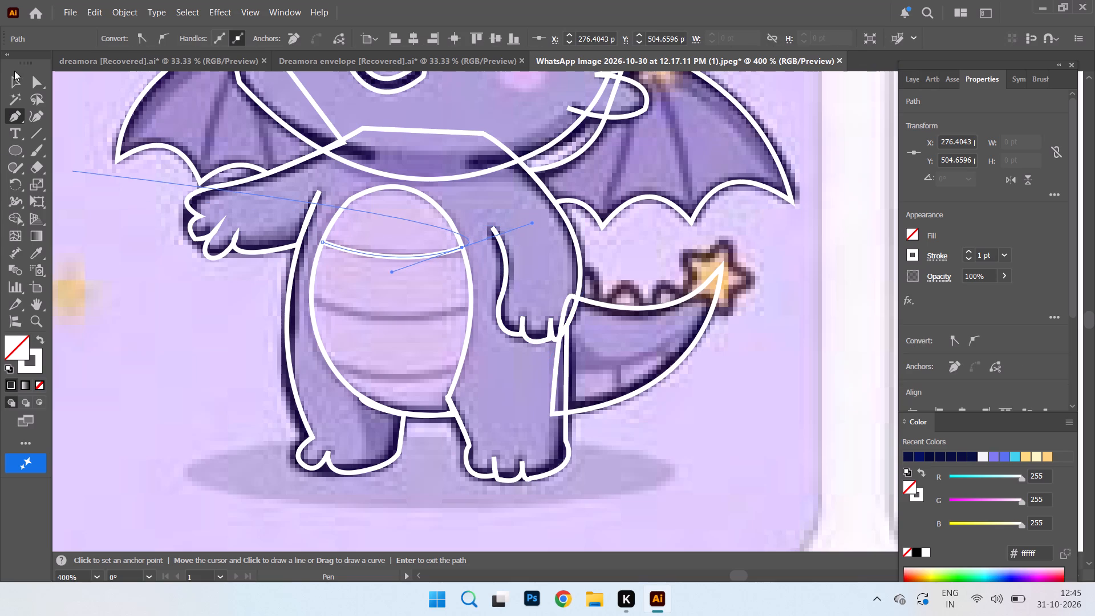
pyautogui.click(17, 82)
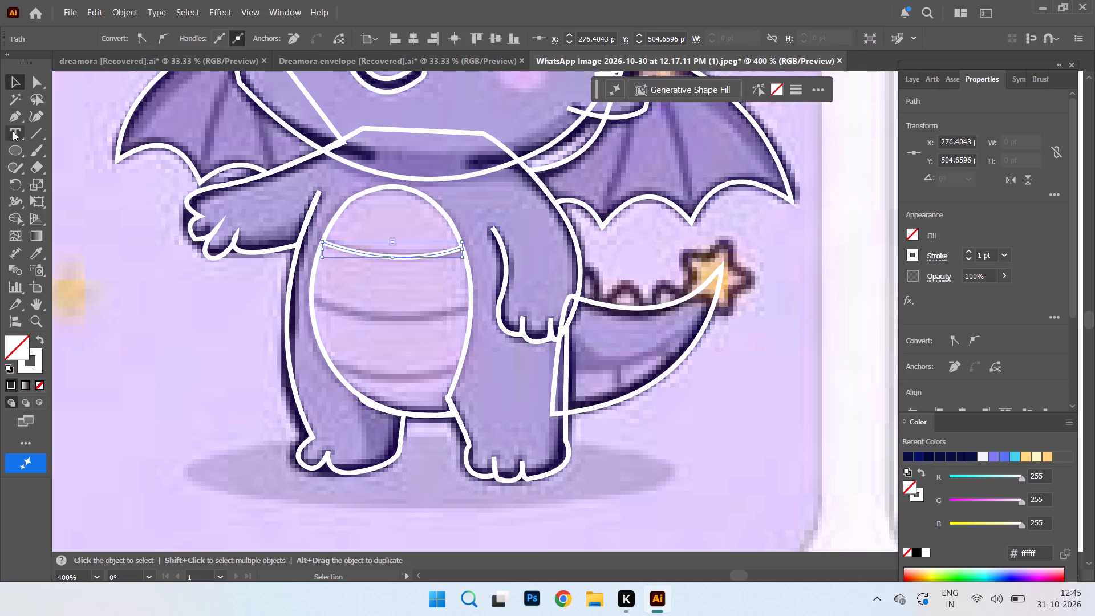
# Trace the middle belly stripe as a separate downward-curved Pen path across the belly's widest part.
pyautogui.click(12, 116)
pyautogui.click(311, 299)
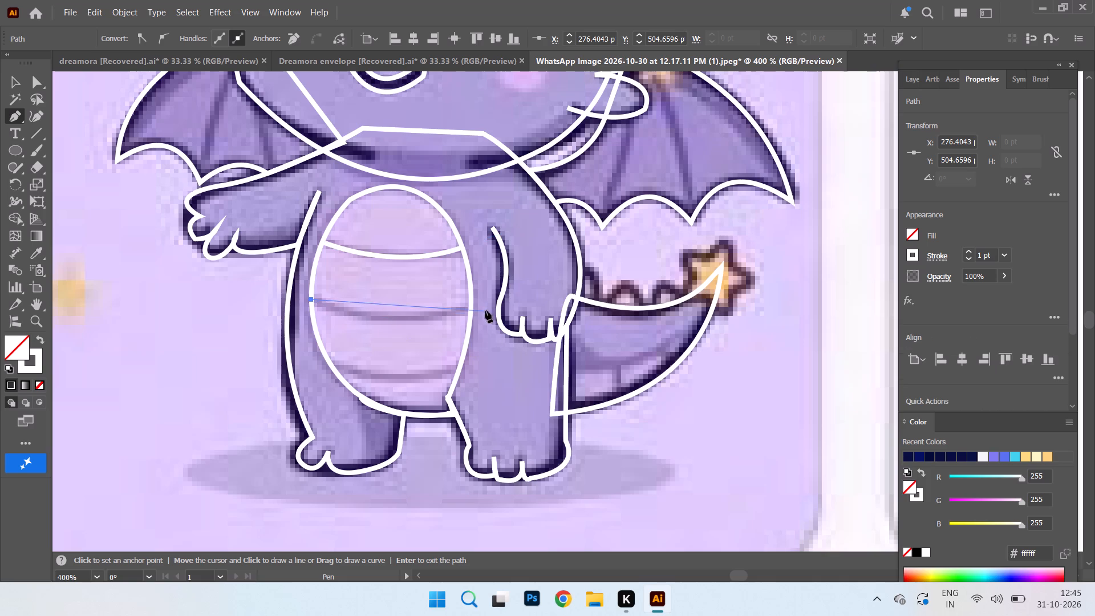
pyautogui.moveTo(469, 306); pyautogui.dragTo(511, 285)
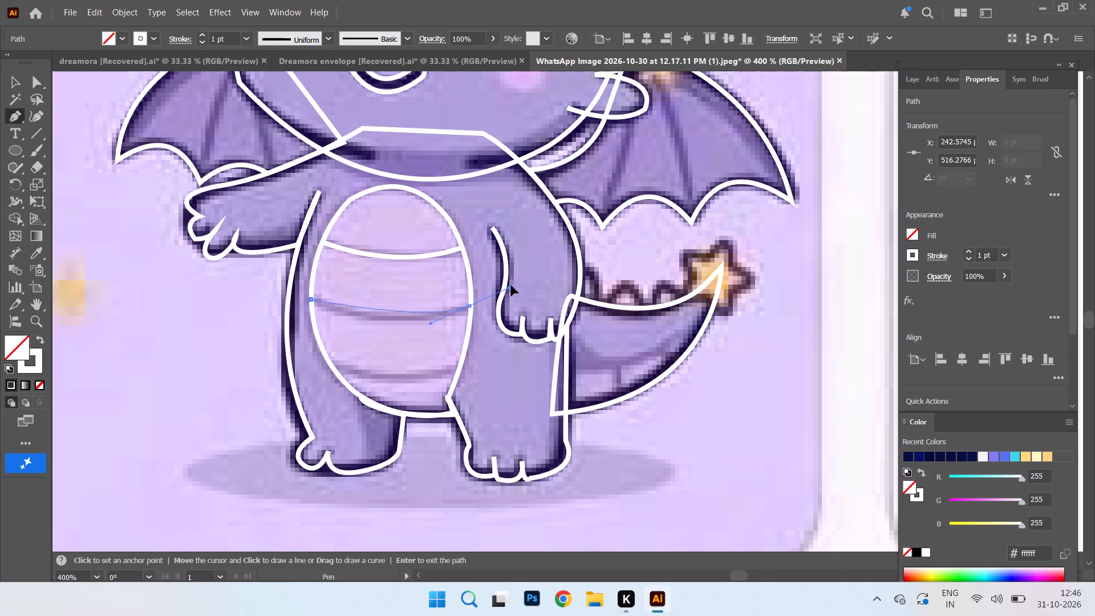
pyautogui.moveTo(511, 285); pyautogui.dragTo(554, 276)
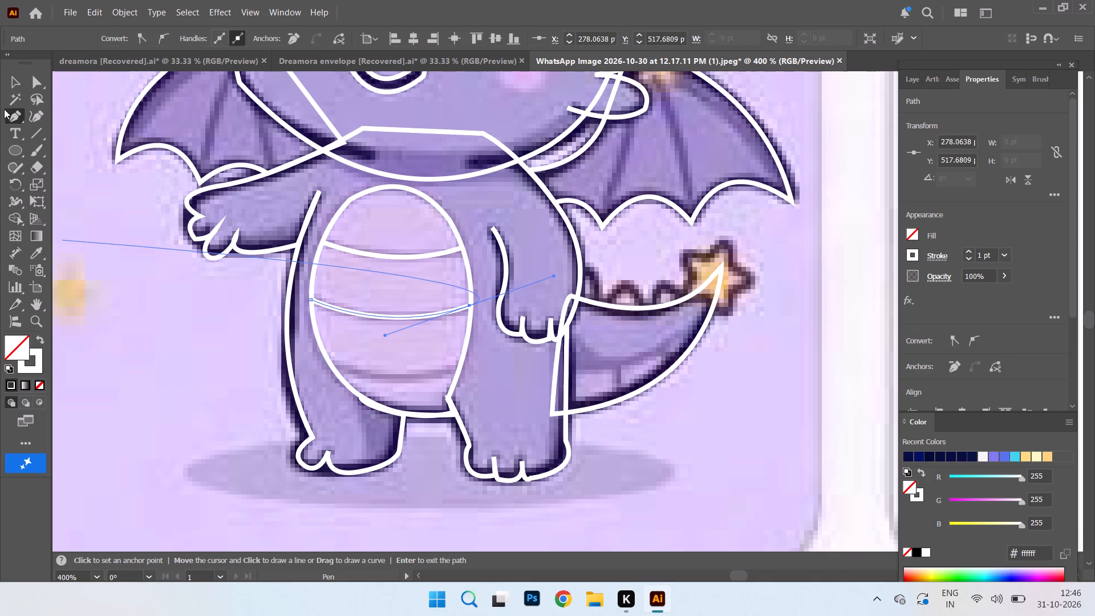
pyautogui.click(11, 90)
# Trace the lowest belly stripe as a downward-curved Pen path between the belly outline's two sides.
pyautogui.click(24, 120)
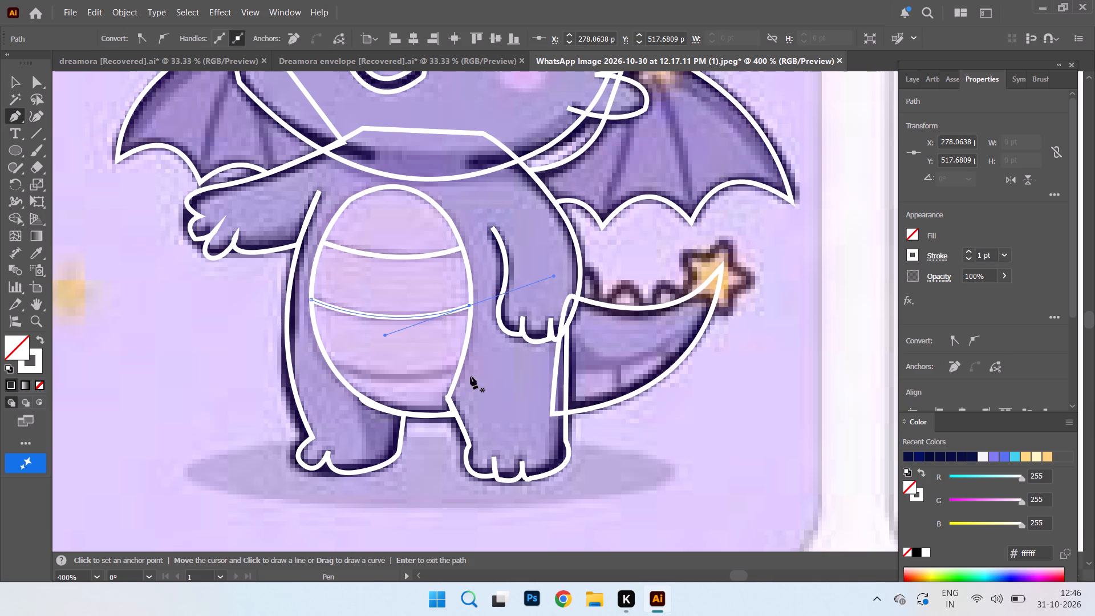
pyautogui.click(328, 360)
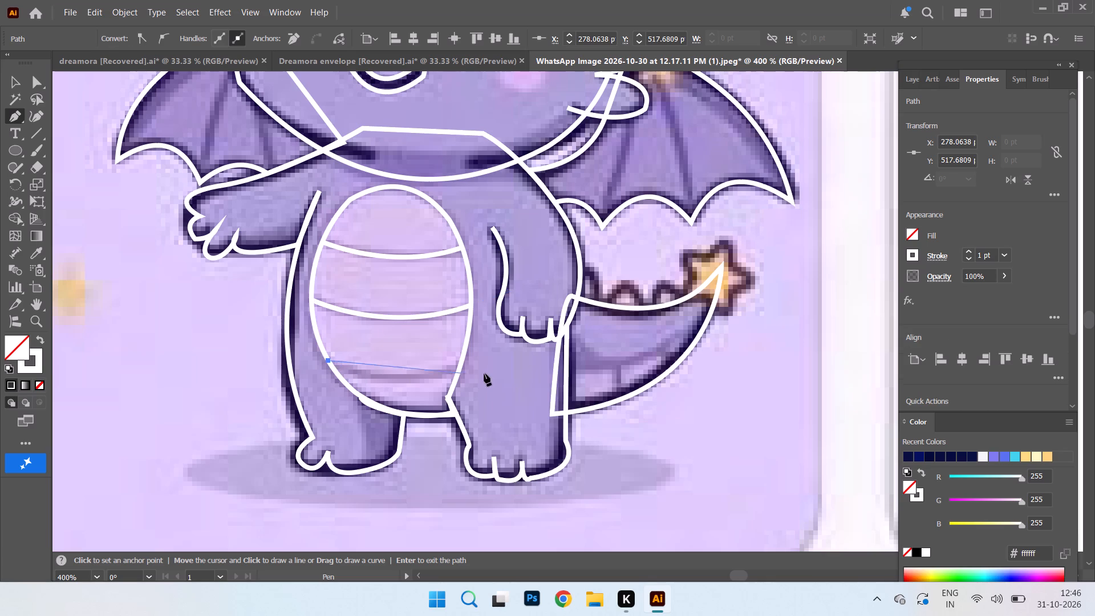
pyautogui.moveTo(460, 364); pyautogui.dragTo(485, 321)
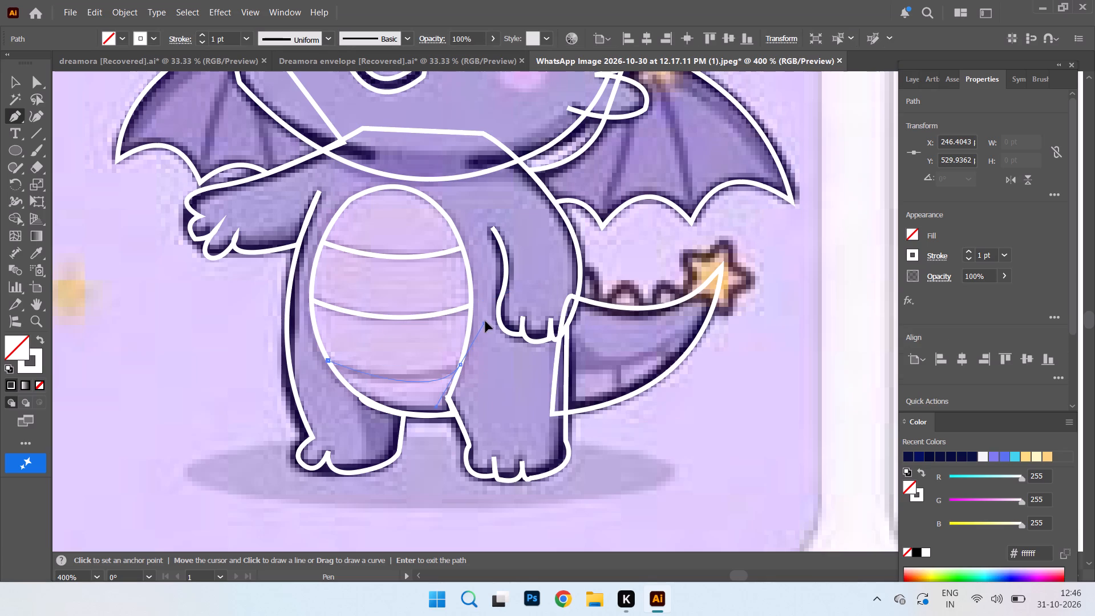
pyautogui.moveTo(485, 321); pyautogui.dragTo(538, 331)
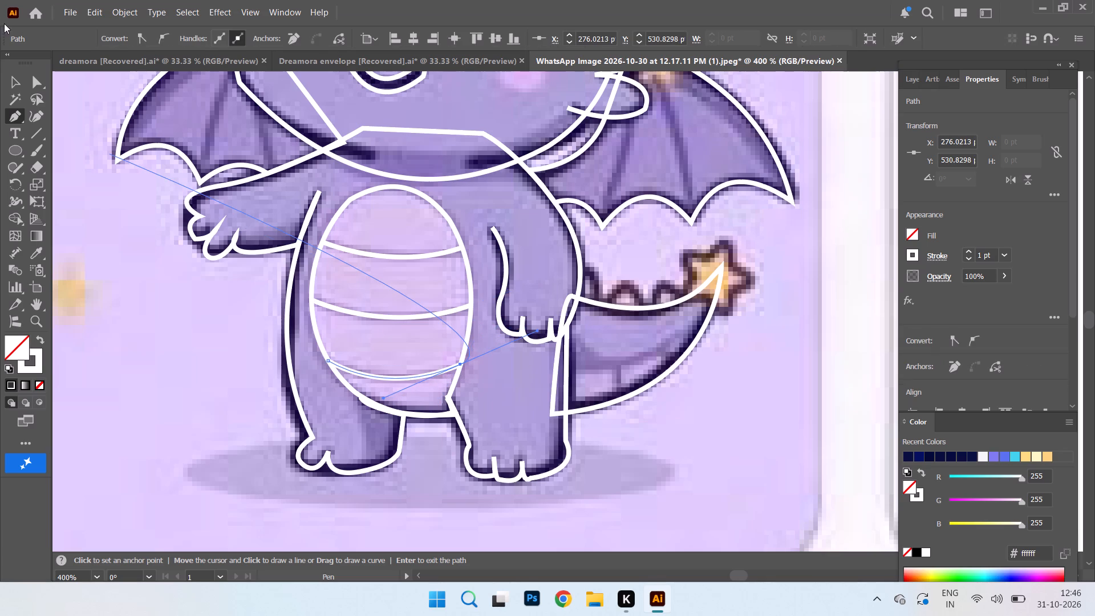
# Draw a five-pointed star over the tail tip's yellow star, rotated to match it and scaled to about 24 pt wide.
pyautogui.click(11, 80)
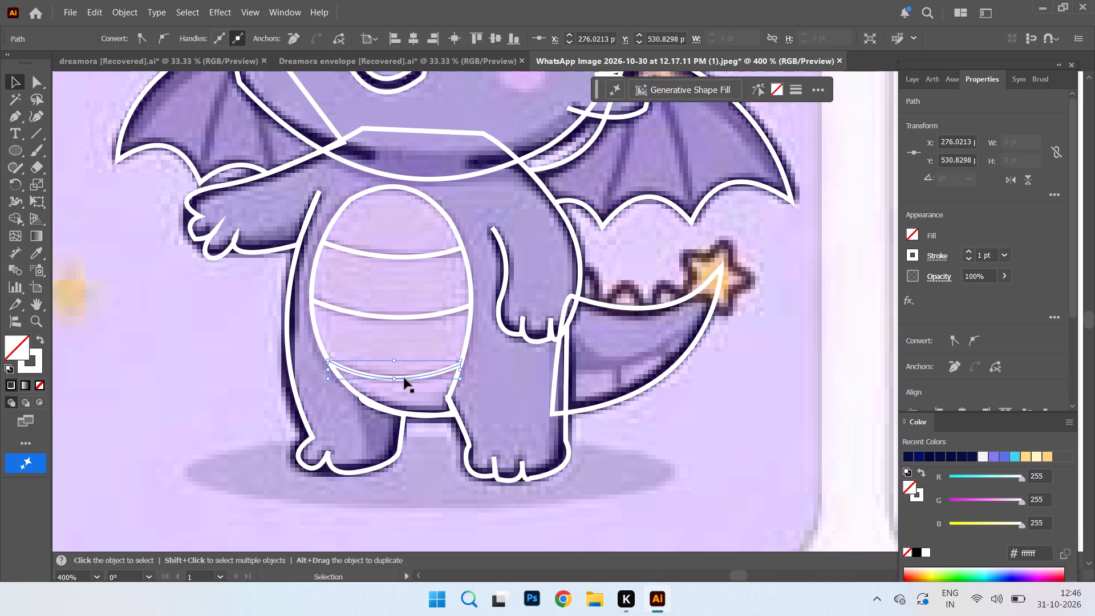
pyautogui.scroll(4, 416, 382)
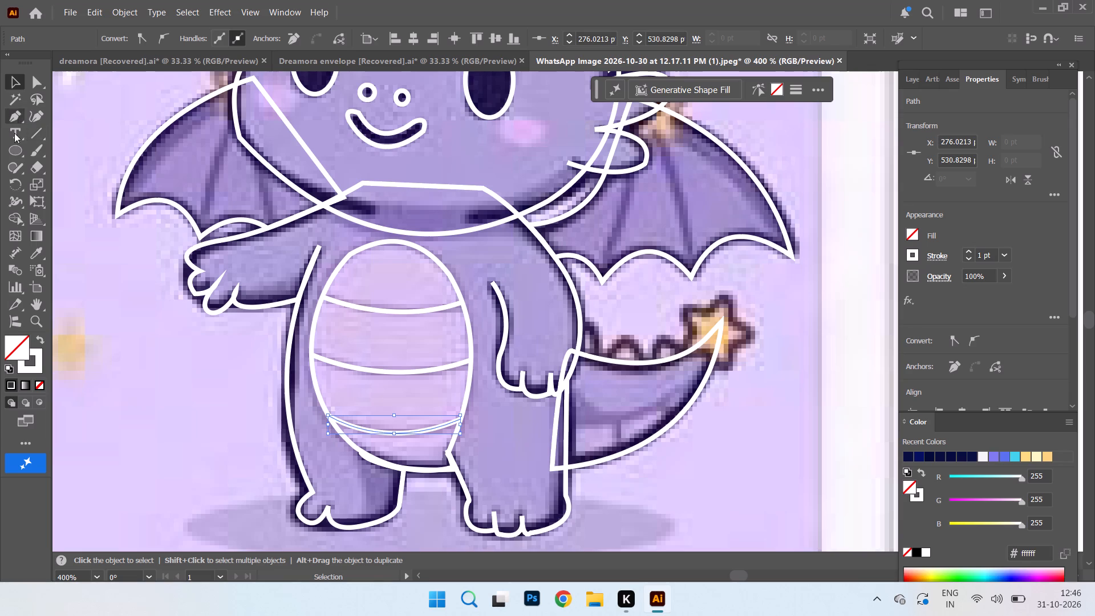
pyautogui.rightClick(14, 147)
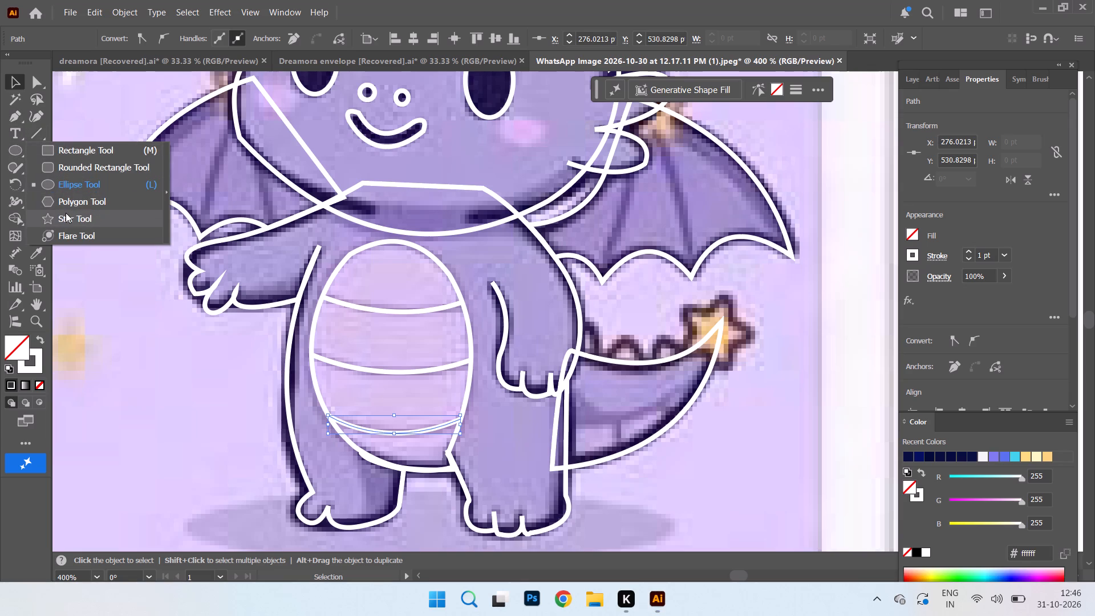
pyautogui.click(66, 213)
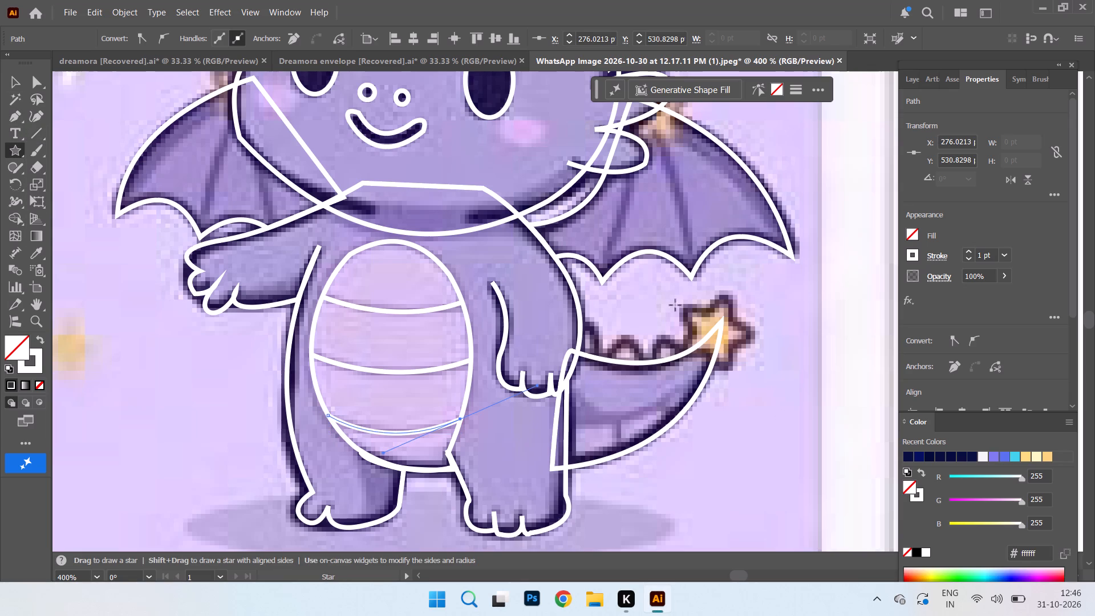
pyautogui.moveTo(684, 295); pyautogui.dragTo(743, 359)
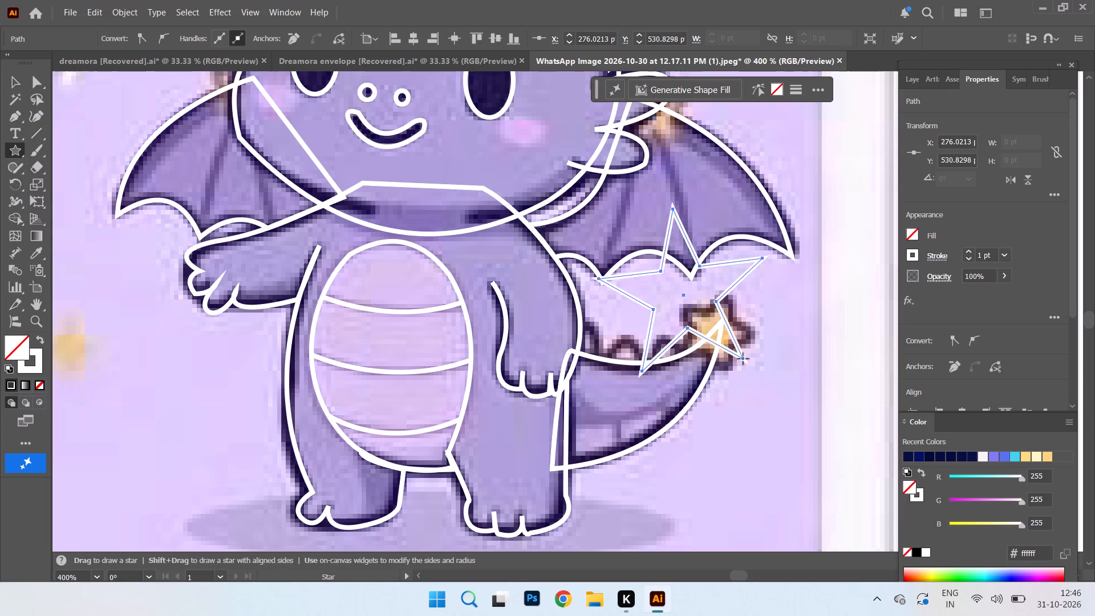
pyautogui.moveTo(743, 359); pyautogui.dragTo(728, 338)
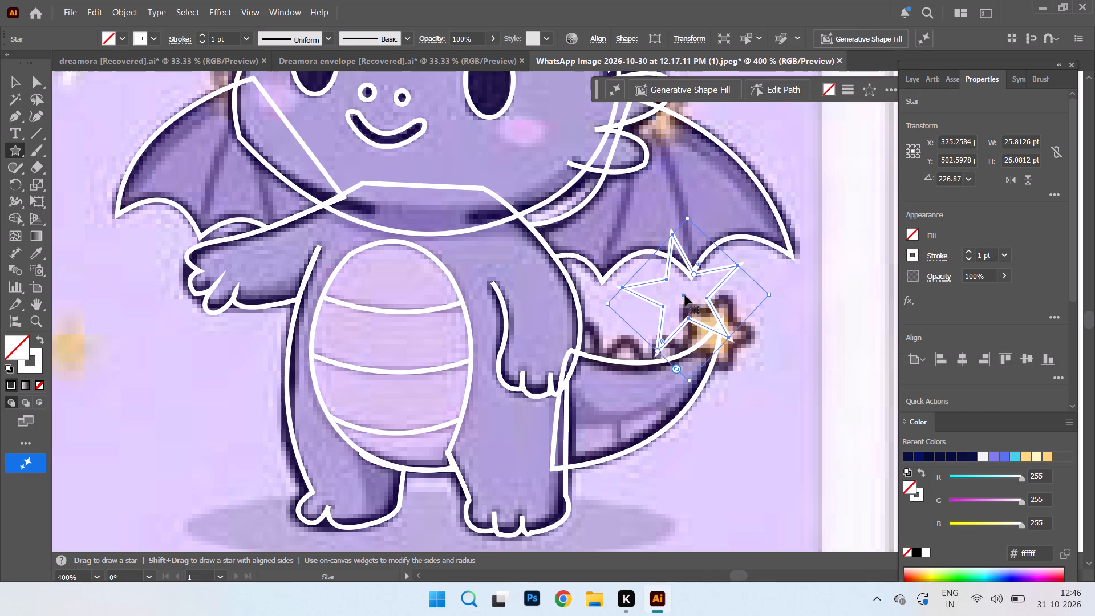
pyautogui.moveTo(685, 295); pyautogui.dragTo(724, 319)
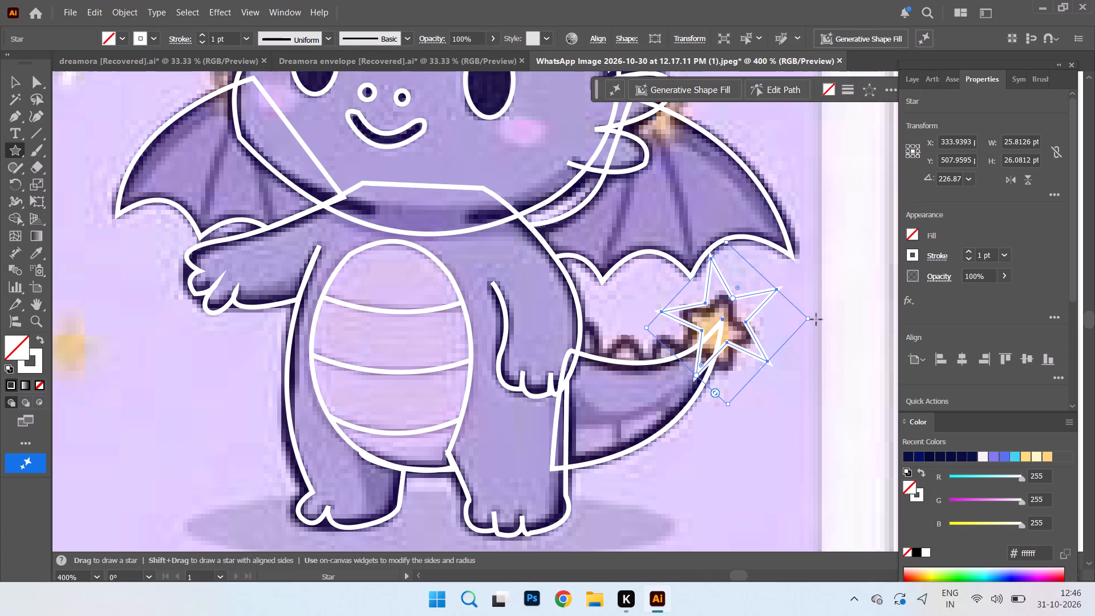
pyautogui.moveTo(814, 321); pyautogui.dragTo(791, 275)
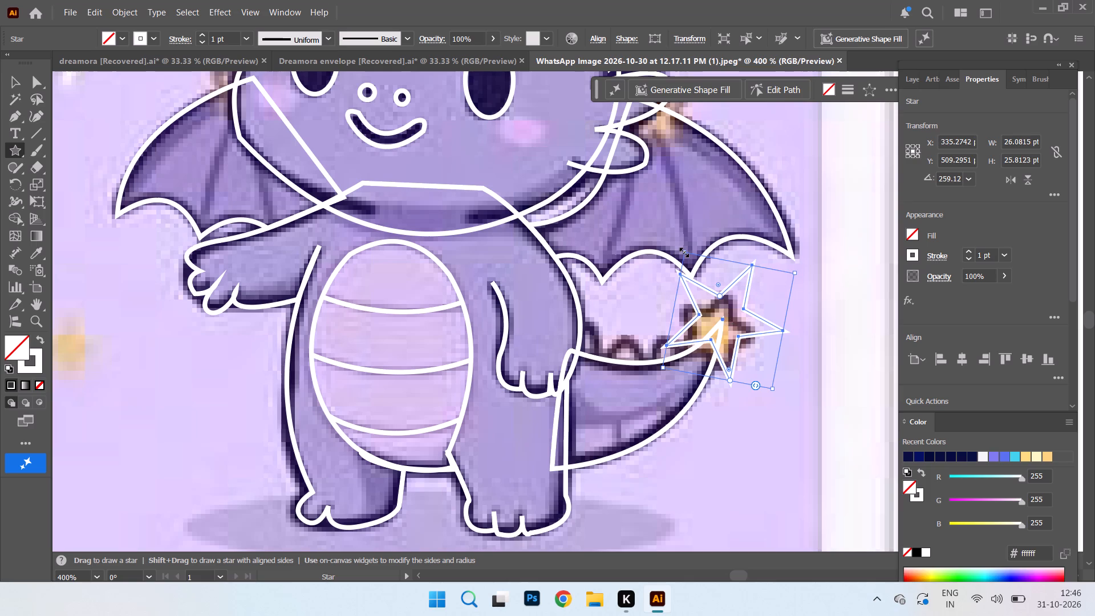
pyautogui.moveTo(683, 251); pyautogui.dragTo(693, 265)
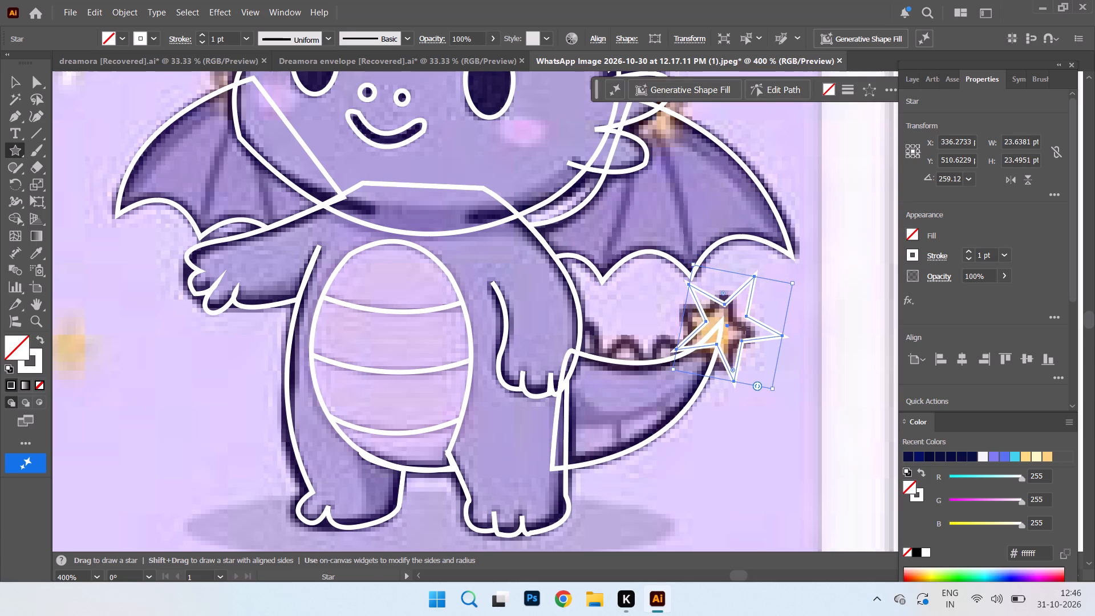
# Trace the three spikes along the tail's upper edge as one Pen path, closed with a curved base inside the tail.
pyautogui.click(11, 120)
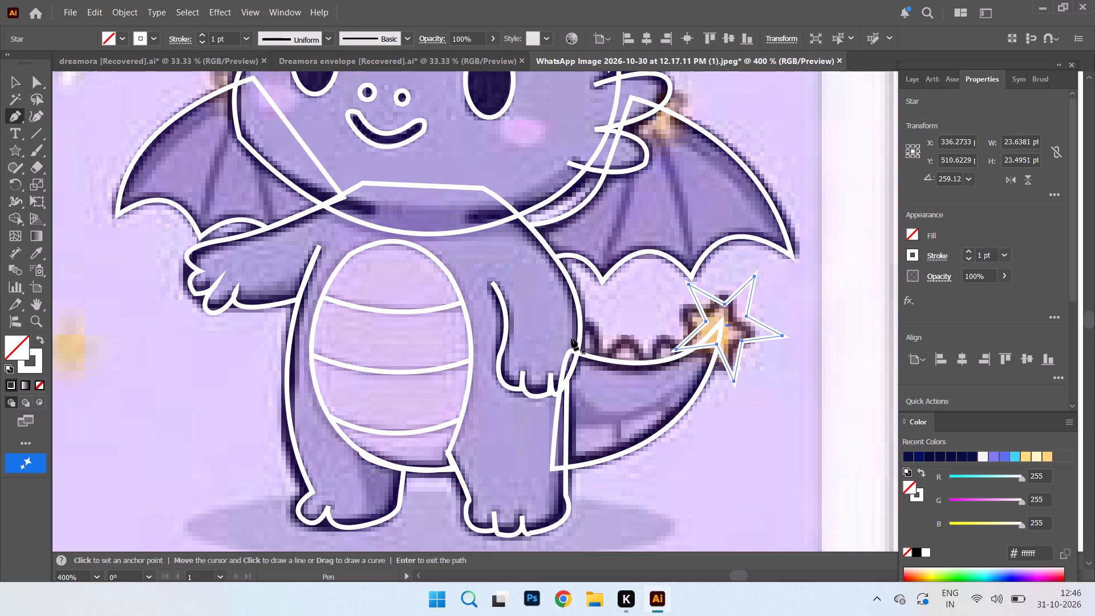
pyautogui.click(570, 333)
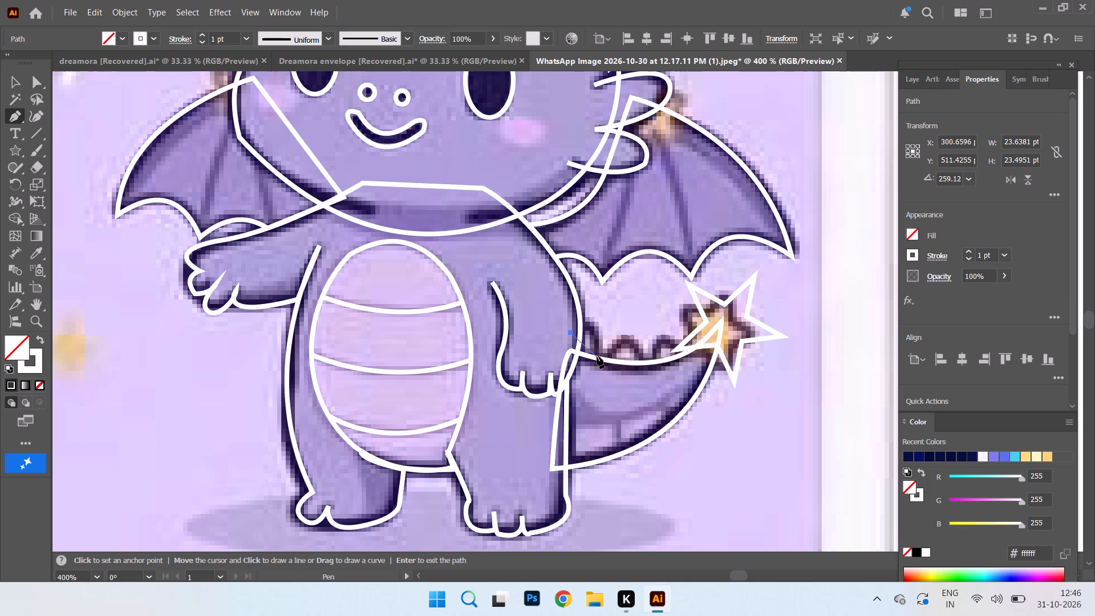
pyautogui.moveTo(597, 360); pyautogui.dragTo(586, 414)
pyautogui.click(598, 361)
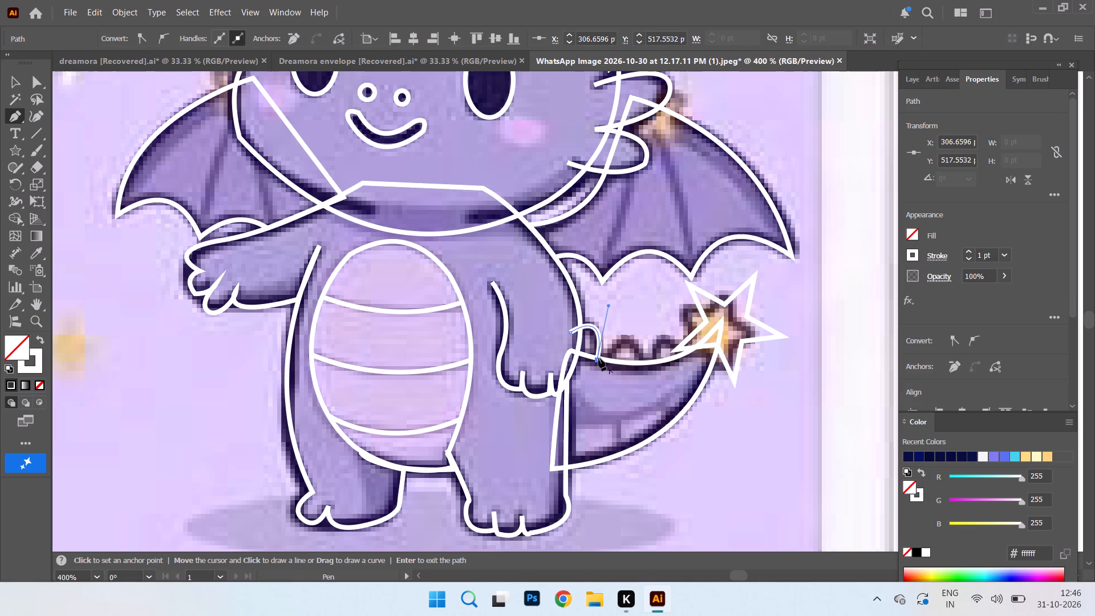
pyautogui.moveTo(630, 339); pyautogui.dragTo(634, 347)
pyautogui.moveTo(634, 347); pyautogui.dragTo(641, 356)
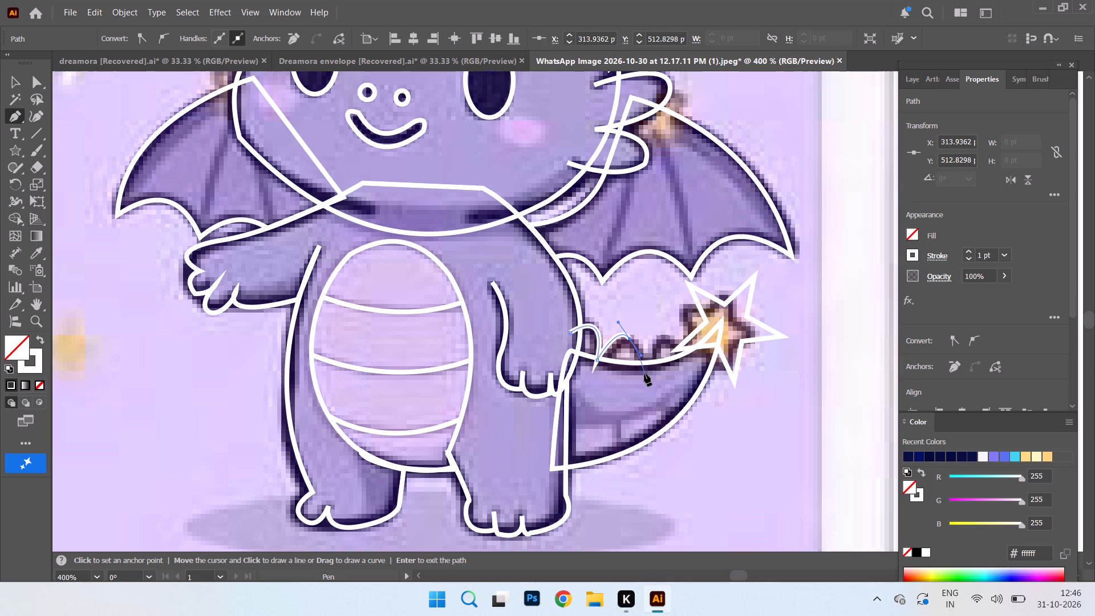
pyautogui.click(643, 375)
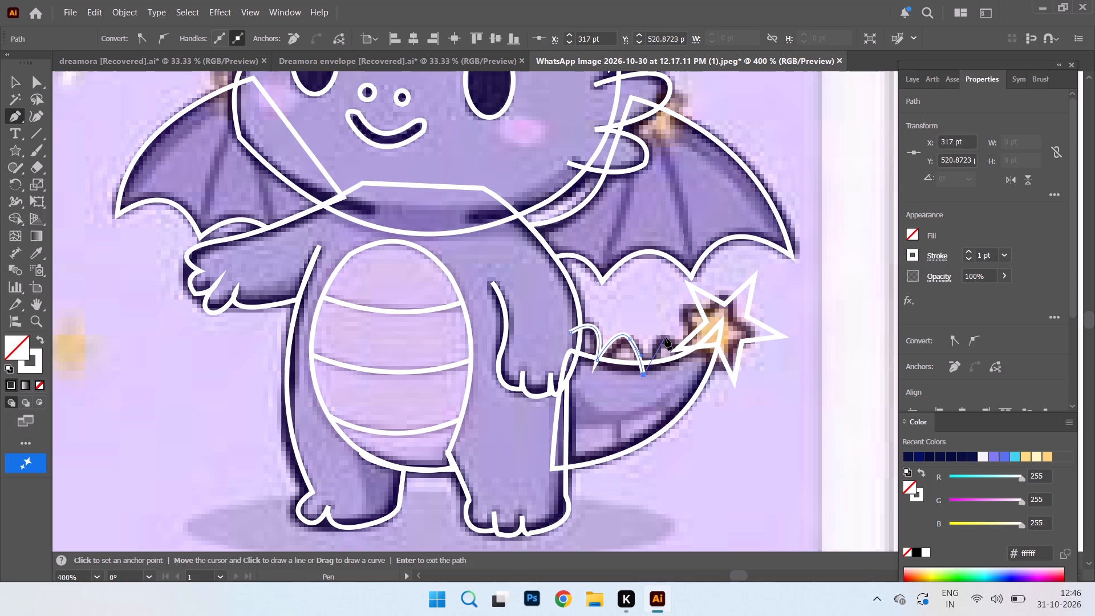
pyautogui.moveTo(665, 338); pyautogui.dragTo(681, 349)
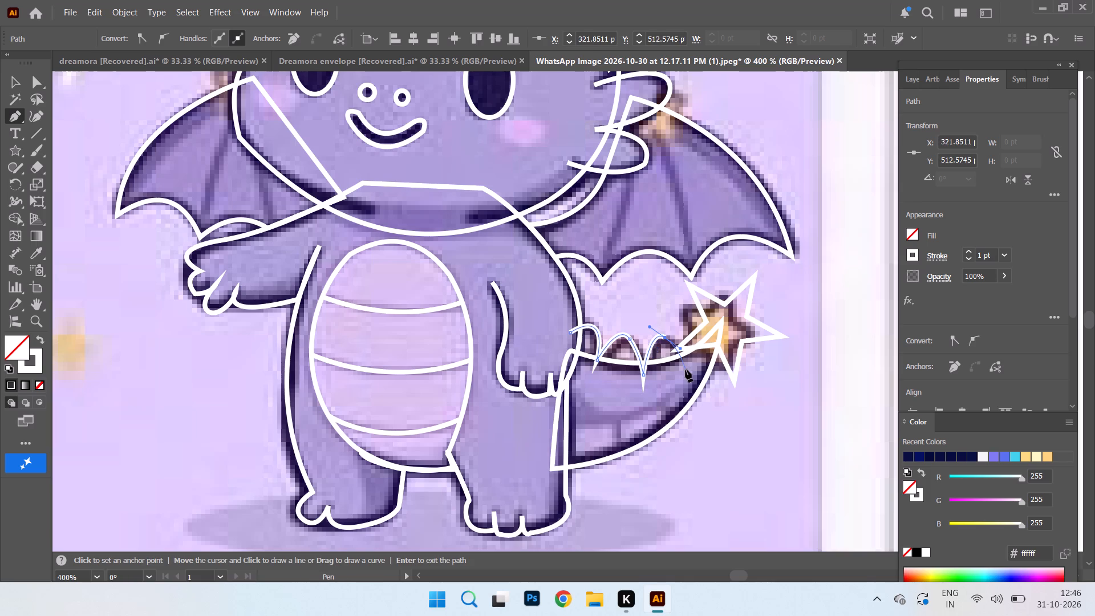
pyautogui.click(688, 374)
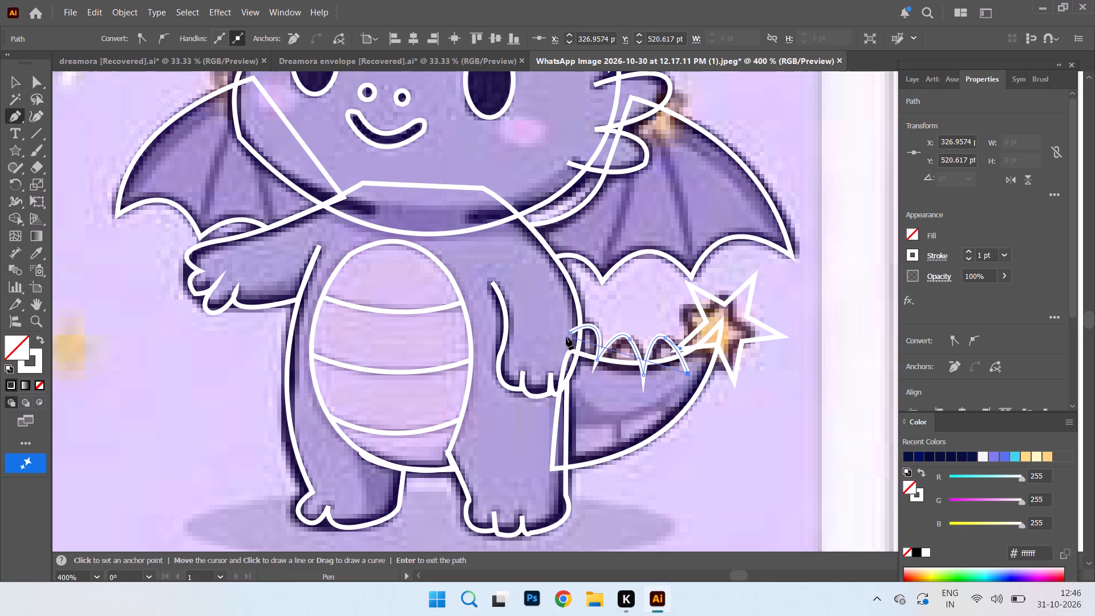
pyautogui.moveTo(569, 334); pyautogui.dragTo(532, 252)
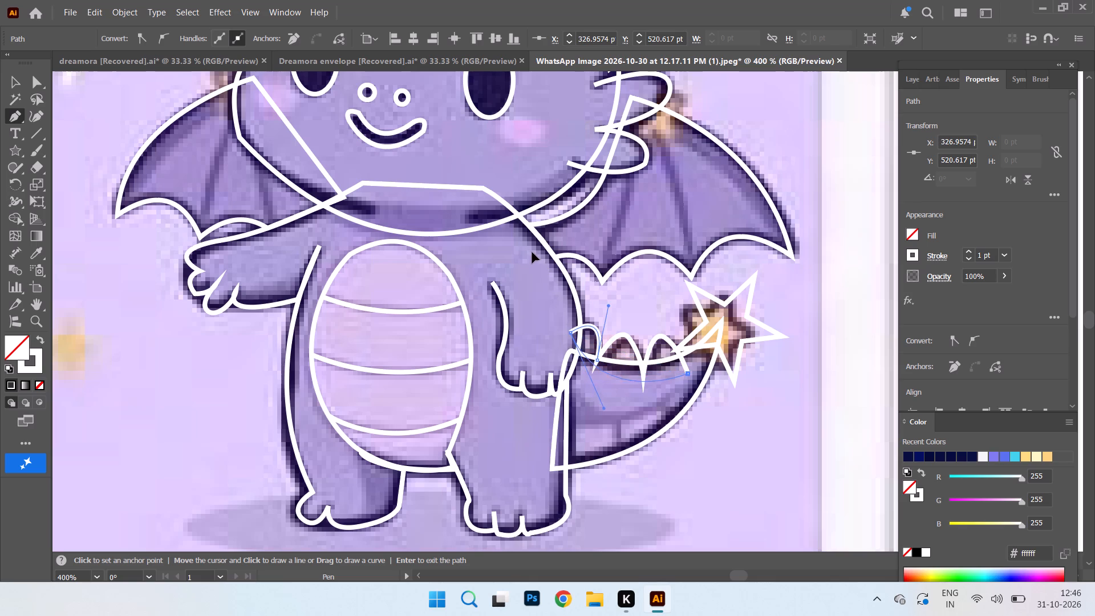
pyautogui.moveTo(532, 252); pyautogui.dragTo(528, 248)
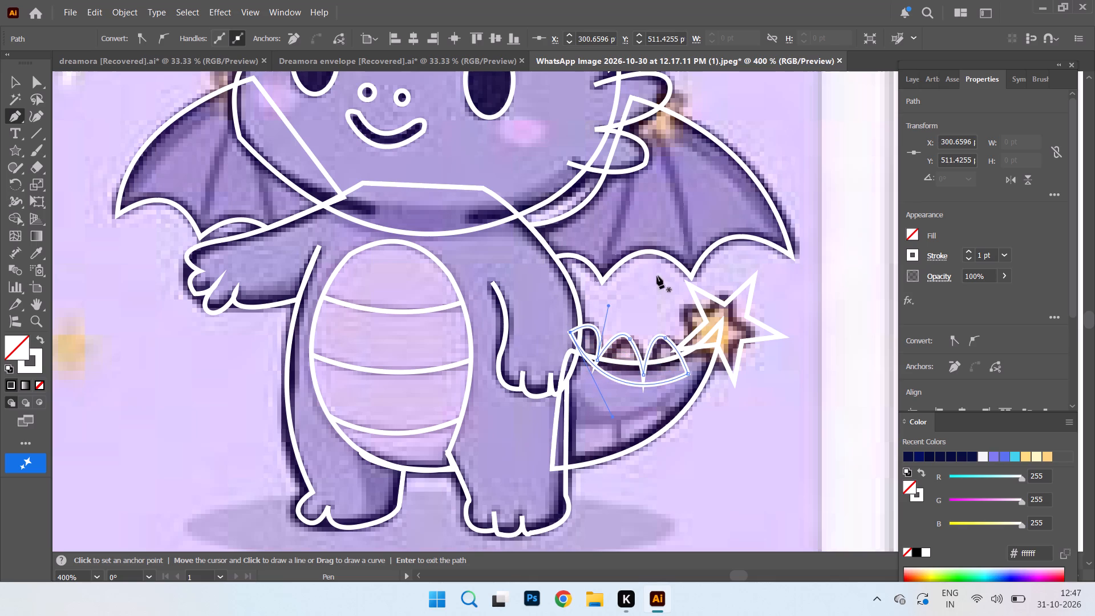
# Reshape the curved base of the tail-spike path slightly with the Anchor Point tool, keeping it just inside the tail.
pyautogui.rightClick(8, 88)
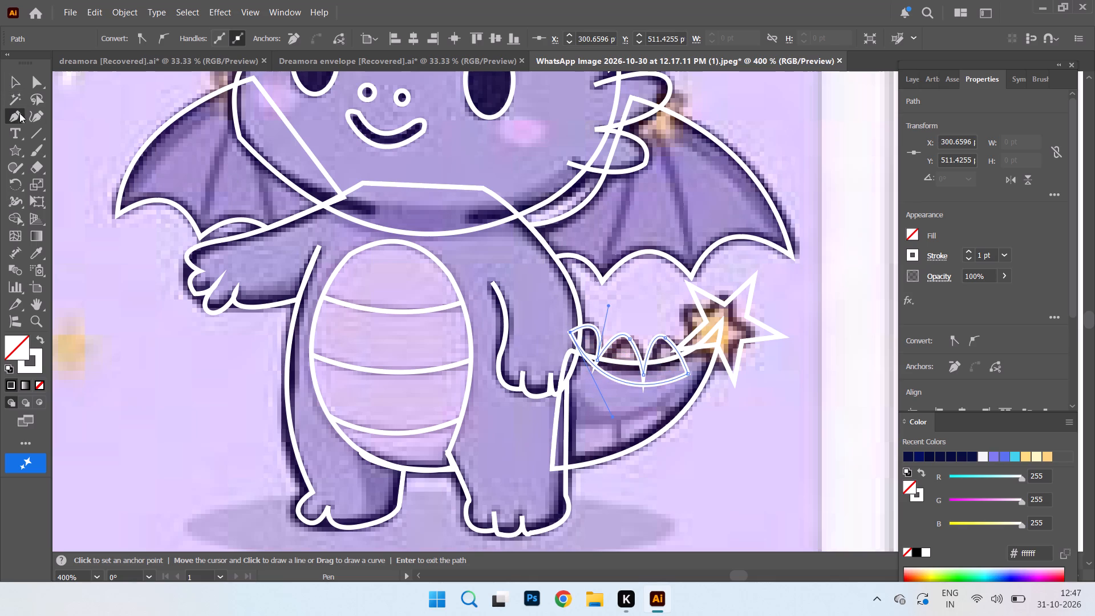
pyautogui.rightClick(19, 108)
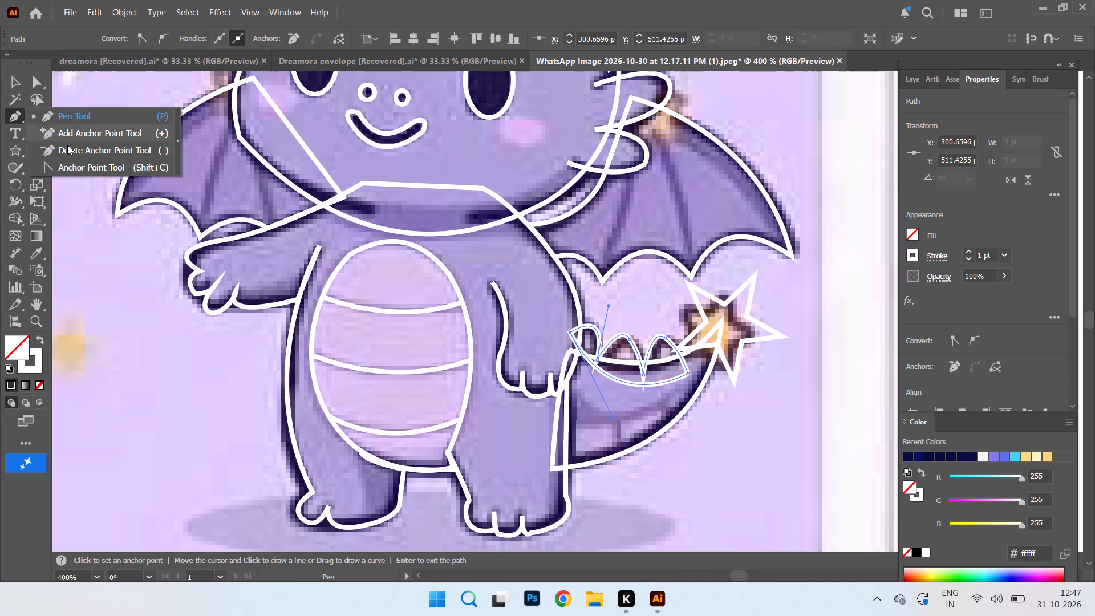
pyautogui.click(76, 169)
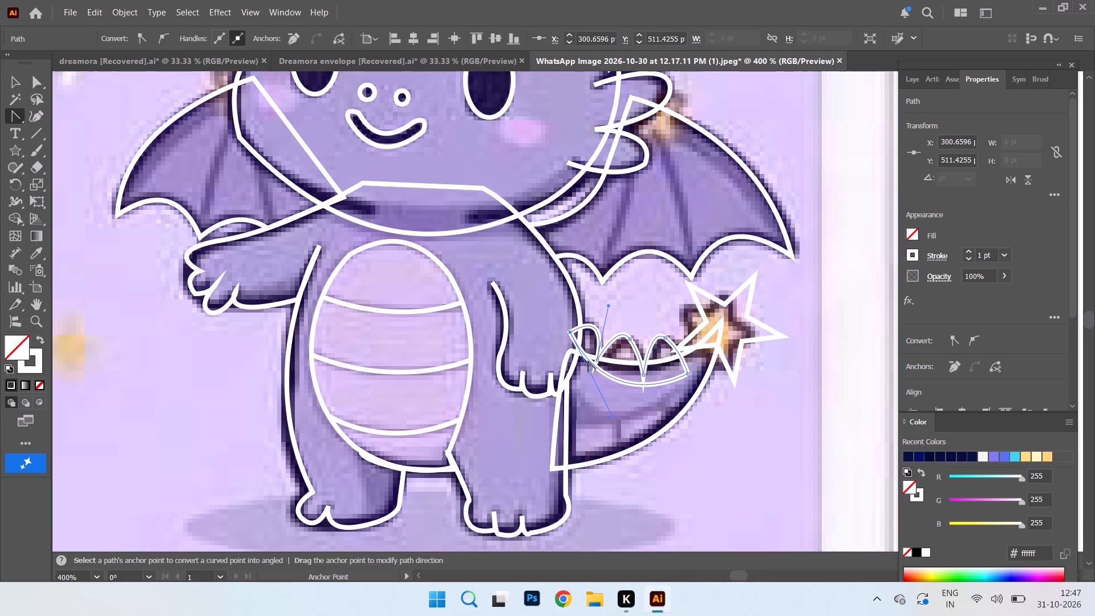
pyautogui.moveTo(589, 358); pyautogui.dragTo(581, 359)
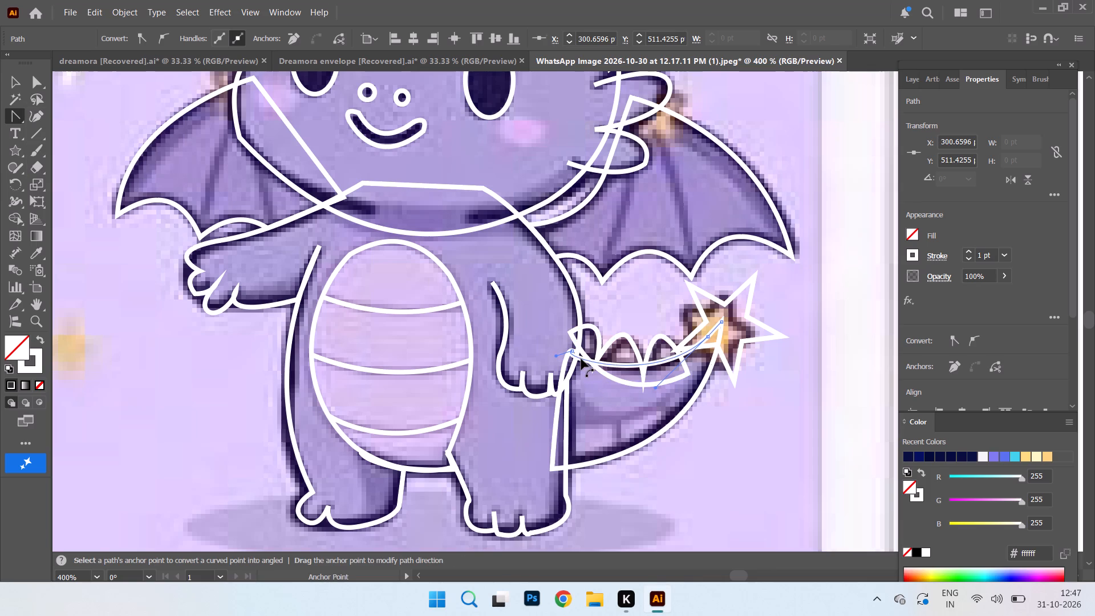
pyautogui.hotkey('ctrl', 'z')
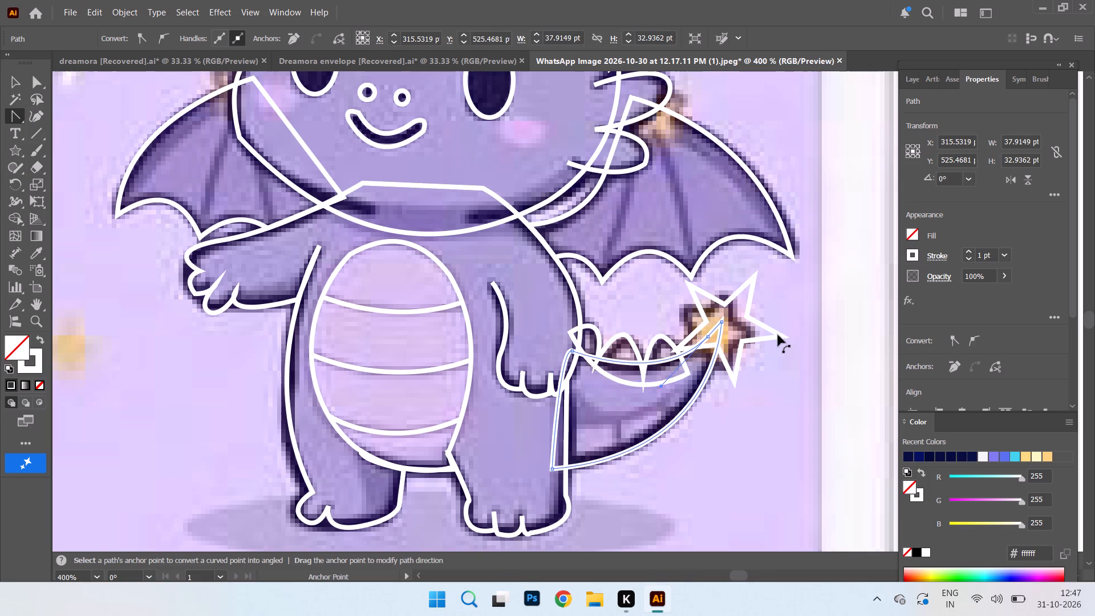
pyautogui.moveTo(618, 380); pyautogui.dragTo(615, 382)
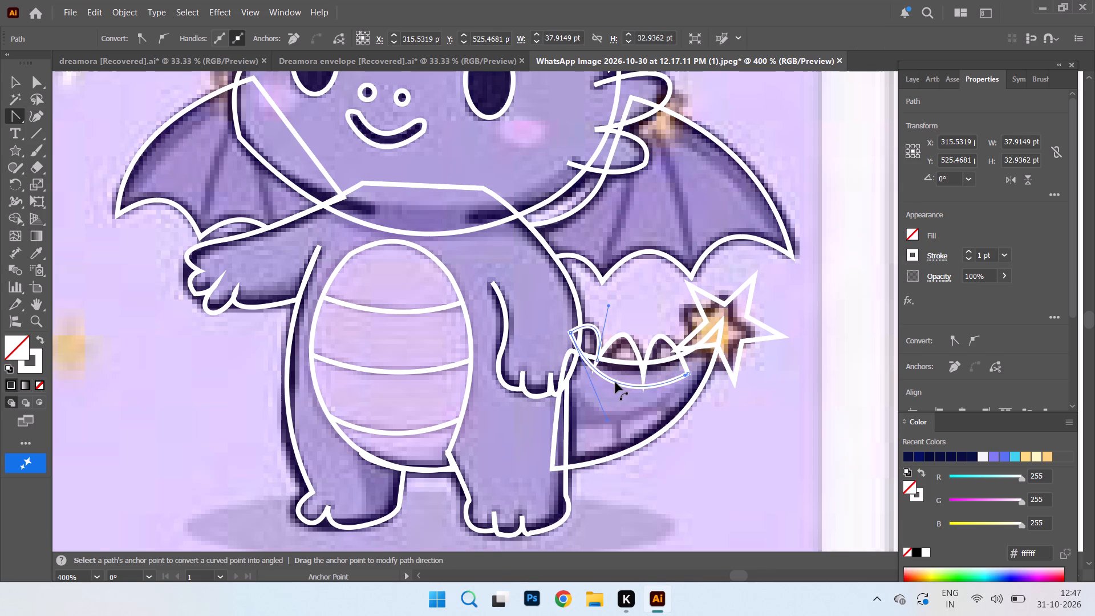
pyautogui.moveTo(615, 382); pyautogui.dragTo(590, 372)
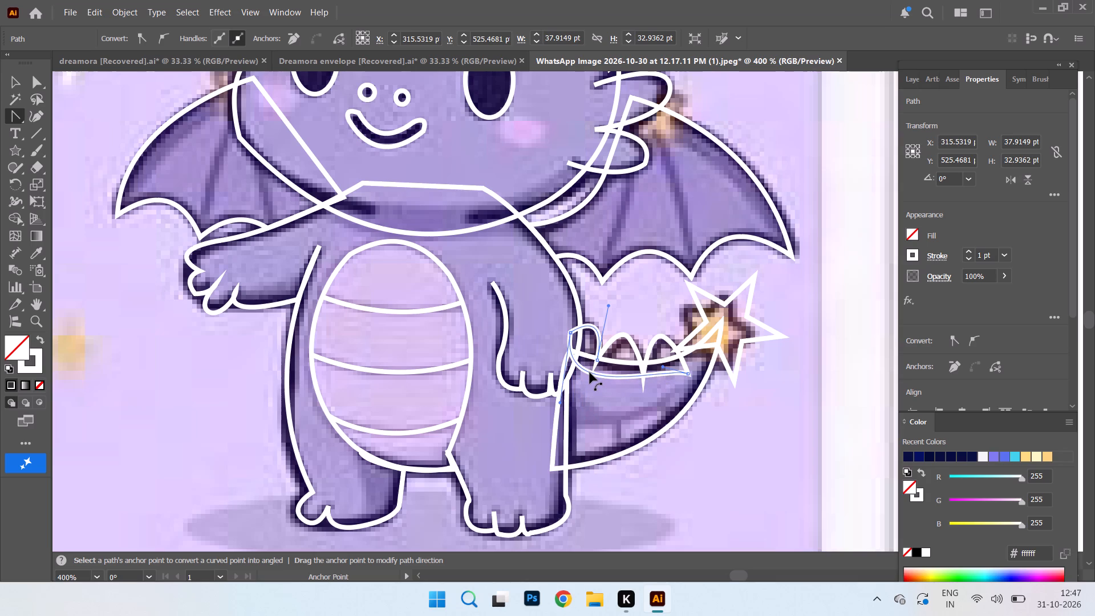
pyautogui.moveTo(590, 372); pyautogui.dragTo(611, 378)
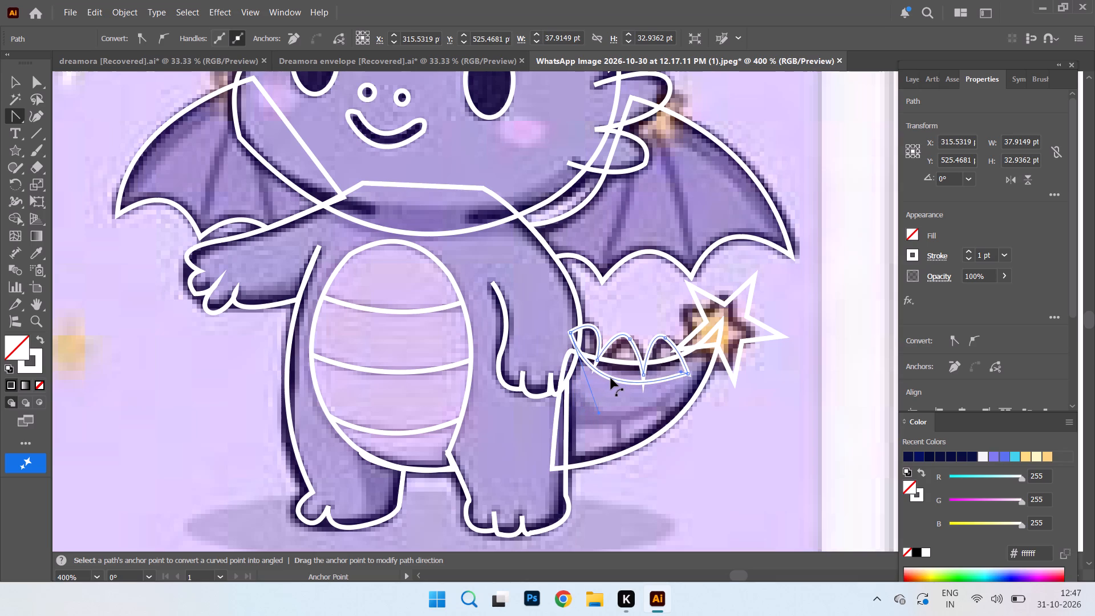
pyautogui.click(10, 87)
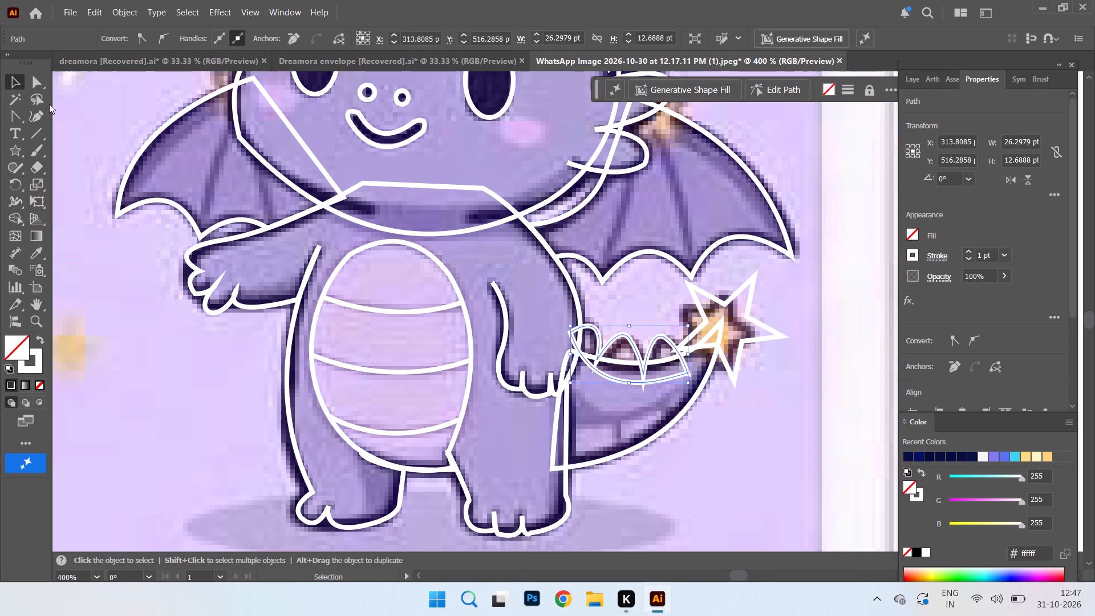
pyautogui.click(642, 379)
pyautogui.click(644, 390)
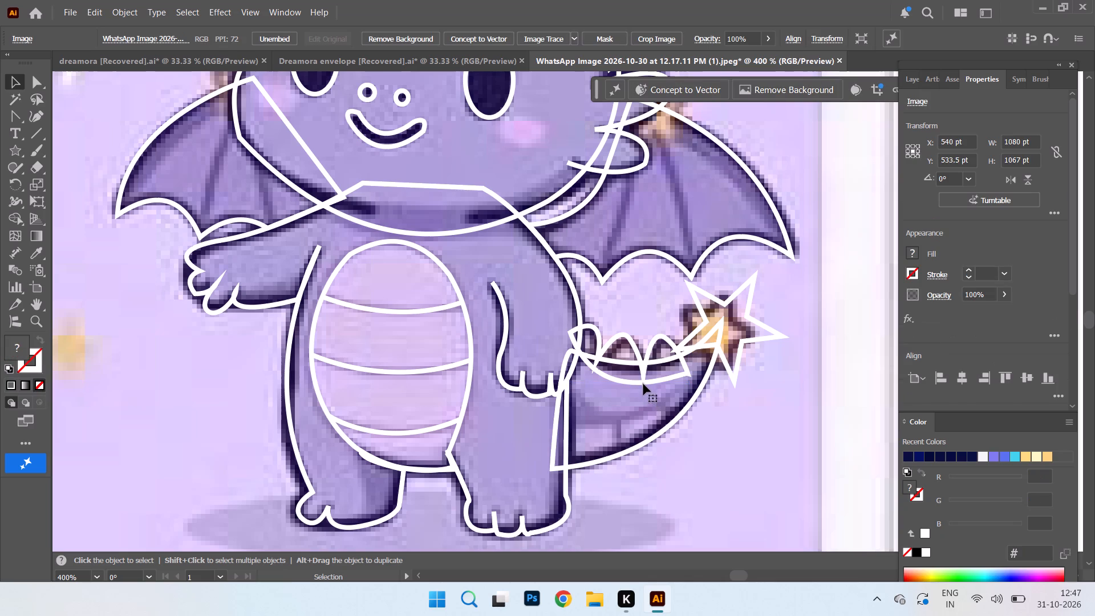
pyautogui.click(643, 379)
# Fill both eyes, the mouth and both nostrils with dark navy #261c4f sampled from the reference's eye.
pyautogui.scroll(5, 495, 179)
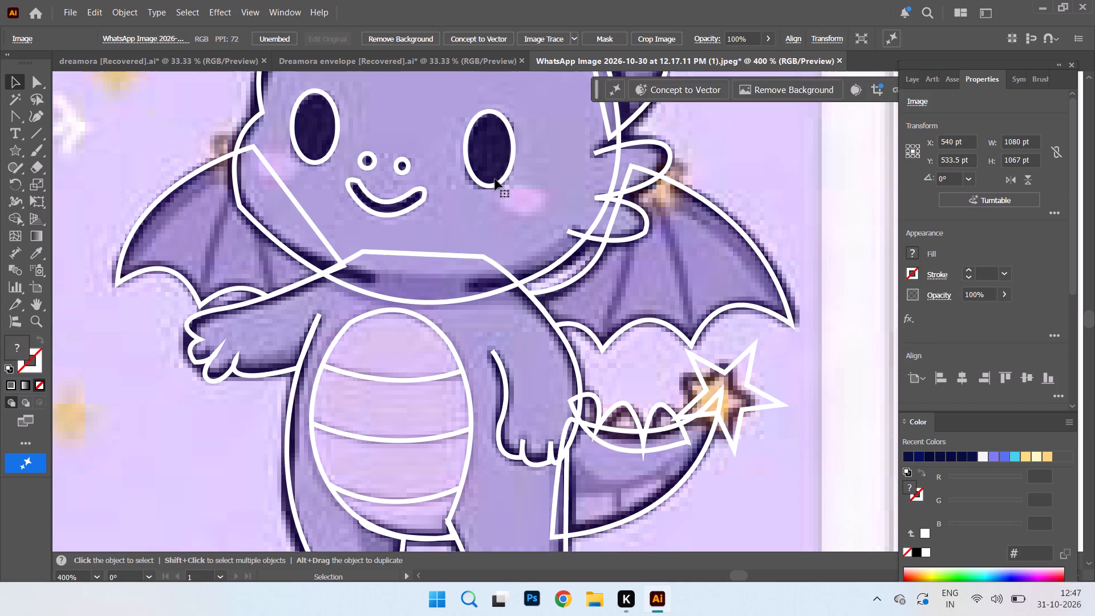
pyautogui.scroll(9, 495, 179)
pyautogui.scroll(4, 416, 225)
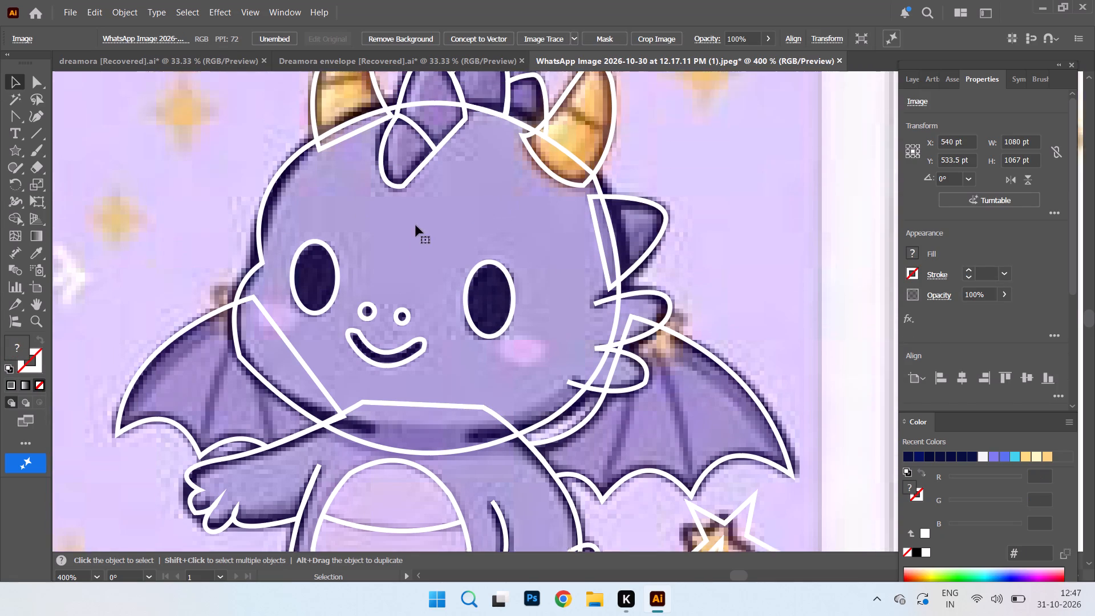
pyautogui.scroll(4, 416, 225)
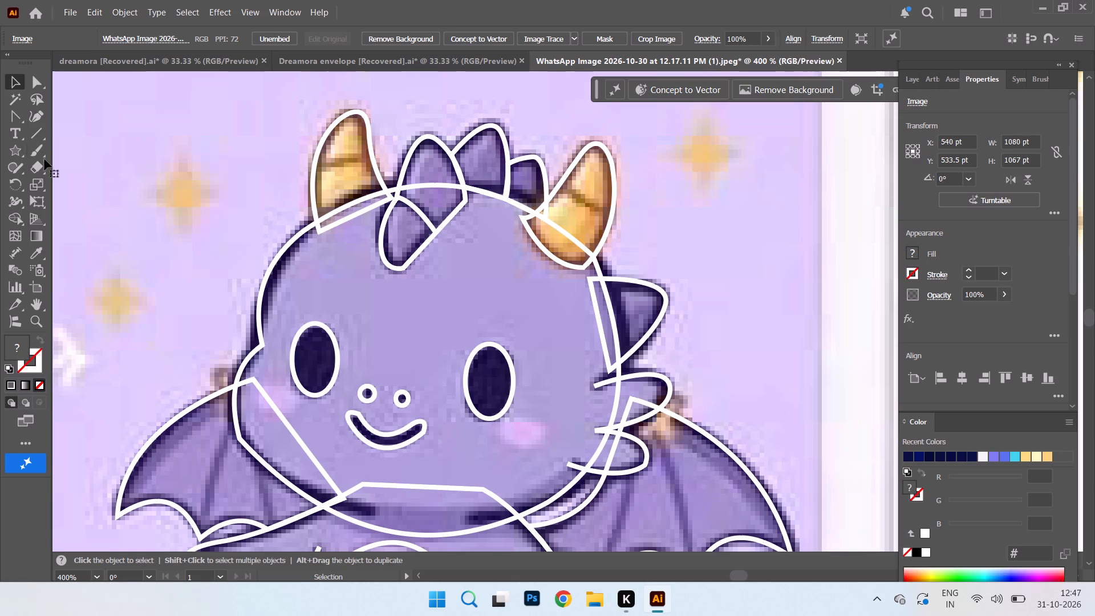
pyautogui.click(313, 395)
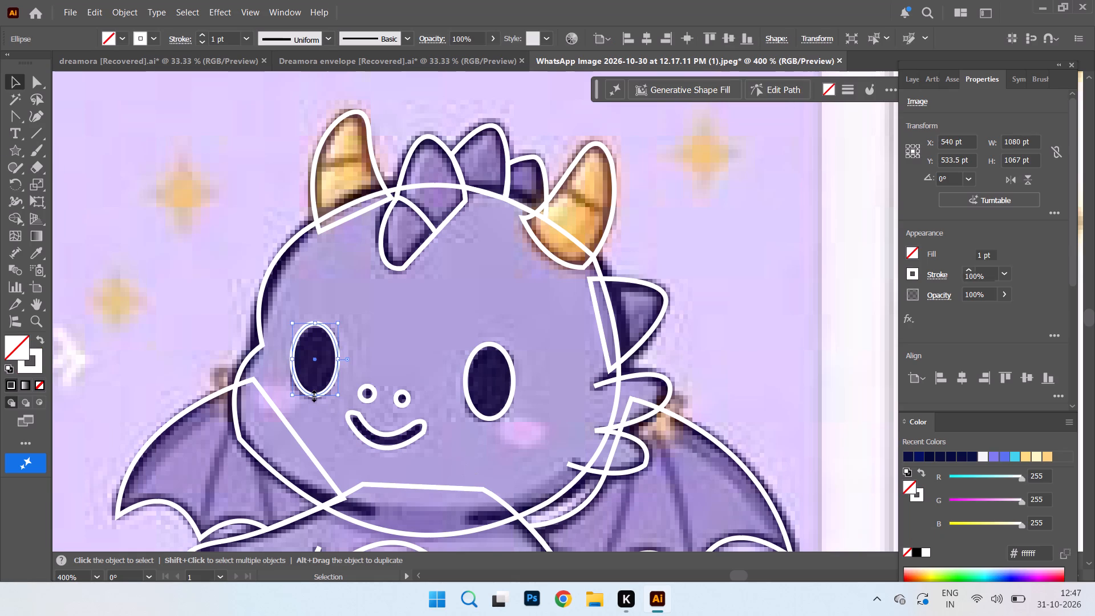
pyautogui.keyDown('shift'); pyautogui.click(482, 416); pyautogui.keyUp('shift')
pyautogui.keyDown('shift'); pyautogui.click(391, 448); pyautogui.keyUp('shift')
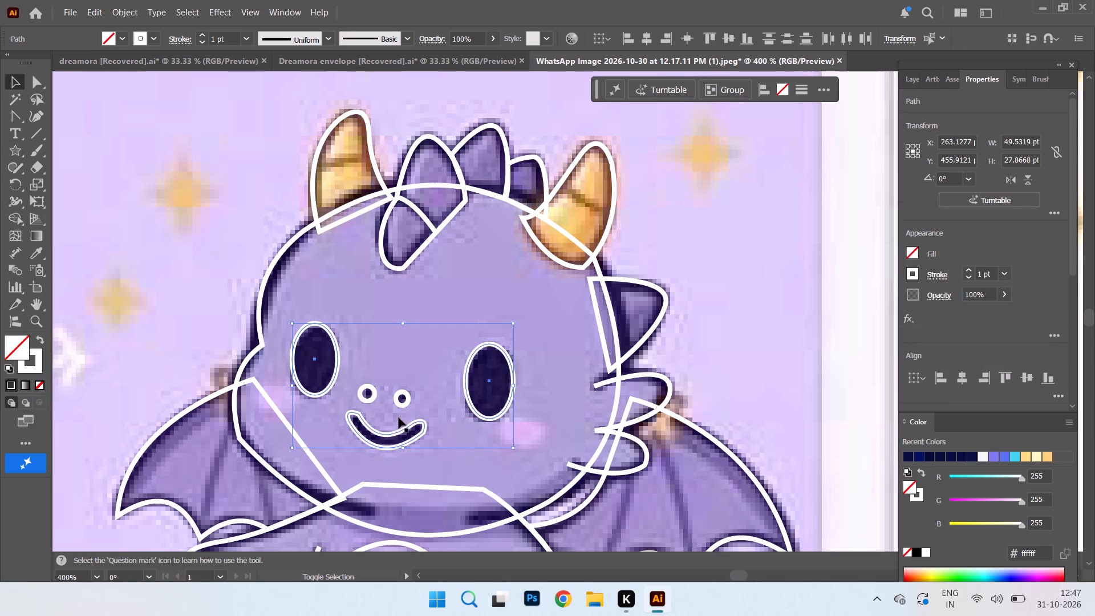
pyautogui.keyDown('shift'); pyautogui.click(398, 403); pyautogui.keyUp('shift')
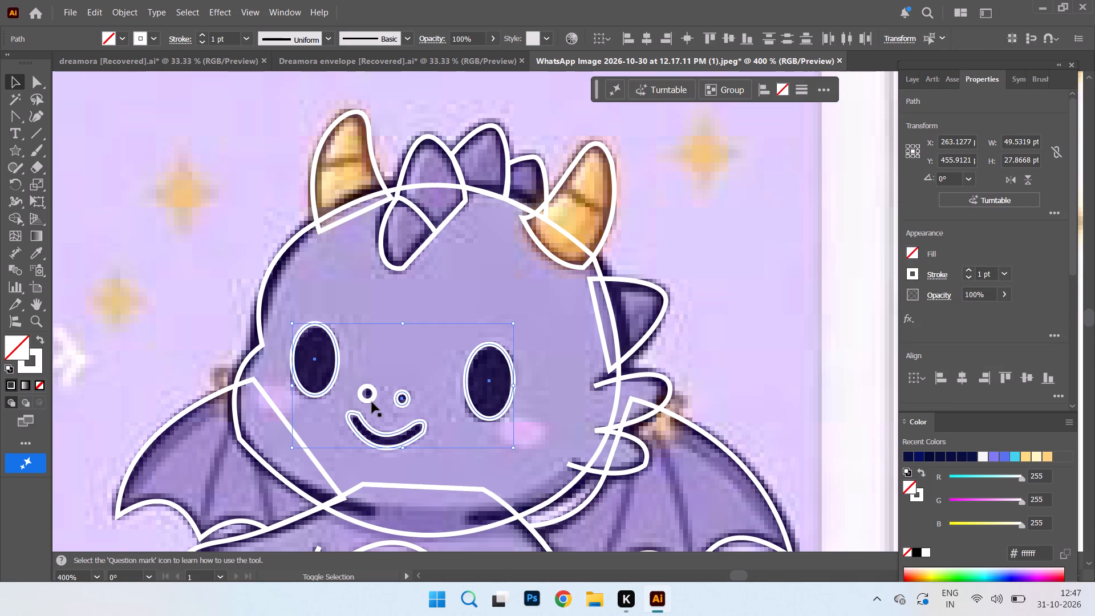
pyautogui.keyDown('shift'); pyautogui.click(366, 402); pyautogui.keyUp('shift')
pyautogui.doubleClick(17, 342)
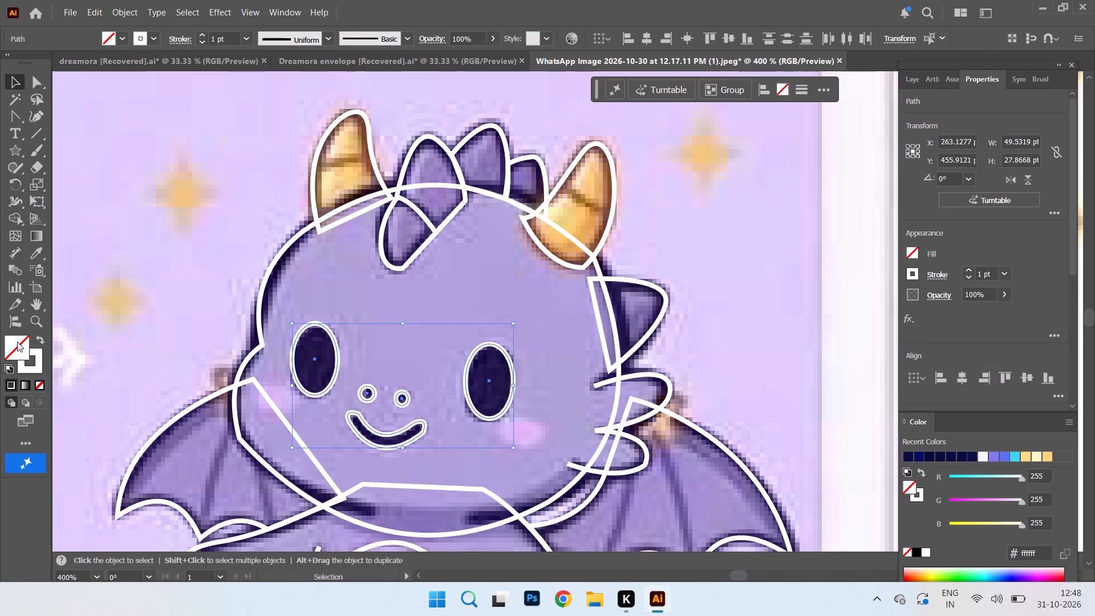
pyautogui.click(914, 346)
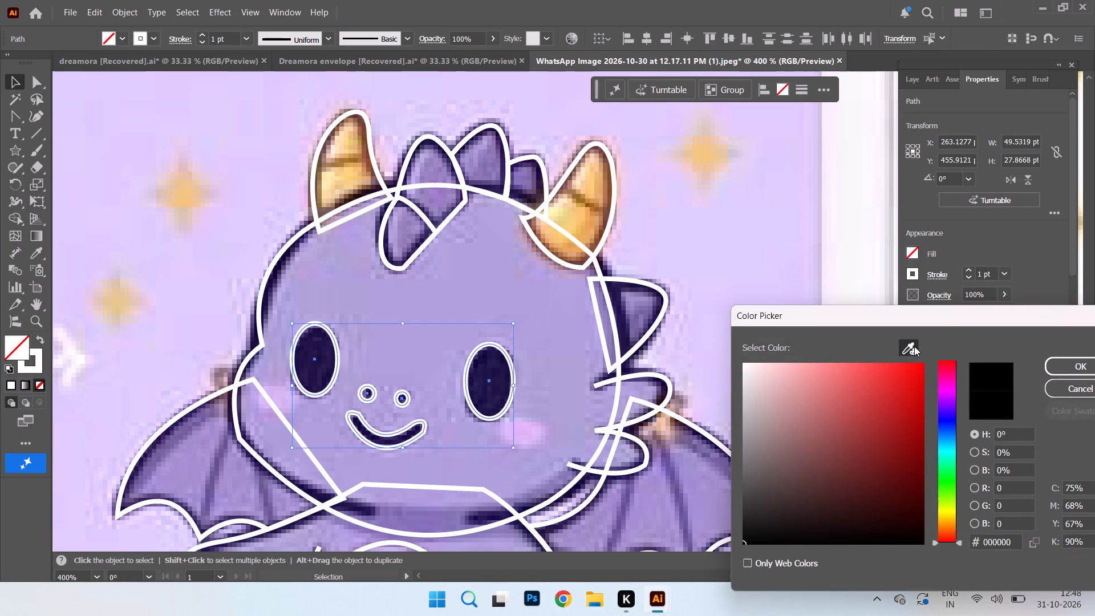
pyautogui.click(485, 366)
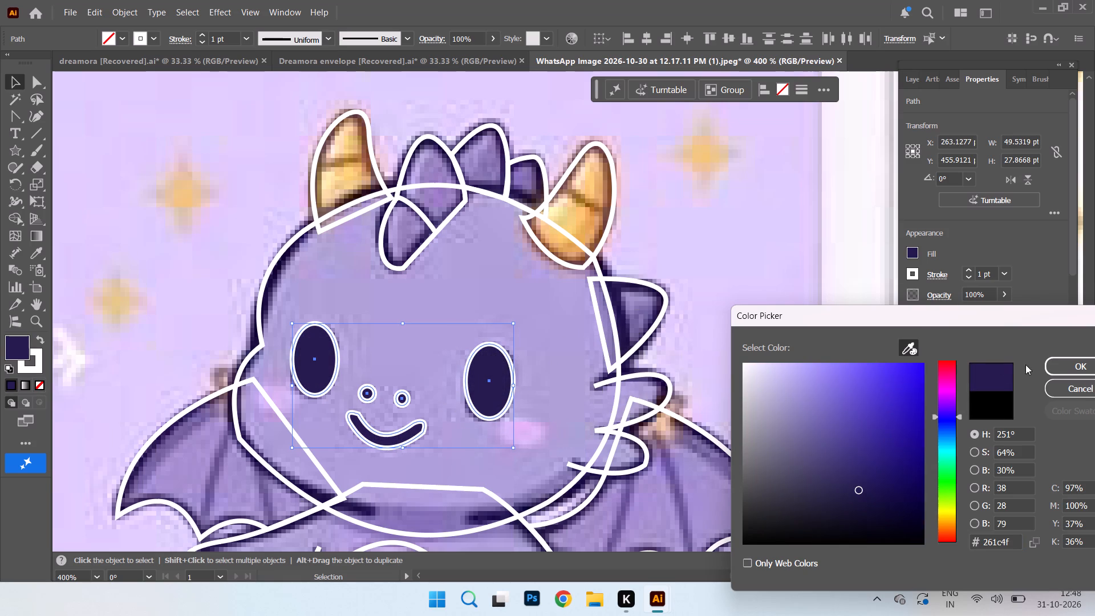
pyautogui.click(1061, 366)
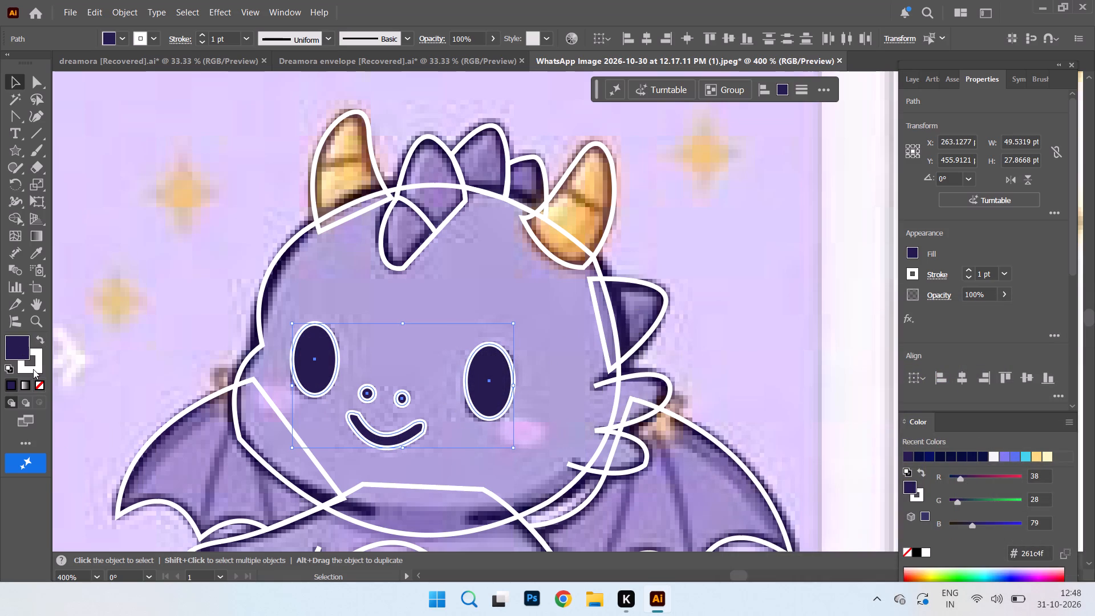
# Set the stroke of the eyes, mouth and nostrils to the same dark navy #261c4f, sampled from the eye.
pyautogui.doubleClick(33, 369)
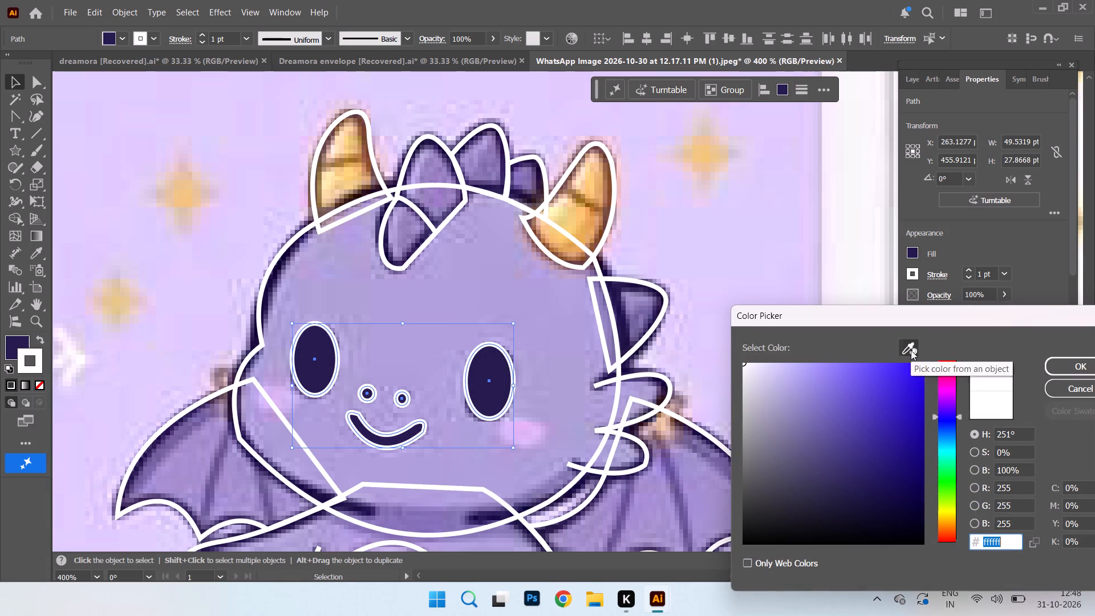
pyautogui.click(911, 350)
pyautogui.click(475, 360)
pyautogui.click(1072, 368)
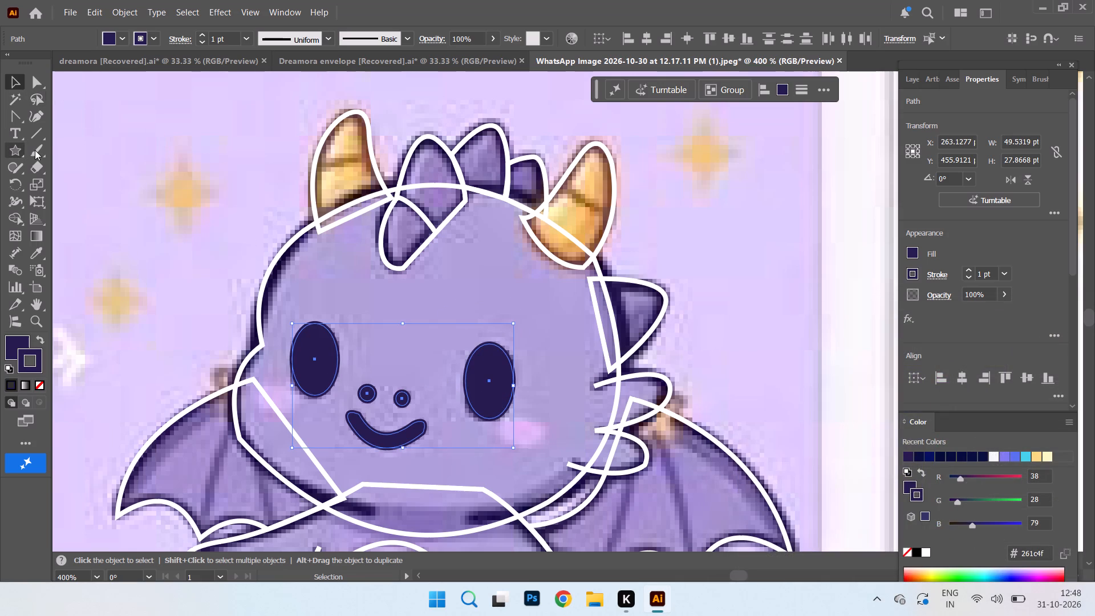
# Fill the three spike paths on top of the head with lavender #ad9fd9 sampled from the face.
pyautogui.click(403, 169)
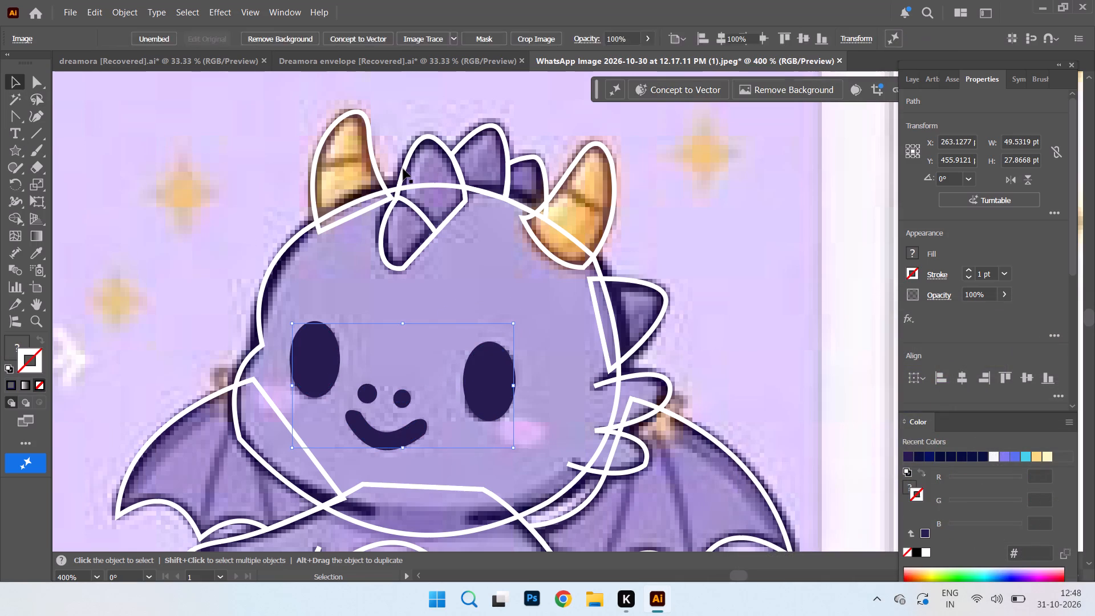
pyautogui.click(403, 168)
pyautogui.click(408, 163)
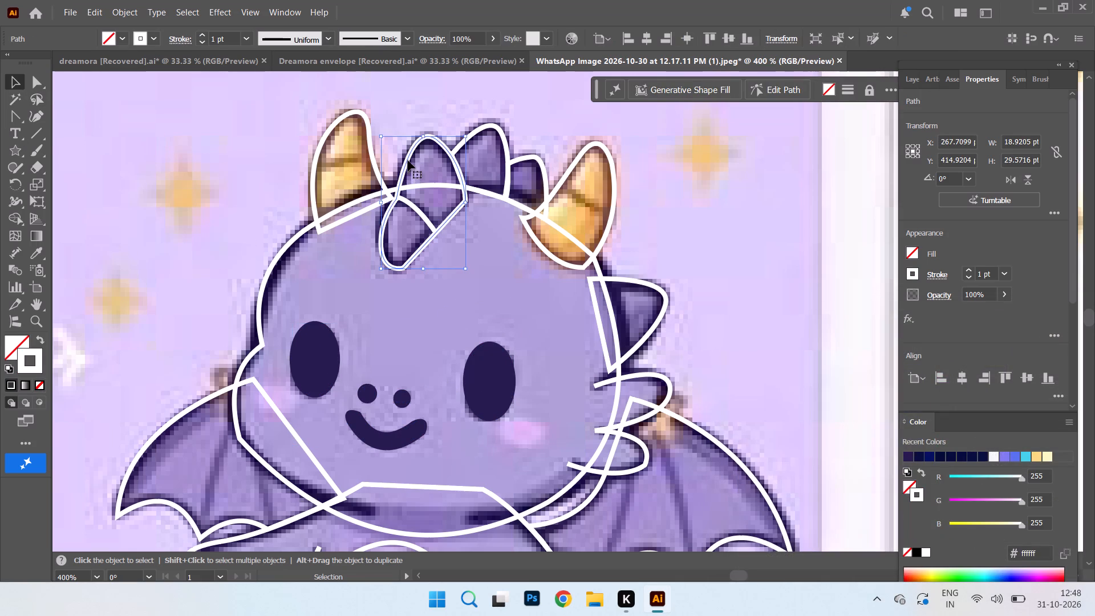
pyautogui.keyDown('shift'); pyautogui.click(490, 129); pyautogui.keyUp('shift')
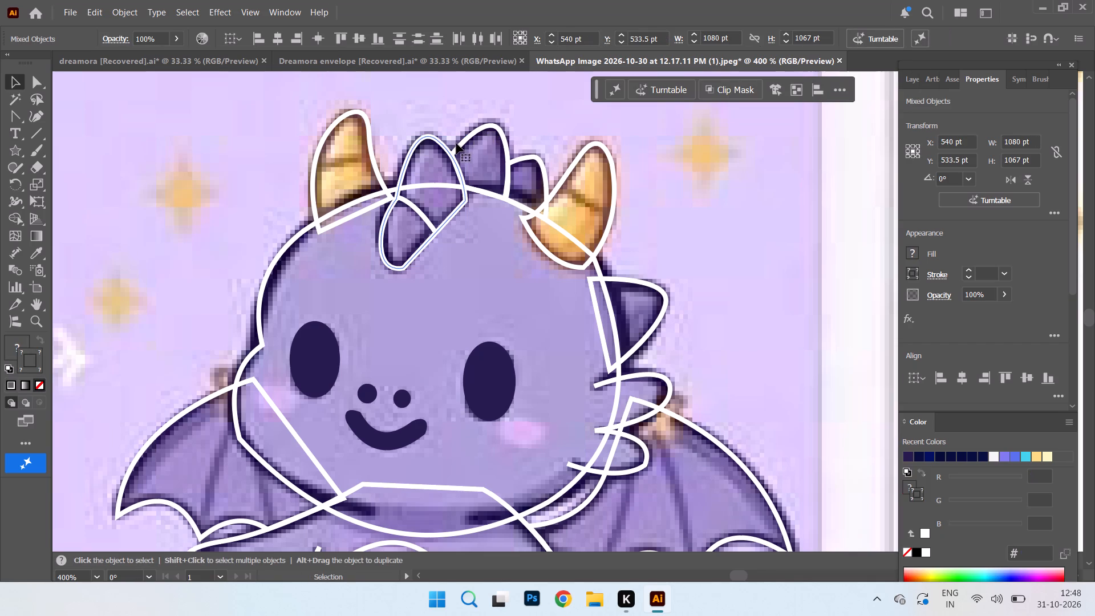
pyautogui.click(467, 143)
pyautogui.click(464, 142)
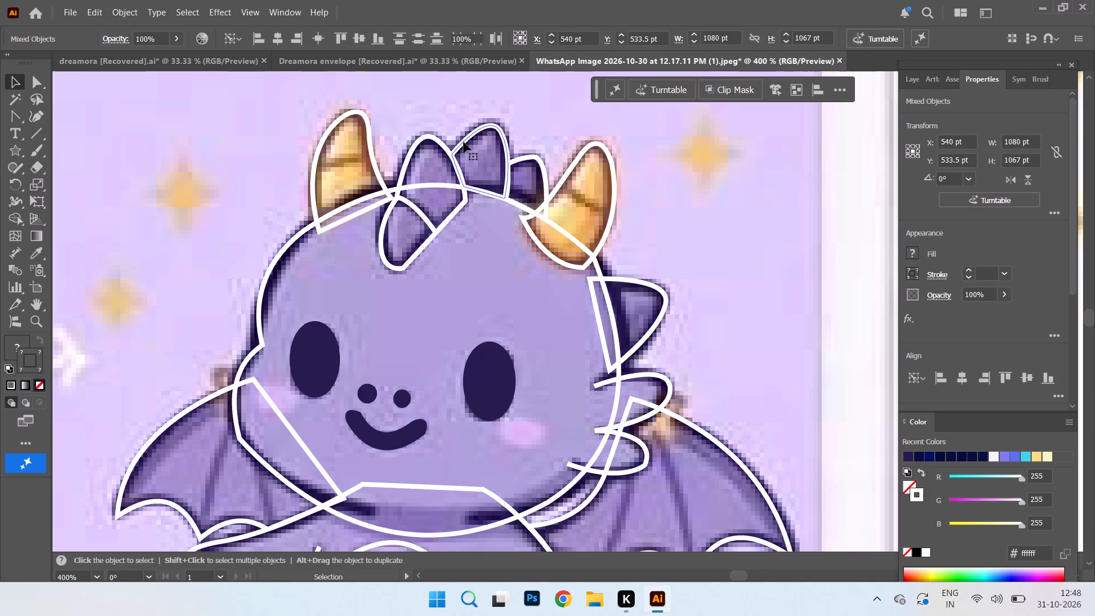
pyautogui.keyDown('shift'); pyautogui.click(417, 146); pyautogui.keyUp('shift')
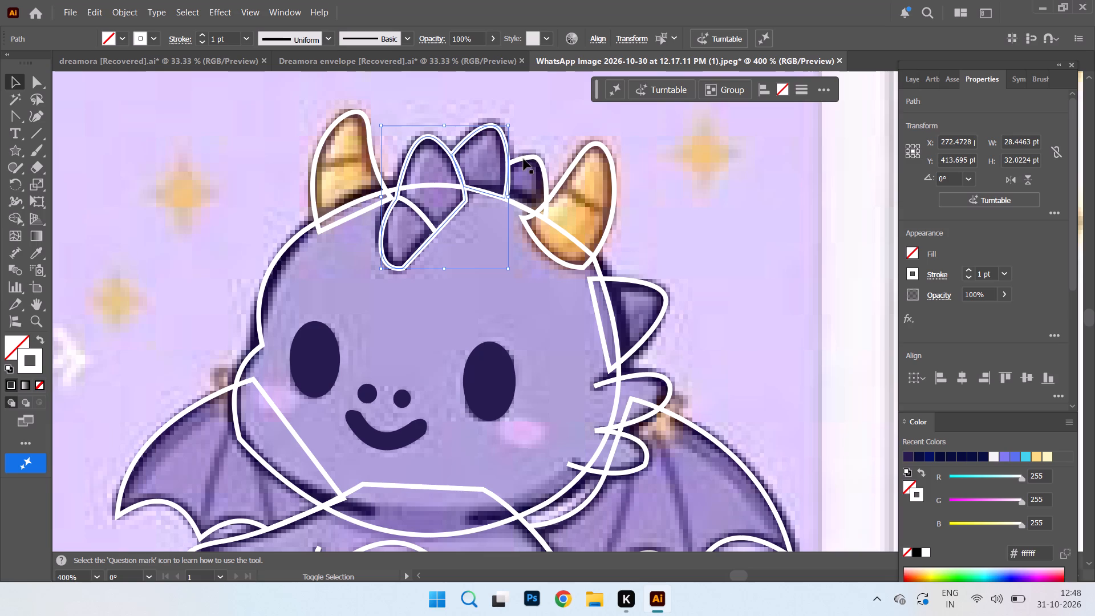
pyautogui.keyDown('shift'); pyautogui.click(524, 159); pyautogui.keyUp('shift')
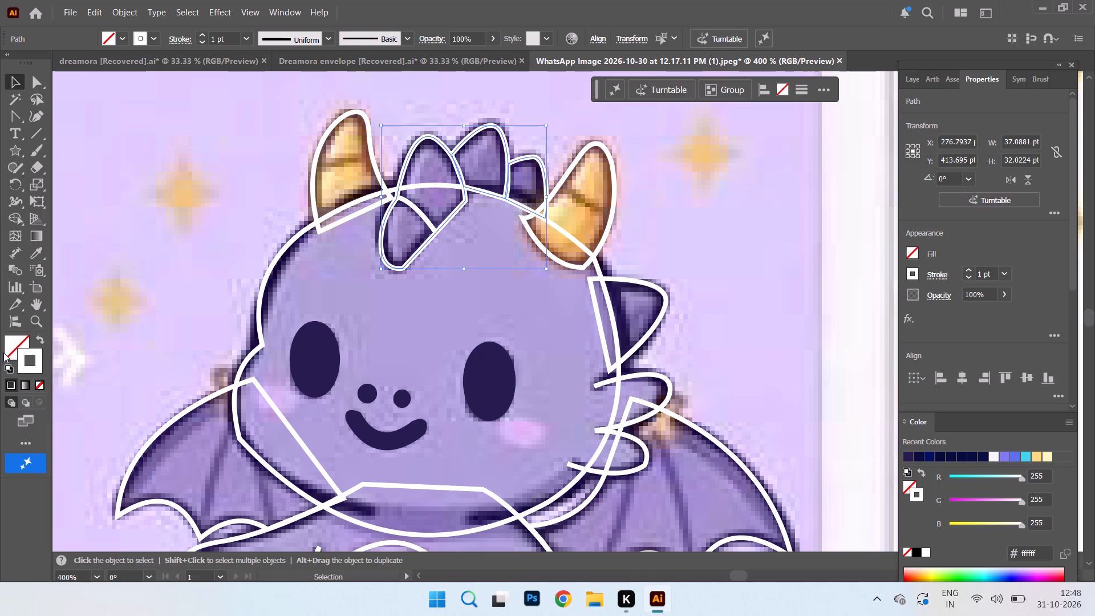
pyautogui.doubleClick(2, 353)
pyautogui.doubleClick(10, 342)
pyautogui.click(913, 347)
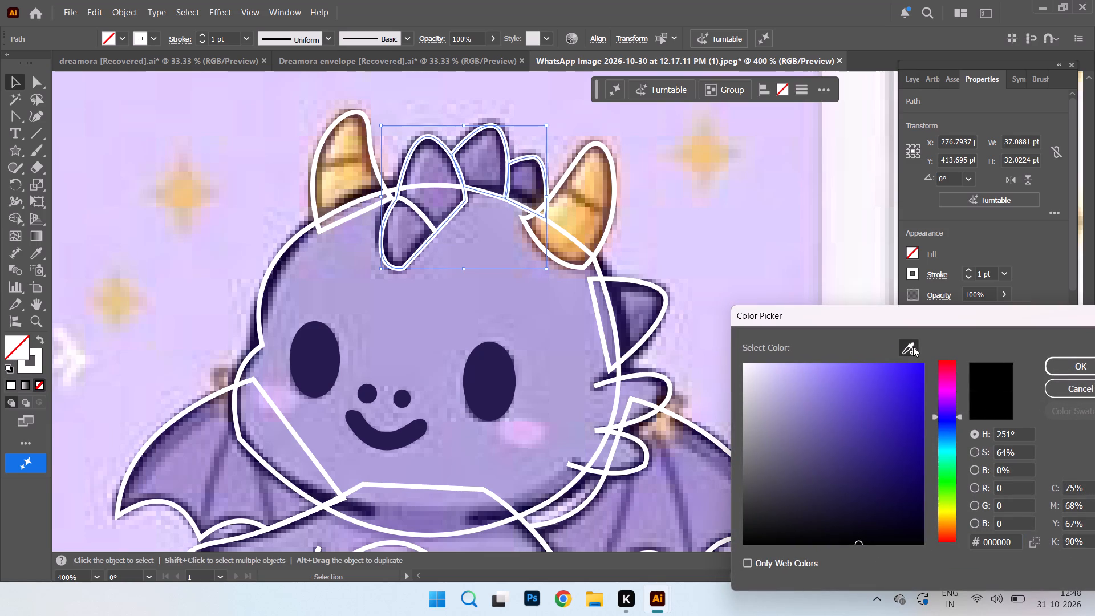
pyautogui.click(571, 318)
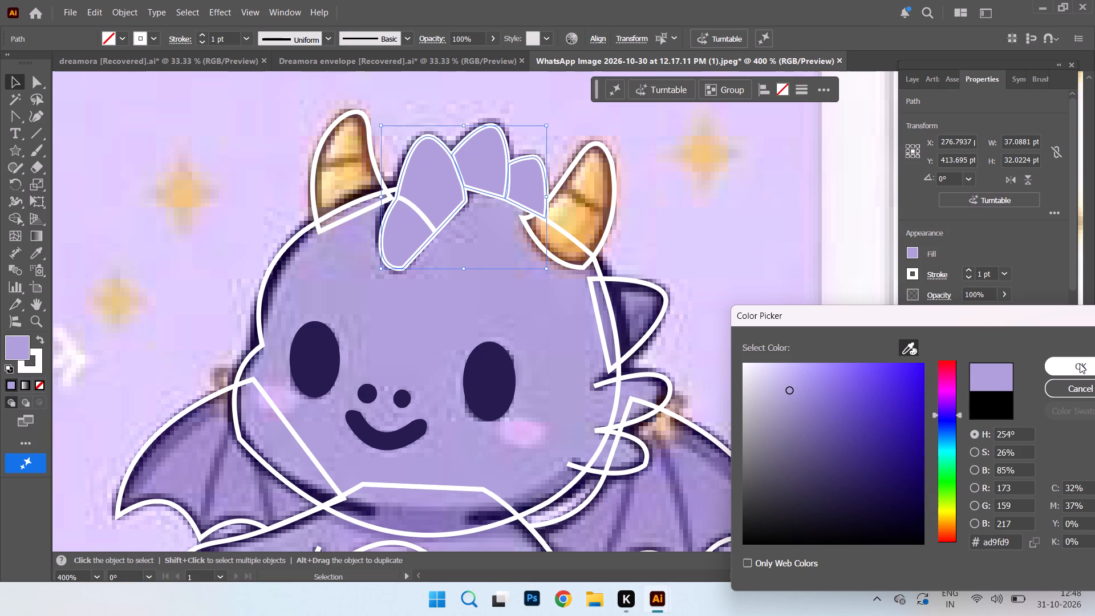
pyautogui.click(1078, 364)
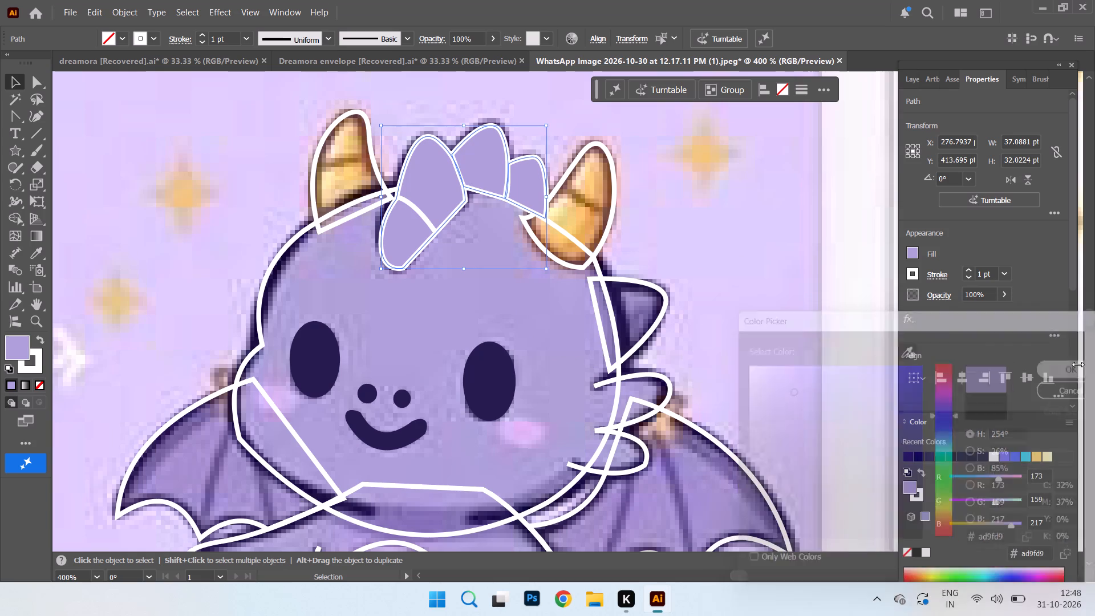
# Set the stroke of the head spikes to dark navy #261c4f sampled from the eye.
pyautogui.doubleClick(33, 370)
pyautogui.click(911, 346)
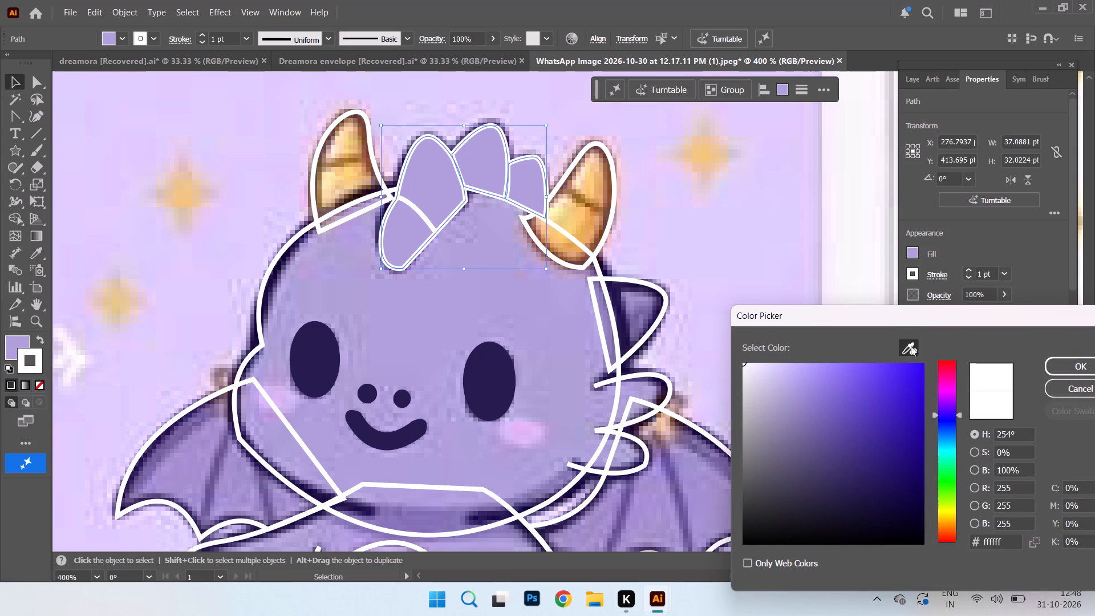
pyautogui.click(490, 379)
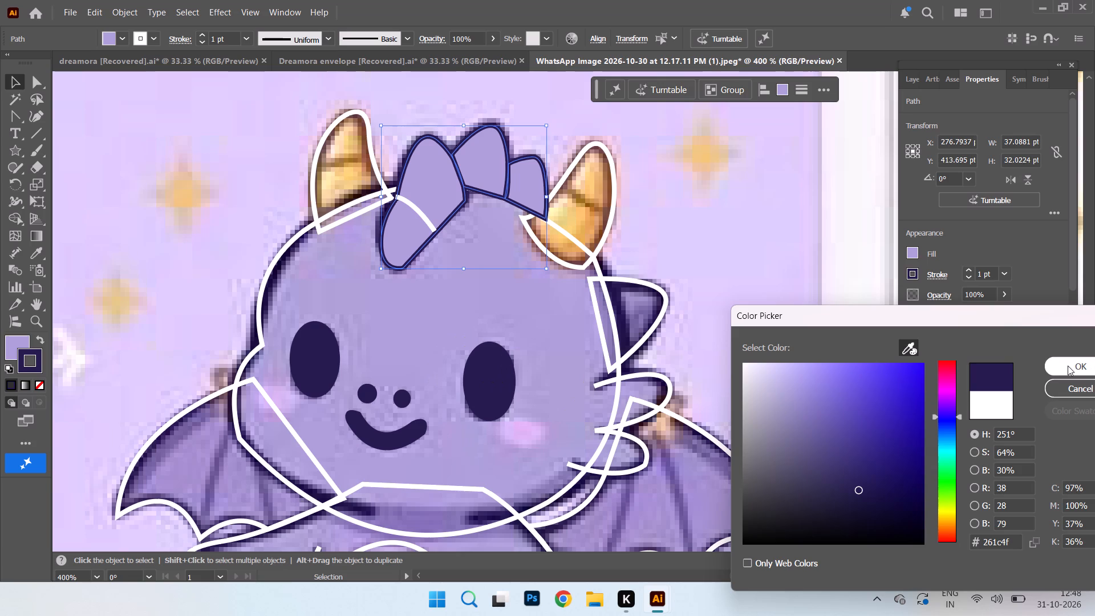
pyautogui.click(1067, 366)
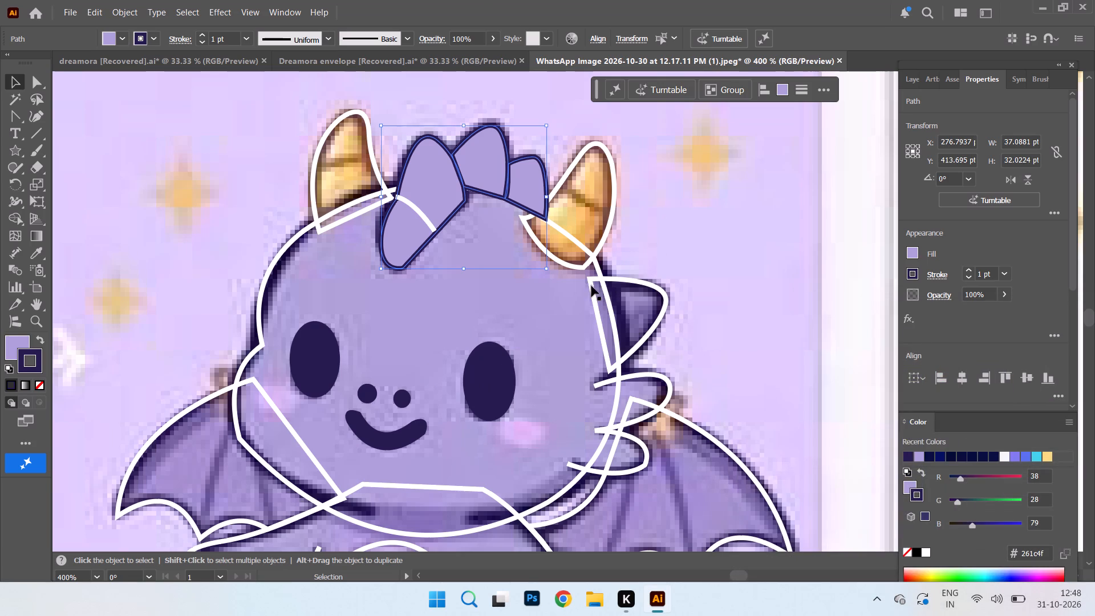
# Fill both horns with golden orange #ebb16d sampled from the reference's horn.
pyautogui.click(330, 131)
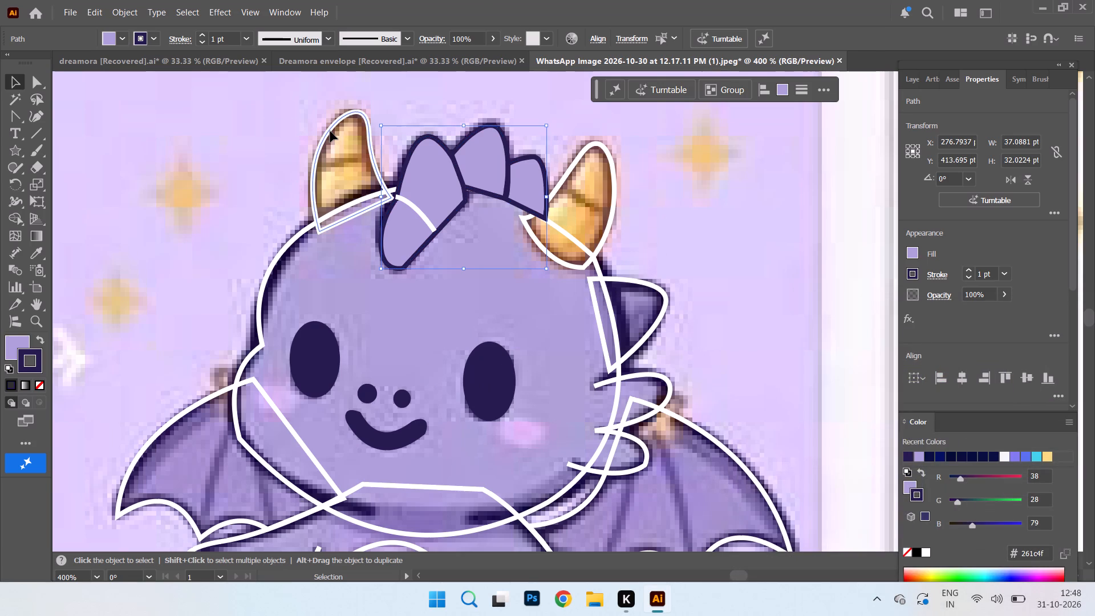
pyautogui.keyDown('shift'); pyautogui.moveTo(570, 173); pyautogui.dragTo(577, 171); pyautogui.keyUp('shift')
pyautogui.hotkey('ctrl', 'z')
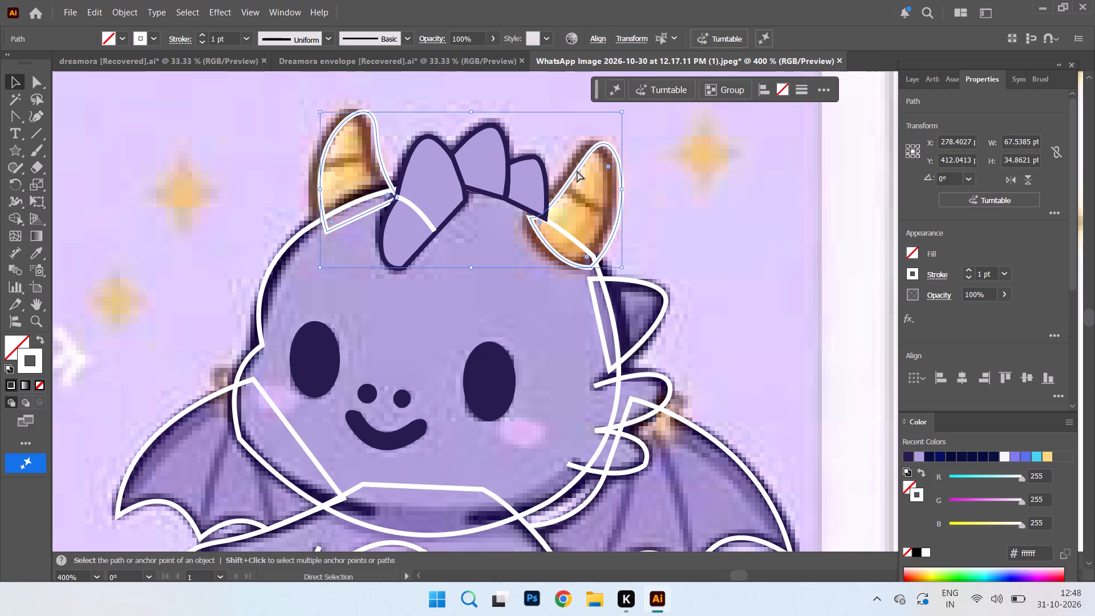
pyautogui.doubleClick(9, 351)
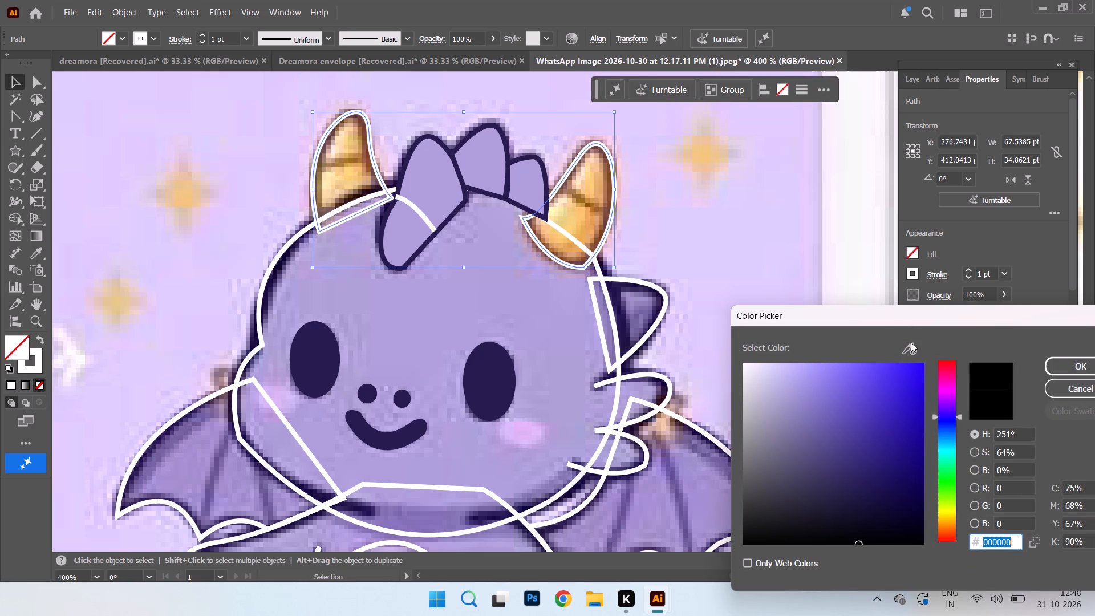
pyautogui.click(911, 342)
pyautogui.click(596, 180)
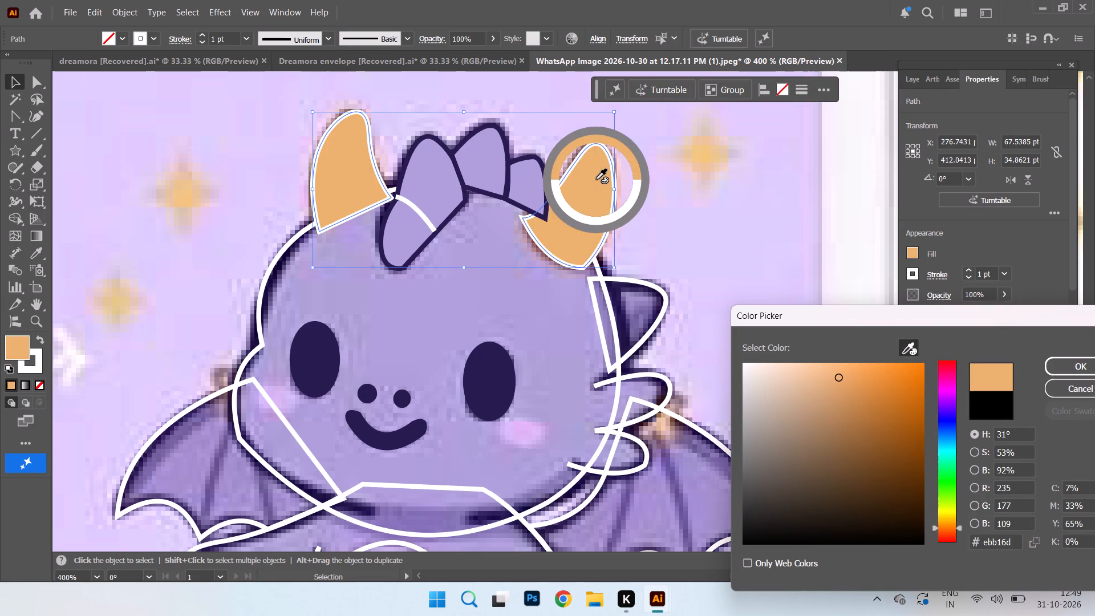
pyautogui.click(1066, 368)
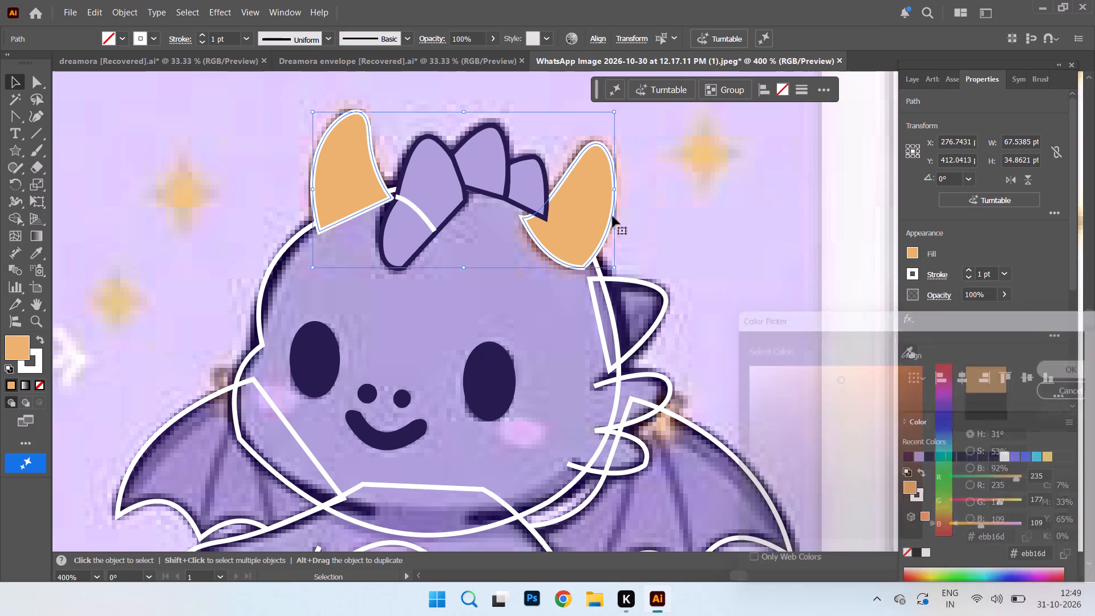
# Set the stroke of both horns to brown #684551 sampled from the reference's horn outline, temporarily moving the horns aside to expose it.
pyautogui.moveTo(605, 204); pyautogui.dragTo(604, 224)
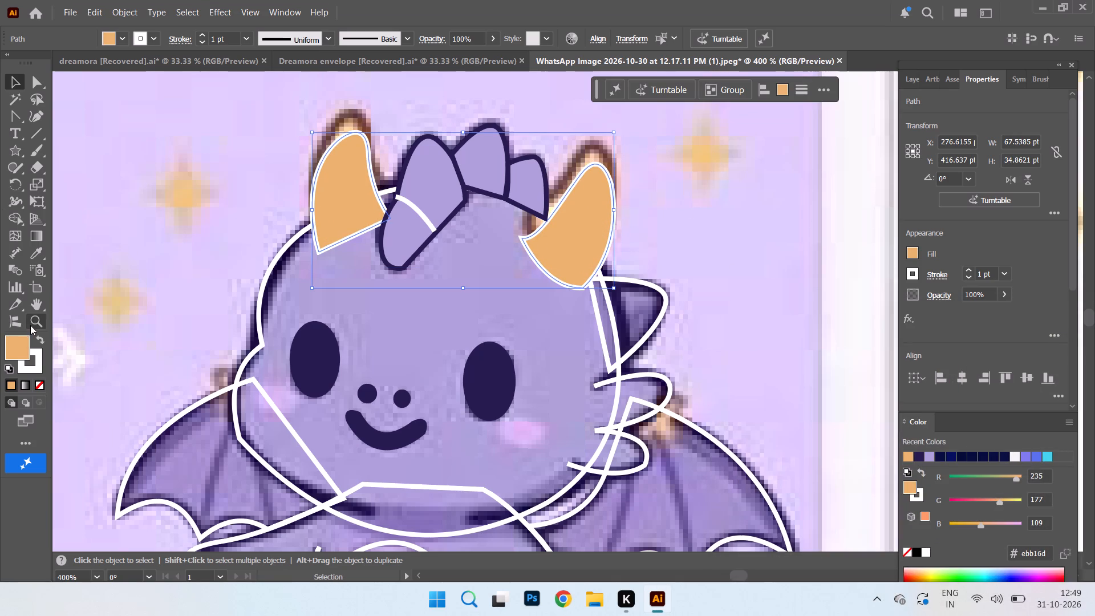
pyautogui.doubleClick(31, 371)
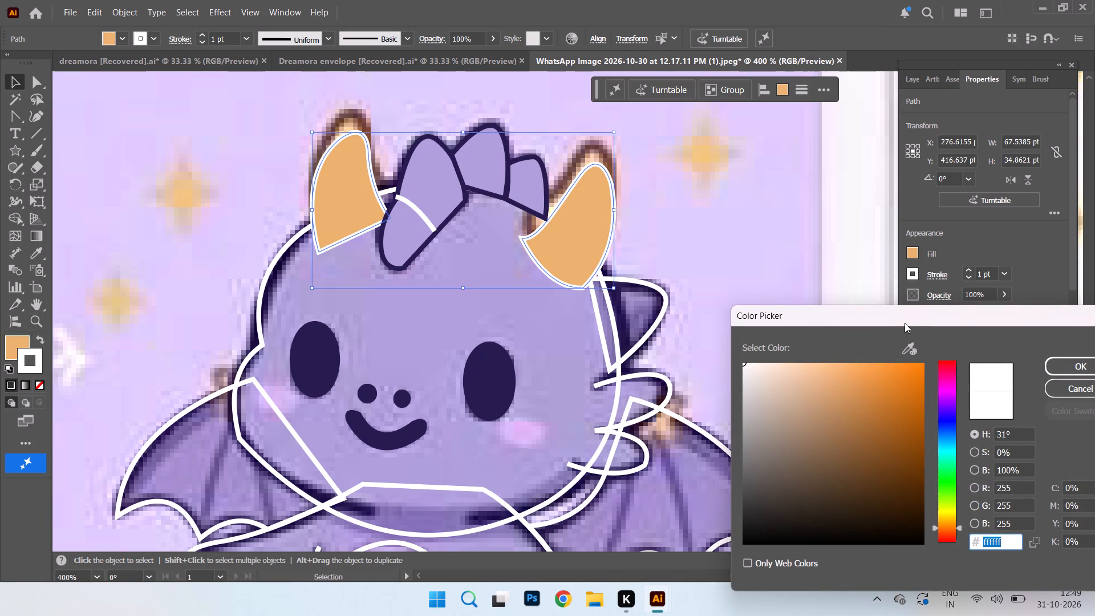
pyautogui.click(907, 348)
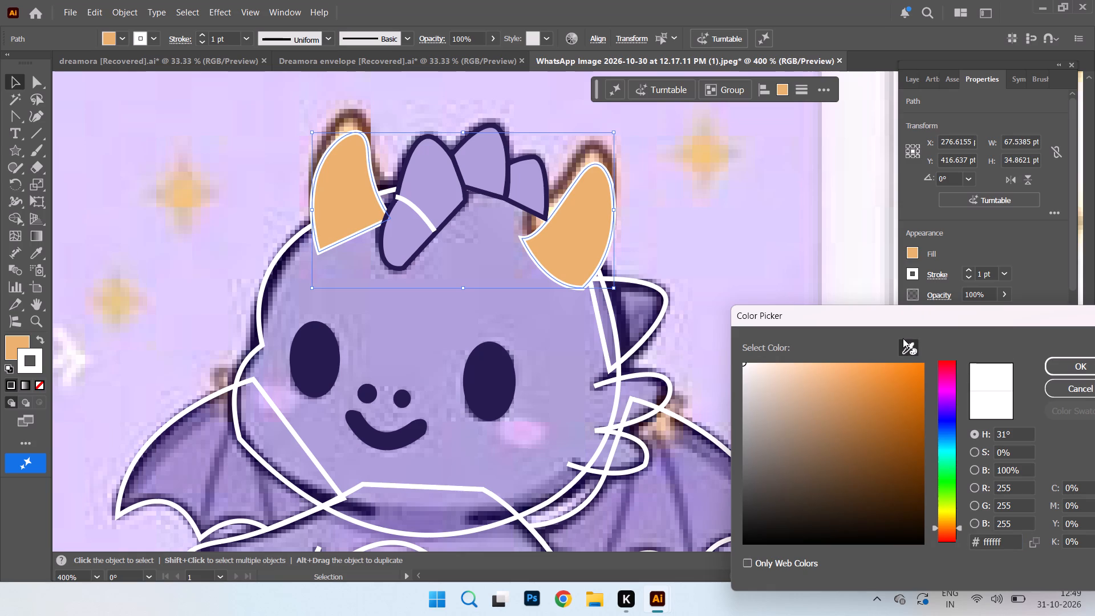
pyautogui.click(901, 346)
pyautogui.click(907, 359)
pyautogui.click(906, 354)
pyautogui.click(565, 177)
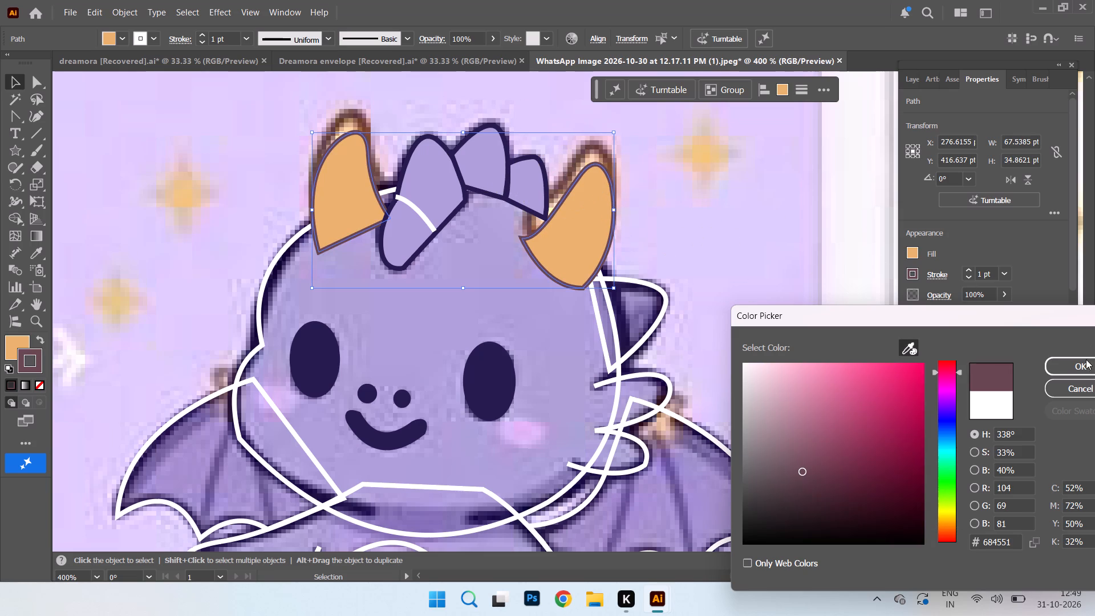
pyautogui.click(1080, 363)
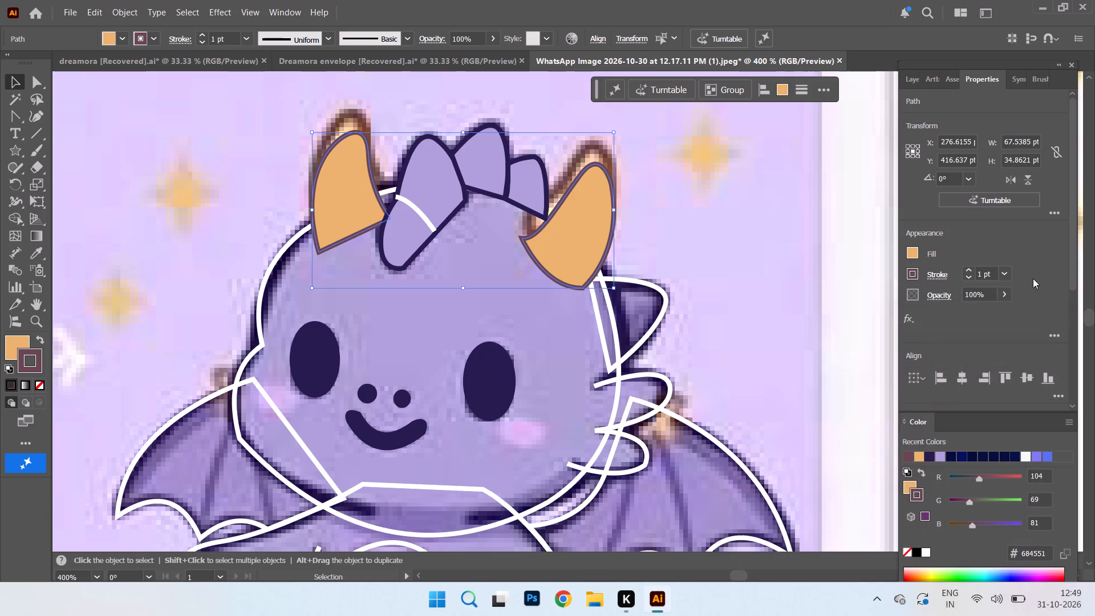
pyautogui.moveTo(594, 262); pyautogui.dragTo(595, 241)
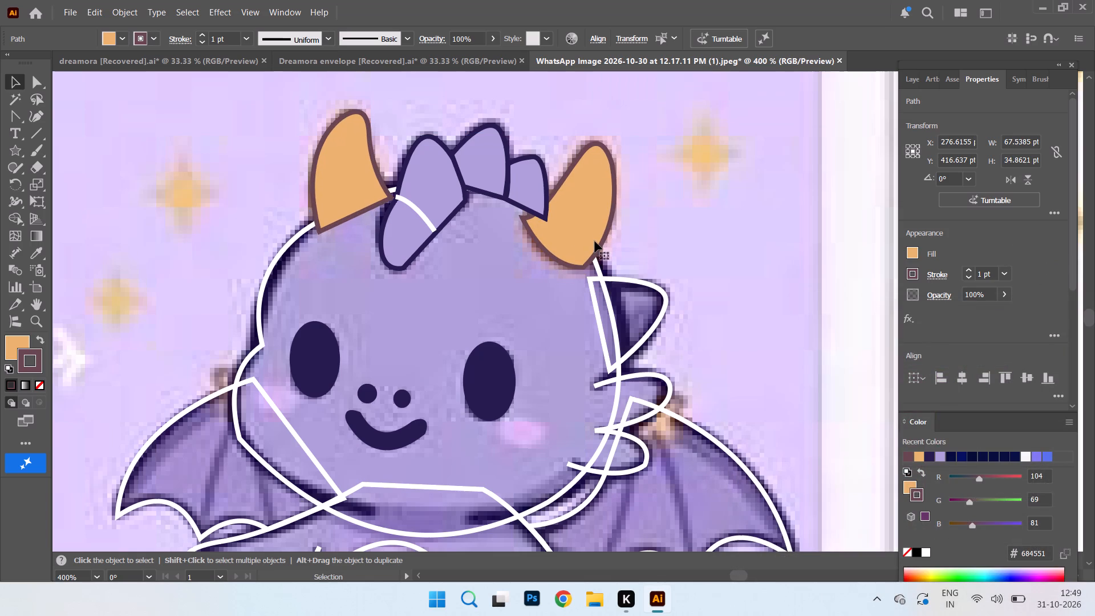
# Set the stroke of the short curved line across the front head spike to dark navy #261c4f sampled from the eye.
pyautogui.scroll(-9, 528, 365)
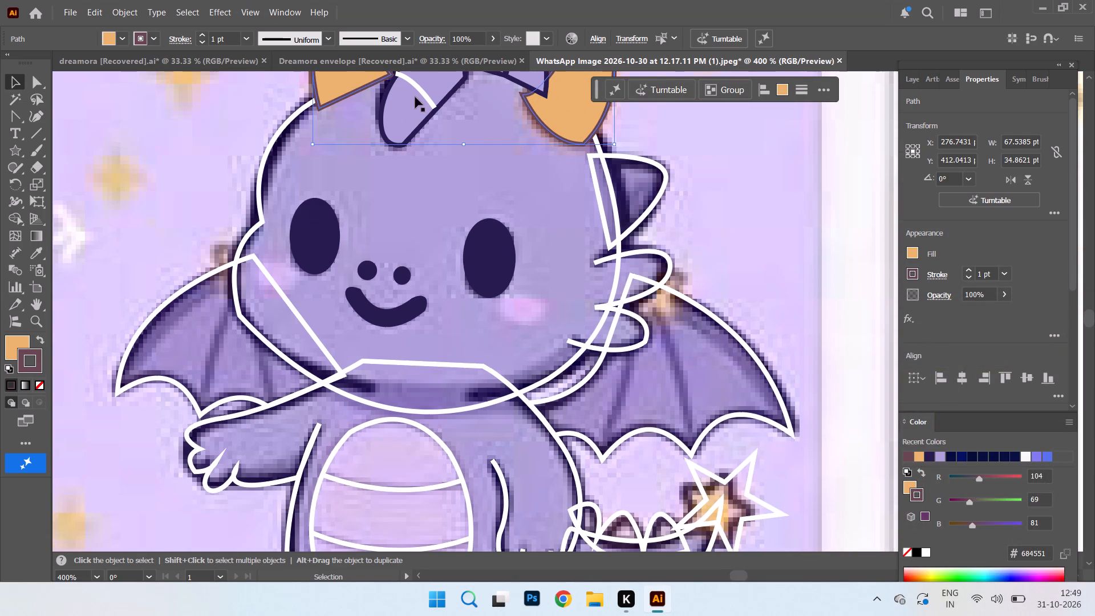
pyautogui.click(427, 96)
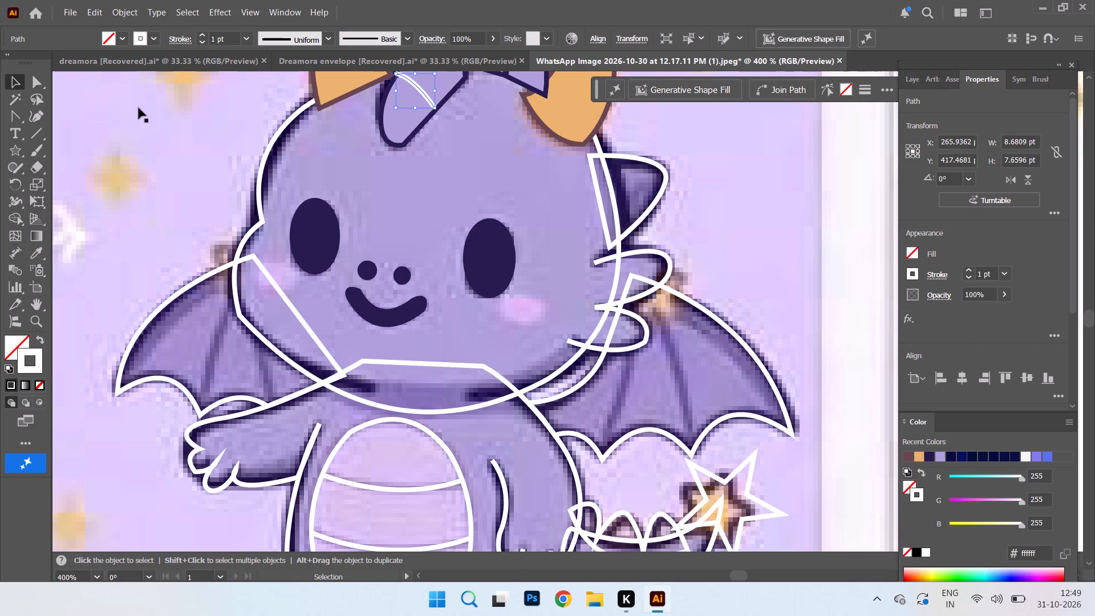
pyautogui.doubleClick(29, 369)
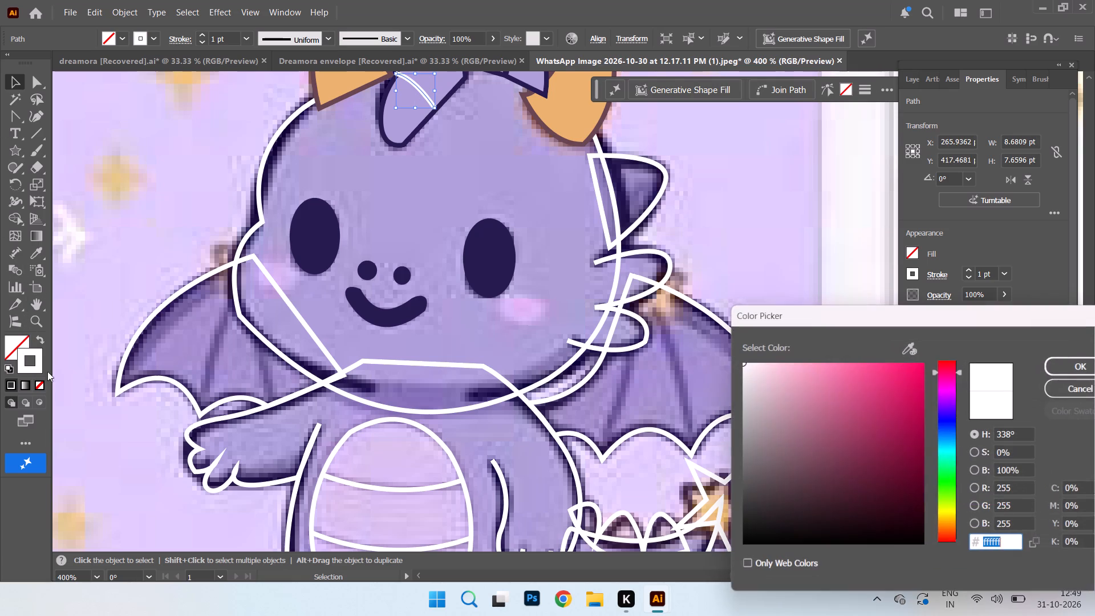
pyautogui.click(910, 352)
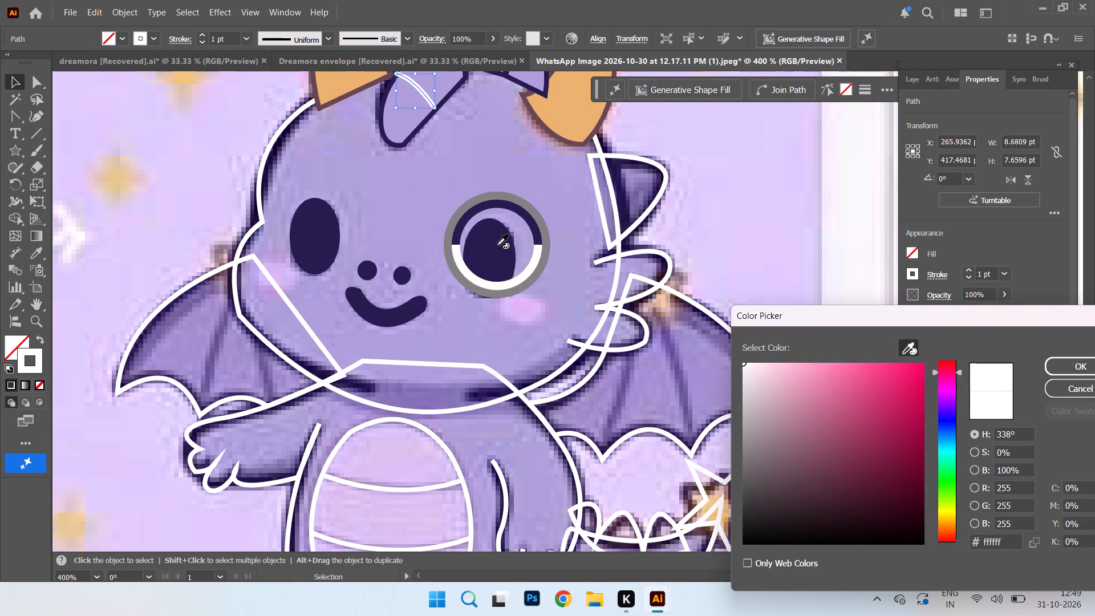
pyautogui.click(497, 245)
pyautogui.click(1078, 367)
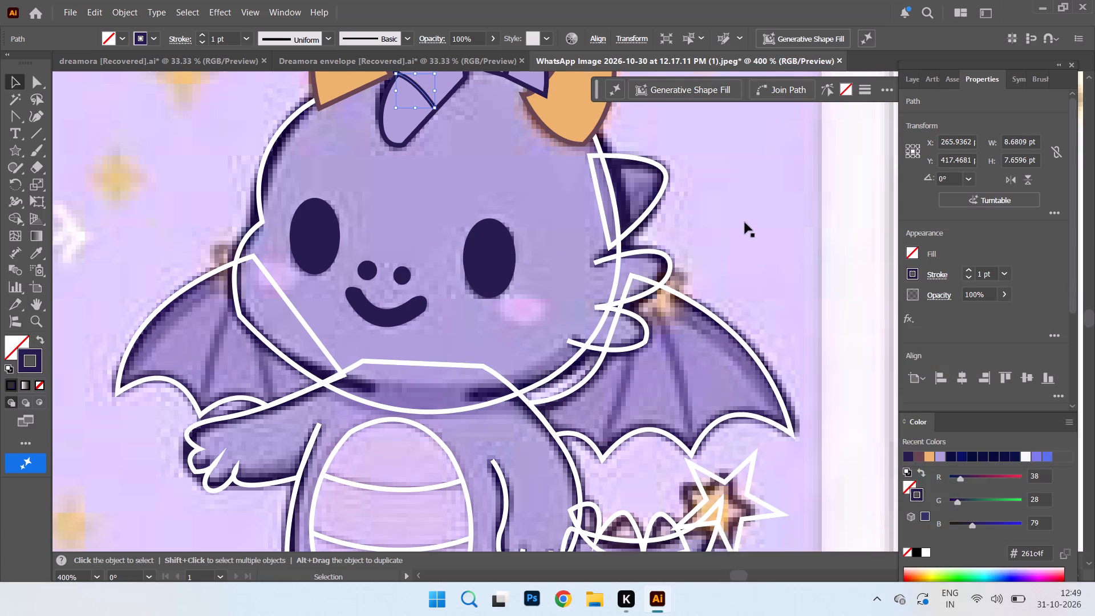
# Draw two curved rib lines in dark navy with the Pen tool on the dragon's left-hand wing, following the reference.
pyautogui.scroll(-10, 745, 221)
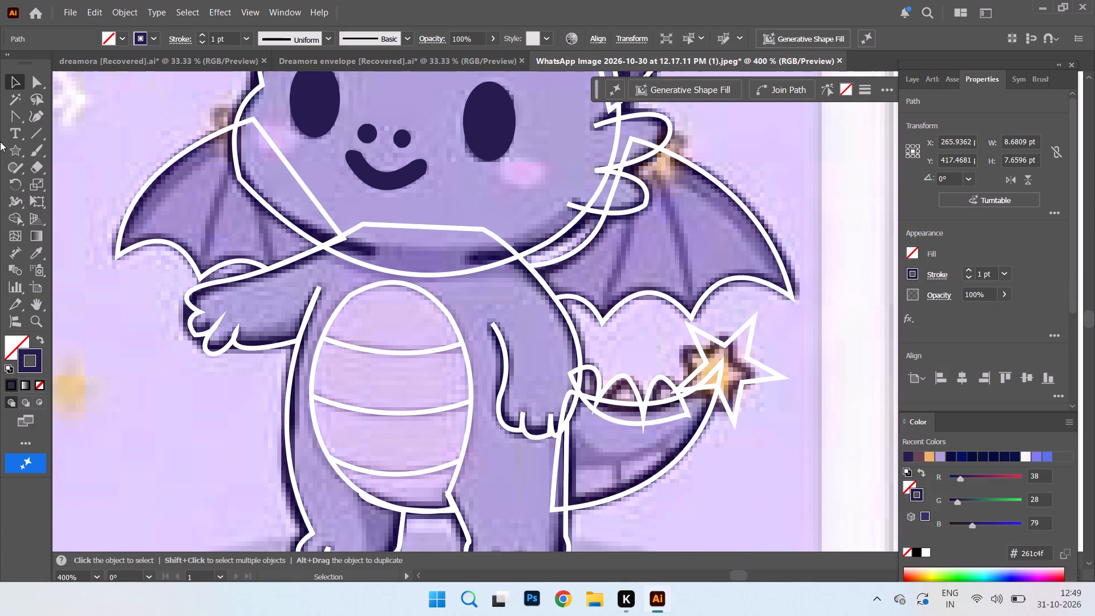
pyautogui.rightClick(19, 117)
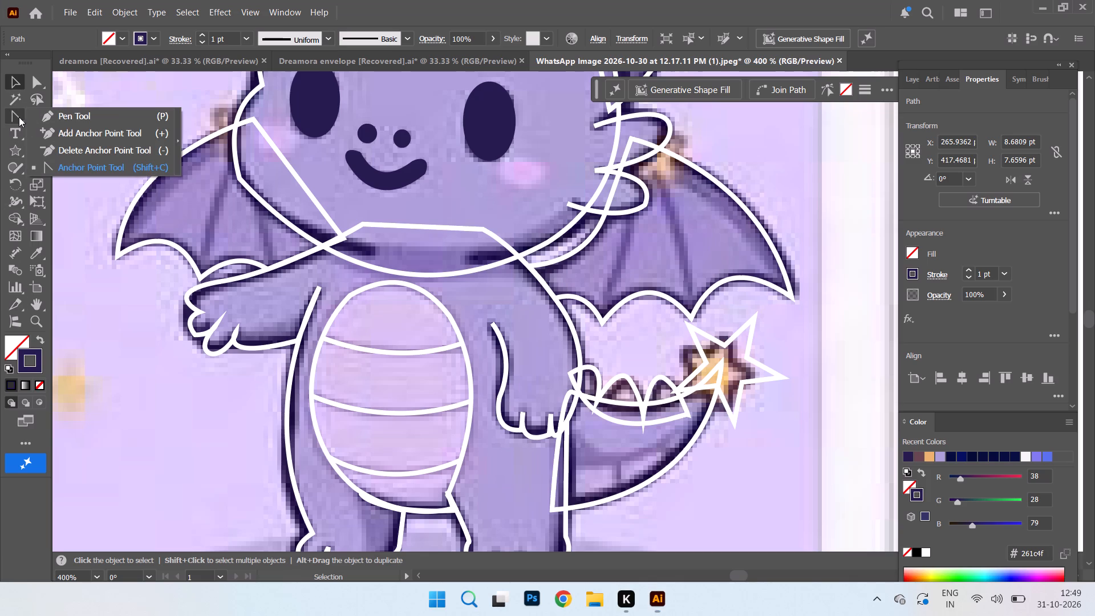
pyautogui.click(71, 120)
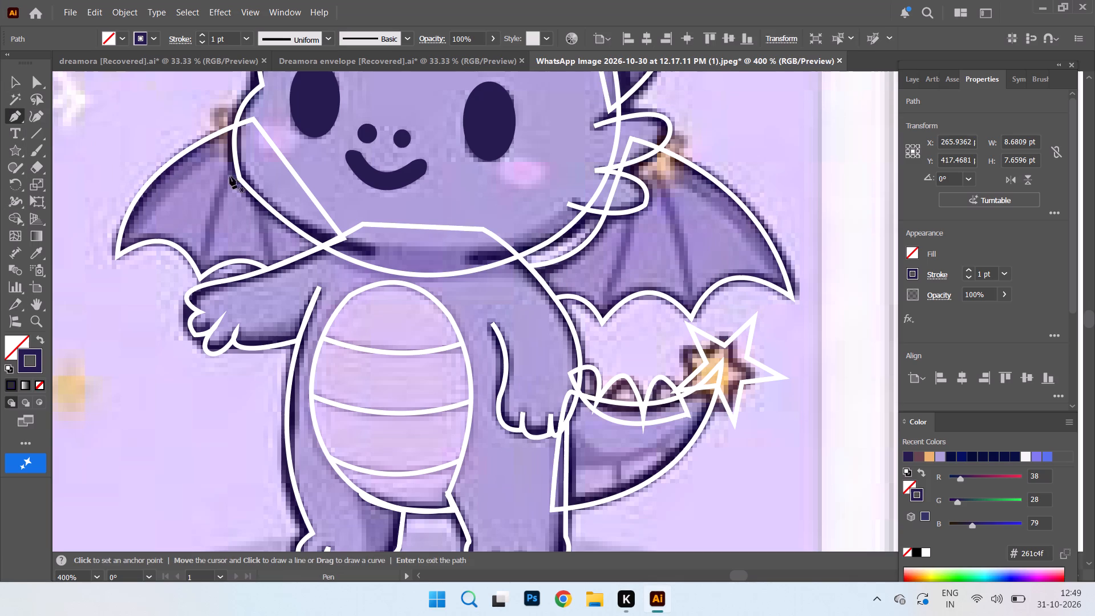
pyautogui.click(234, 164)
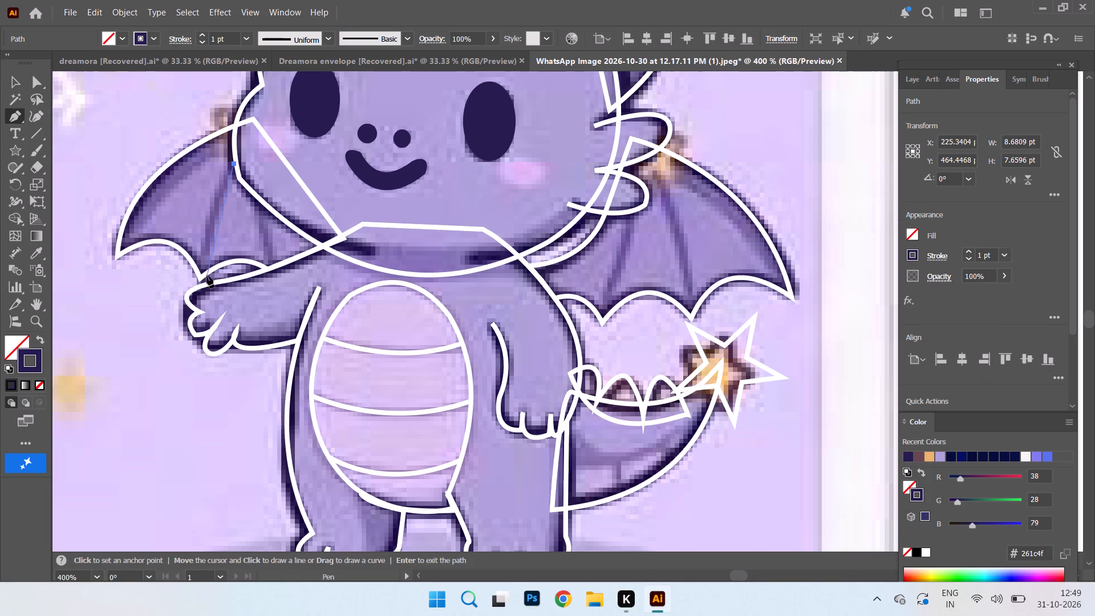
pyautogui.moveTo(200, 278); pyautogui.dragTo(203, 301)
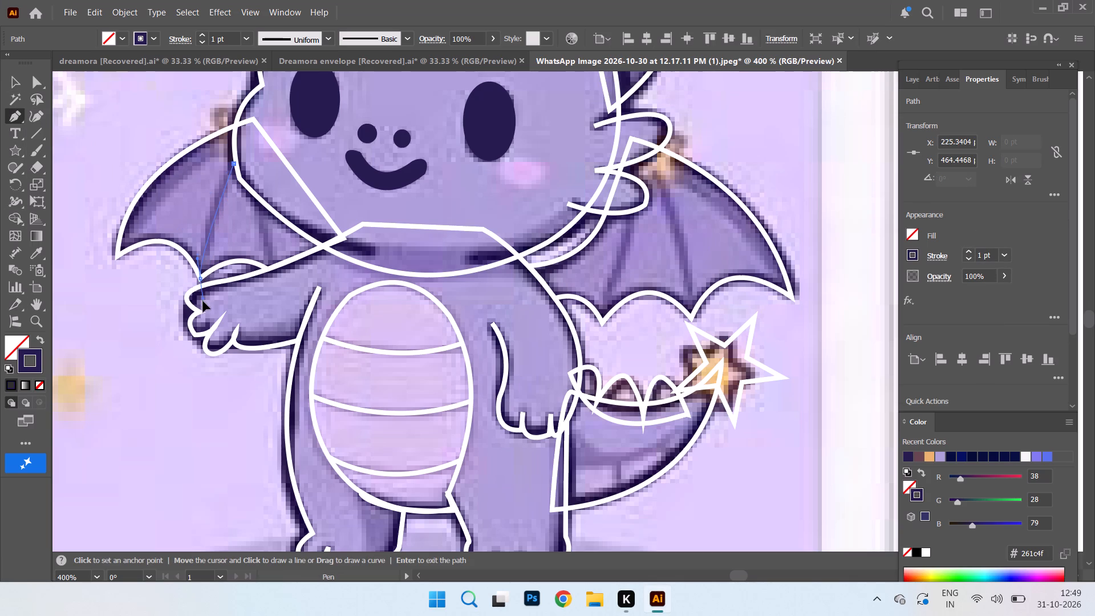
pyautogui.moveTo(203, 301); pyautogui.dragTo(201, 309)
pyautogui.click(11, 79)
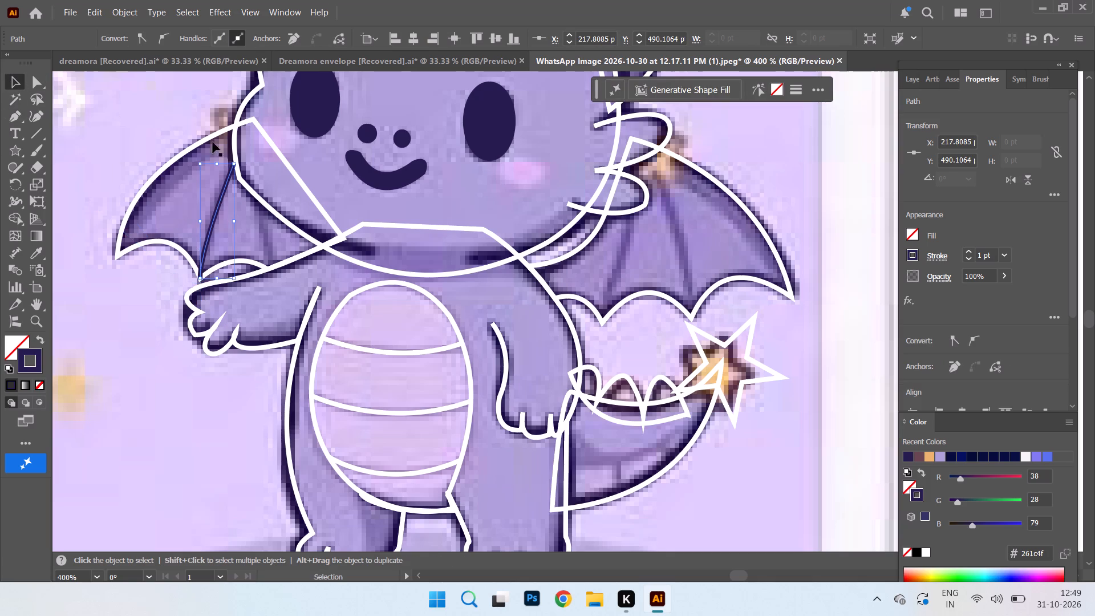
pyautogui.click(17, 118)
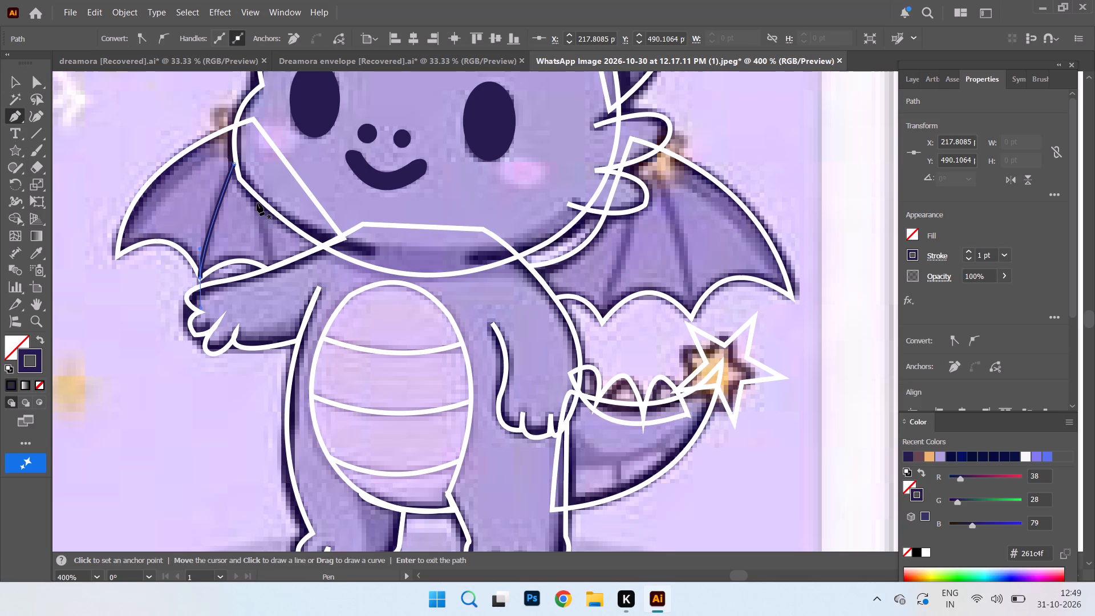
pyautogui.click(259, 199)
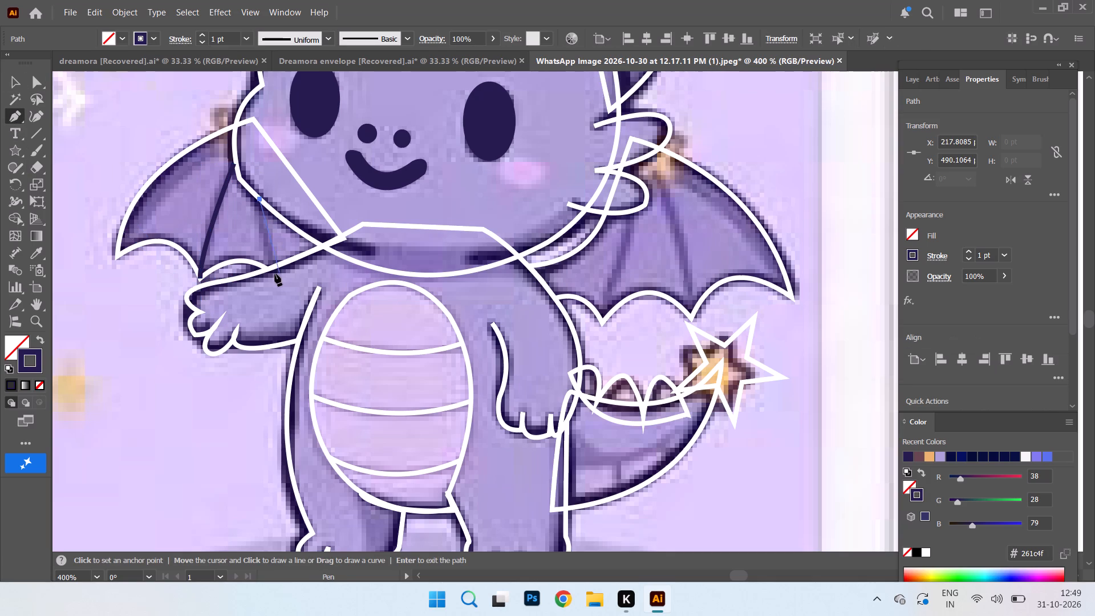
pyautogui.moveTo(267, 269); pyautogui.dragTo(265, 285)
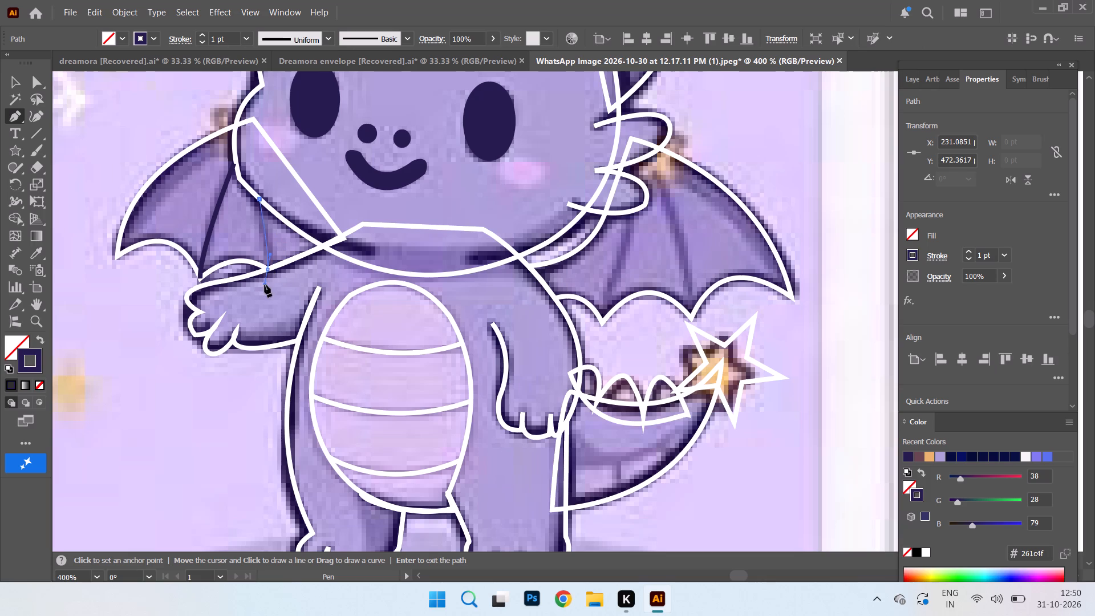
pyautogui.click(15, 84)
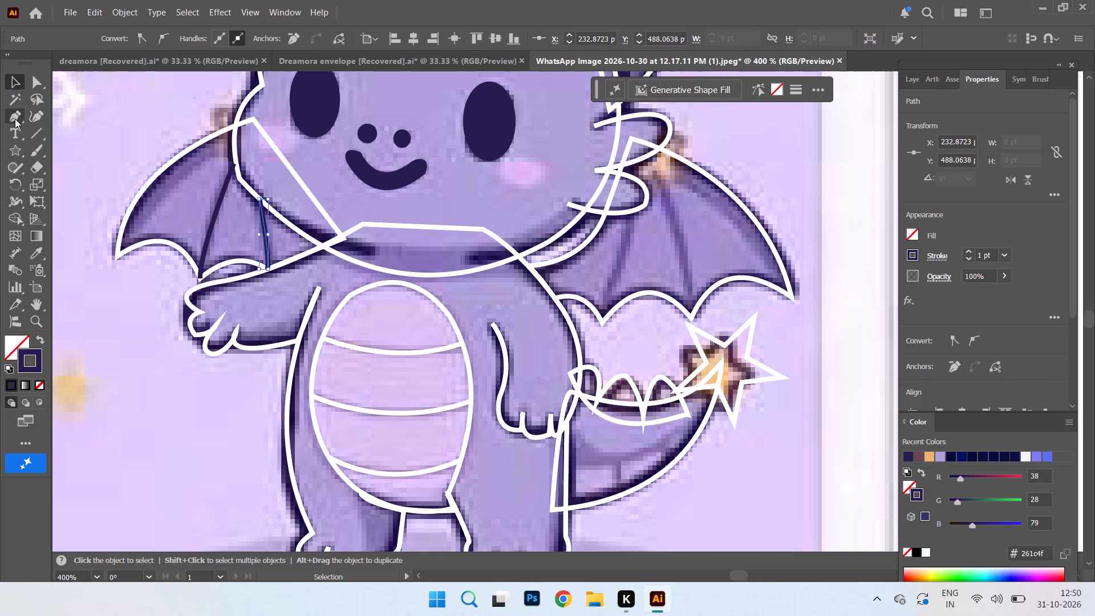
# Draw two curved rib lines in dark navy with the Pen tool on the right-hand wing, ending at its scalloped edge points.
pyautogui.click(15, 119)
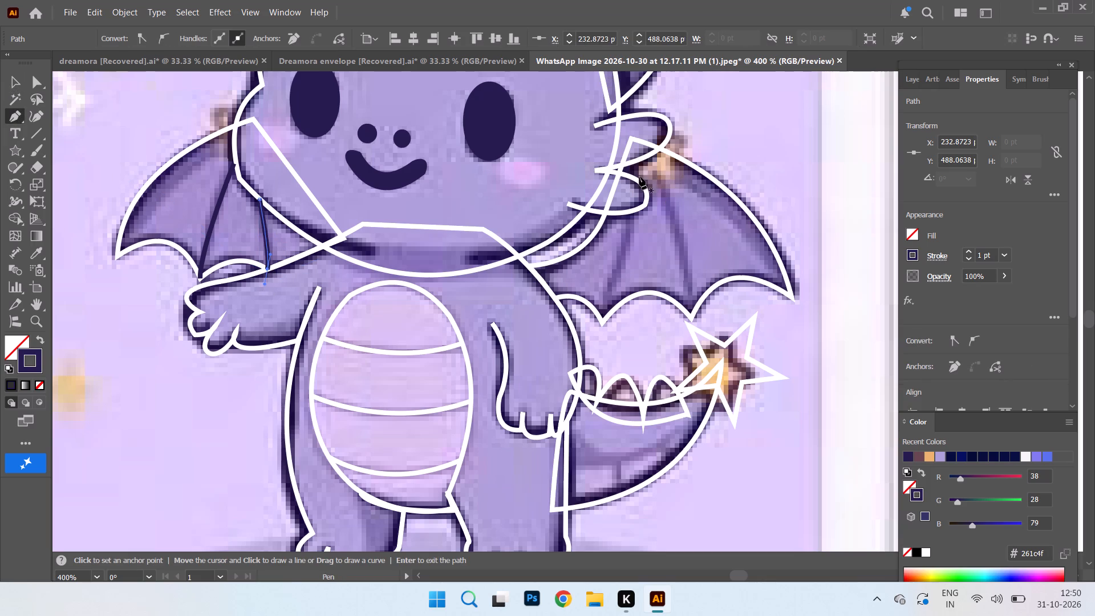
pyautogui.click(632, 139)
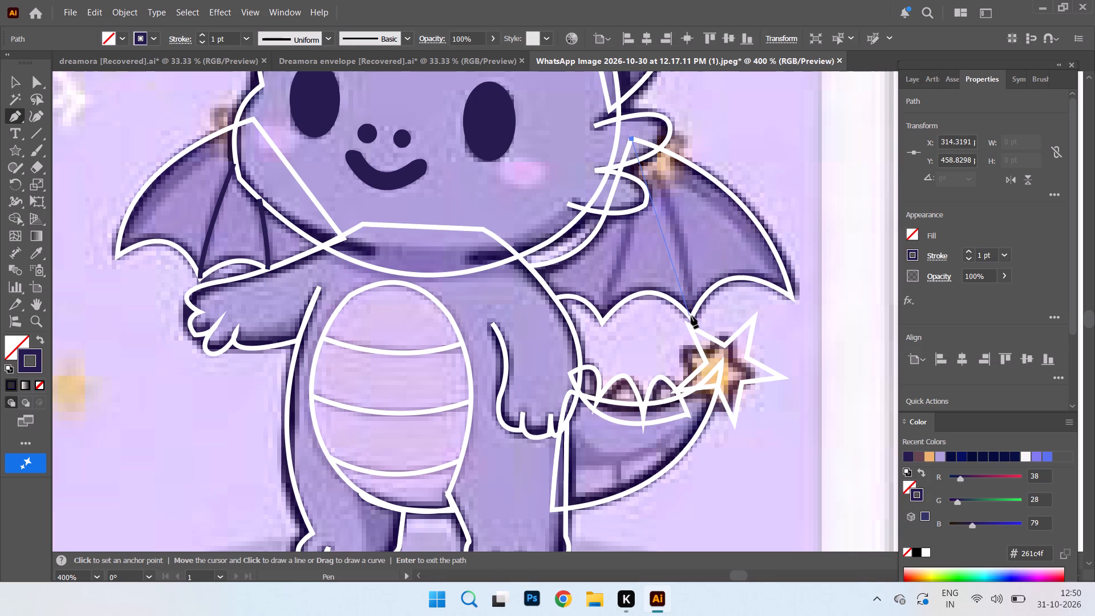
pyautogui.moveTo(691, 316); pyautogui.dragTo(694, 415)
pyautogui.click(10, 82)
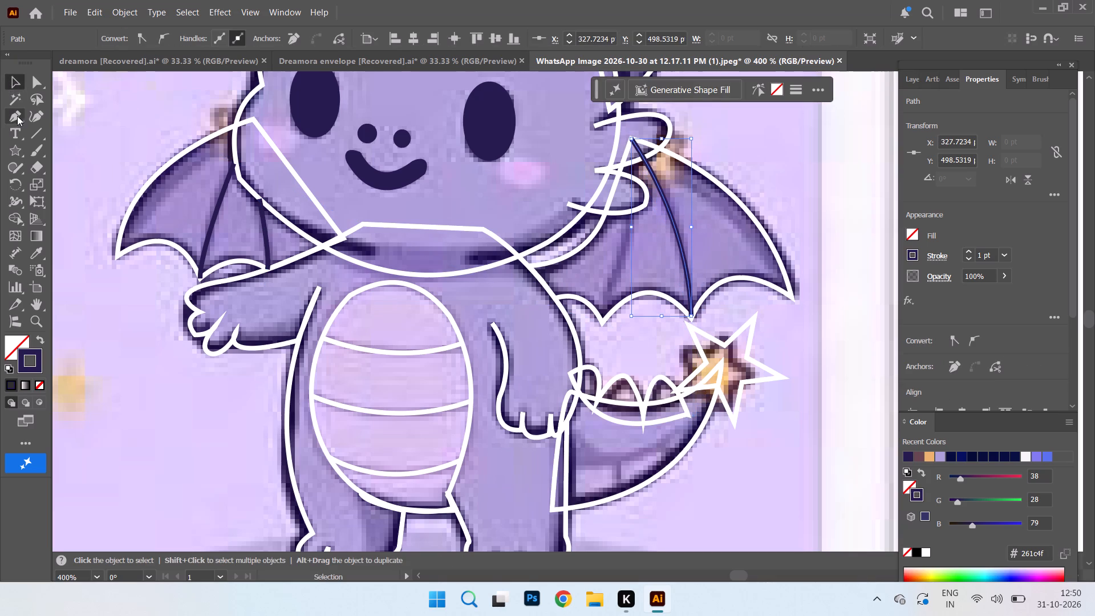
pyautogui.click(17, 117)
pyautogui.click(632, 213)
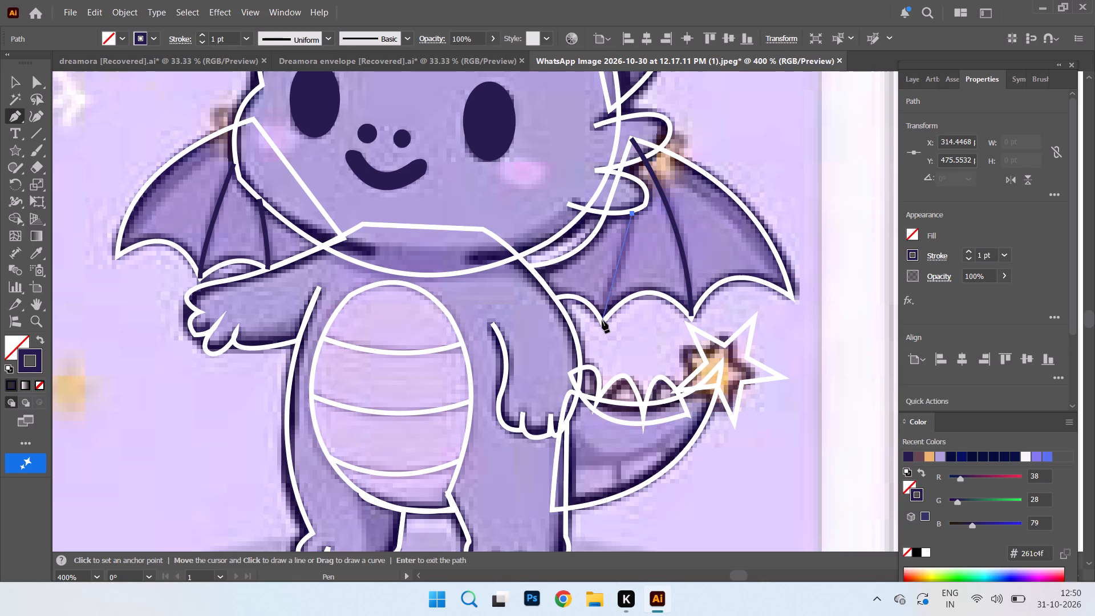
pyautogui.moveTo(602, 321); pyautogui.dragTo(591, 332)
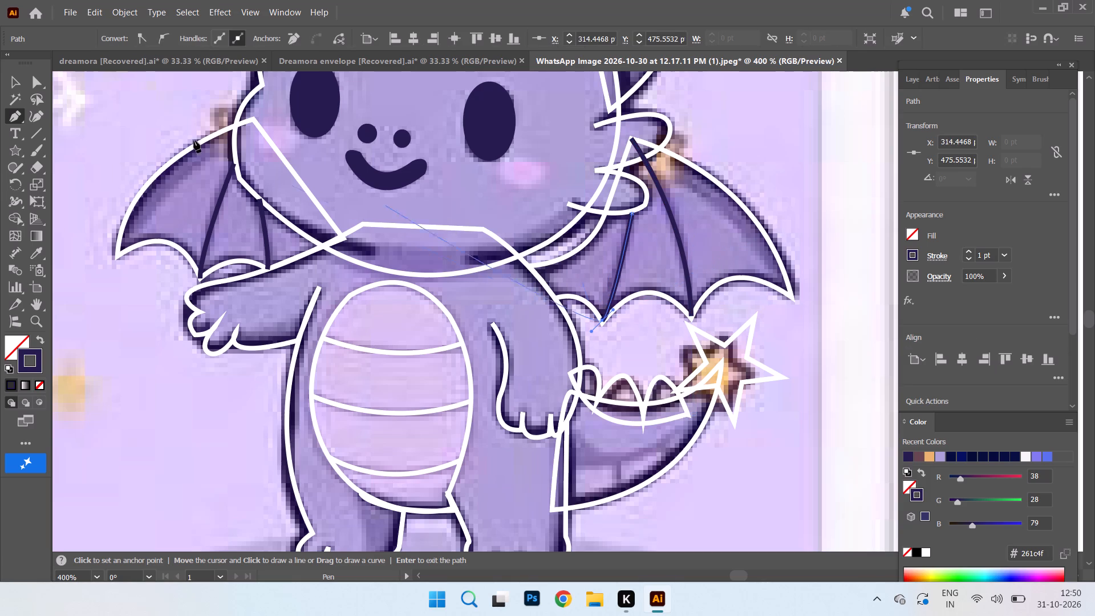
pyautogui.click(14, 82)
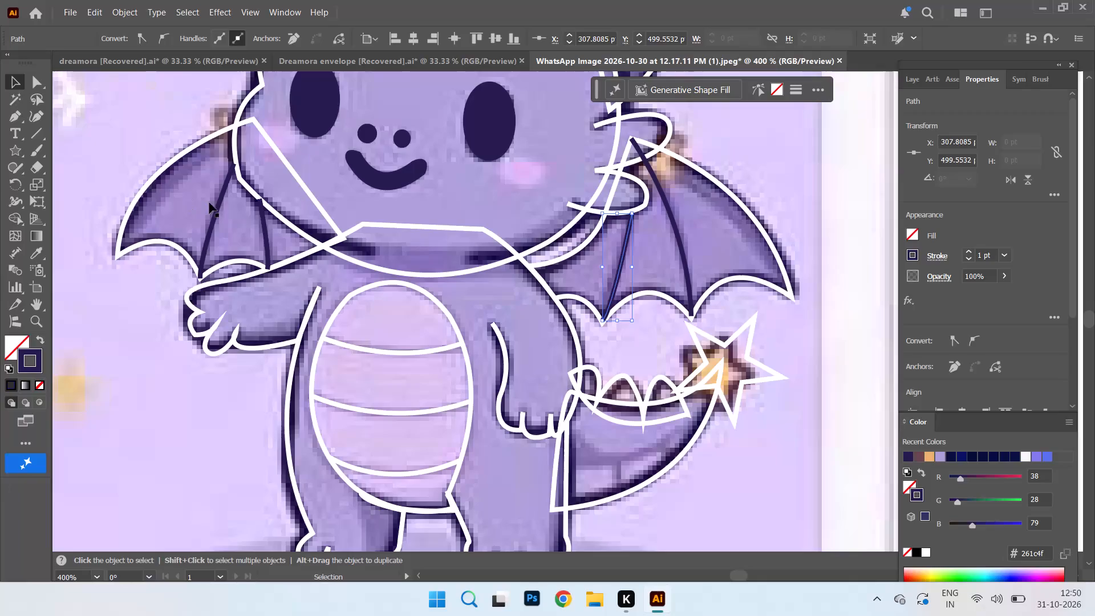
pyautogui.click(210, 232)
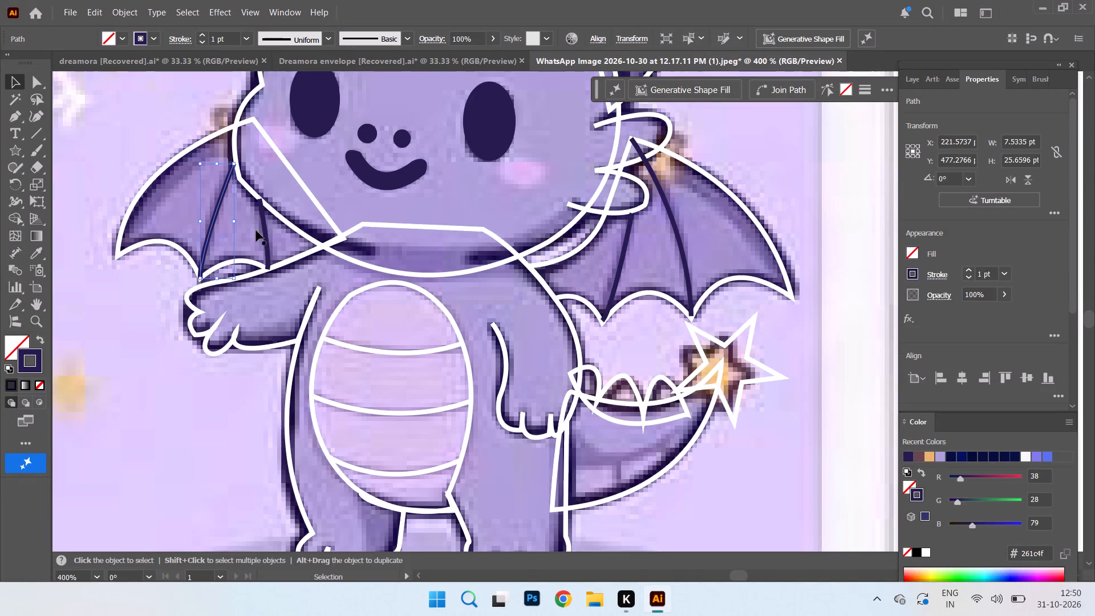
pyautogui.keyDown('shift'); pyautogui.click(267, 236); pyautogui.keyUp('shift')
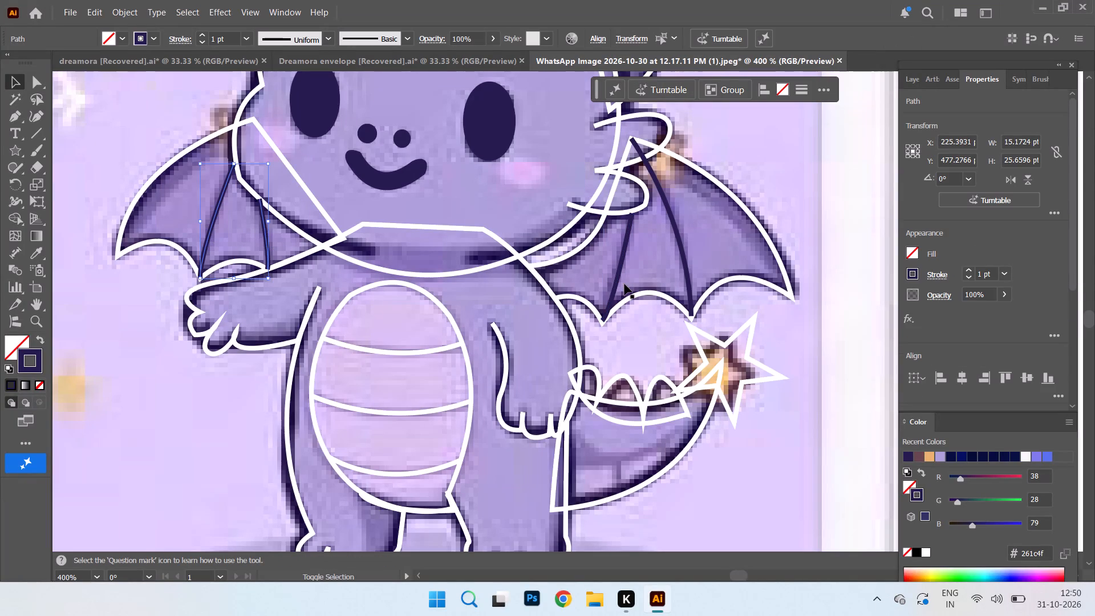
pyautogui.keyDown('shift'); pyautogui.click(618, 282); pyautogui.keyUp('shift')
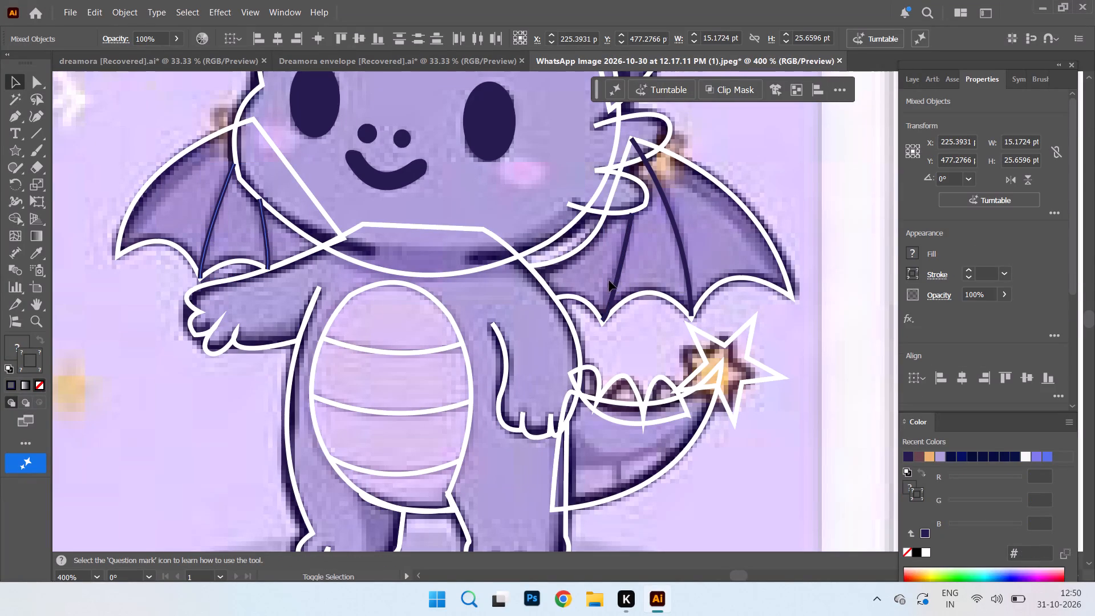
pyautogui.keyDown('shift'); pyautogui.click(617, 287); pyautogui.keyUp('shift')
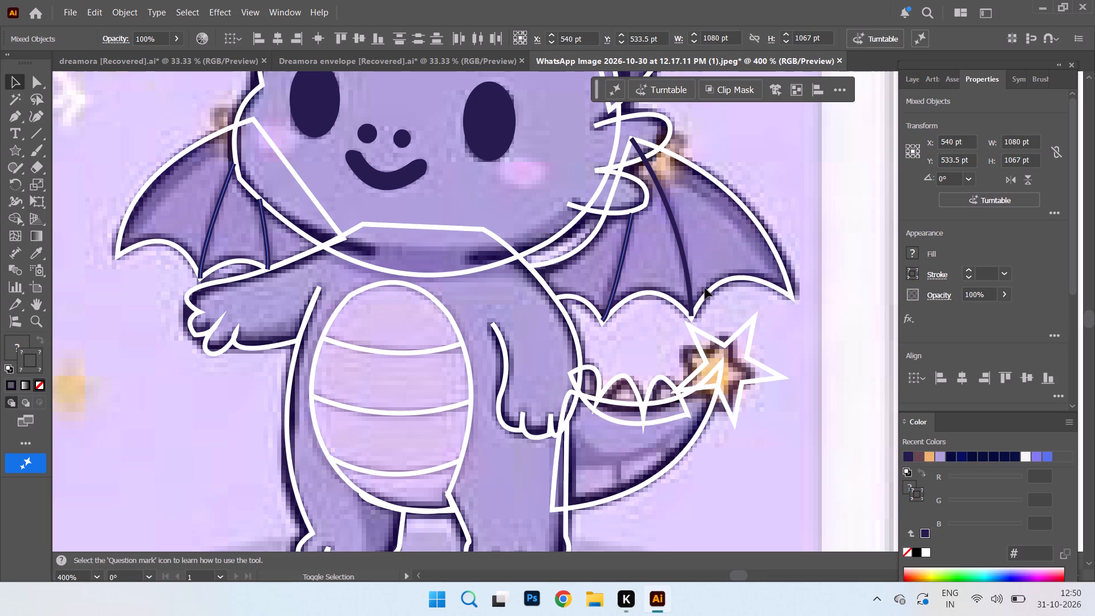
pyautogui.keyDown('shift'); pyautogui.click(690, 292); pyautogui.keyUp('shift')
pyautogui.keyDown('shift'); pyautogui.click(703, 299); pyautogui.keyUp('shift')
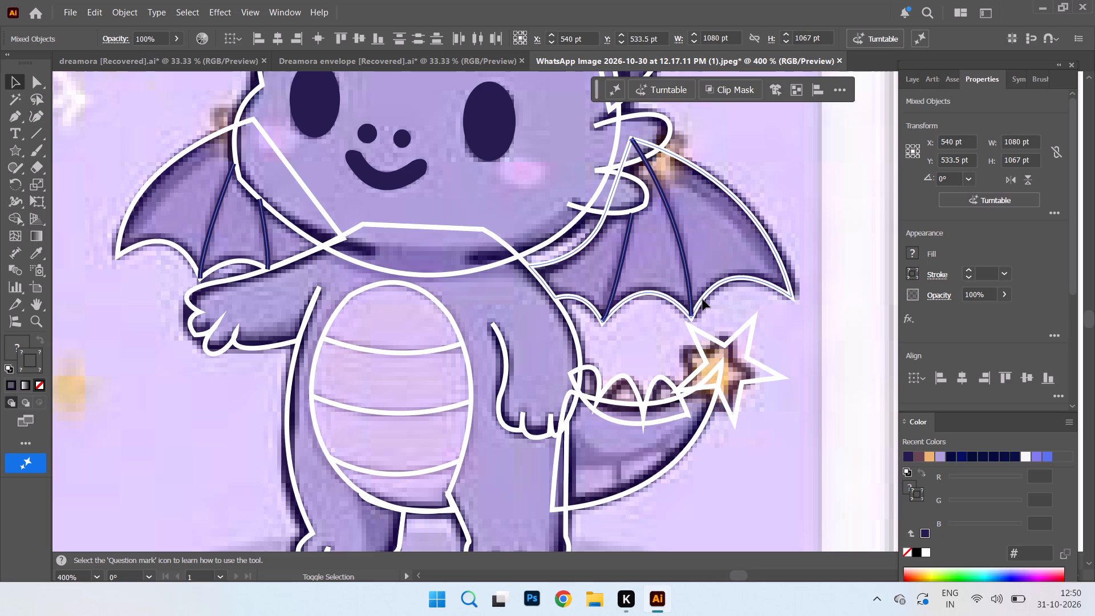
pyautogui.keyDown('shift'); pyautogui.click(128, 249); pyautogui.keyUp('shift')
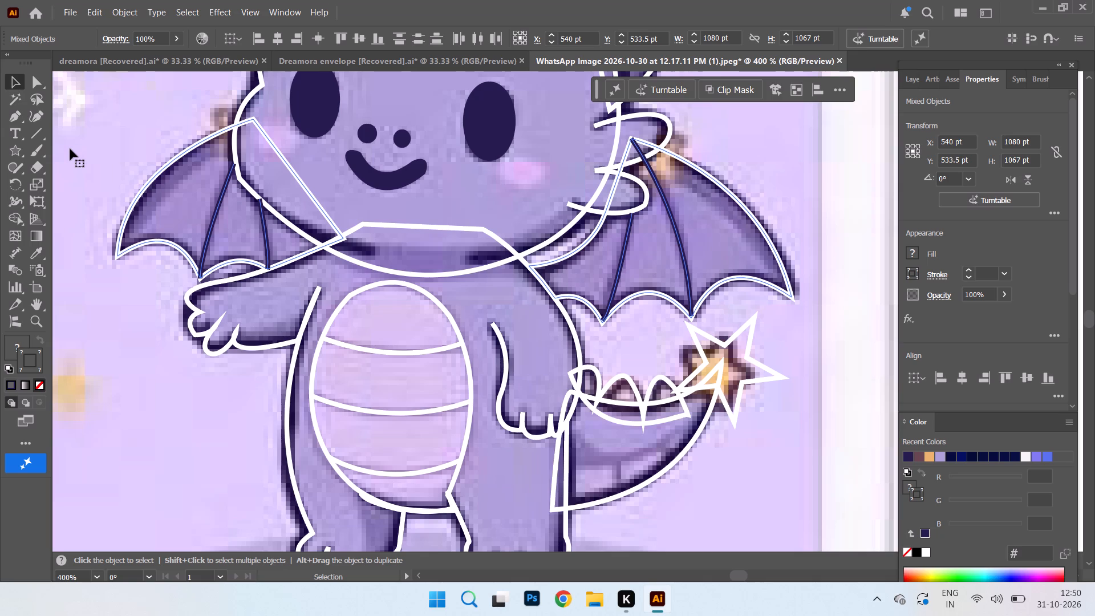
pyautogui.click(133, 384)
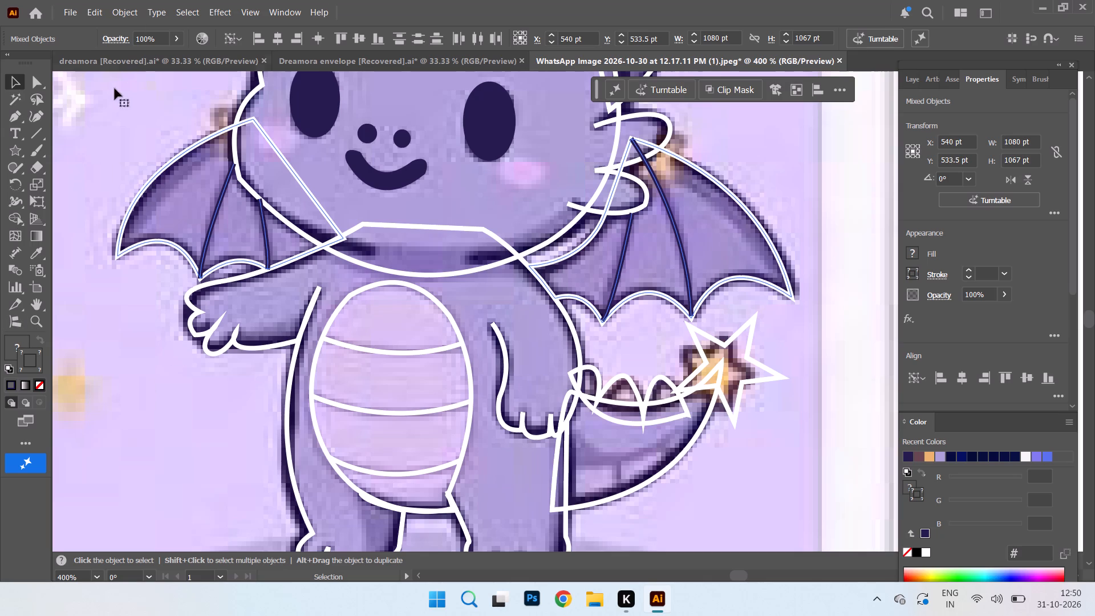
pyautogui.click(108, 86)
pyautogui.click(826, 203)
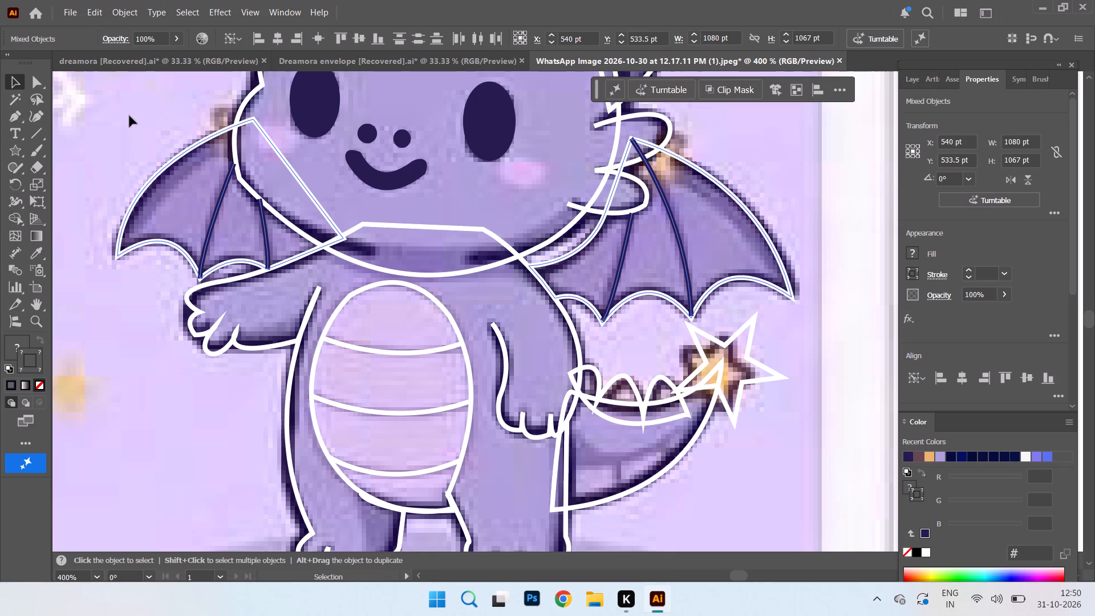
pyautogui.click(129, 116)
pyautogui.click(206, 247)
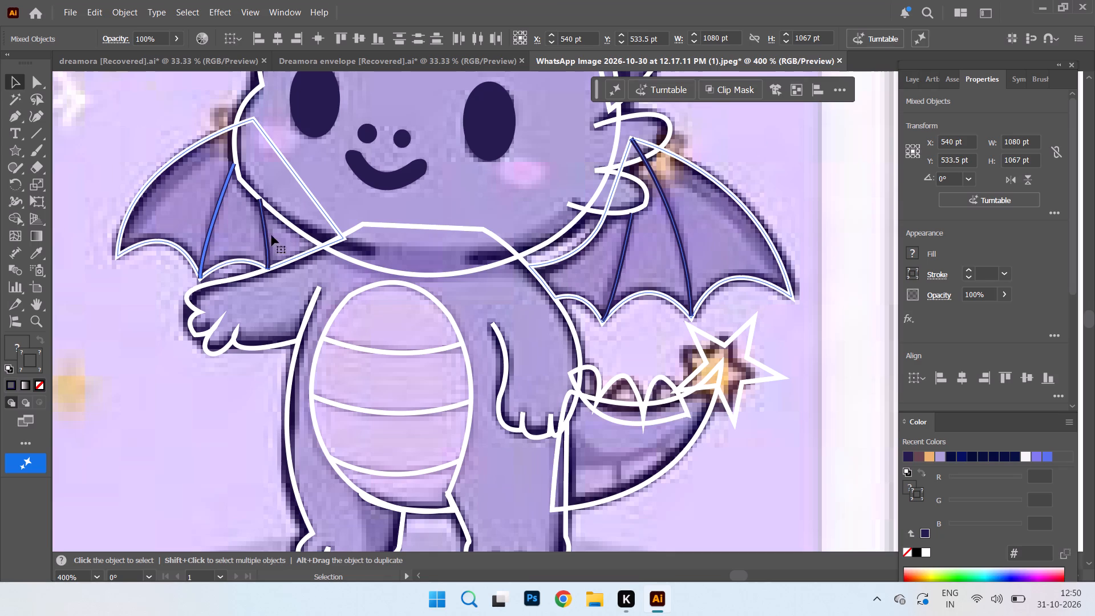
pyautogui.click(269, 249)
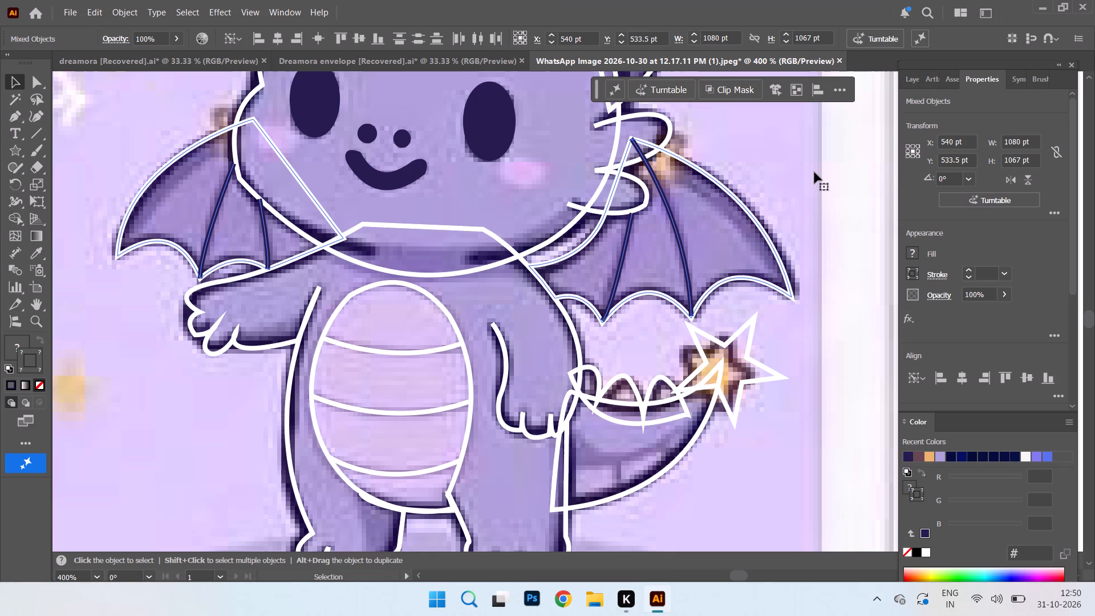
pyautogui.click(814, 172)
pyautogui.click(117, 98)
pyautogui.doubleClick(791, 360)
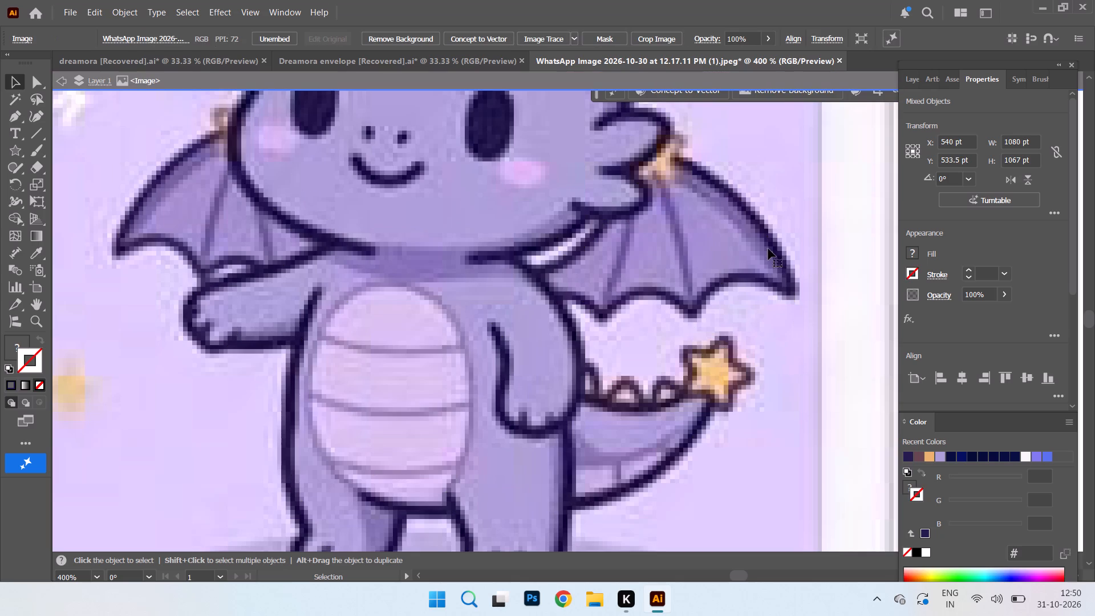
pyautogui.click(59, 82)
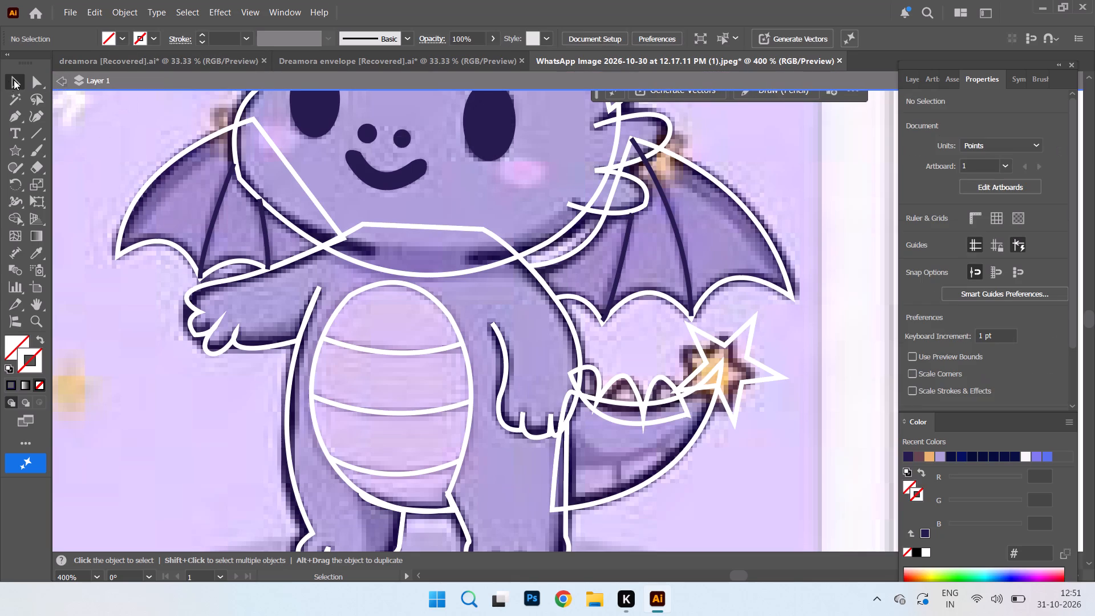
# Set the stroke of both rib lines on the left-hand wing to purple #7c67a6 sampled from the reference's wing shading.
pyautogui.click(208, 239)
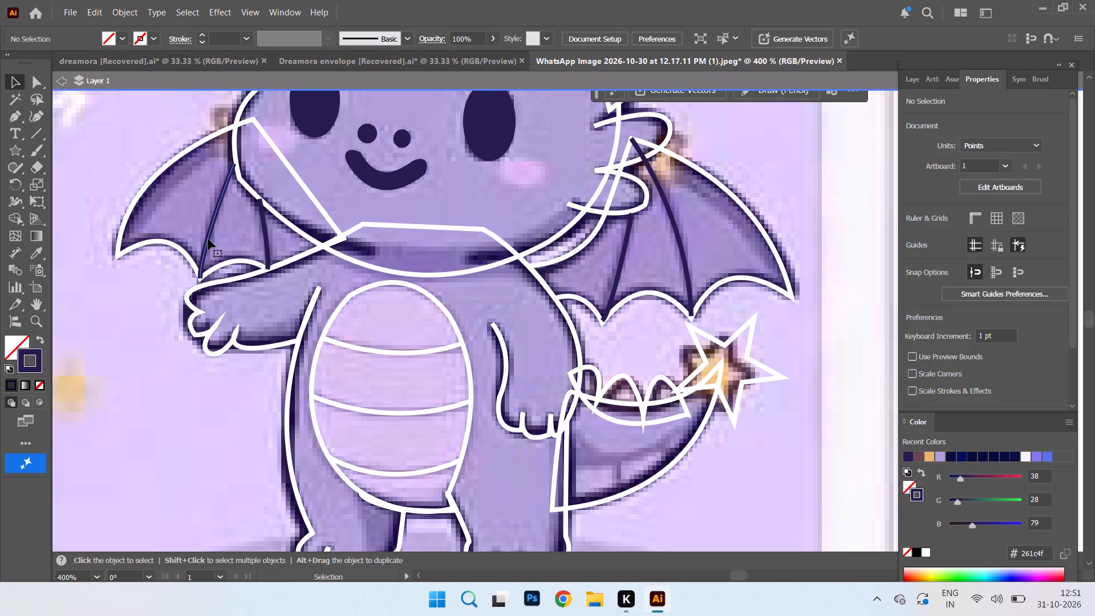
pyautogui.keyDown('shift'); pyautogui.click(269, 250); pyautogui.keyUp('shift')
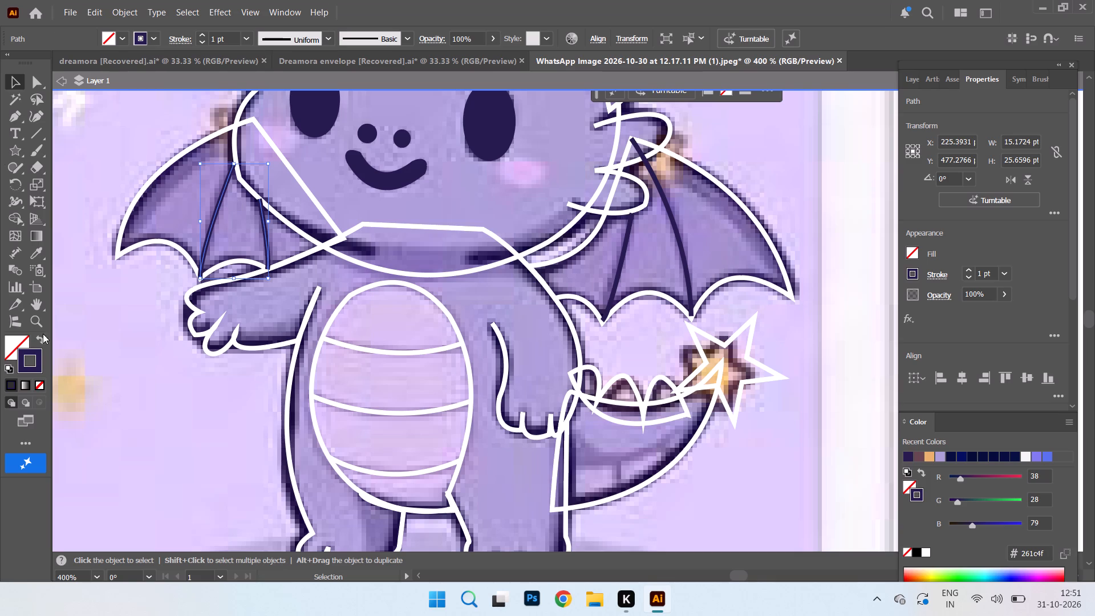
pyautogui.doubleClick(21, 365)
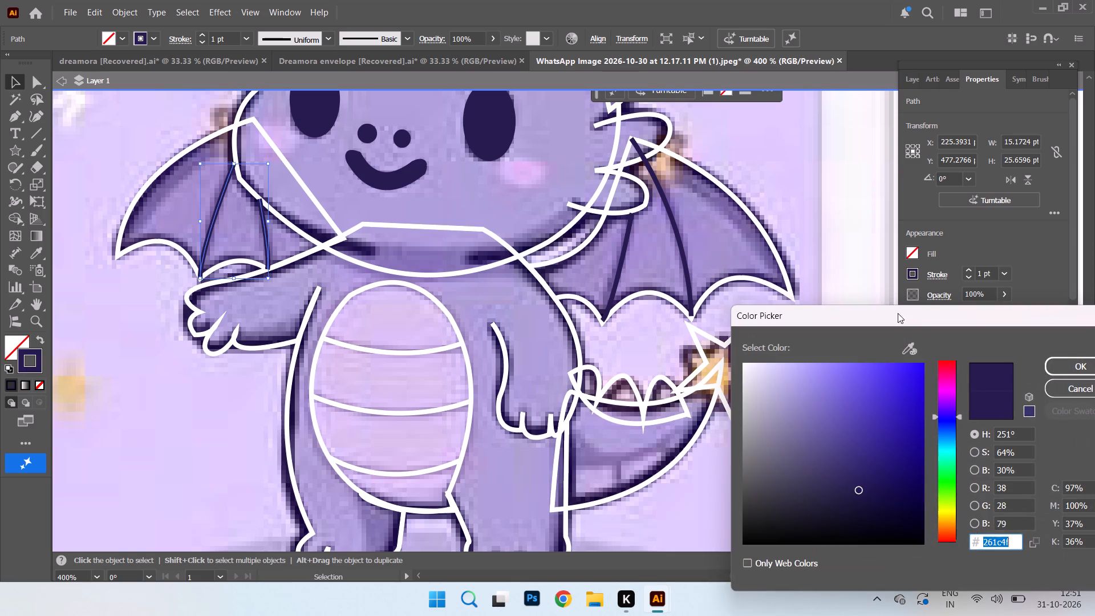
pyautogui.click(909, 348)
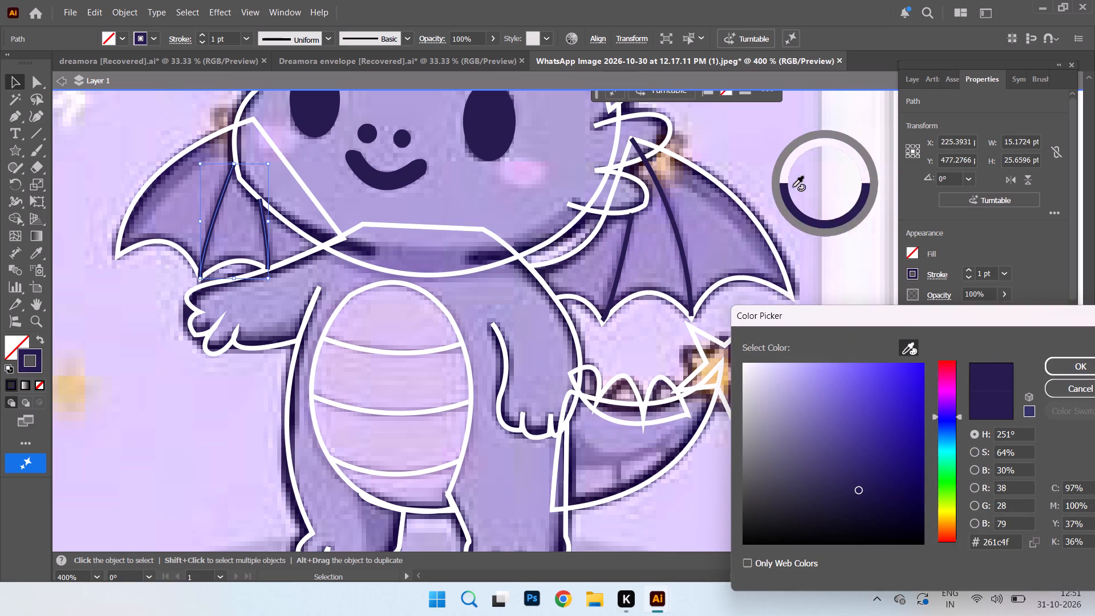
pyautogui.click(743, 226)
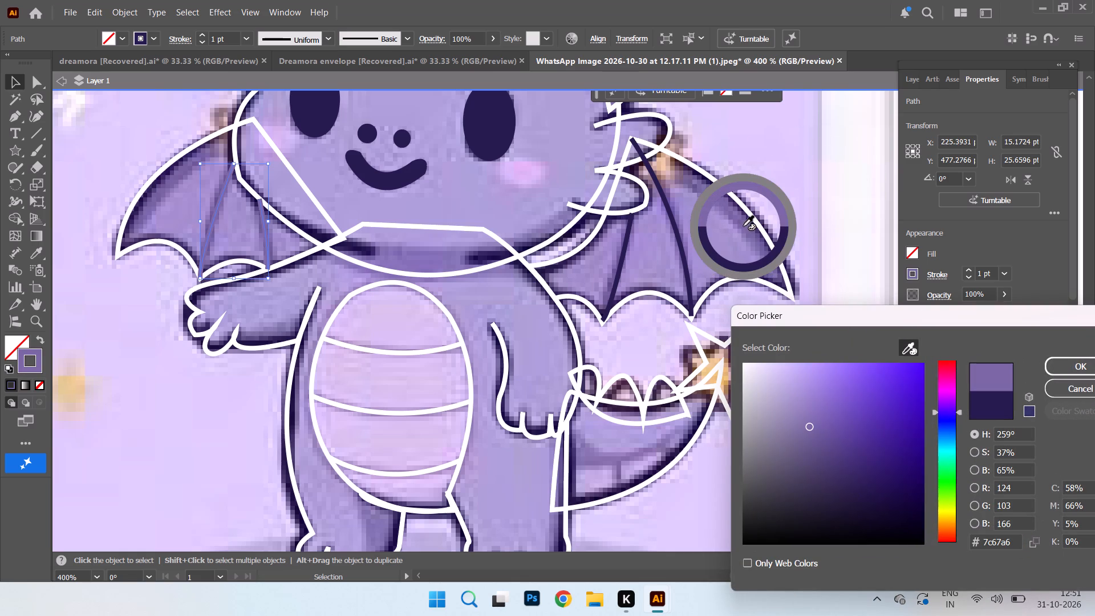
pyautogui.click(1077, 366)
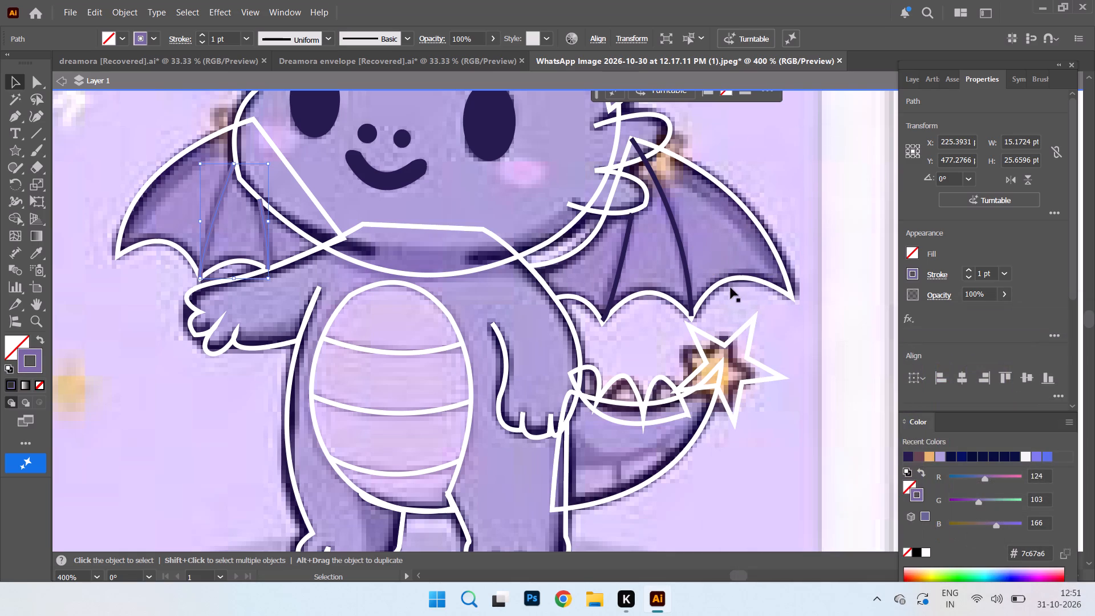
# Set the stroke of both rib lines on the right-hand wing to purple #6c5c99 sampled near the reference wing's outer edge.
pyautogui.click(615, 294)
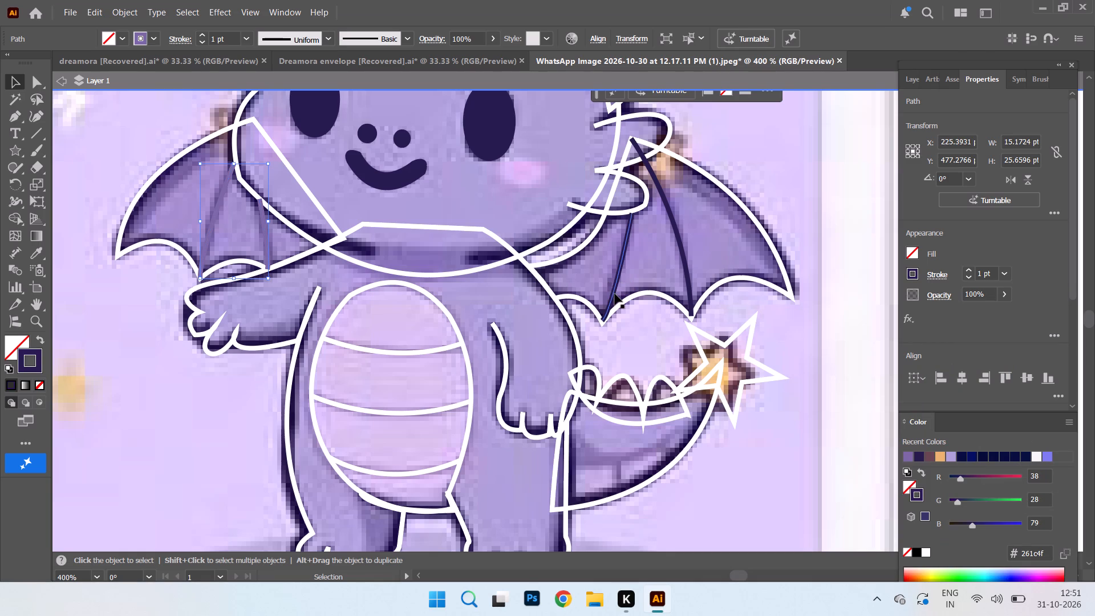
pyautogui.keyDown('shift'); pyautogui.click(690, 286); pyautogui.keyUp('shift')
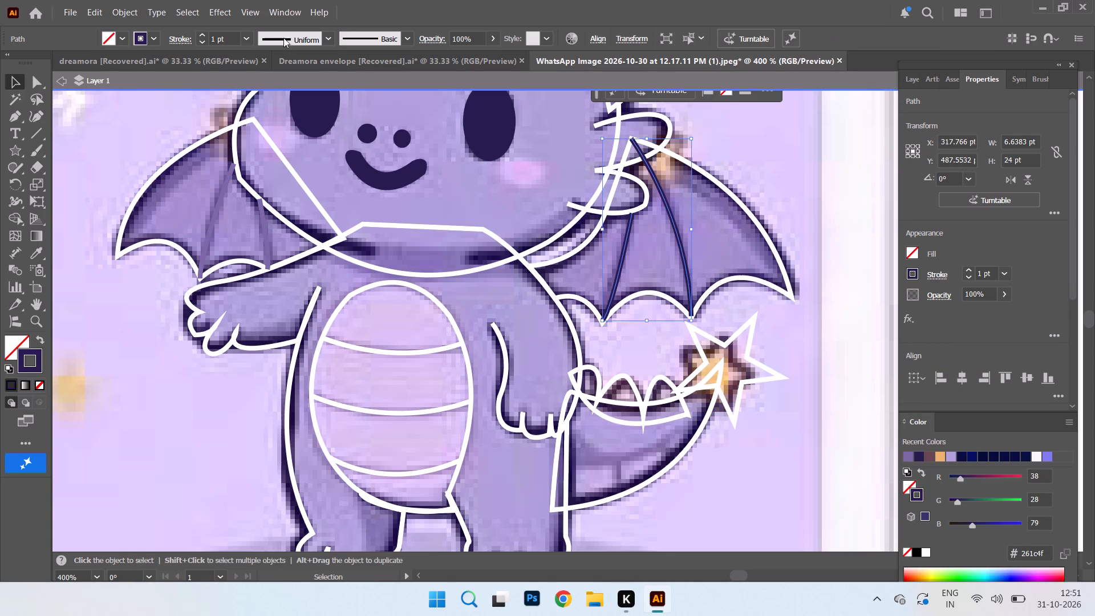
pyautogui.doubleClick(32, 370)
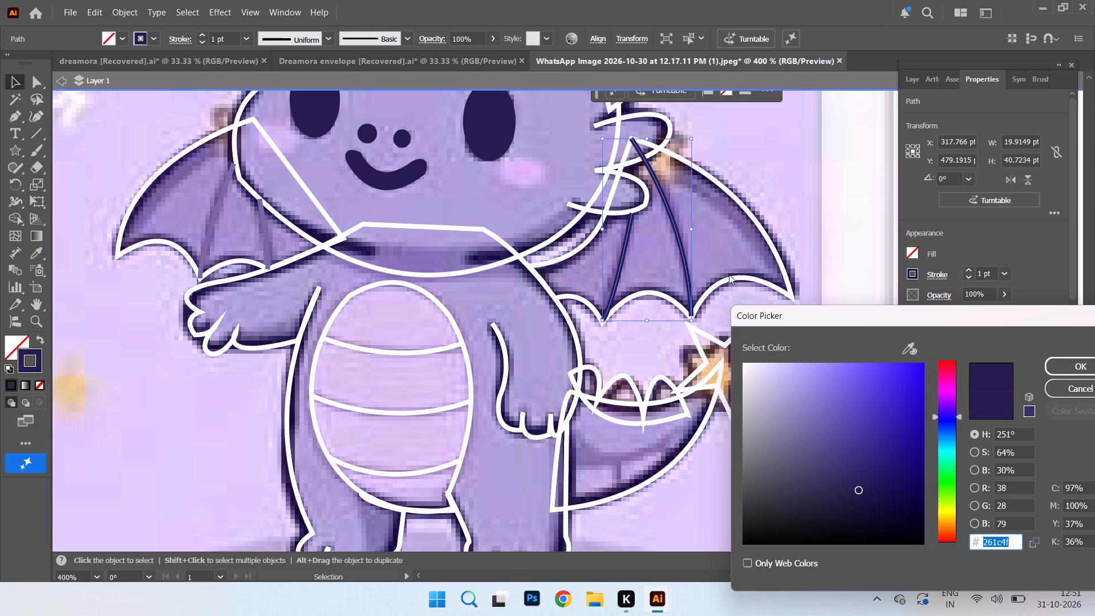
pyautogui.click(901, 355)
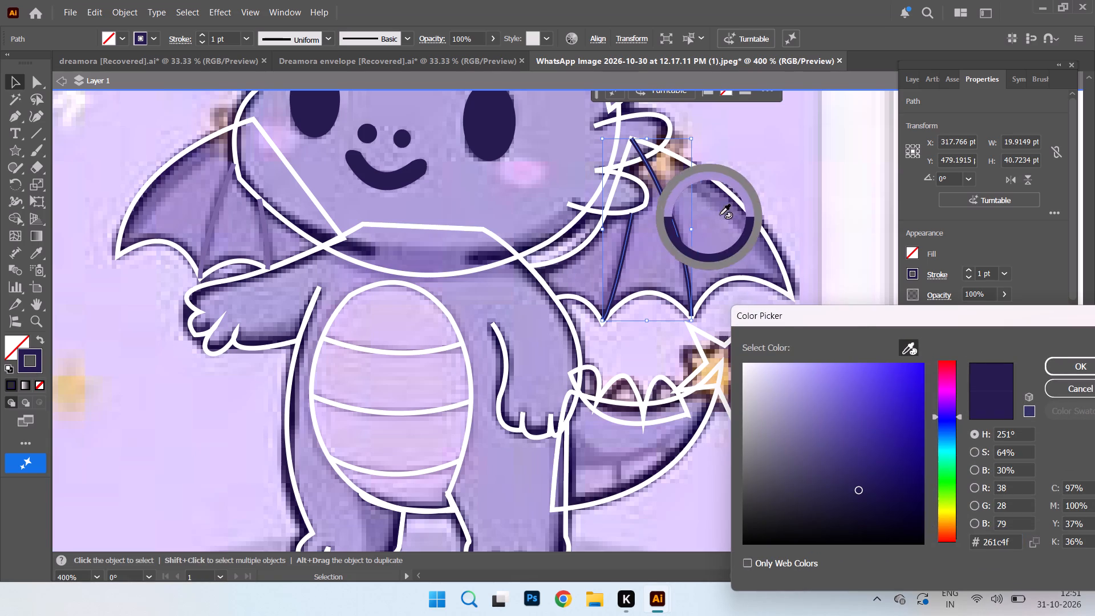
pyautogui.click(758, 240)
pyautogui.click(1086, 365)
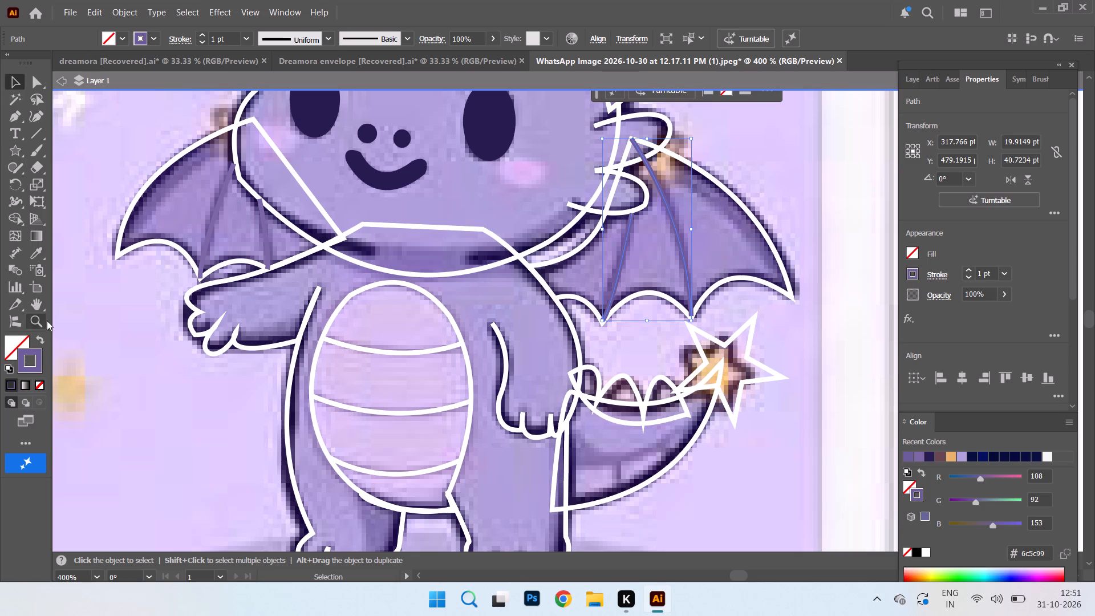
# Set the stroke of the left-hand wing outline to dark navy #261c4f sampled from the dragon's eye.
pyautogui.click(120, 254)
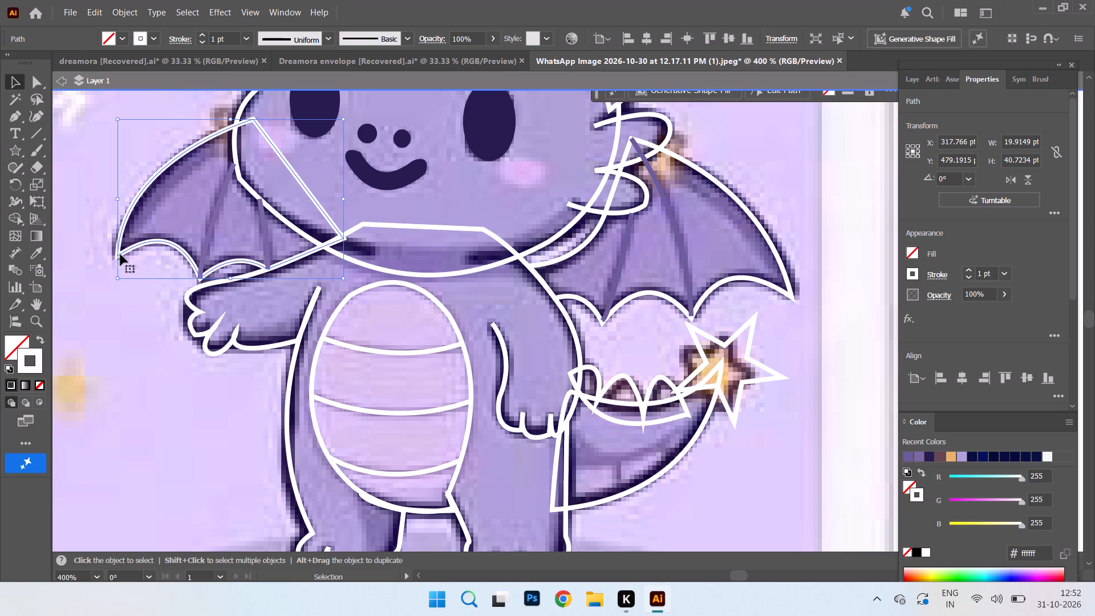
pyautogui.doubleClick(38, 368)
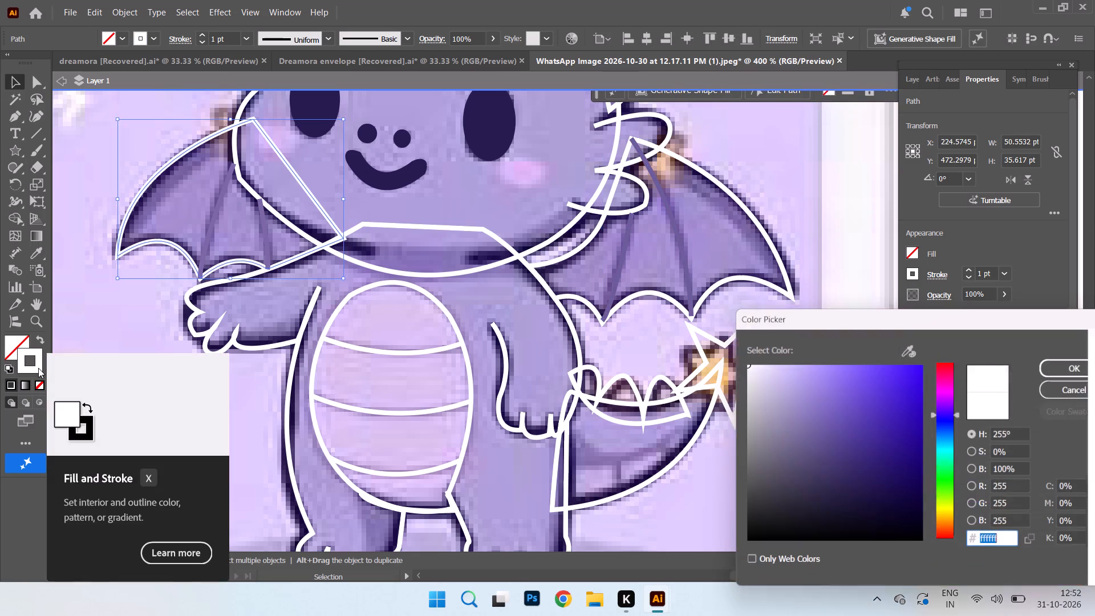
pyautogui.click(903, 348)
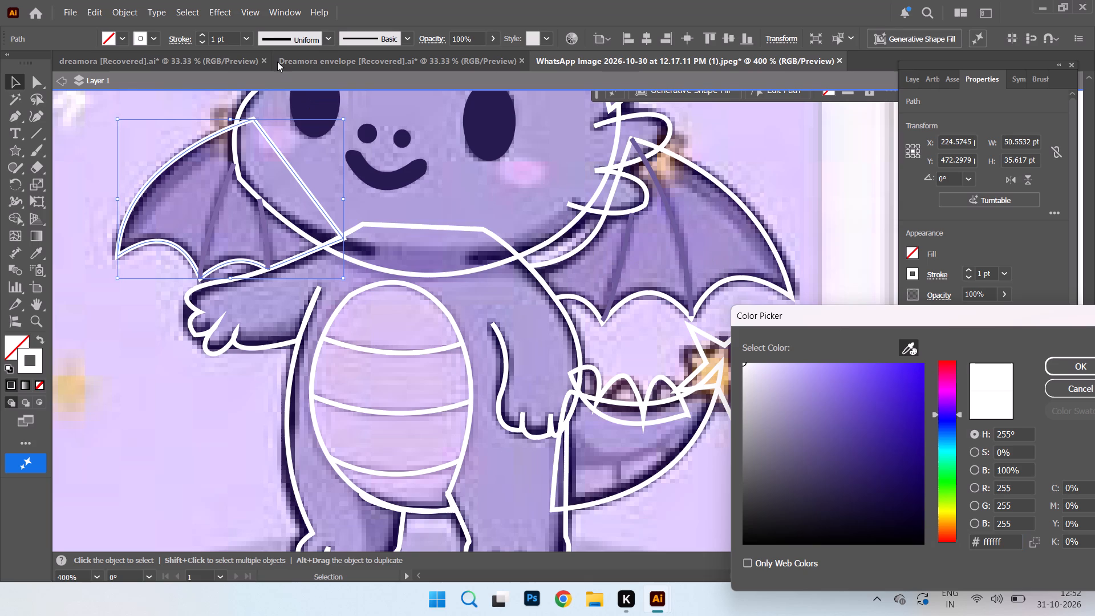
pyautogui.click(315, 103)
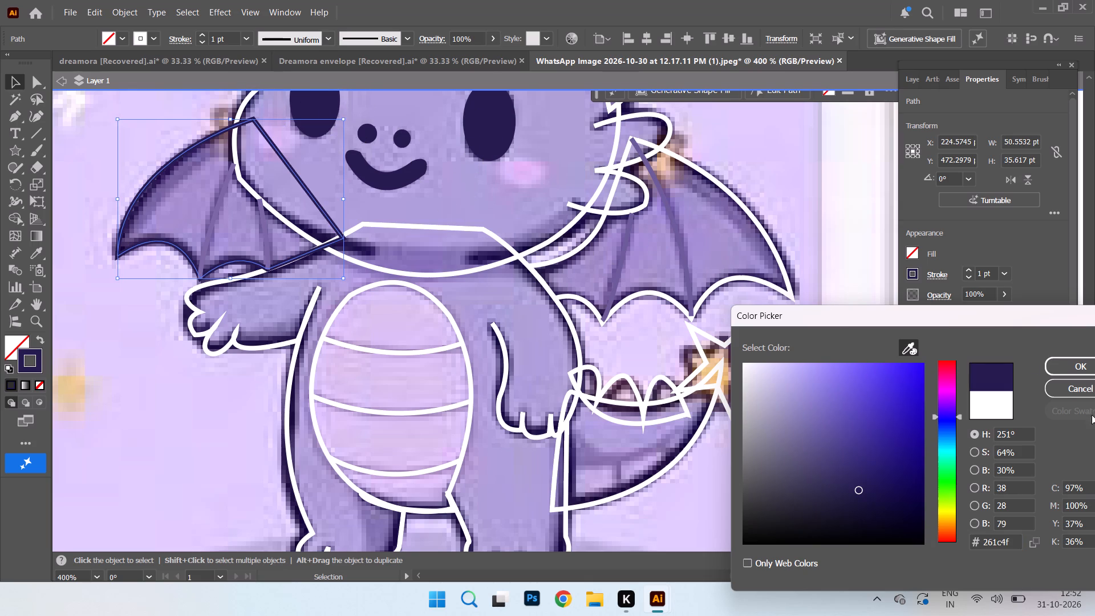
pyautogui.click(1088, 375)
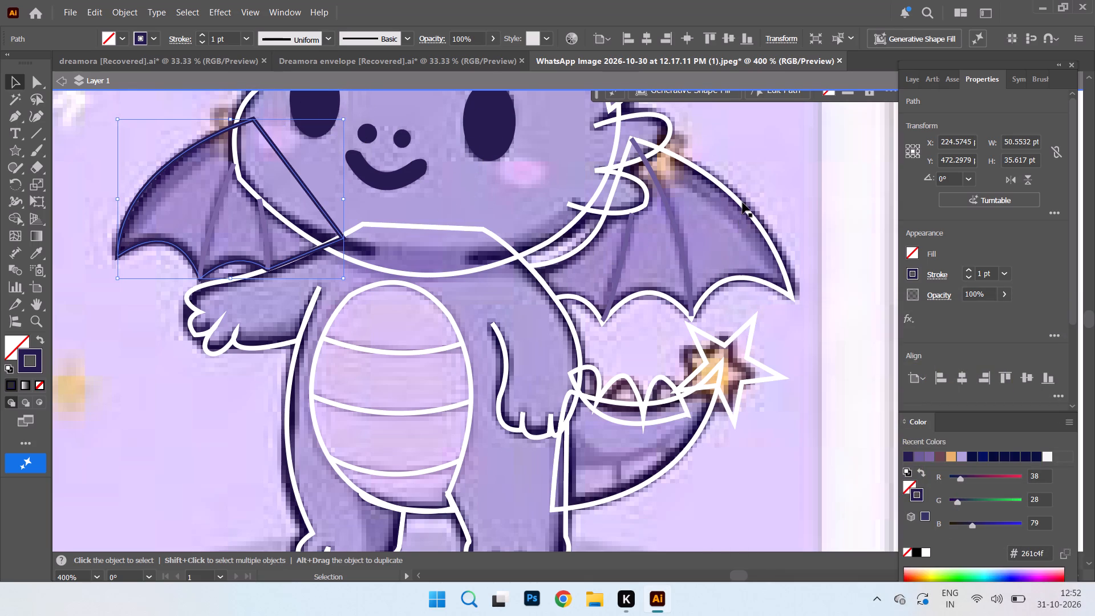
# Set the stroke of the right-hand wing outline to dark navy #261c4f sampled from the dragon's eye.
pyautogui.click(743, 202)
pyautogui.click(749, 213)
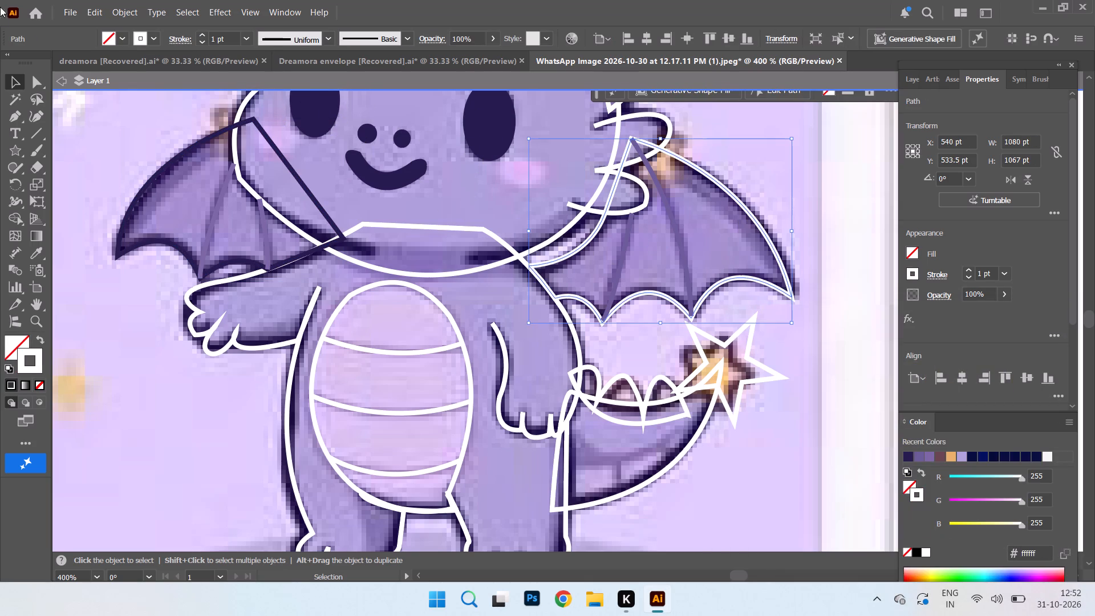
pyautogui.click(61, 83)
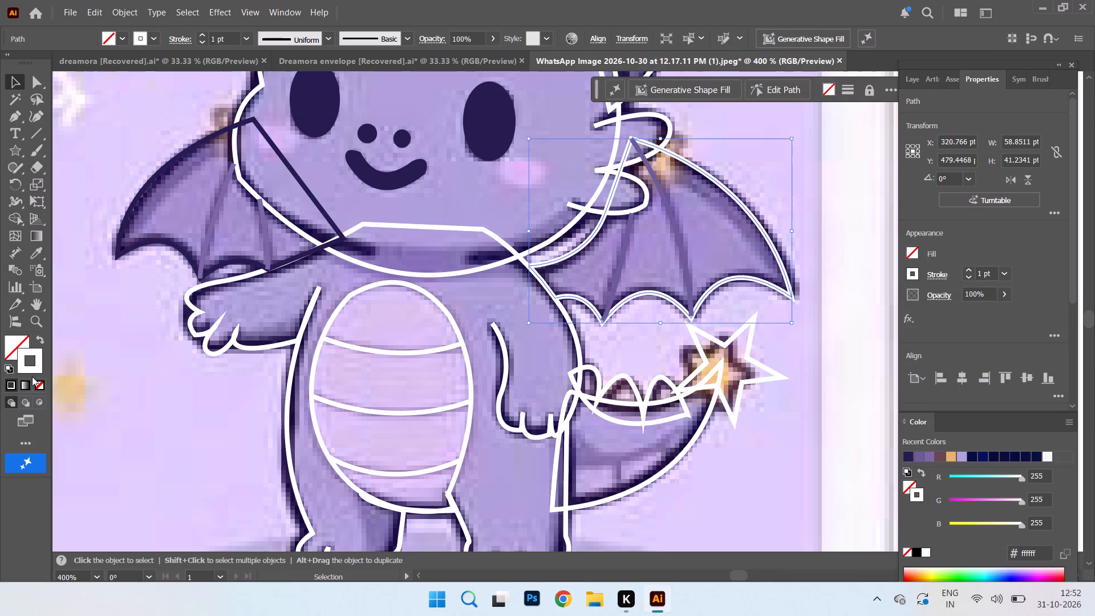
pyautogui.doubleClick(25, 367)
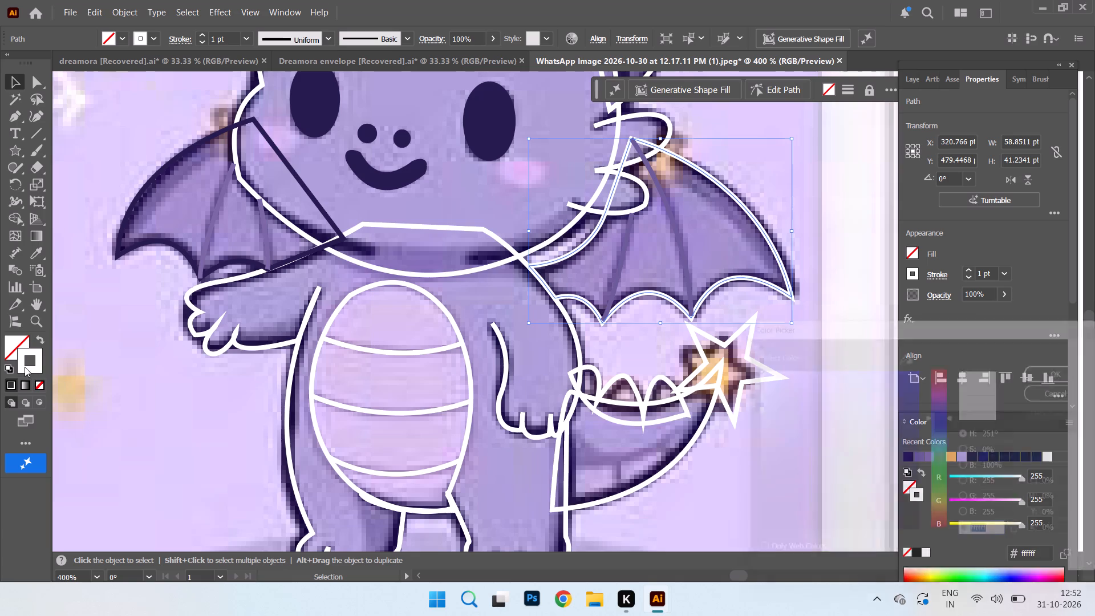
pyautogui.click(905, 346)
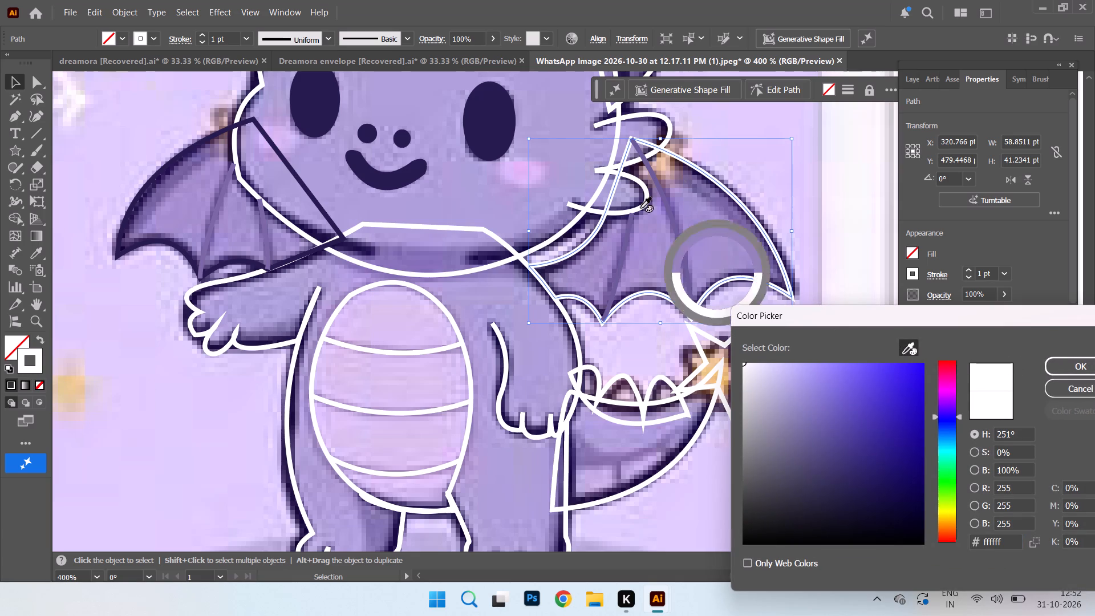
pyautogui.click(504, 138)
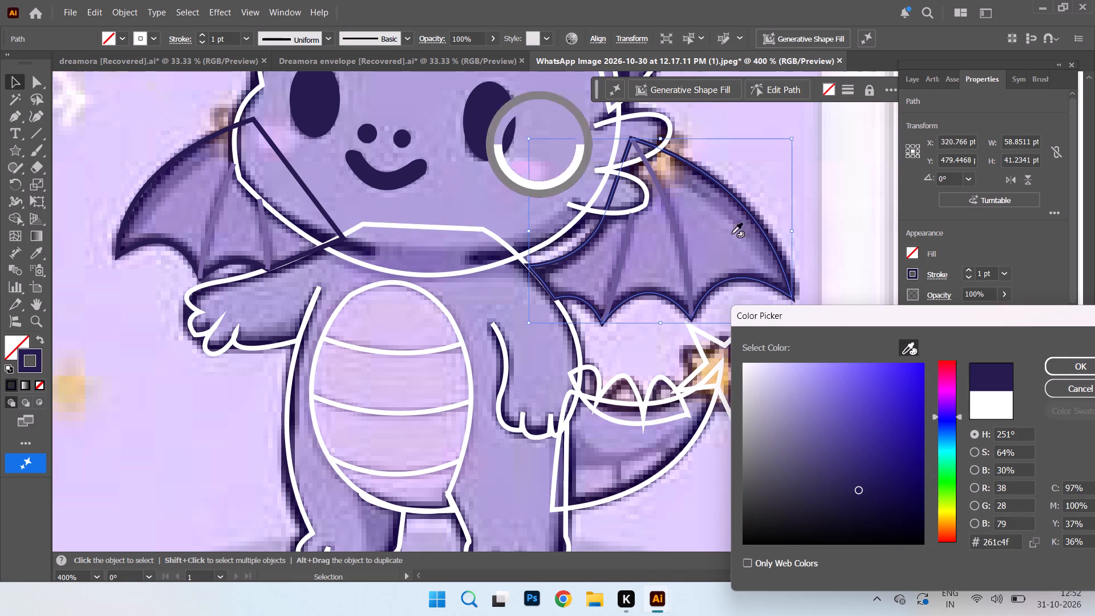
pyautogui.click(1081, 372)
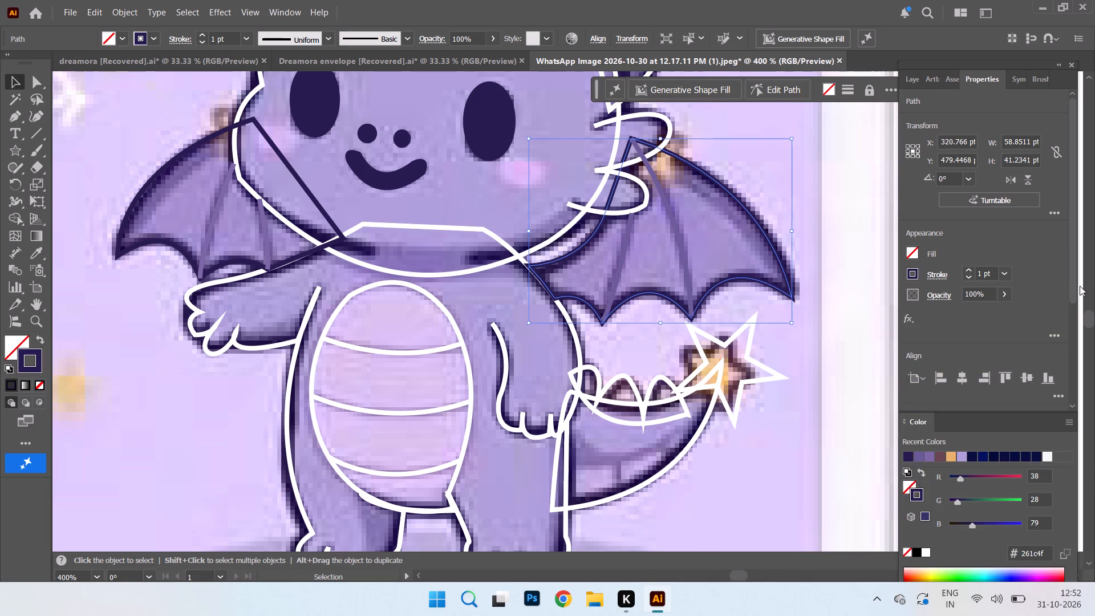
# Fill both wing outlines with light purple #a390ce sampled from the reference's right-hand wing.
pyautogui.click(169, 200)
pyautogui.click(139, 191)
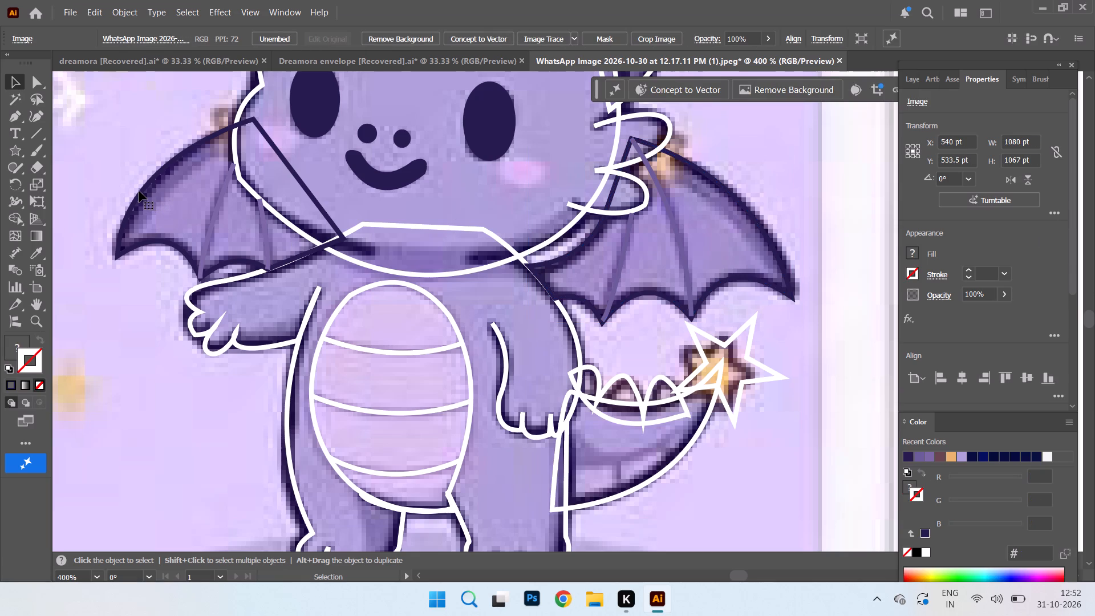
pyautogui.click(141, 191)
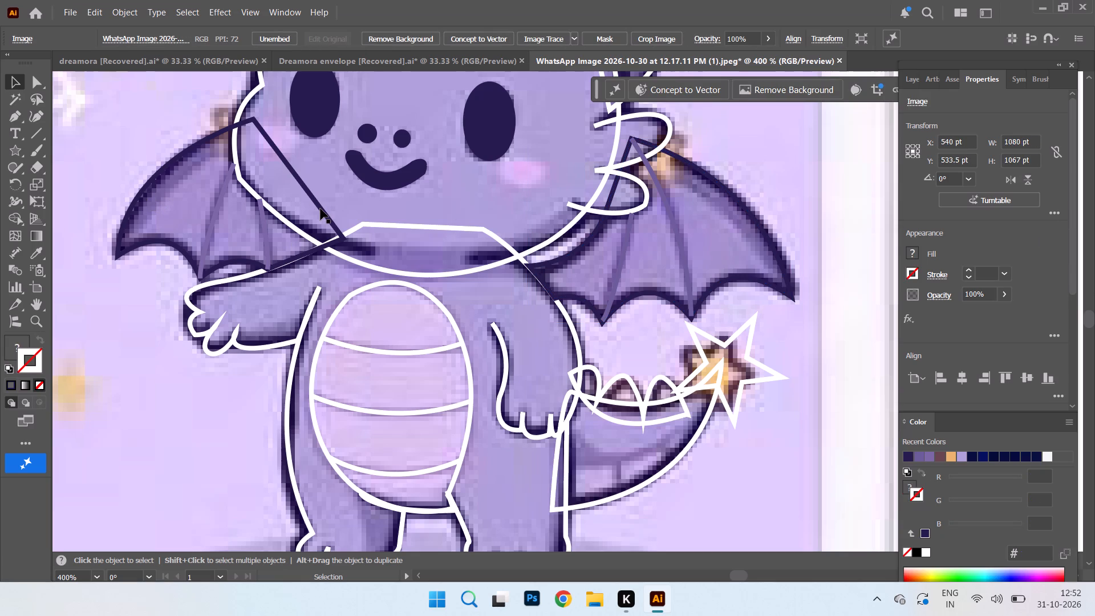
pyautogui.click(321, 209)
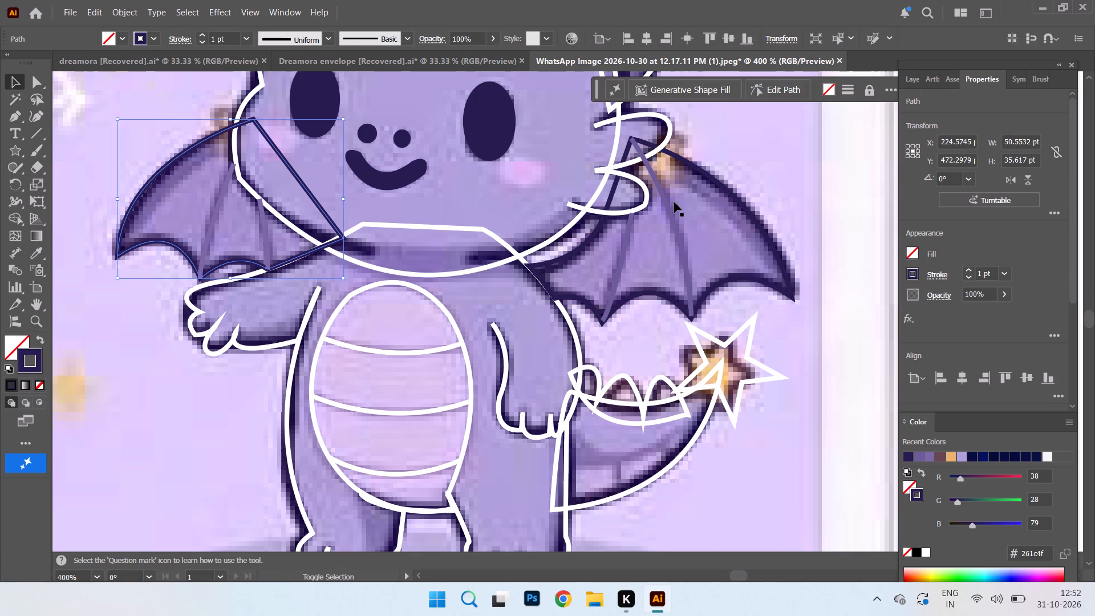
pyautogui.keyDown('shift'); pyautogui.click(728, 193); pyautogui.keyUp('shift')
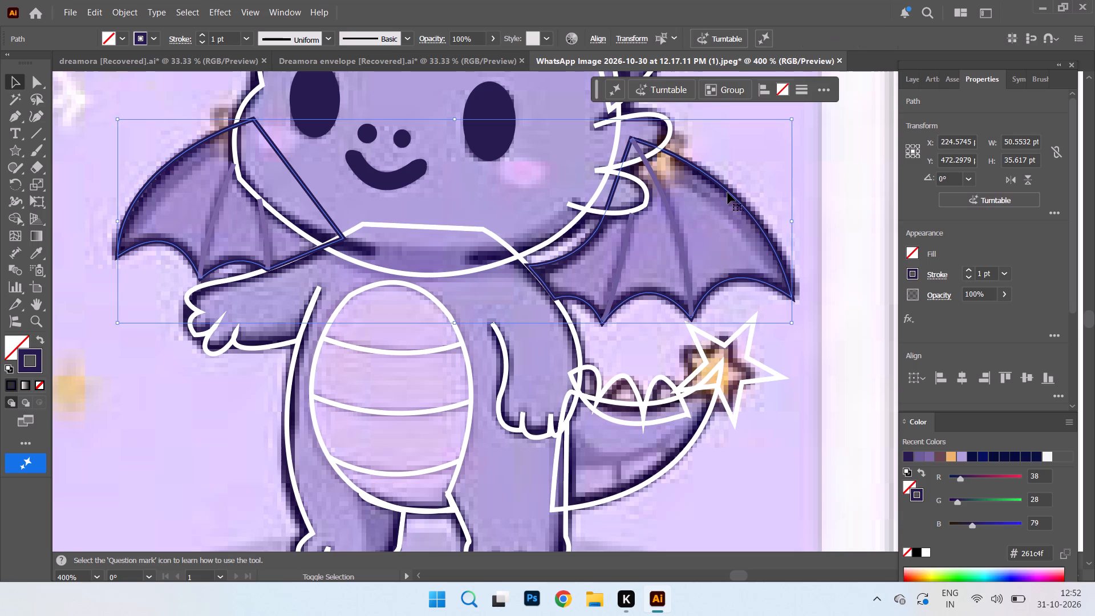
pyautogui.click(11, 327)
pyautogui.doubleClick(10, 352)
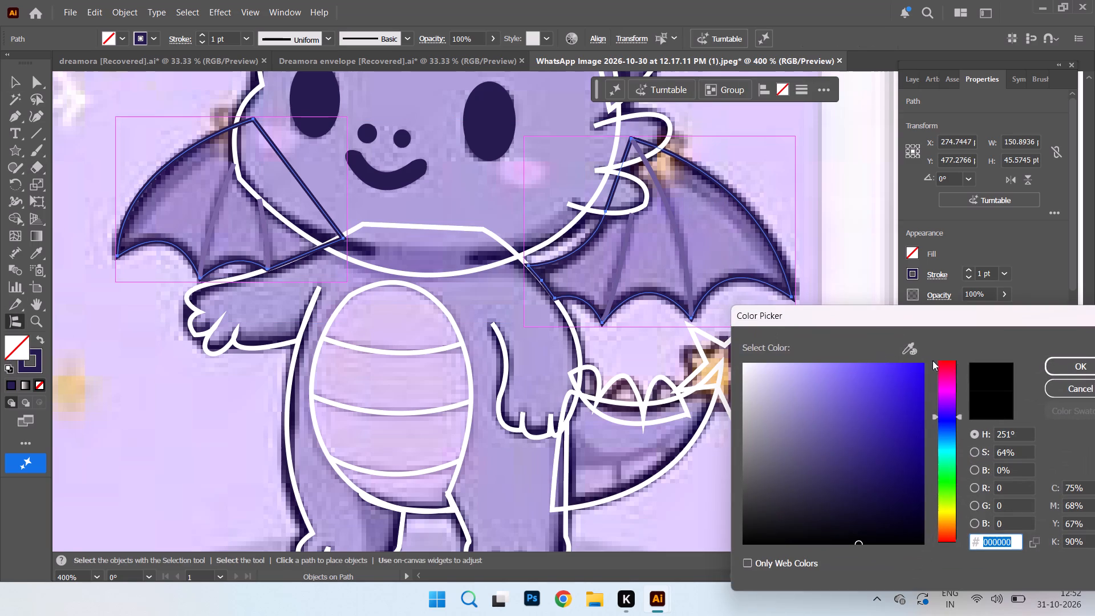
pyautogui.click(911, 350)
pyautogui.click(657, 244)
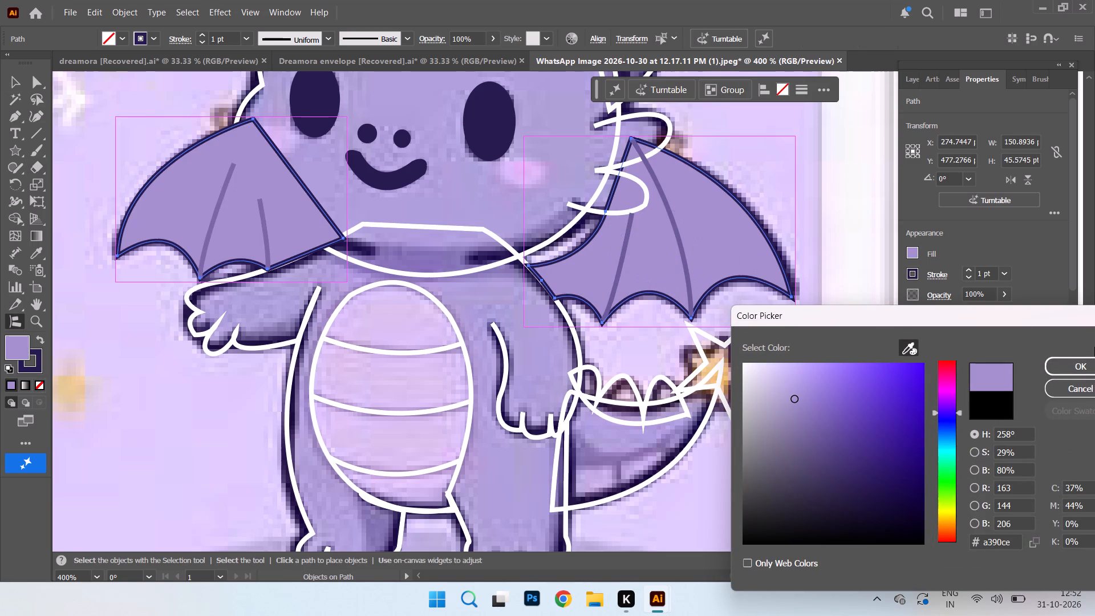
pyautogui.click(1068, 368)
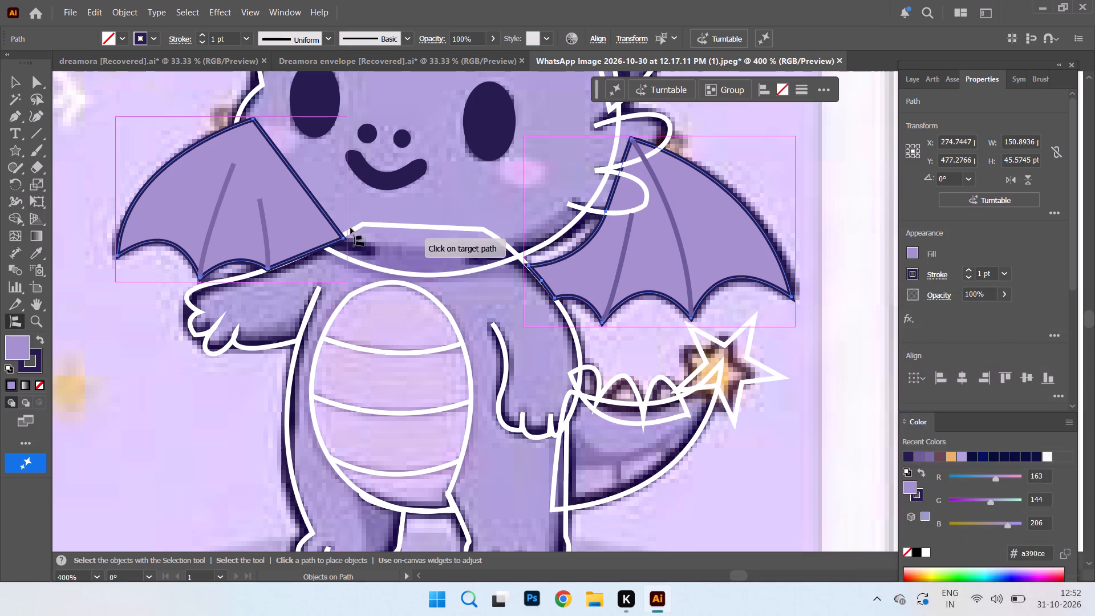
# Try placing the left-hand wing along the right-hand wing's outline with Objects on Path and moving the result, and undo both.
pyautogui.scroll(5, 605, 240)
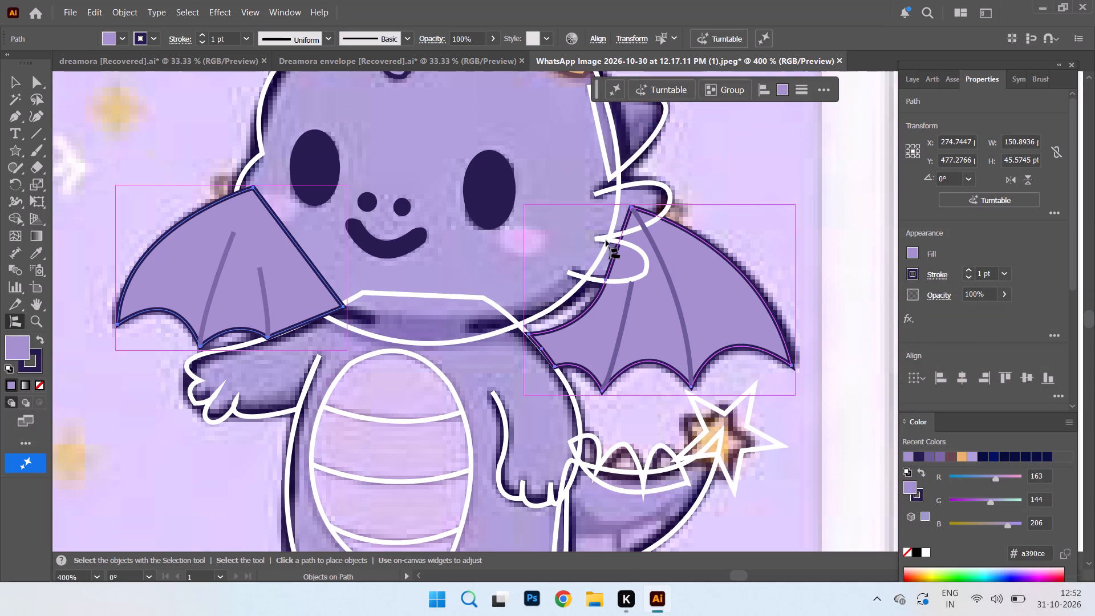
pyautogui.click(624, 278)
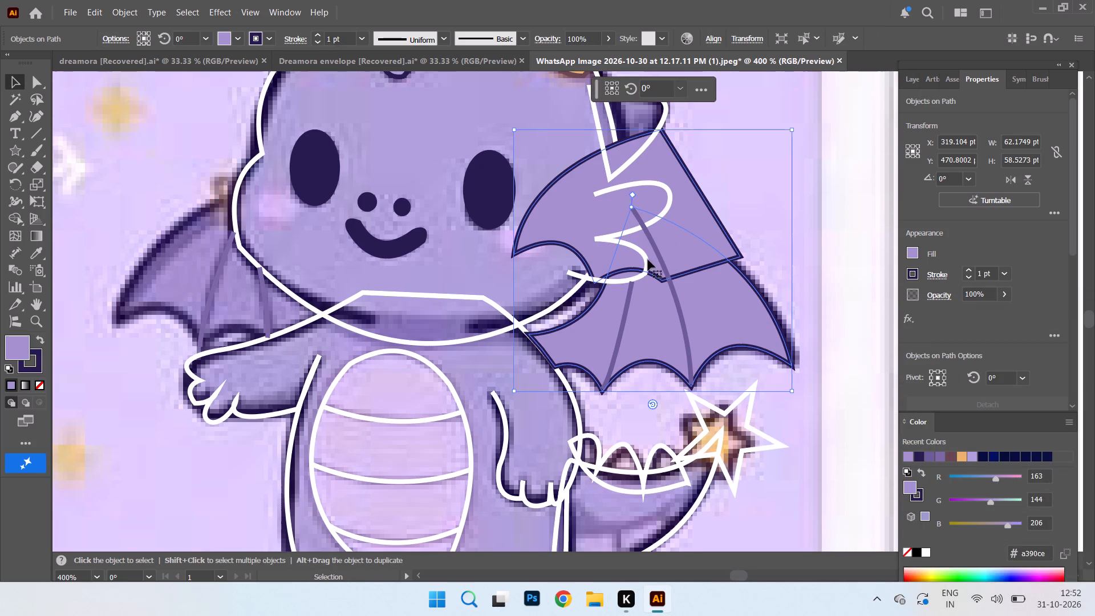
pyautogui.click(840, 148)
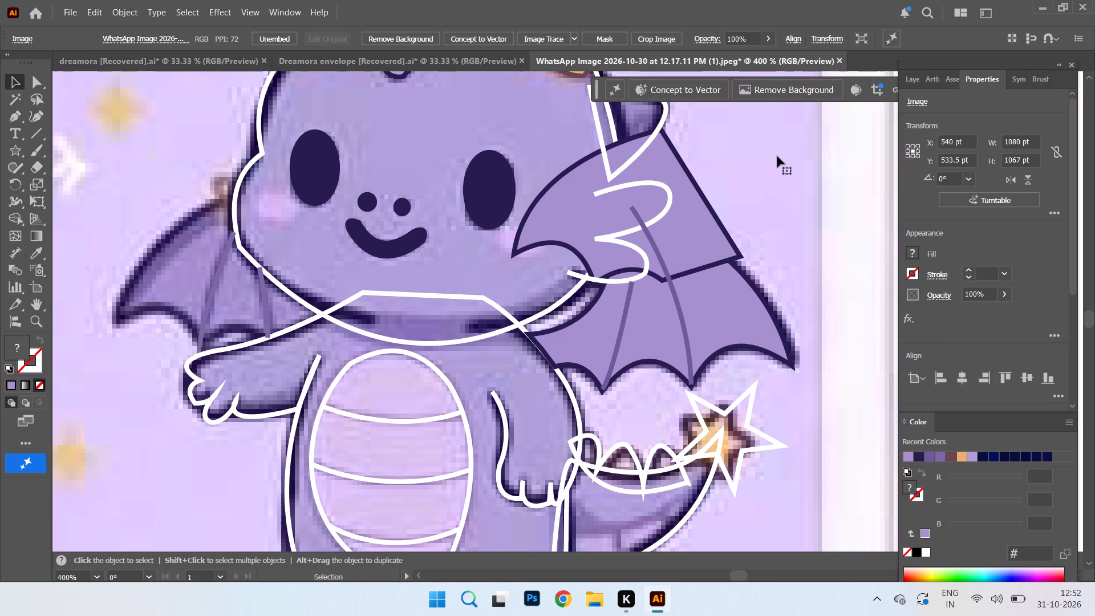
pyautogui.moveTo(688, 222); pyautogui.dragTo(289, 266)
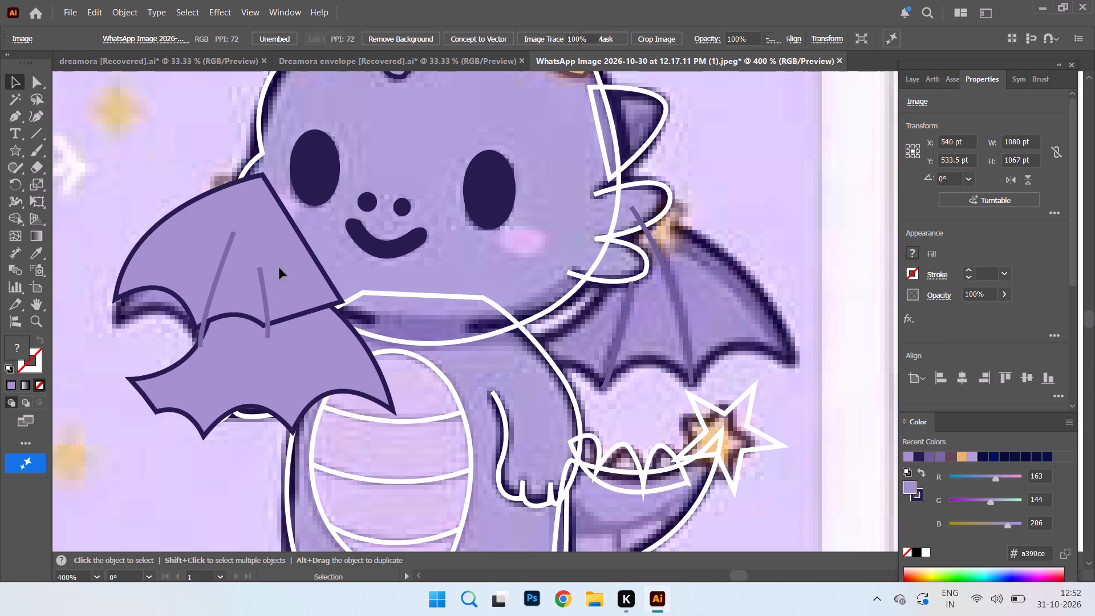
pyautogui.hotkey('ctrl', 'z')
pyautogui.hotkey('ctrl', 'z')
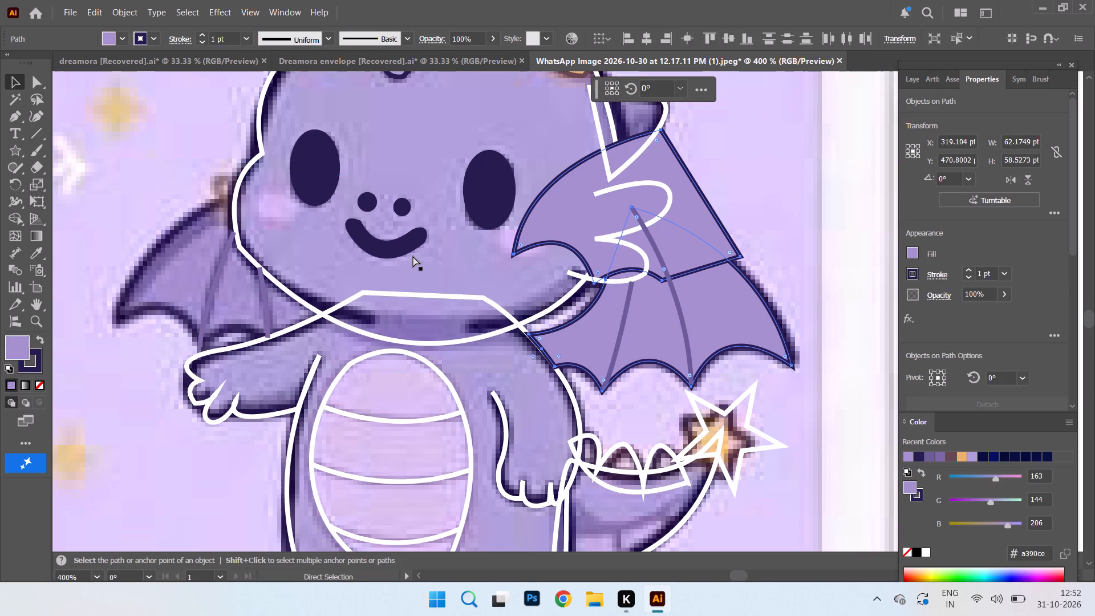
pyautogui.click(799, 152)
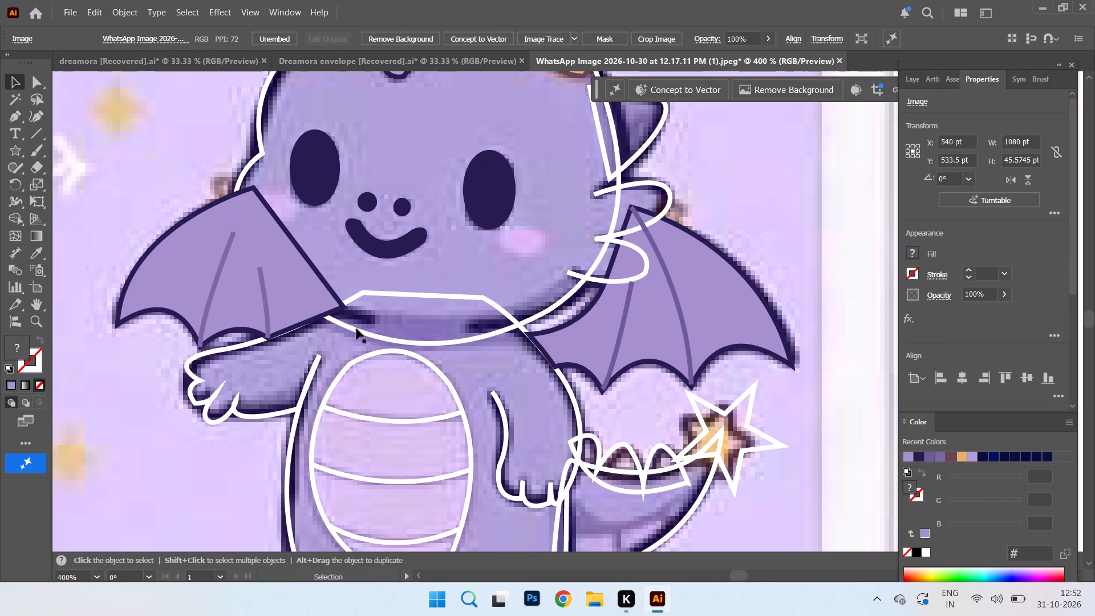
# Set the stroke of the dragon's body outline to dark navy #1d0e40 sampled from the reference's leg outline.
pyautogui.scroll(-10, 323, 271)
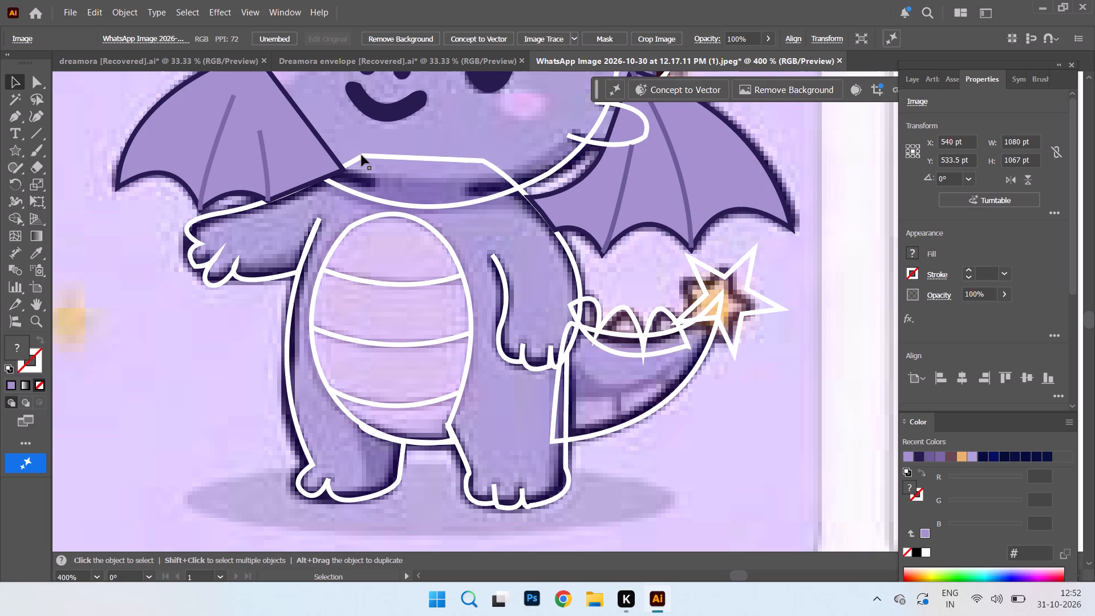
pyautogui.click(357, 159)
pyautogui.click(357, 159)
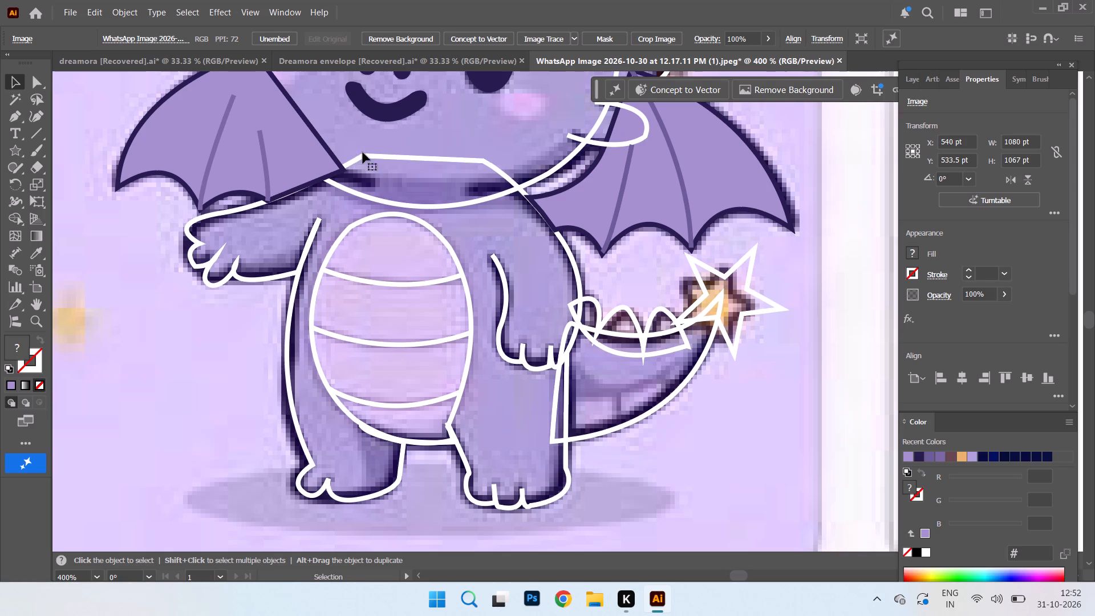
pyautogui.click(365, 155)
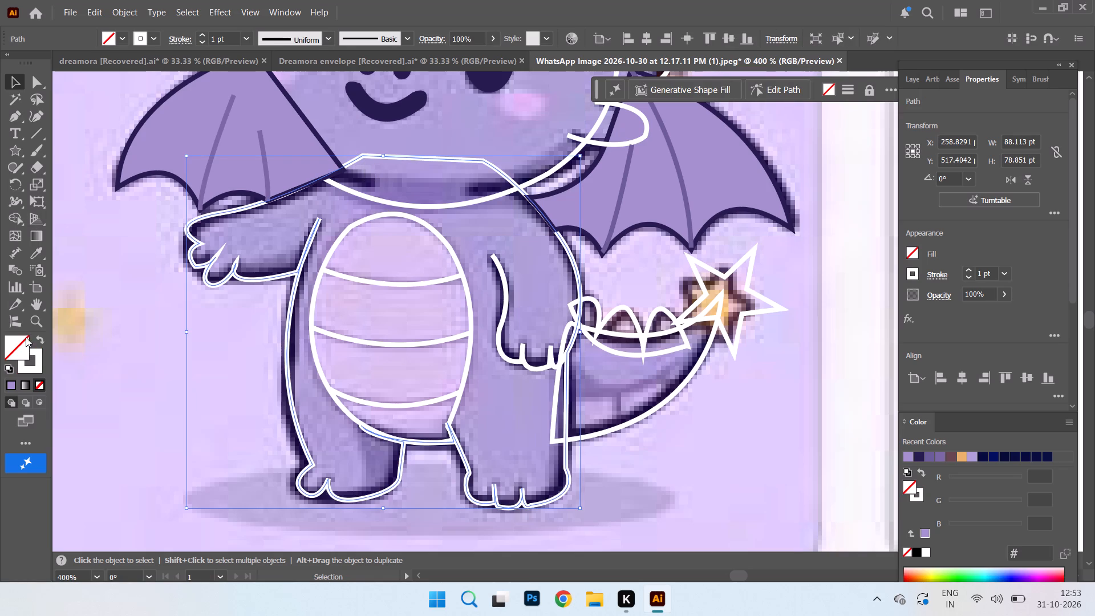
pyautogui.doubleClick(41, 367)
pyautogui.click(907, 350)
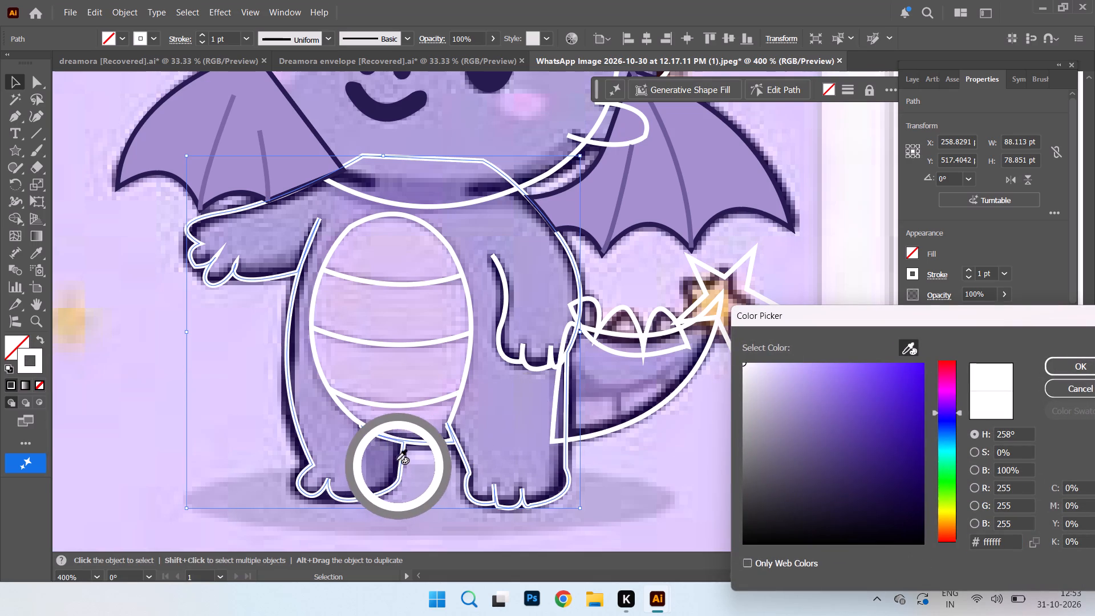
pyautogui.click(291, 430)
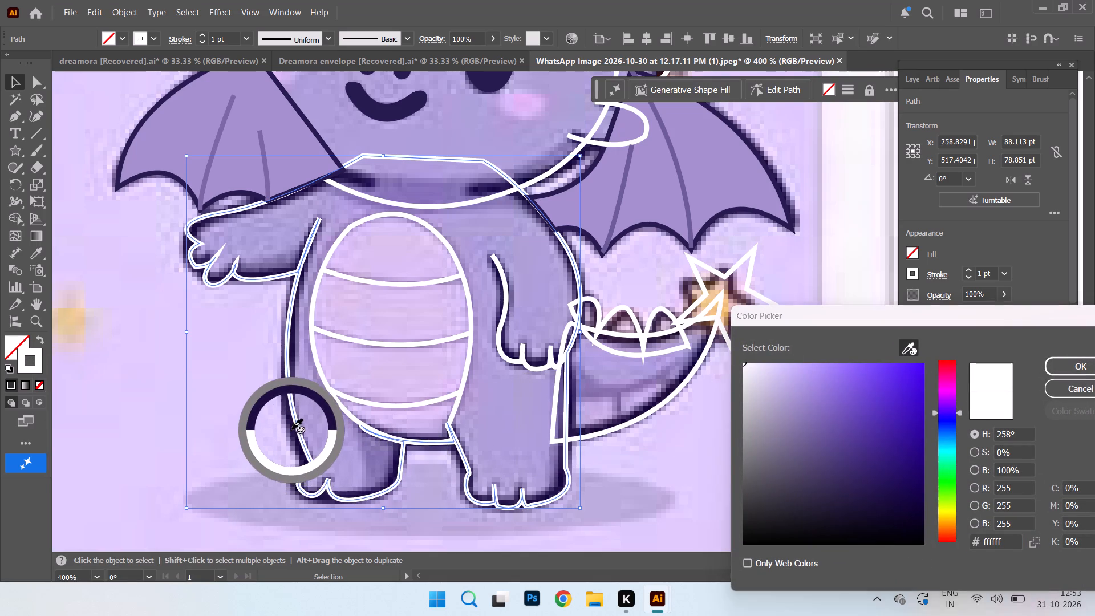
pyautogui.click(1071, 366)
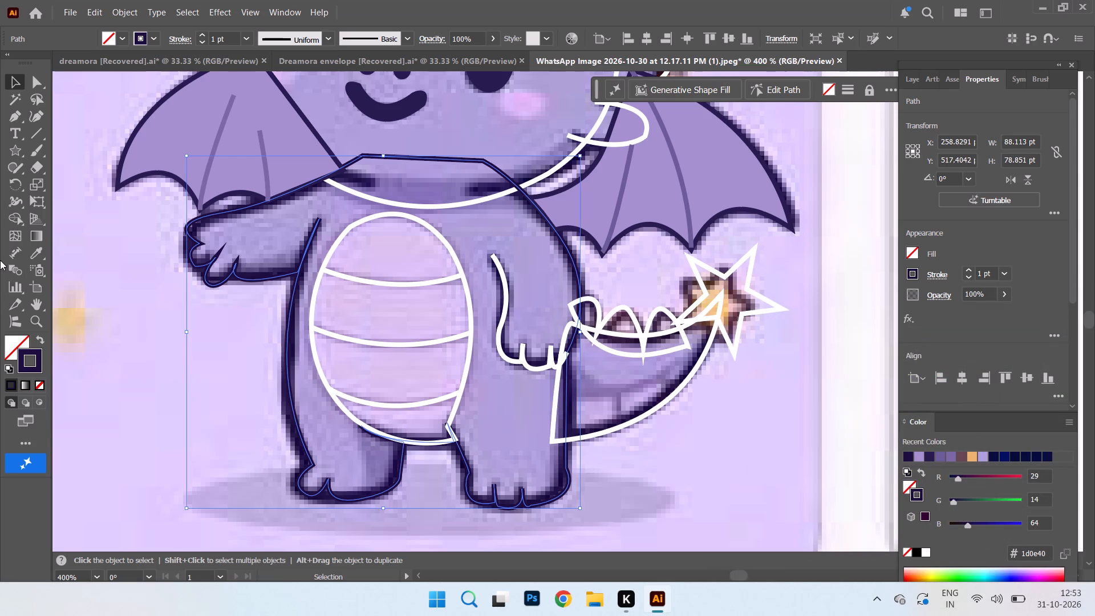
# Set the stroke of the belly outline to pale lilac #dcc4f4 sampled from the reference's belly.
pyautogui.click(343, 236)
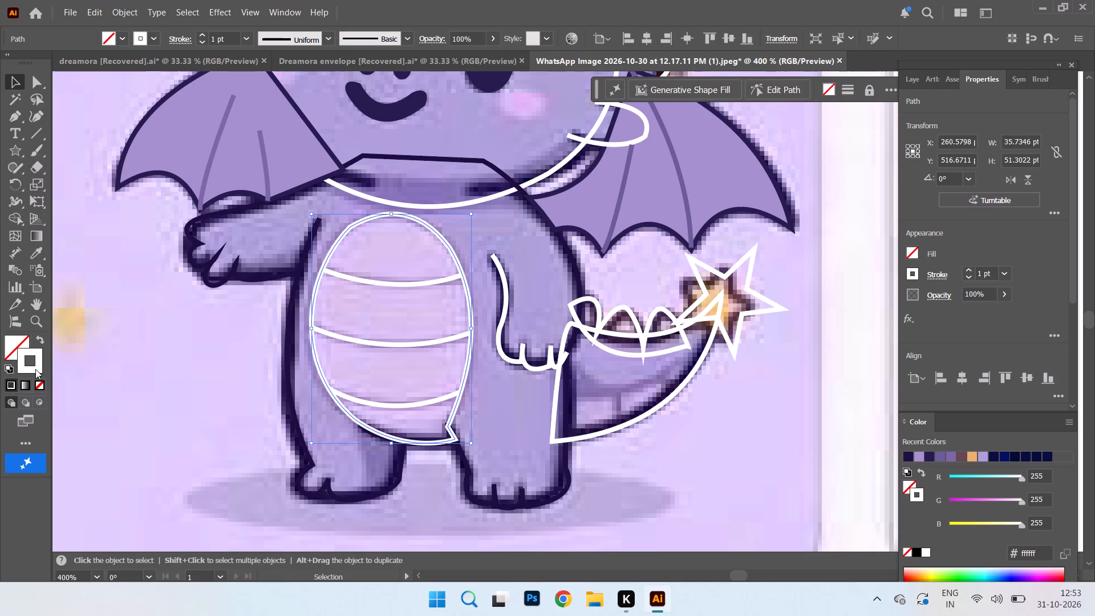
pyautogui.doubleClick(35, 369)
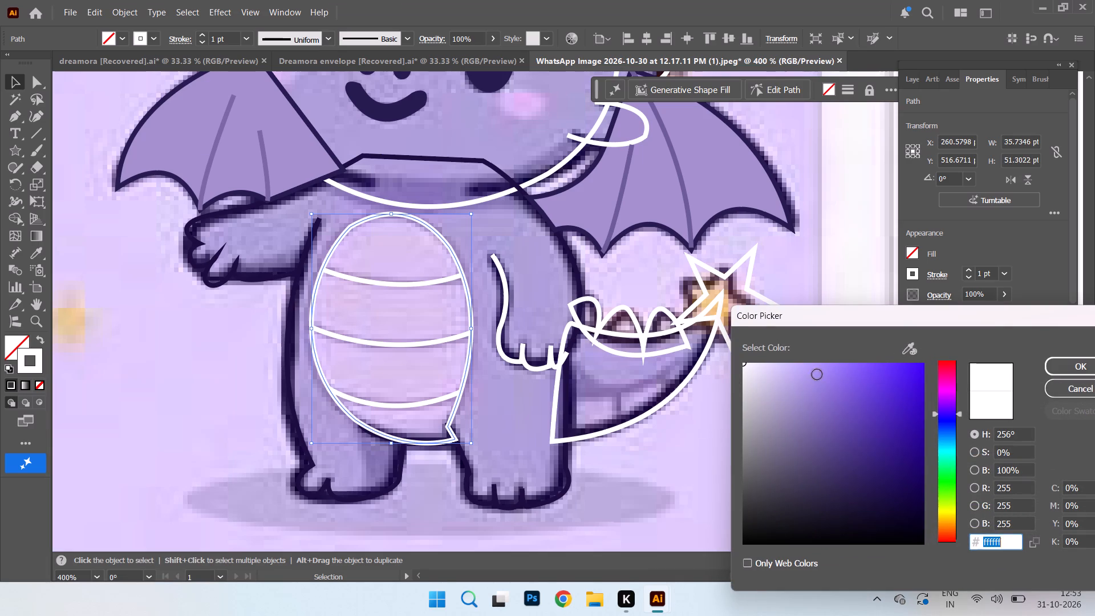
pyautogui.click(910, 346)
pyautogui.click(426, 259)
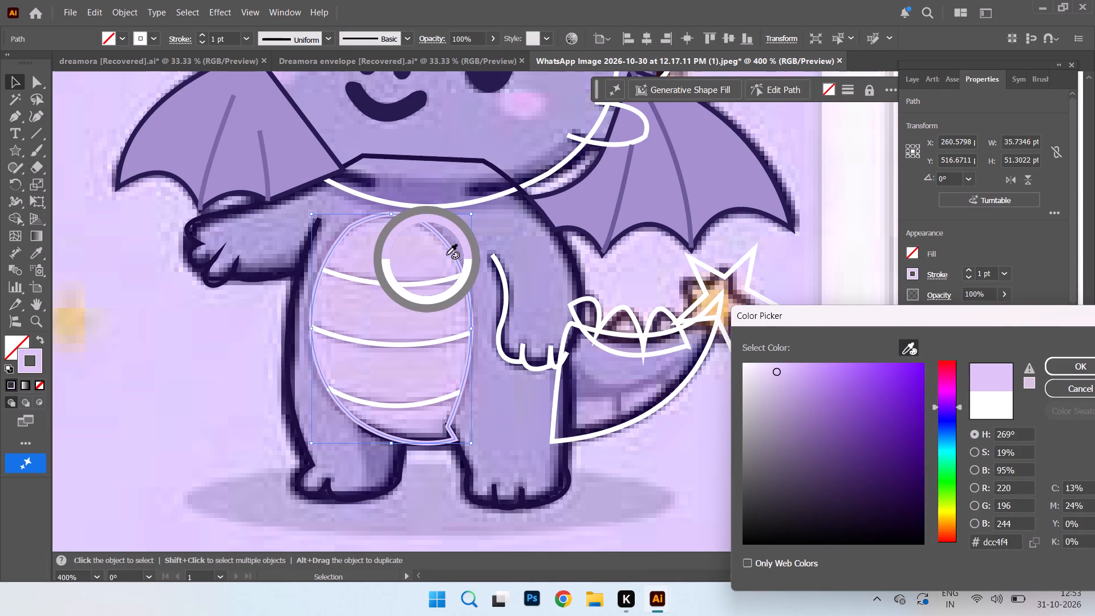
pyautogui.click(1088, 363)
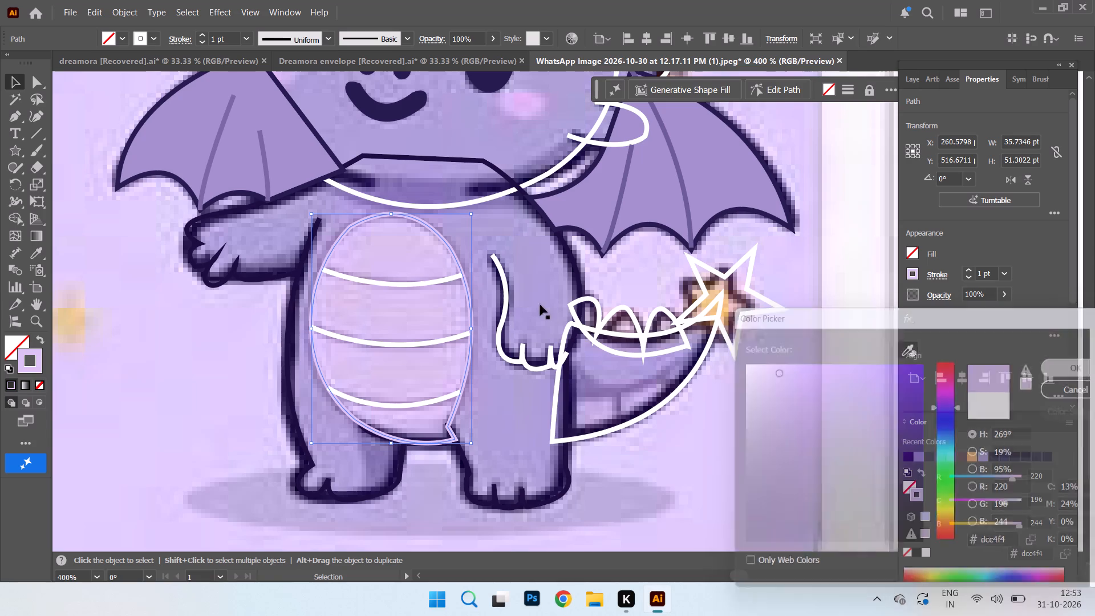
# Give the middle and lower belly stripes a muted purple #987fb1 stroke, sampled from the reference's belly crease, with no fill.
pyautogui.click(395, 287)
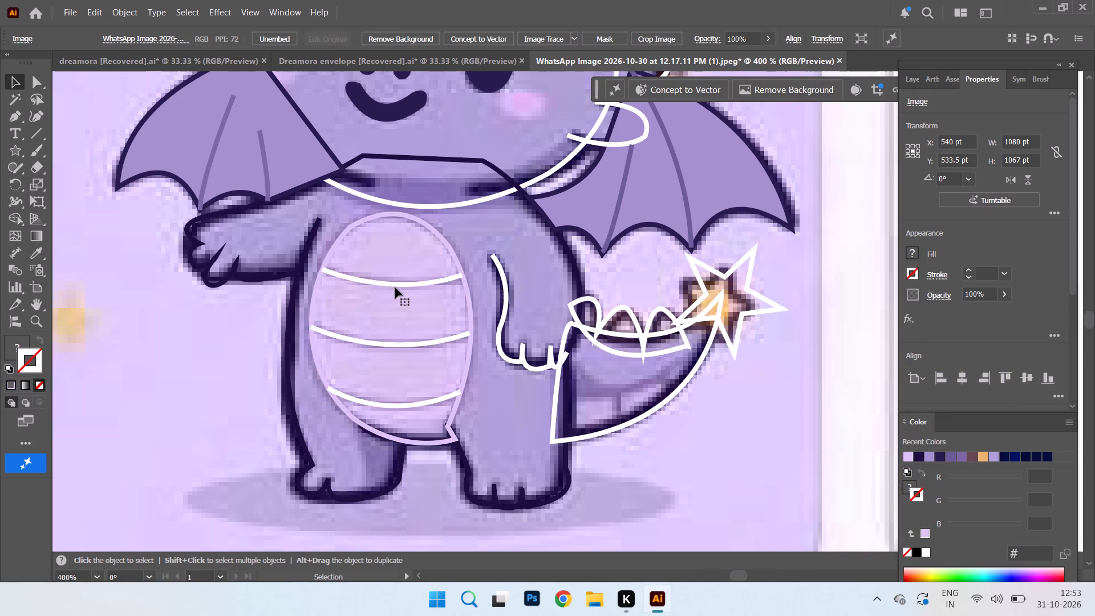
pyautogui.click(395, 287)
pyautogui.click(400, 285)
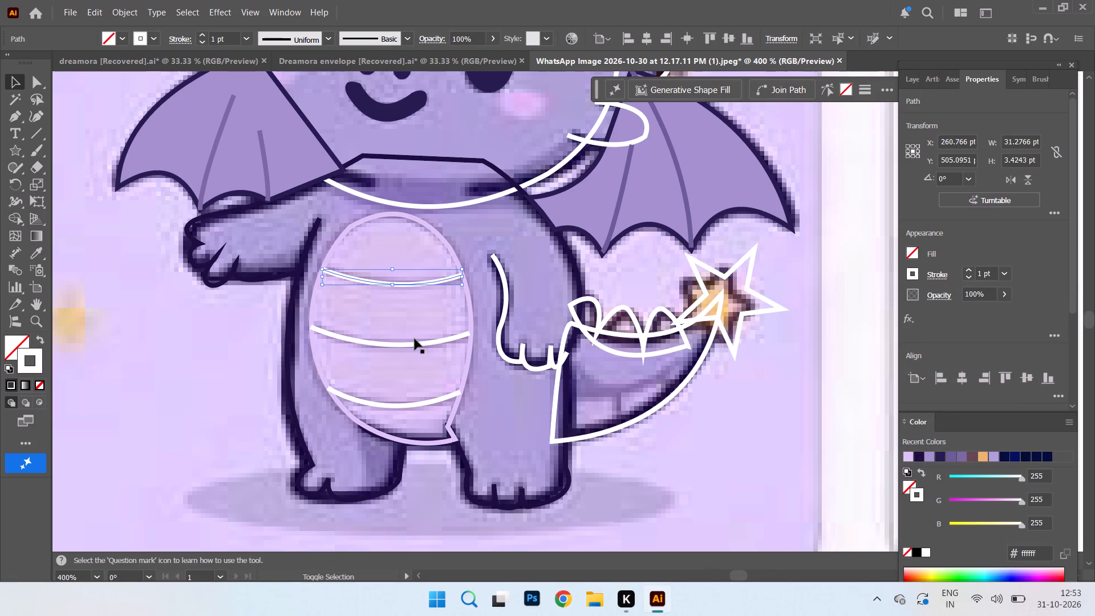
pyautogui.keyDown('shift'); pyautogui.click(415, 346); pyautogui.keyUp('shift')
pyautogui.click(444, 342)
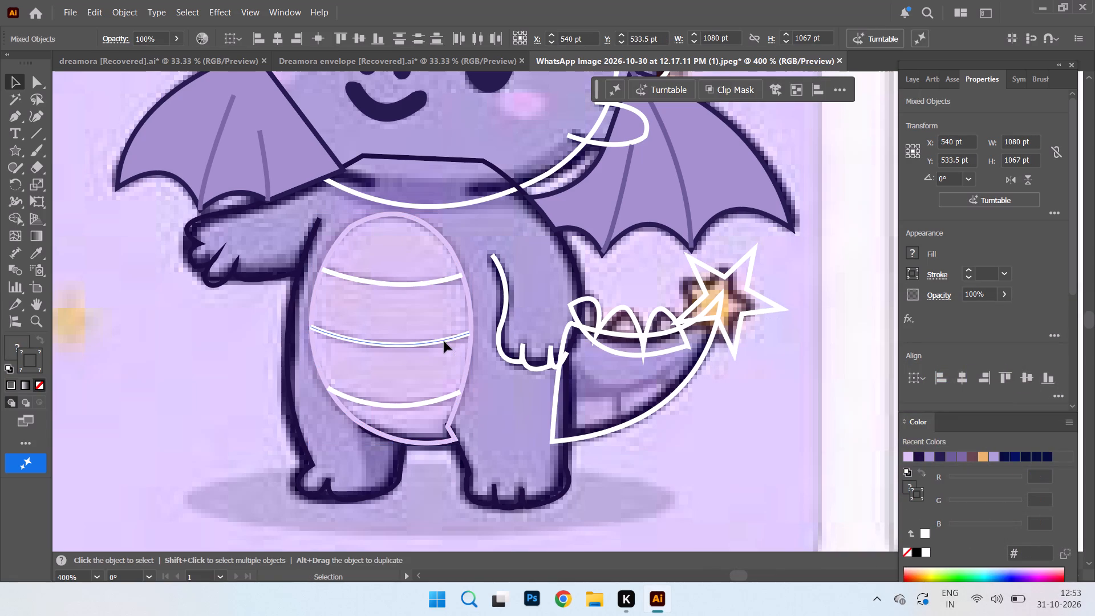
pyautogui.keyDown('shift'); pyautogui.click(411, 404); pyautogui.keyUp('shift')
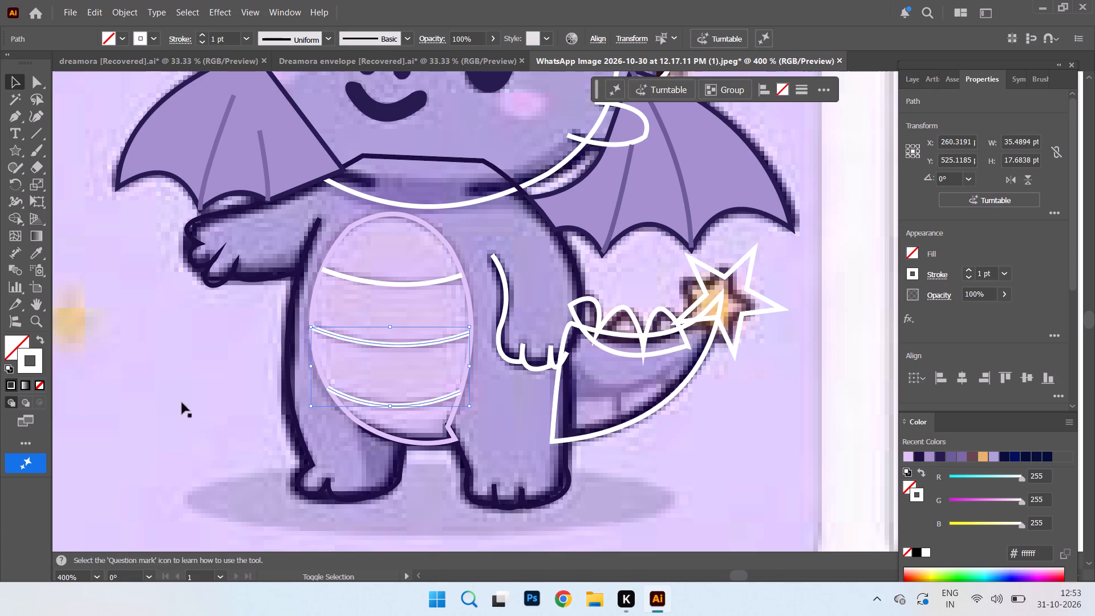
pyautogui.doubleClick(14, 346)
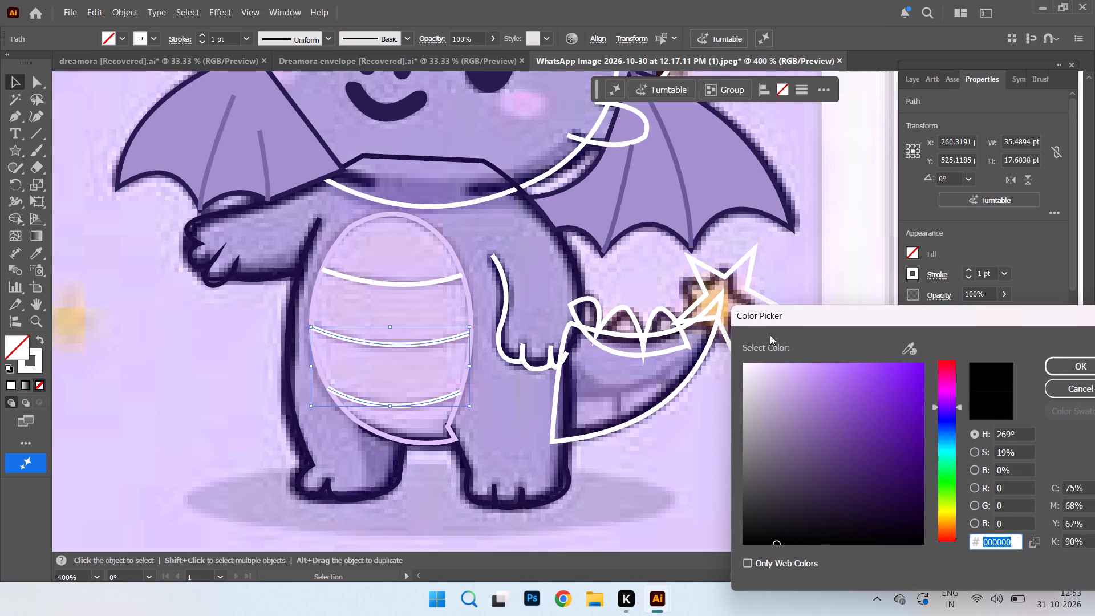
pyautogui.click(909, 346)
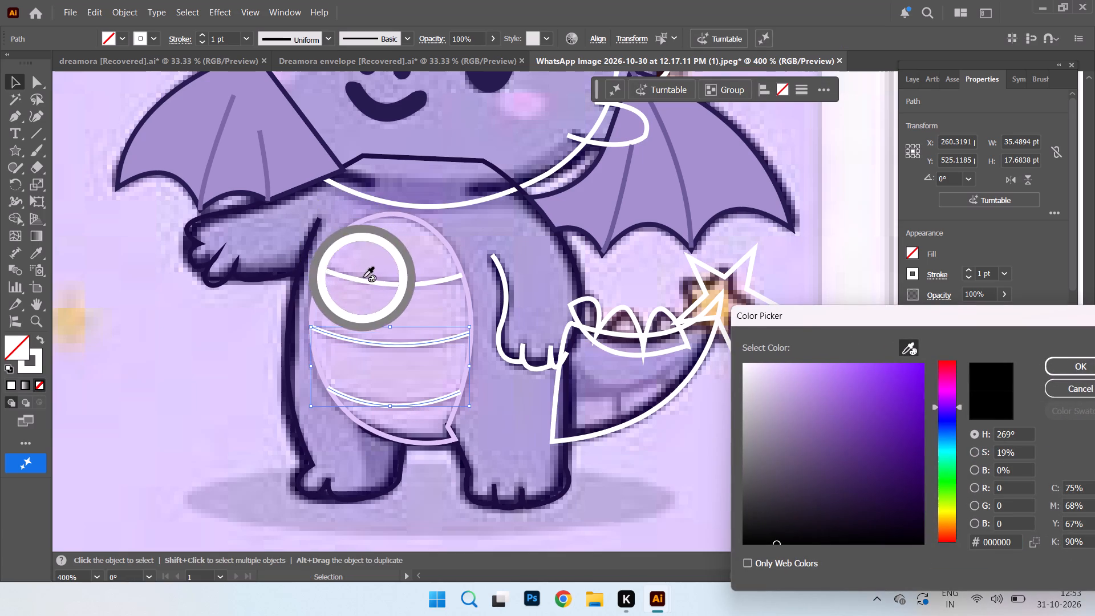
pyautogui.click(372, 279)
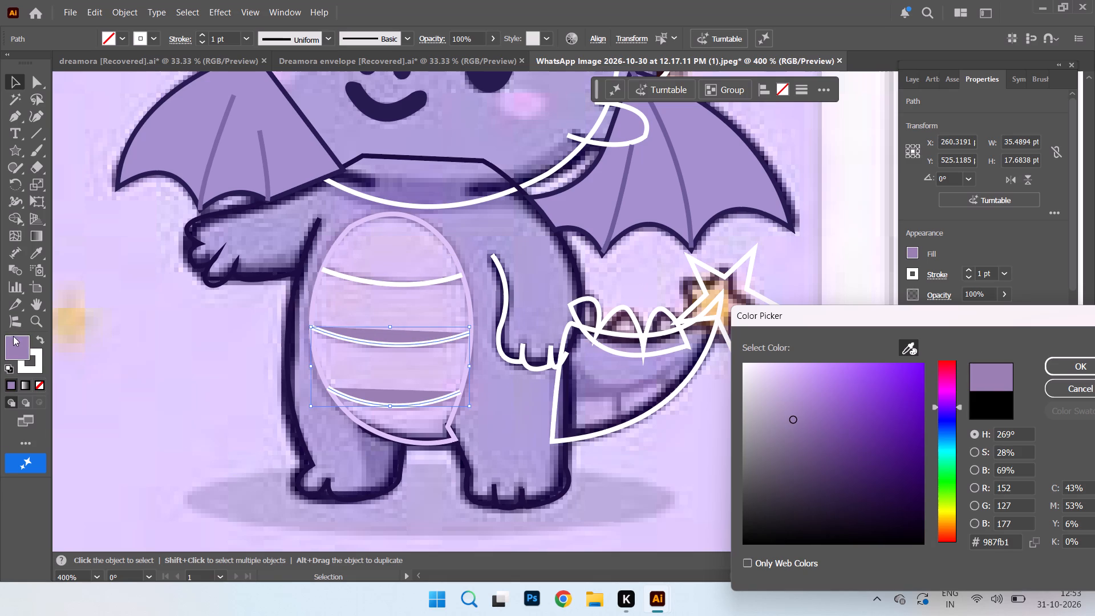
pyautogui.click(42, 338)
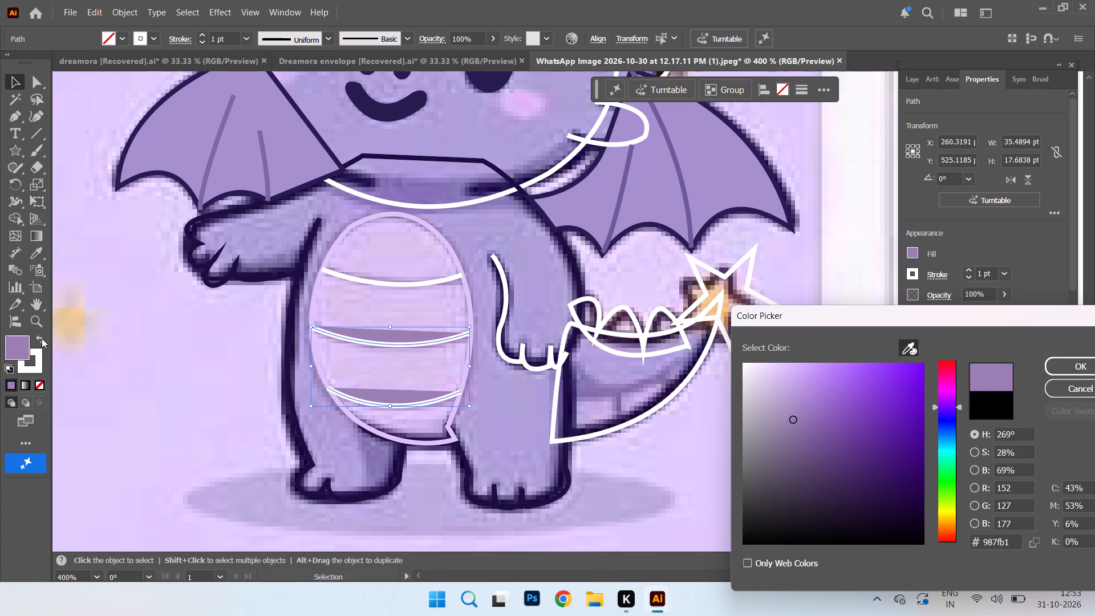
pyautogui.click(41, 341)
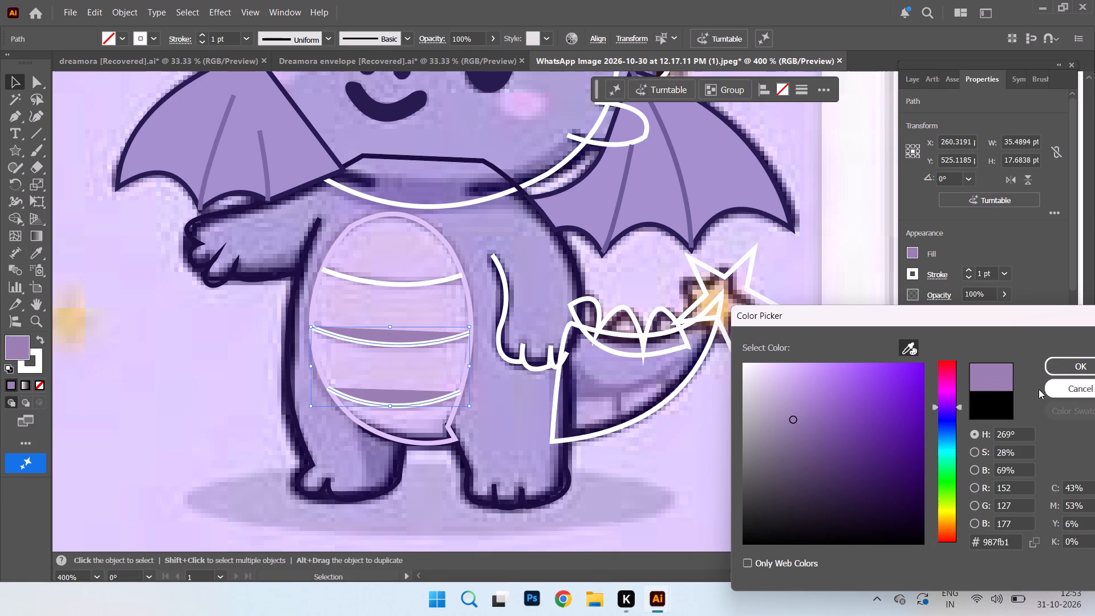
pyautogui.click(1056, 362)
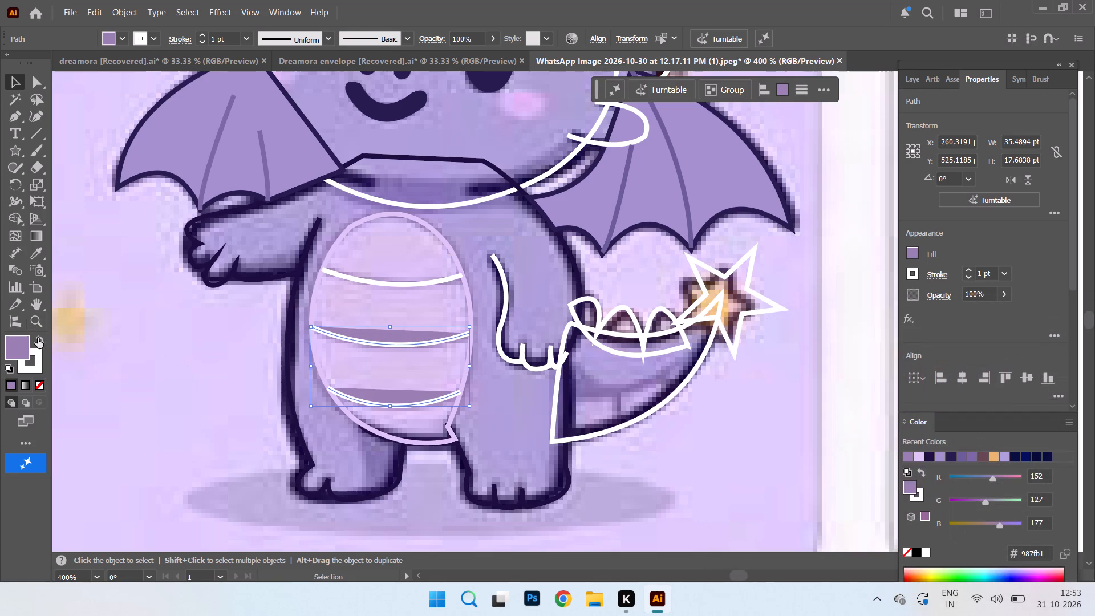
pyautogui.click(38, 338)
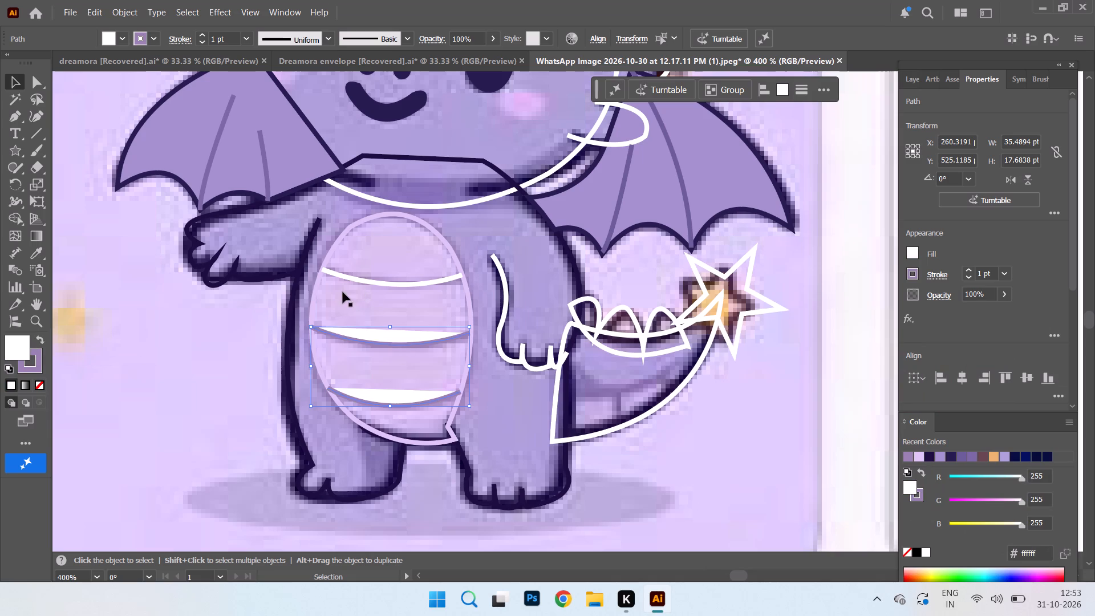
pyautogui.click(36, 387)
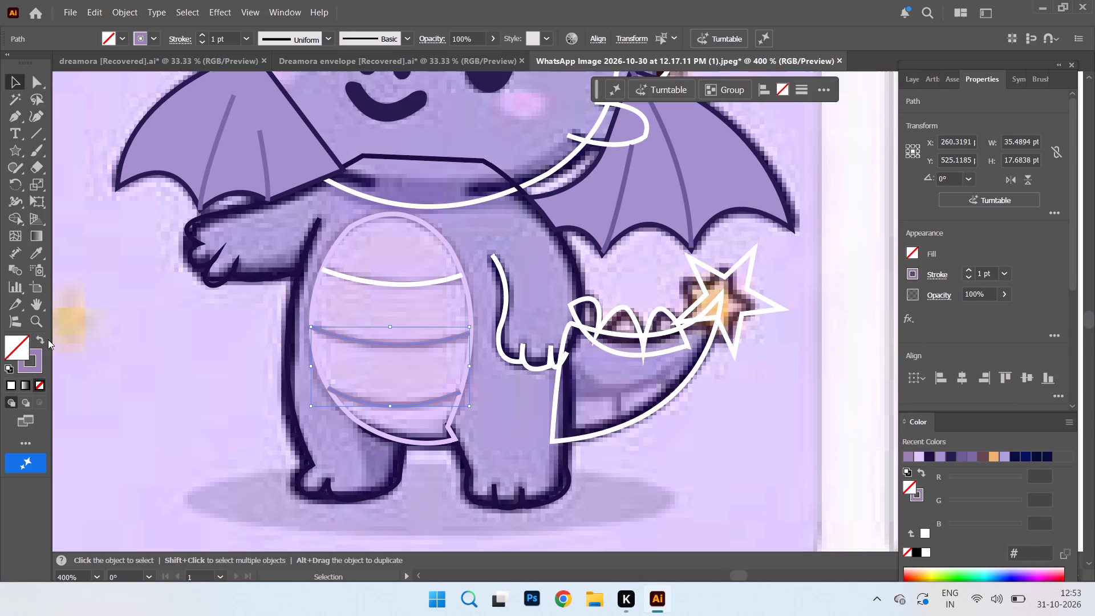
# Set the stroke of the top belly stripe to the same purple #987fb1, sampled from the middle stripe.
pyautogui.click(399, 284)
pyautogui.doubleClick(34, 367)
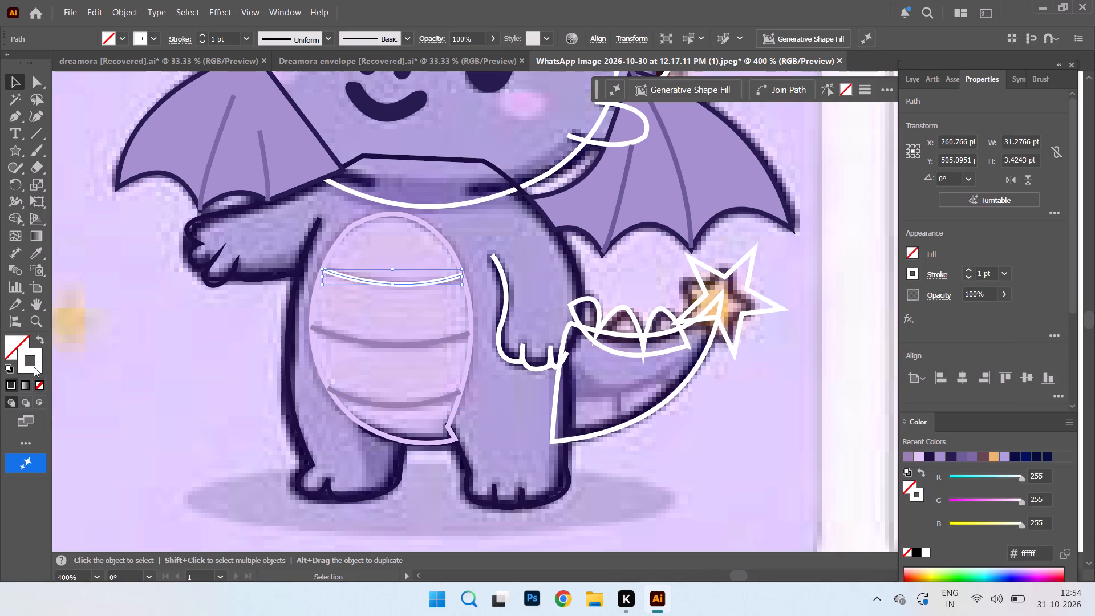
pyautogui.click(904, 350)
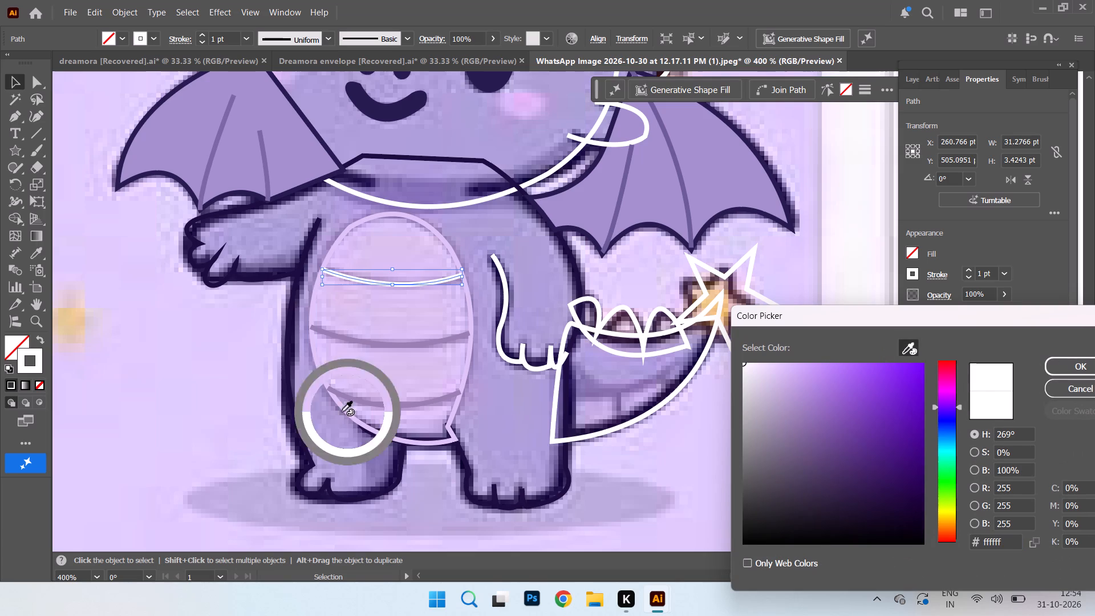
pyautogui.click(420, 346)
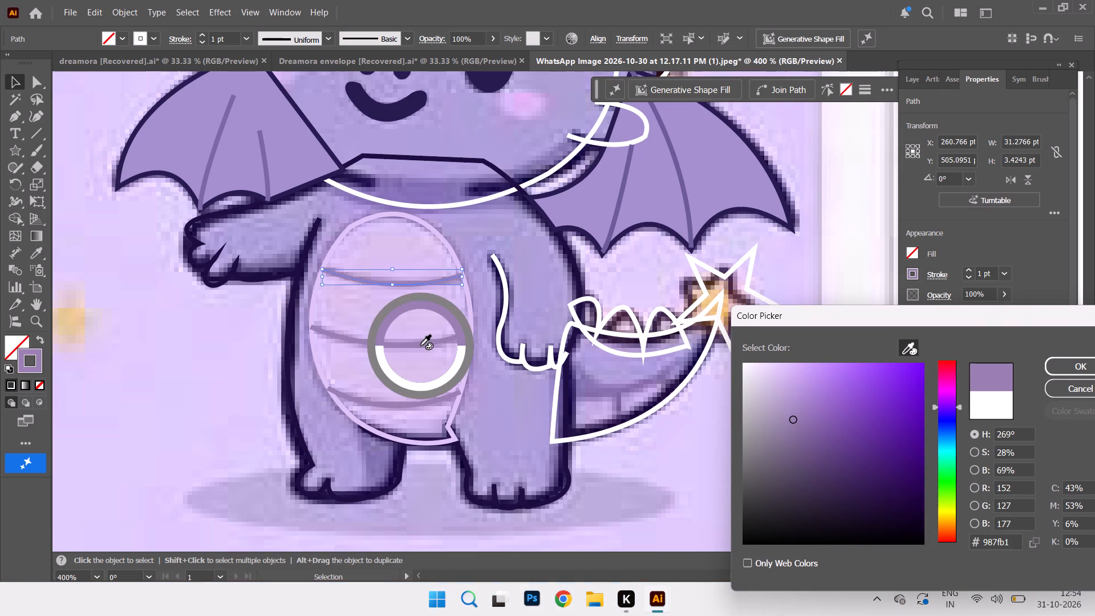
pyautogui.click(1071, 363)
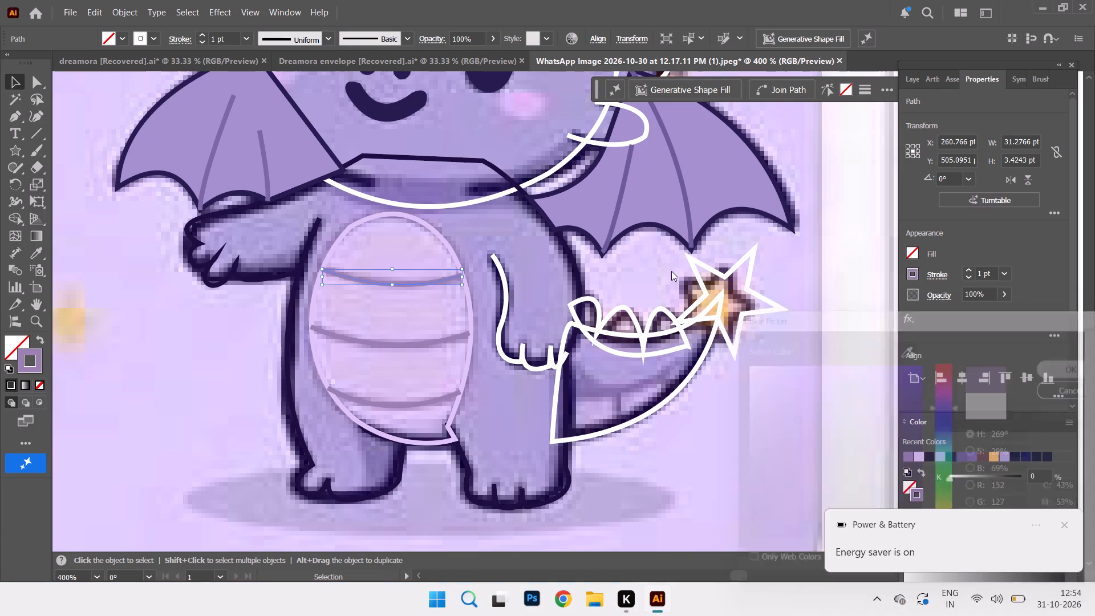
# Fill the belly outline with pale lilac sampled from the reference's belly.
pyautogui.click(393, 214)
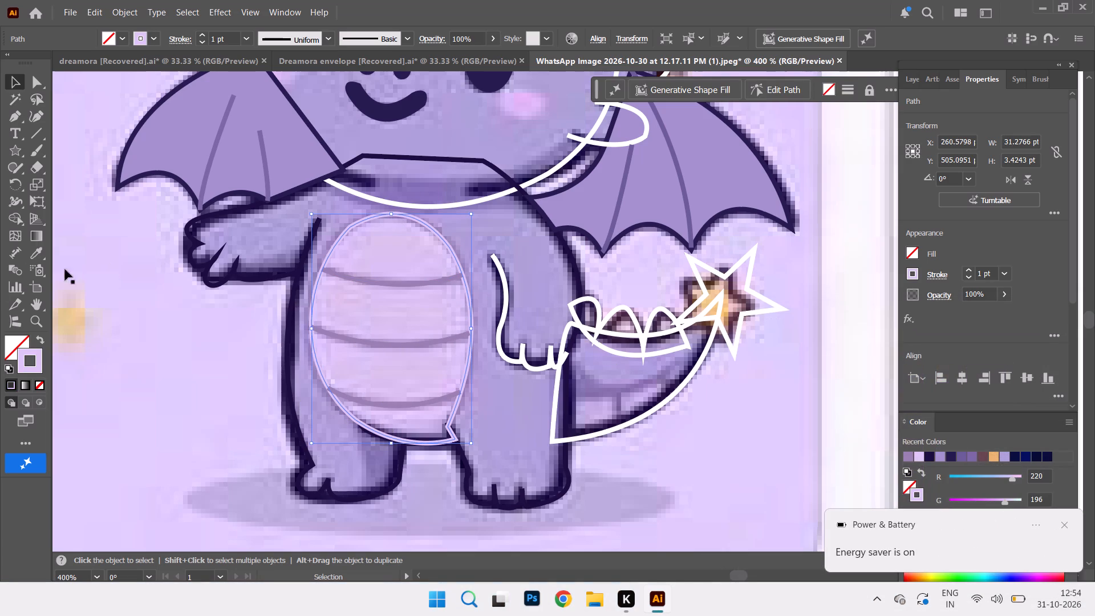
pyautogui.doubleClick(9, 340)
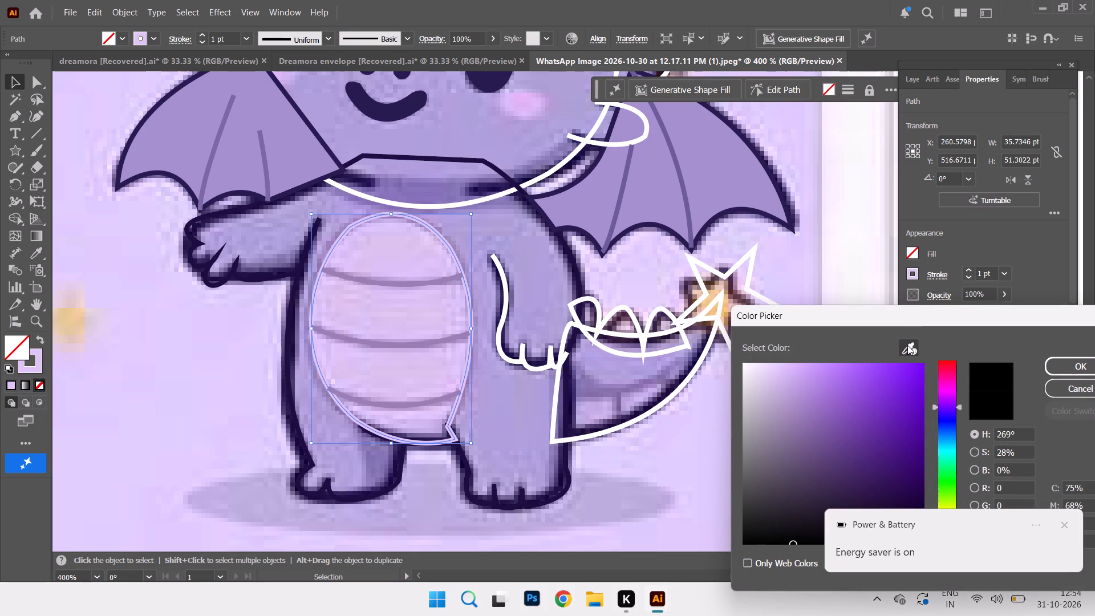
pyautogui.click(907, 345)
pyautogui.click(375, 267)
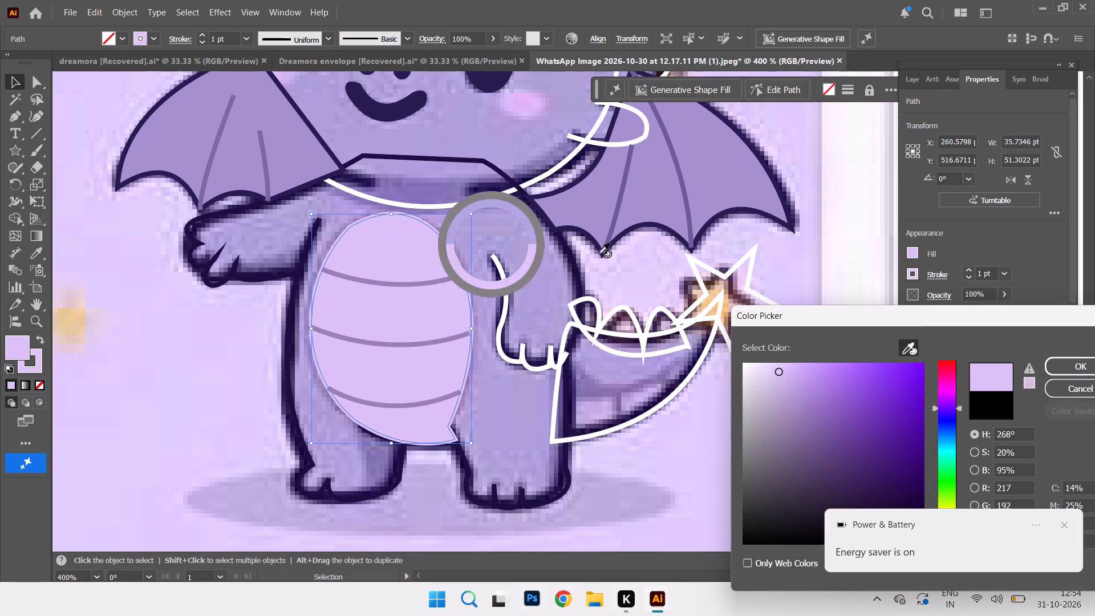
pyautogui.click(1068, 364)
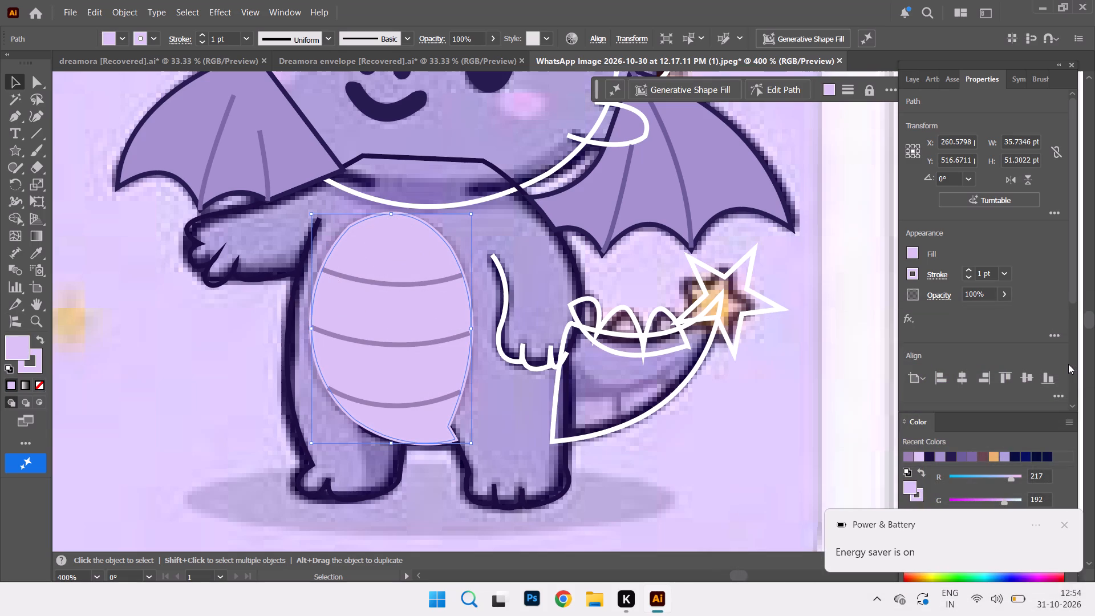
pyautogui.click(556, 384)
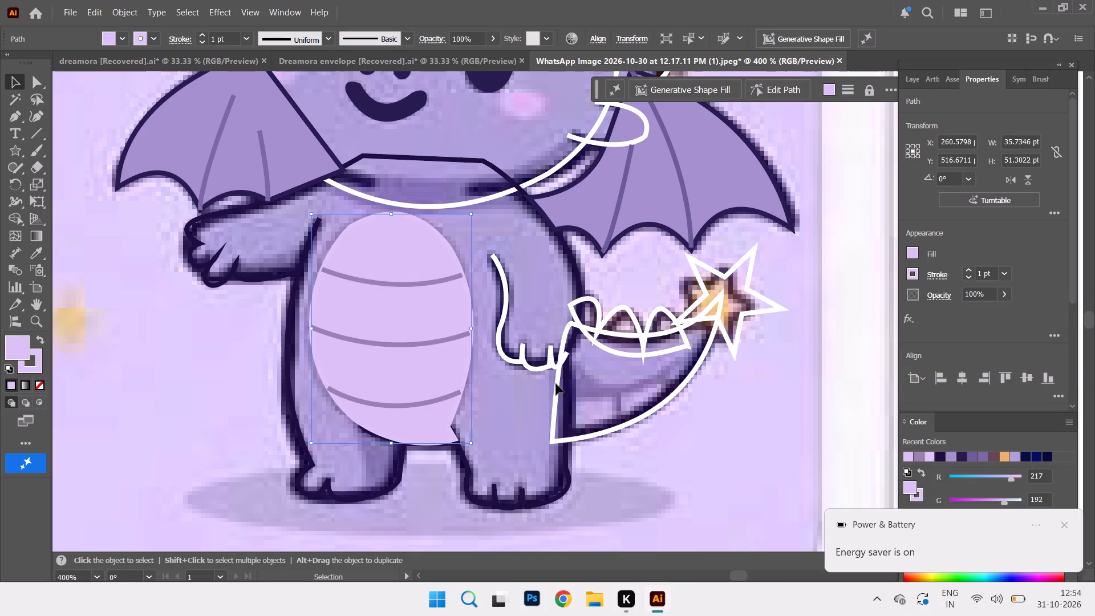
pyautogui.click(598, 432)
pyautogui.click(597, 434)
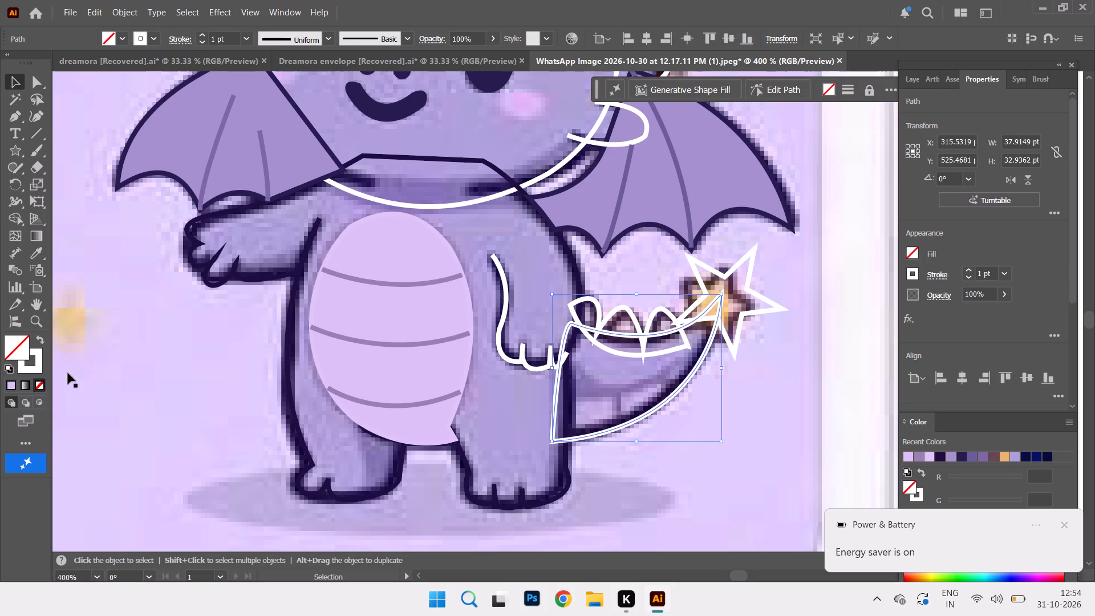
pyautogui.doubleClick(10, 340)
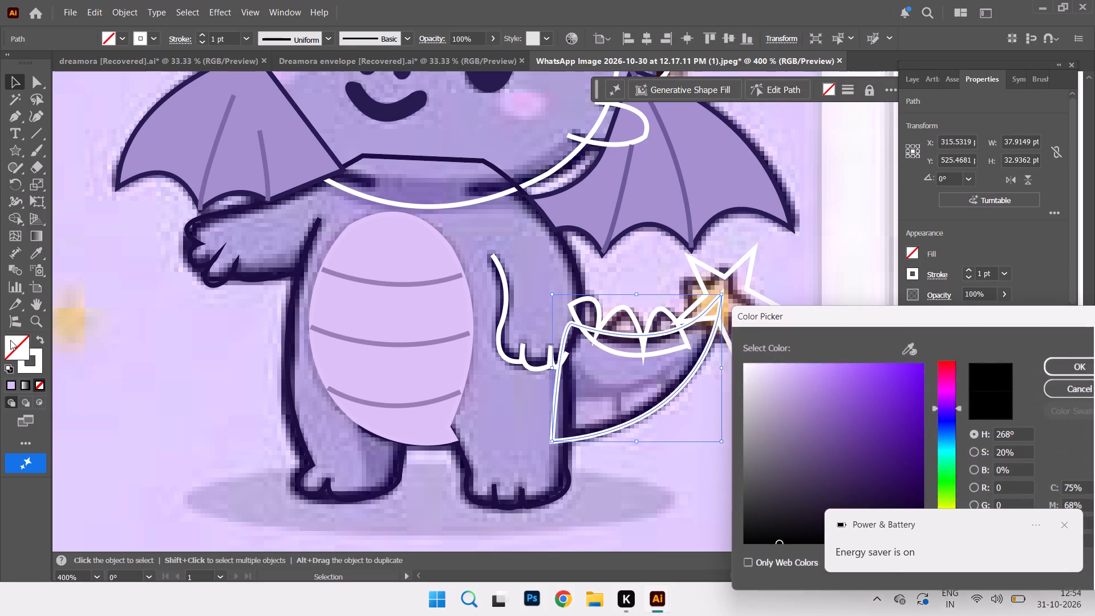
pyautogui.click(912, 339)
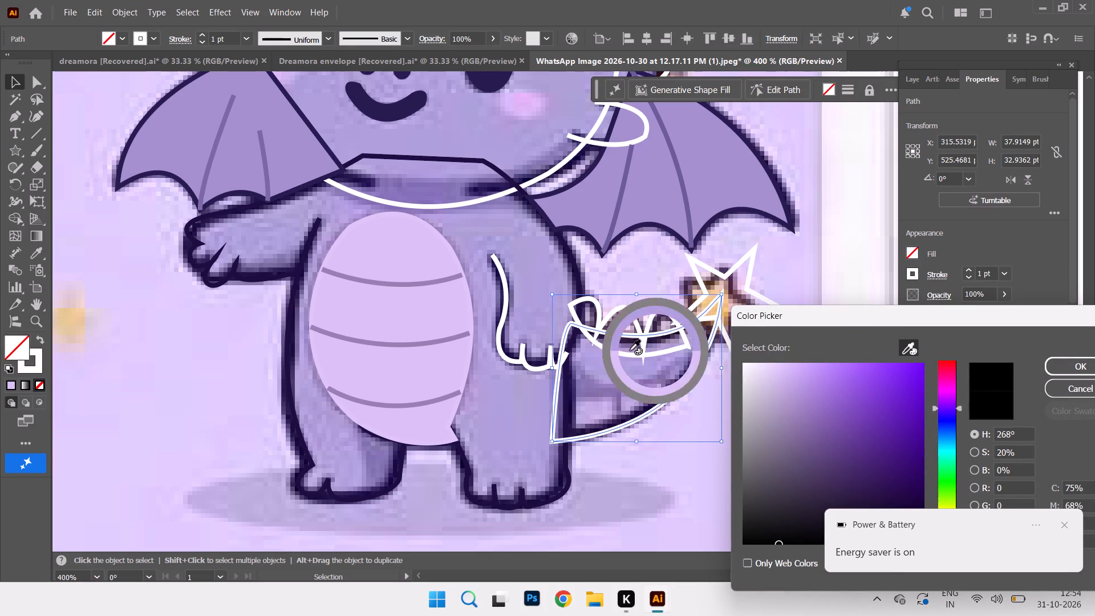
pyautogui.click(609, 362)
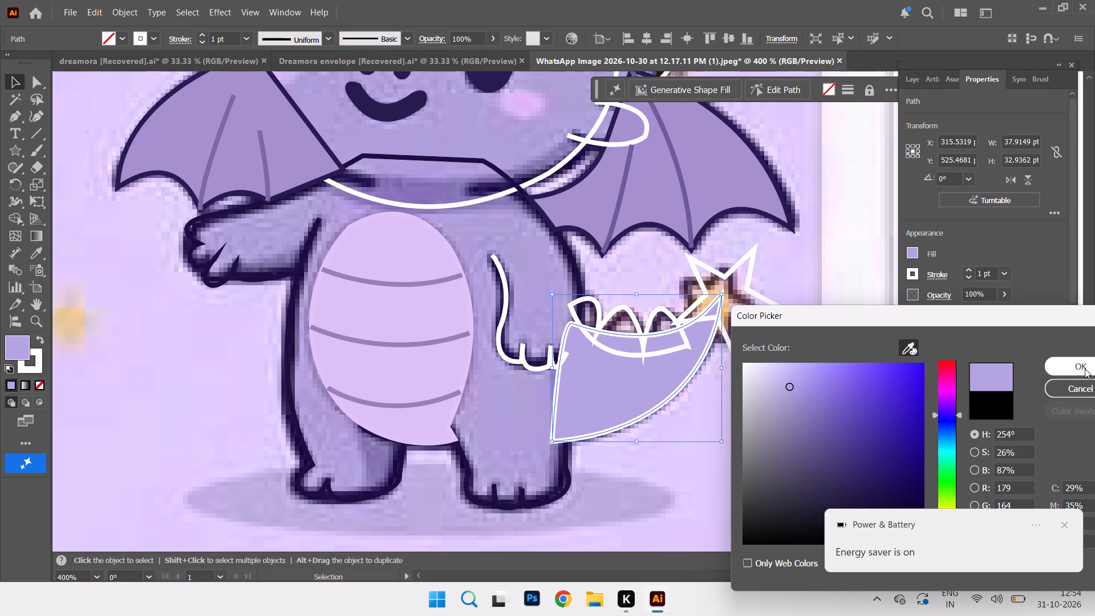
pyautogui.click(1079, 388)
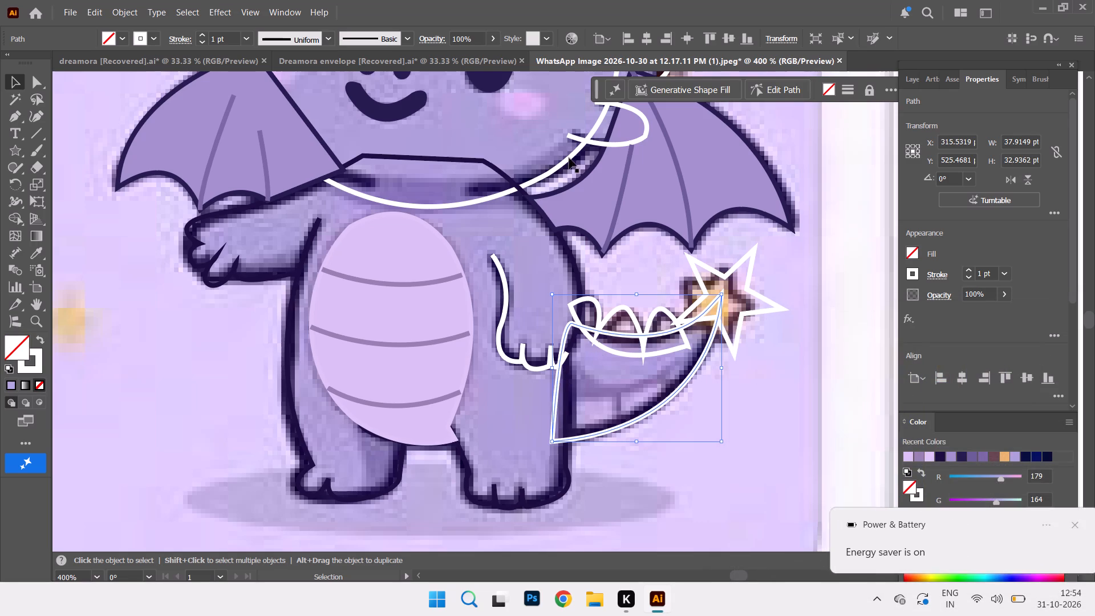
# Set the strokes of the head outline and the uppermost back spike to dark navy #1a0d41 sampled from the reference's head outline.
pyautogui.scroll(10, 440, 280)
pyautogui.scroll(5, 518, 123)
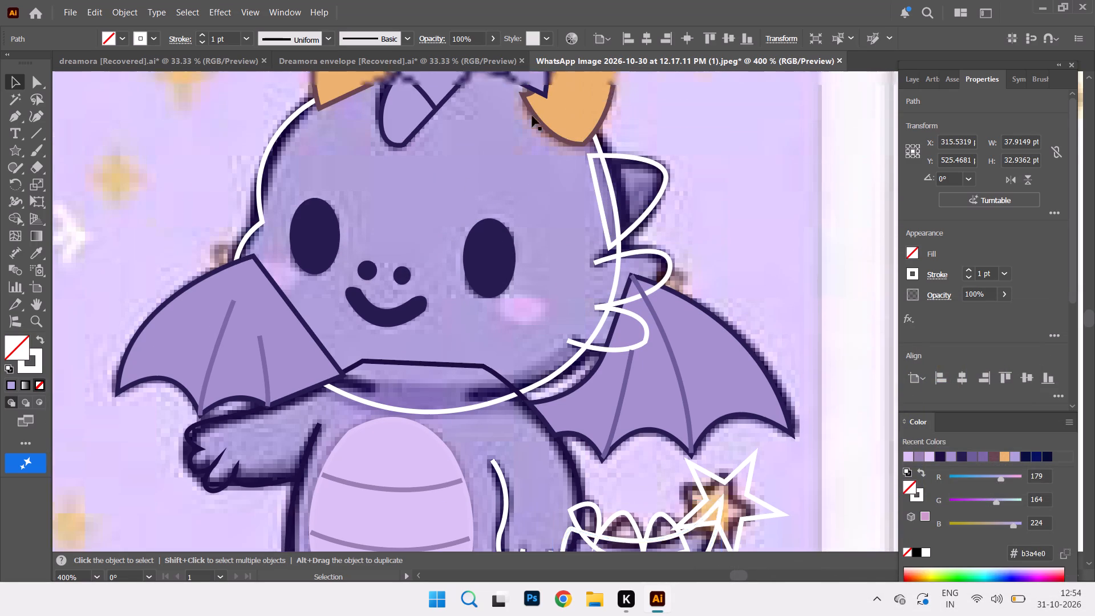
pyautogui.click(261, 212)
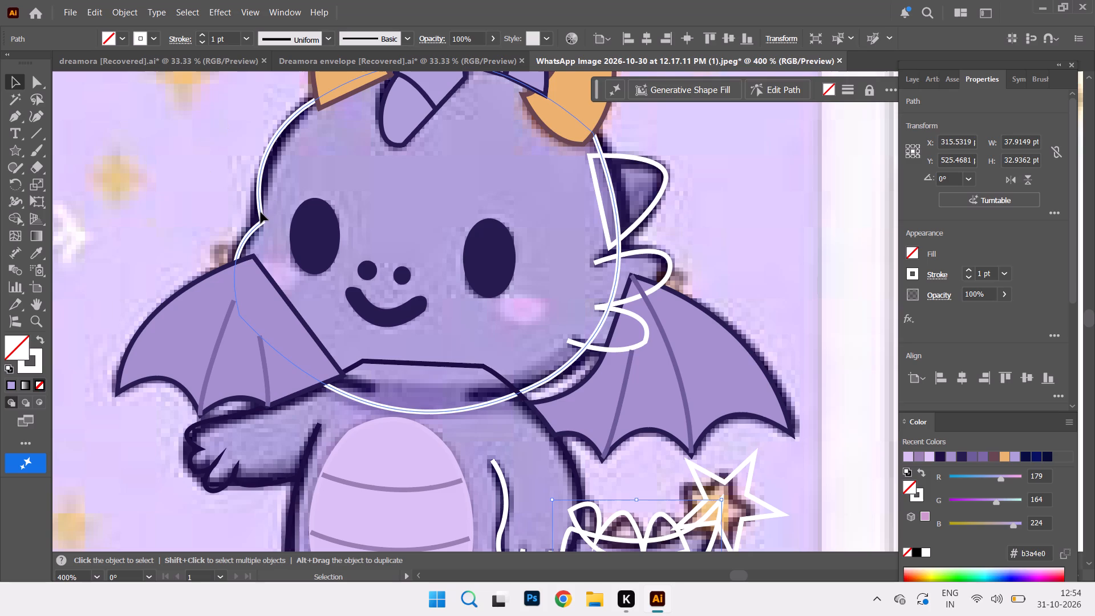
pyautogui.keyDown('shift'); pyautogui.click(651, 209); pyautogui.keyUp('shift')
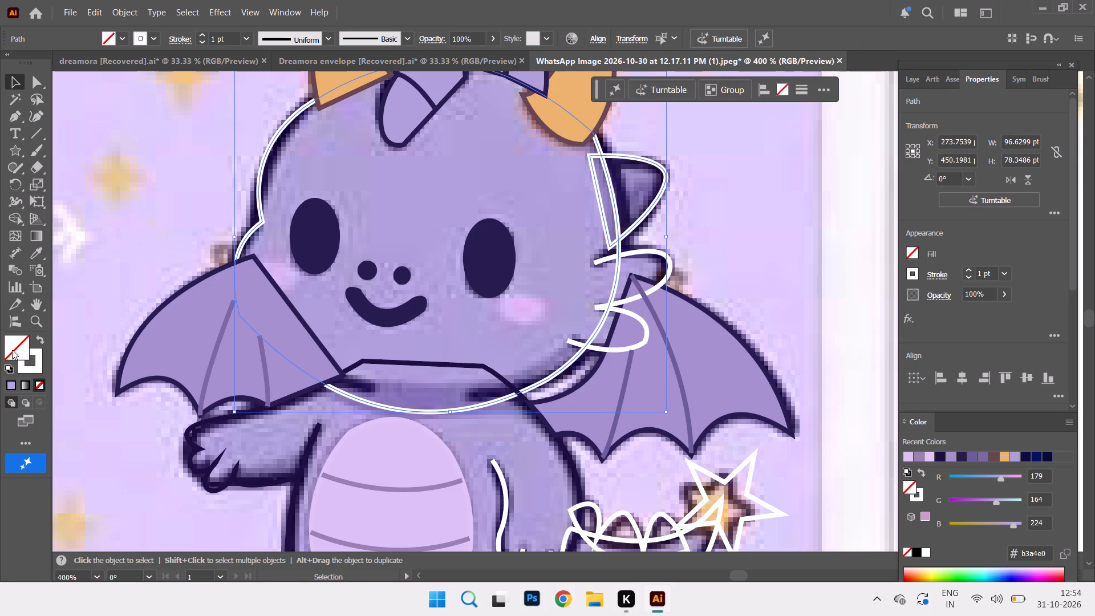
pyautogui.doubleClick(29, 371)
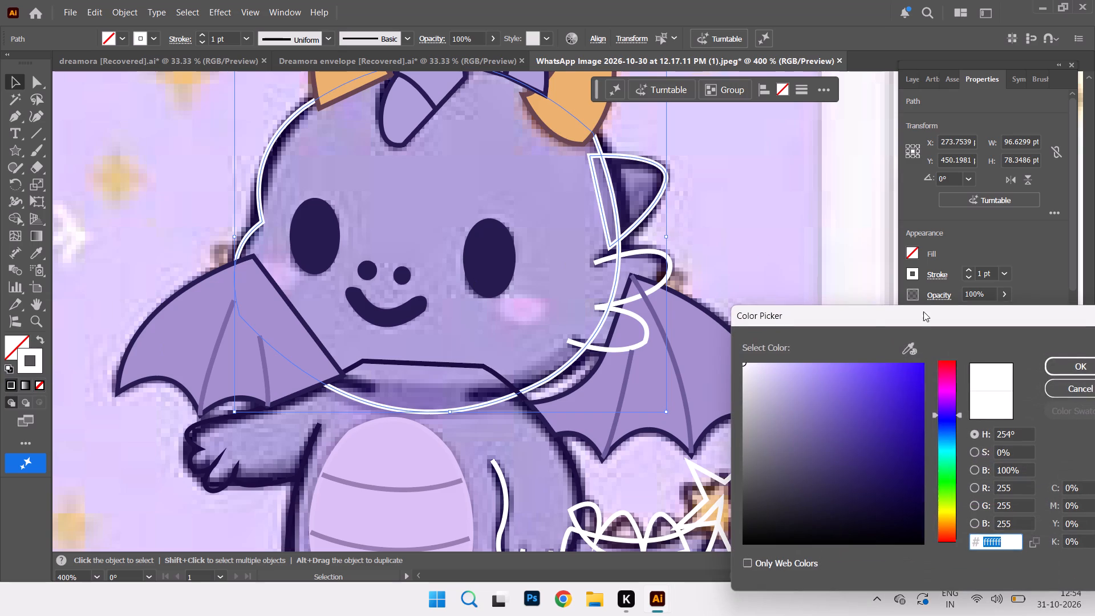
pyautogui.click(908, 352)
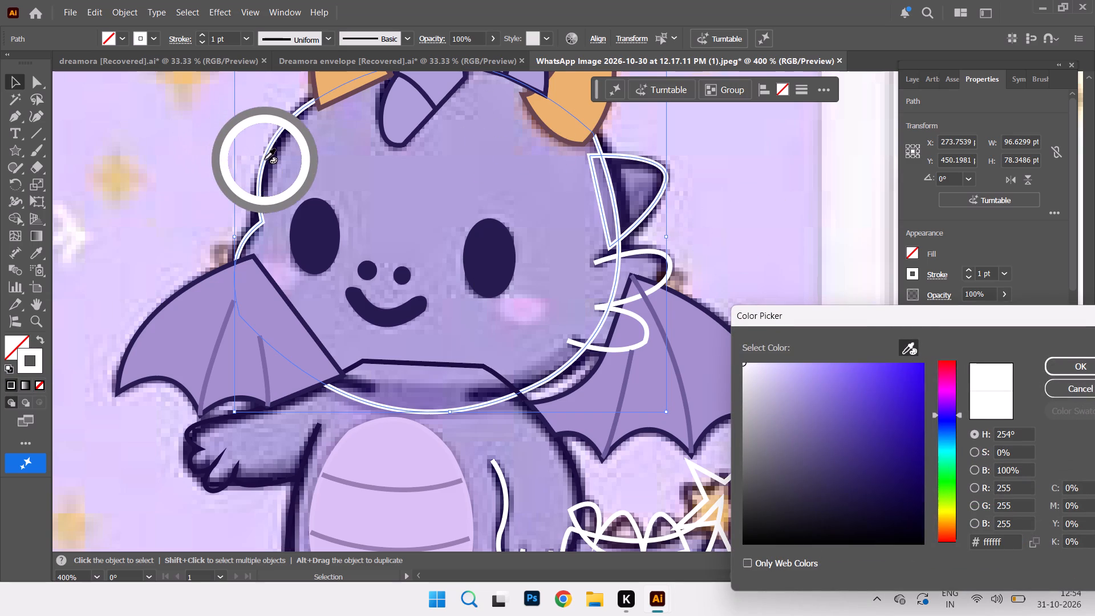
pyautogui.click(269, 159)
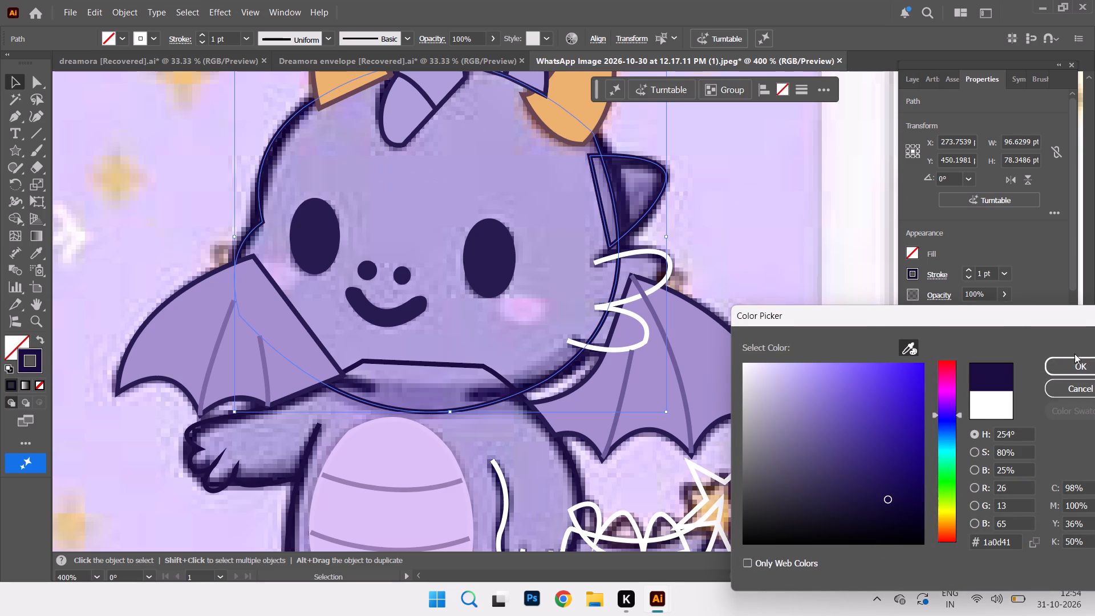
pyautogui.click(1074, 358)
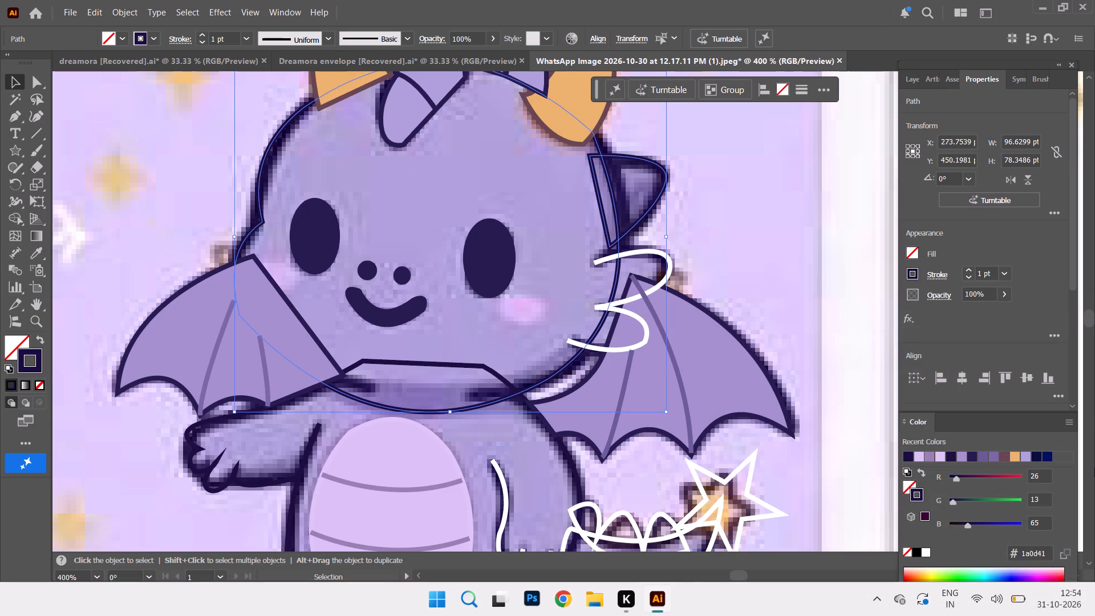
# Set the tail-tip star's stroke to dark plum #513857, sampled from the reference star's outline.
pyautogui.scroll(-11, 460, 281)
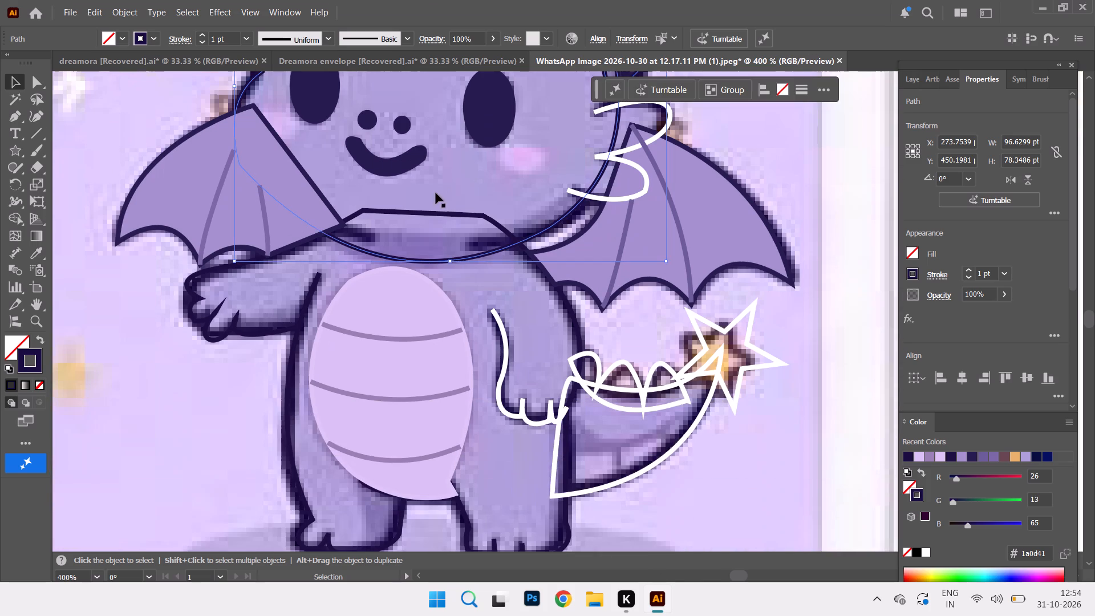
pyautogui.click(724, 333)
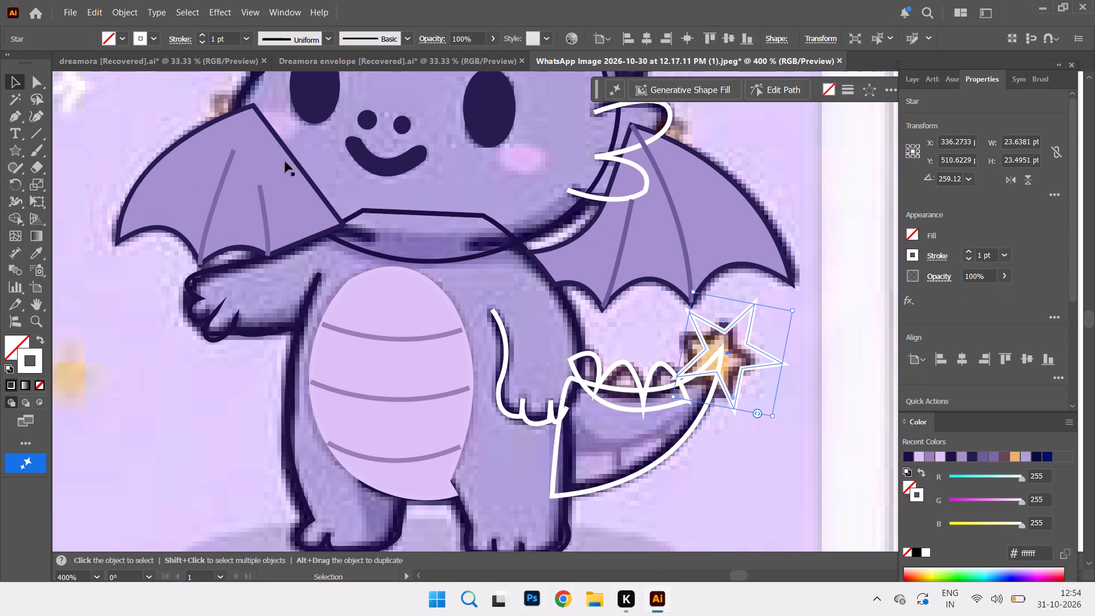
pyautogui.doubleClick(34, 367)
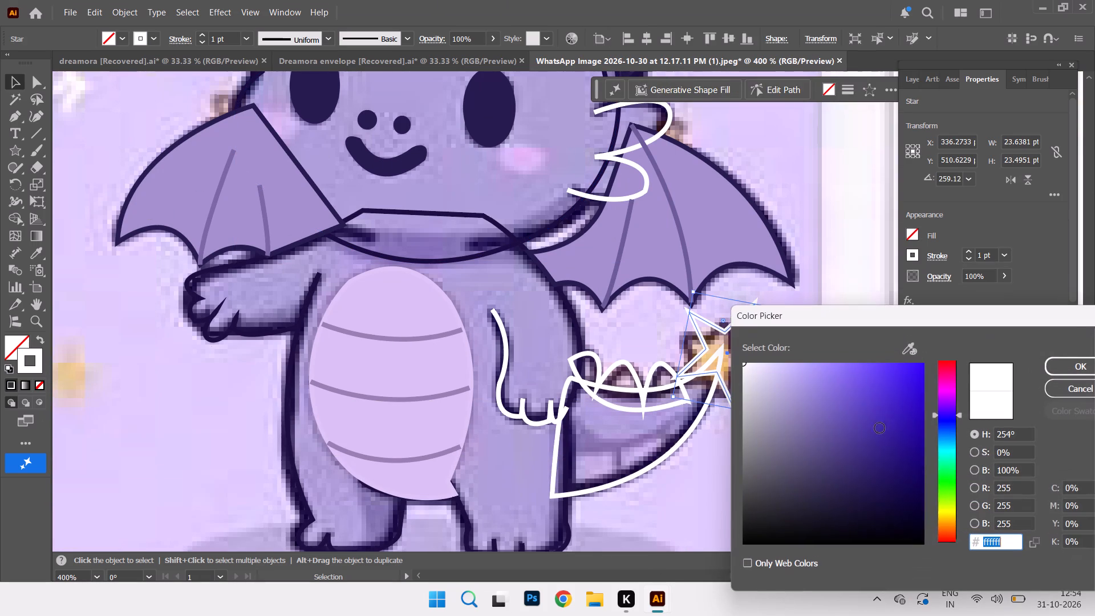
pyautogui.click(907, 346)
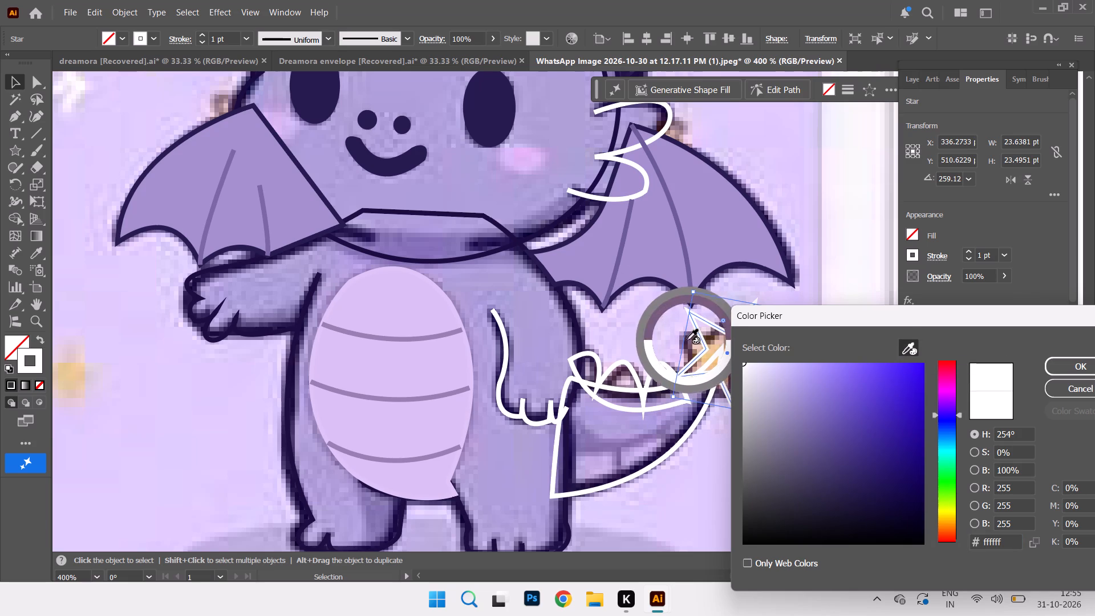
pyautogui.scroll(7, 349, 149)
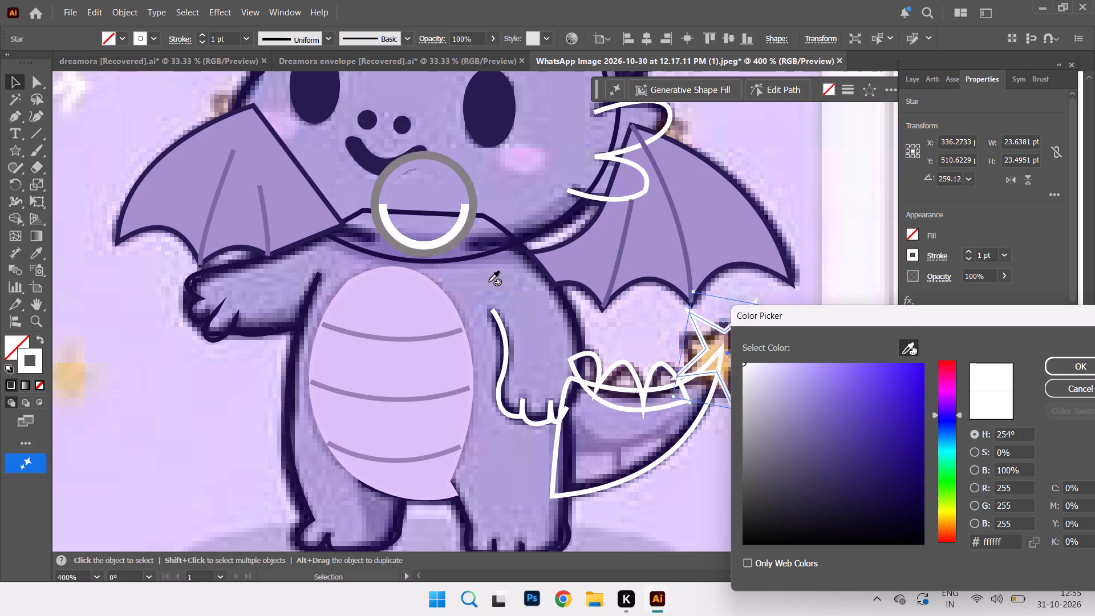
pyautogui.click(690, 337)
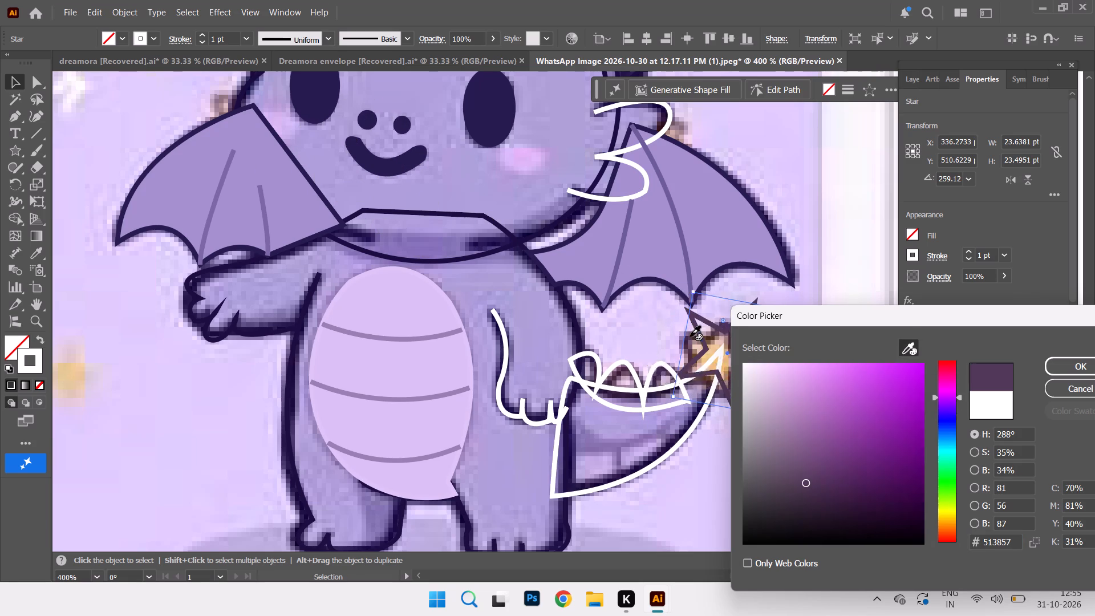
pyautogui.click(1070, 359)
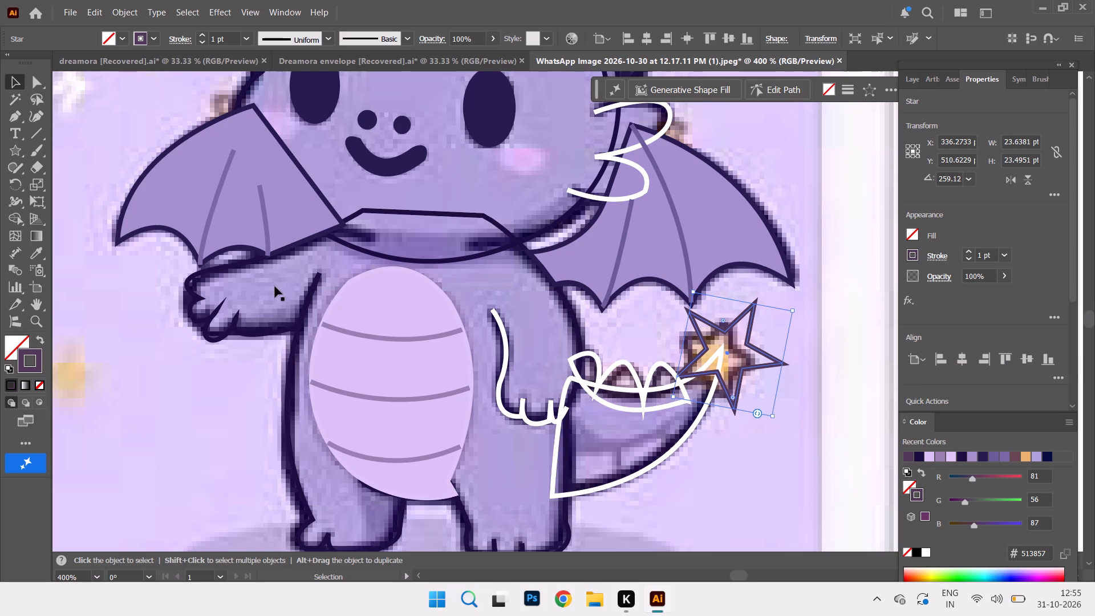
# Fill the tail-tip star with light orange #e8c08e, sampled from the reference star.
pyautogui.doubleClick(13, 345)
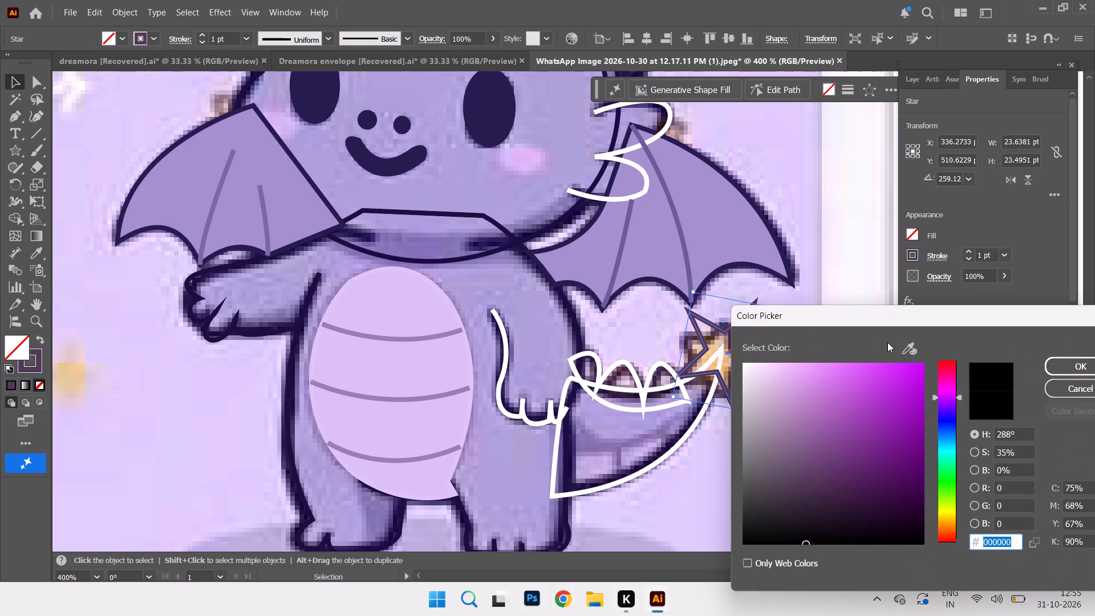
pyautogui.click(903, 350)
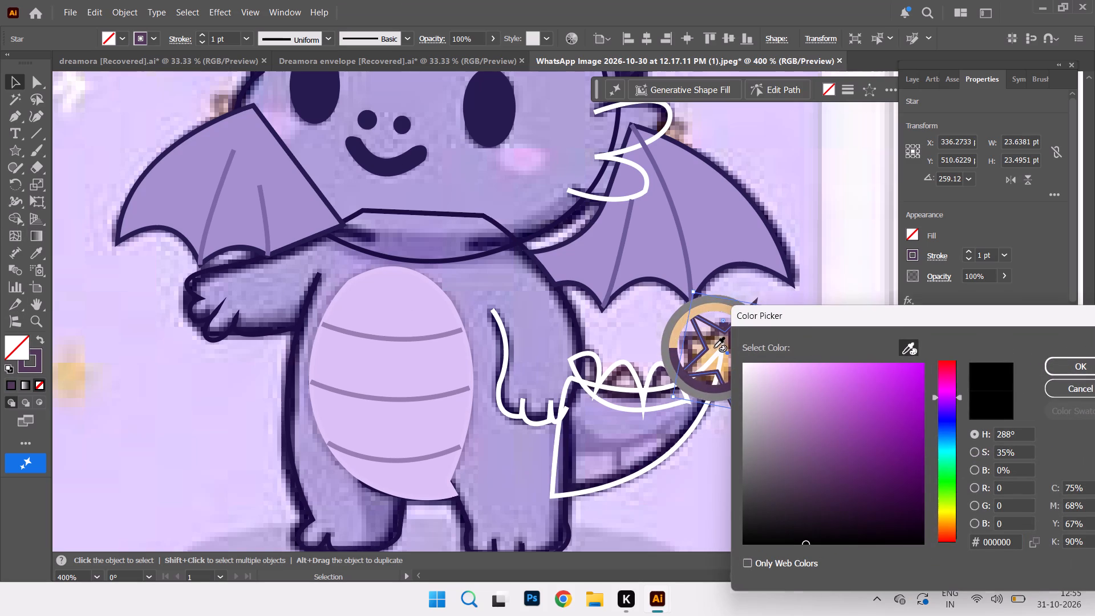
pyautogui.click(714, 348)
pyautogui.click(1088, 366)
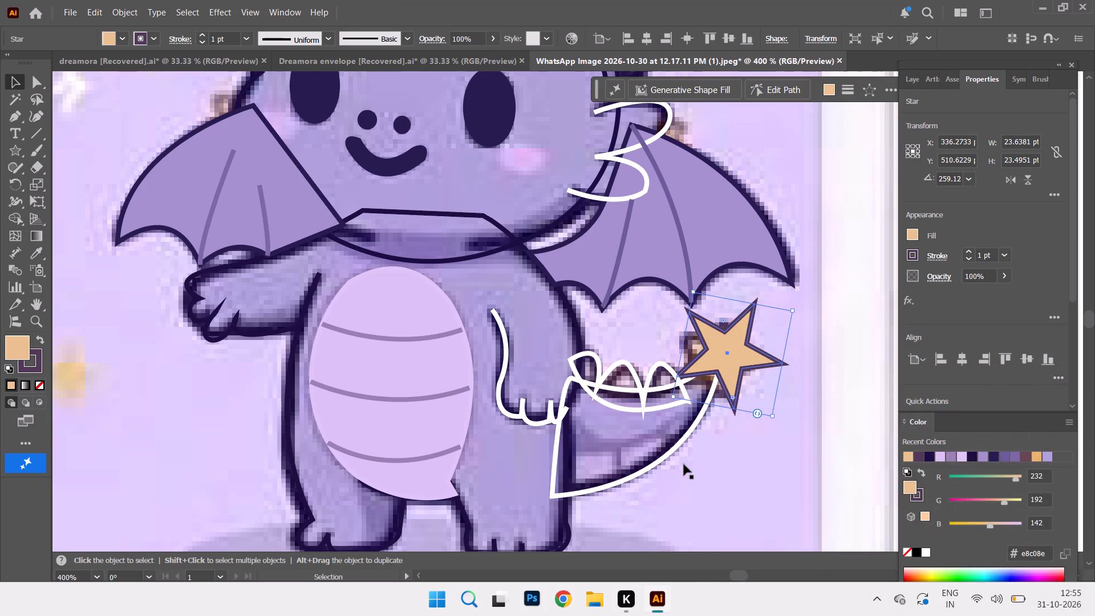
# Set the tail outline's stroke to dark navy #0e0038, sampled from the reference's dark outline beside the tail.
pyautogui.click(658, 460)
pyautogui.click(663, 460)
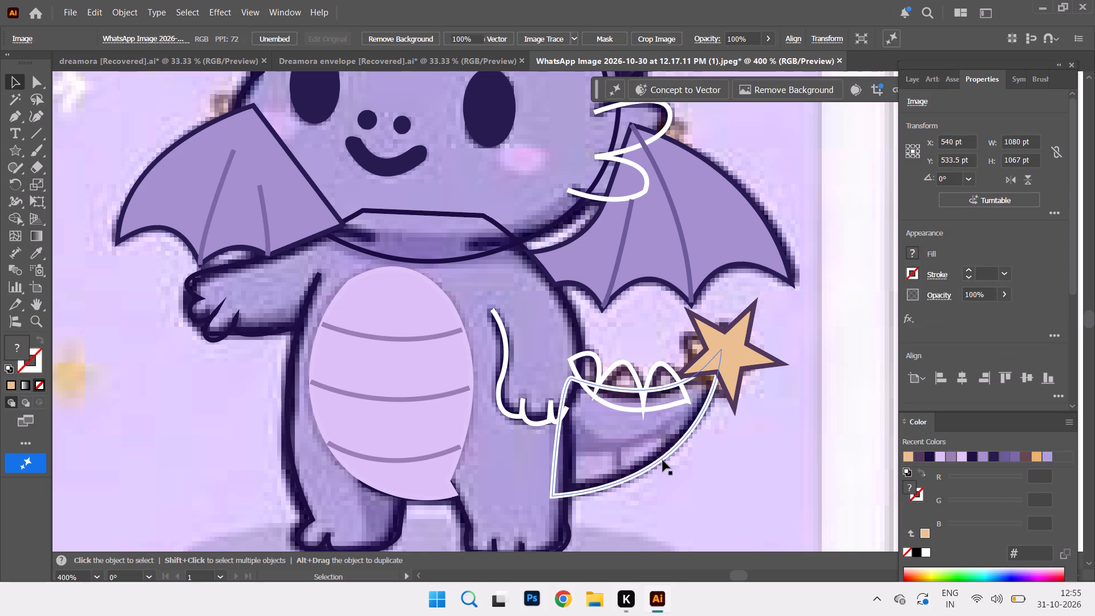
pyautogui.doubleClick(40, 367)
pyautogui.click(910, 347)
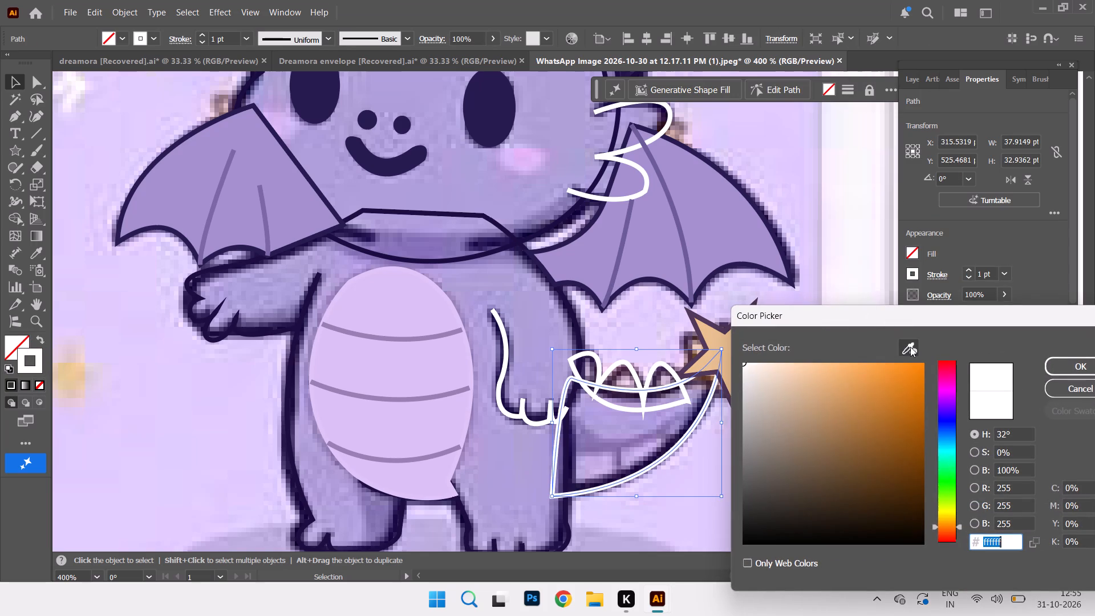
pyautogui.click(569, 462)
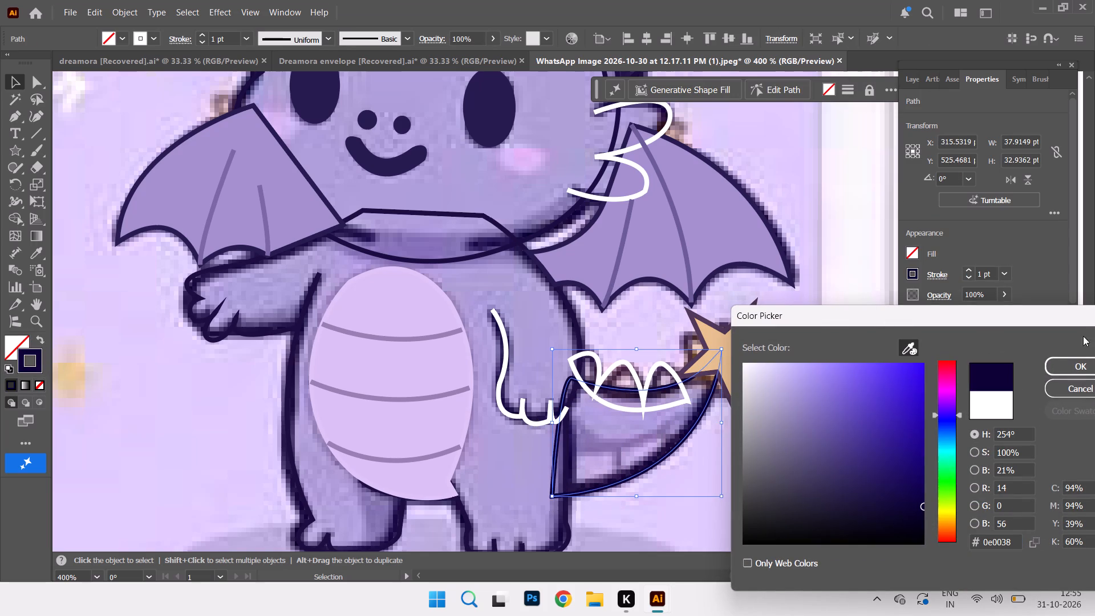
pyautogui.click(1083, 367)
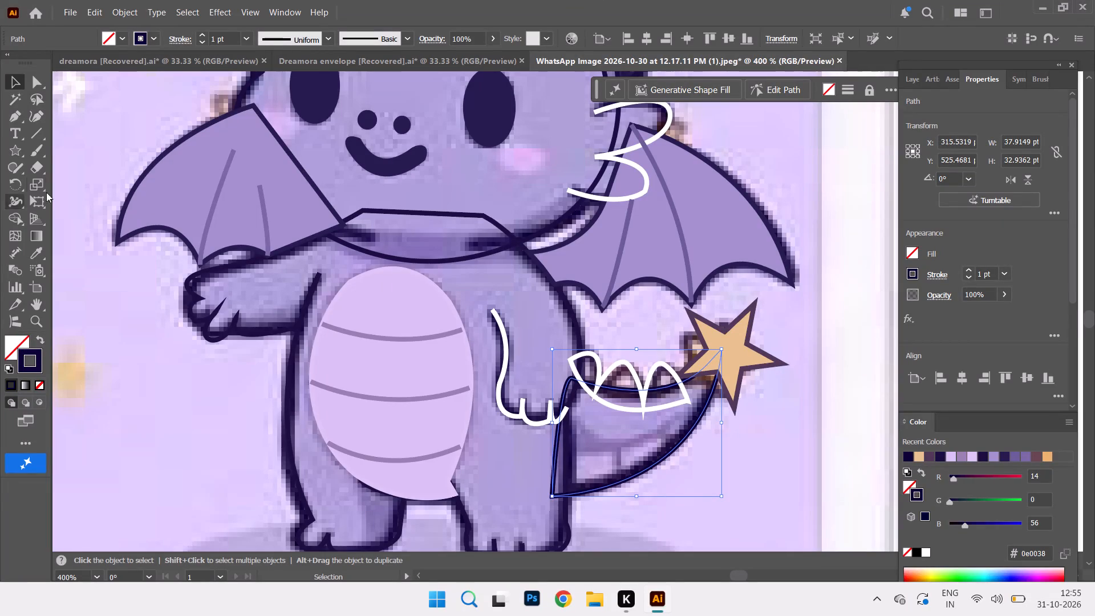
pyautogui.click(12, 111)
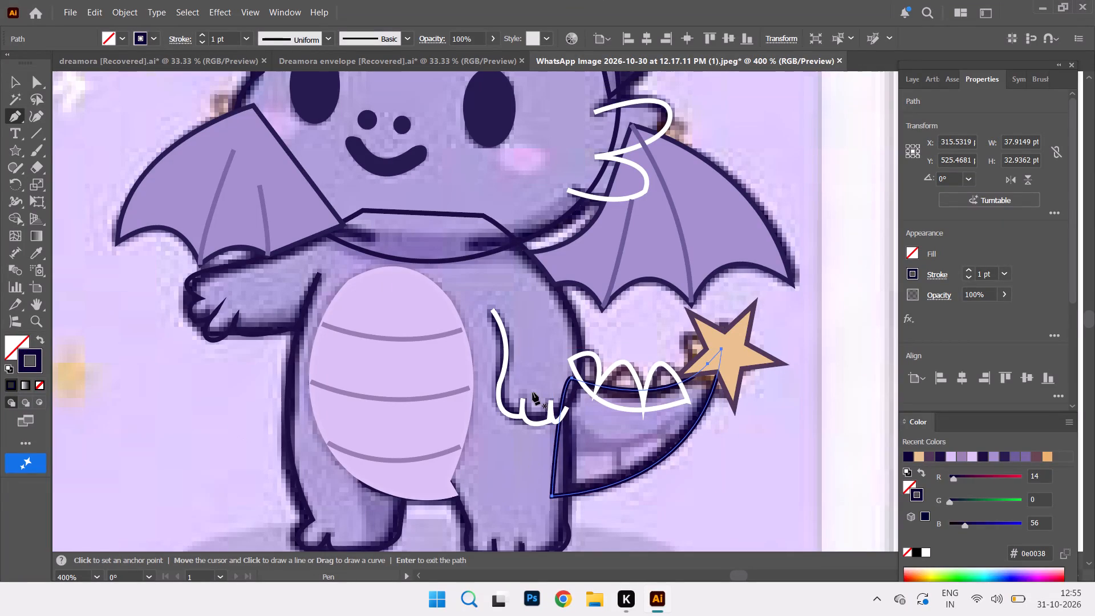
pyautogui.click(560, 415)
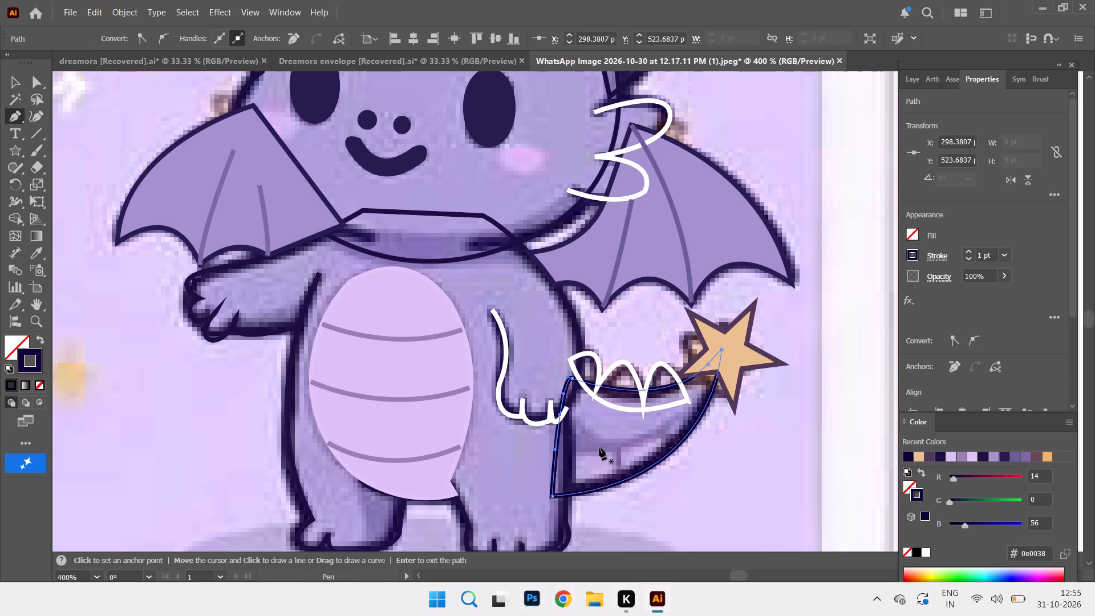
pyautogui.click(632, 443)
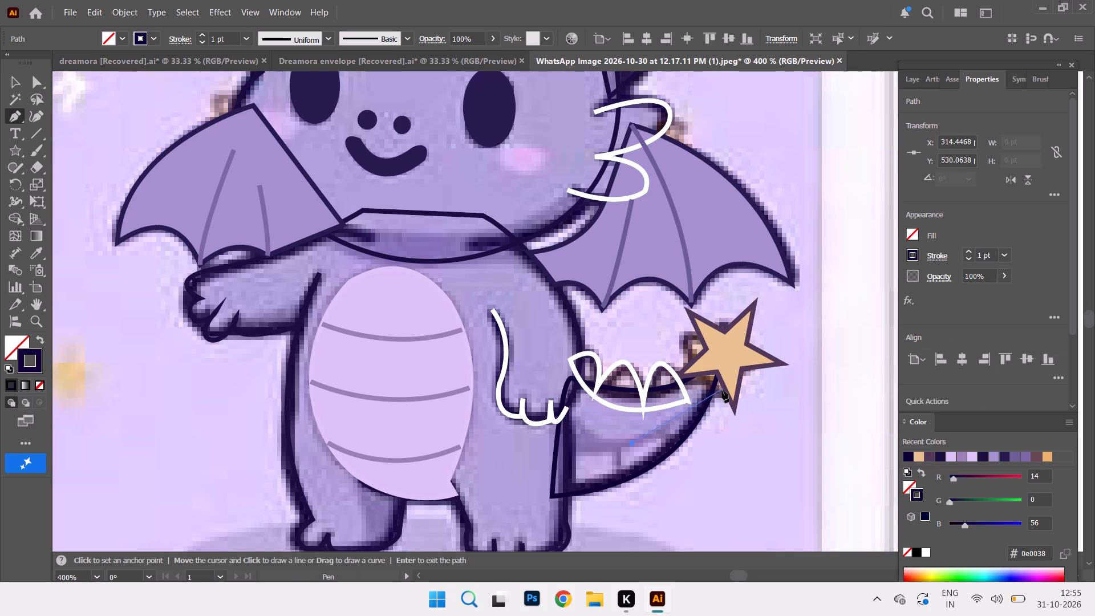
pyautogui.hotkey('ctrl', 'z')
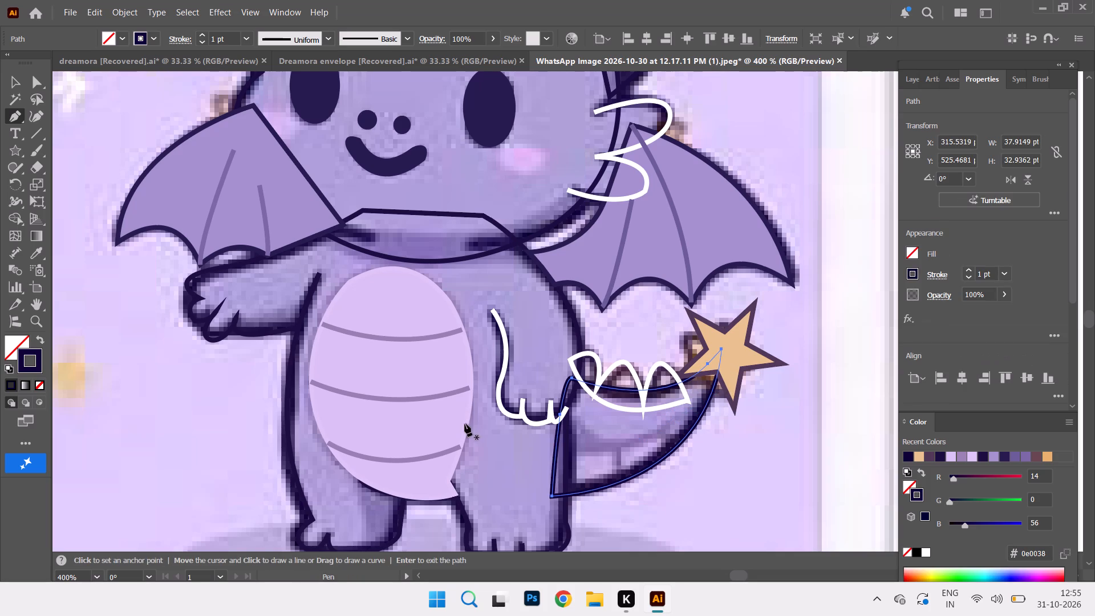
# Draw a closed crescent with the Pen tool over the tail's upper part, following the reference's crease from the body to the star.
pyautogui.click(554, 390)
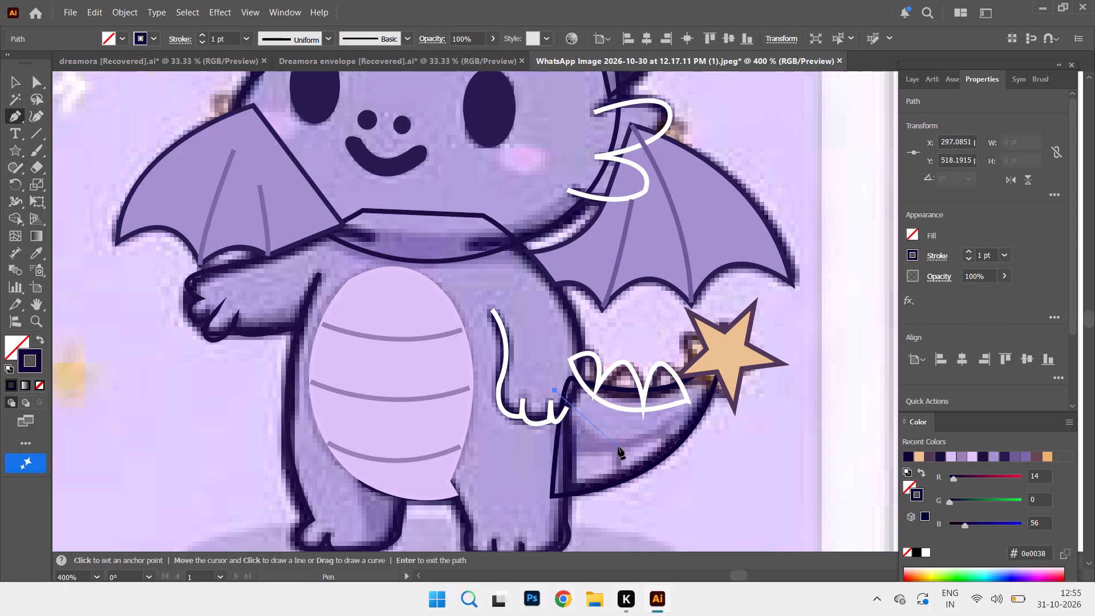
pyautogui.moveTo(626, 444); pyautogui.dragTo(696, 444)
pyautogui.moveTo(696, 444); pyautogui.dragTo(696, 440)
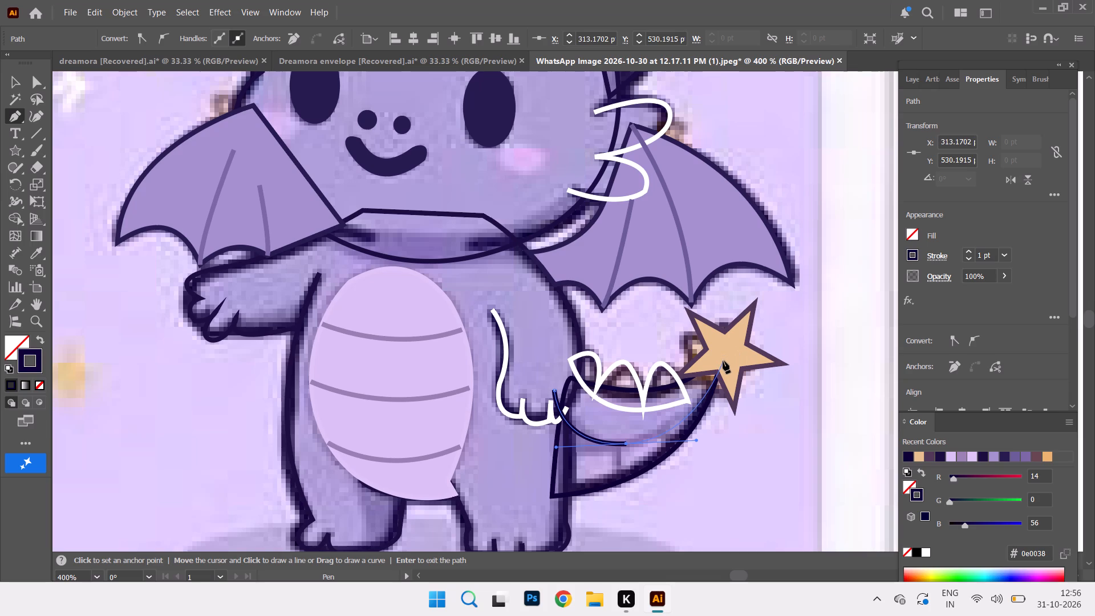
pyautogui.click(723, 361)
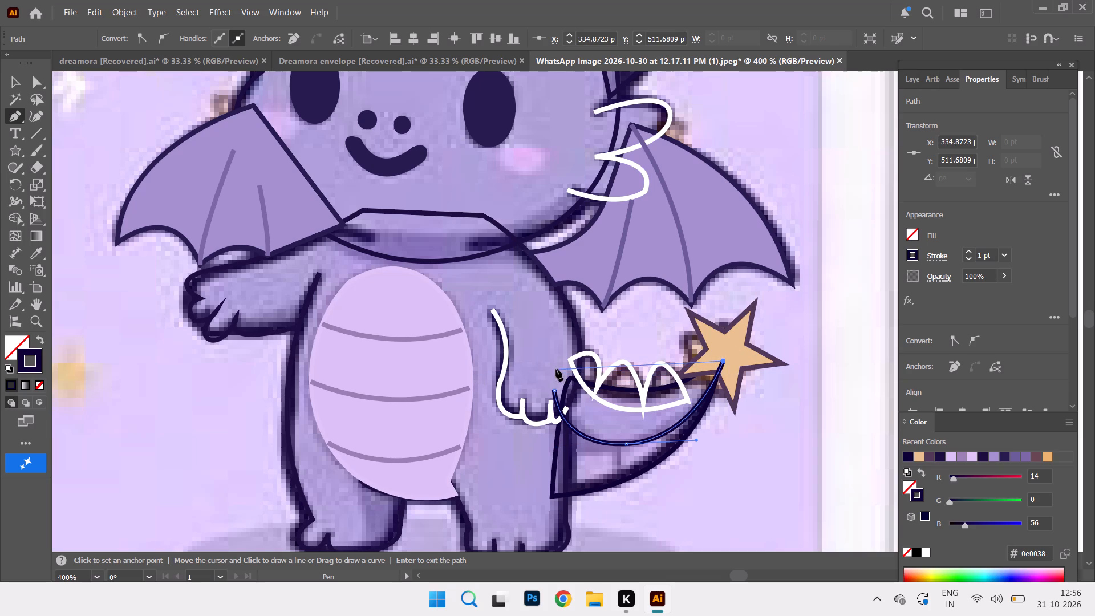
pyautogui.moveTo(556, 369); pyautogui.dragTo(465, 314)
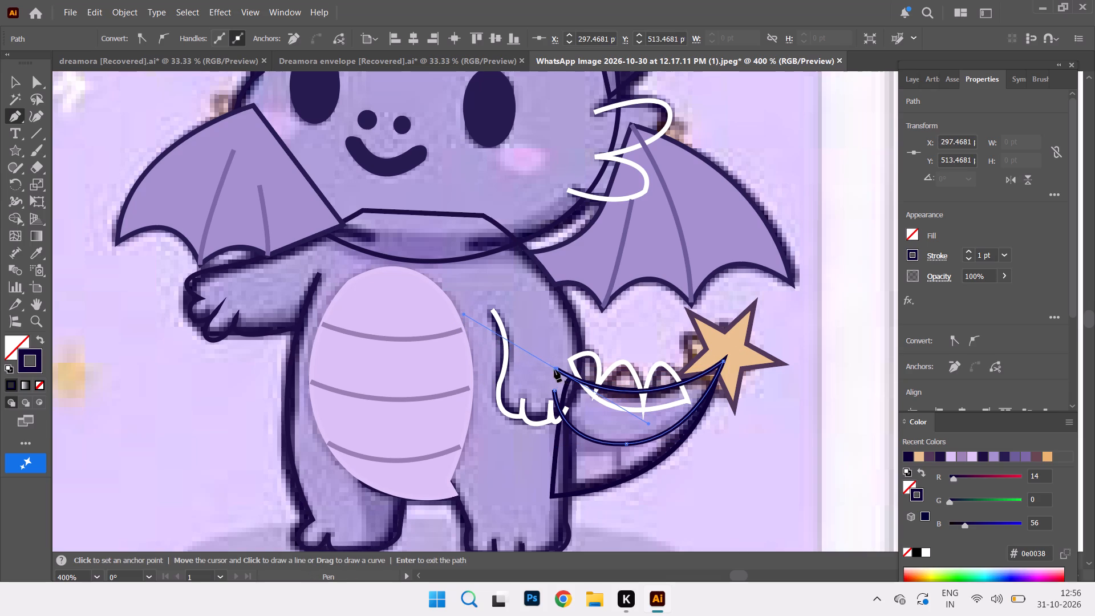
pyautogui.click(556, 369)
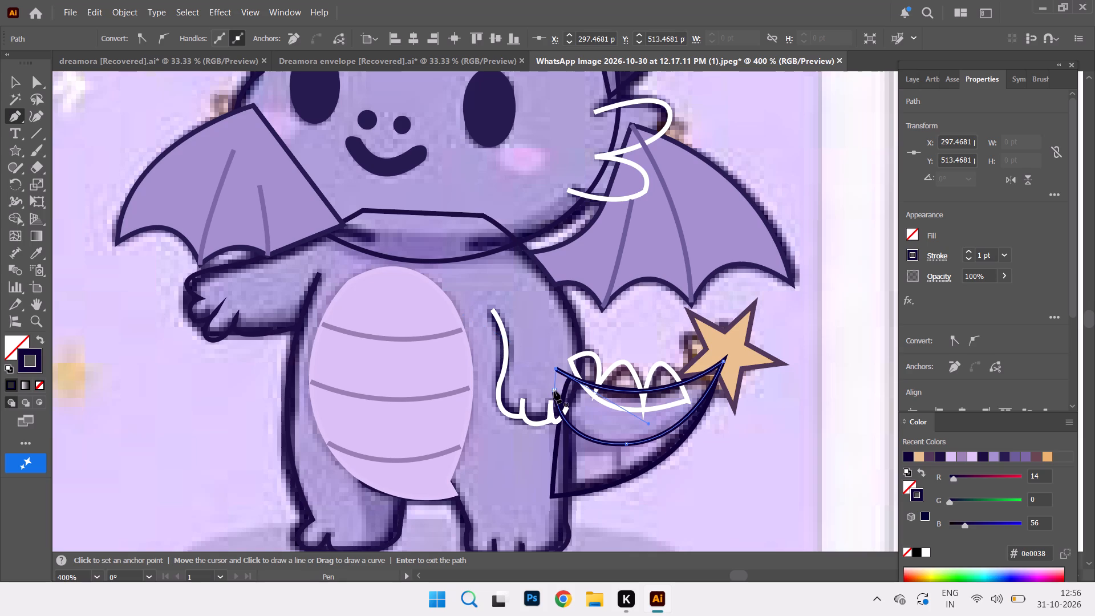
pyautogui.click(554, 391)
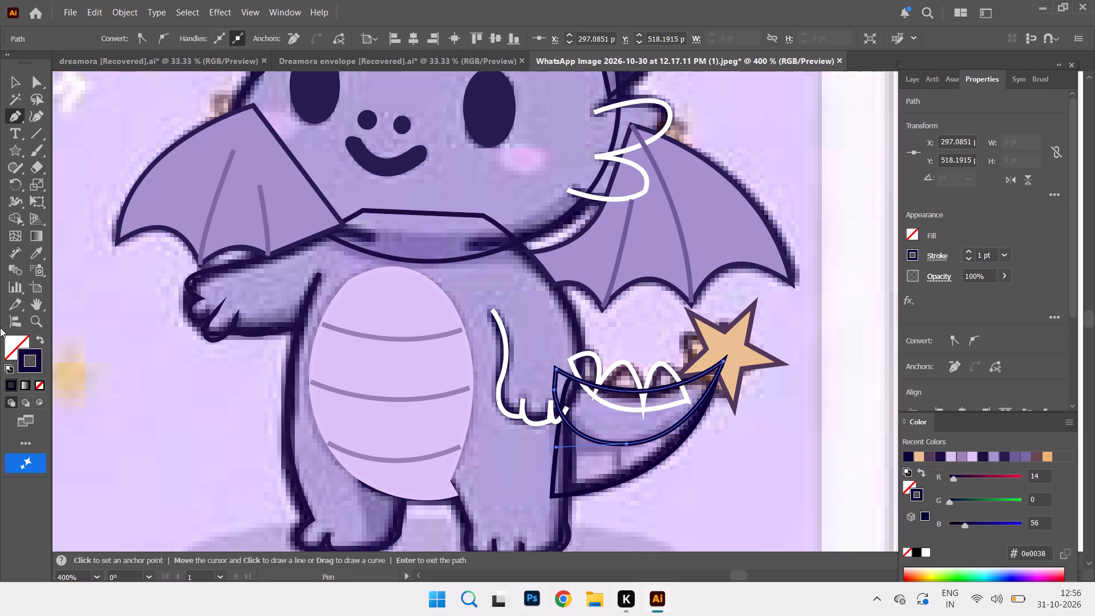
# Set the tail crescent's stroke to purple #846fab, sampled from the reference's tail crease.
pyautogui.doubleClick(30, 368)
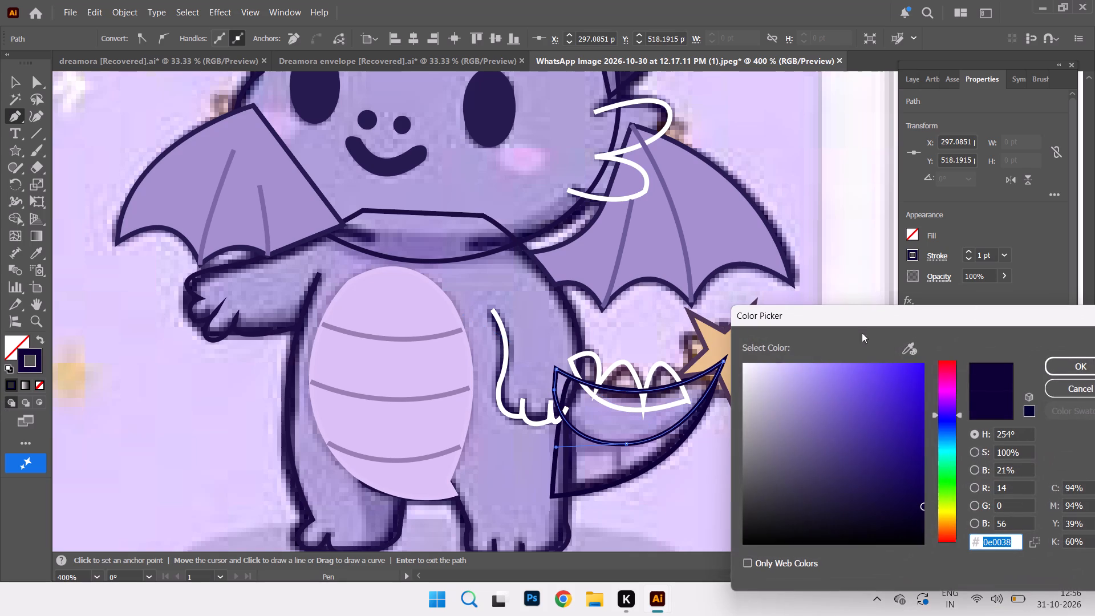
pyautogui.click(907, 352)
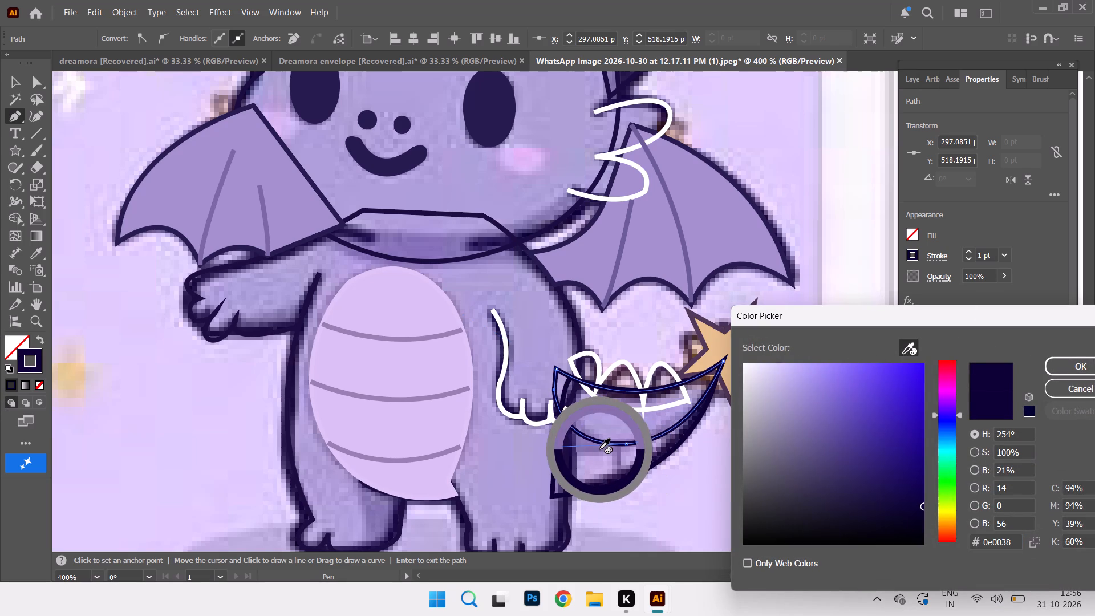
pyautogui.click(599, 449)
pyautogui.click(1080, 361)
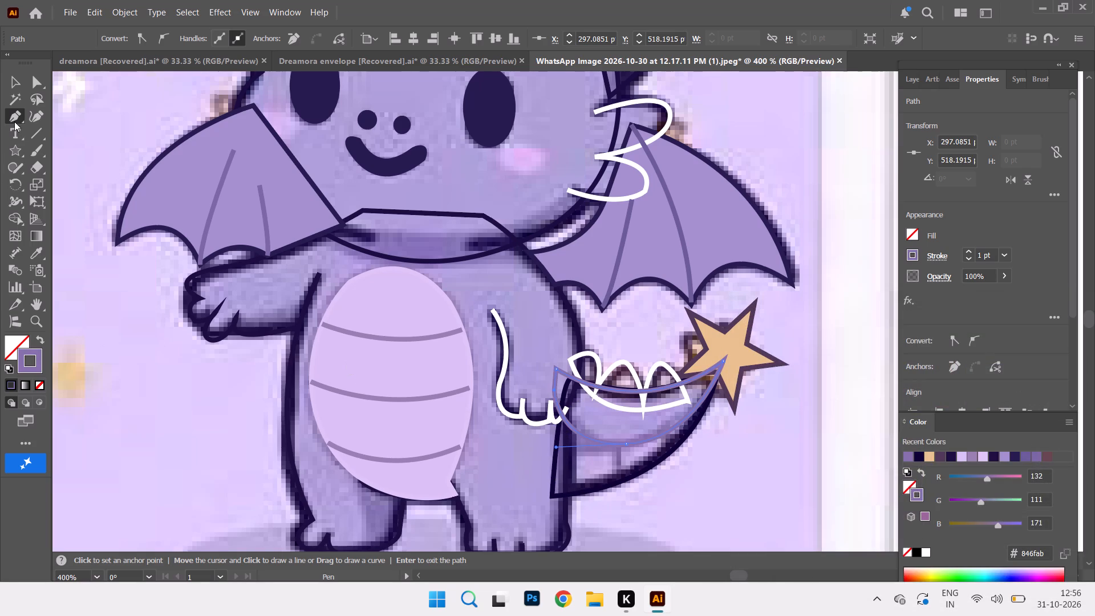
# Draw two short separate crease lines with the Pen tool across the tail's underside, from its lower edge up to the crescent.
pyautogui.click(618, 445)
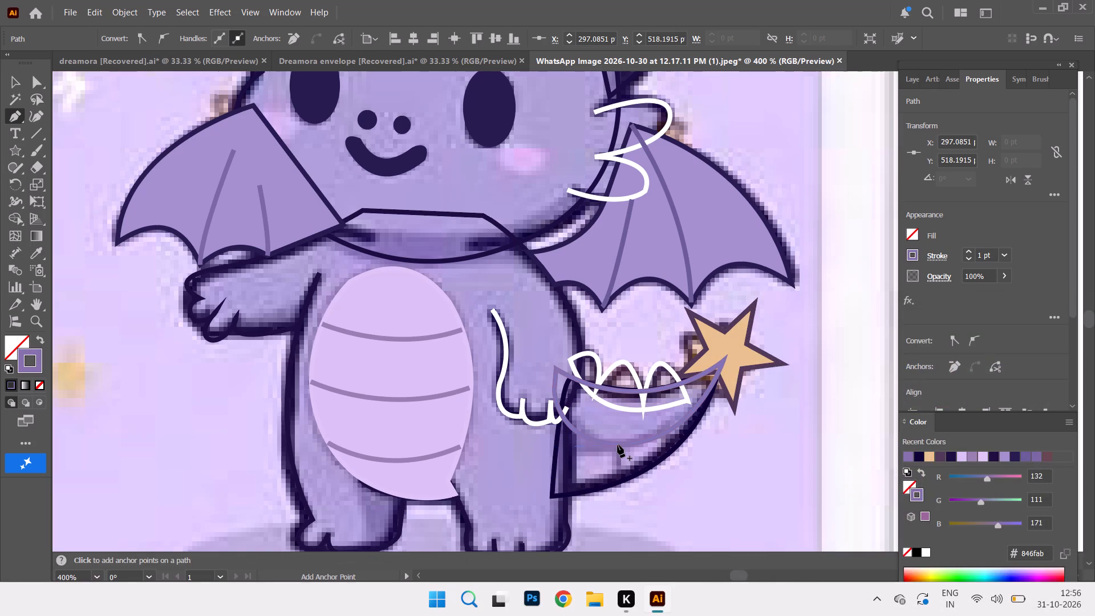
pyautogui.click(622, 480)
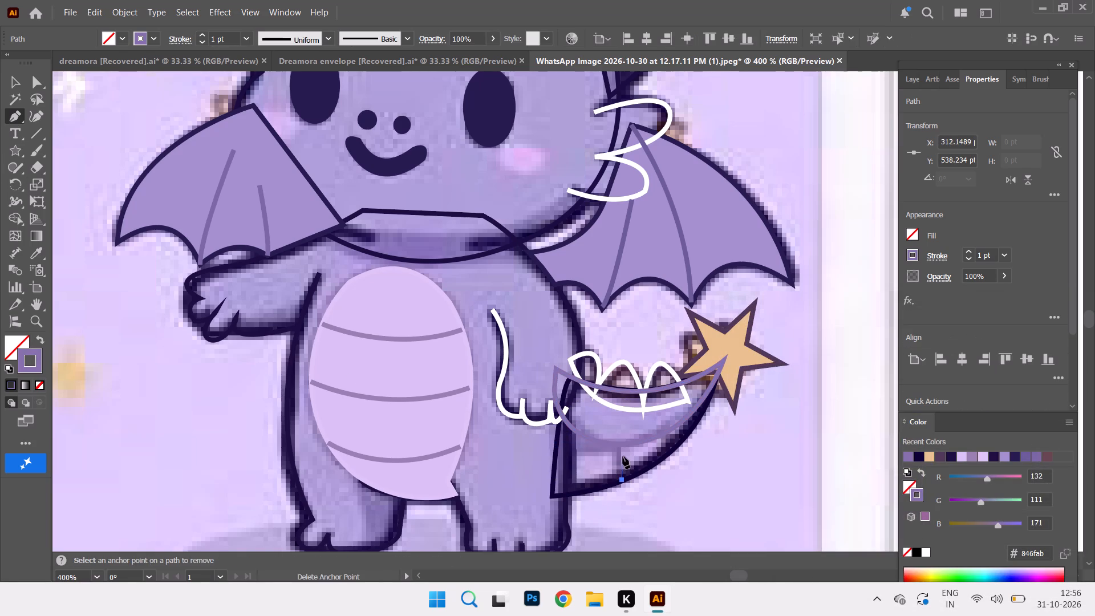
pyautogui.click(619, 444)
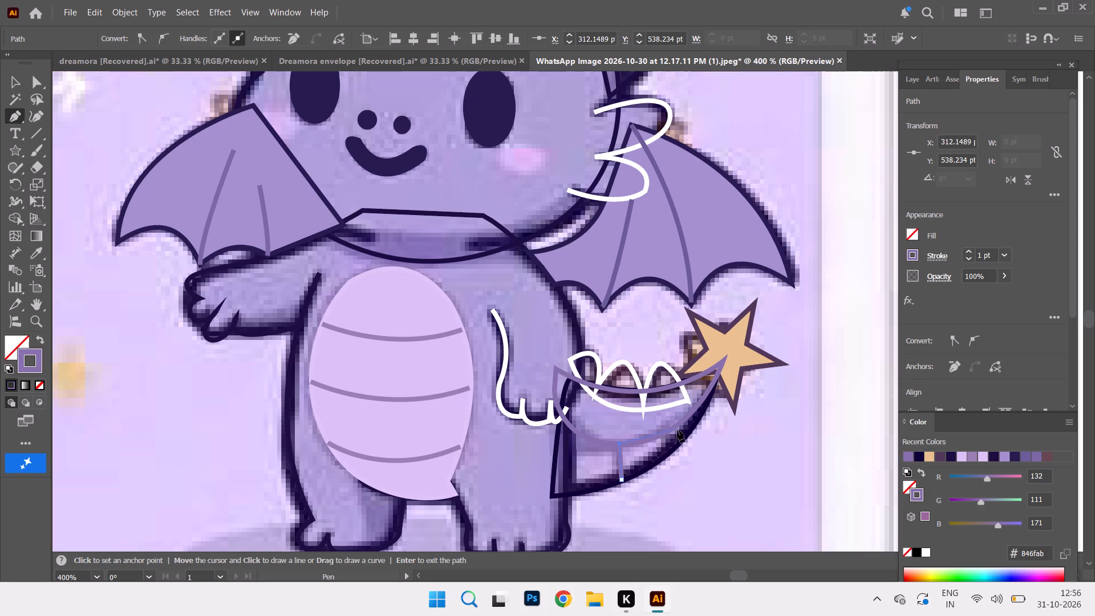
pyautogui.click(18, 80)
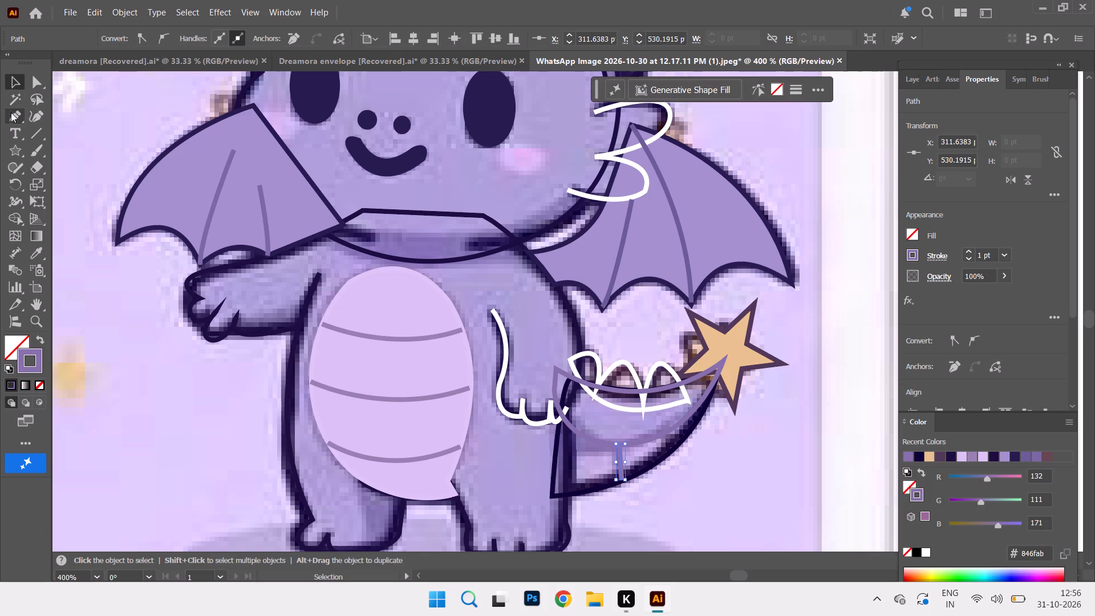
pyautogui.click(11, 115)
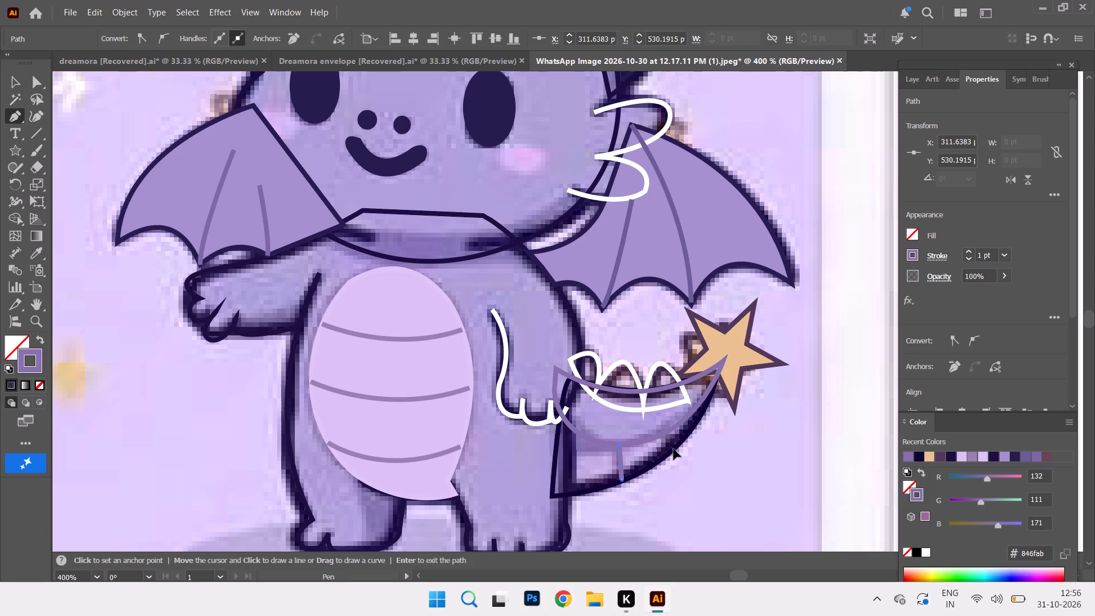
pyautogui.click(674, 449)
pyautogui.click(669, 429)
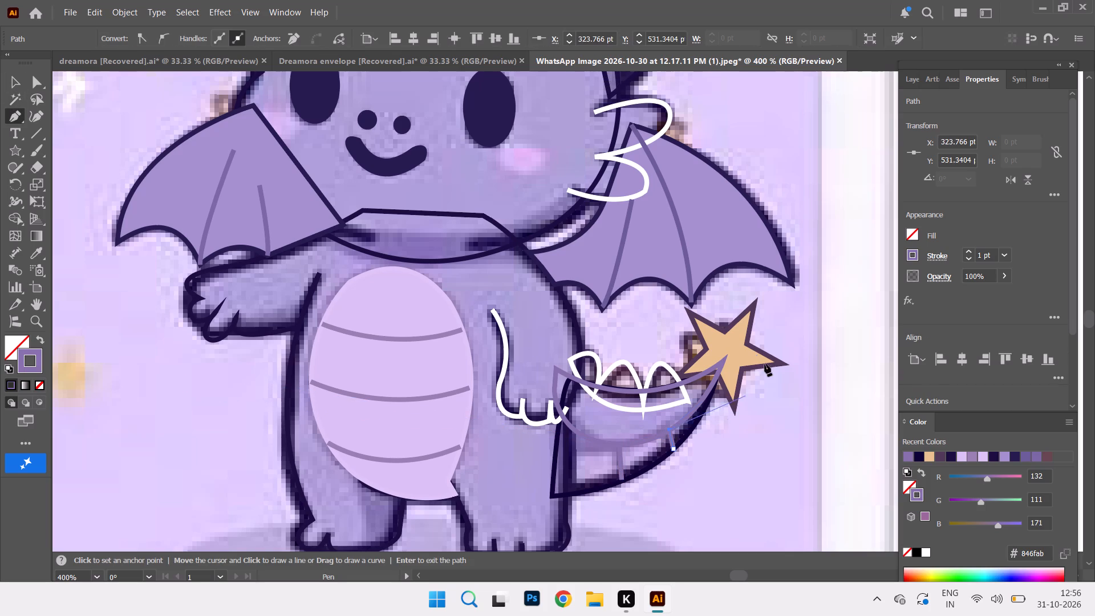
pyautogui.click(15, 77)
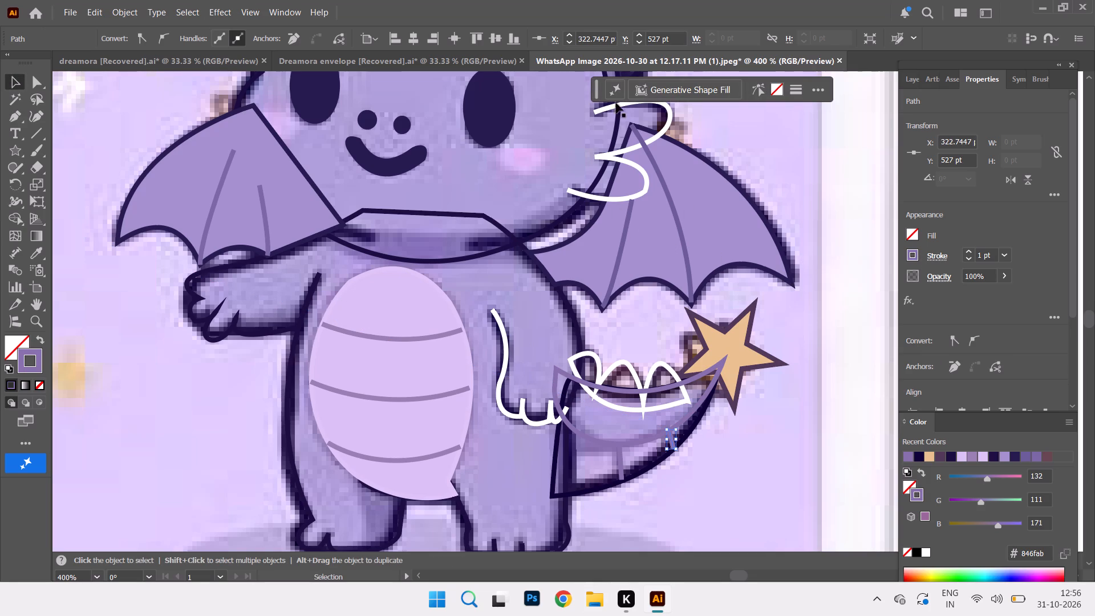
# Fill the dragon's head outline with light purple #aea0d9, sampled from the reference's face between the eyes and spikes.
pyautogui.scroll(6, 438, 293)
pyautogui.scroll(-4, 438, 293)
pyautogui.scroll(8, 438, 293)
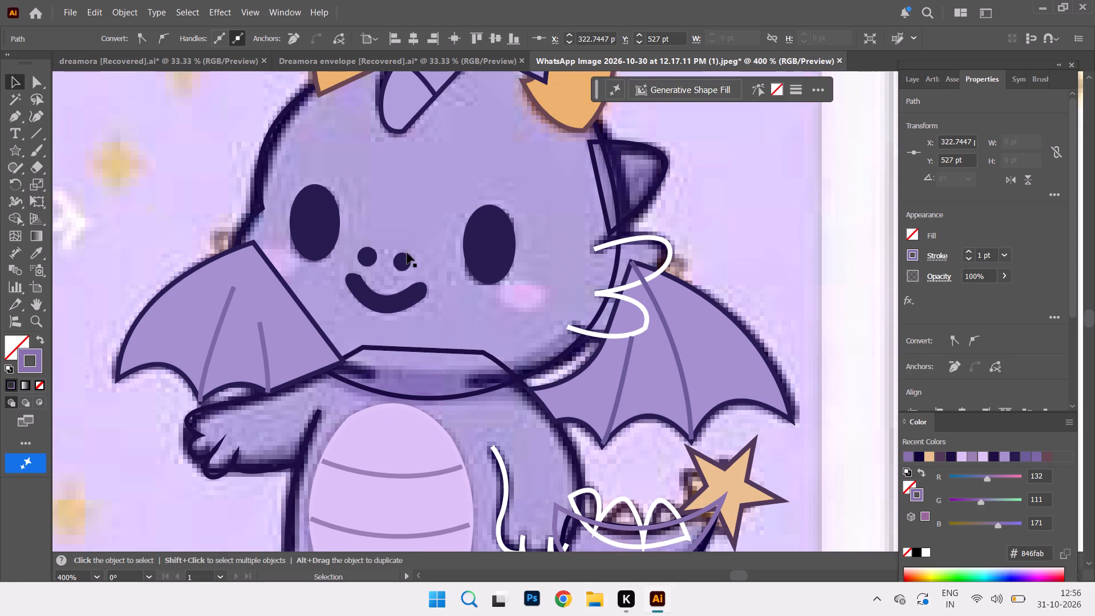
pyautogui.scroll(4, 298, 144)
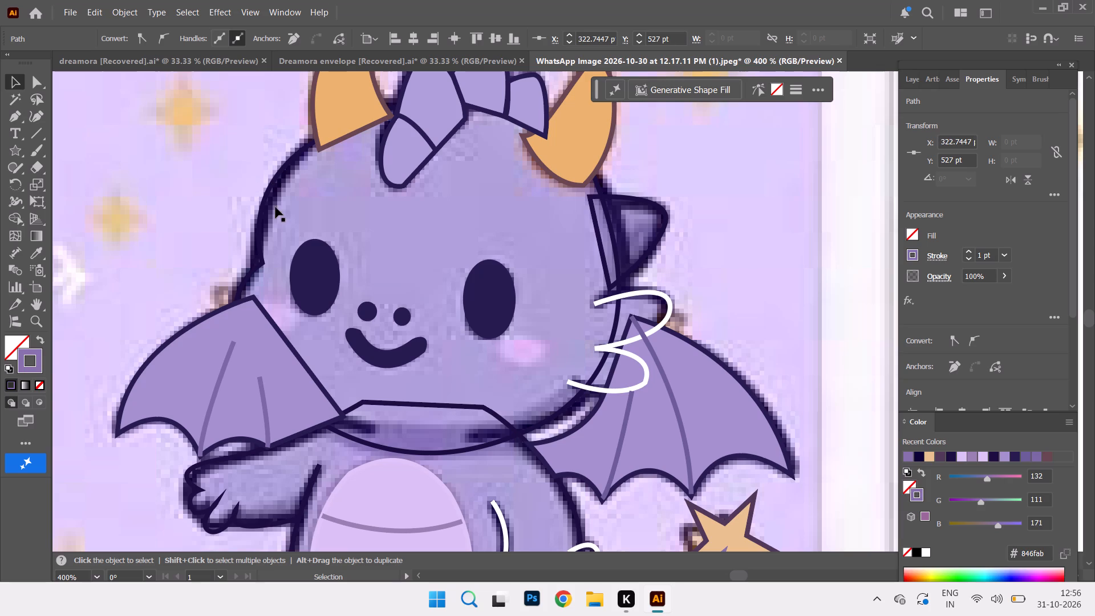
pyautogui.click(265, 208)
pyautogui.click(260, 209)
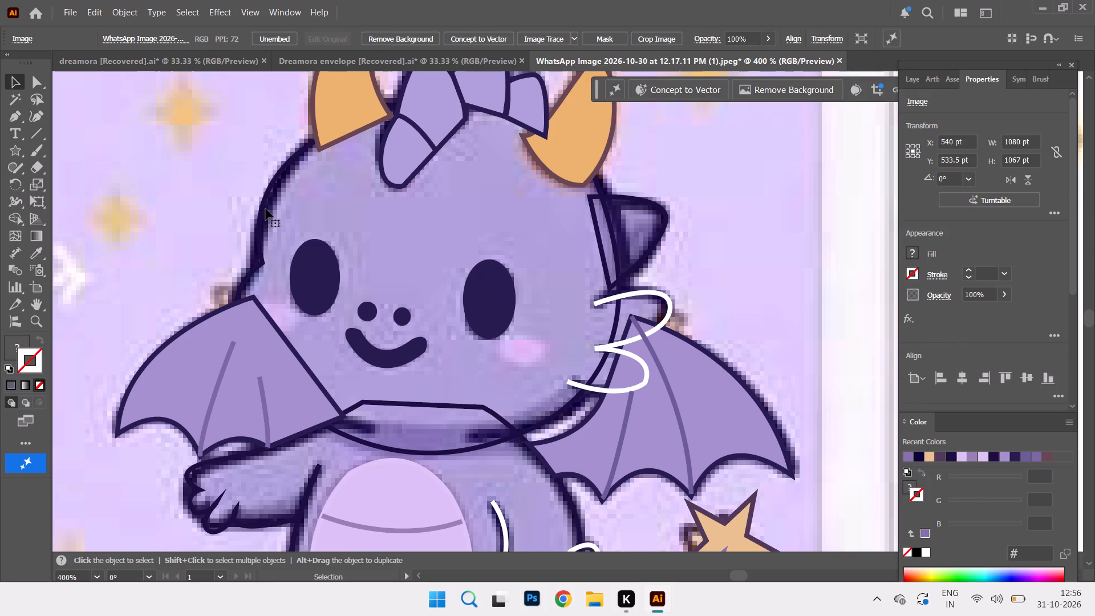
pyautogui.click(265, 202)
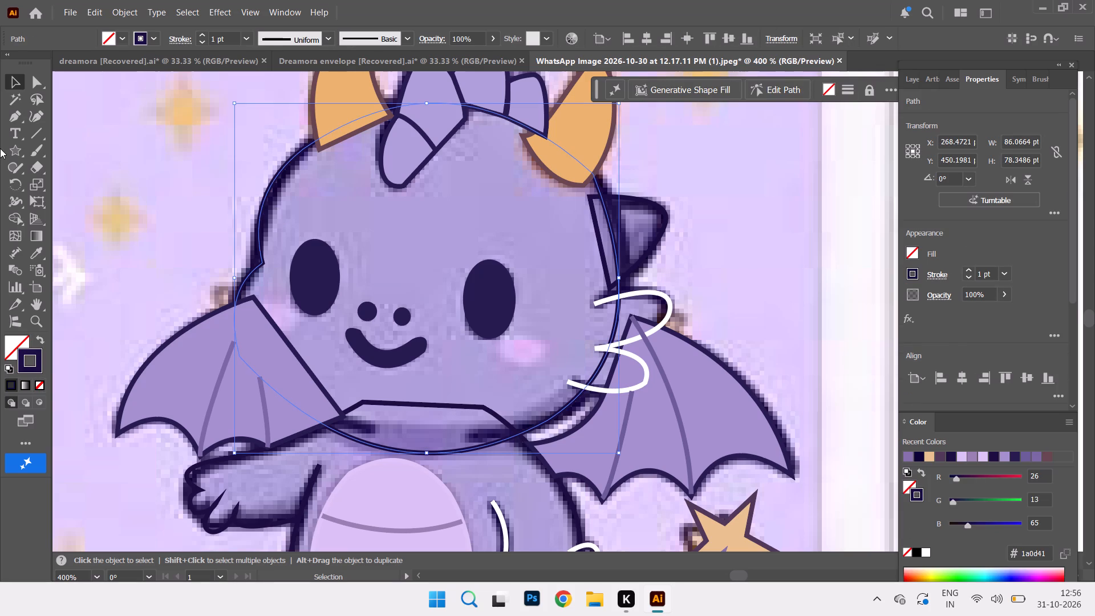
pyautogui.doubleClick(22, 345)
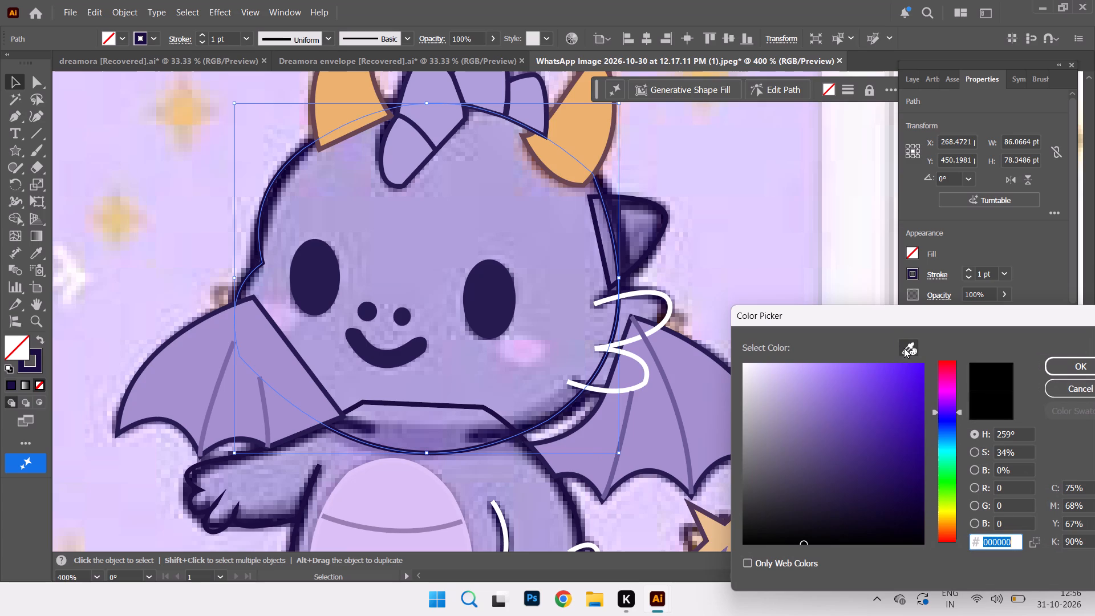
pyautogui.click(905, 350)
pyautogui.click(469, 232)
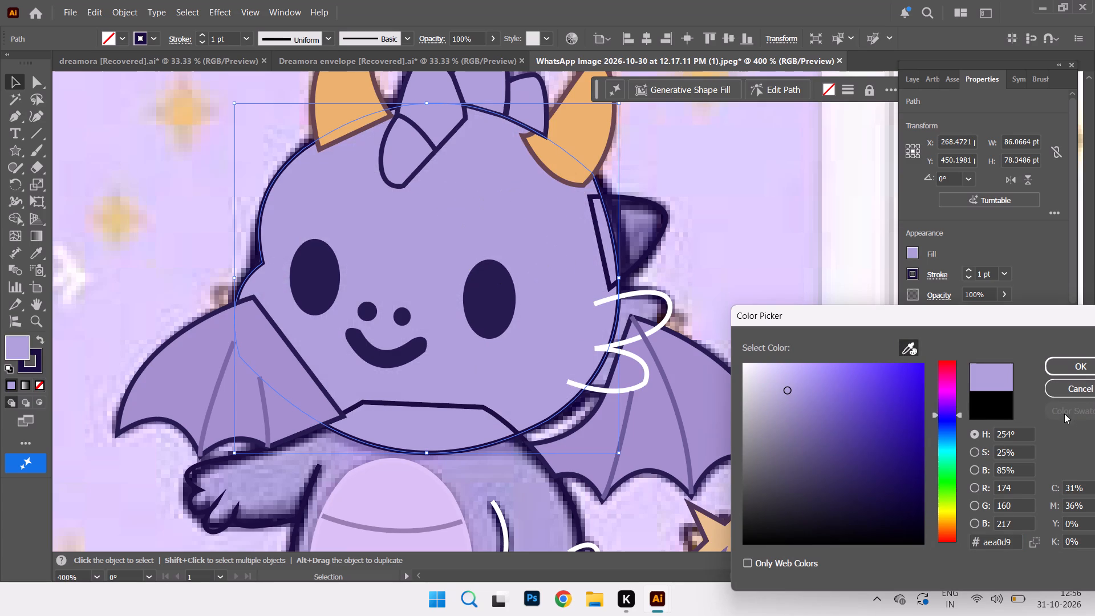
pyautogui.click(1052, 369)
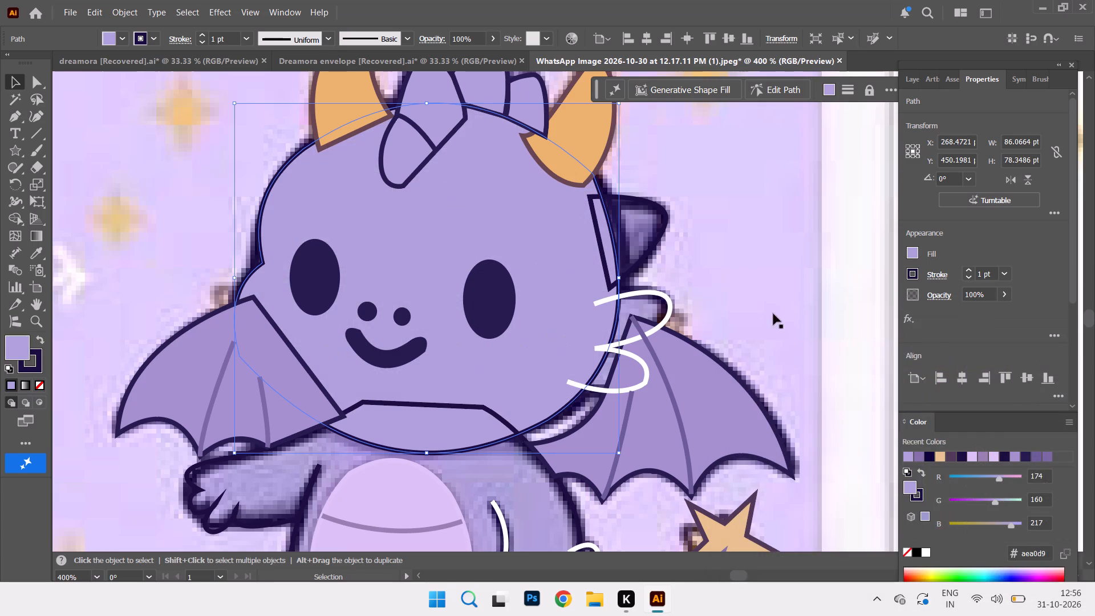
# Fill the pointed spike at the side of the head with the same purple #aea0d9, sampled from the head.
pyautogui.hotkey('ctrl', '-')
pyautogui.hotkey('ctrl', '-')
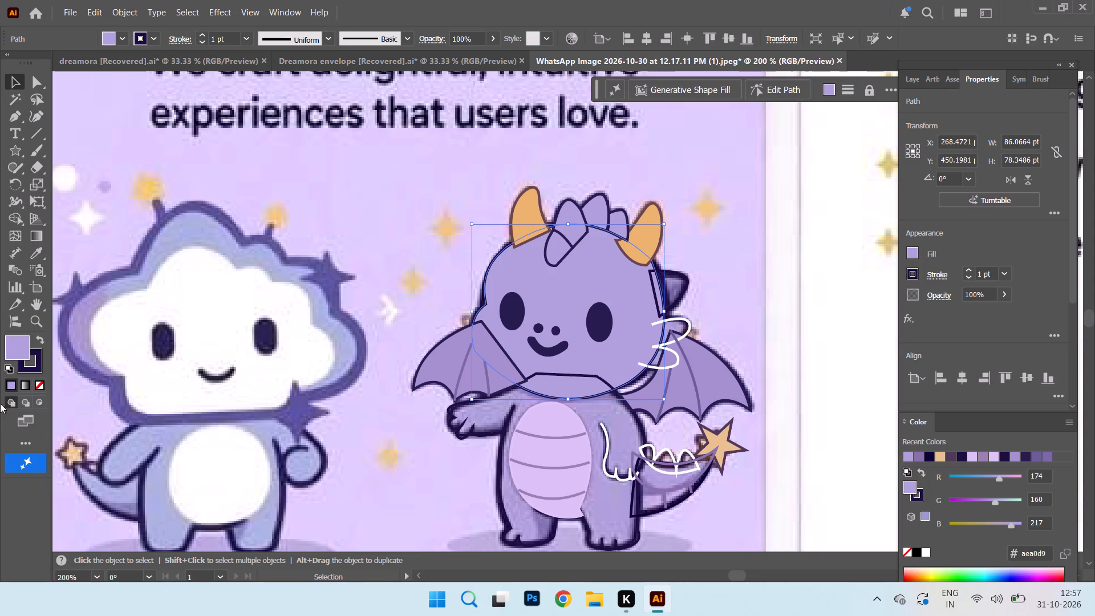
pyautogui.click(751, 187)
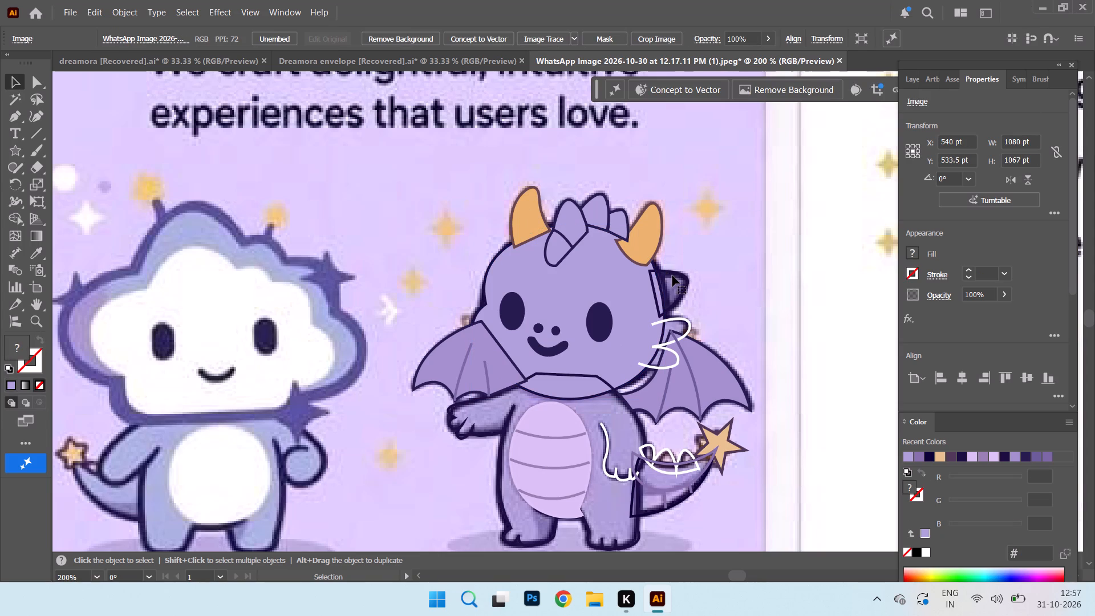
pyautogui.click(672, 275)
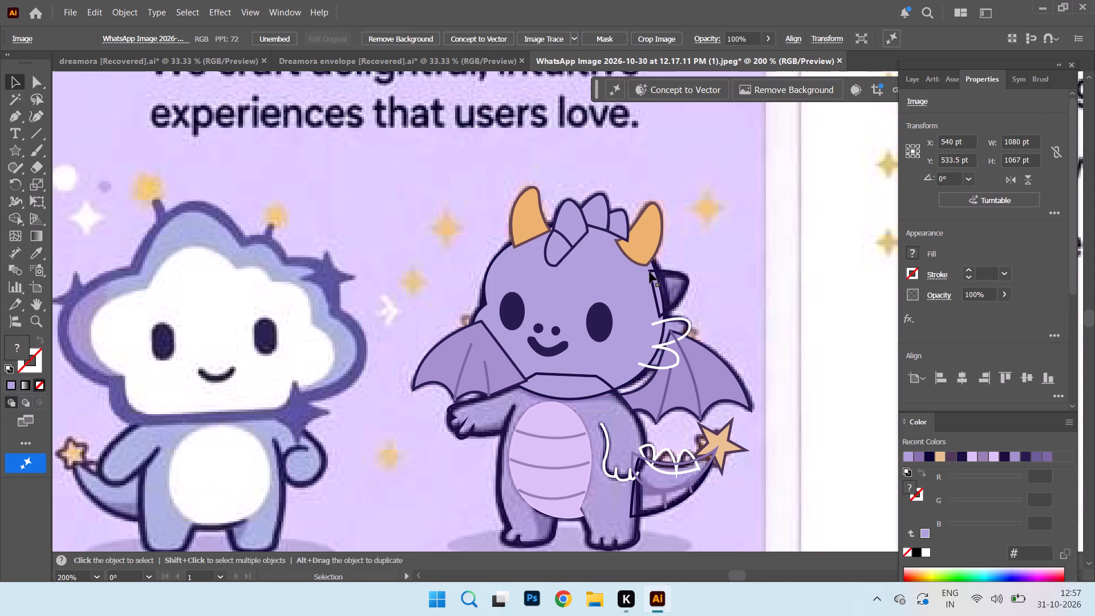
pyautogui.click(650, 272)
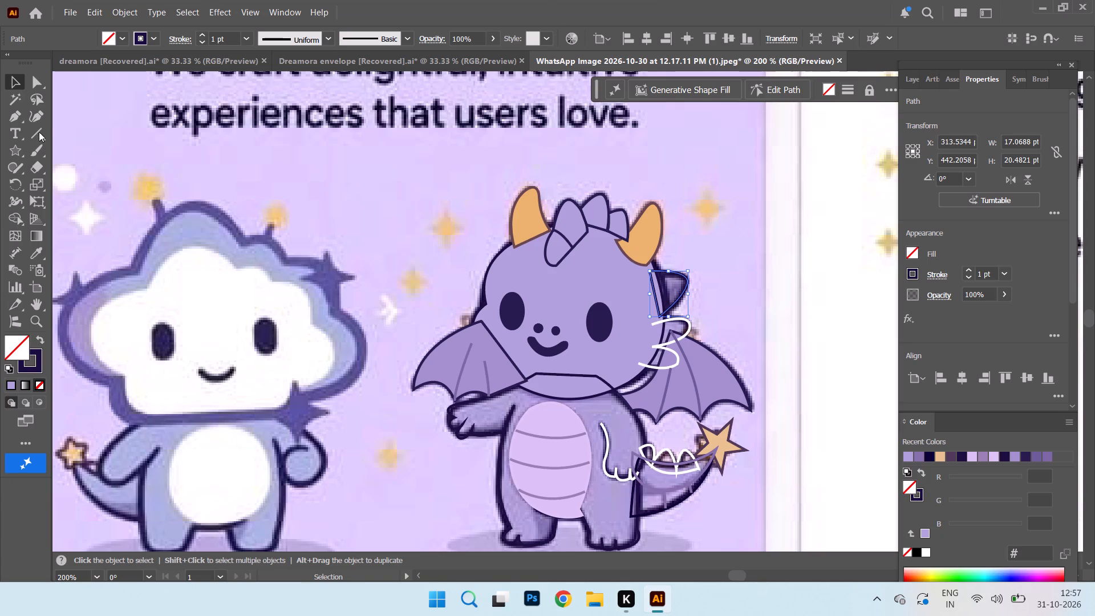
pyautogui.doubleClick(25, 352)
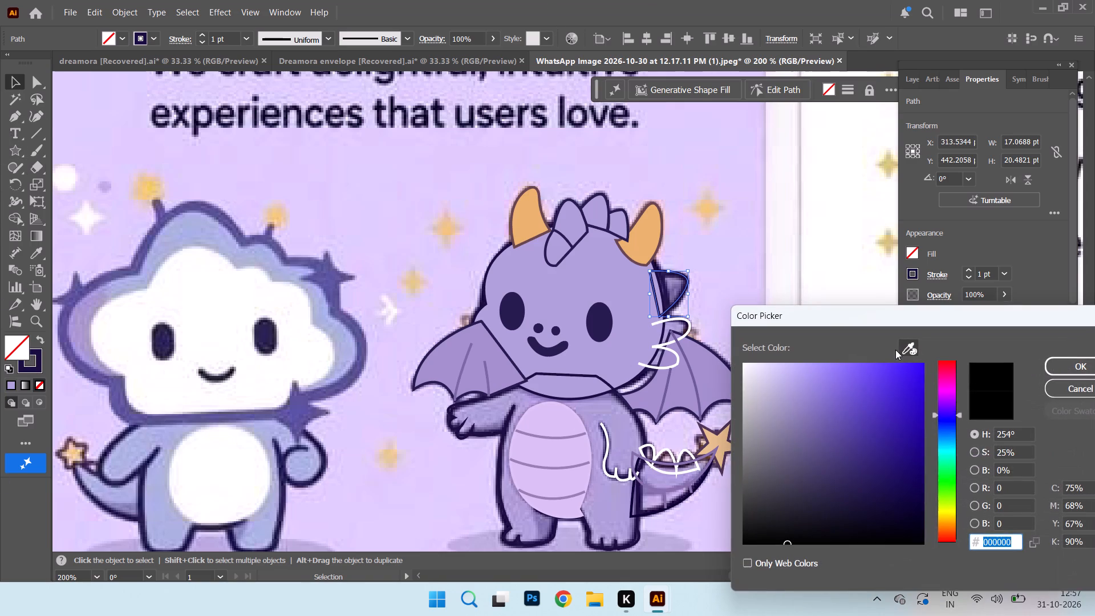
pyautogui.click(901, 350)
pyautogui.click(609, 274)
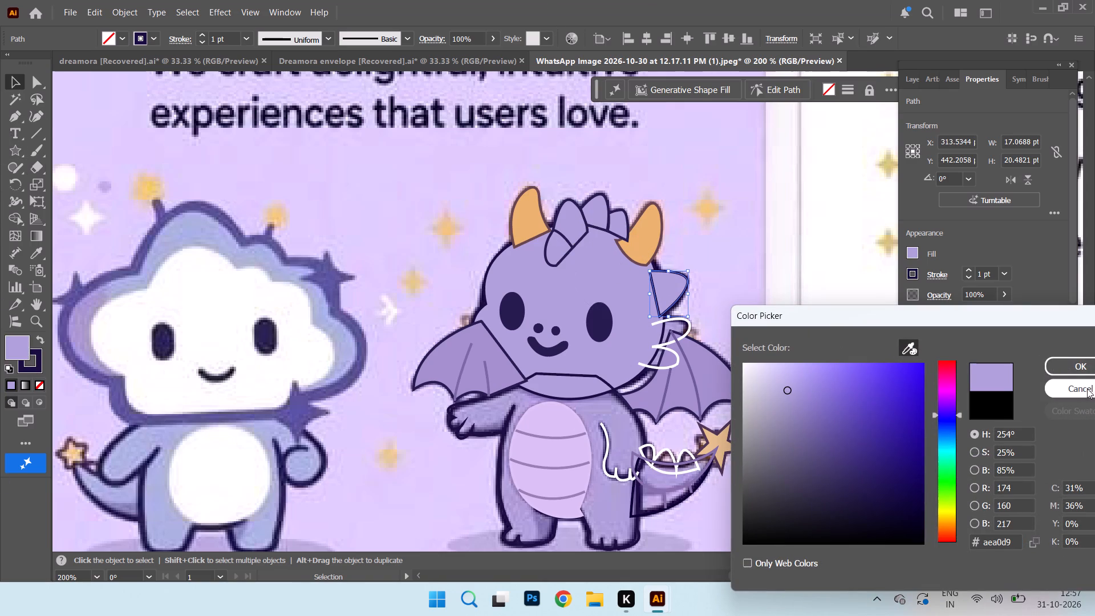
pyautogui.click(1072, 364)
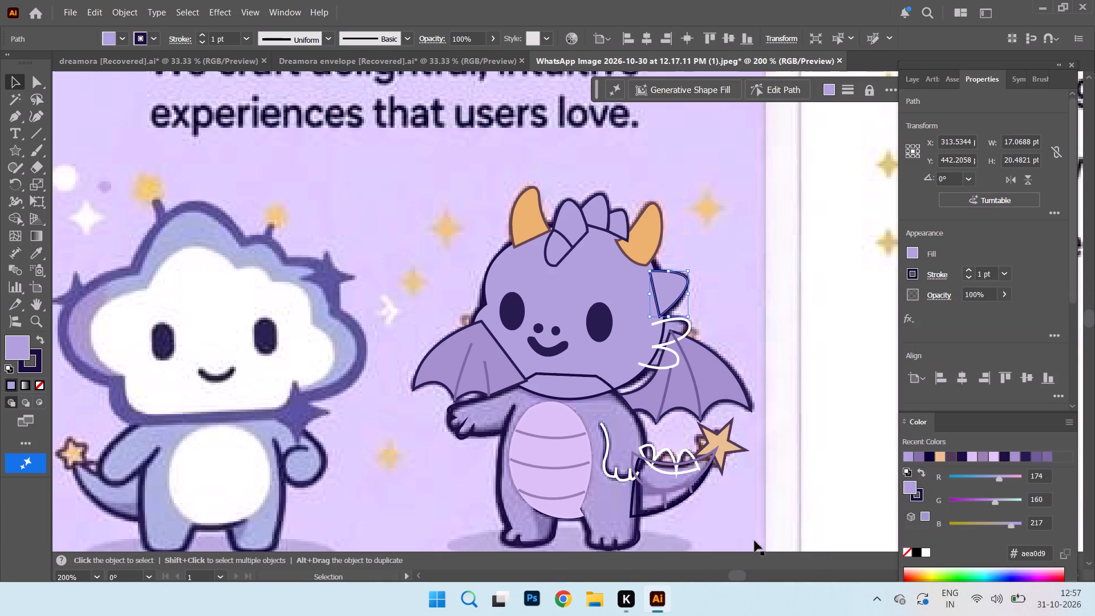
# Move the reference image out from beneath the traced dragon, to about X 625 pt, Y 501 pt.
pyautogui.moveTo(661, 455); pyautogui.dragTo(672, 496)
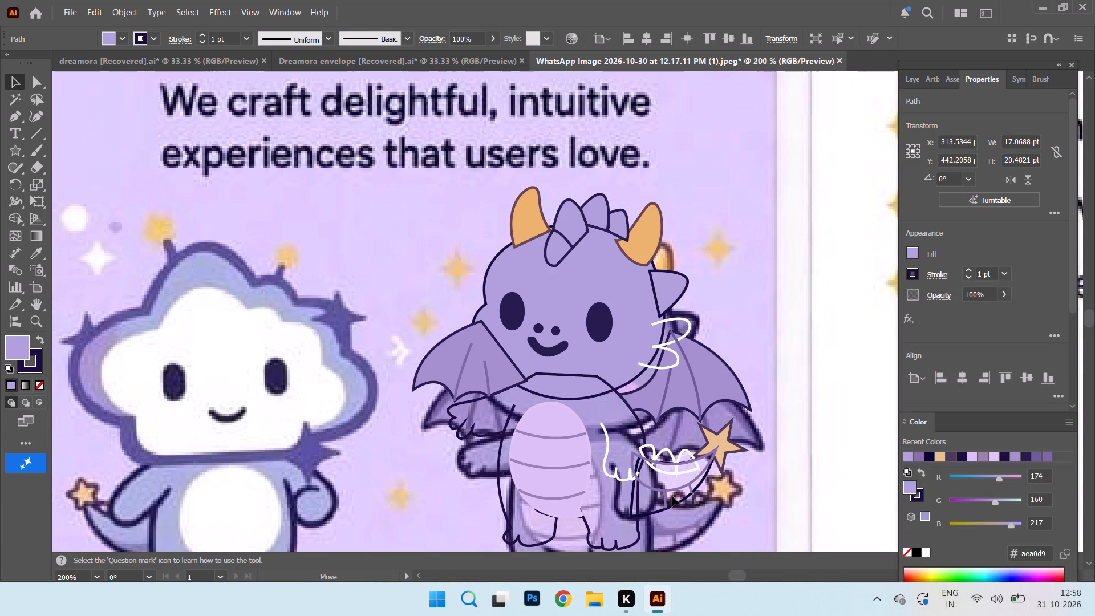
pyautogui.moveTo(672, 496); pyautogui.dragTo(850, 382)
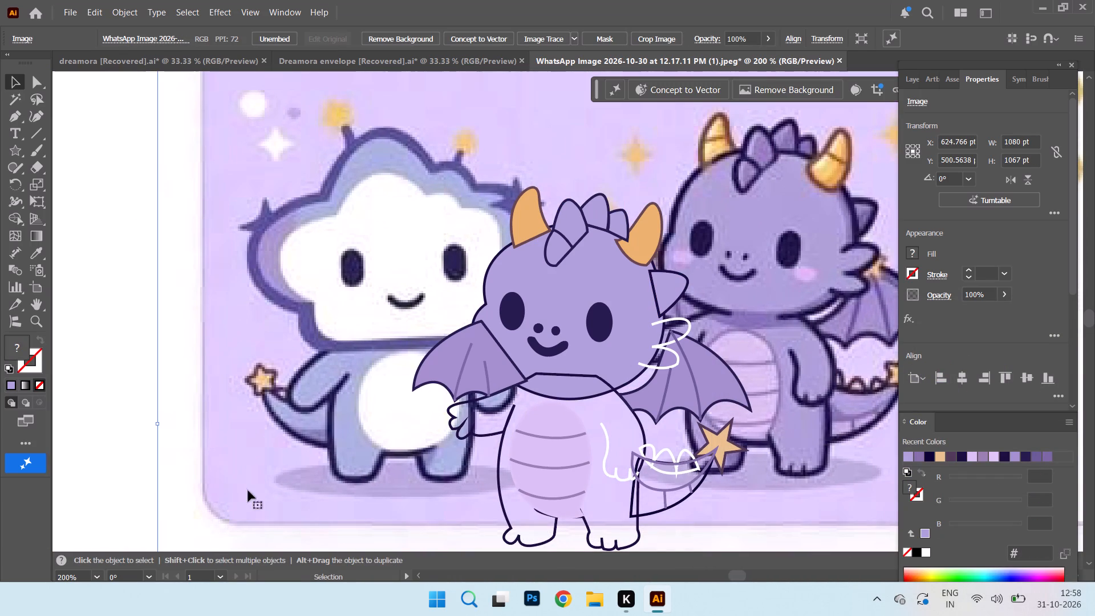
# Set the belly shape's stroke to purple #987fb1, sampled from its crease line.
pyautogui.click(556, 422)
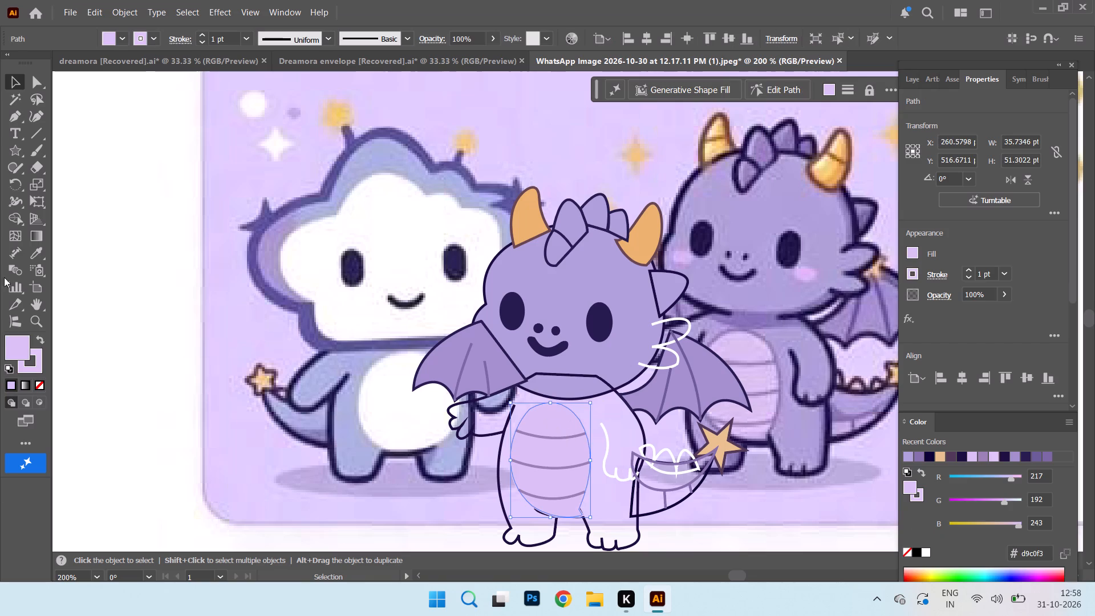
pyautogui.doubleClick(39, 365)
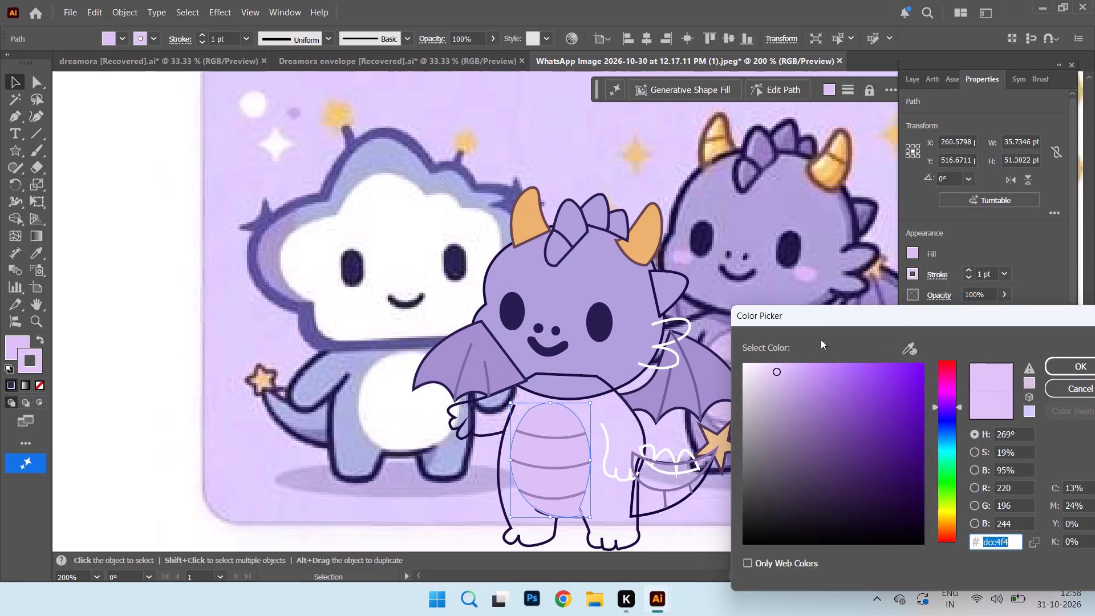
pyautogui.click(907, 351)
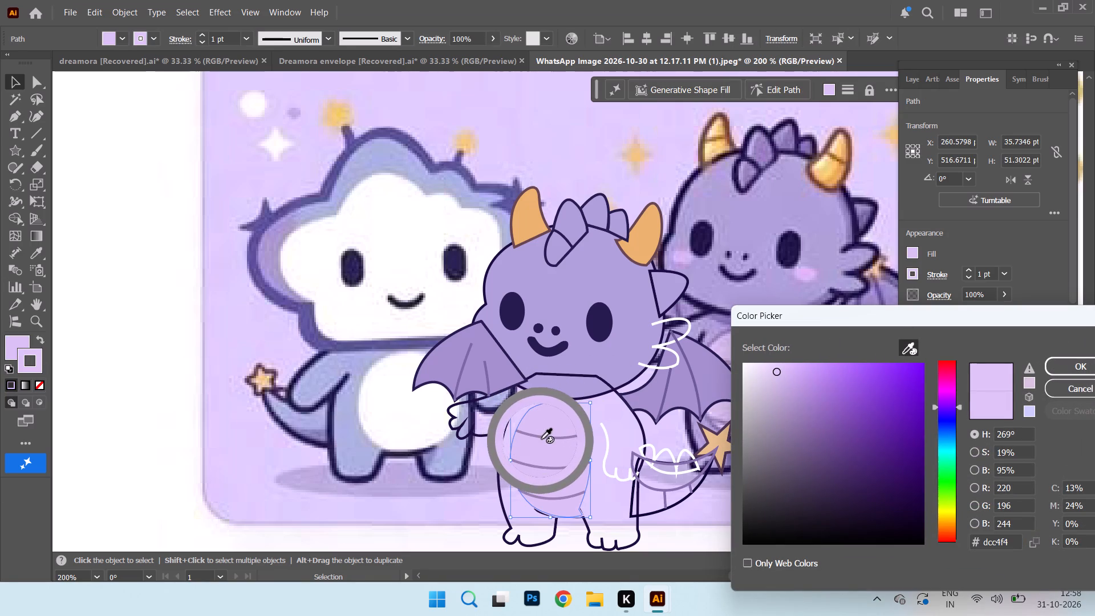
pyautogui.click(542, 439)
pyautogui.click(1068, 363)
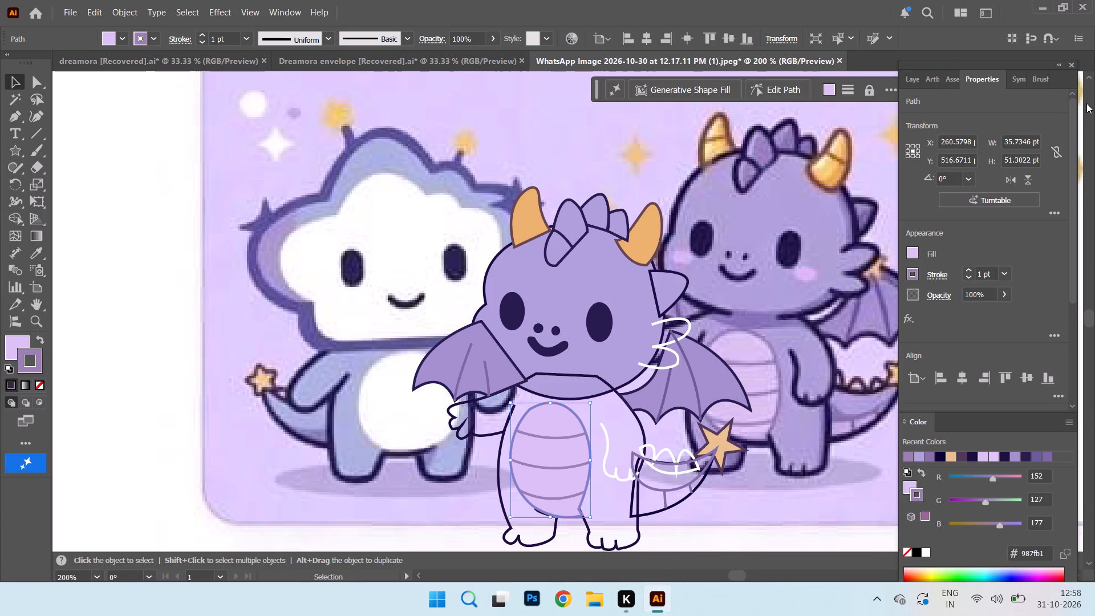
# Move the reference image clear of the traced dragon, to about X 1005 pt, Y 661 pt.
pyautogui.hotkey('ctrl', '-')
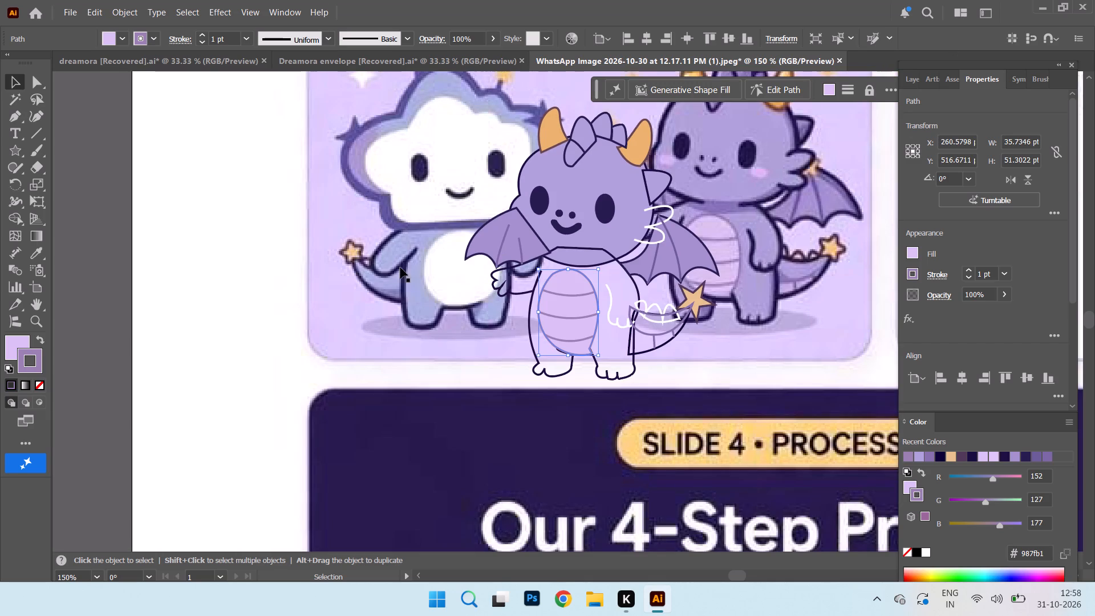
pyautogui.hotkey('ctrl', '-')
pyautogui.hotkey('ctrl', '-')
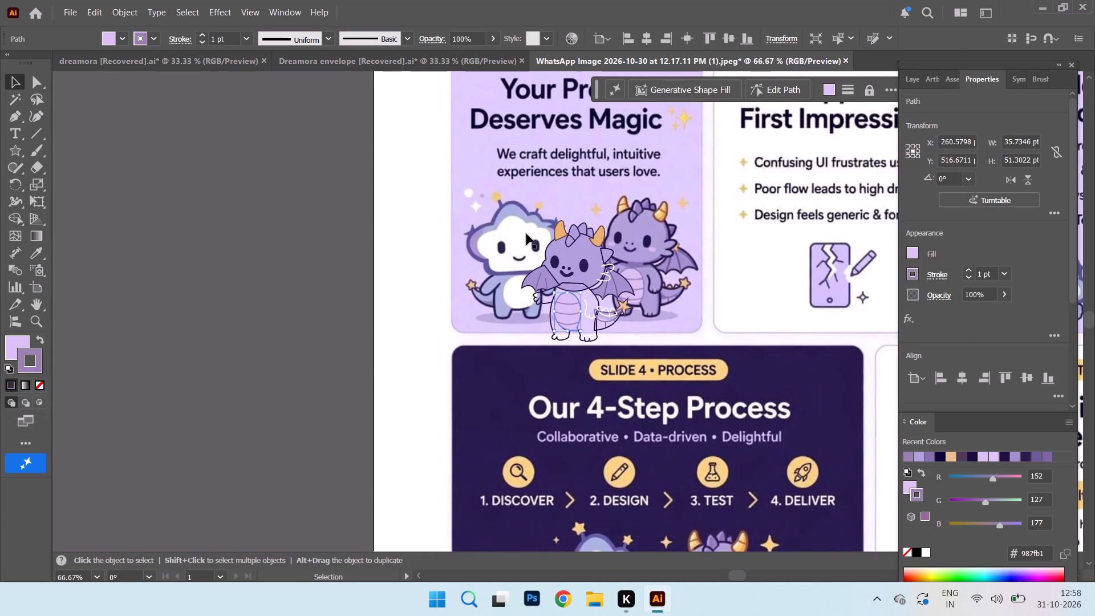
pyautogui.moveTo(567, 204); pyautogui.dragTo(850, 323)
# Select all the traced dragon's parts and move them together onto the blank area near the artboard's left edge.
pyautogui.moveTo(455, 213); pyautogui.dragTo(722, 392)
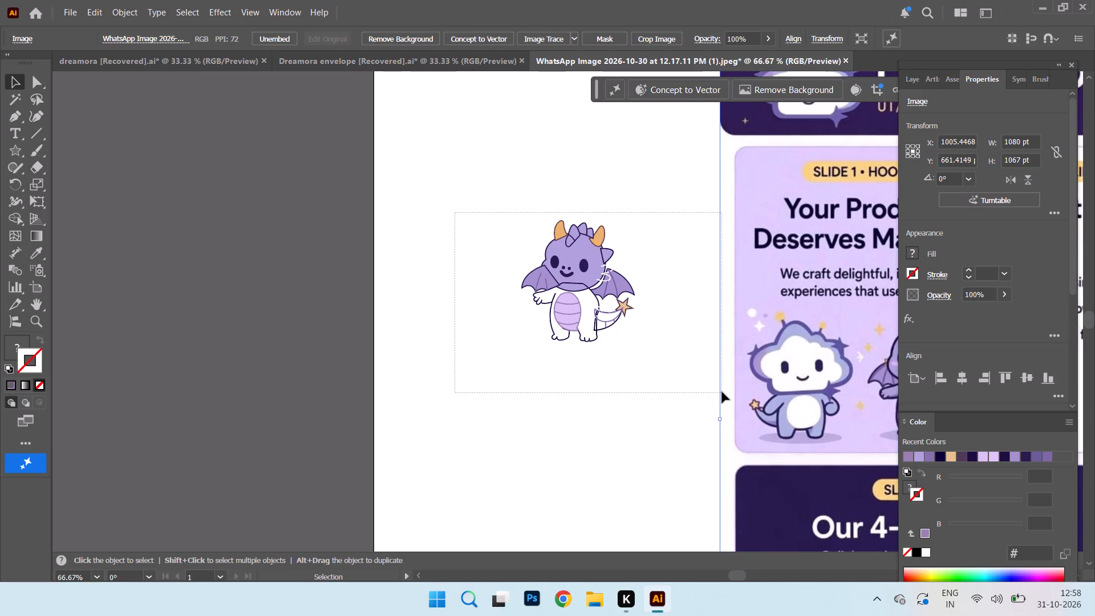
pyautogui.moveTo(722, 392); pyautogui.dragTo(719, 390)
pyautogui.moveTo(587, 319); pyautogui.dragTo(298, 333)
pyautogui.moveTo(526, 224); pyautogui.dragTo(513, 254)
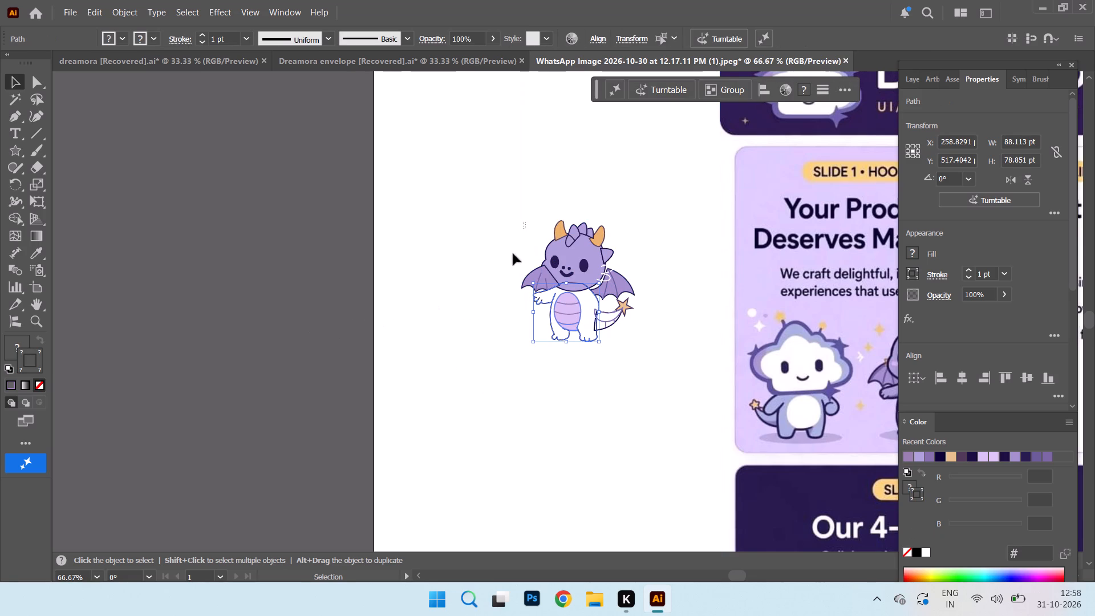
pyautogui.moveTo(513, 254); pyautogui.dragTo(650, 365)
pyautogui.moveTo(610, 302); pyautogui.dragTo(415, 351)
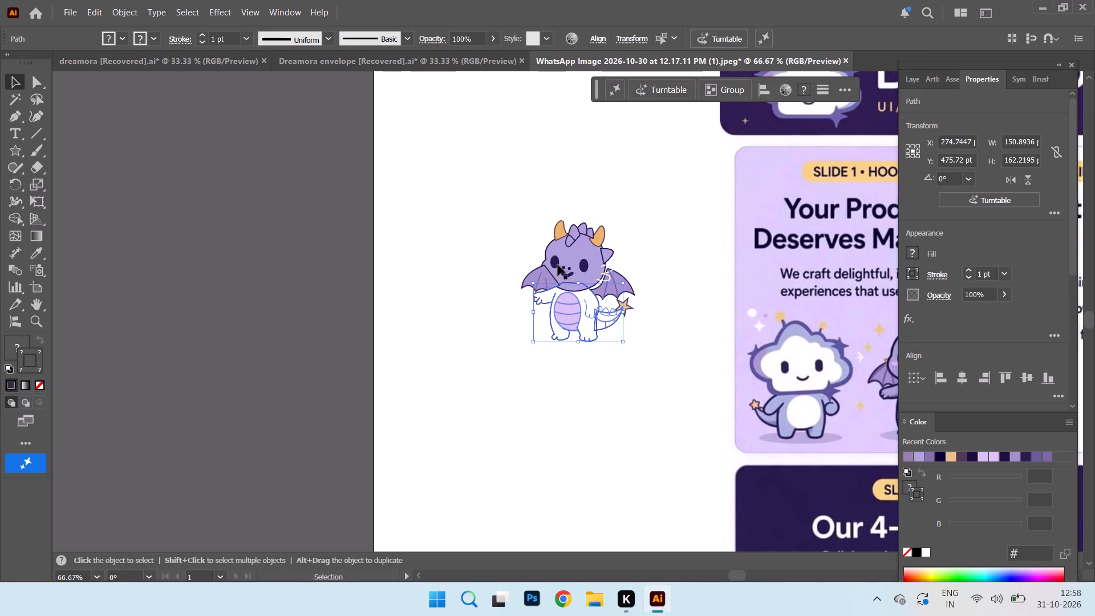
pyautogui.moveTo(523, 229); pyautogui.dragTo(672, 356)
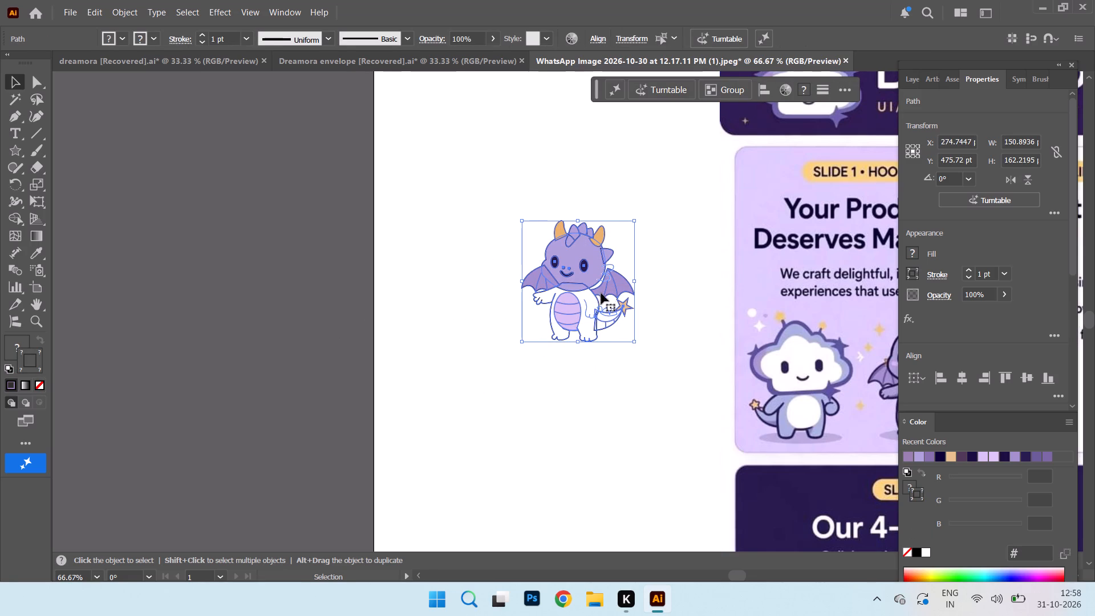
pyautogui.moveTo(606, 288); pyautogui.dragTo(484, 331)
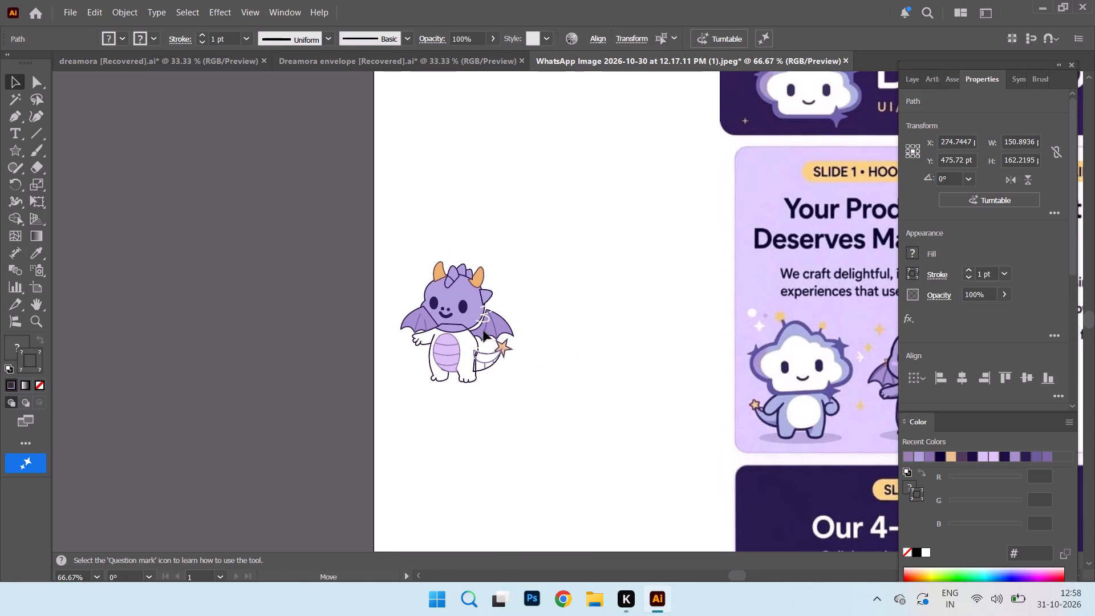
pyautogui.moveTo(484, 331); pyautogui.dragTo(484, 331)
# Bring the reference image back close to the traced dragon, to about X 664 pt, Y 607 pt.
pyautogui.moveTo(803, 333); pyautogui.dragTo(660, 299)
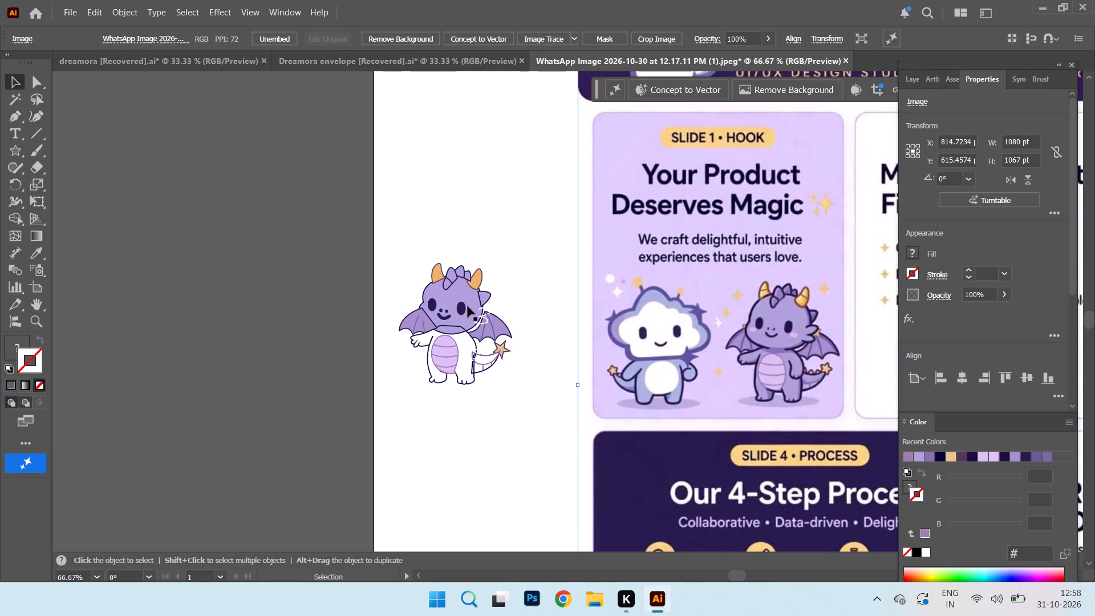
pyautogui.hotkey('ctrl', '=')
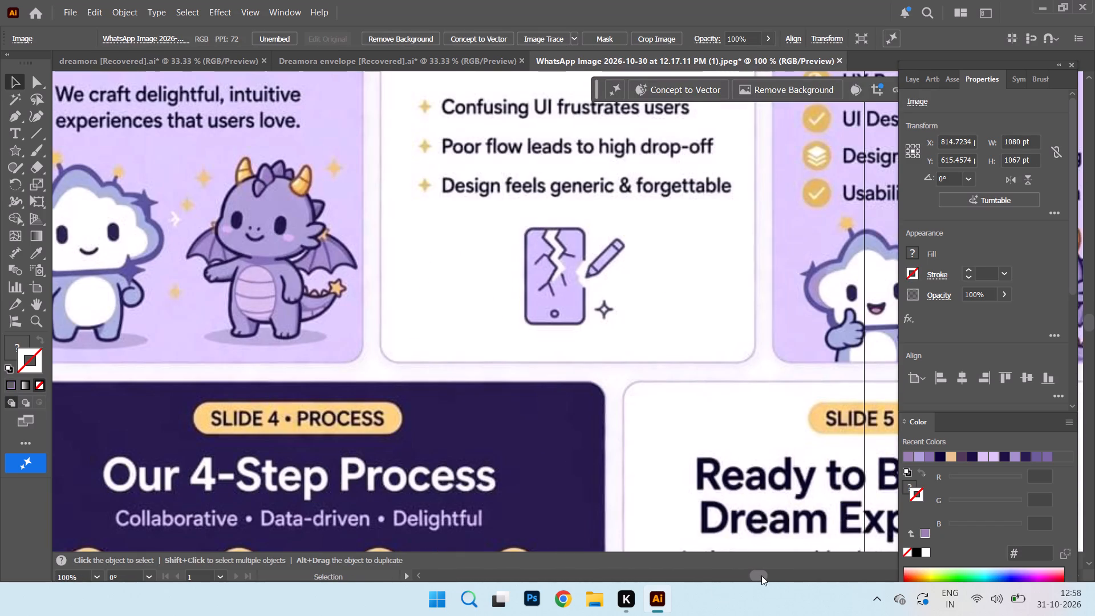
pyautogui.moveTo(758, 577); pyautogui.dragTo(743, 579)
pyautogui.moveTo(648, 364); pyautogui.dragTo(480, 354)
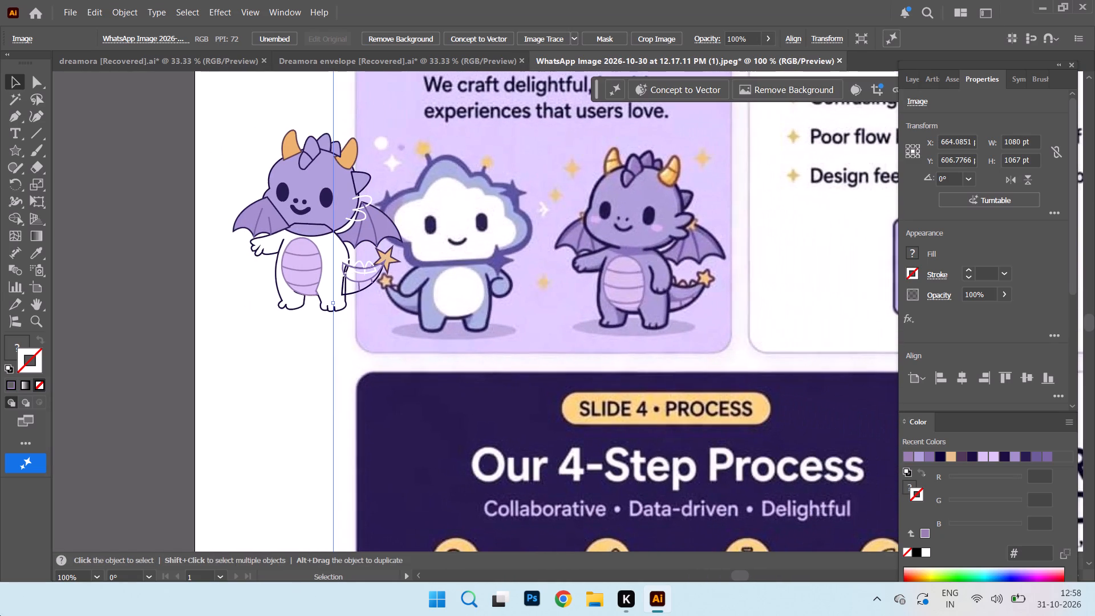
# Fill the traced dragon's body outline with light purple #a99cd2, sampled from the reference dragon's body beside its belly.
pyautogui.click(260, 256)
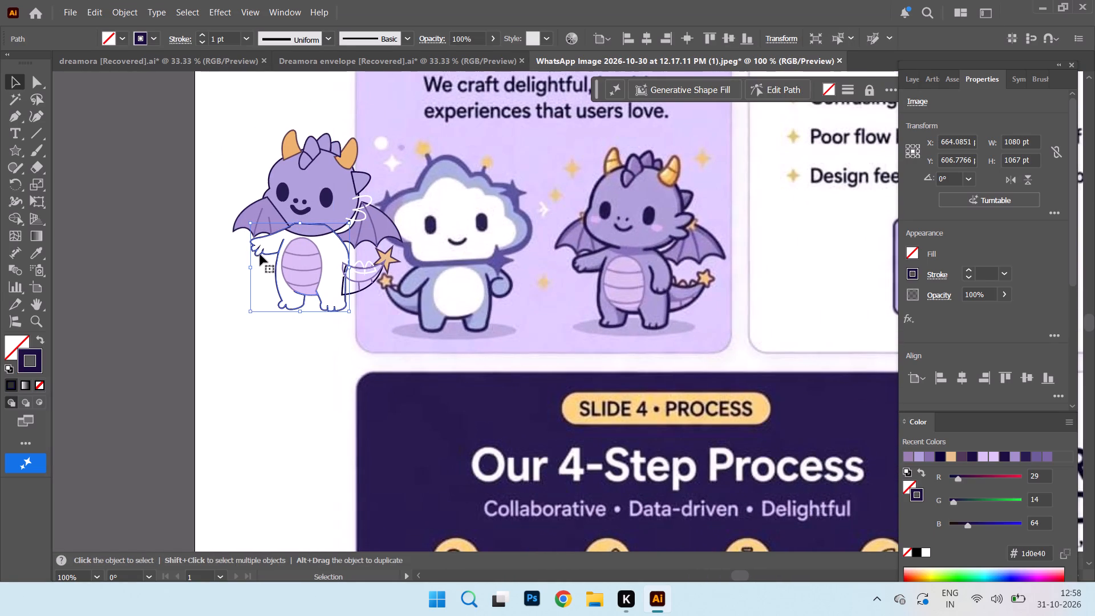
pyautogui.doubleClick(13, 345)
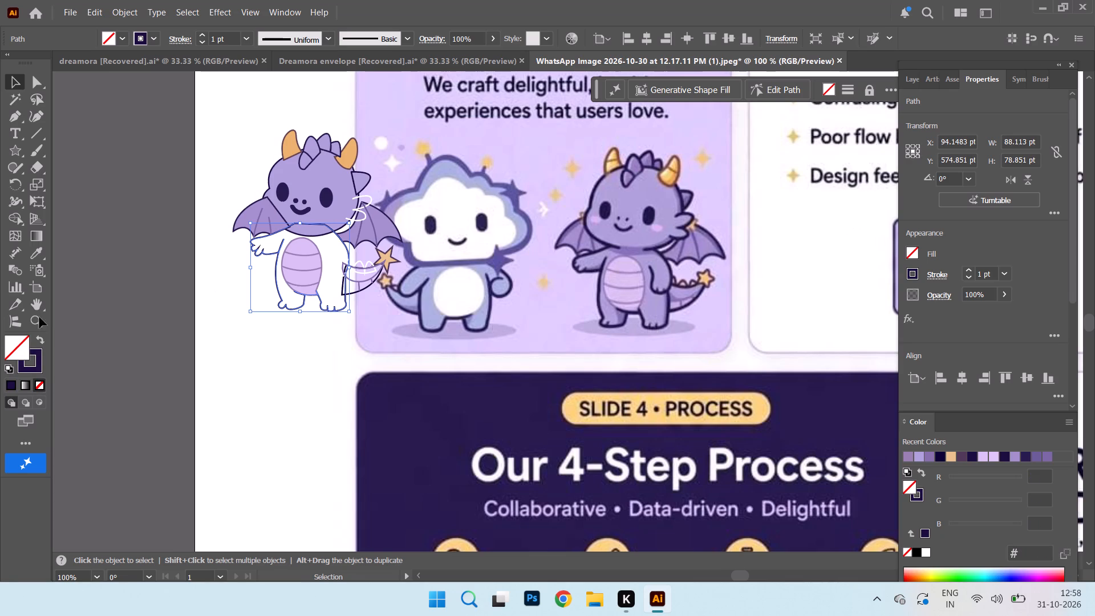
pyautogui.doubleClick(25, 346)
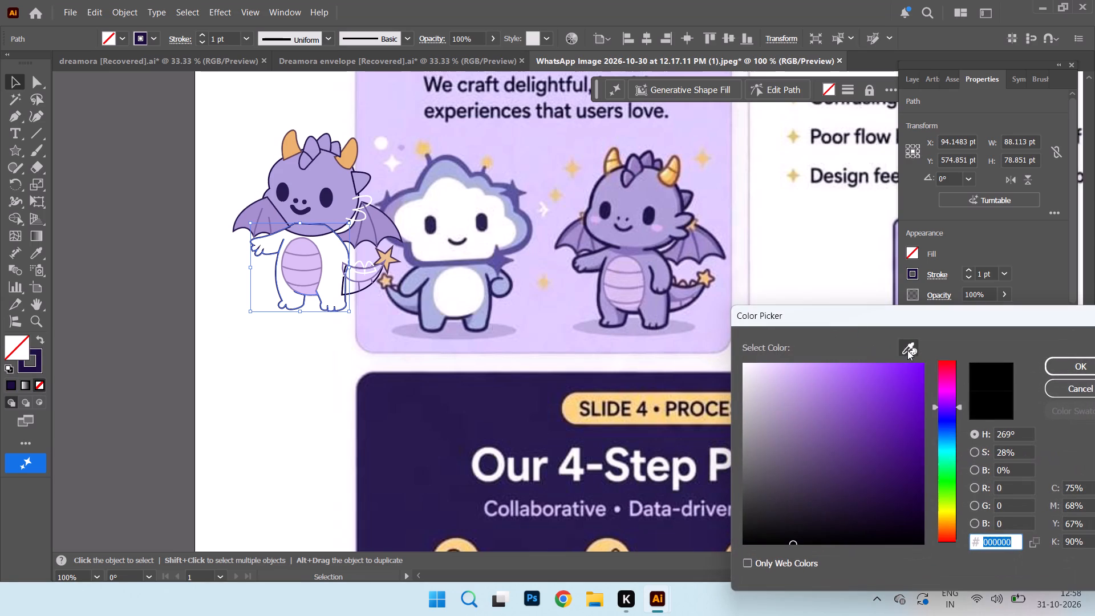
pyautogui.click(908, 350)
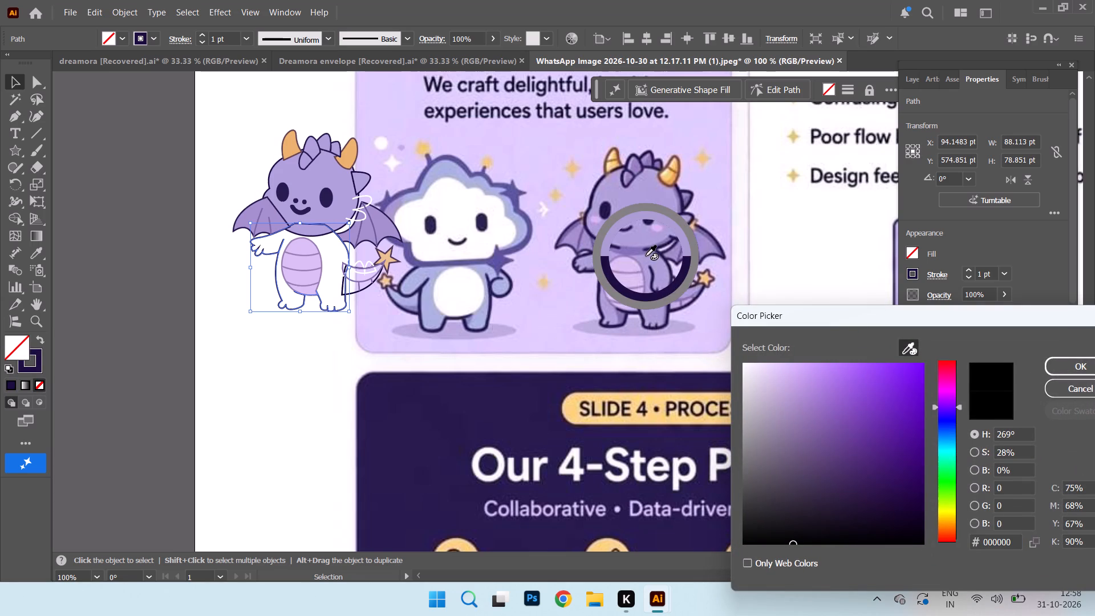
pyautogui.click(646, 256)
pyautogui.click(1074, 371)
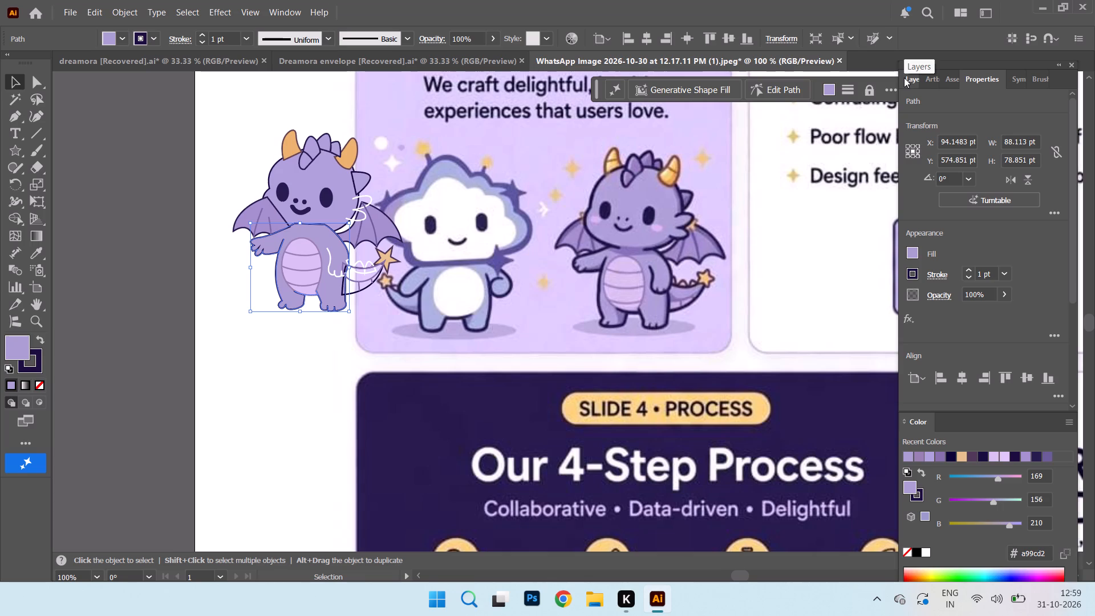
# Move the body path below the head path in Layer 1's stacking order, just above the reference image.
pyautogui.click(906, 78)
pyautogui.click(942, 127)
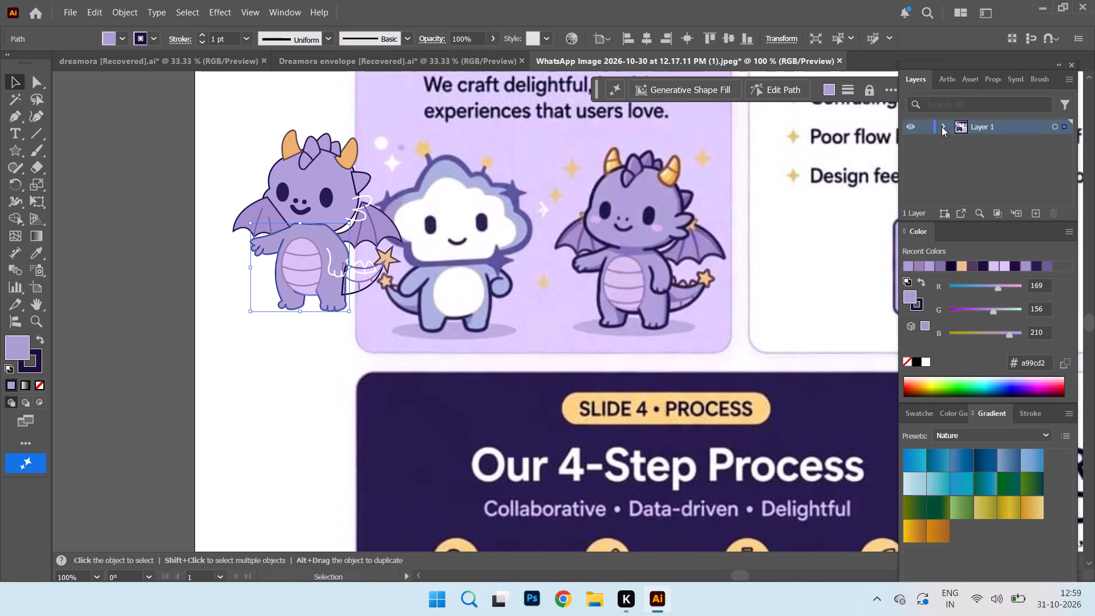
pyautogui.scroll(-4, 1005, 181)
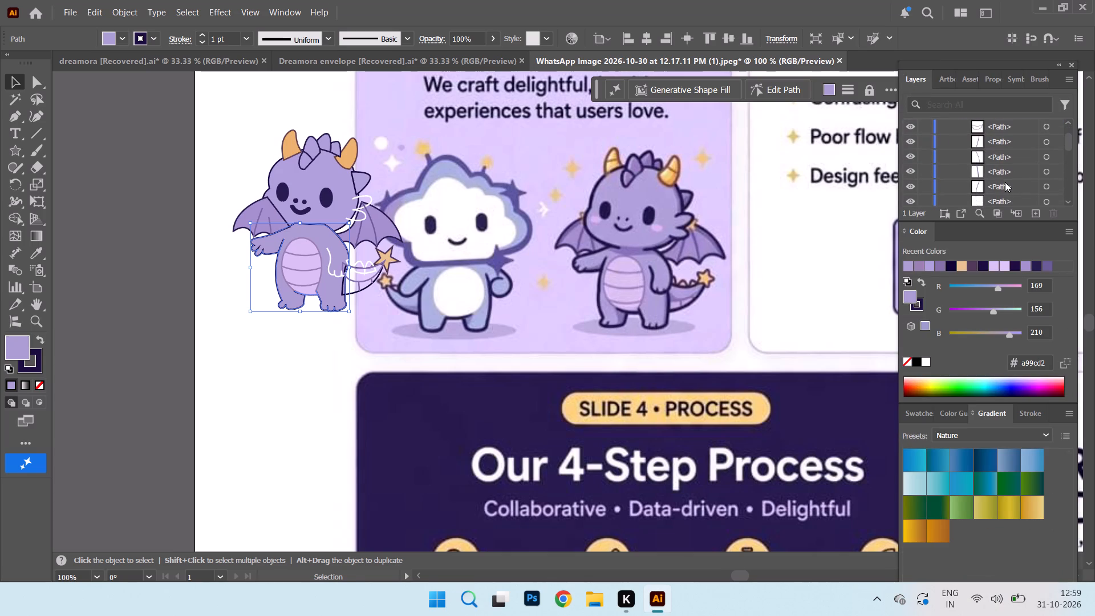
pyautogui.scroll(-20, 1005, 182)
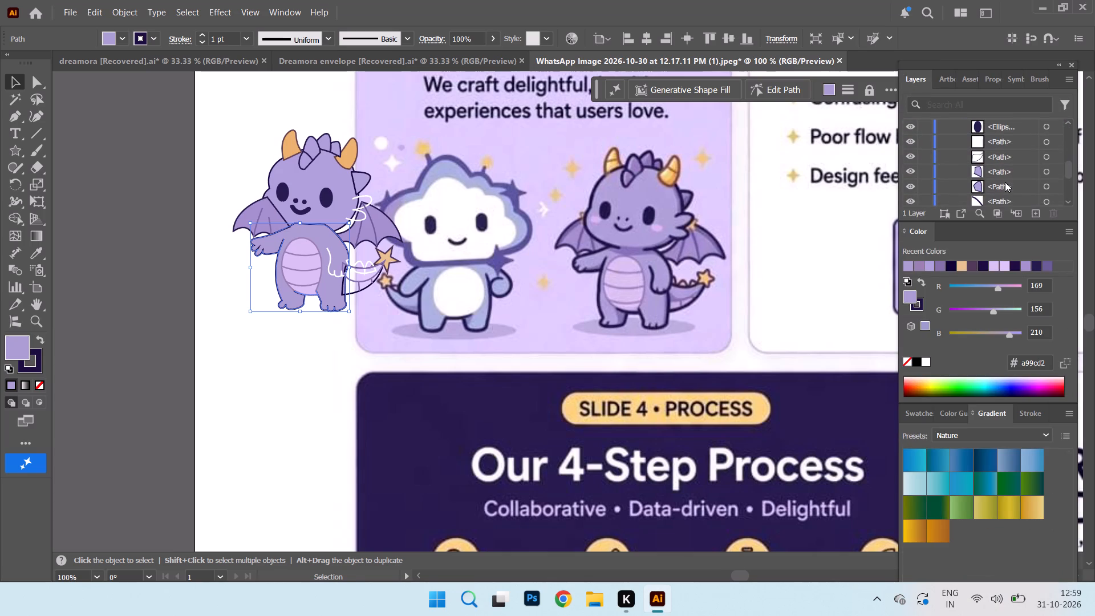
pyautogui.scroll(-13, 1005, 182)
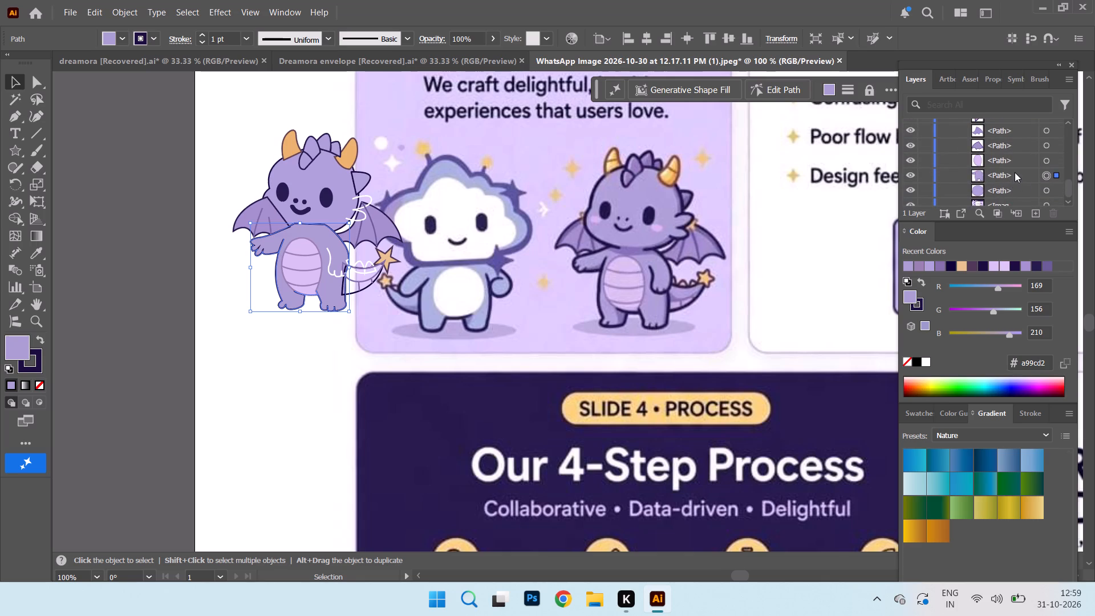
pyautogui.moveTo(1015, 172); pyautogui.dragTo(1012, 197)
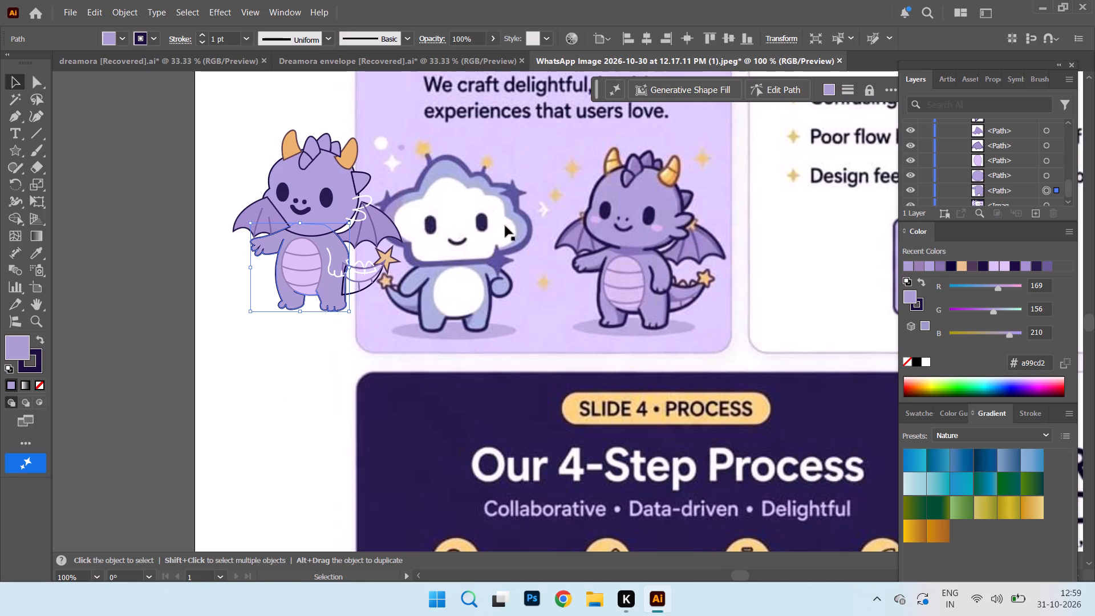
pyautogui.click(248, 394)
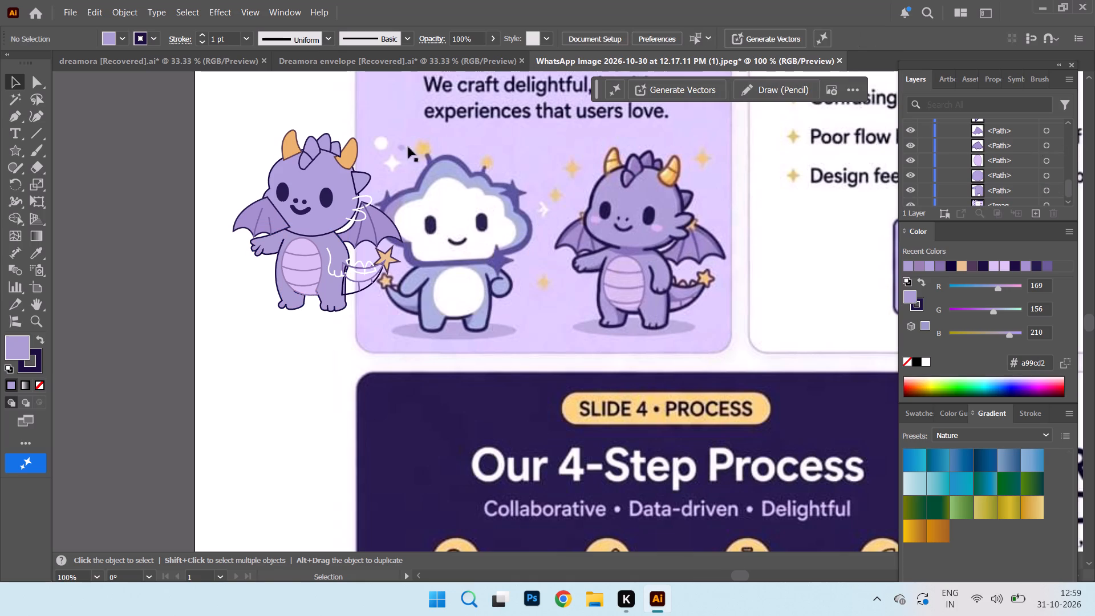
# Shorten the head shape slightly by raising its lower edge at the neck.
pyautogui.click(302, 235)
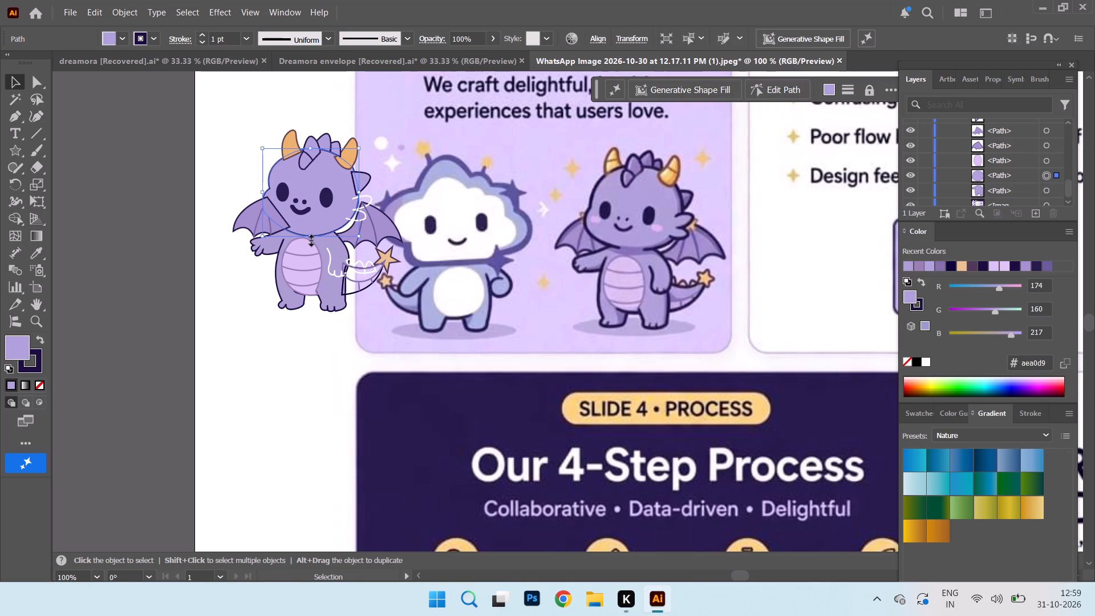
pyautogui.moveTo(310, 239); pyautogui.dragTo(307, 233)
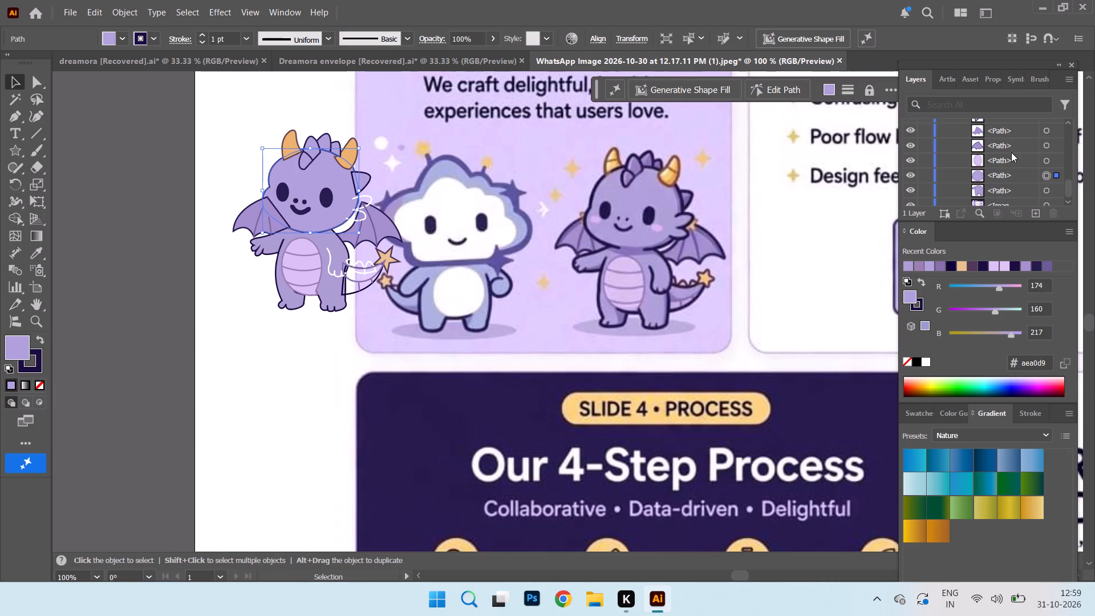
# Move the head path two places up in Layer 1's stacking order, above the belly path.
pyautogui.moveTo(1000, 176); pyautogui.dragTo(995, 141)
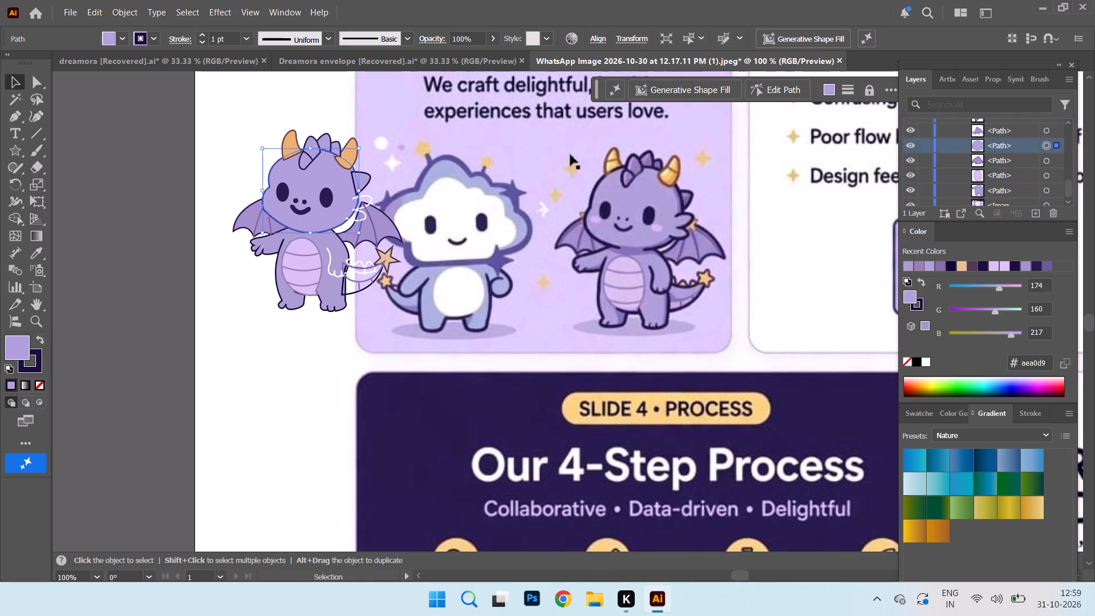
pyautogui.click(278, 337)
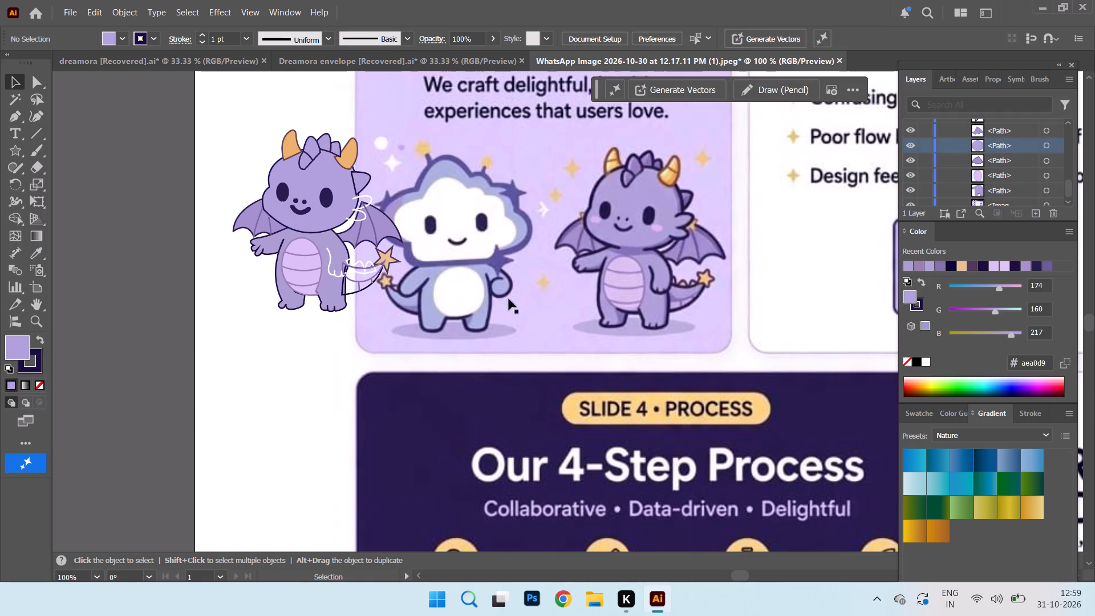
# Set the stroke of the open cheek-spike path beside the dragon's head to dark purple #291c54, sampled from the reference dragon's outline.
pyautogui.click(347, 218)
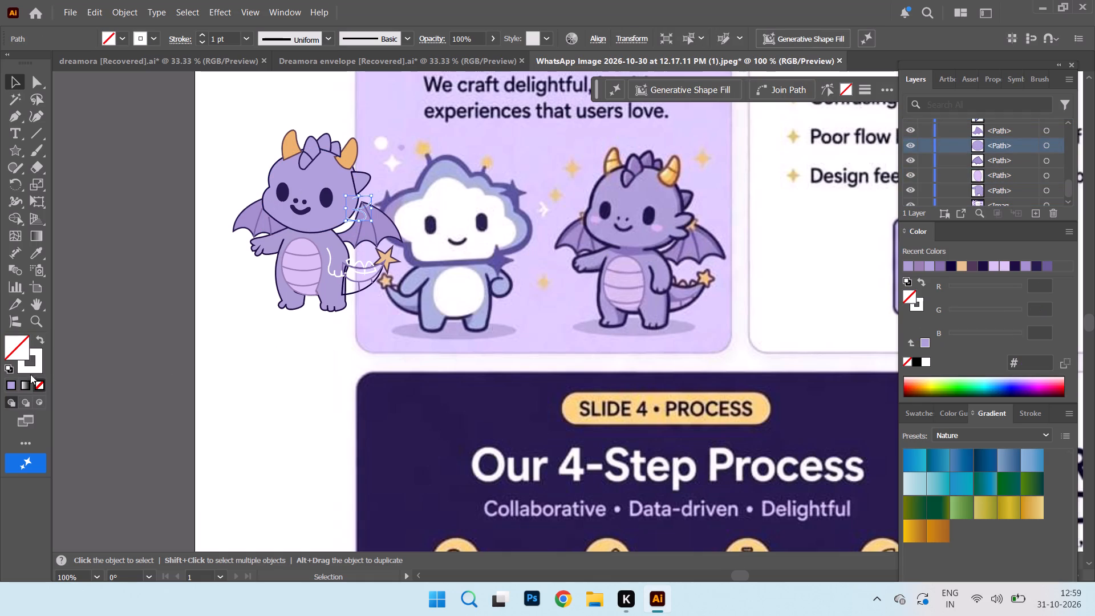
pyautogui.doubleClick(36, 366)
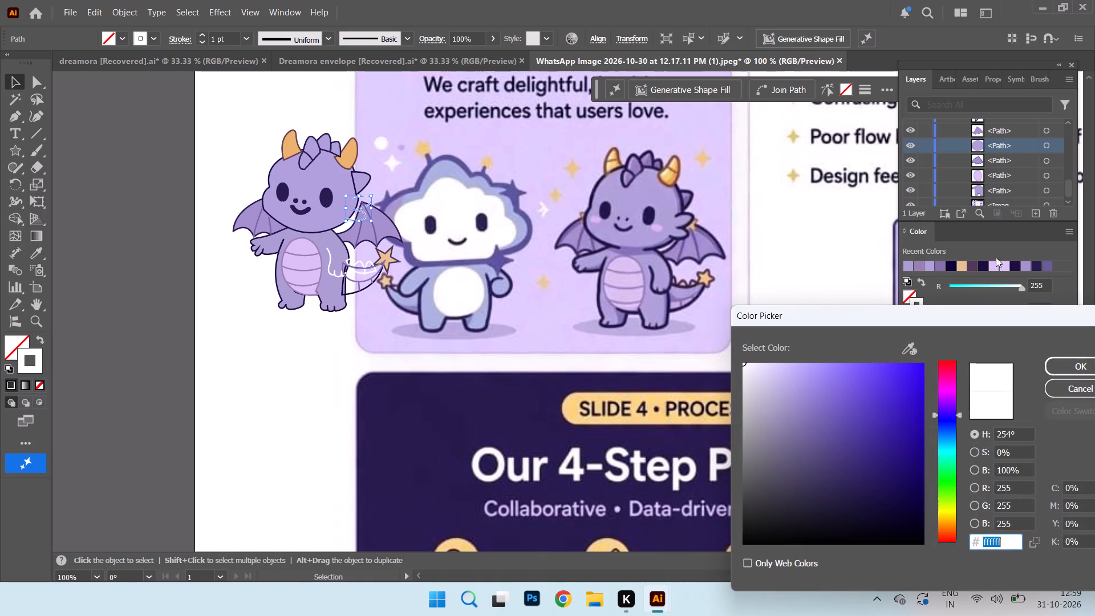
pyautogui.click(906, 350)
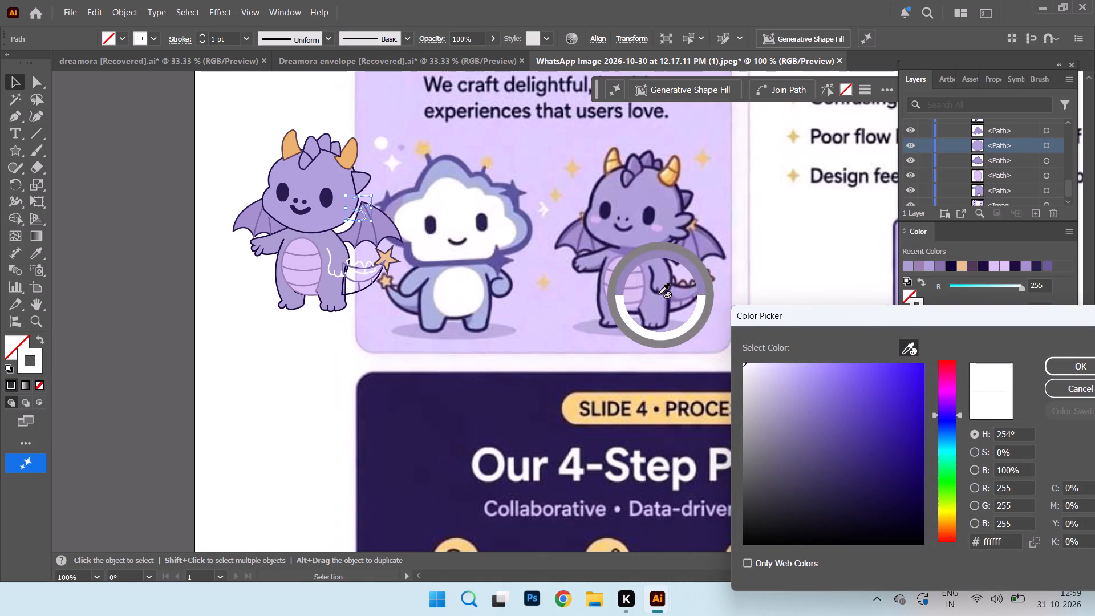
pyautogui.click(651, 287)
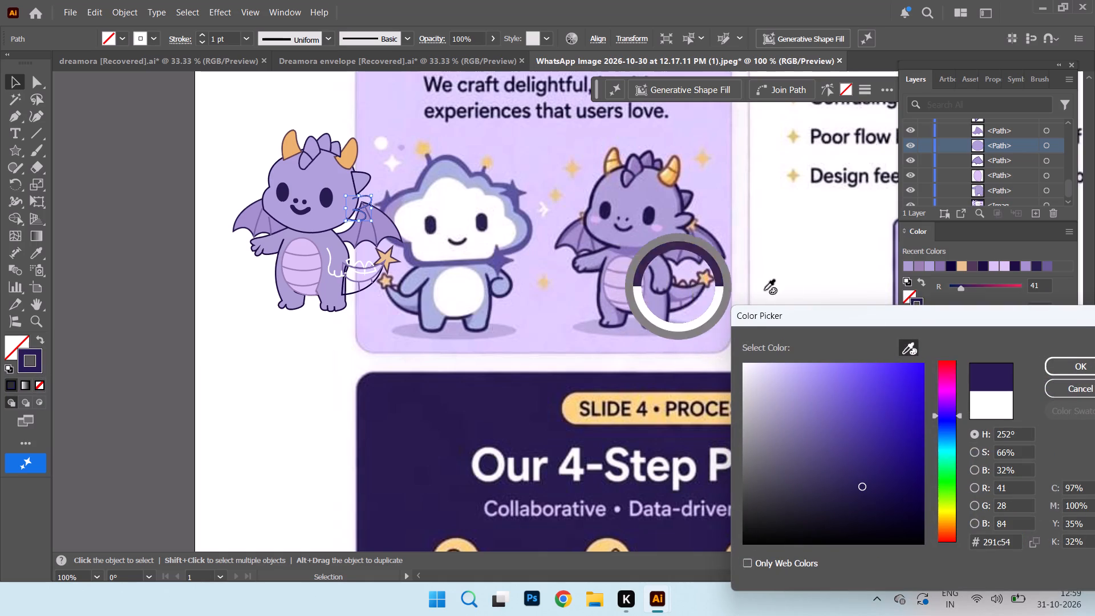
pyautogui.click(1073, 363)
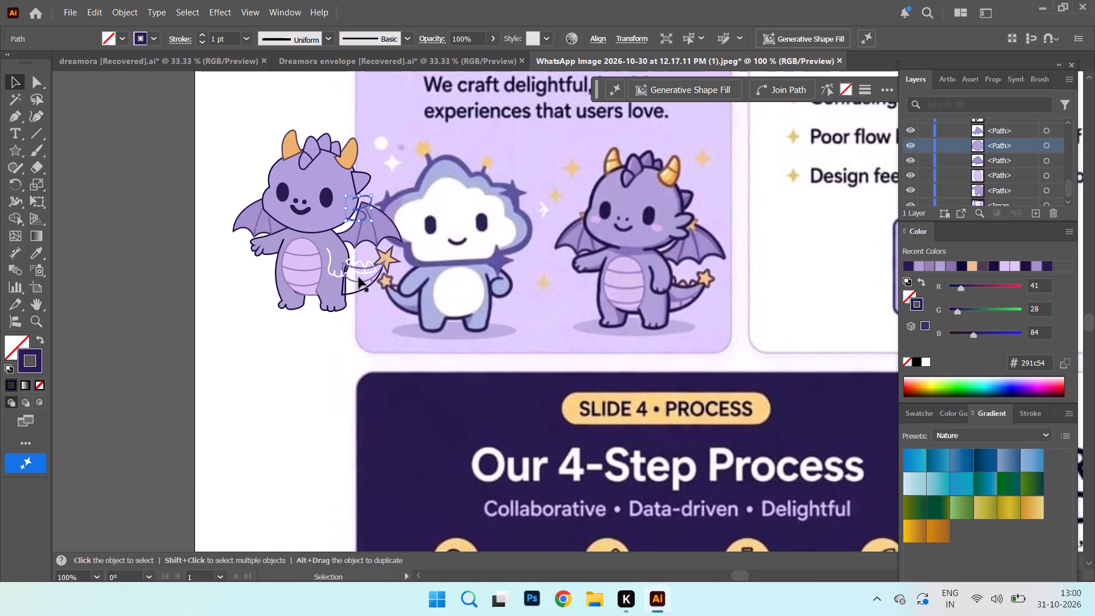
# Fill the crescent-shaped upper part of the dragon's tail with purple #aa9bd9, sampled from the reference dragon's tail.
pyautogui.hotkey('ctrl', '=')
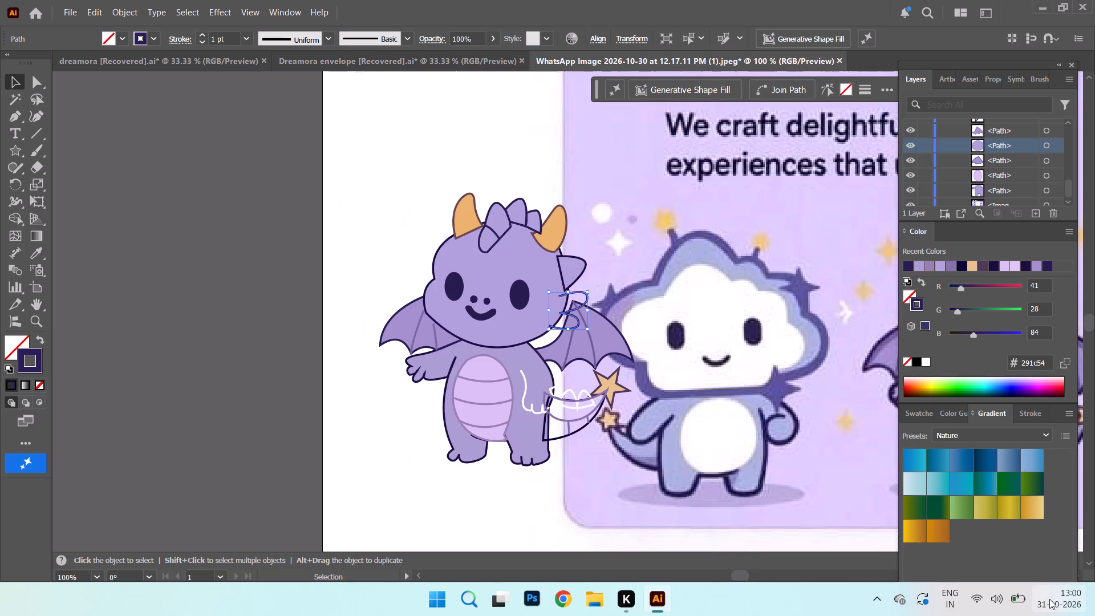
pyautogui.hotkey('ctrl', '=')
pyautogui.scroll(-7, 585, 504)
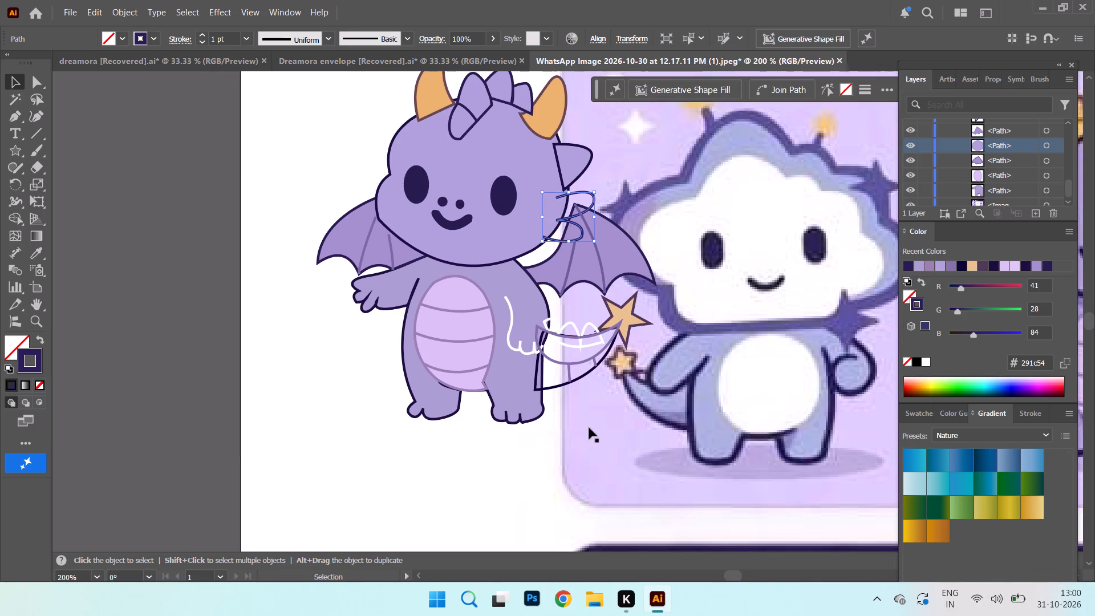
pyautogui.click(731, 575)
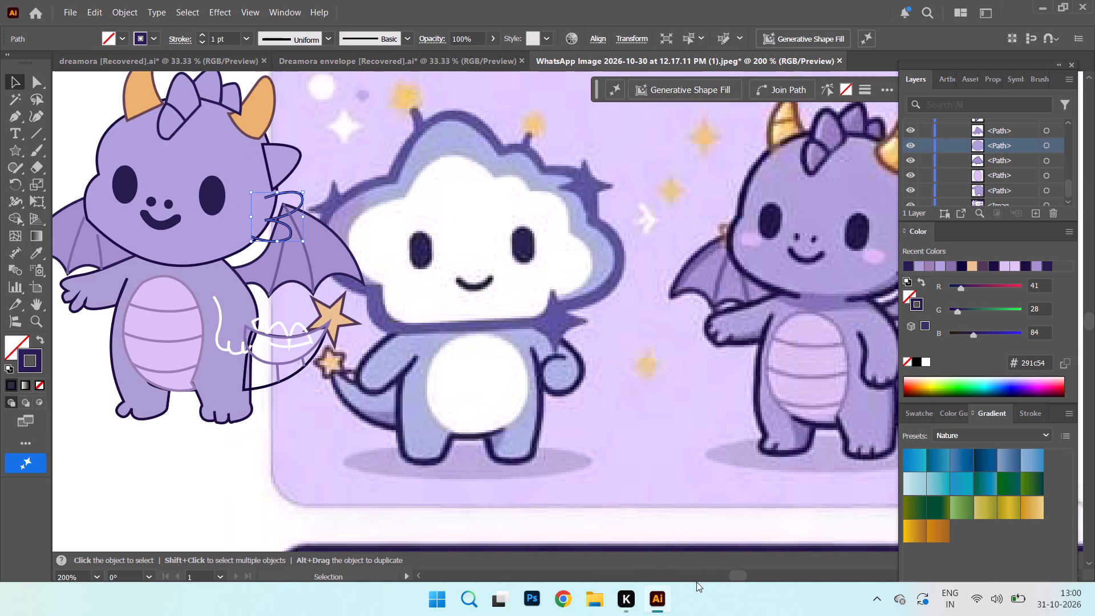
pyautogui.click(740, 574)
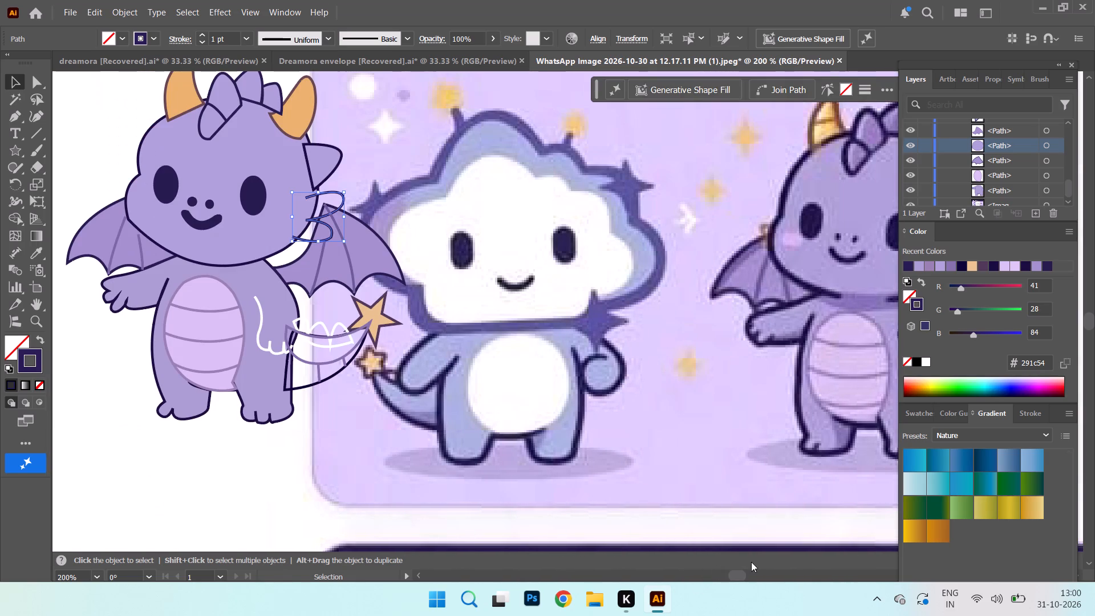
pyautogui.click(743, 571)
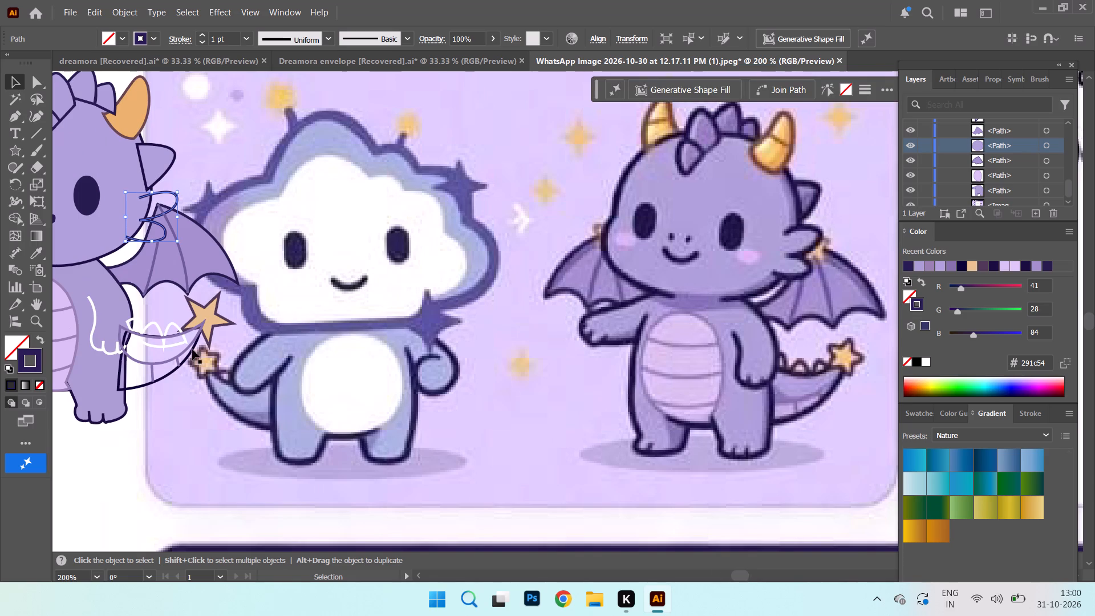
pyautogui.click(158, 362)
pyautogui.click(158, 363)
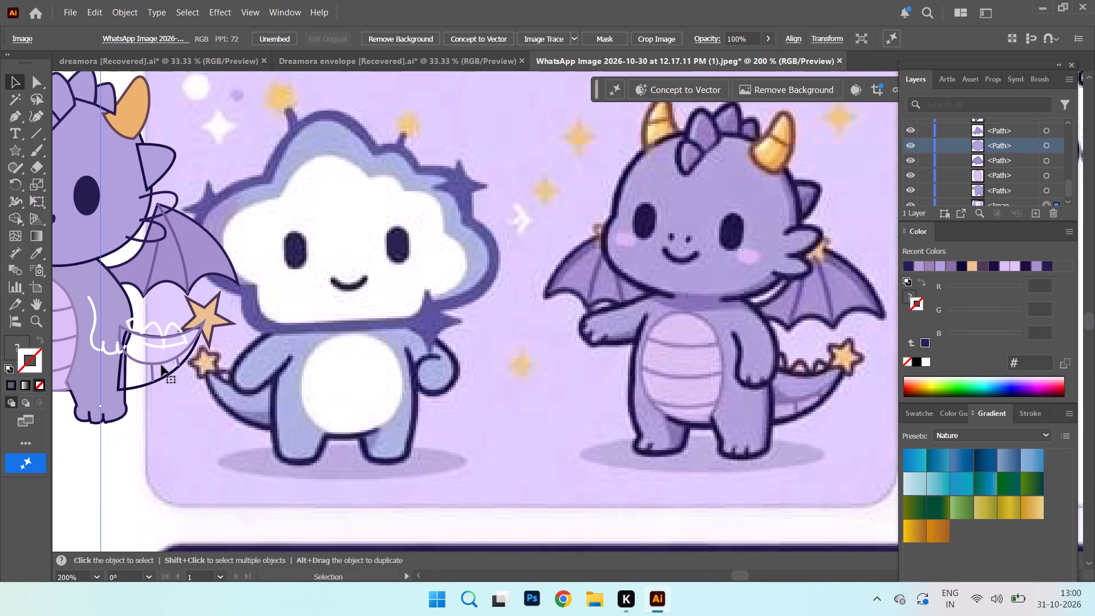
pyautogui.click(160, 364)
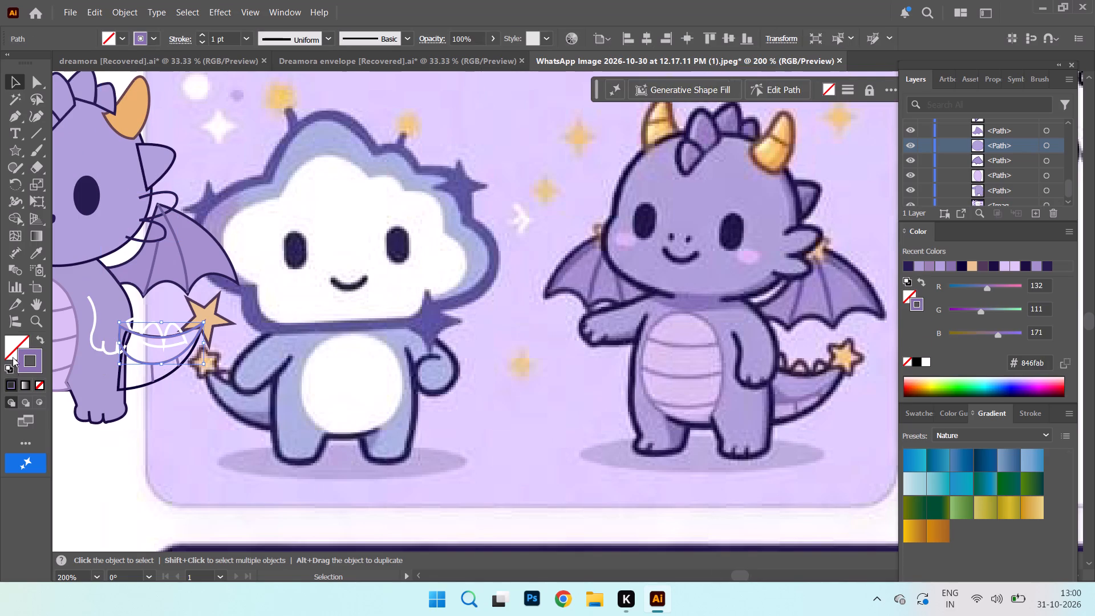
pyautogui.doubleClick(14, 352)
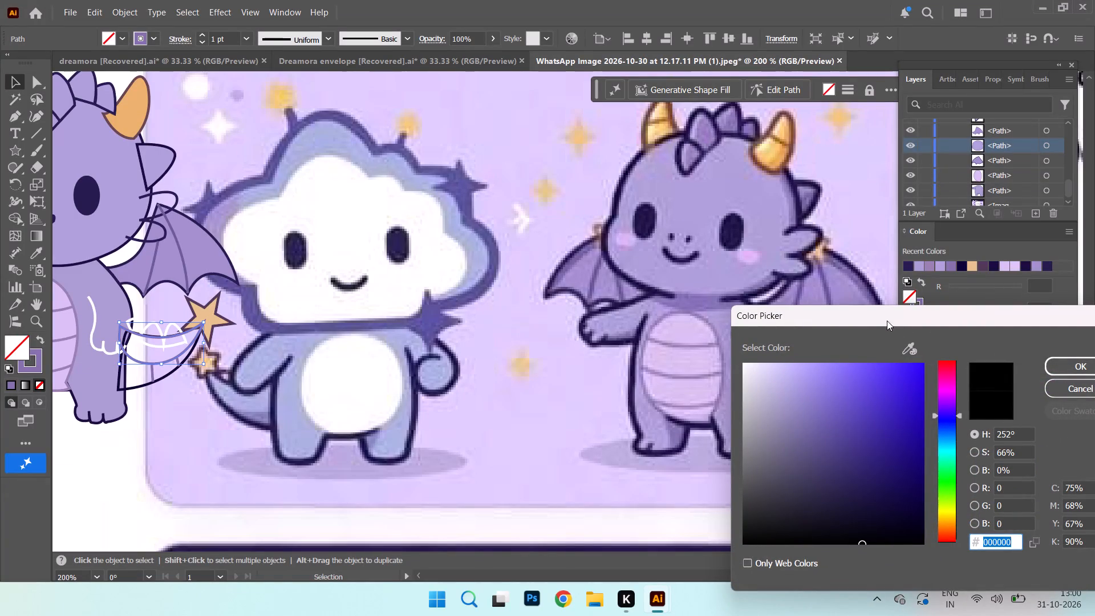
pyautogui.moveTo(886, 319); pyautogui.dragTo(1002, 226)
pyautogui.click(1019, 256)
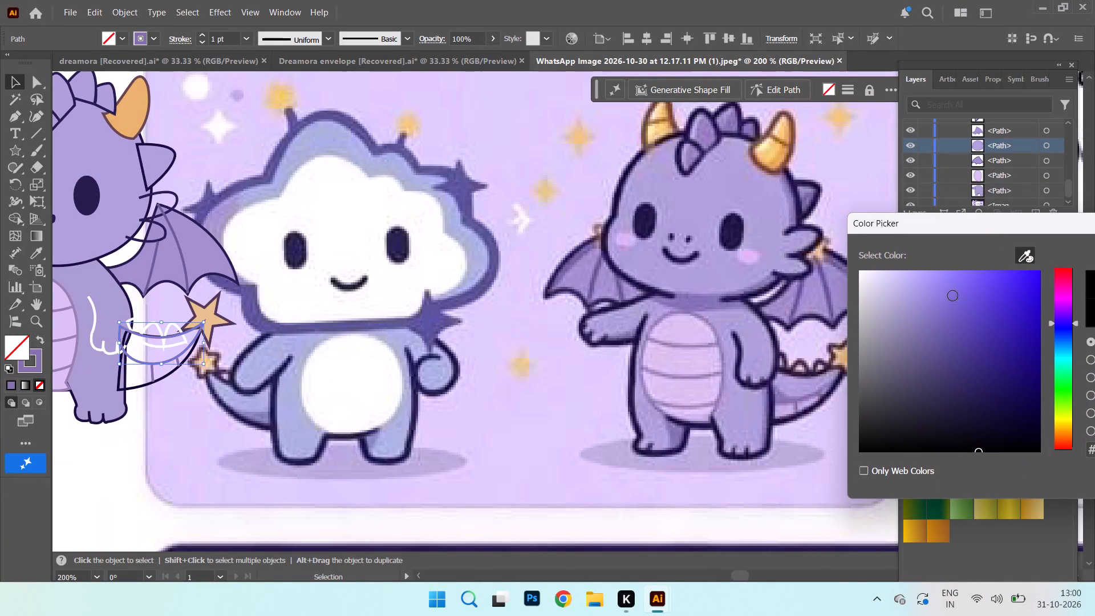
pyautogui.click(801, 387)
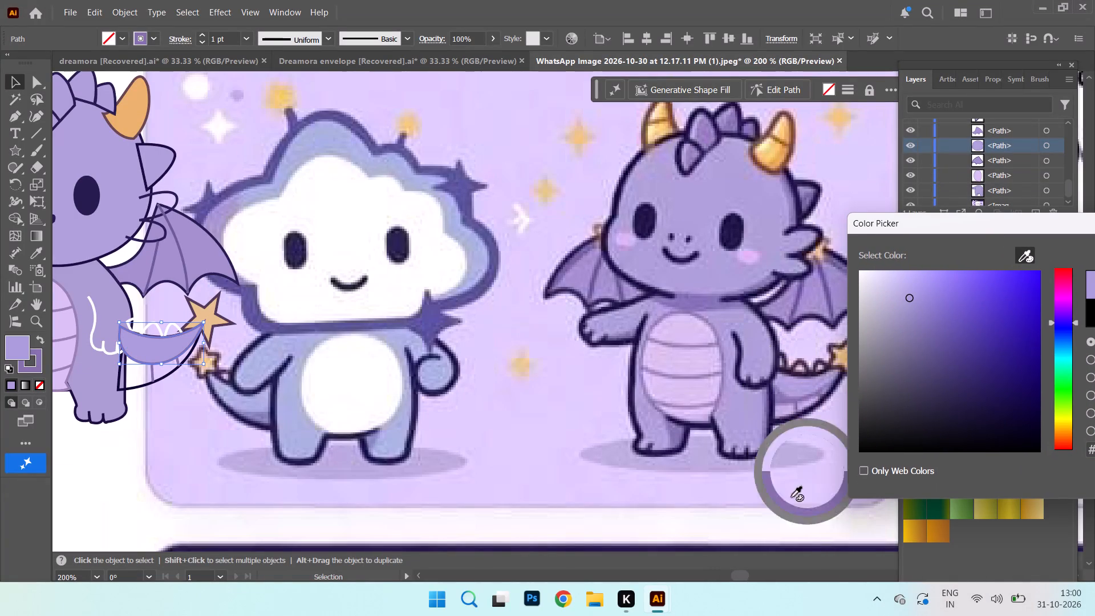
pyautogui.moveTo(1010, 224); pyautogui.dragTo(930, 229)
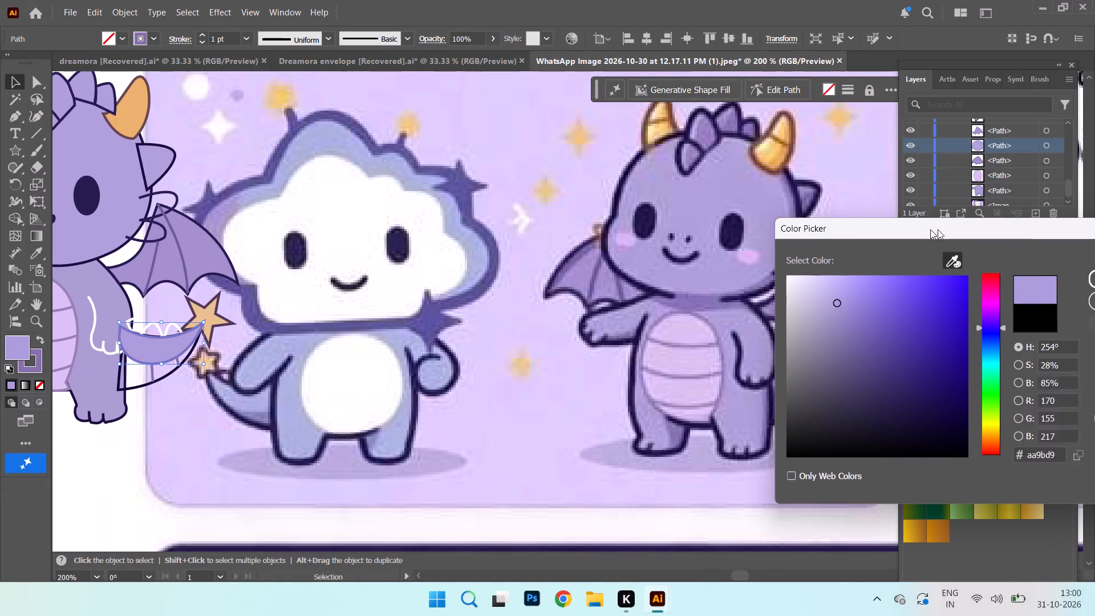
pyautogui.moveTo(930, 229); pyautogui.dragTo(879, 234)
pyautogui.click(1074, 278)
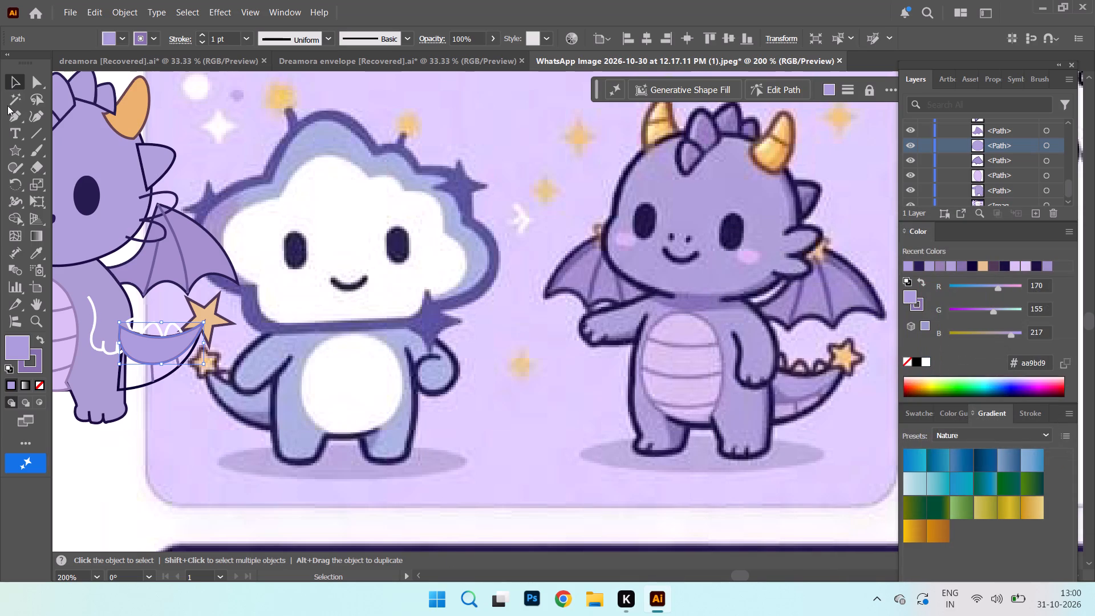
# Fill the tail's dark-outlined underside shape with light purple #c9b4e6, sampled from the underside of the reference tail.
pyautogui.click(151, 380)
pyautogui.click(119, 390)
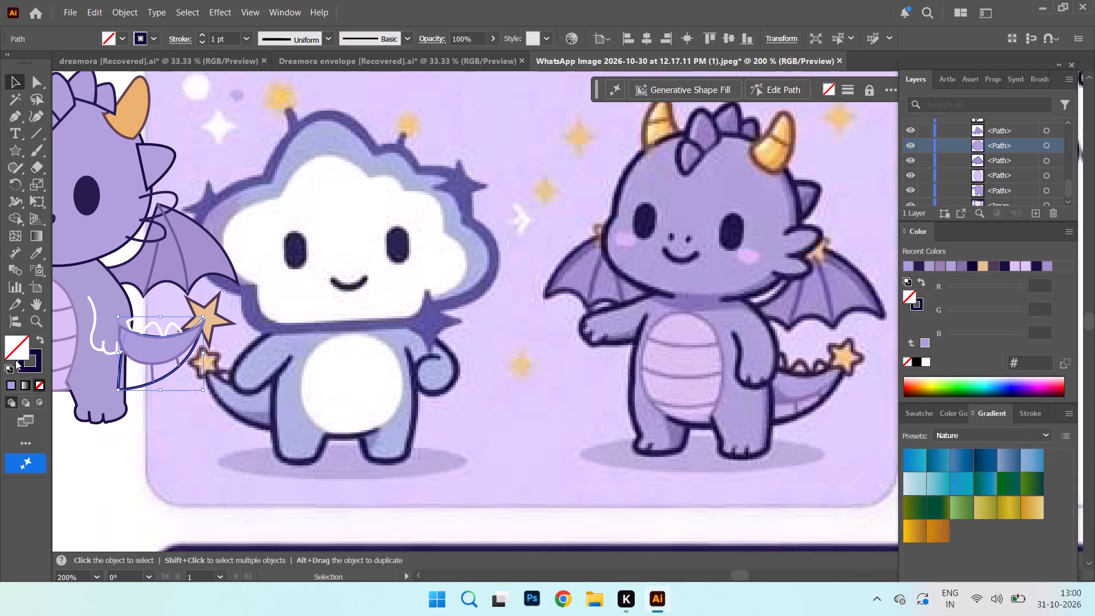
pyautogui.doubleClick(15, 351)
pyautogui.moveTo(821, 230); pyautogui.dragTo(824, 315)
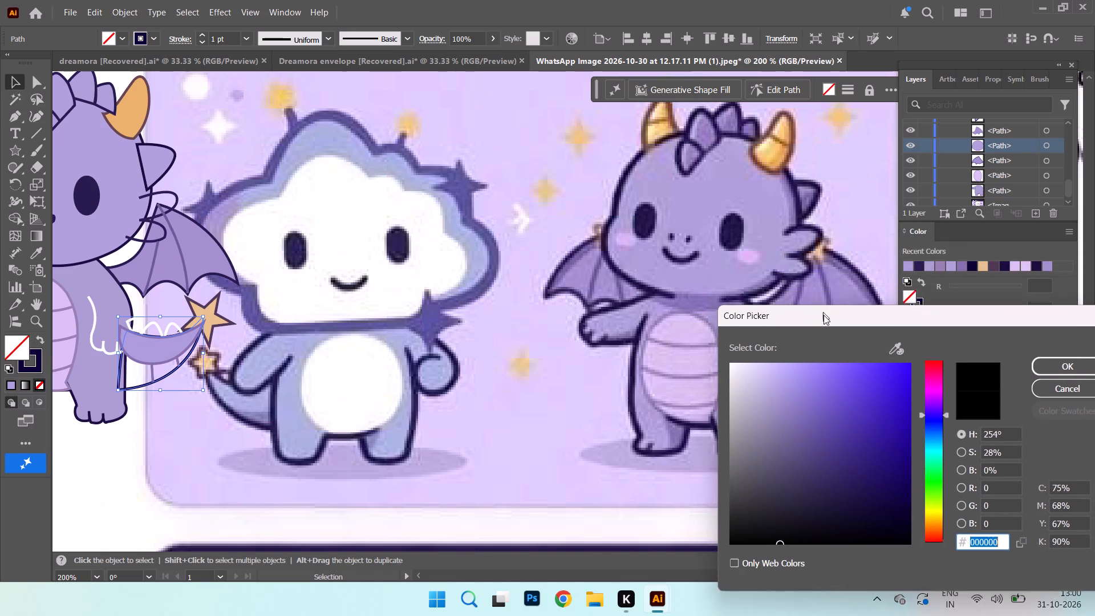
pyautogui.moveTo(824, 315); pyautogui.dragTo(993, 255)
pyautogui.click(1065, 294)
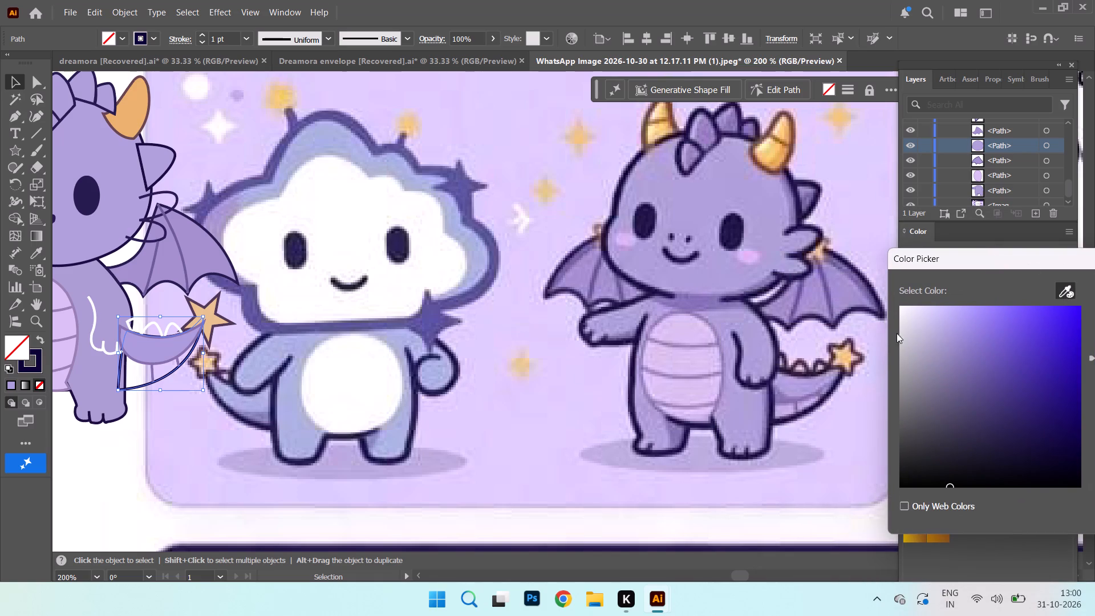
pyautogui.click(786, 411)
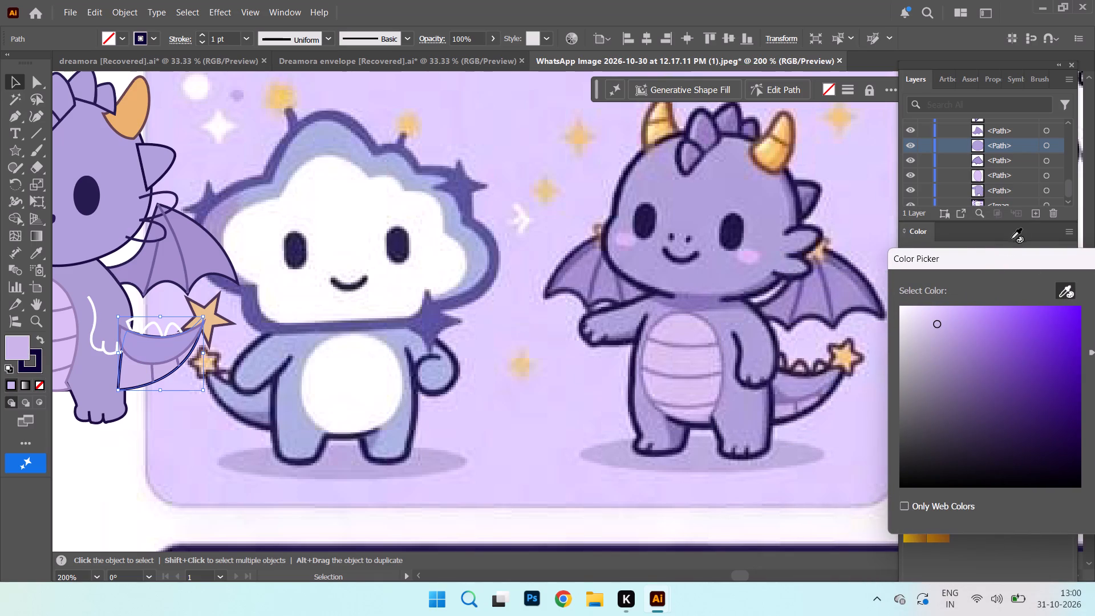
pyautogui.moveTo(982, 260); pyautogui.dragTo(702, 214)
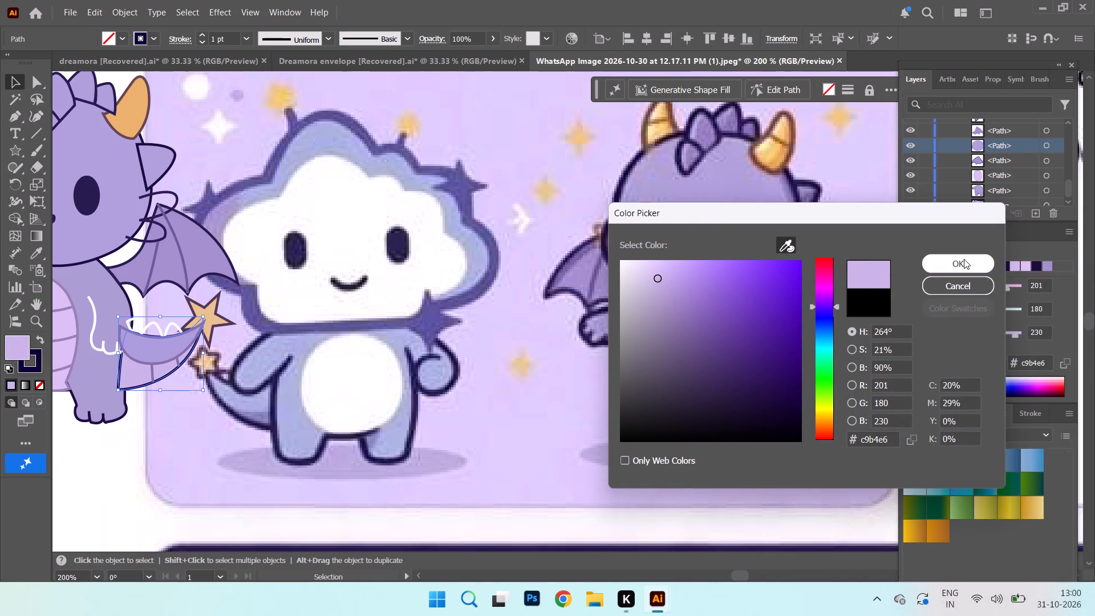
pyautogui.click(964, 259)
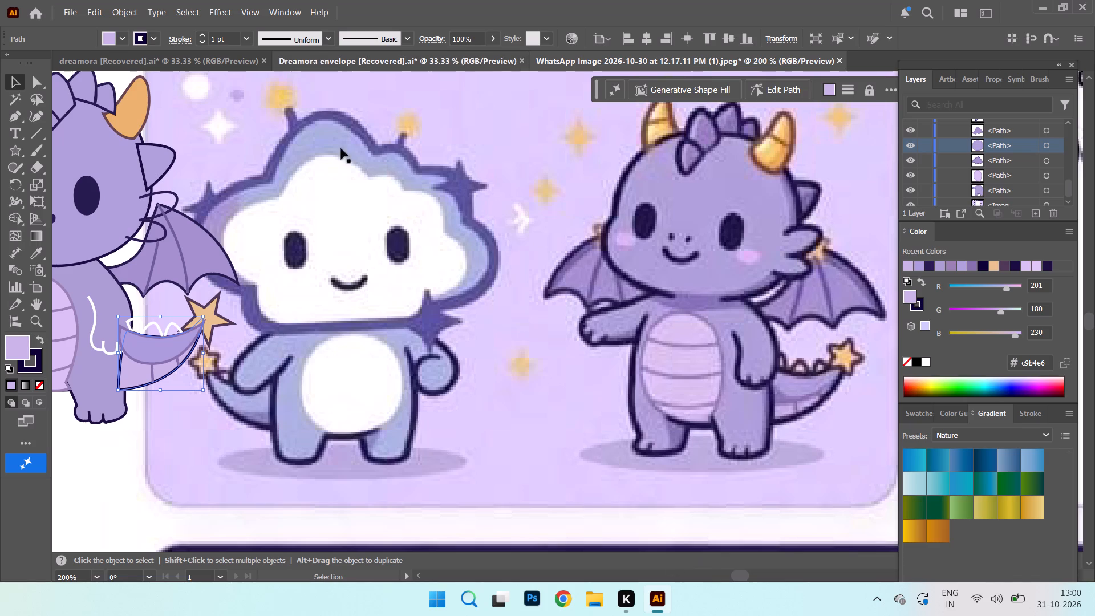
# Fill the spikes along the top of the tail with light orange #f0c07f, sampled from the reference dragon's tail star.
pyautogui.click(145, 330)
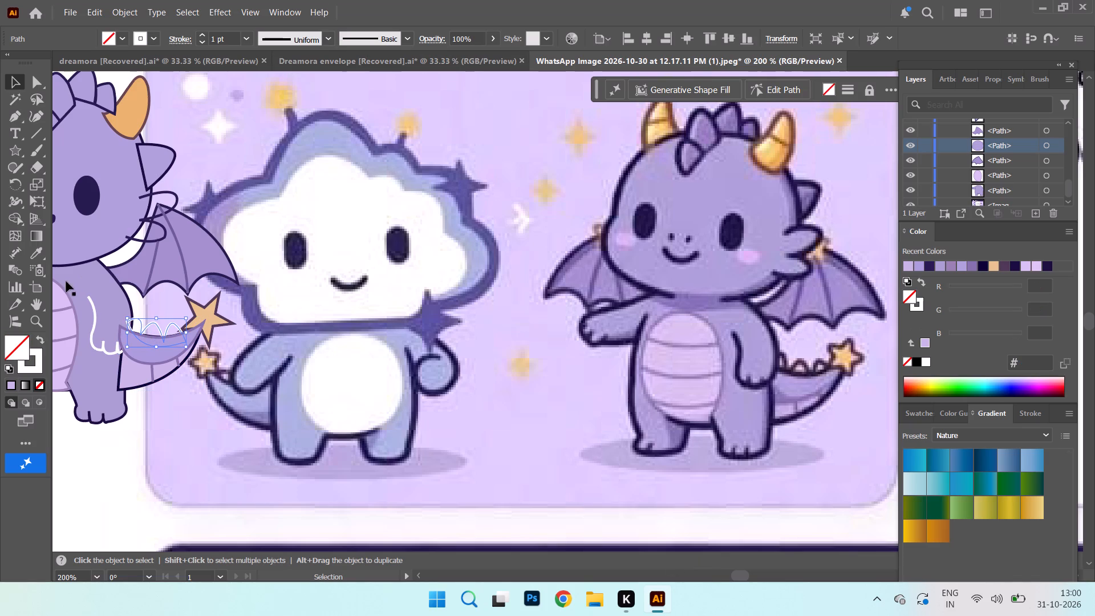
pyautogui.doubleClick(17, 342)
pyautogui.moveTo(814, 213); pyautogui.dragTo(957, 310)
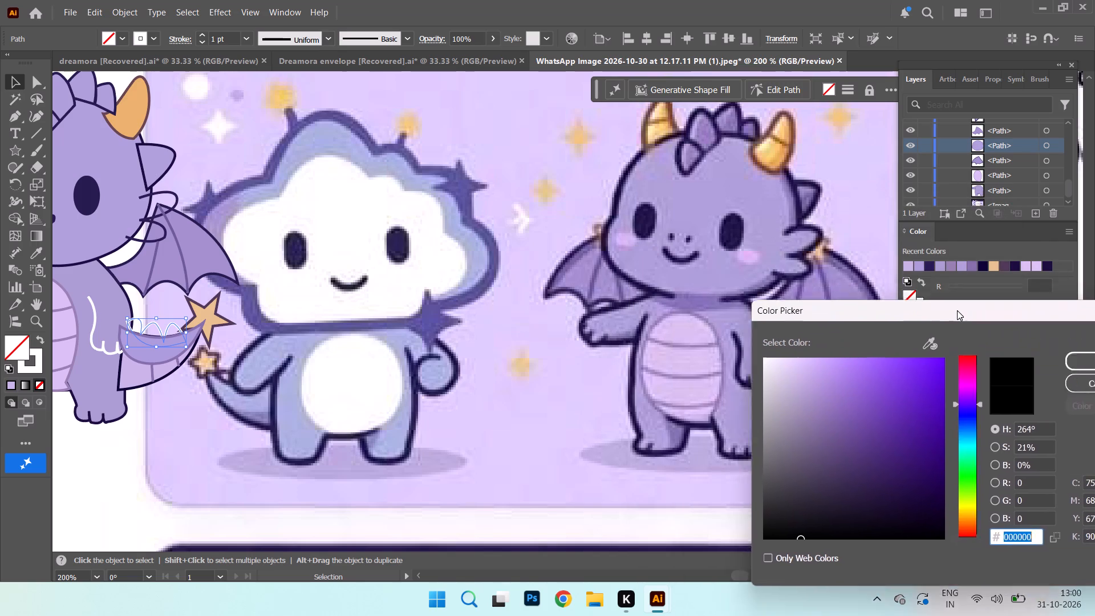
pyautogui.moveTo(957, 310); pyautogui.dragTo(1009, 319)
pyautogui.moveTo(942, 323); pyautogui.dragTo(1032, 311)
pyautogui.click(1064, 341)
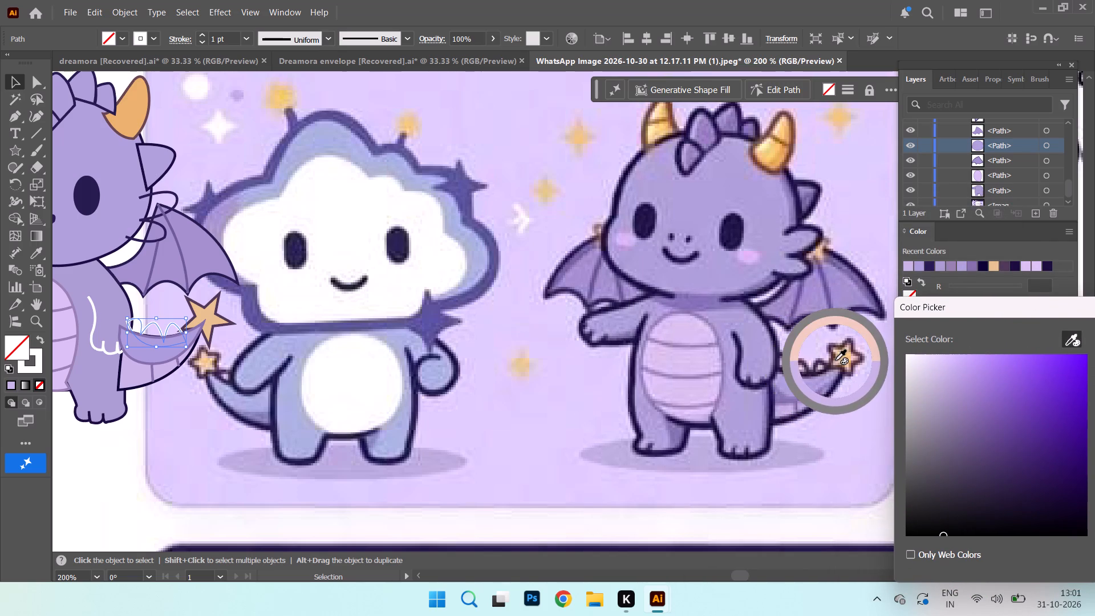
pyautogui.click(843, 358)
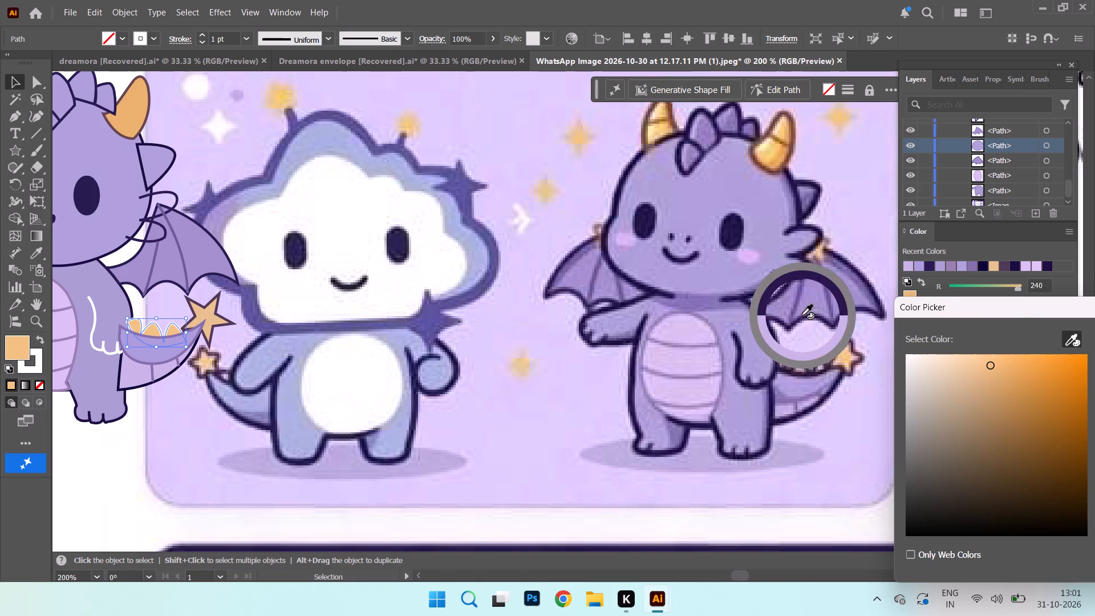
pyautogui.moveTo(1012, 308); pyautogui.dragTo(817, 304)
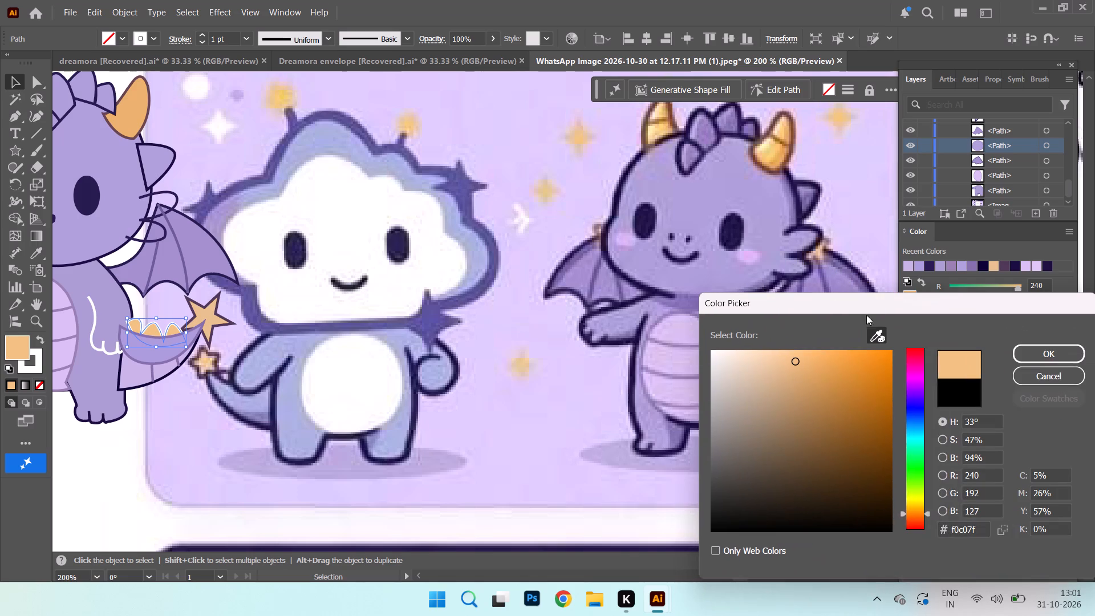
pyautogui.click(1046, 351)
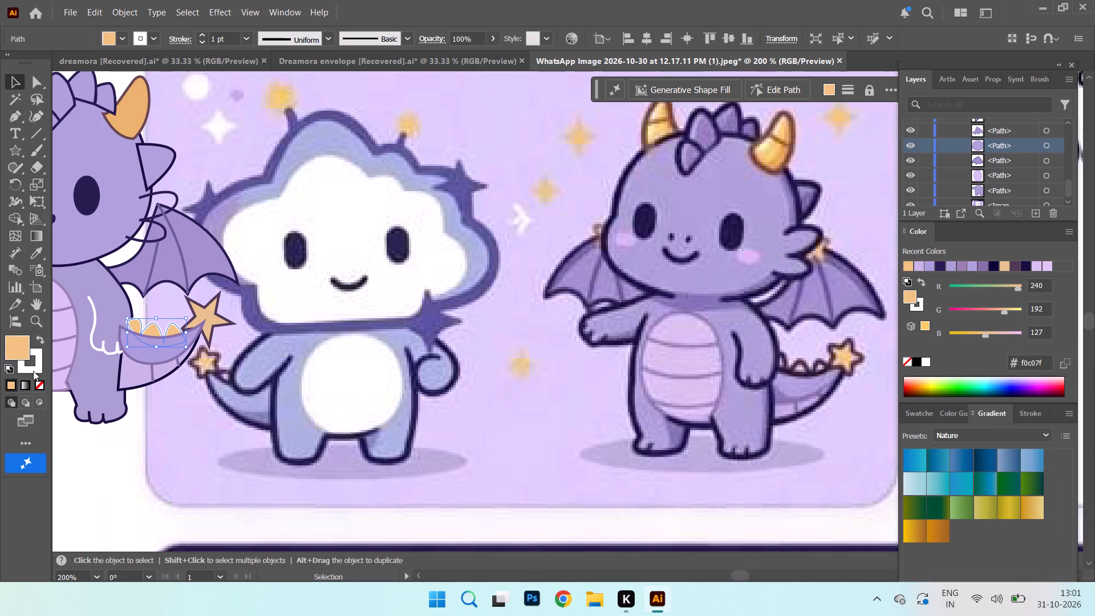
# Set the tail spikes' stroke to dark plum #3a2040, sampled from the outline of the reference tail star.
pyautogui.doubleClick(33, 371)
pyautogui.moveTo(849, 309); pyautogui.dragTo(889, 307)
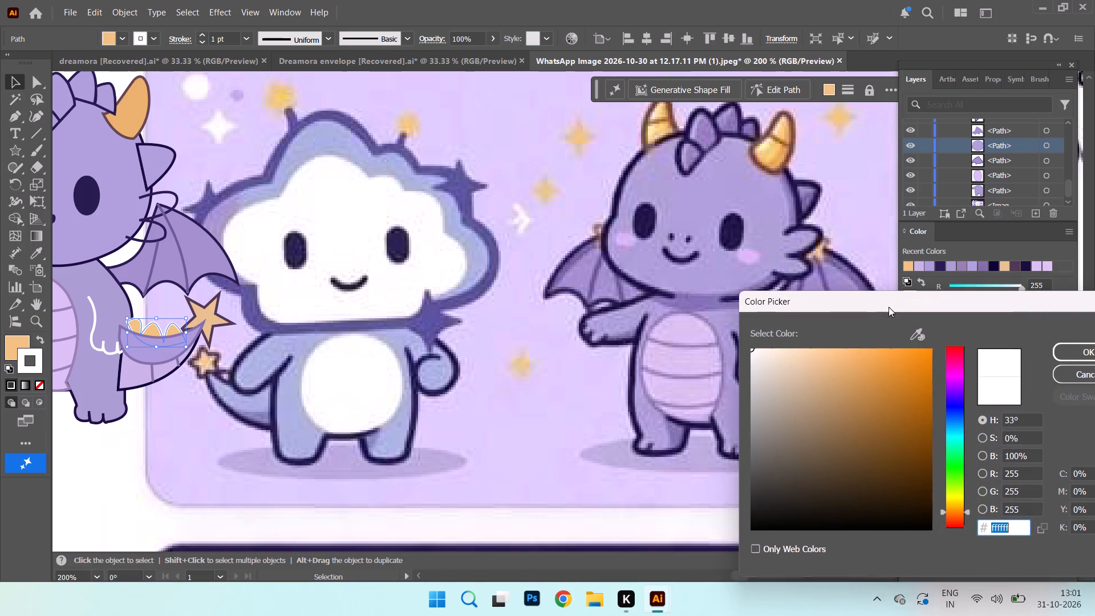
pyautogui.moveTo(889, 307); pyautogui.dragTo(1044, 261)
pyautogui.click(1065, 287)
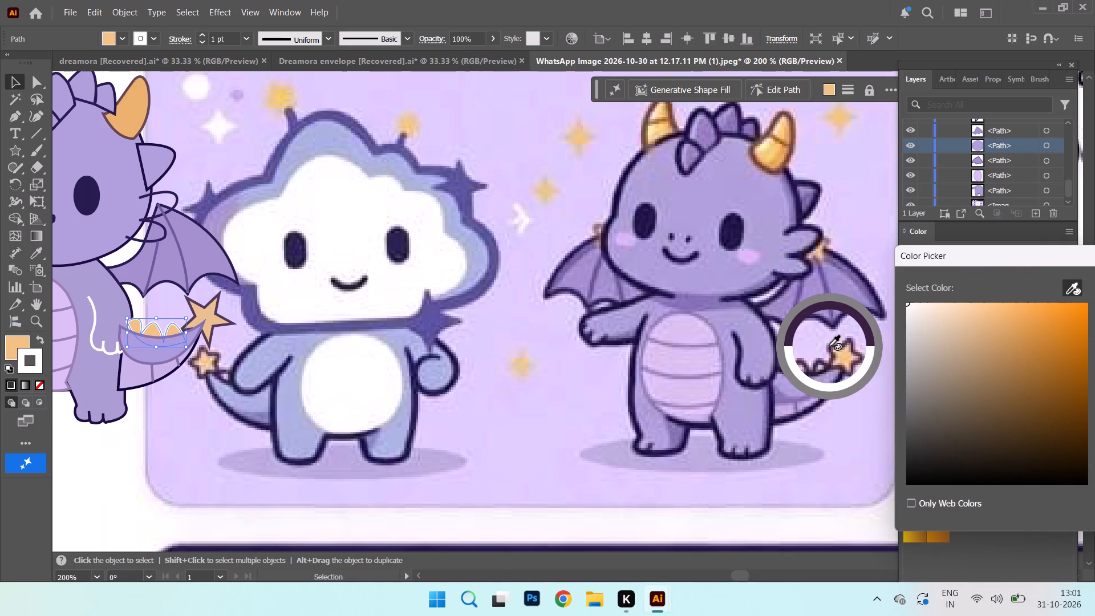
pyautogui.click(829, 346)
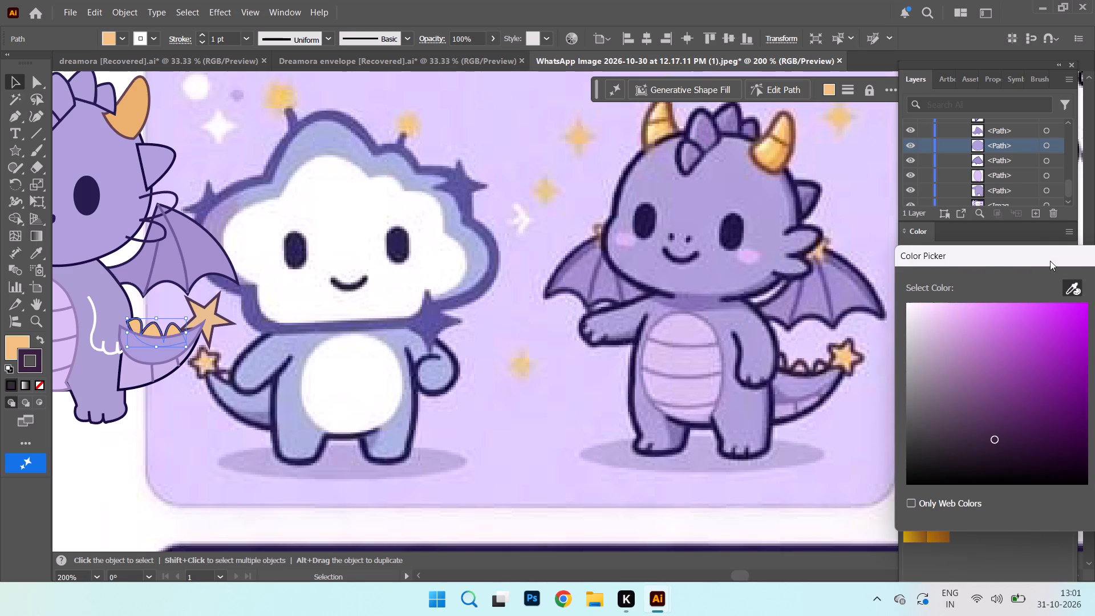
pyautogui.moveTo(1050, 261); pyautogui.dragTo(836, 278)
pyautogui.click(1039, 327)
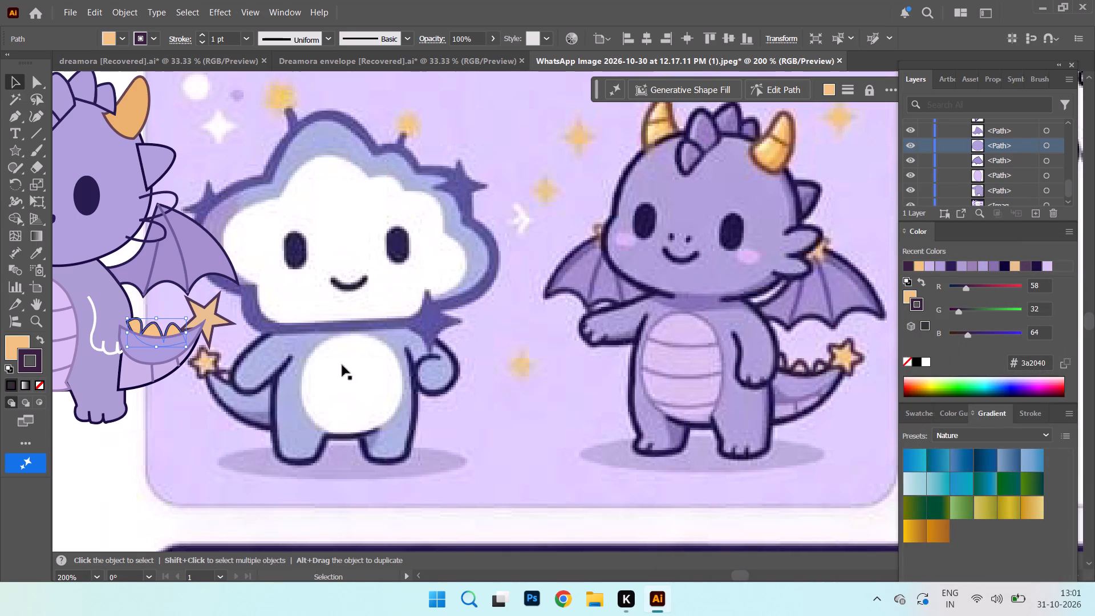
pyautogui.click(492, 376)
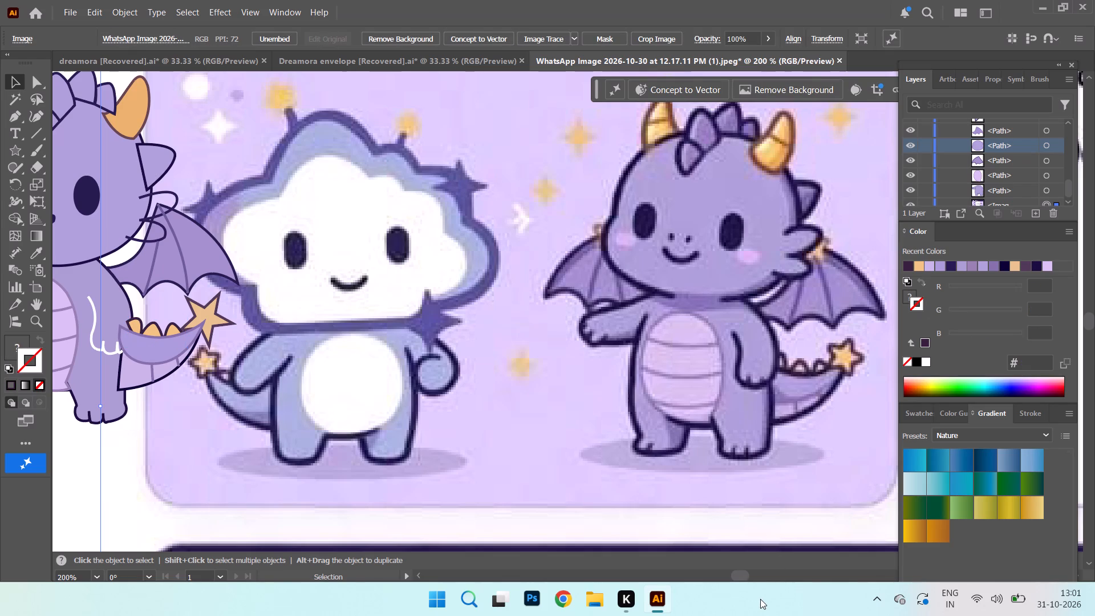
# Move the purple crescent-shaped upper part of the tail aside, clear of the light purple underside shape.
pyautogui.click(146, 359)
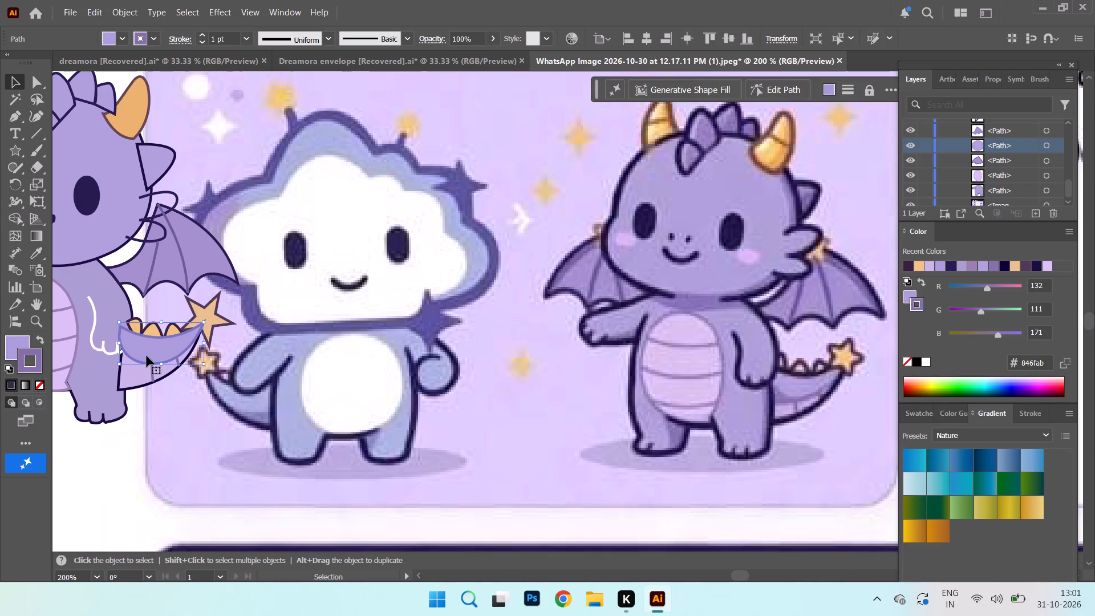
pyautogui.moveTo(147, 356); pyautogui.dragTo(146, 363)
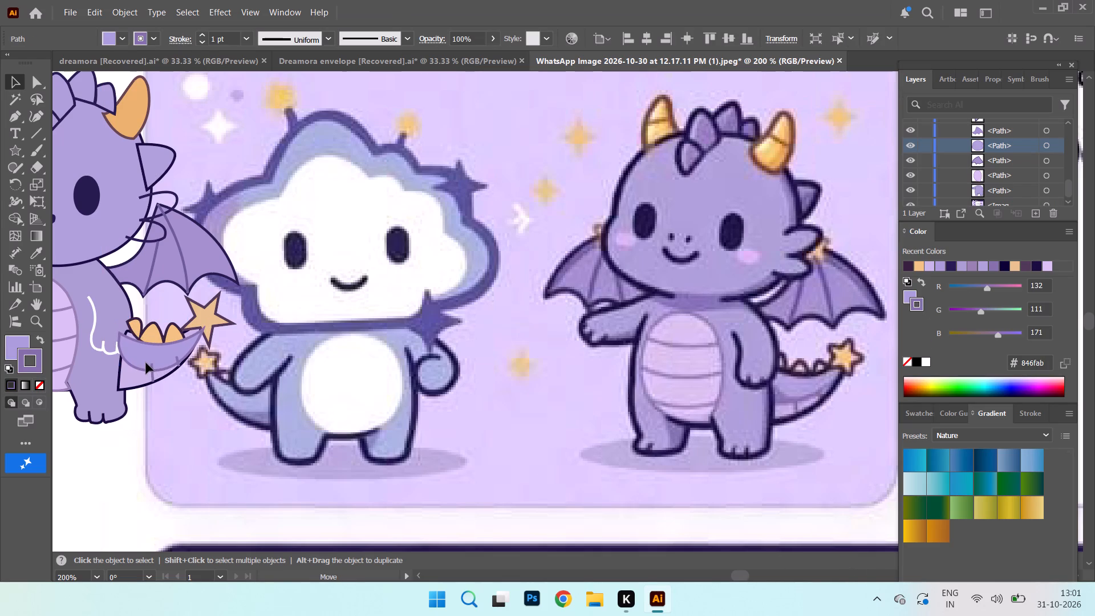
pyautogui.moveTo(146, 363); pyautogui.dragTo(207, 414)
# Restack the orange tail spikes so they sit behind the light purple, dark-outlined tail shape.
pyautogui.click(151, 340)
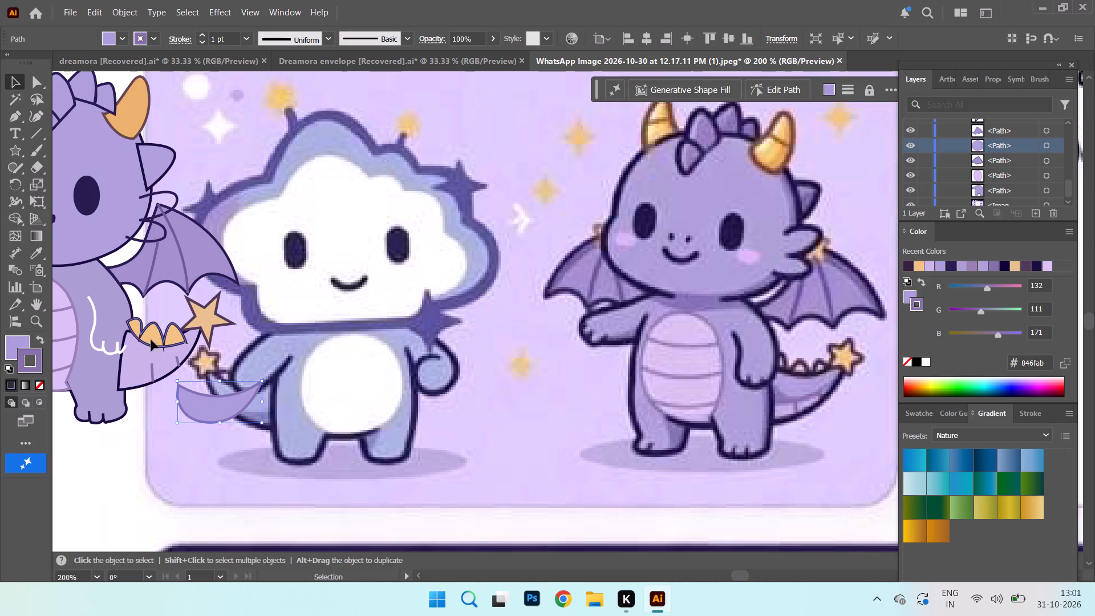
pyautogui.scroll(-8, 1013, 155)
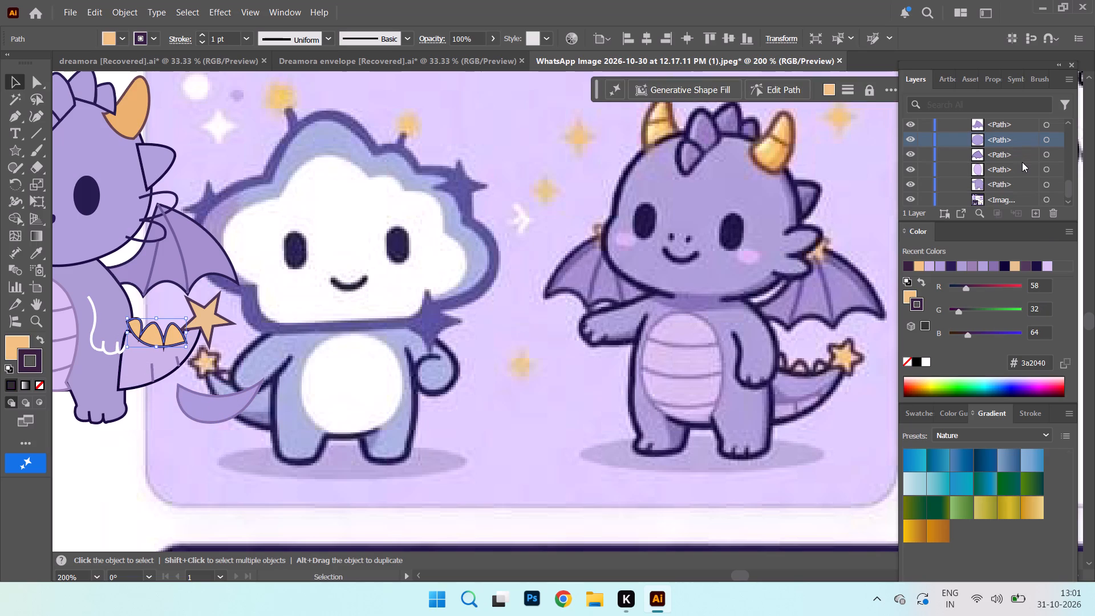
pyautogui.scroll(11, 1022, 162)
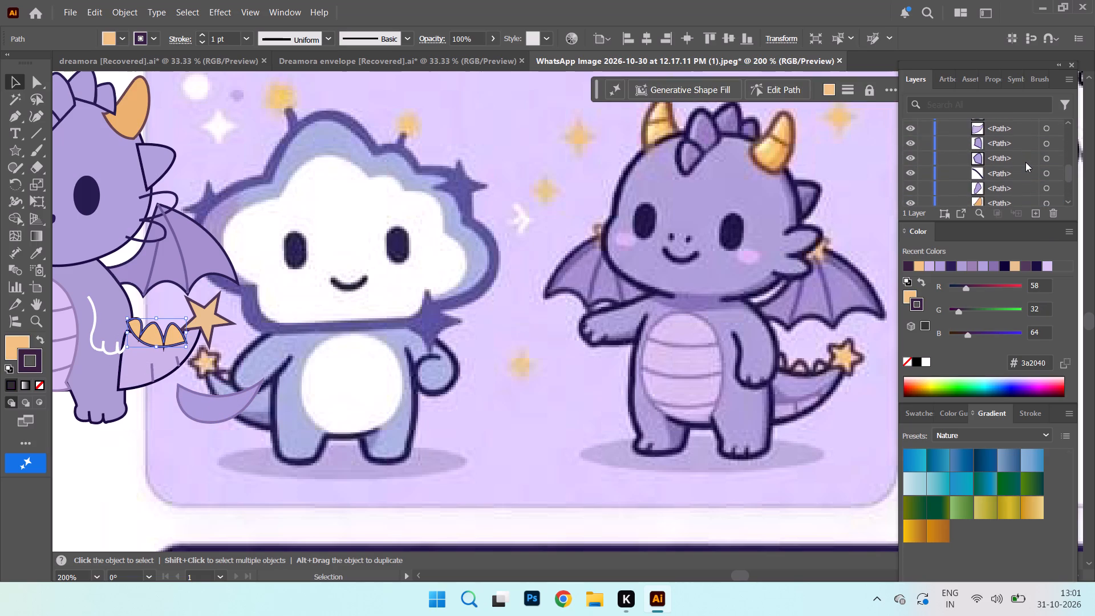
pyautogui.scroll(18, 1025, 162)
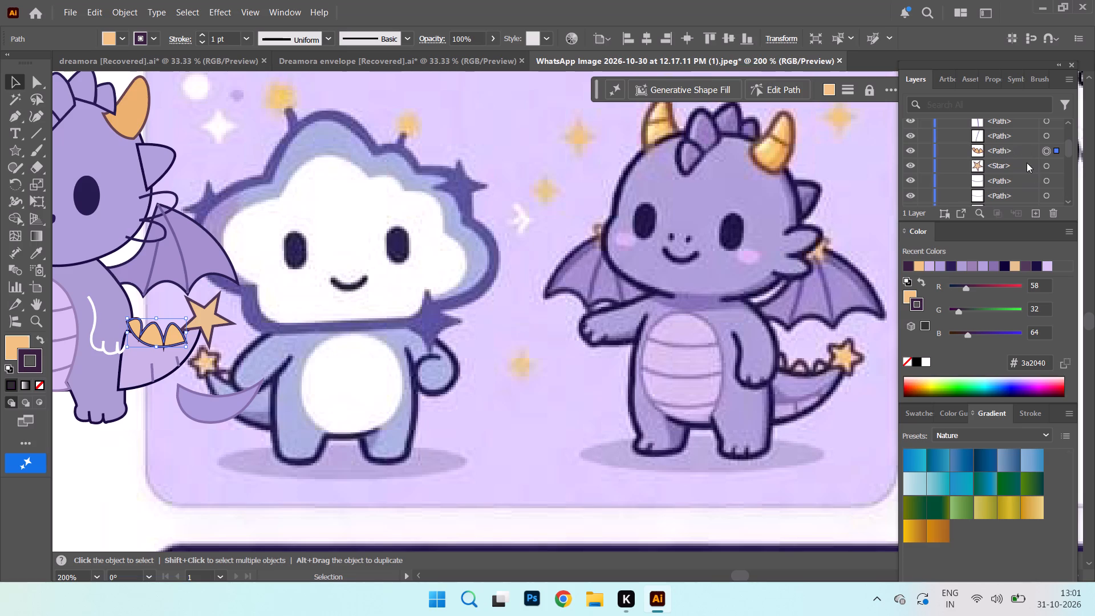
pyautogui.click(177, 363)
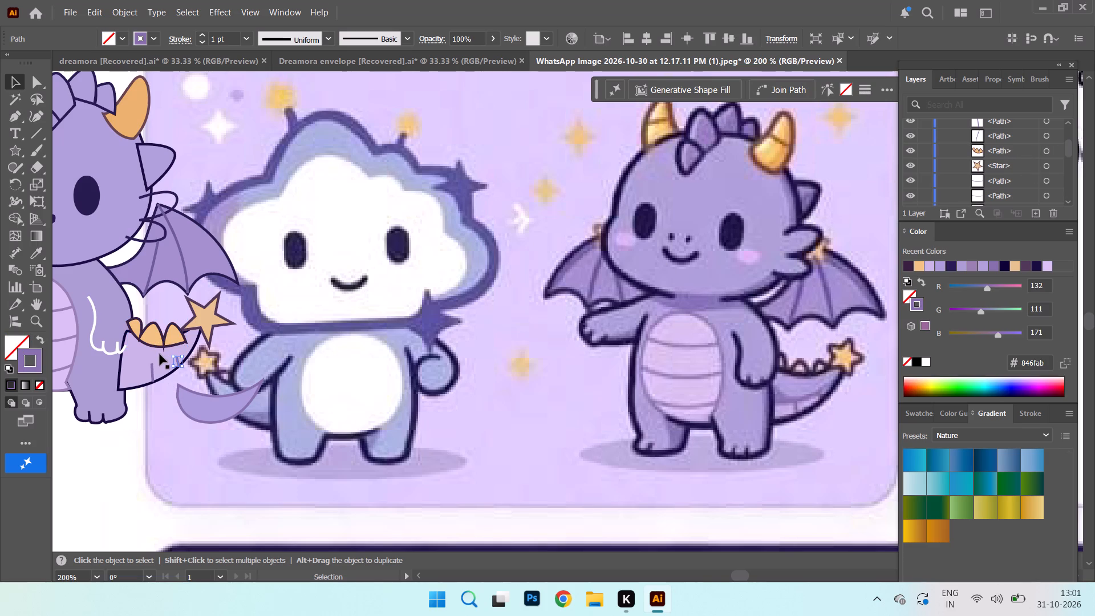
pyautogui.click(160, 354)
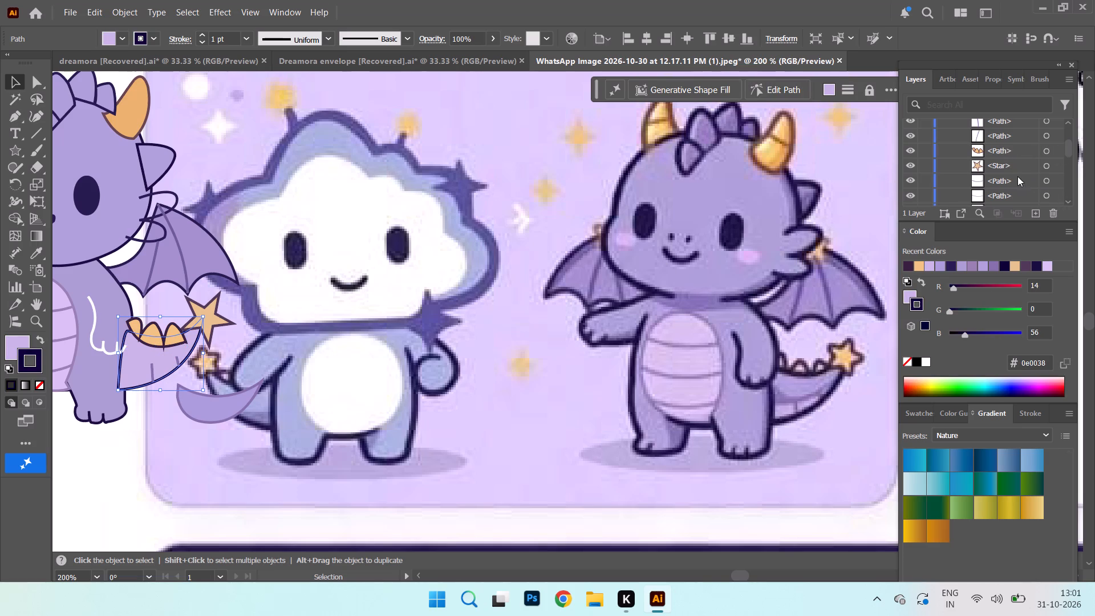
pyautogui.scroll(11, 1016, 169)
pyautogui.scroll(-4, 1051, 180)
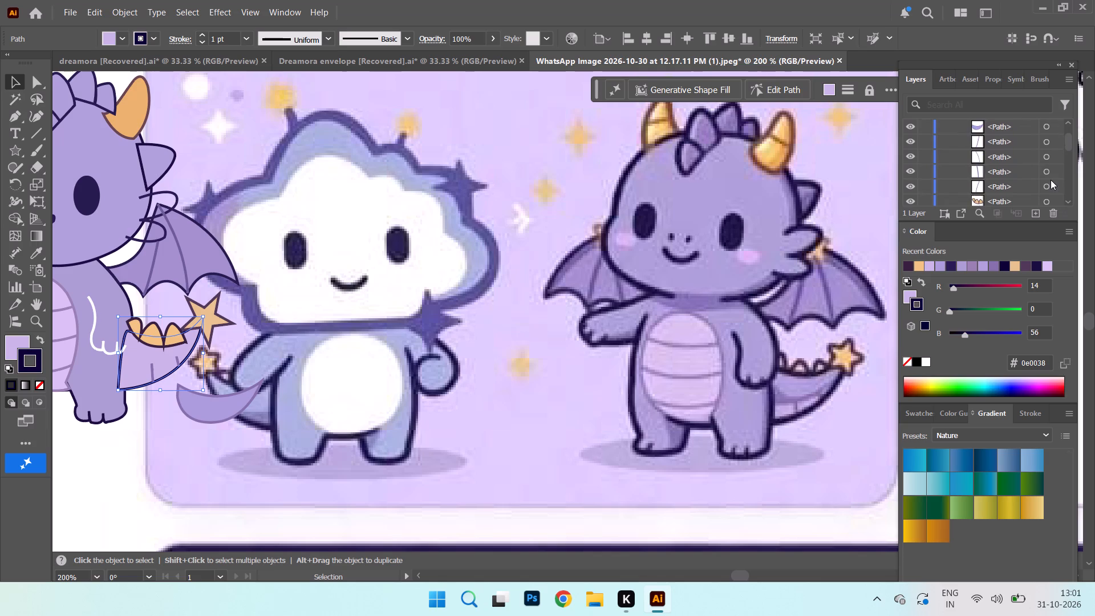
pyautogui.scroll(-19, 1051, 180)
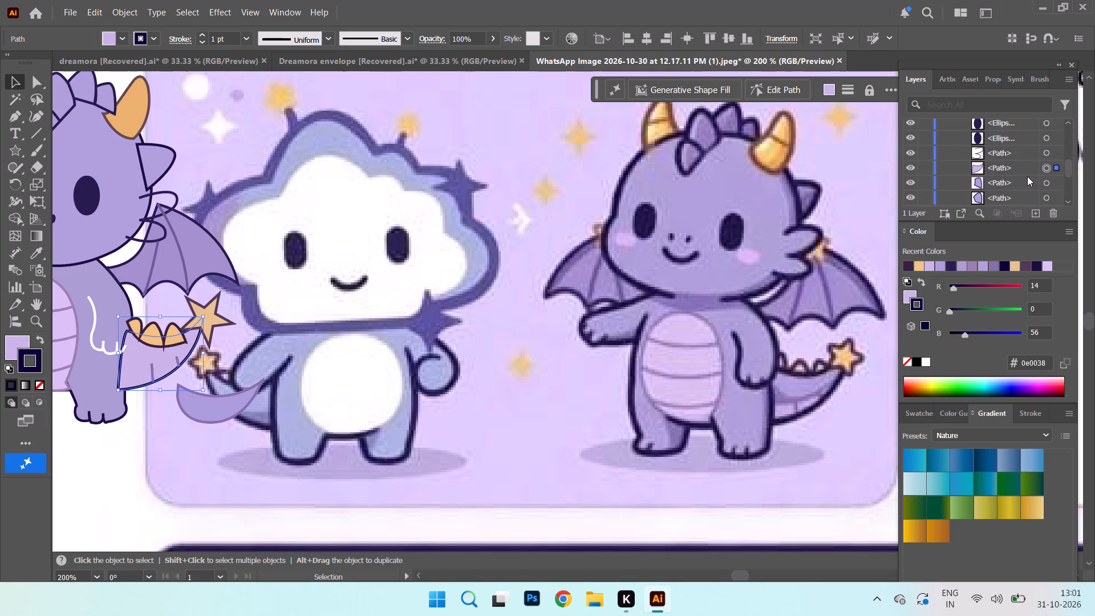
pyautogui.scroll(10, 1024, 172)
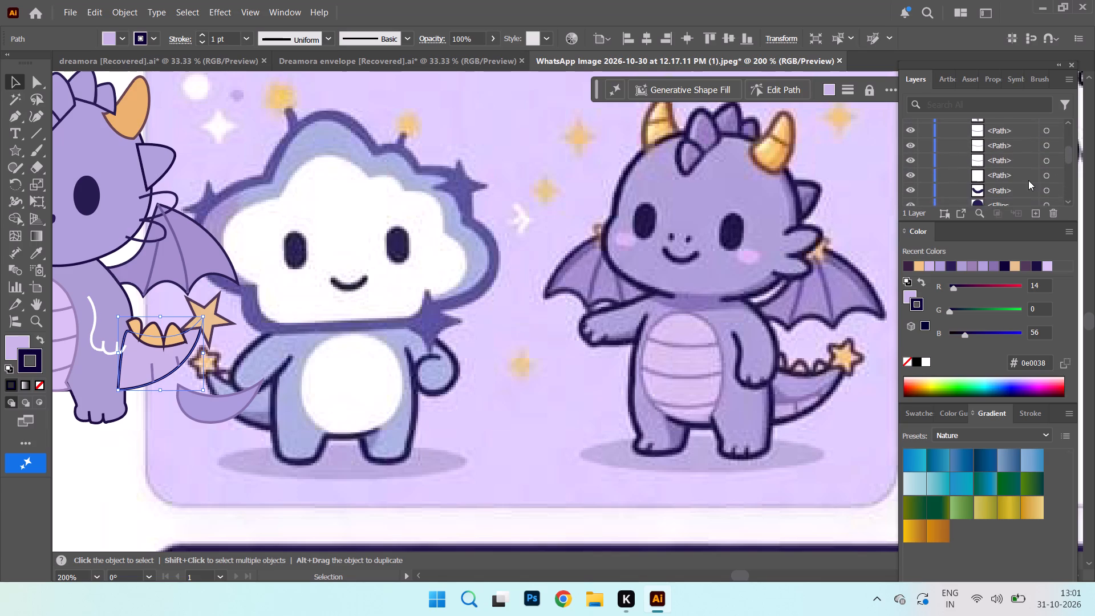
pyautogui.scroll(5, 1028, 180)
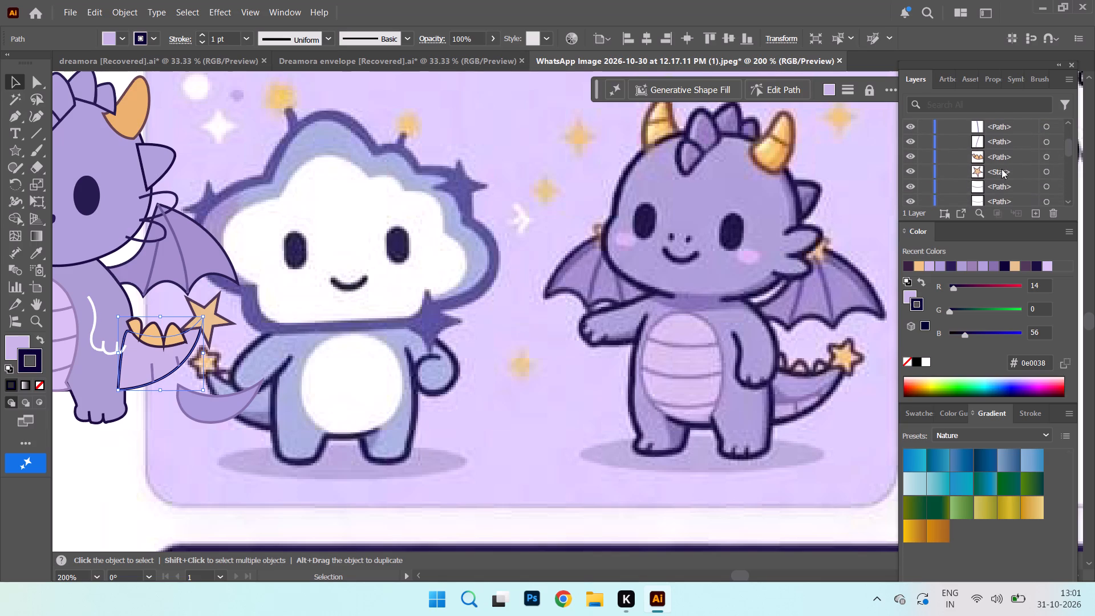
pyautogui.moveTo(1024, 154); pyautogui.dragTo(1018, 205)
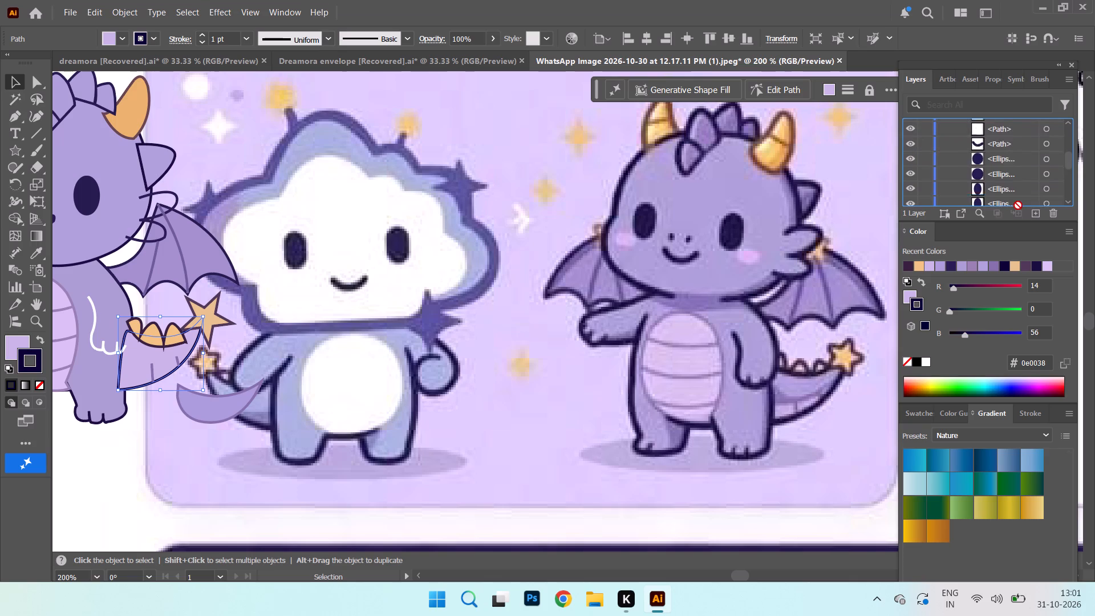
pyautogui.moveTo(1018, 205); pyautogui.dragTo(1030, 137)
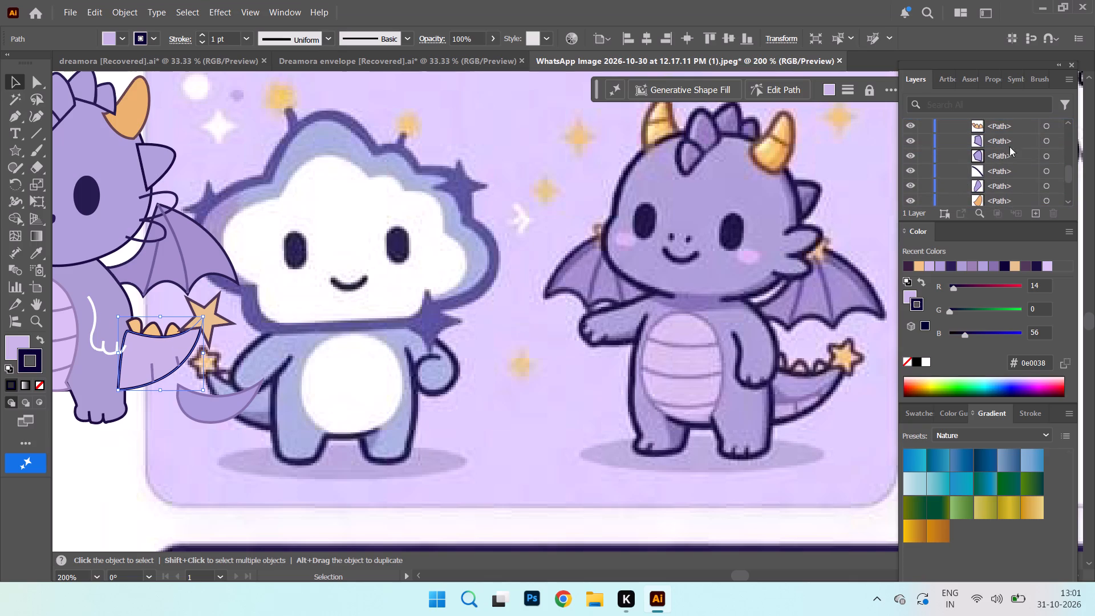
pyautogui.click(164, 517)
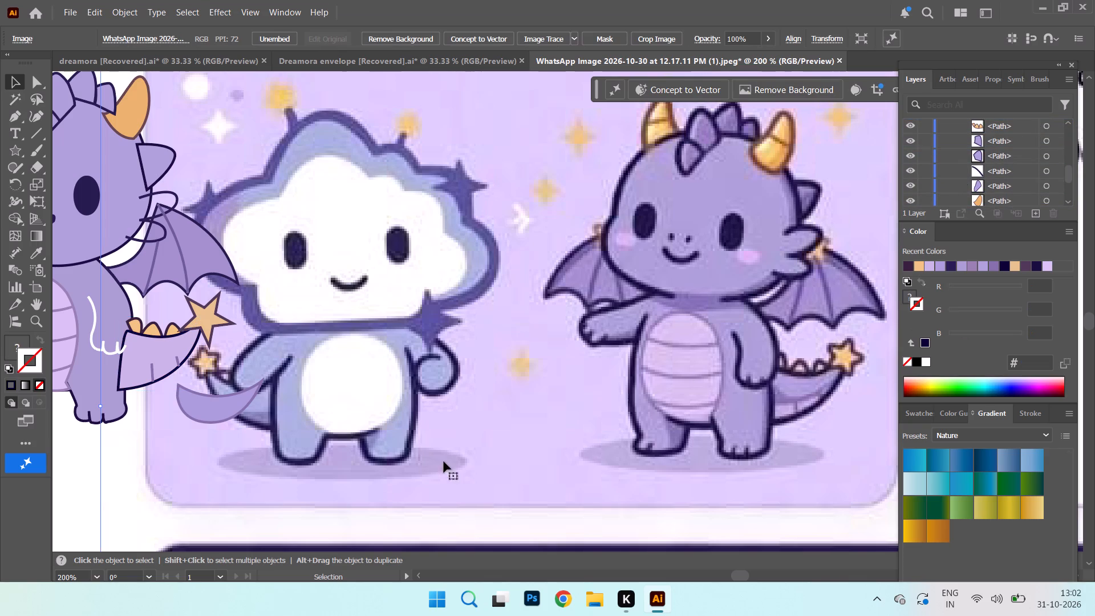
# Set the stroke of the white arm-and-claw line beside the belly to dark purple #221545, sampled from the reference dragon's eye.
pyautogui.click(95, 347)
pyautogui.doubleClick(18, 354)
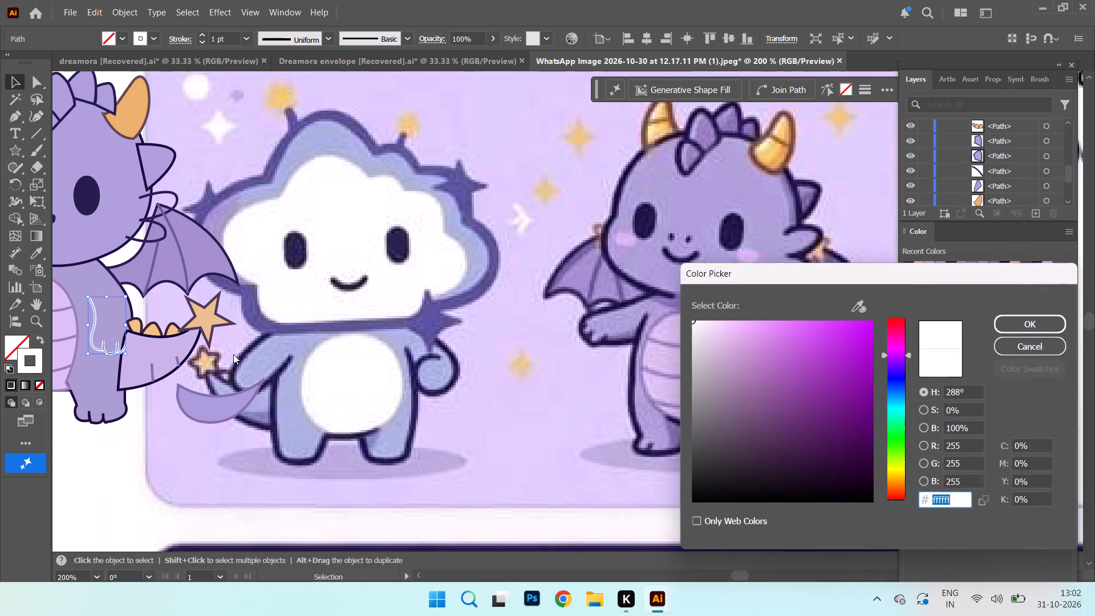
pyautogui.click(852, 306)
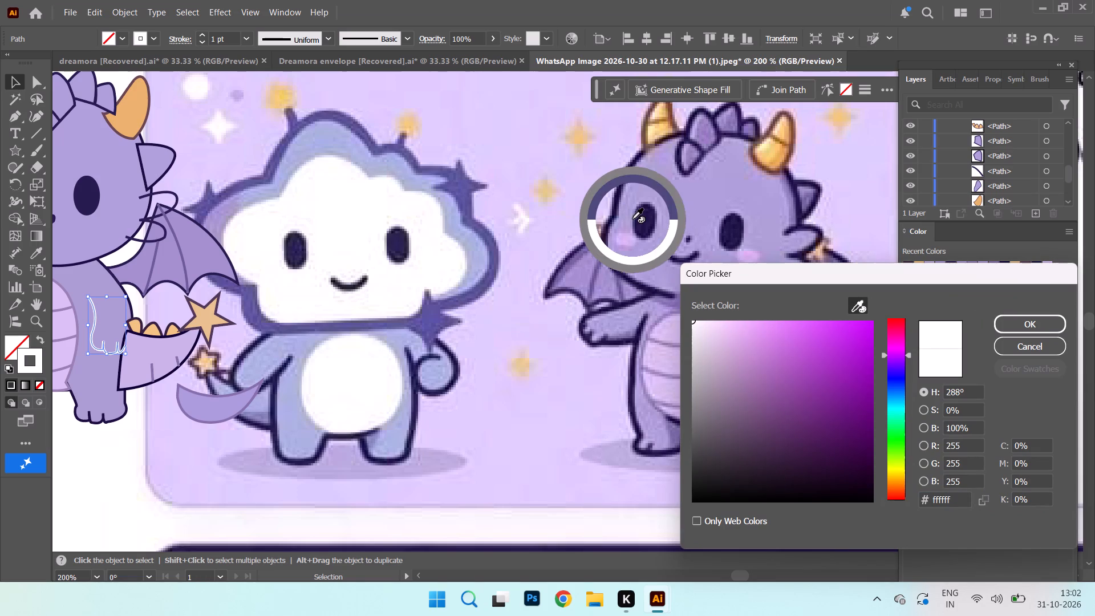
pyautogui.click(637, 218)
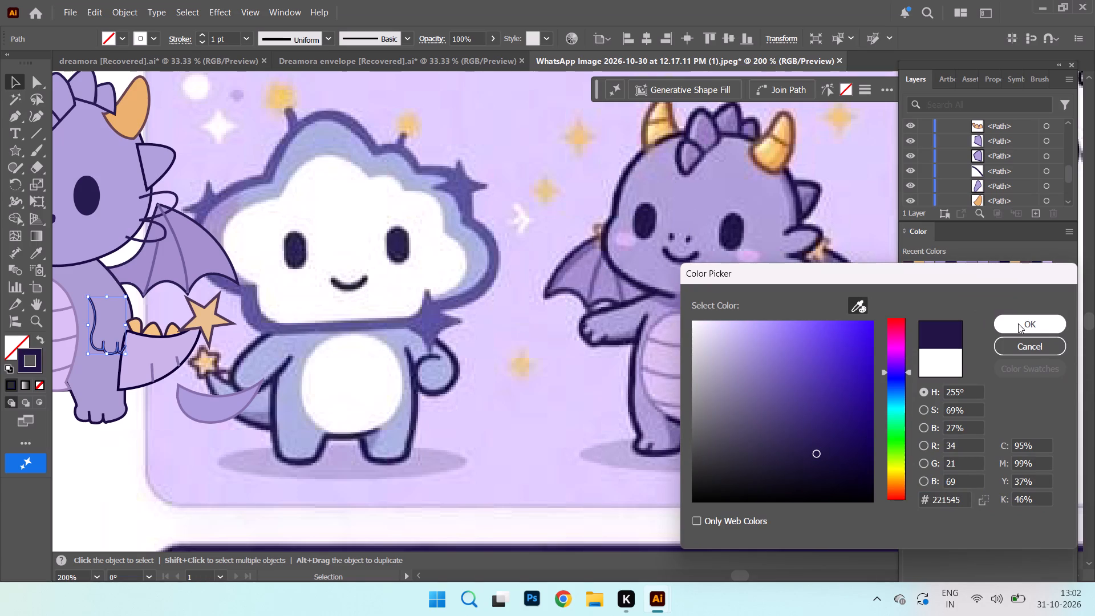
pyautogui.click(1018, 323)
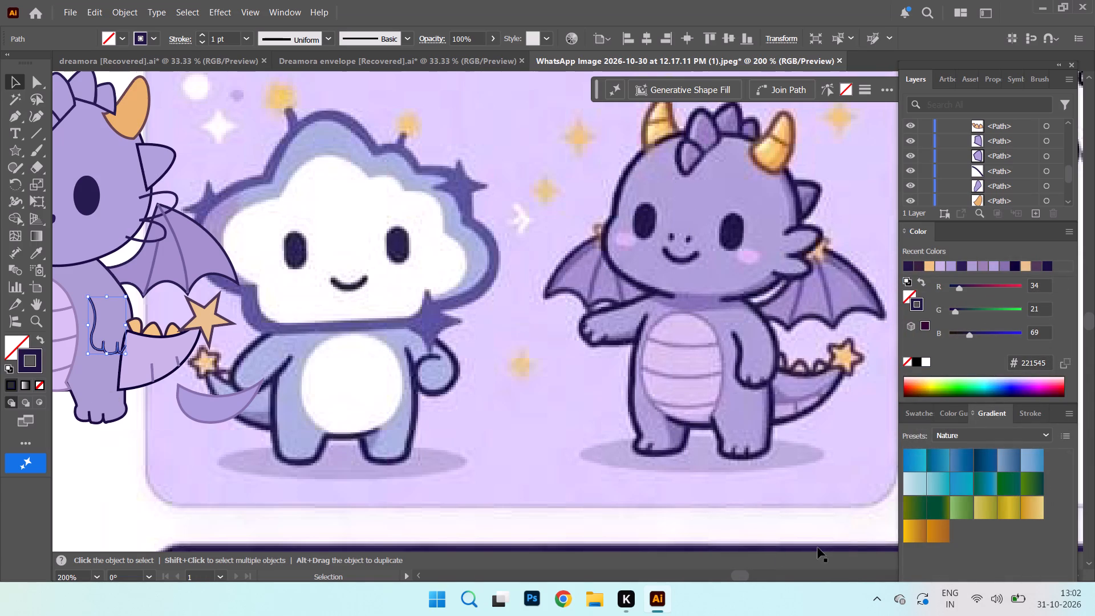
# Nudge the dragon's light purple belly shape slightly upward on the body.
pyautogui.click(741, 576)
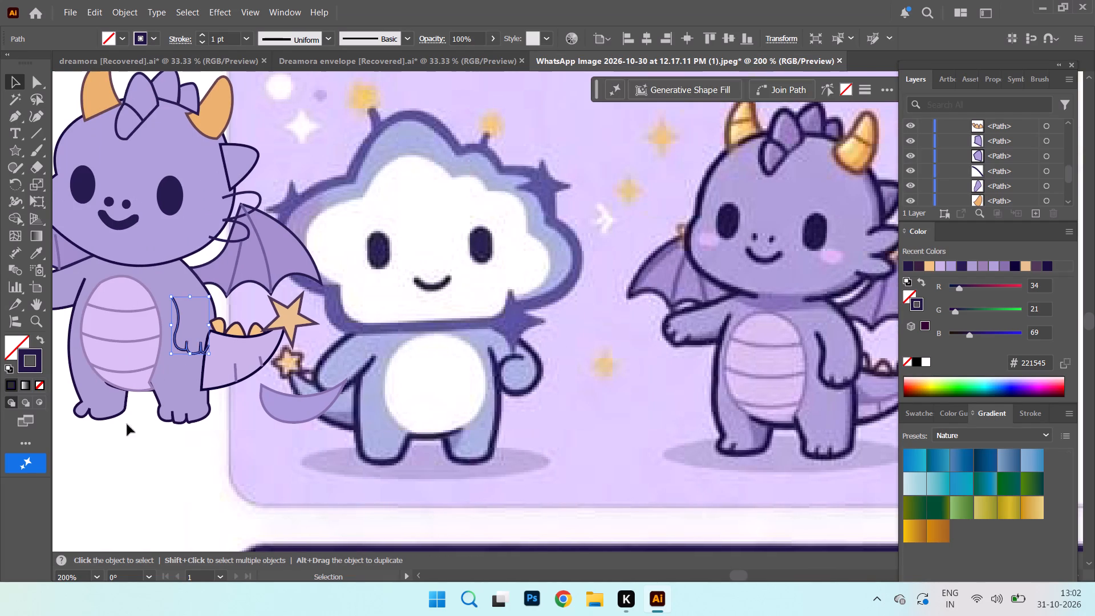
pyautogui.click(117, 378)
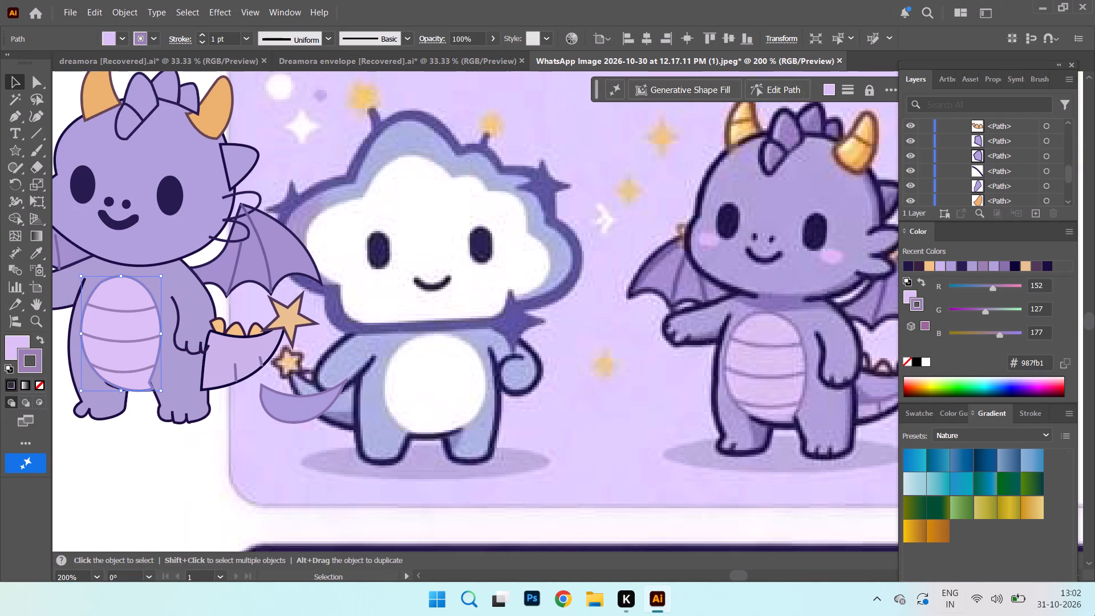
pyautogui.press('Up')
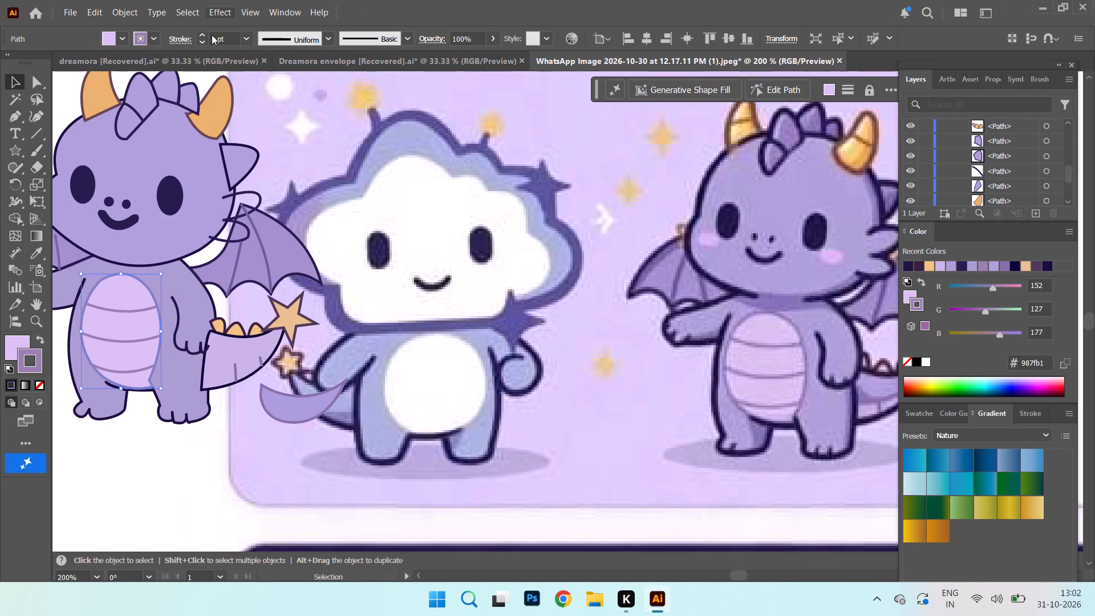
# Move the purple crescent back onto the upper part of the tail, just below the orange spikes.
pyautogui.click(734, 573)
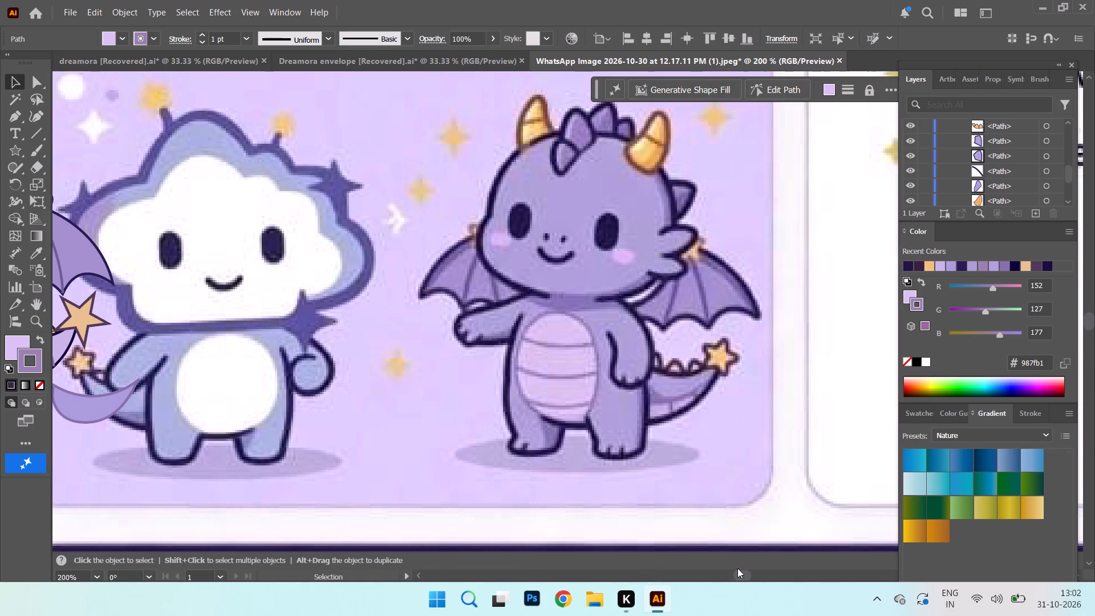
pyautogui.click(737, 573)
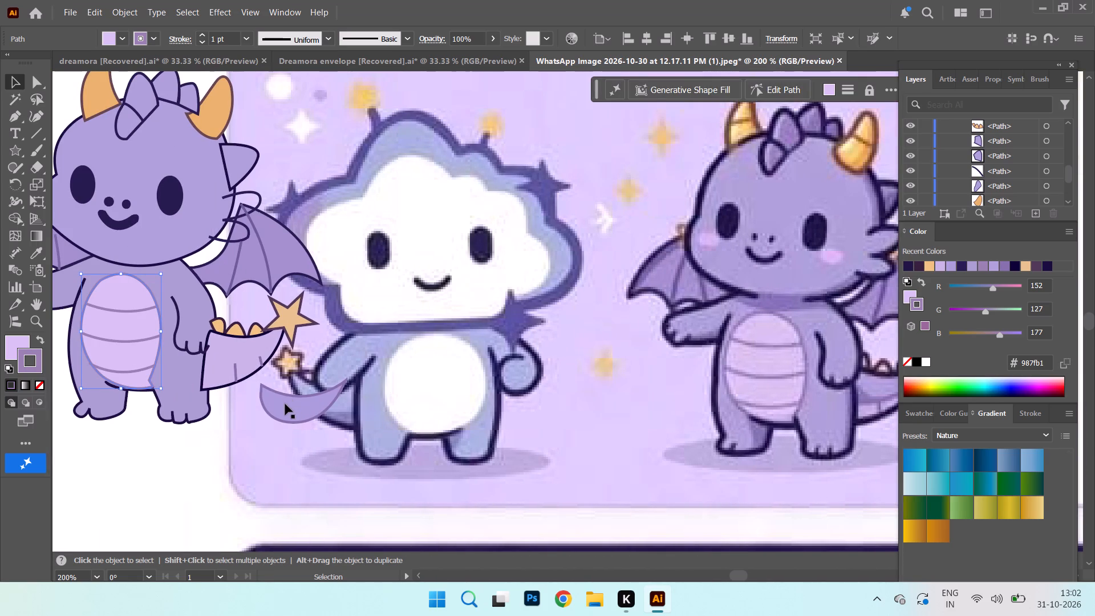
pyautogui.moveTo(285, 404); pyautogui.dragTo(227, 345)
pyautogui.moveTo(200, 343); pyautogui.dragTo(209, 356)
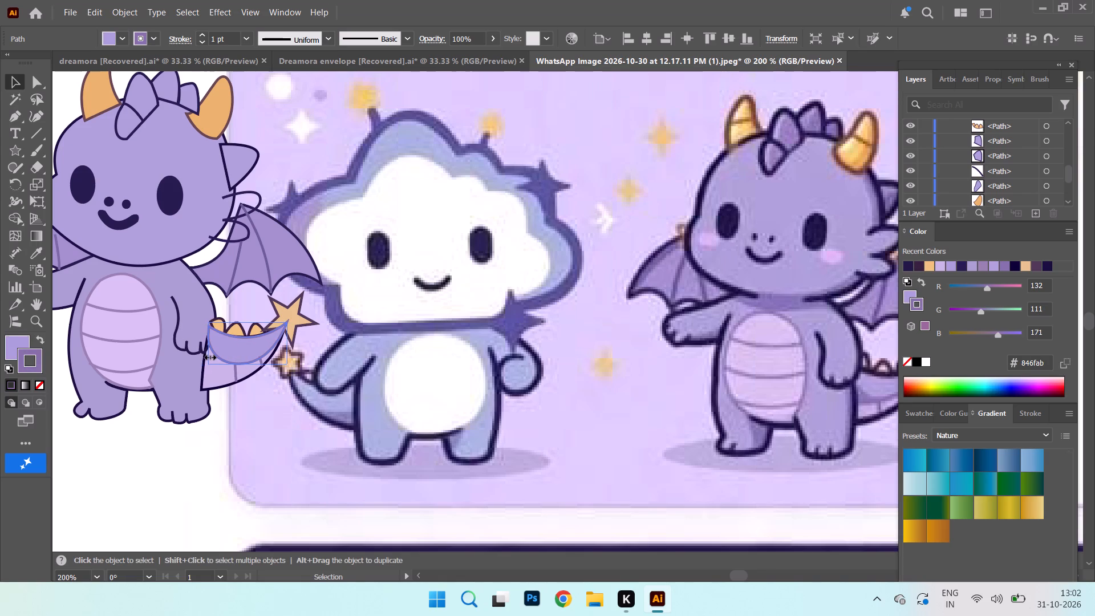
pyautogui.moveTo(209, 356); pyautogui.dragTo(206, 358)
pyautogui.click(231, 351)
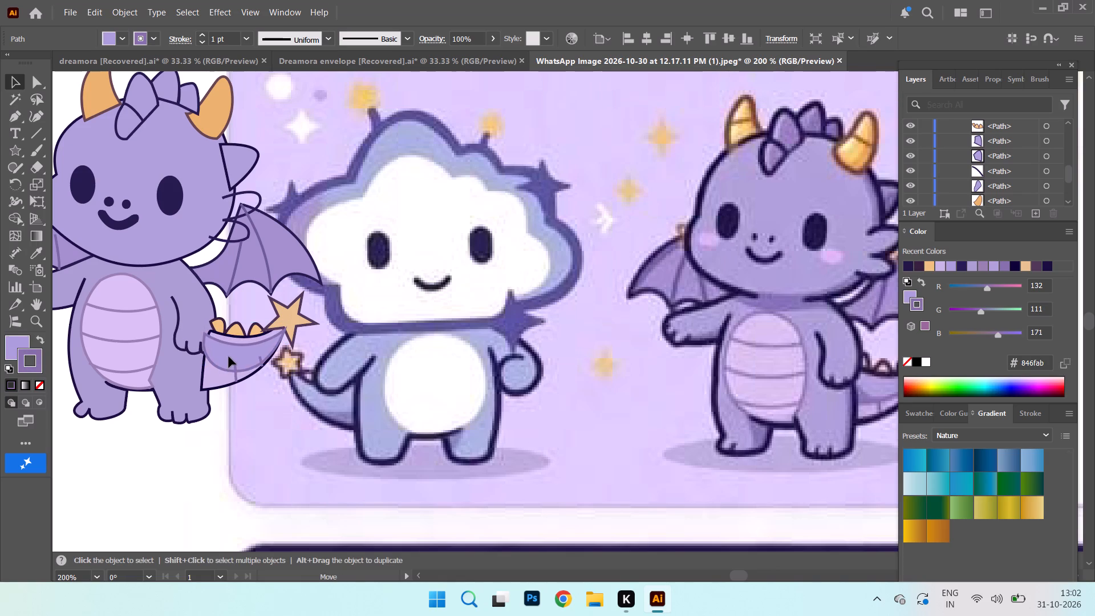
# Reposition and resize the purple crescent so it fits within the dragon's tail outline, just beneath the orange spikes.
pyautogui.click(205, 325)
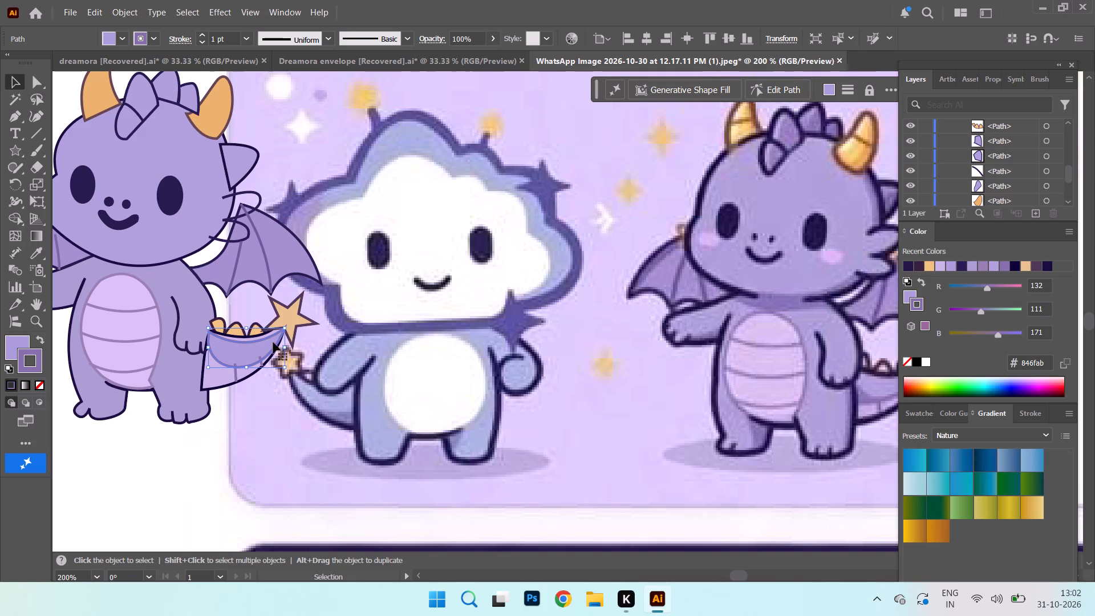
pyautogui.click(290, 370)
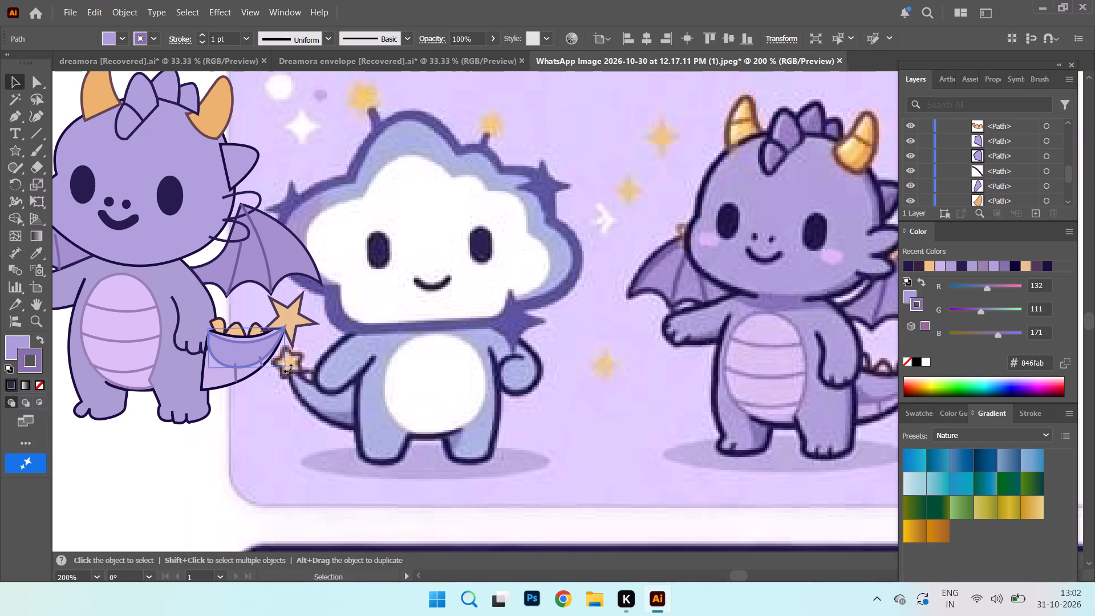
pyautogui.click(239, 351)
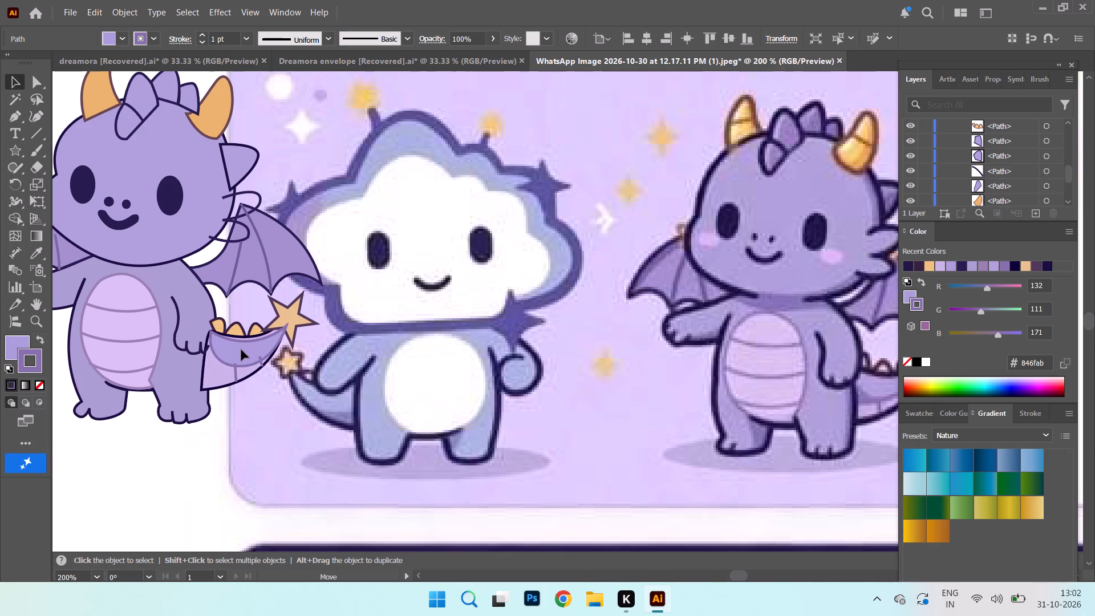
pyautogui.click(210, 325)
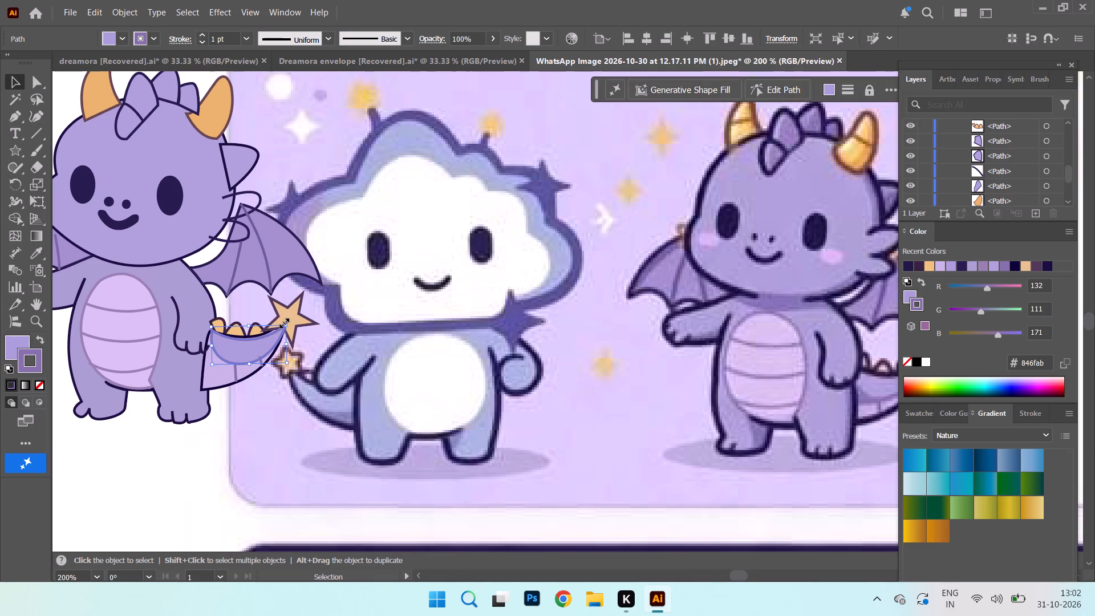
pyautogui.click(285, 322)
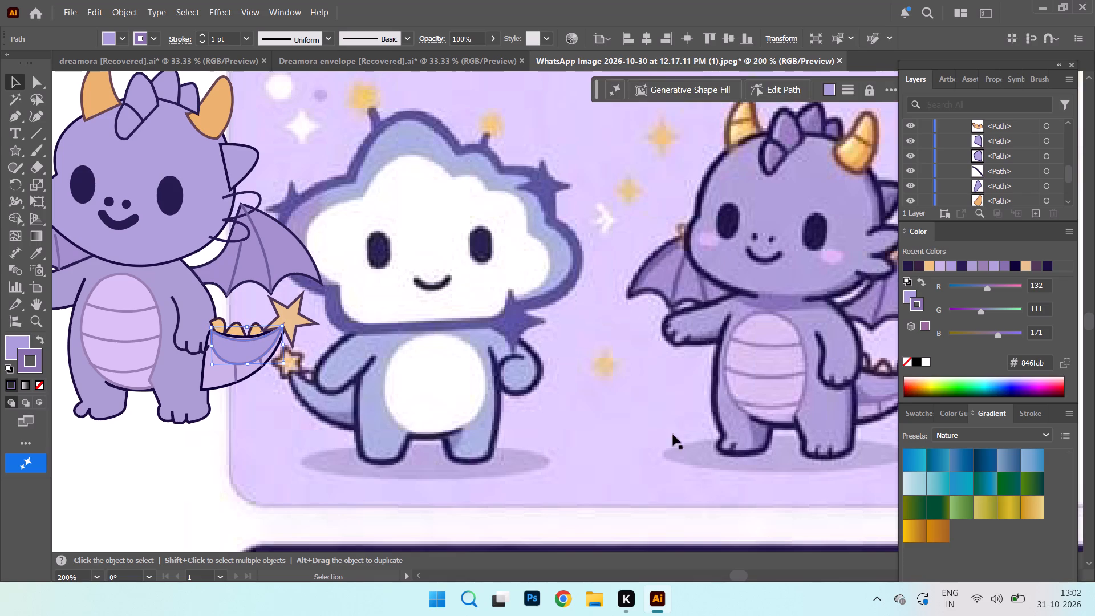
pyautogui.click(248, 326)
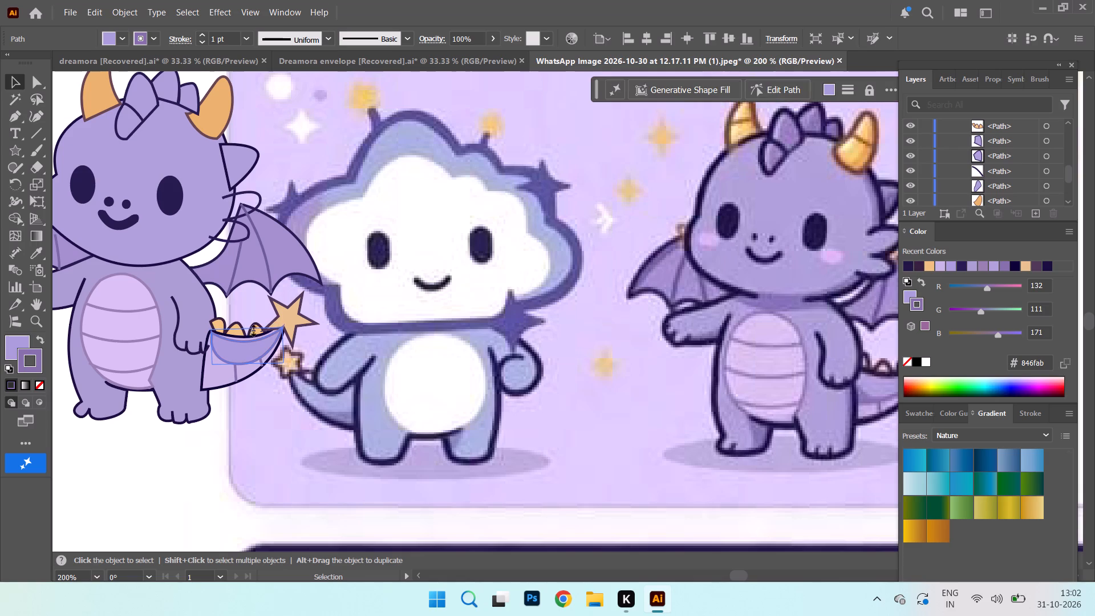
pyautogui.click(285, 329)
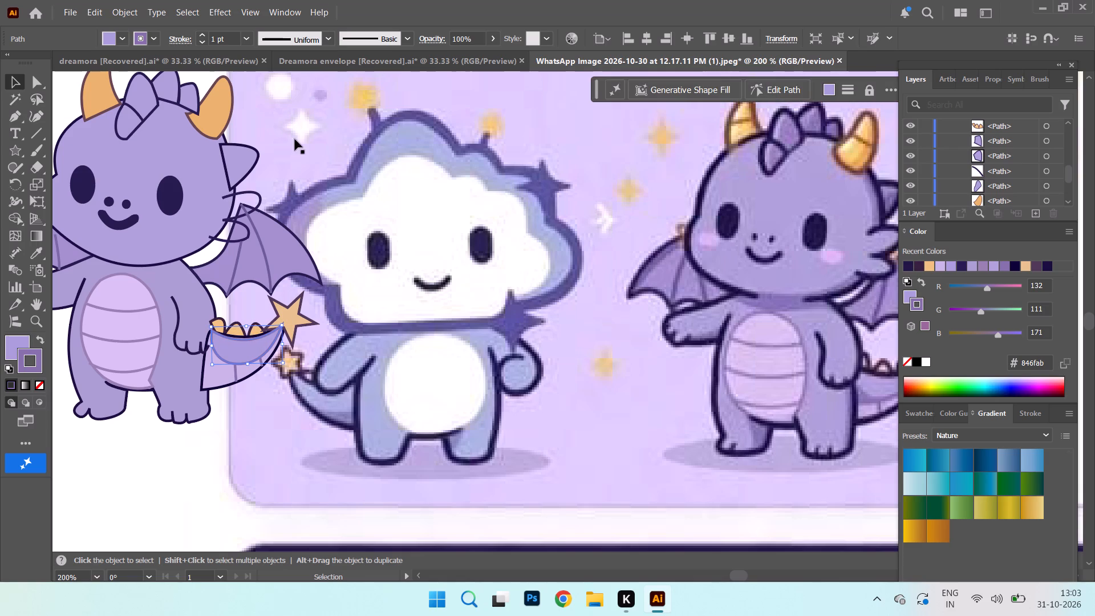
pyautogui.moveTo(207, 367); pyautogui.dragTo(208, 367)
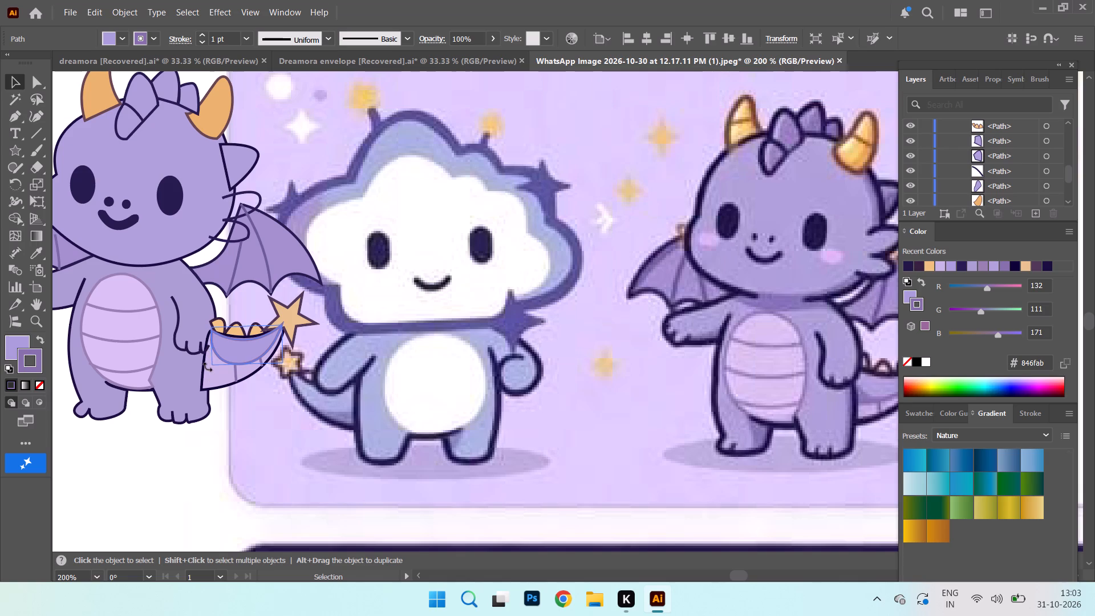
pyautogui.moveTo(208, 367); pyautogui.dragTo(212, 366)
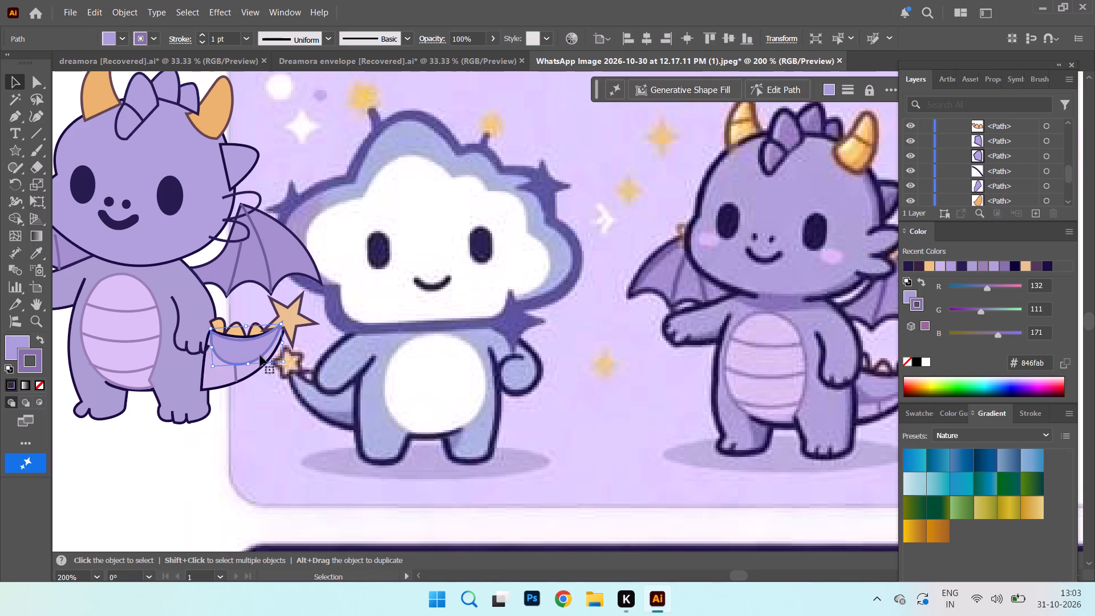
pyautogui.click(249, 364)
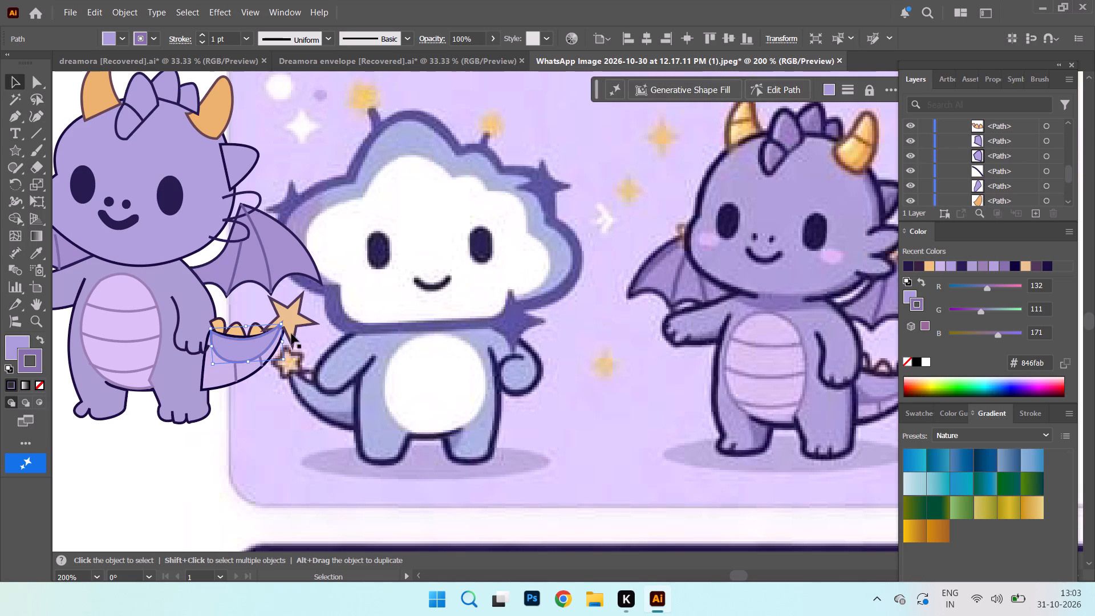
pyautogui.click(281, 358)
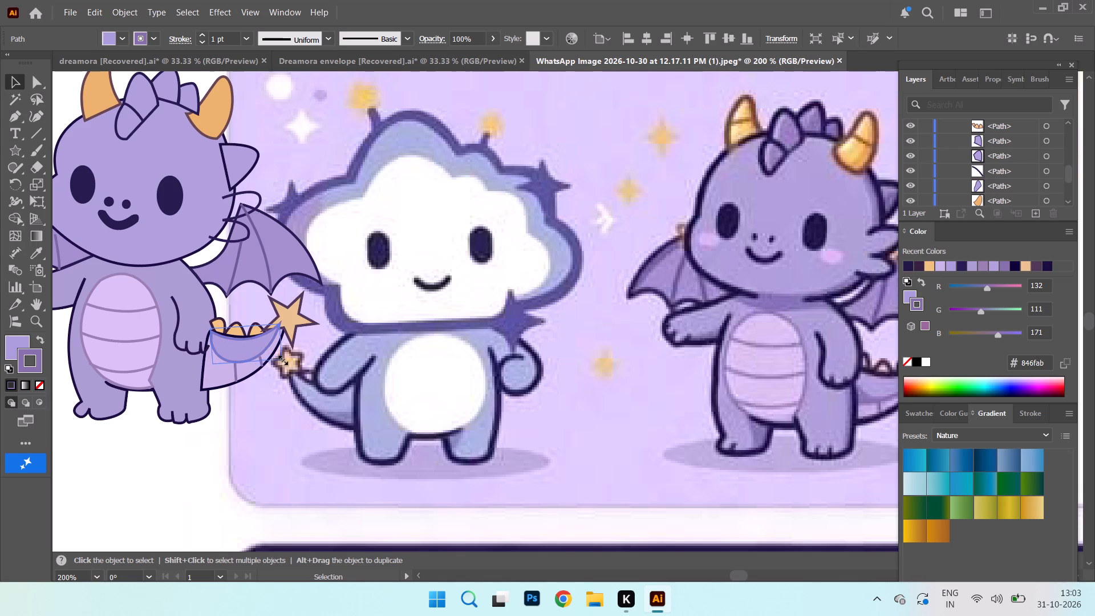
pyautogui.moveTo(278, 324); pyautogui.dragTo(282, 328)
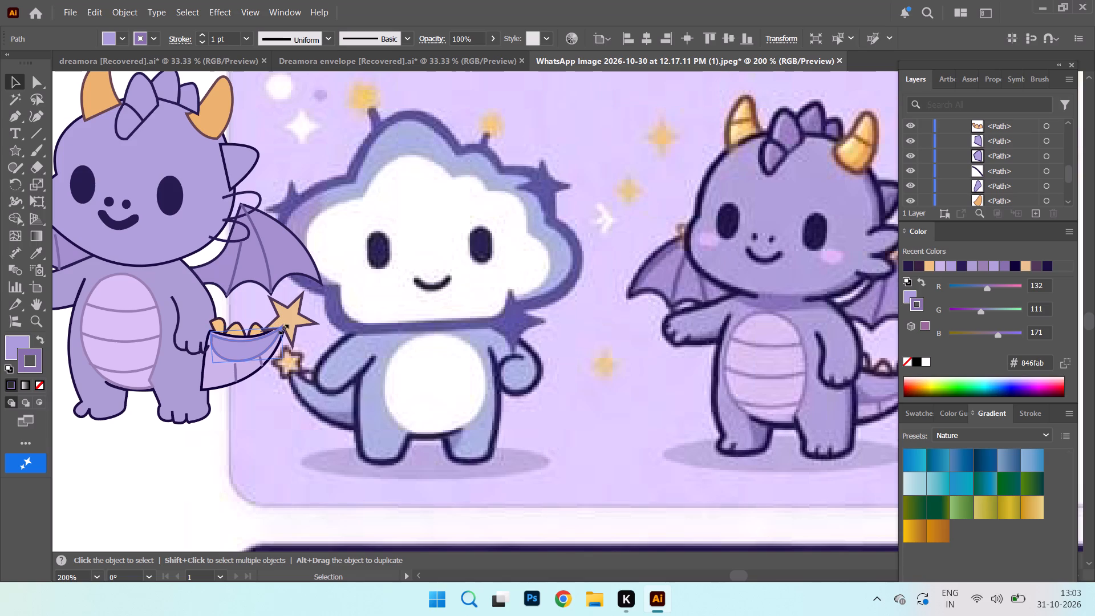
pyautogui.moveTo(282, 328); pyautogui.dragTo(285, 326)
pyautogui.click(241, 350)
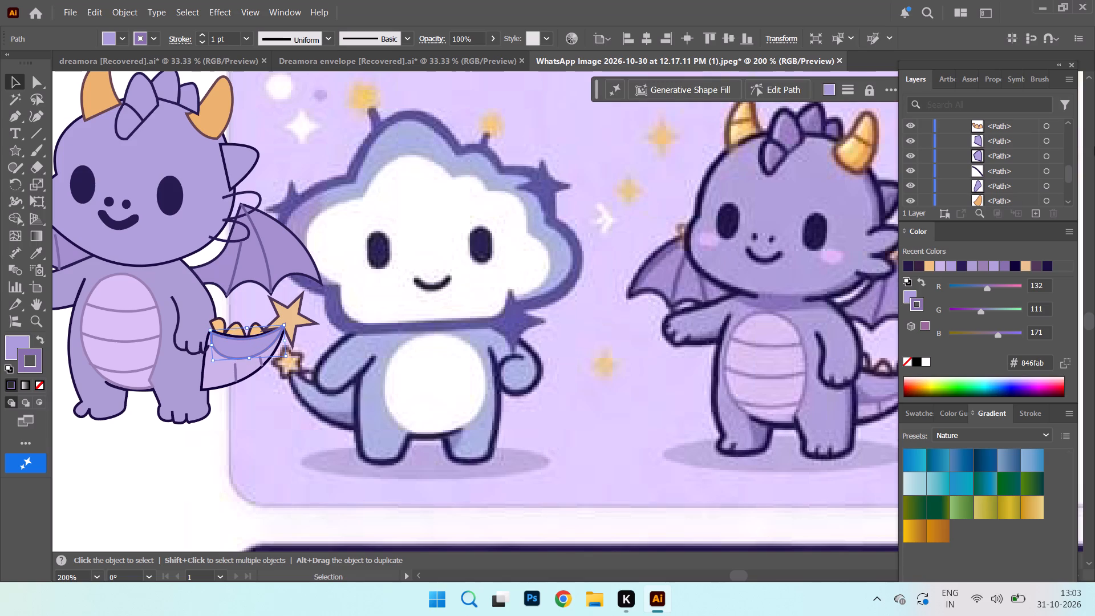
# Restack the purple tail crescent directly behind the orange star, below the short vertical tail lines.
pyautogui.scroll(6, 1010, 184)
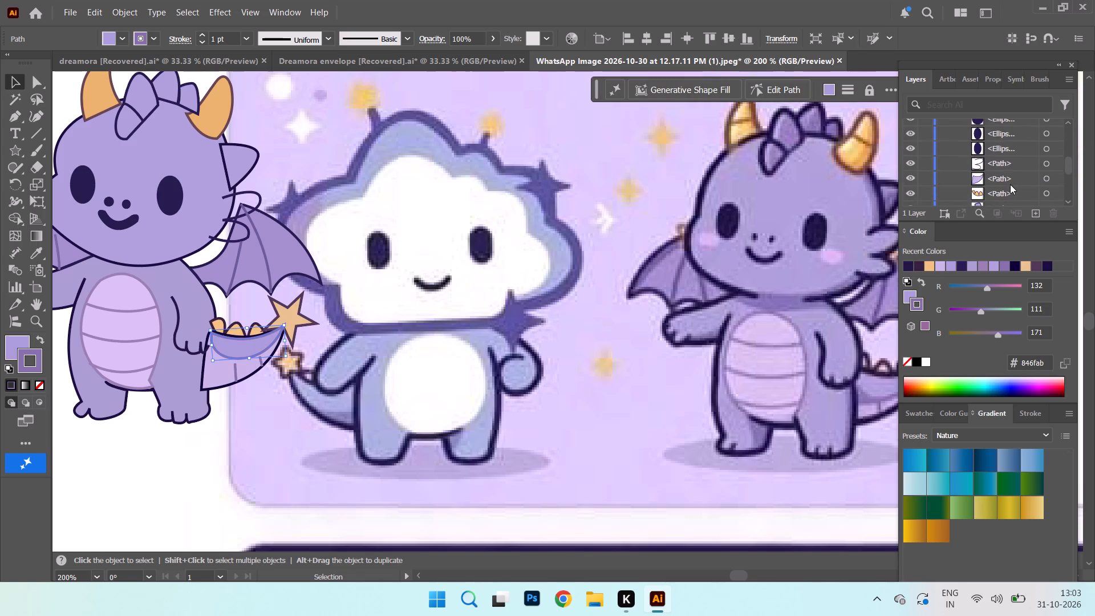
pyautogui.scroll(-11, 1010, 184)
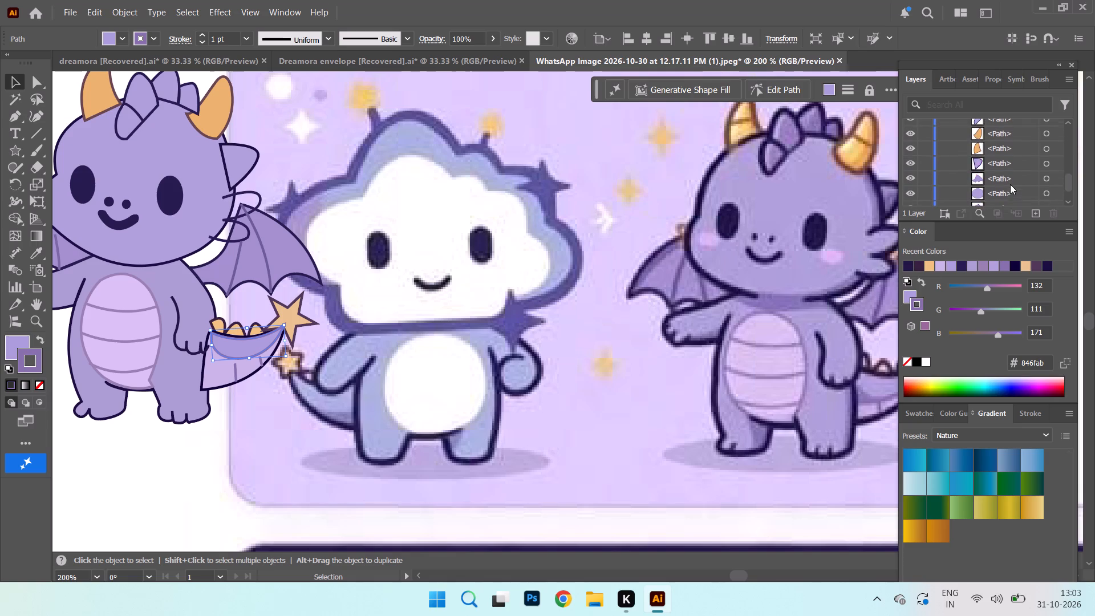
pyautogui.scroll(-8, 1010, 184)
pyautogui.scroll(16, 1010, 184)
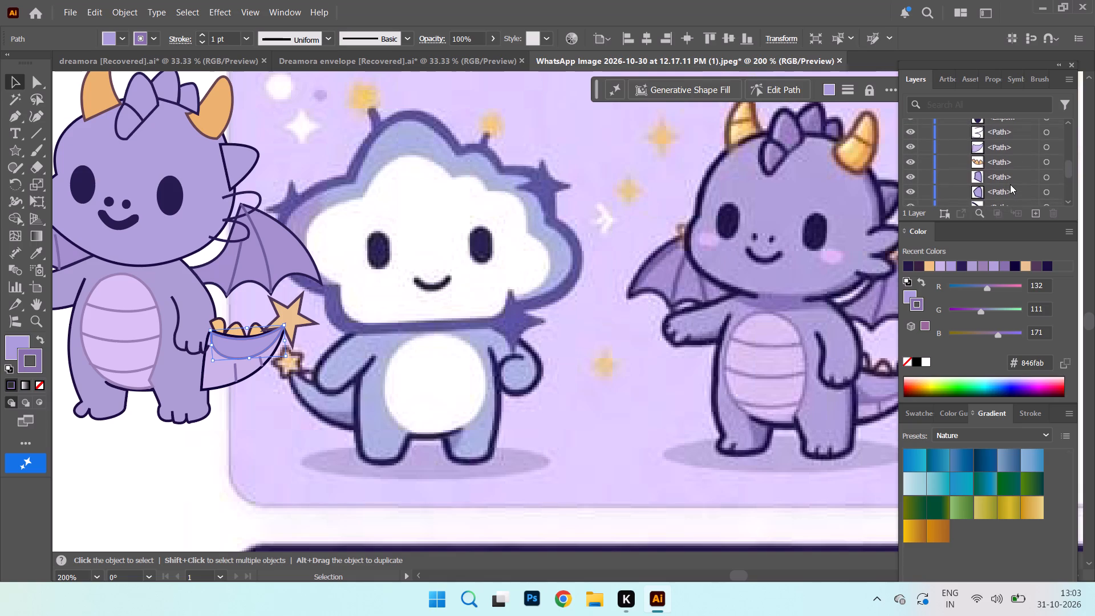
pyautogui.scroll(17, 1010, 184)
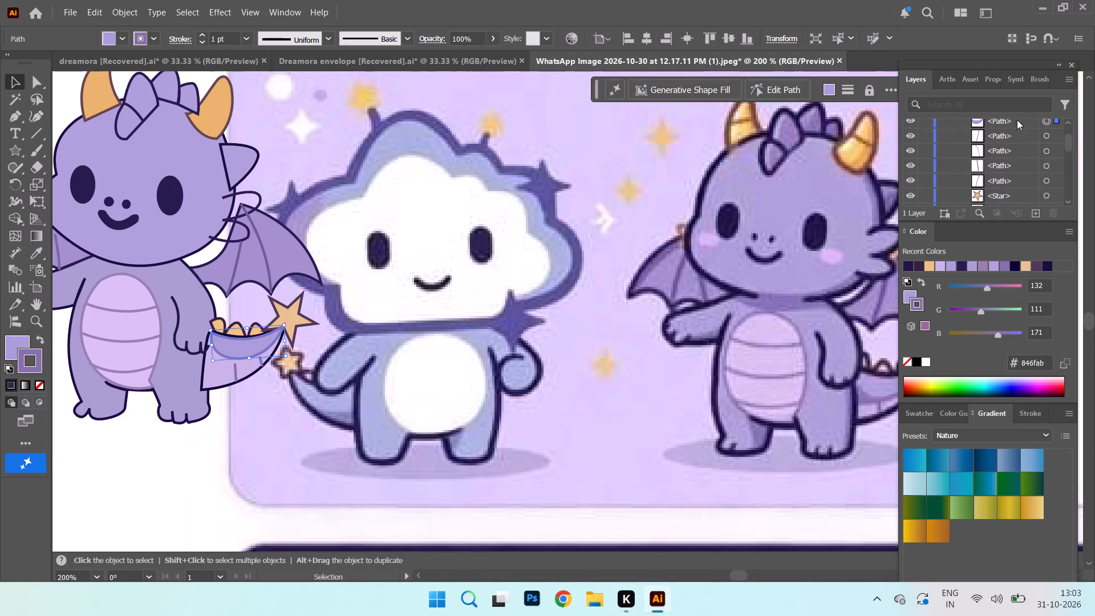
pyautogui.scroll(3, 999, 132)
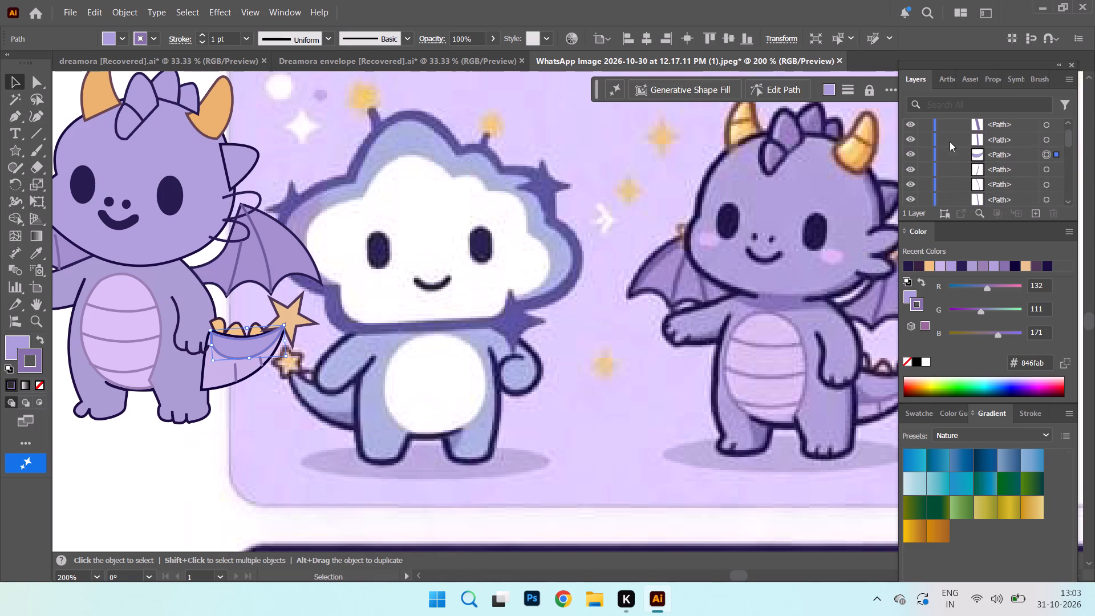
pyautogui.click(291, 316)
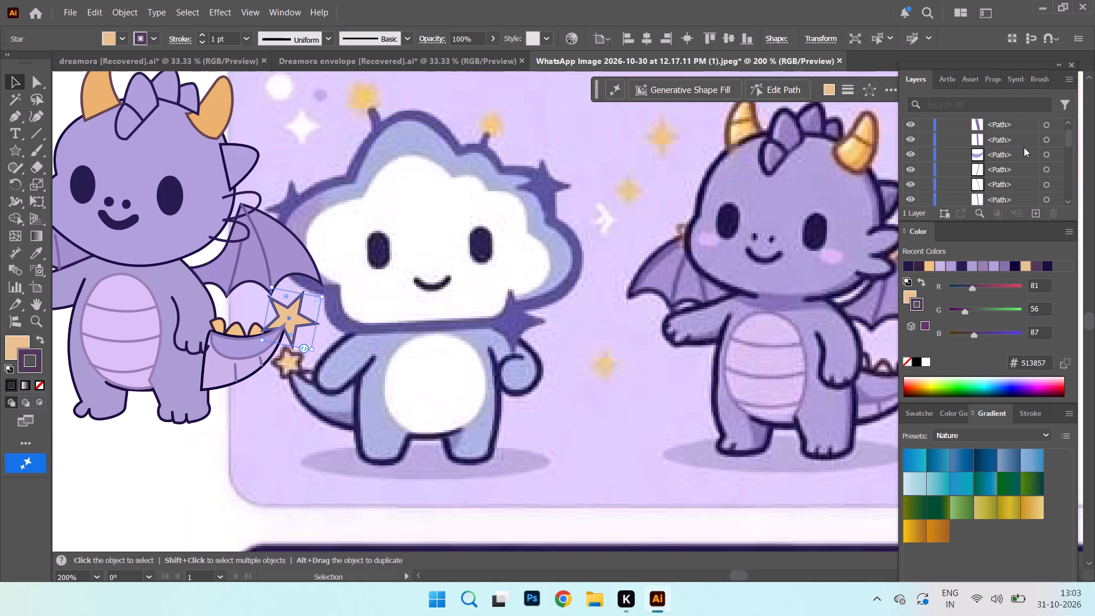
pyautogui.scroll(5, 1024, 148)
pyautogui.scroll(-3, 1024, 148)
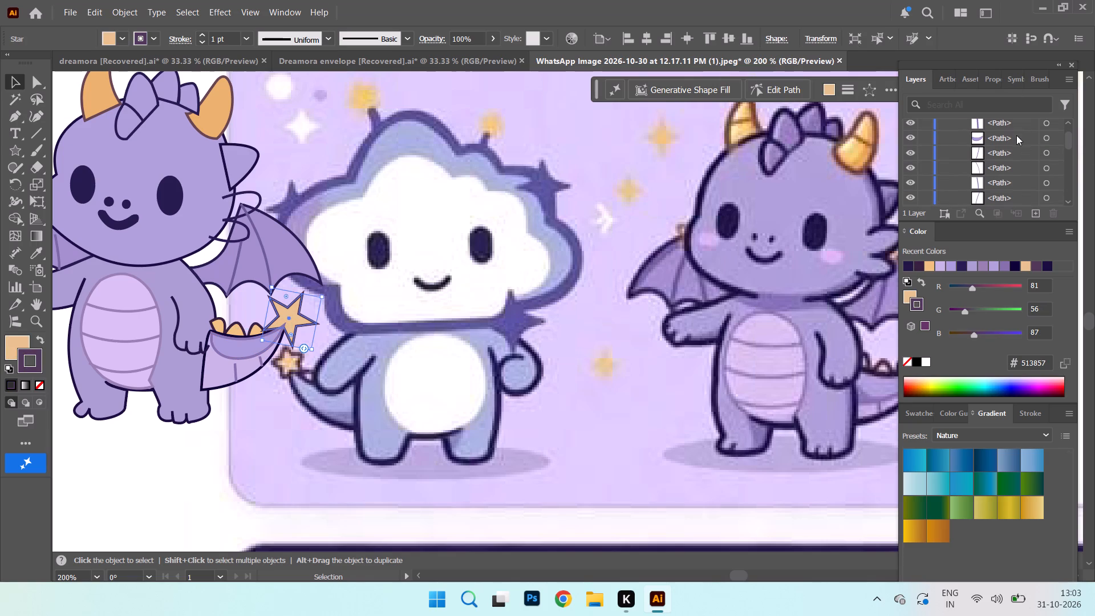
pyautogui.click(1016, 135)
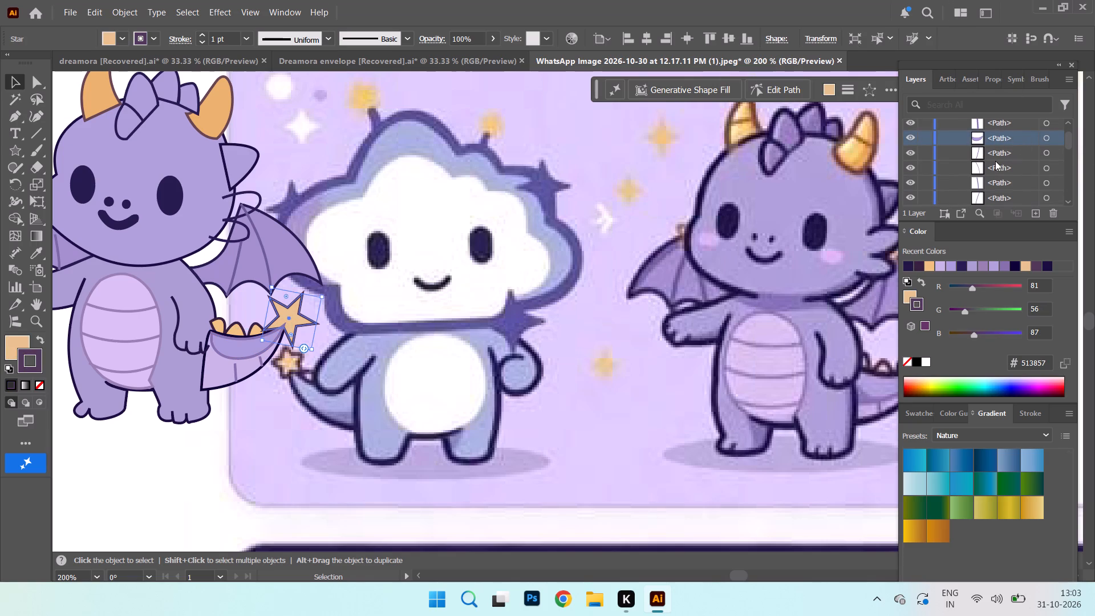
pyautogui.scroll(-4, 996, 159)
pyautogui.scroll(3, 999, 149)
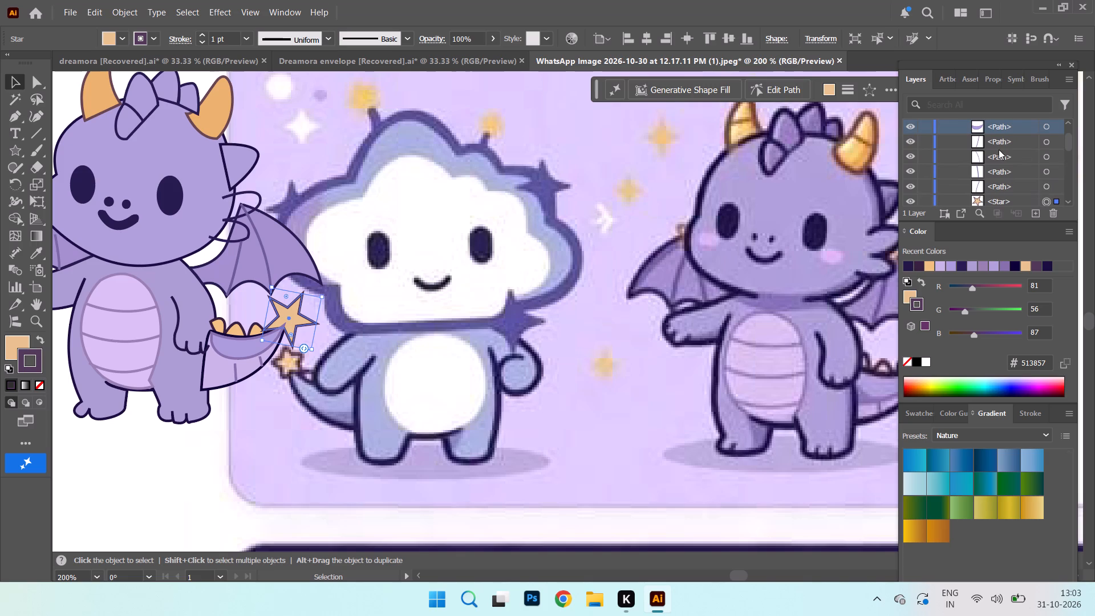
pyautogui.moveTo(1016, 124); pyautogui.dragTo(1012, 201)
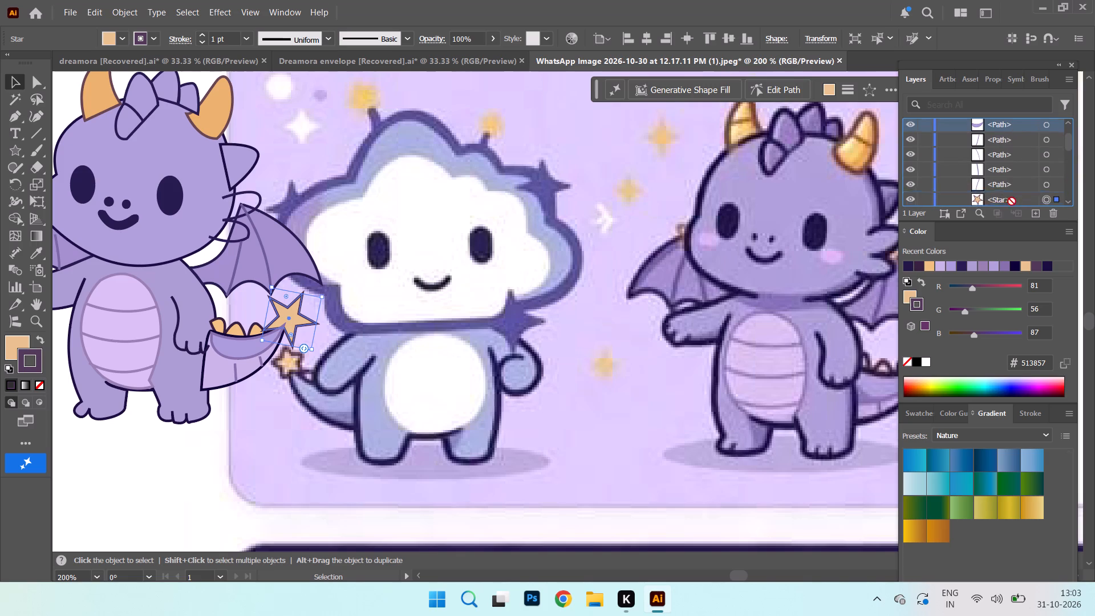
pyautogui.moveTo(1012, 201); pyautogui.dragTo(1023, 150)
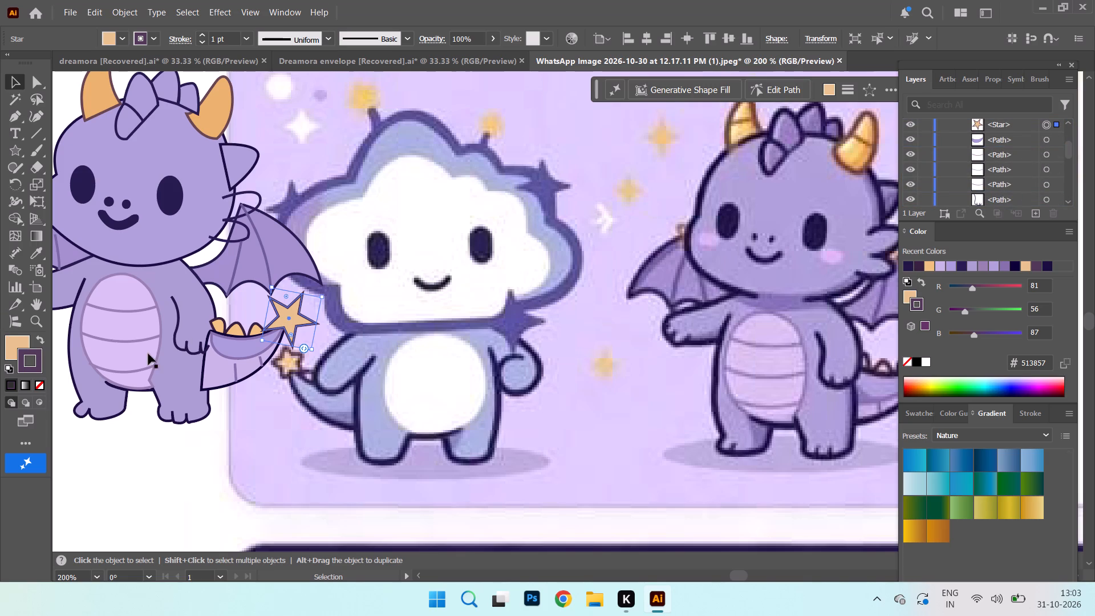
# Adjust the short vertical lines on the lower tail so their upper ends meet the purple crescent's lower edge.
pyautogui.click(237, 377)
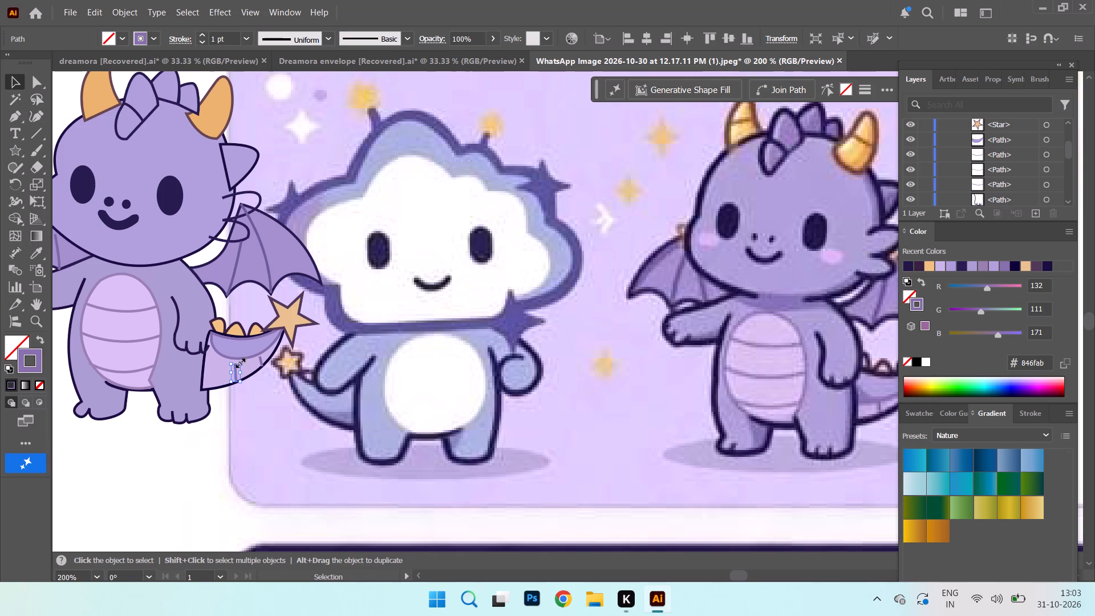
pyautogui.click(237, 362)
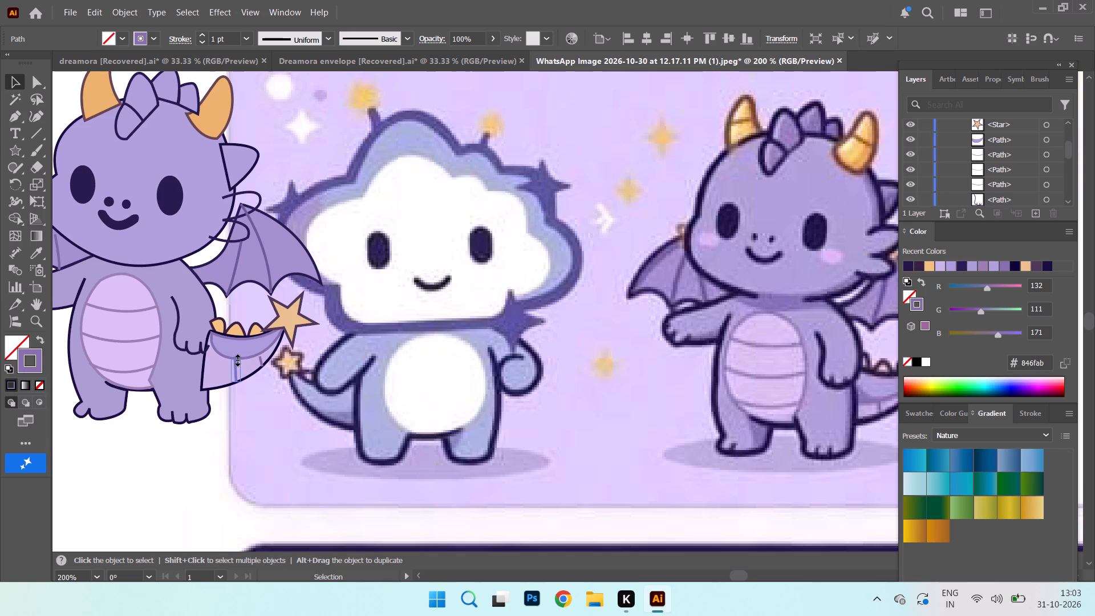
pyautogui.click(261, 362)
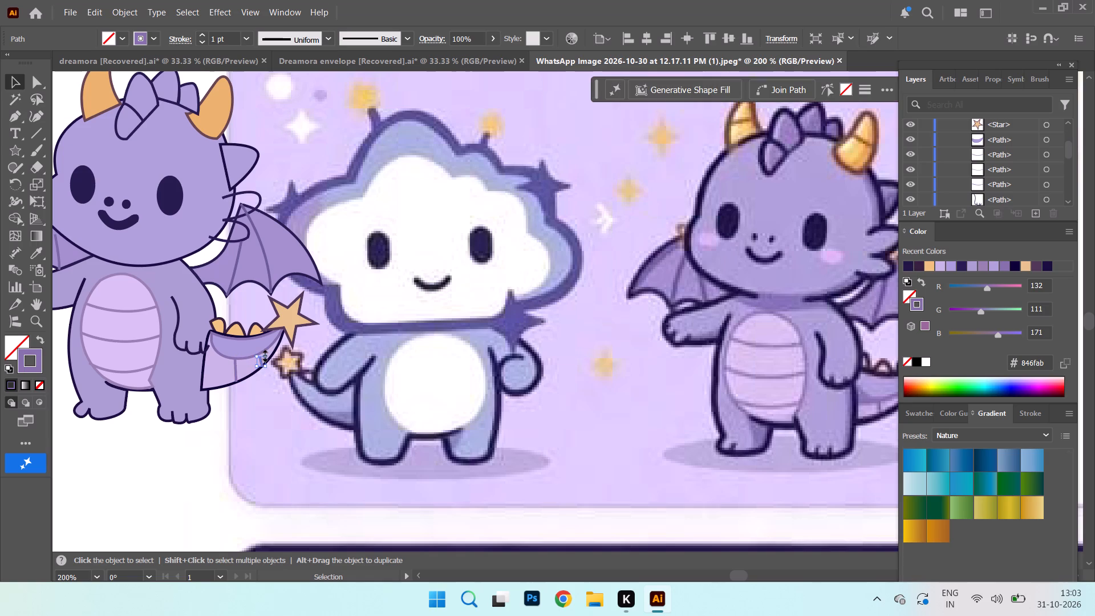
# Restack the orange tail spikes behind the dragon's body shape, directly above the reference image.
pyautogui.click(263, 354)
pyautogui.click(309, 149)
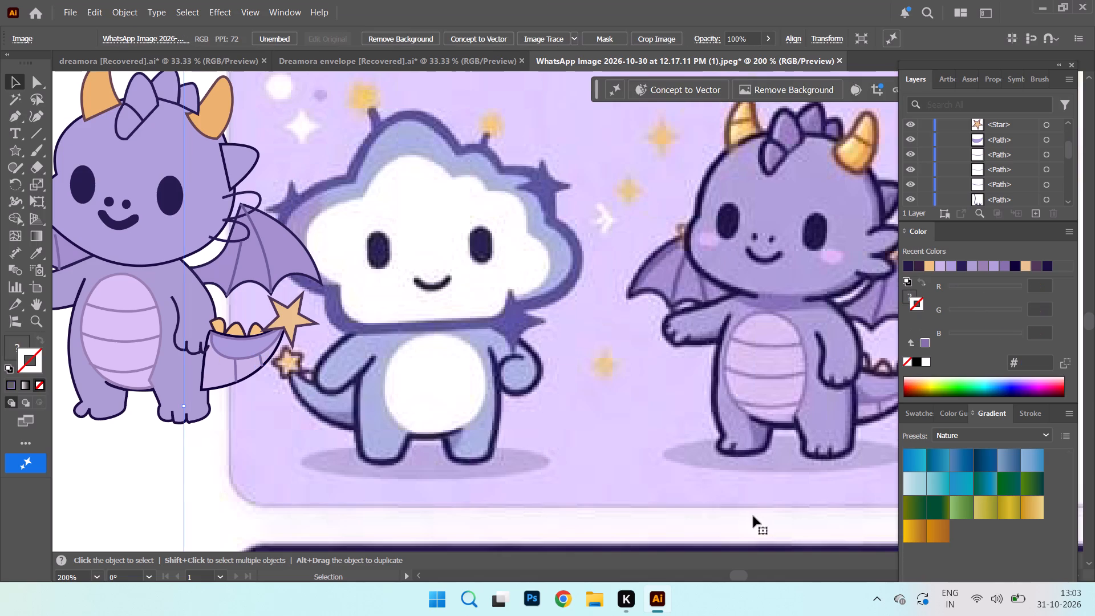
pyautogui.click(214, 310)
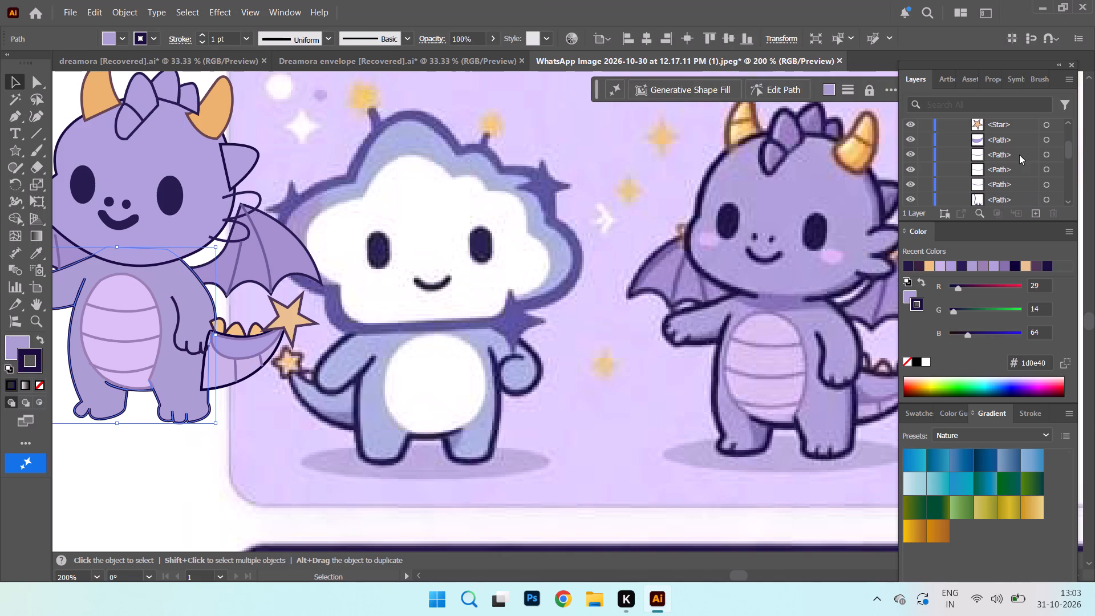
pyautogui.scroll(10, 1019, 155)
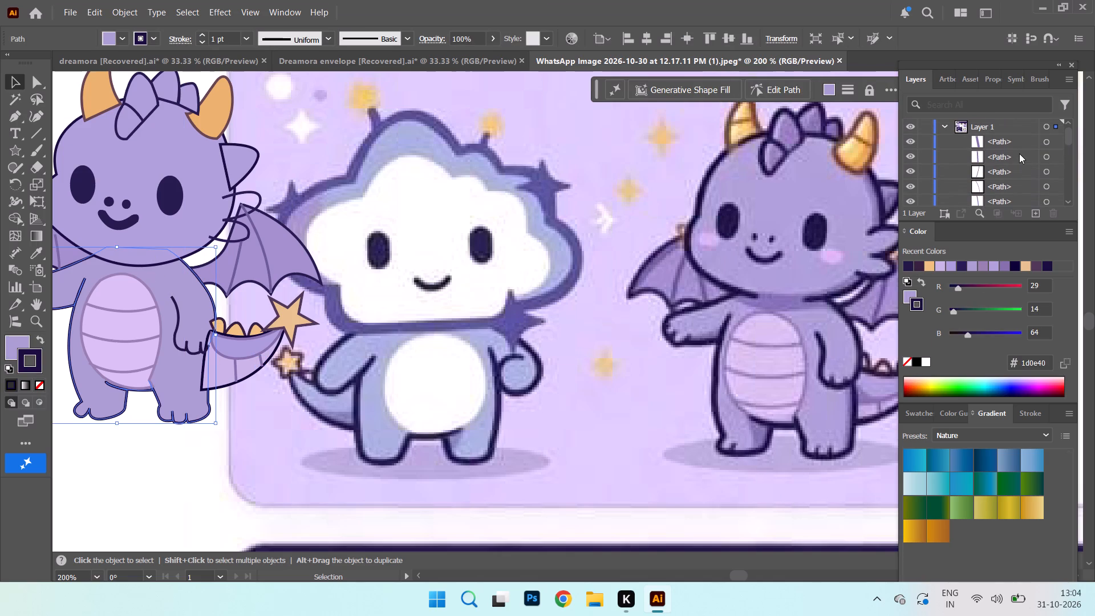
pyautogui.scroll(-3, 1019, 153)
pyautogui.scroll(3, 1019, 153)
pyautogui.scroll(-9, 1020, 153)
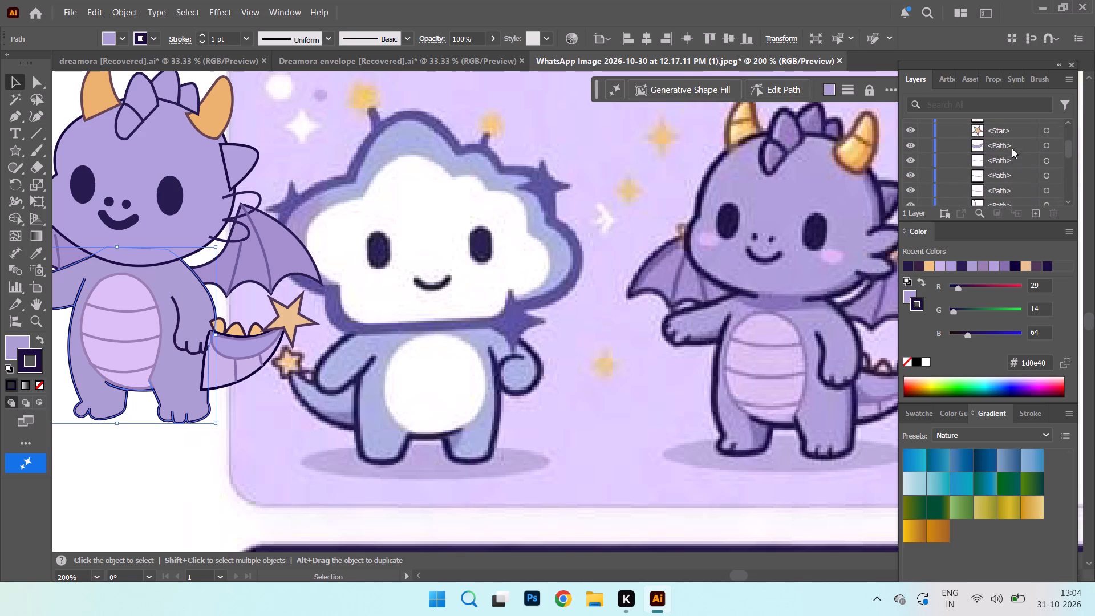
pyautogui.scroll(-9, 1012, 148)
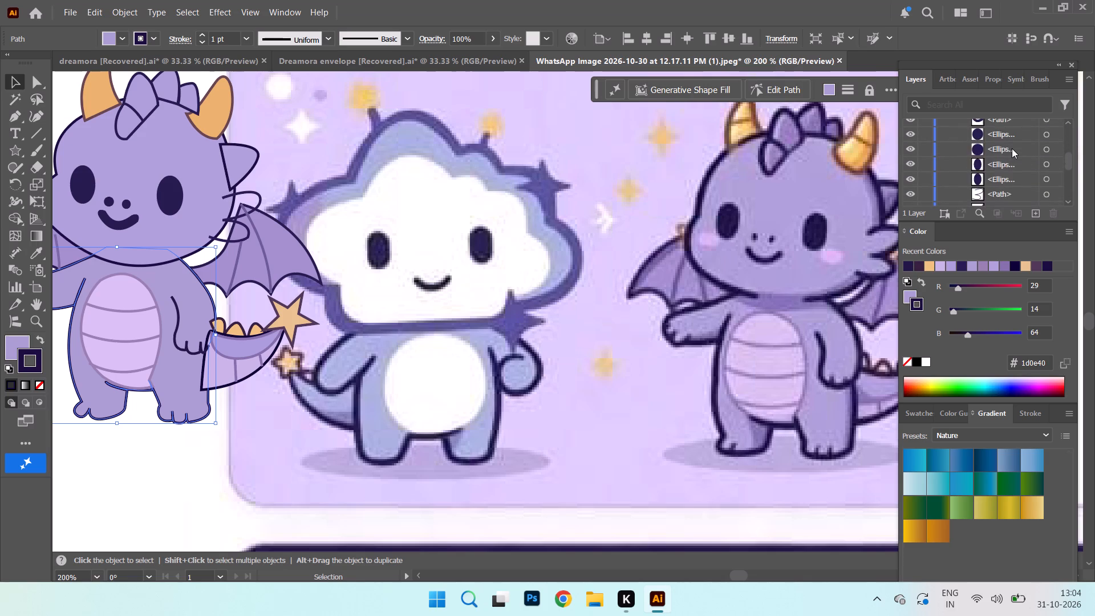
pyautogui.scroll(-20, 1012, 148)
pyautogui.scroll(-1, 1012, 148)
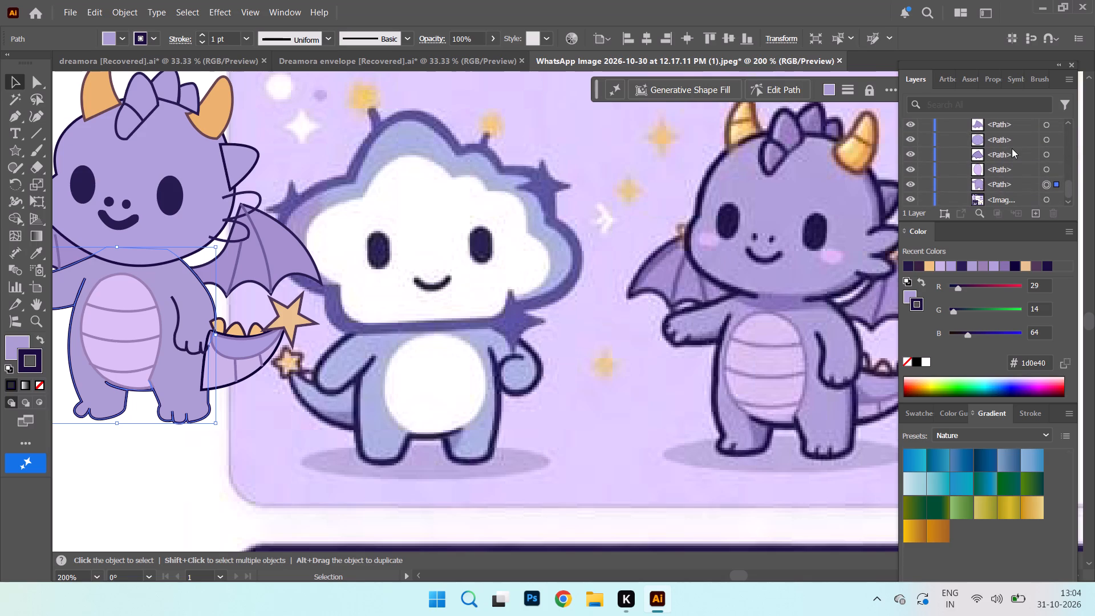
pyautogui.scroll(-4, 1012, 148)
pyautogui.scroll(2, 1007, 179)
pyautogui.scroll(-7, 1007, 179)
pyautogui.scroll(8, 1007, 179)
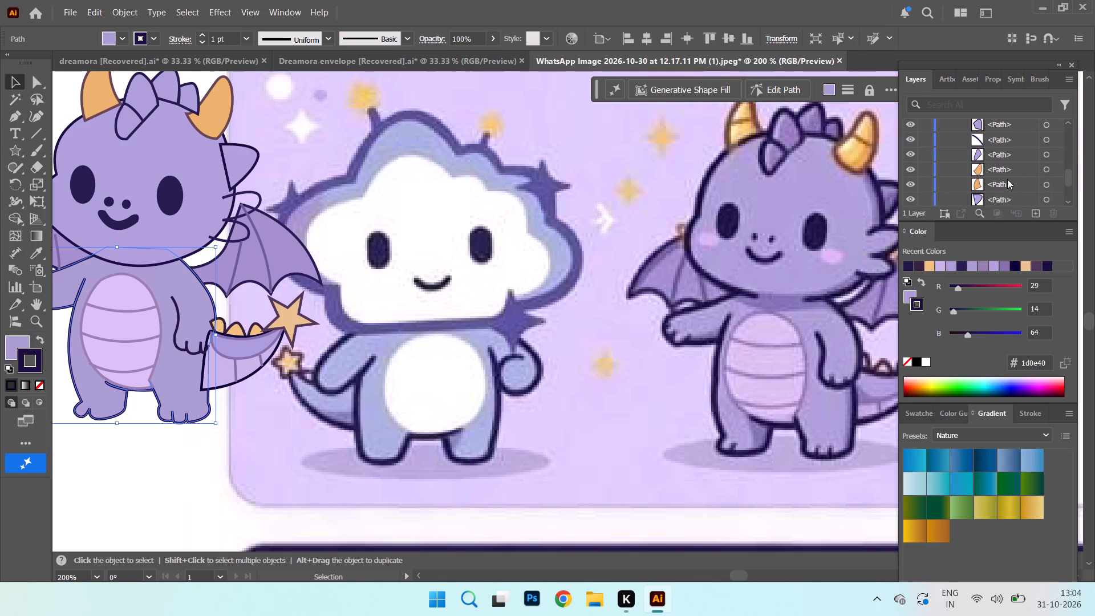
pyautogui.scroll(5, 1007, 179)
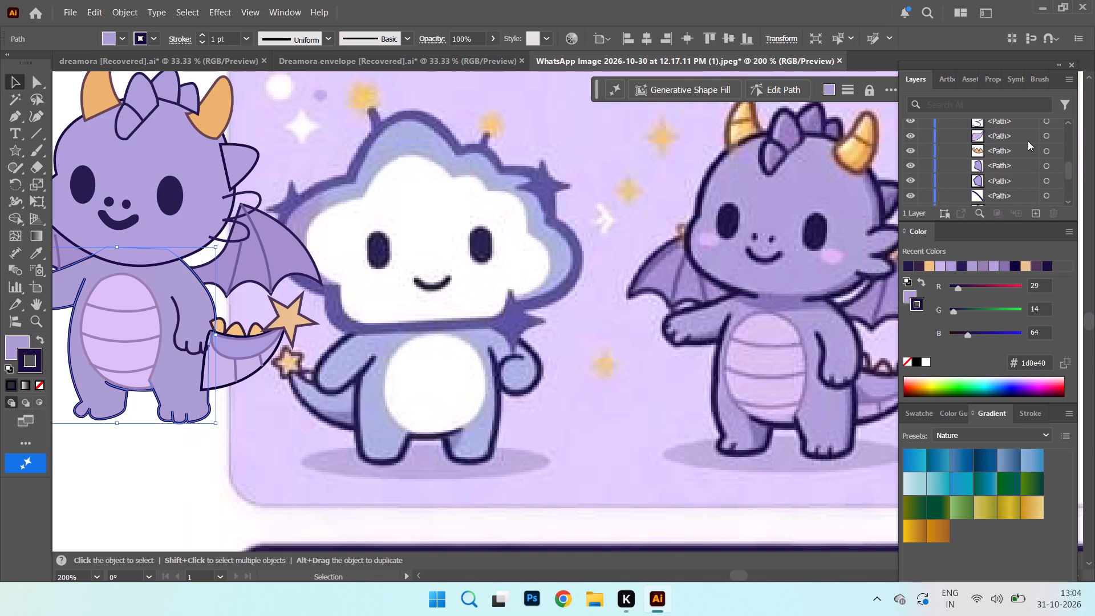
pyautogui.moveTo(1030, 148); pyautogui.dragTo(1019, 198)
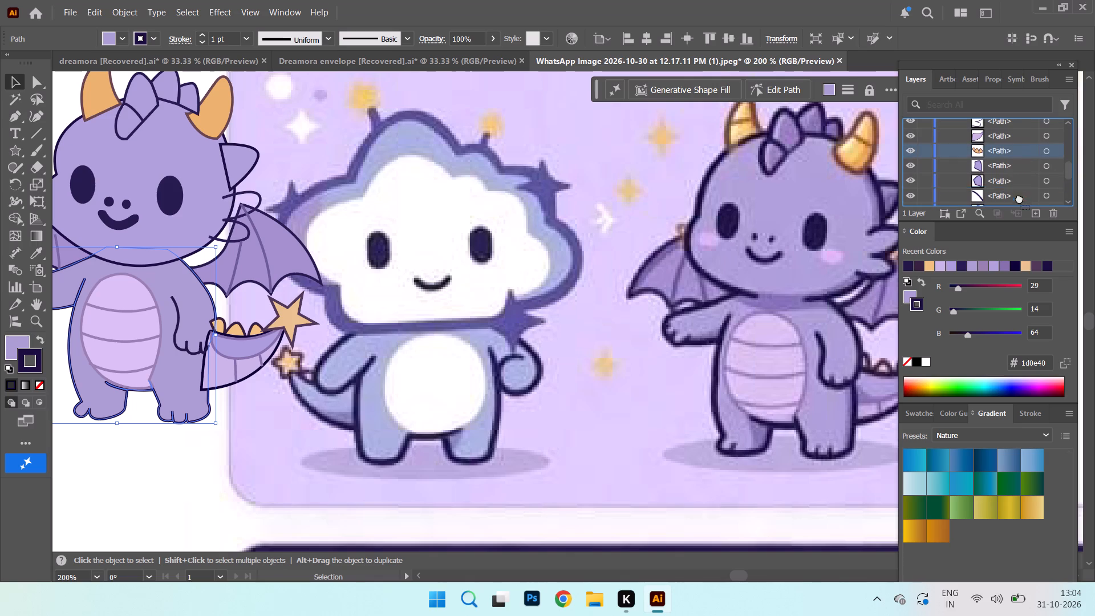
pyautogui.moveTo(1019, 198); pyautogui.dragTo(1011, 204)
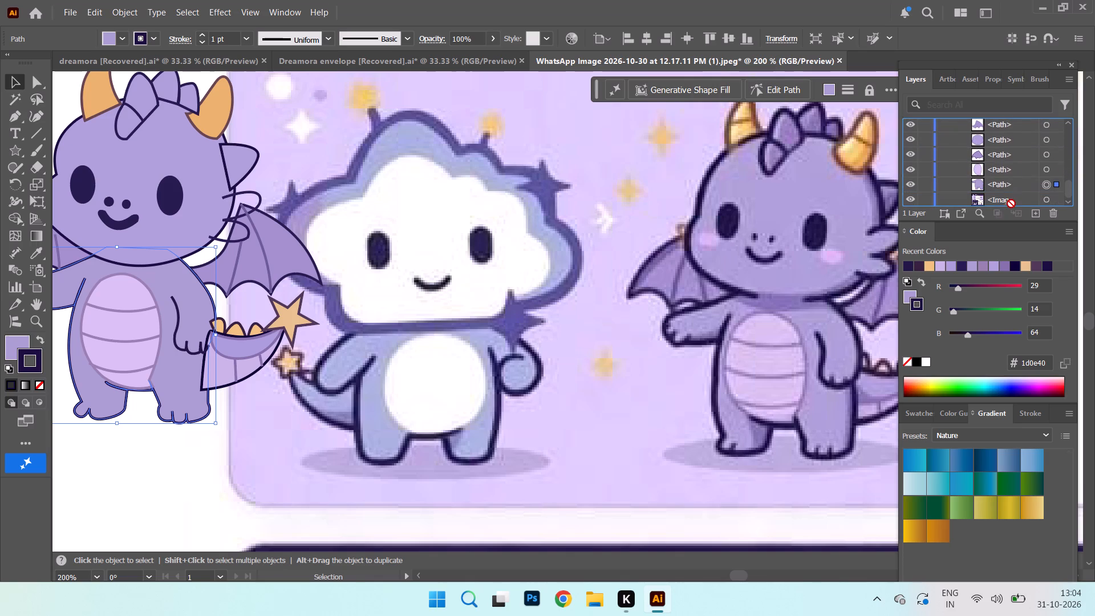
pyautogui.moveTo(1011, 204); pyautogui.dragTo(1016, 190)
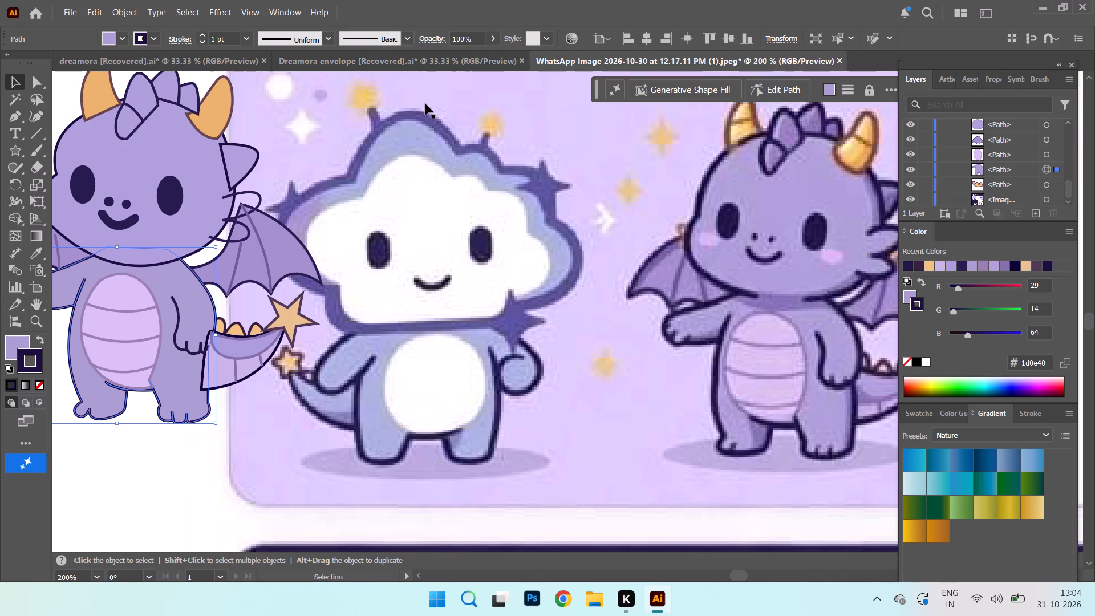
# Remove the head's outline and fill the head with purple #aea0d9 sampled from the reference dragon's head.
pyautogui.click(191, 222)
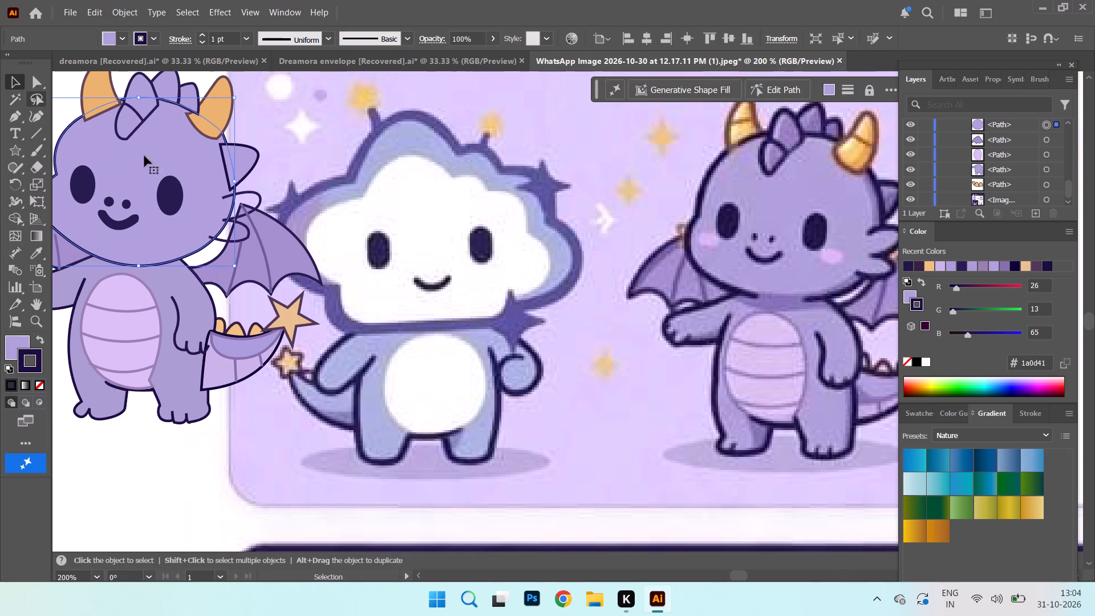
pyautogui.doubleClick(13, 351)
pyautogui.click(861, 301)
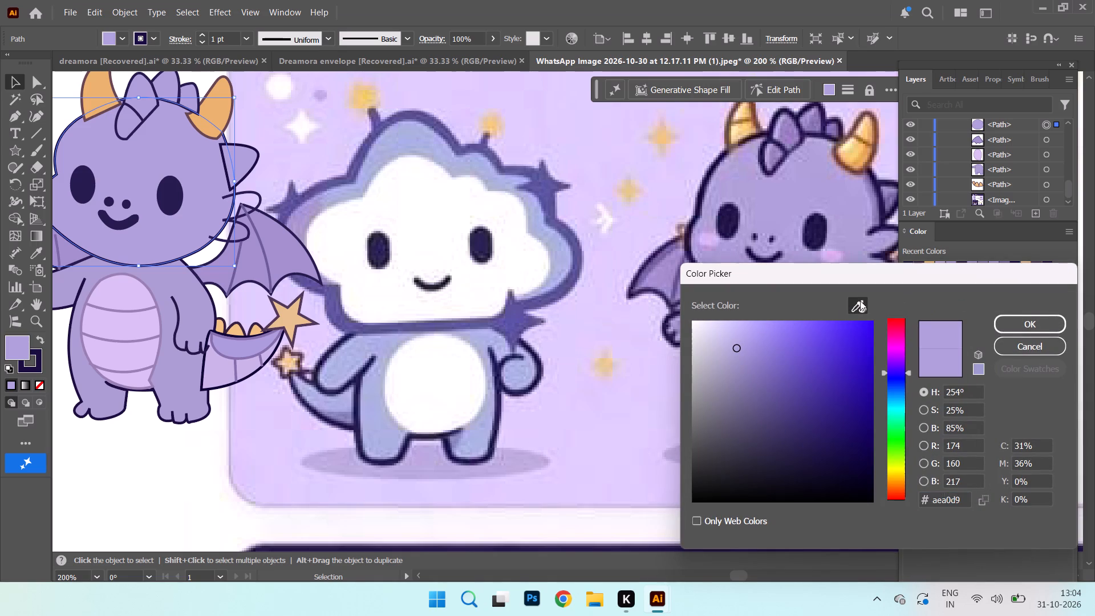
pyautogui.click(825, 188)
pyautogui.click(1034, 319)
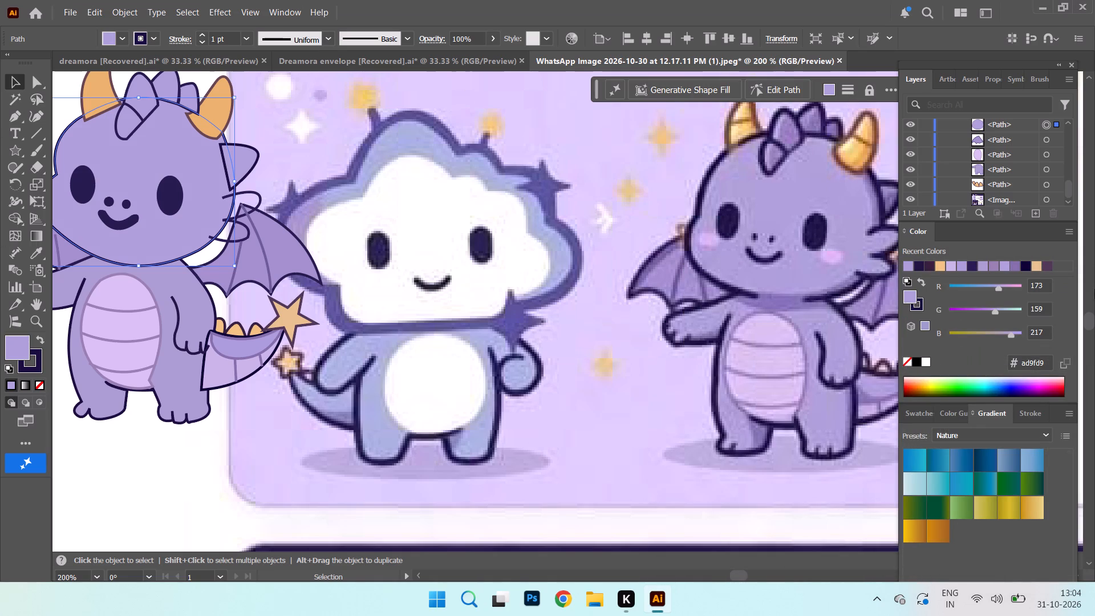
pyautogui.click(37, 383)
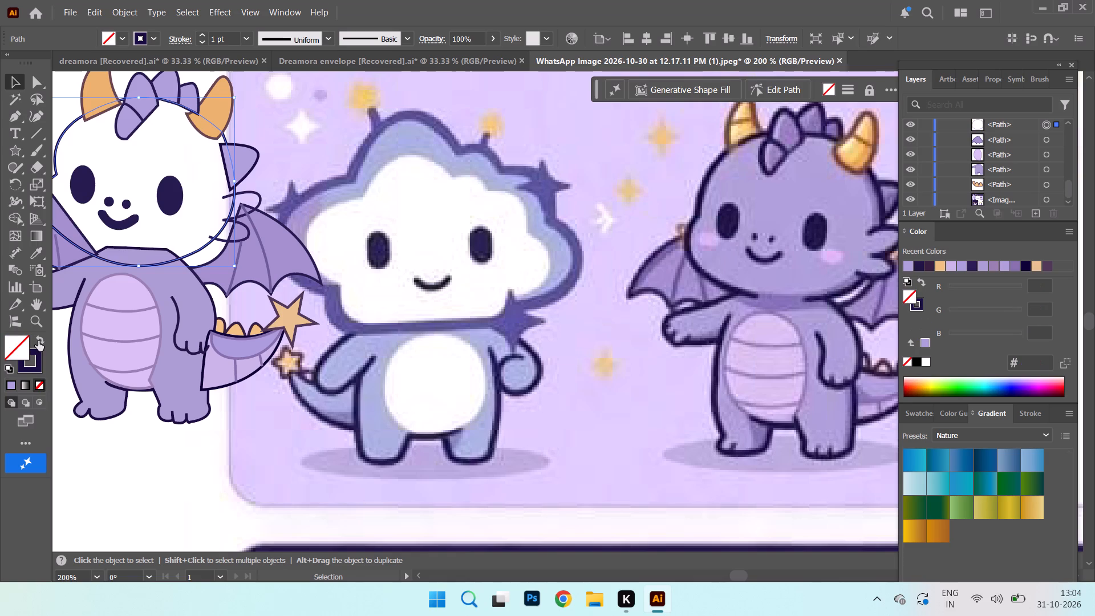
pyautogui.click(38, 338)
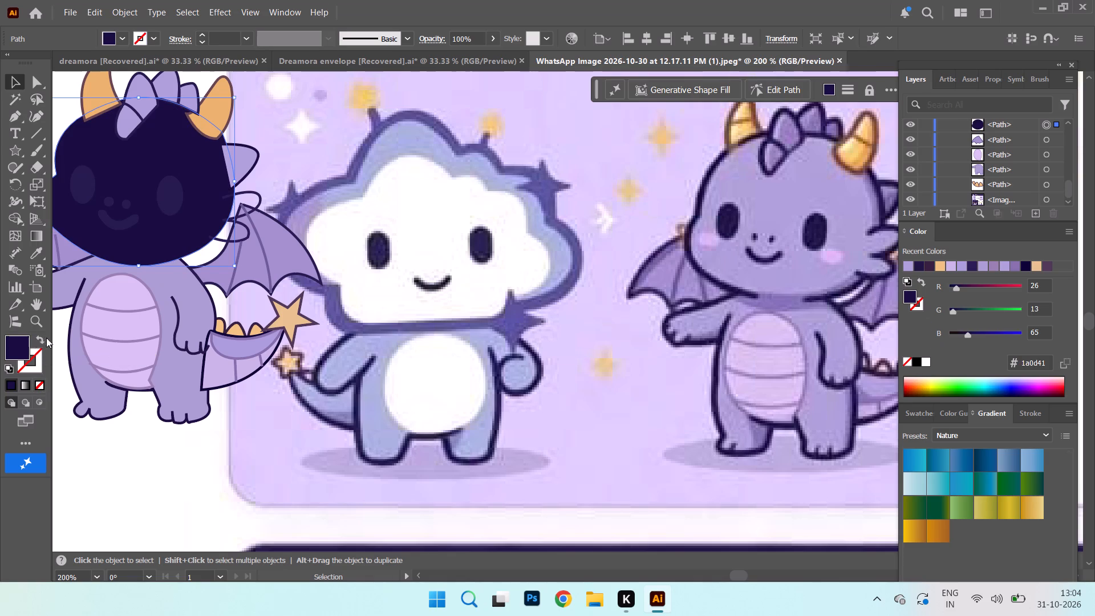
pyautogui.doubleClick(18, 351)
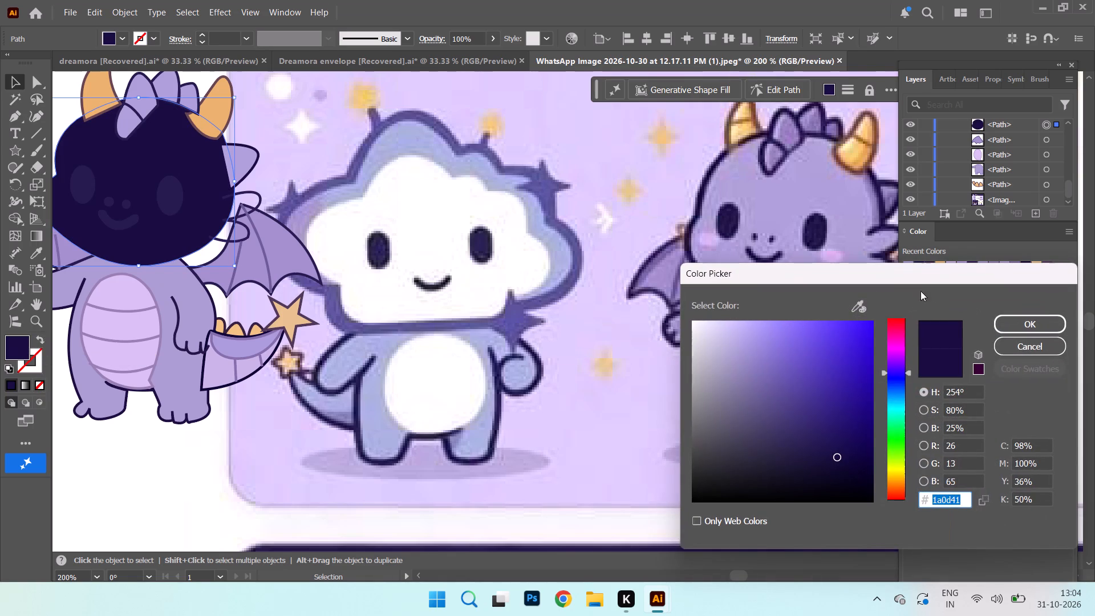
pyautogui.click(858, 306)
pyautogui.click(789, 191)
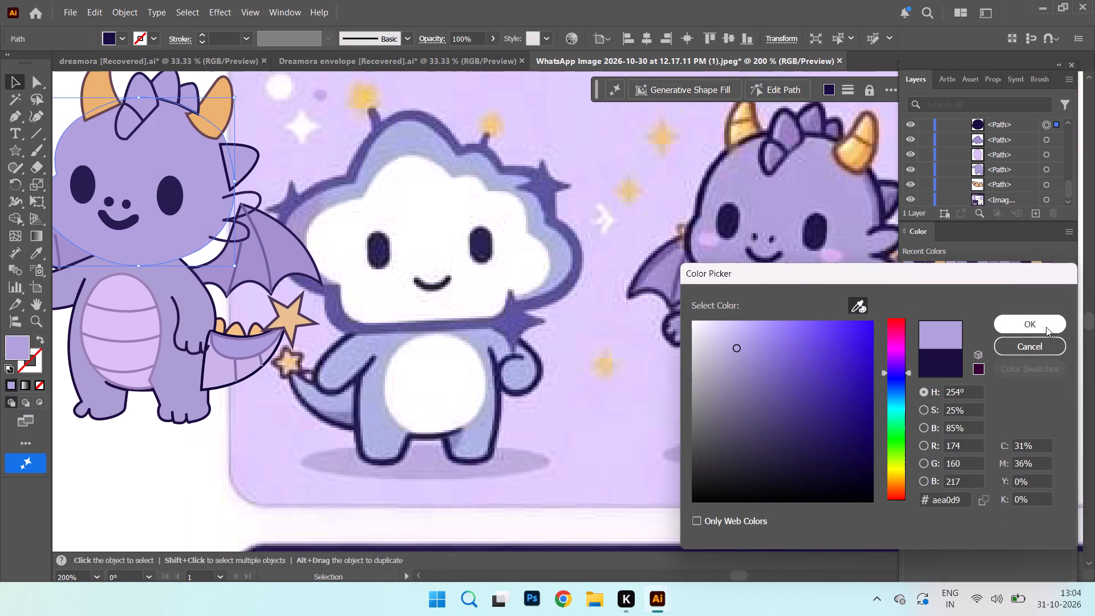
pyautogui.click(1036, 323)
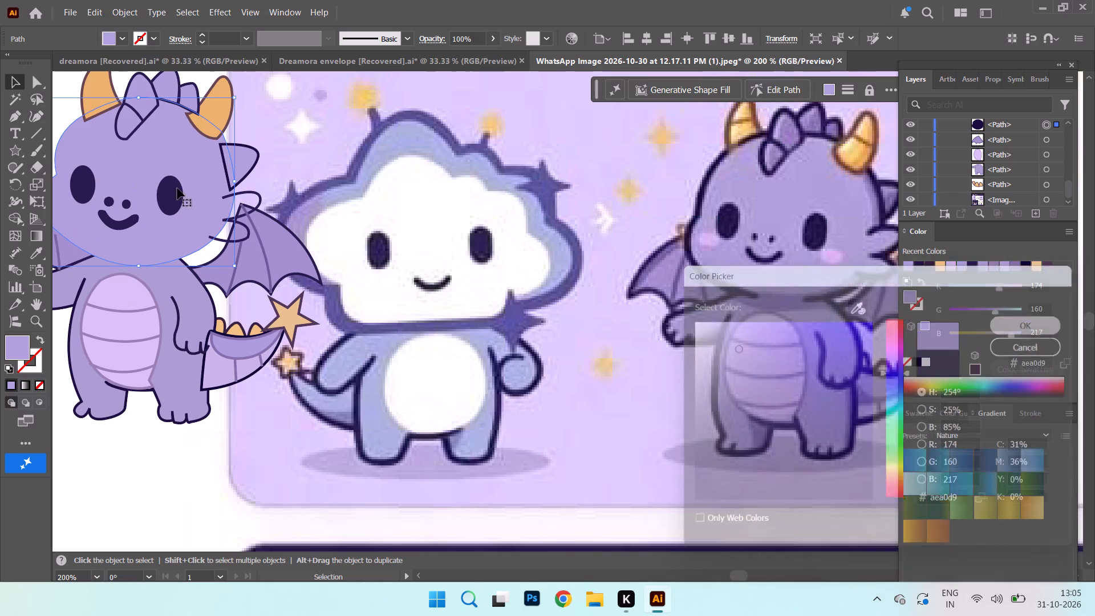
# Shrink the purple head shape slightly inward from its lower-right corner, keeping its upper-left corner in place.
pyautogui.moveTo(236, 268); pyautogui.dragTo(226, 262)
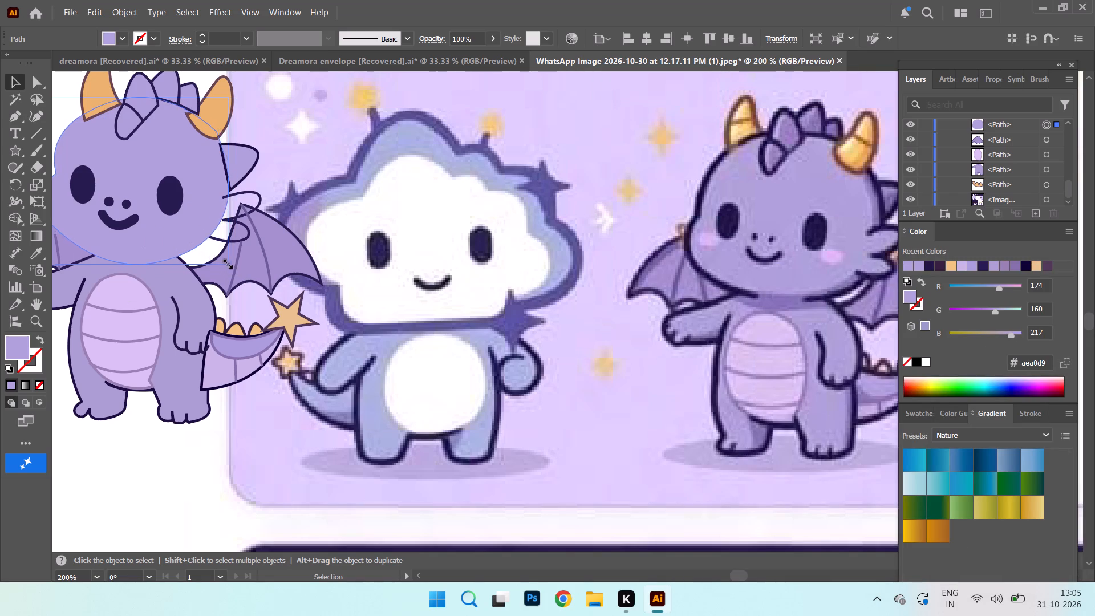
pyautogui.moveTo(226, 262); pyautogui.dragTo(221, 259)
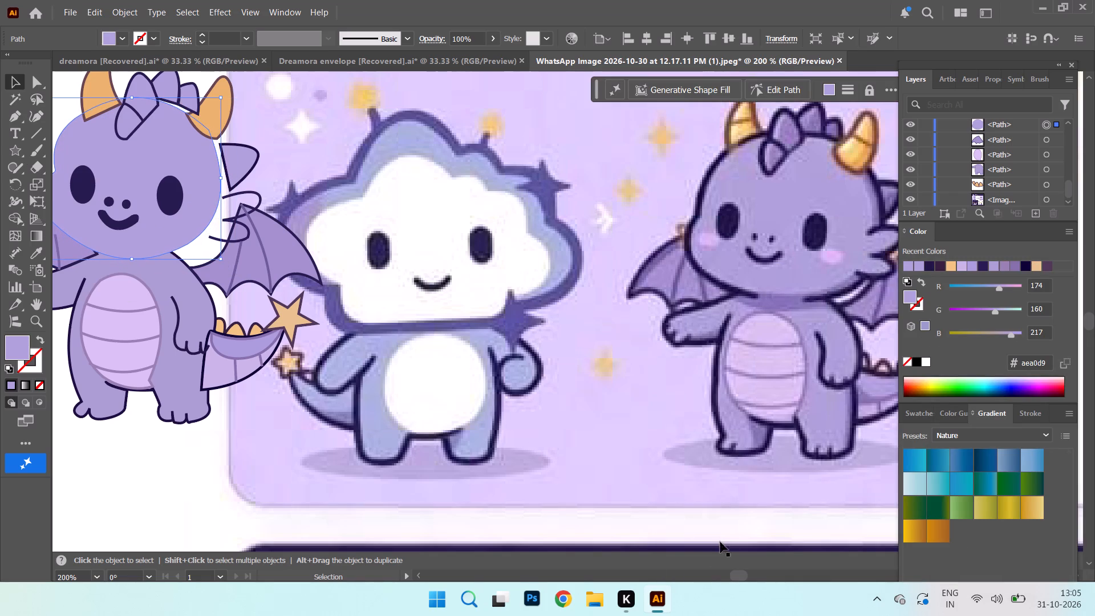
# Save the drawing as an Adobe Illustrator file named "Dreamora carusal" in the Downloads folder.
pyautogui.moveTo(744, 577); pyautogui.dragTo(741, 570)
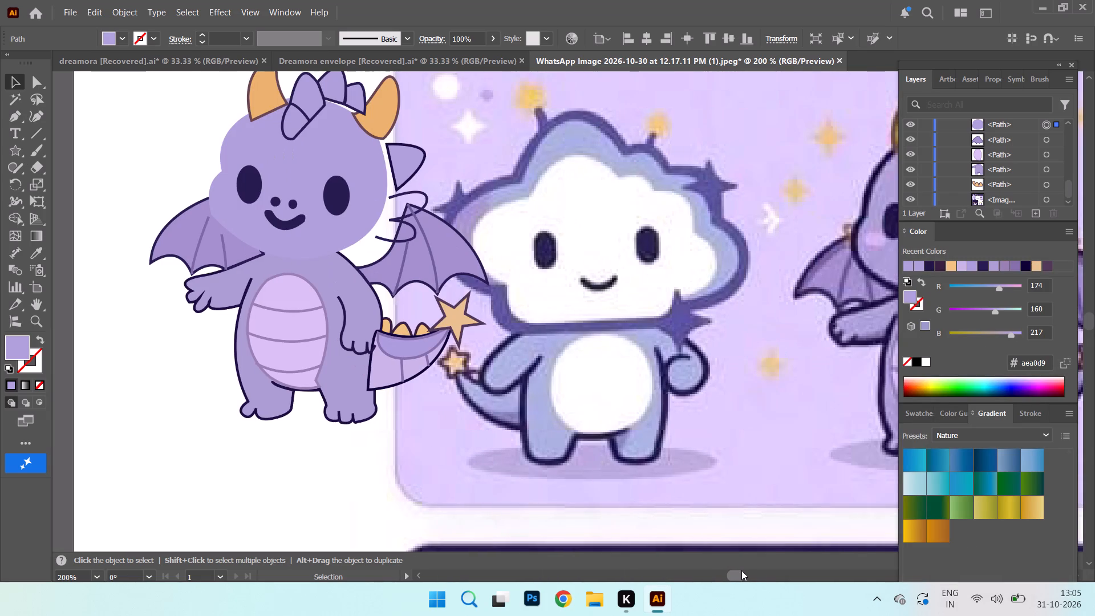
pyautogui.moveTo(741, 570); pyautogui.dragTo(743, 571)
pyautogui.click(64, 11)
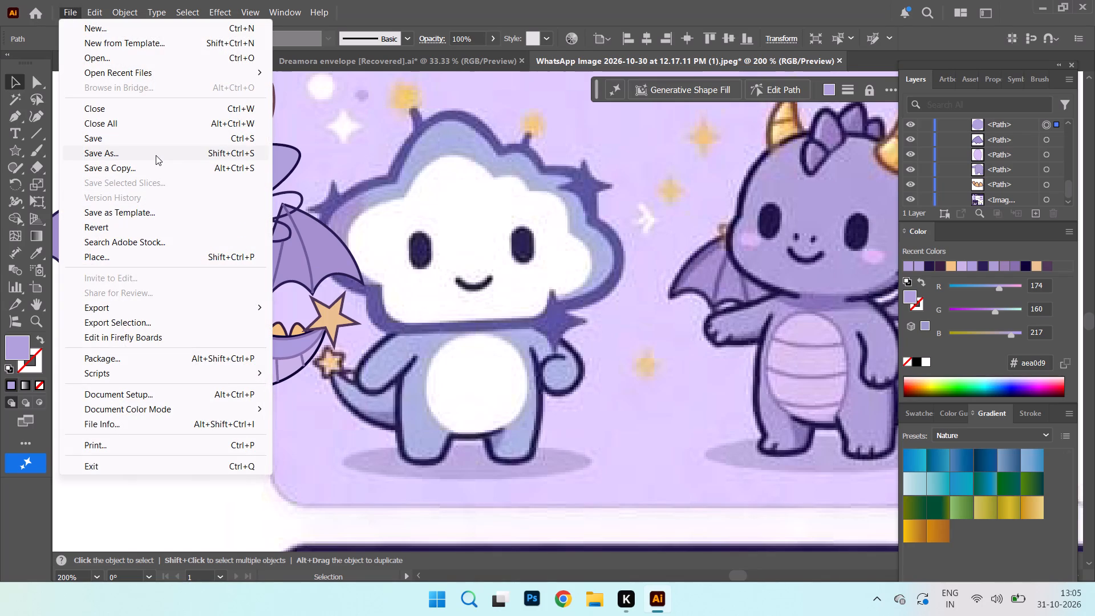
pyautogui.click(156, 155)
pyautogui.press('BackSpace')
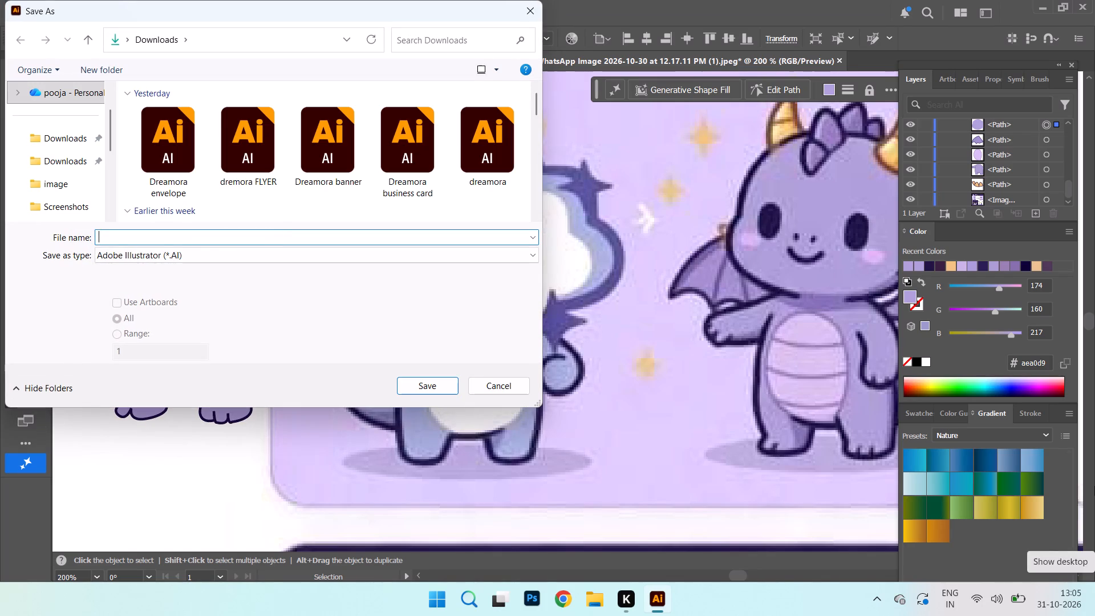
pyautogui.write('carusal')
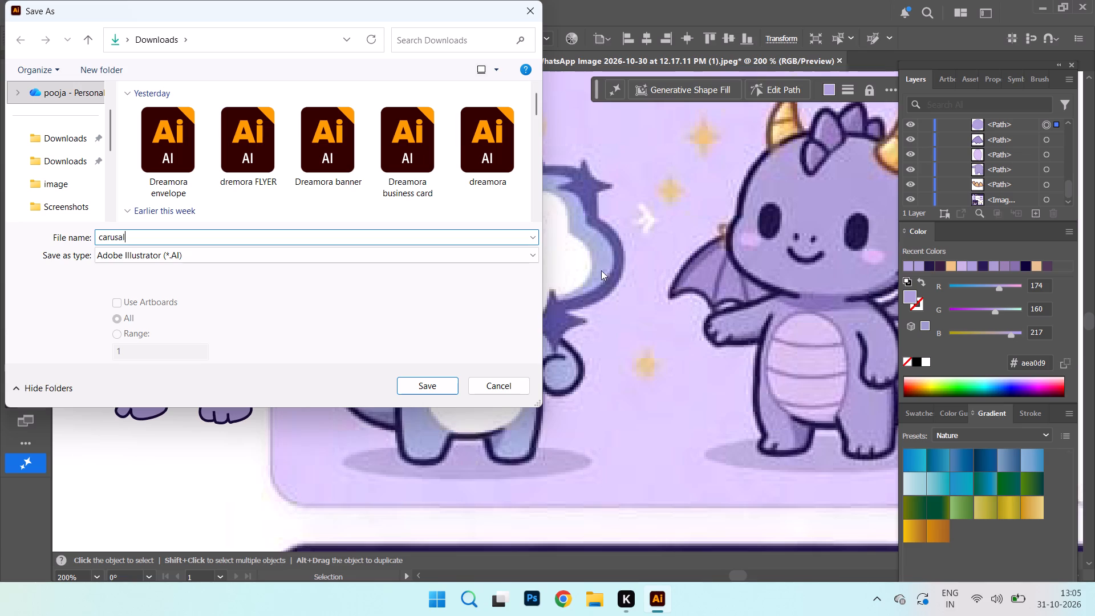
pyautogui.press('Left')
pyautogui.press('Left')
pyautogui.press('Left')
pyautogui.press('Left')
pyautogui.press('Left')
pyautogui.press('Left')
pyautogui.press('Left')
pyautogui.press('Left')
pyautogui.press('Left')
pyautogui.press('Left')
pyautogui.press('Left')
pyautogui.press('Left')
pyautogui.press('space')
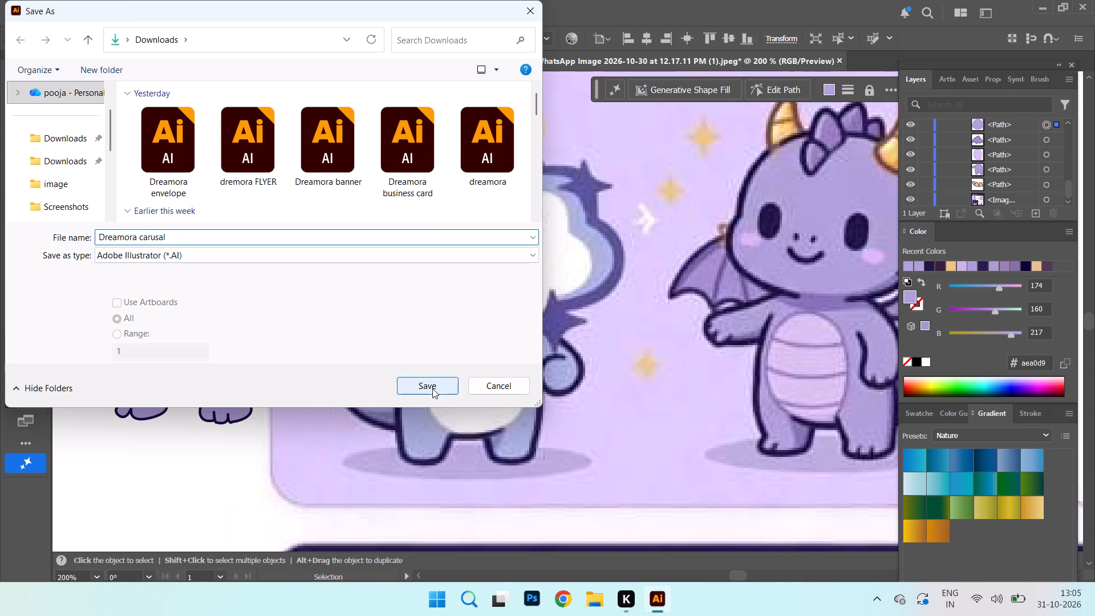
pyautogui.click(432, 388)
pyautogui.click(617, 510)
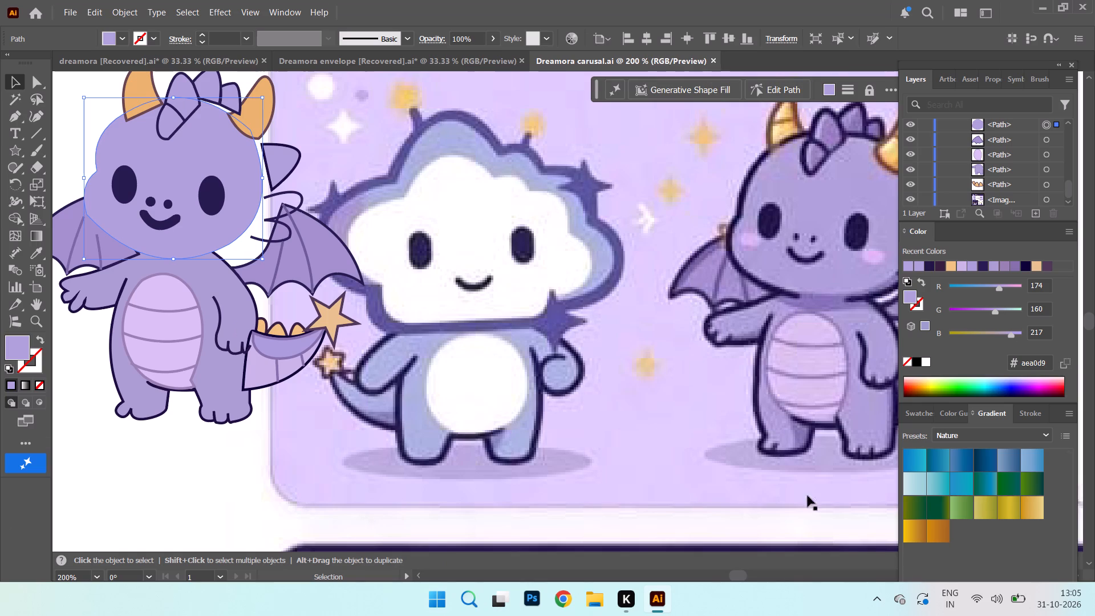
# Trace the reference dragon's head with the Pen tool, from its left side across both horn bases and around the right cheek's two pointed frills.
pyautogui.moveTo(734, 579); pyautogui.dragTo(740, 578)
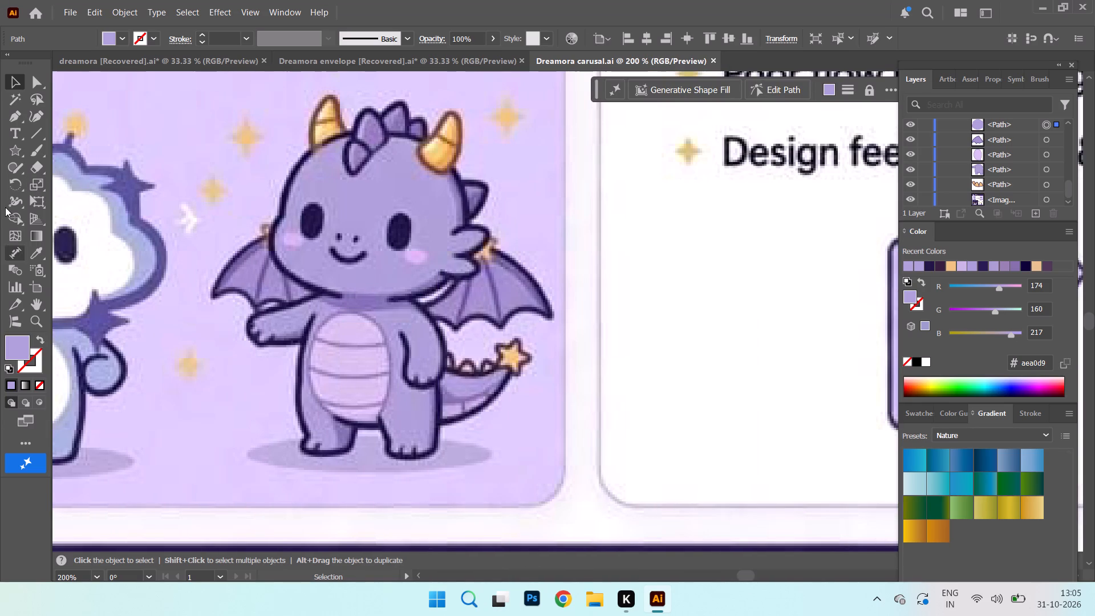
pyautogui.click(11, 116)
pyautogui.click(283, 213)
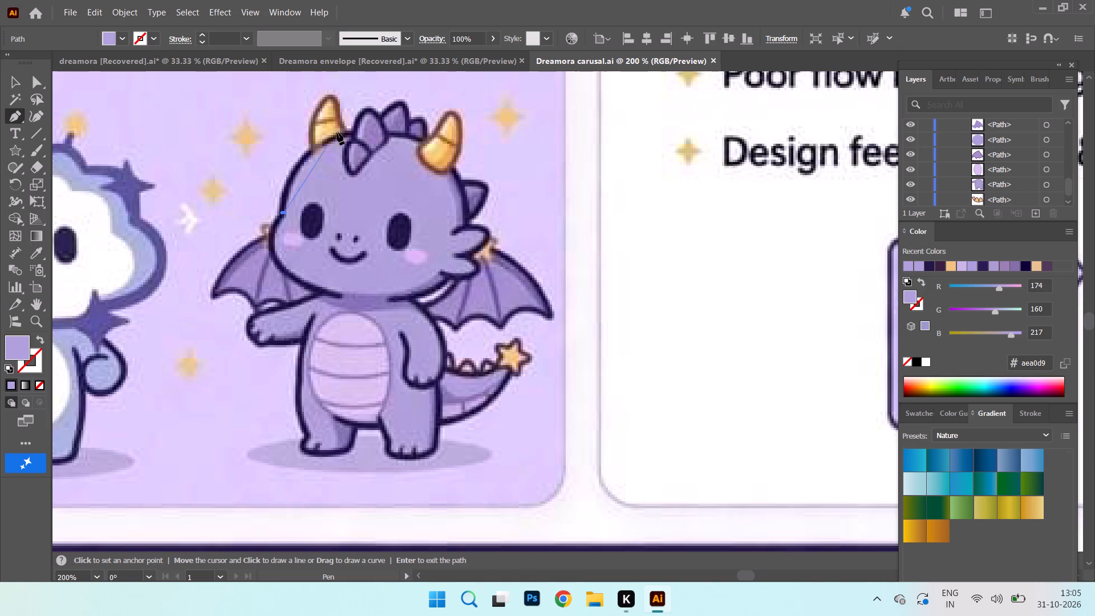
pyautogui.click(317, 148)
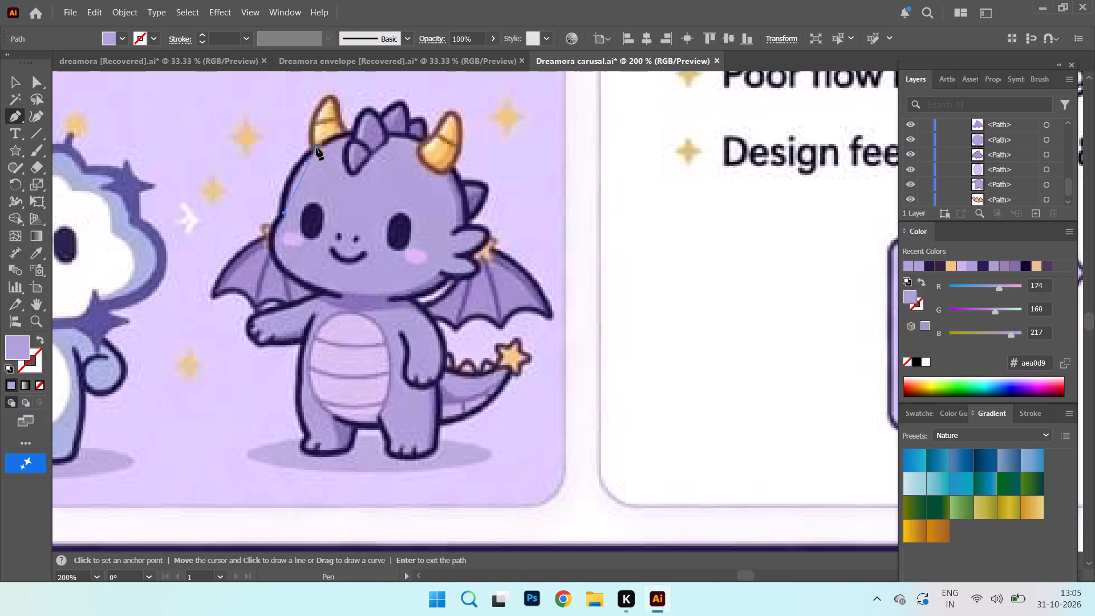
pyautogui.click(438, 153)
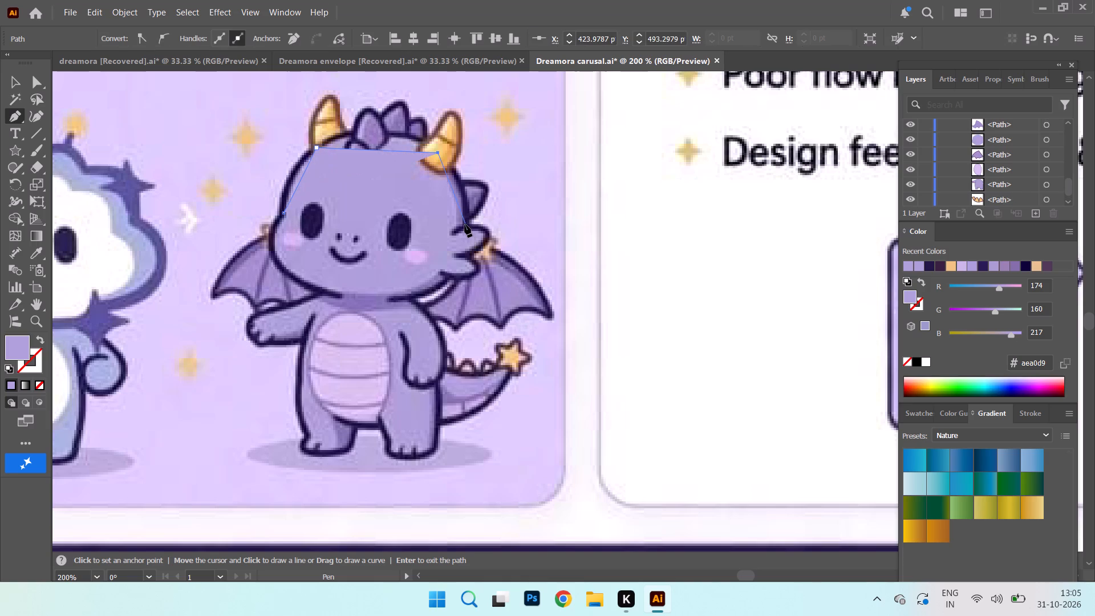
pyautogui.click(465, 225)
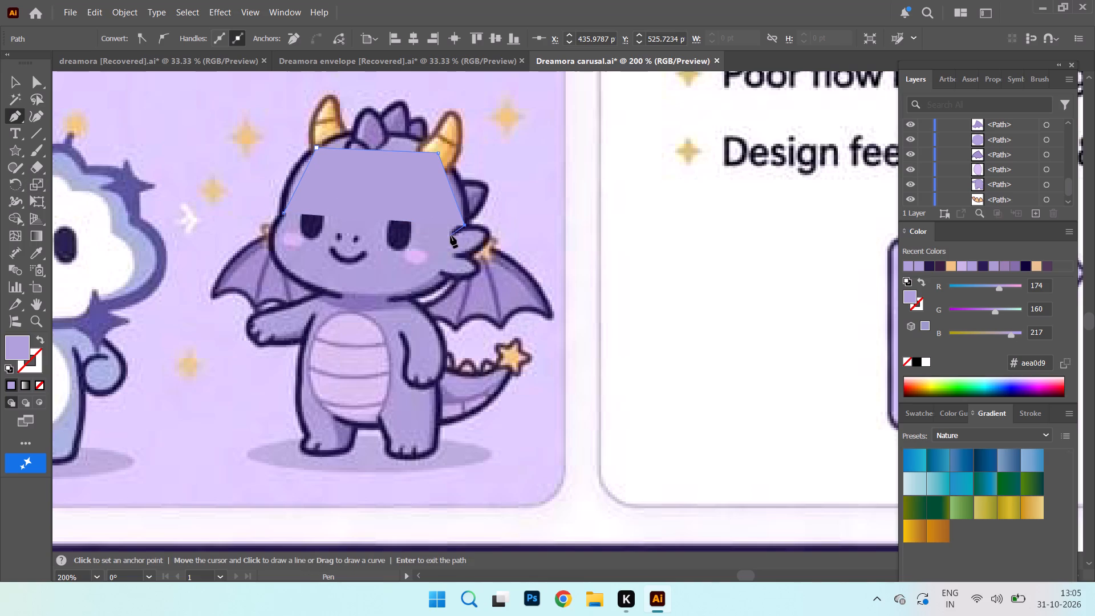
pyautogui.moveTo(451, 236); pyautogui.dragTo(445, 241)
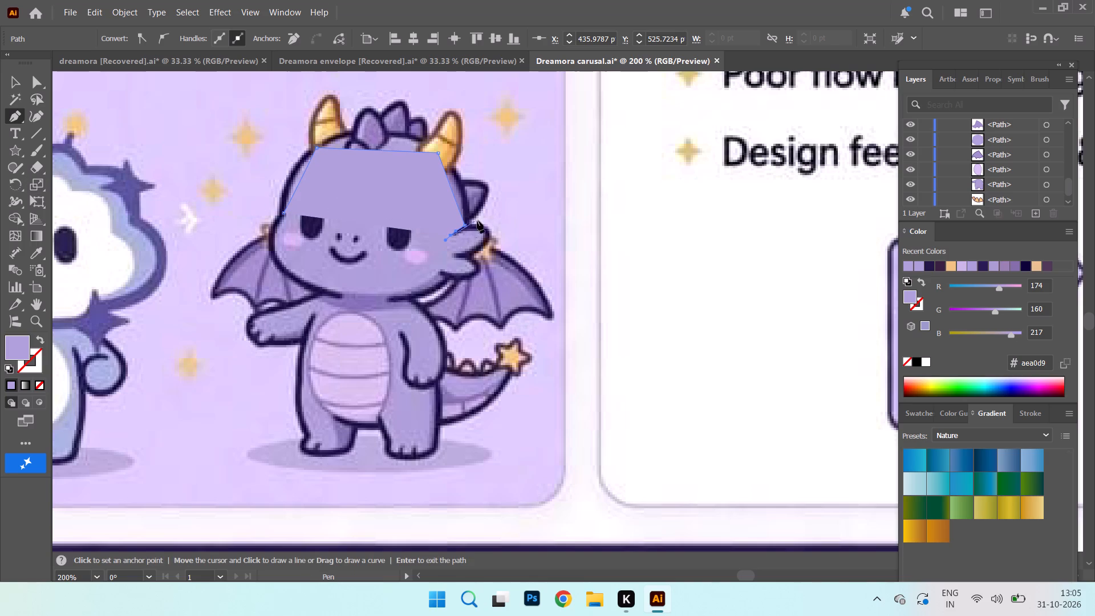
pyautogui.click(451, 237)
pyautogui.moveTo(489, 235); pyautogui.dragTo(490, 253)
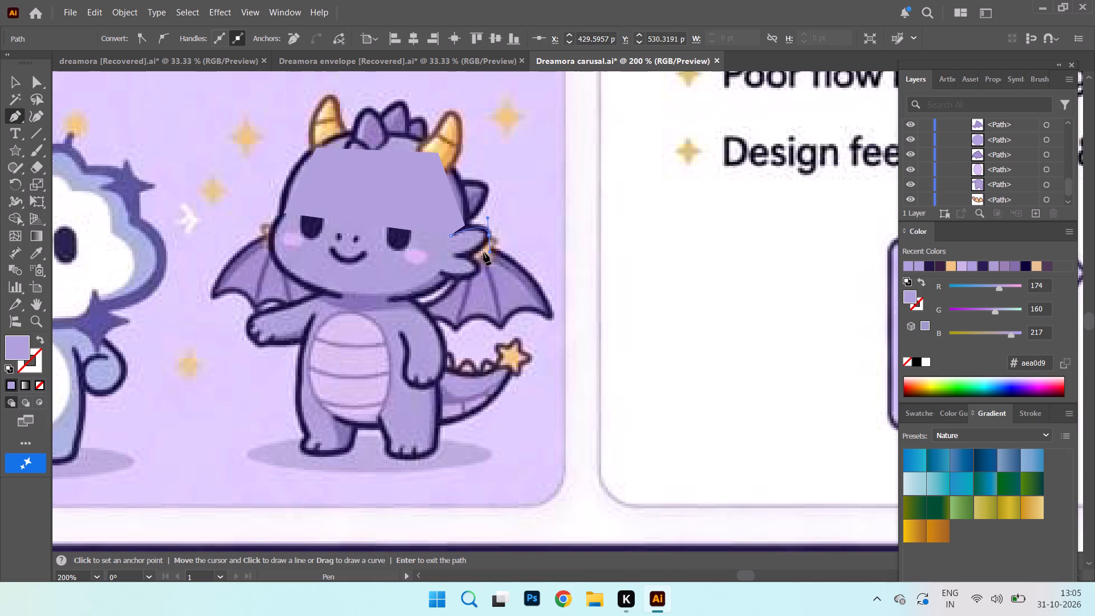
pyautogui.click(454, 256)
pyautogui.moveTo(474, 275); pyautogui.dragTo(463, 285)
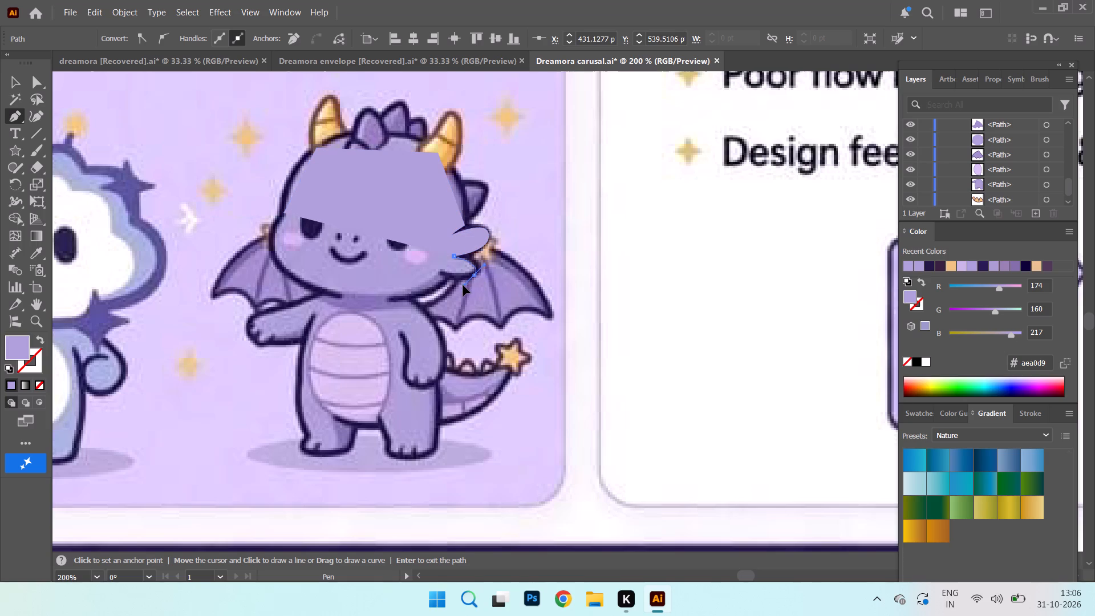
pyautogui.moveTo(463, 285); pyautogui.dragTo(457, 287)
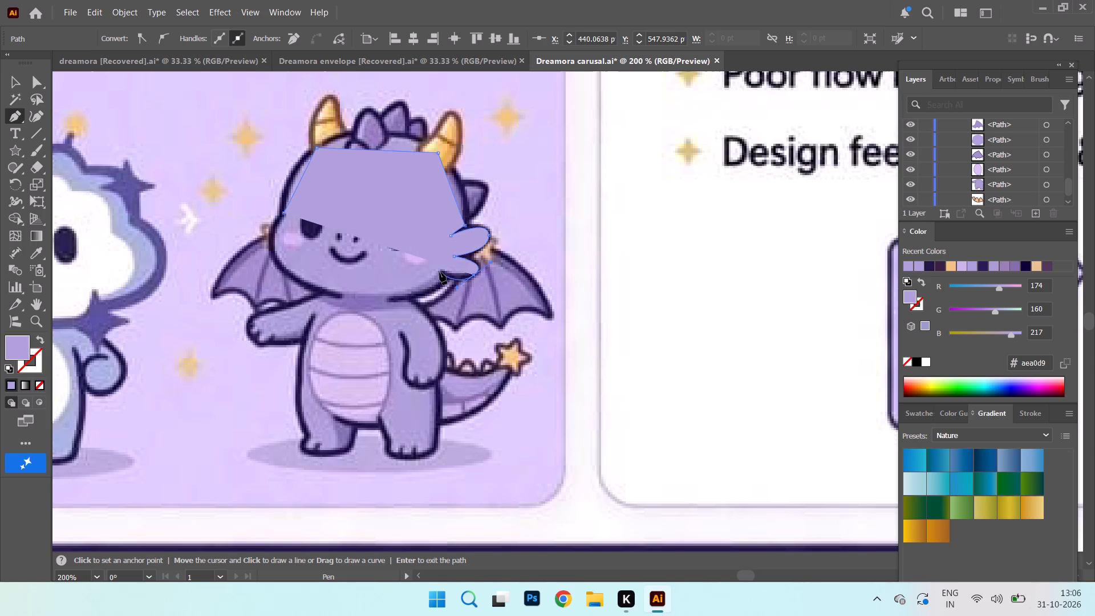
pyautogui.click(440, 272)
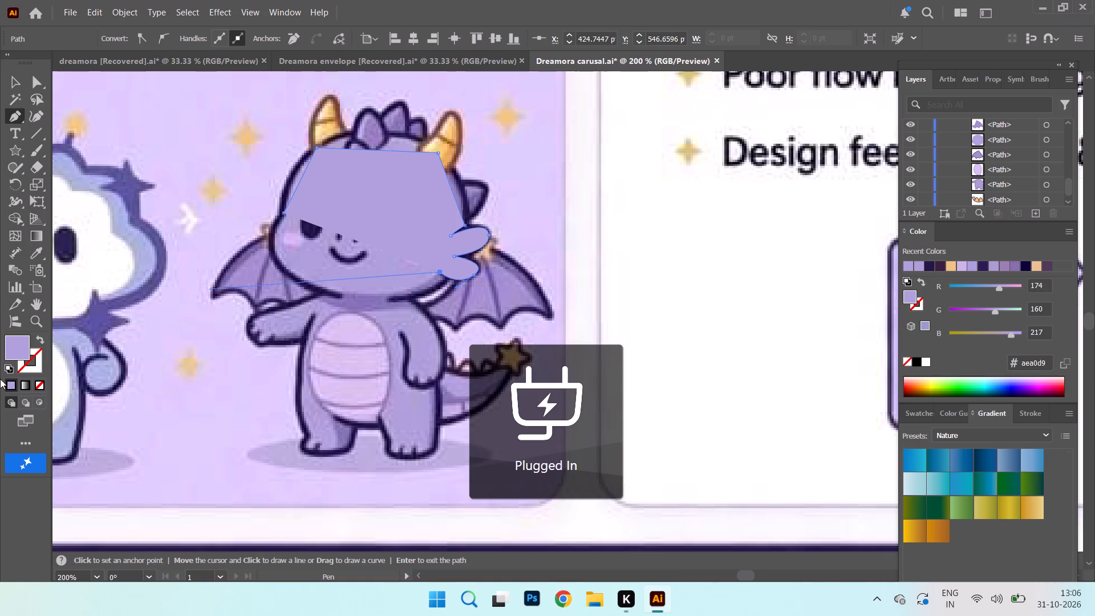
# Remove the head path's fill and give it a dark navy #1a0e42 stroke sampled from the reference dragon's outline.
pyautogui.click(36, 339)
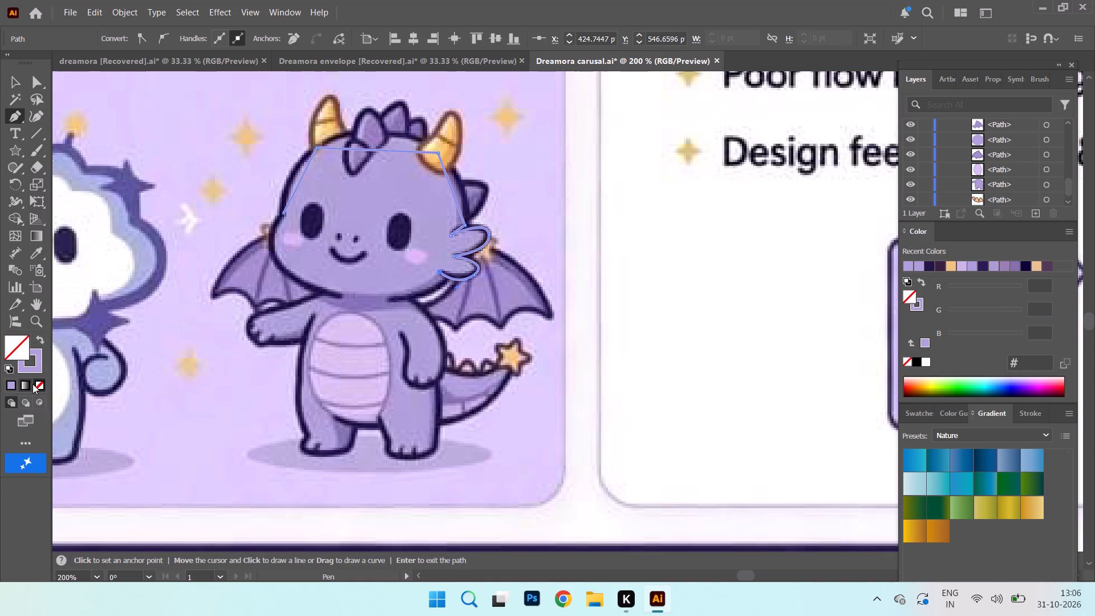
pyautogui.doubleClick(32, 371)
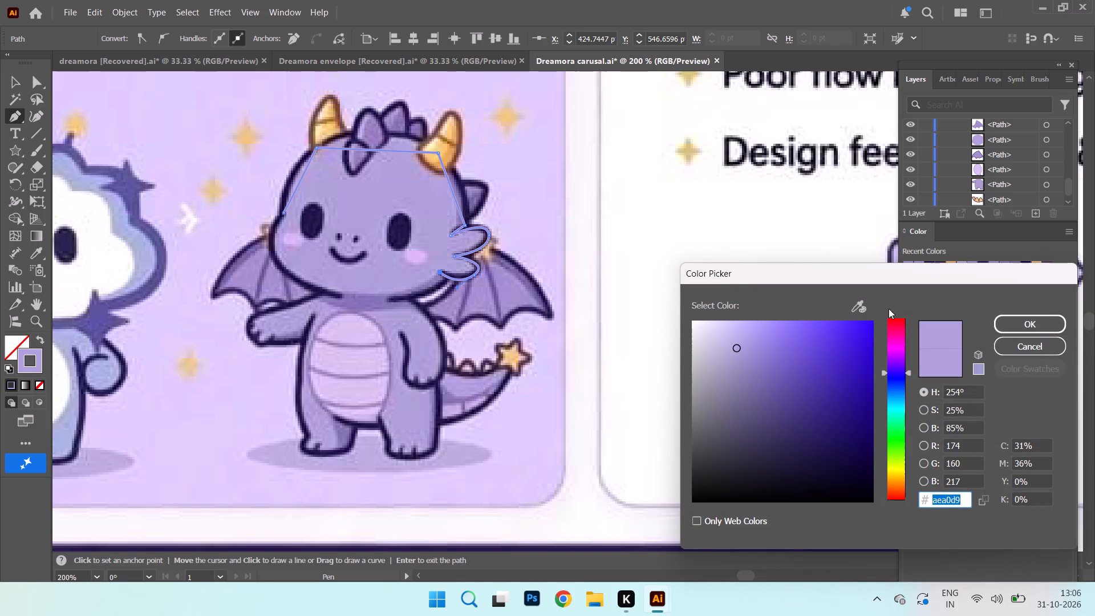
pyautogui.click(859, 307)
pyautogui.click(287, 188)
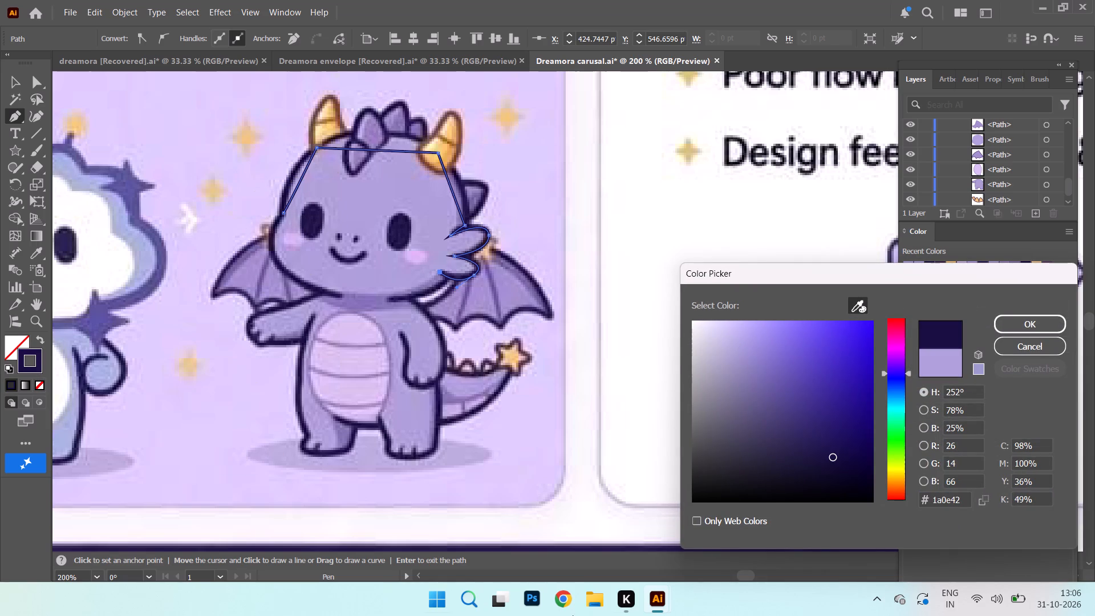
pyautogui.click(1031, 319)
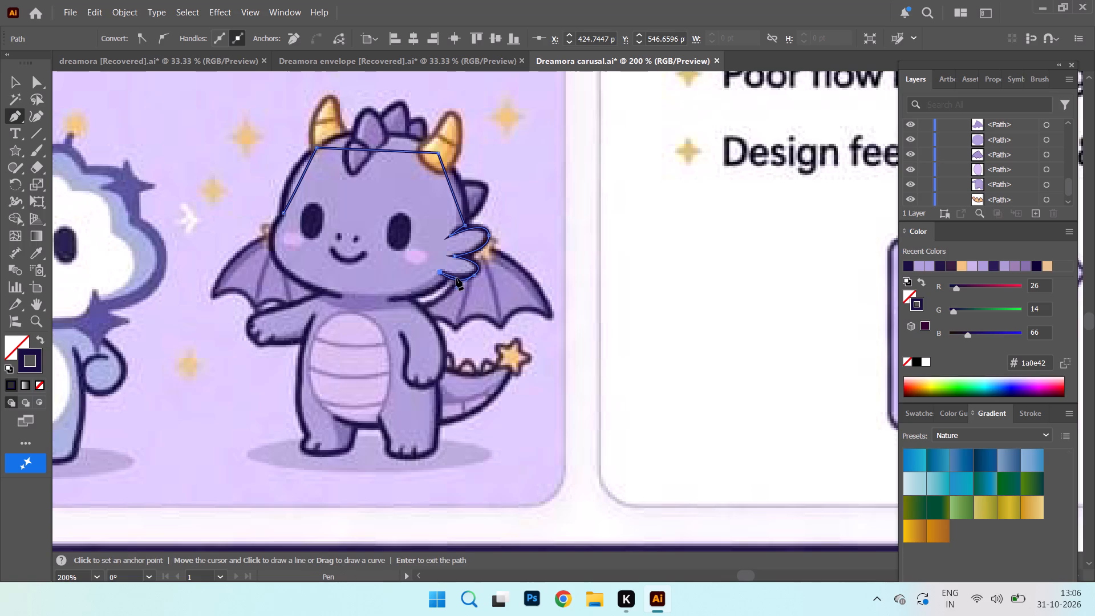
# Extend the head path from the lower cheek frill along the jaw, ending it under the chin at the neck.
pyautogui.moveTo(456, 278); pyautogui.dragTo(461, 277)
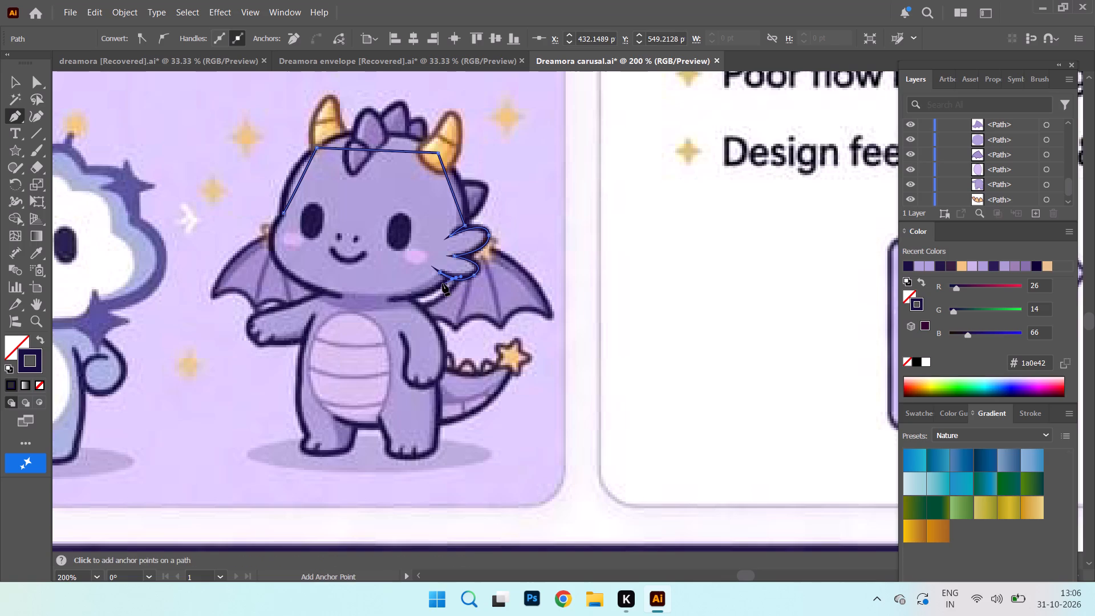
pyautogui.hotkey('ctrl', 'z')
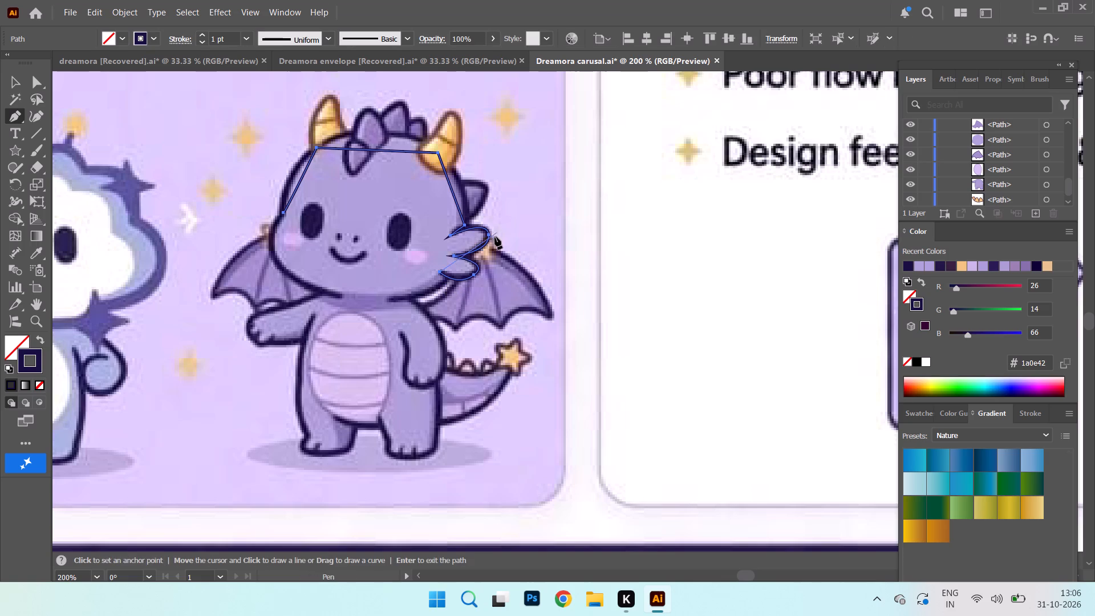
pyautogui.hotkey('ctrl', '=')
pyautogui.hotkey('ctrl', '=')
pyautogui.scroll(-8, 531, 248)
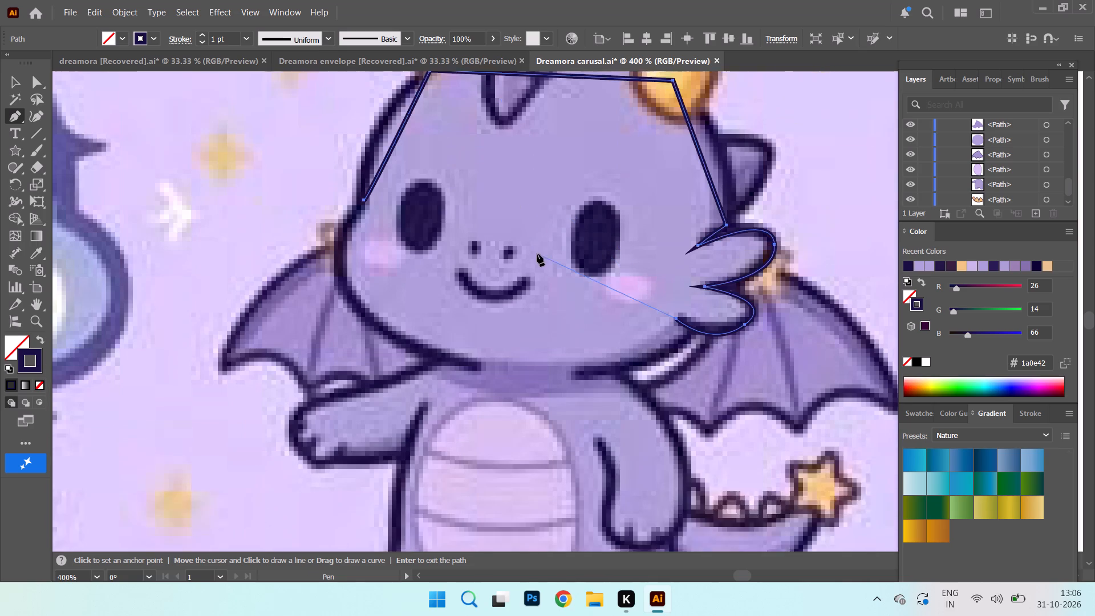
pyautogui.scroll(-5, 537, 254)
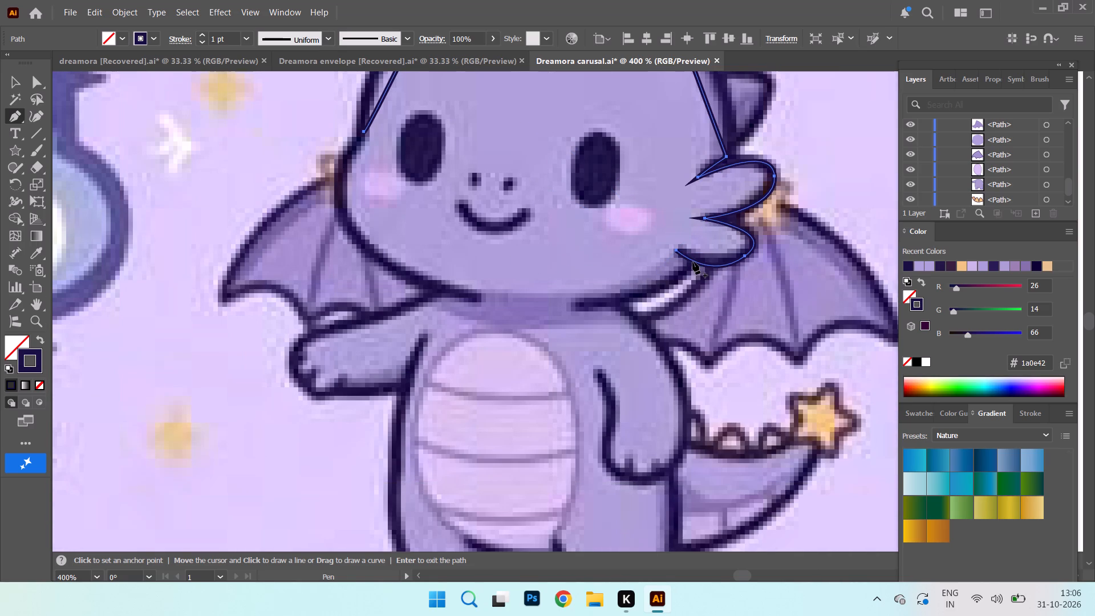
pyautogui.click(696, 260)
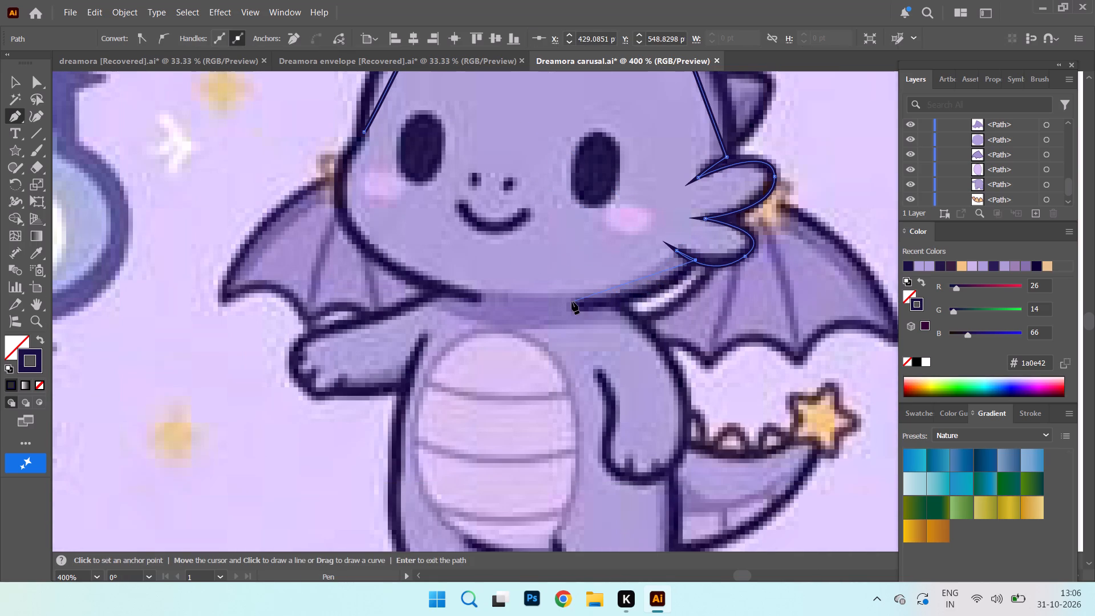
pyautogui.moveTo(571, 304); pyautogui.dragTo(472, 303)
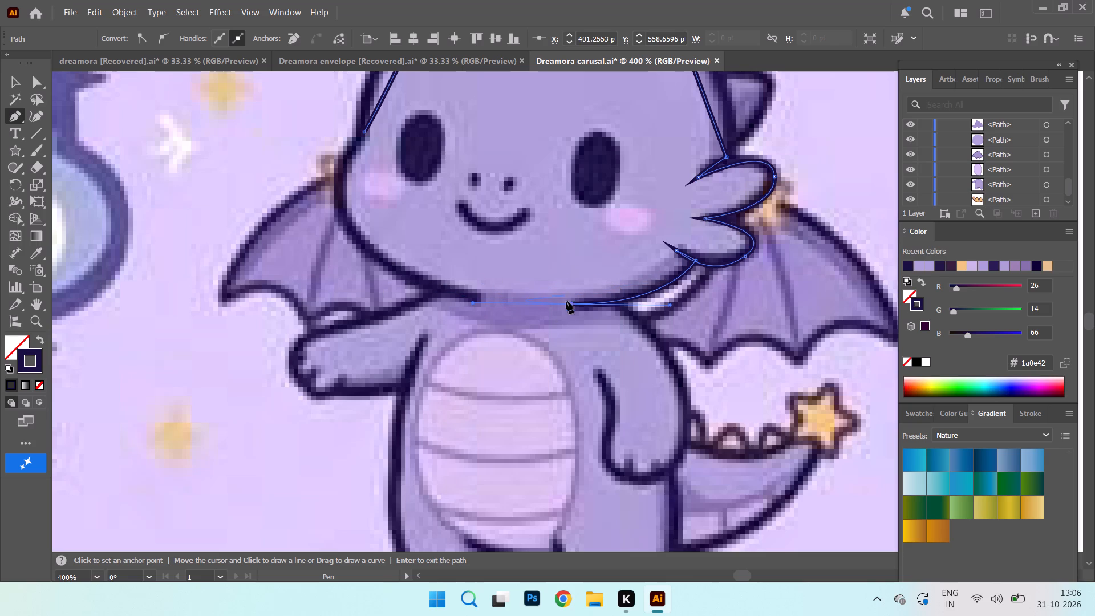
pyautogui.click(572, 306)
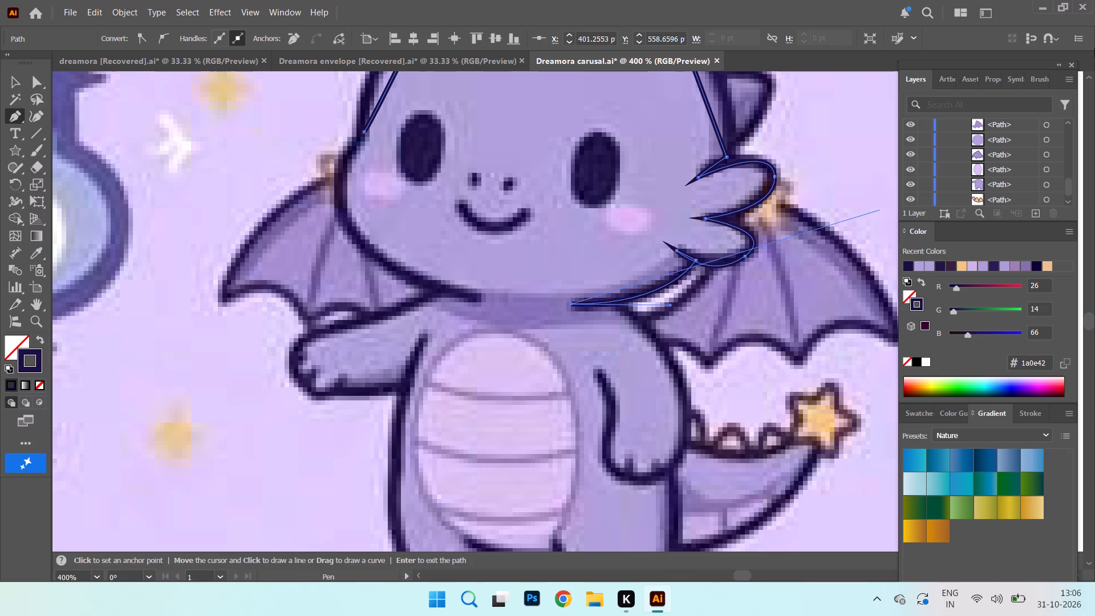
pyautogui.click(11, 82)
pyautogui.scroll(9, 545, 265)
pyautogui.scroll(-4, 532, 272)
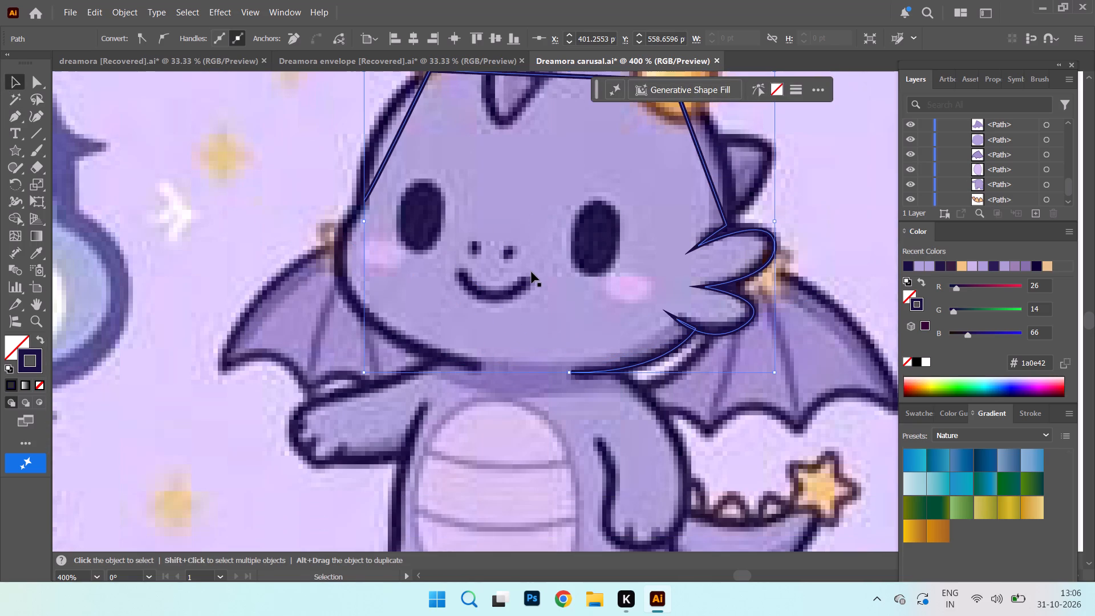
# Bend the straight segment on the head's left side into a curve following the reference outline, using the Anchor Point tool.
pyautogui.rightClick(13, 117)
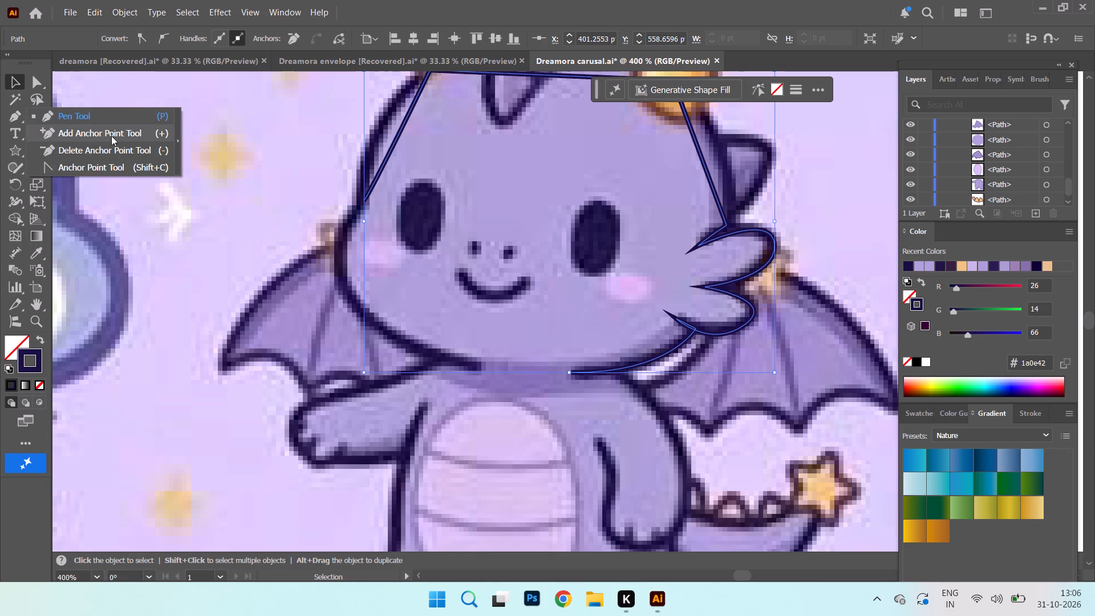
pyautogui.click(108, 171)
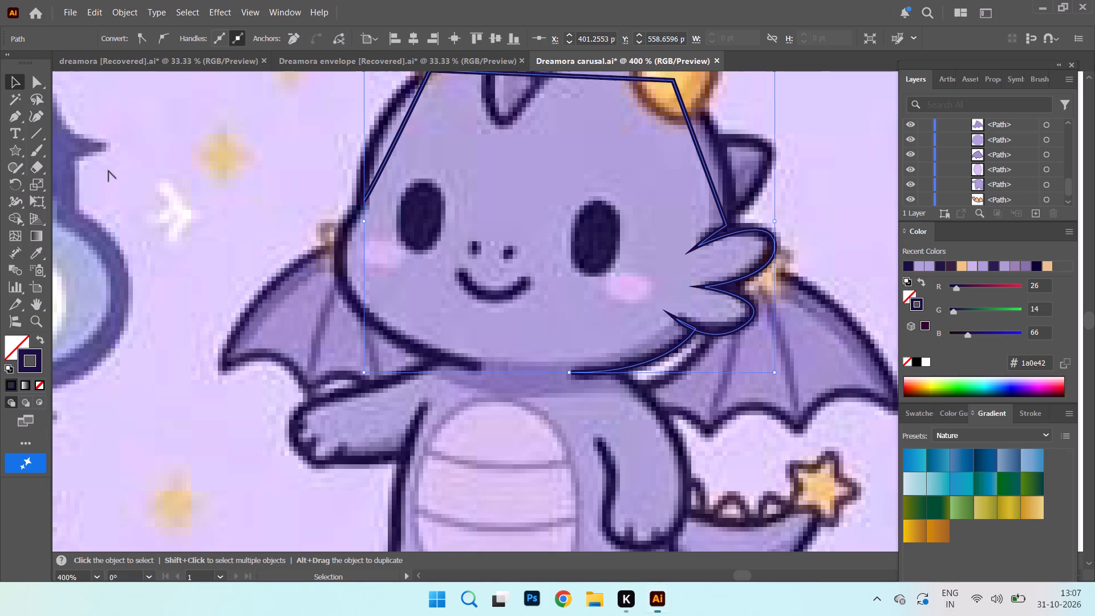
pyautogui.scroll(7, 319, 188)
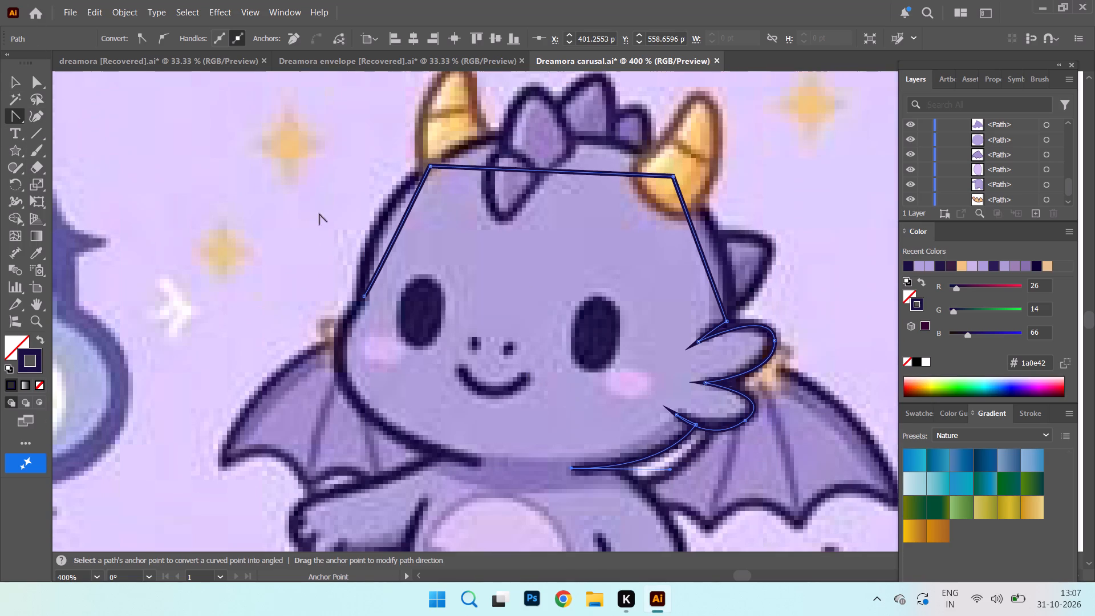
pyautogui.moveTo(398, 233); pyautogui.dragTo(380, 230)
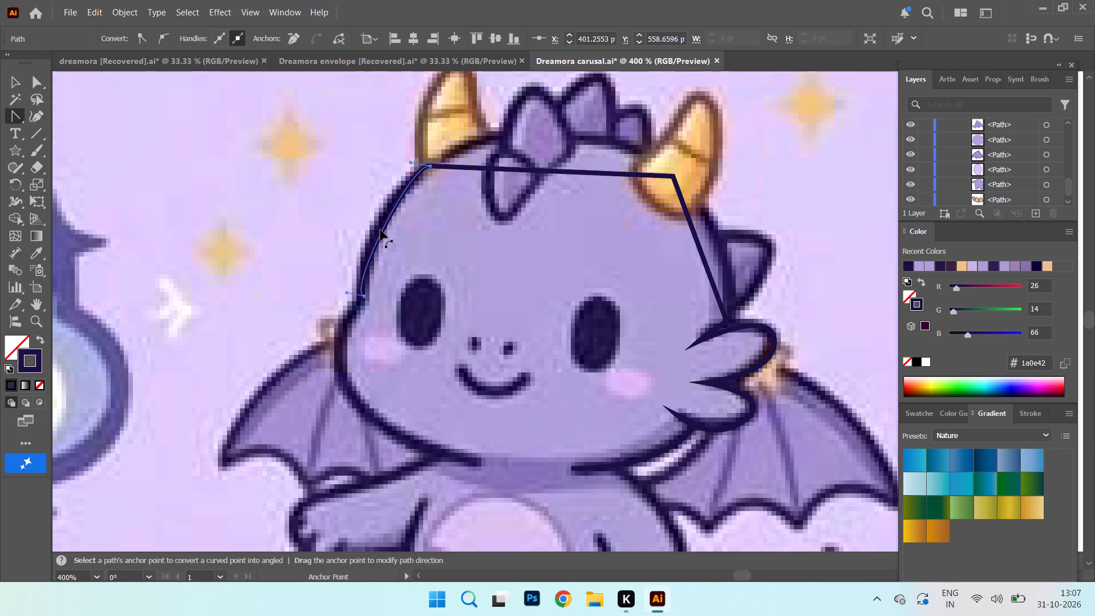
pyautogui.moveTo(380, 230); pyautogui.dragTo(386, 223)
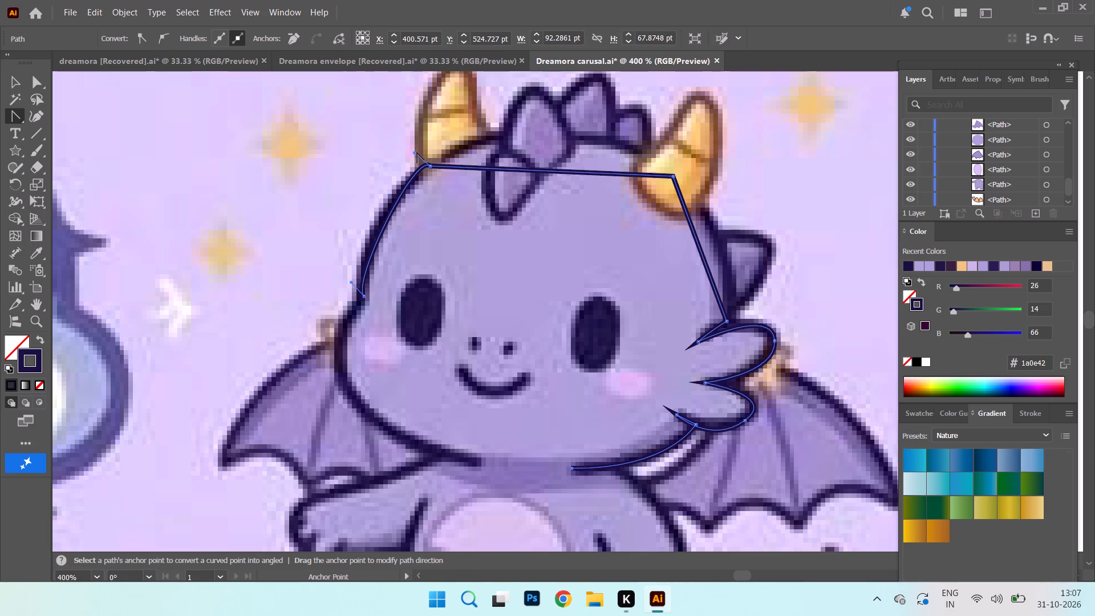
pyautogui.moveTo(416, 153); pyautogui.dragTo(391, 182)
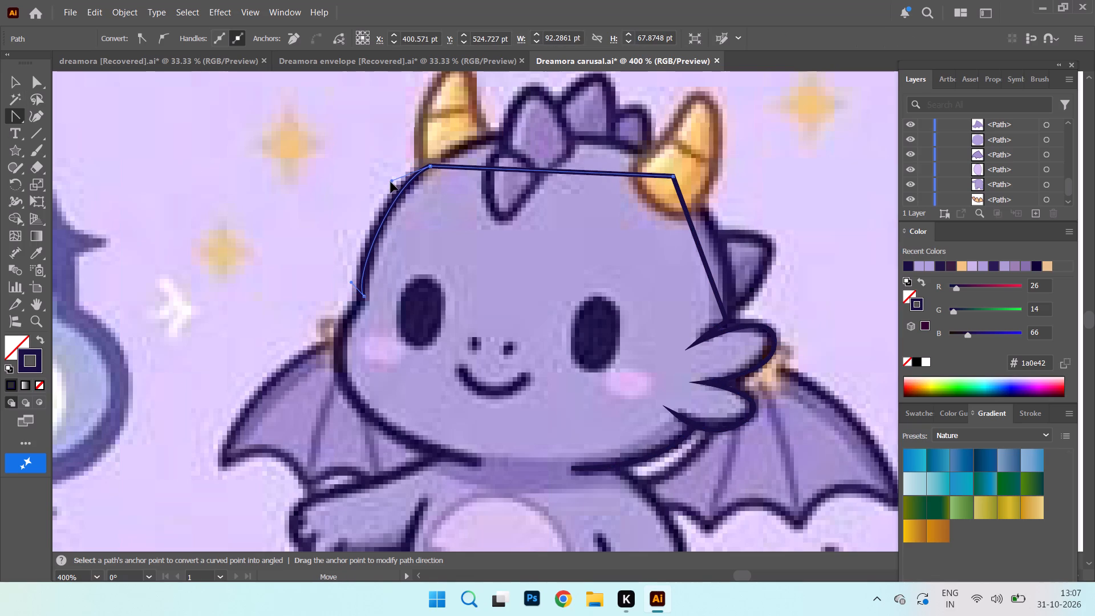
pyautogui.moveTo(391, 182); pyautogui.dragTo(388, 187)
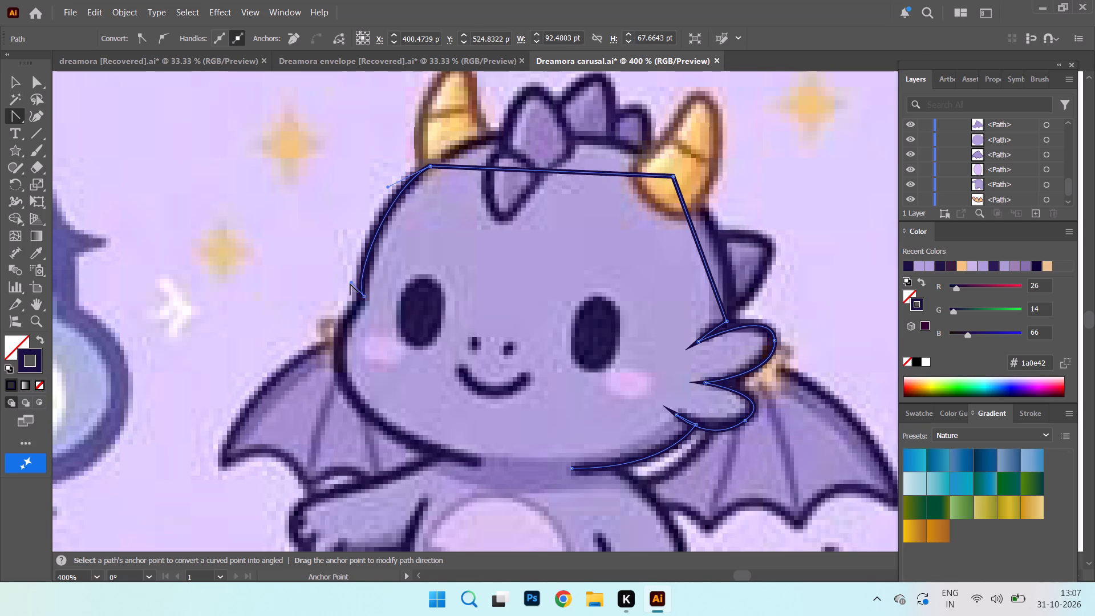
pyautogui.moveTo(351, 283); pyautogui.dragTo(355, 273)
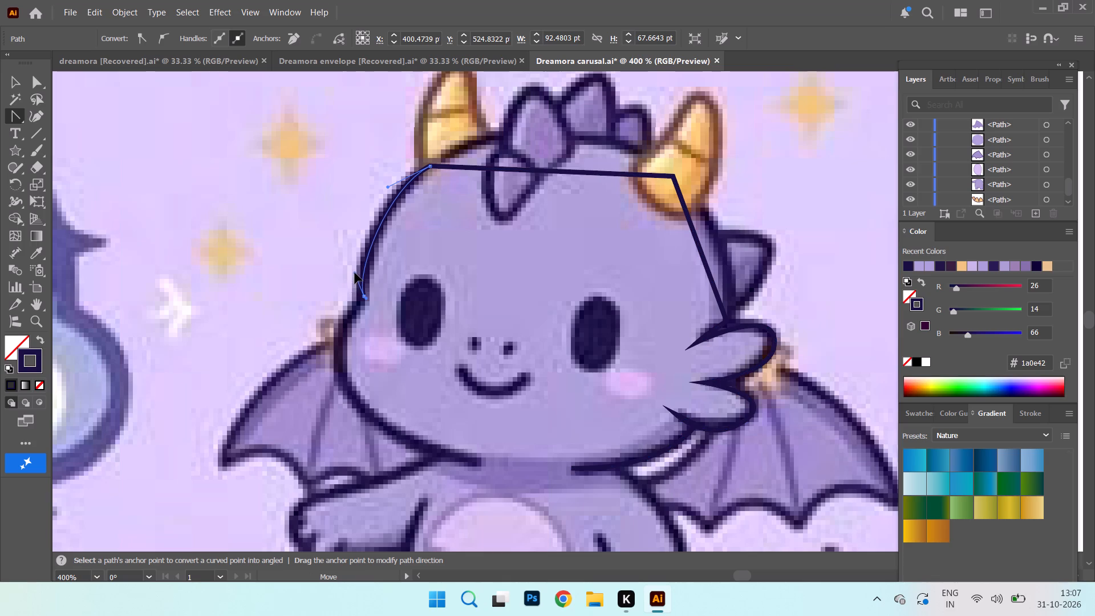
pyautogui.moveTo(355, 273); pyautogui.dragTo(355, 260)
# Bend the straight segment between the two horns into an arch following the top of the reference head.
pyautogui.moveTo(567, 171); pyautogui.dragTo(567, 167)
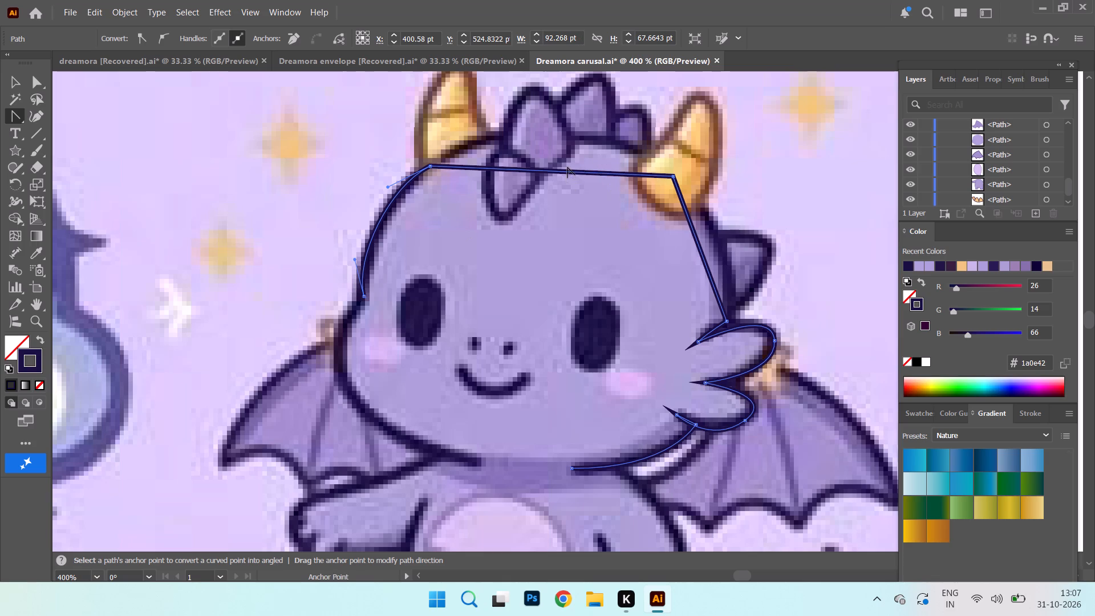
pyautogui.moveTo(567, 167); pyautogui.dragTo(580, 132)
pyautogui.moveTo(557, 172); pyautogui.dragTo(575, 138)
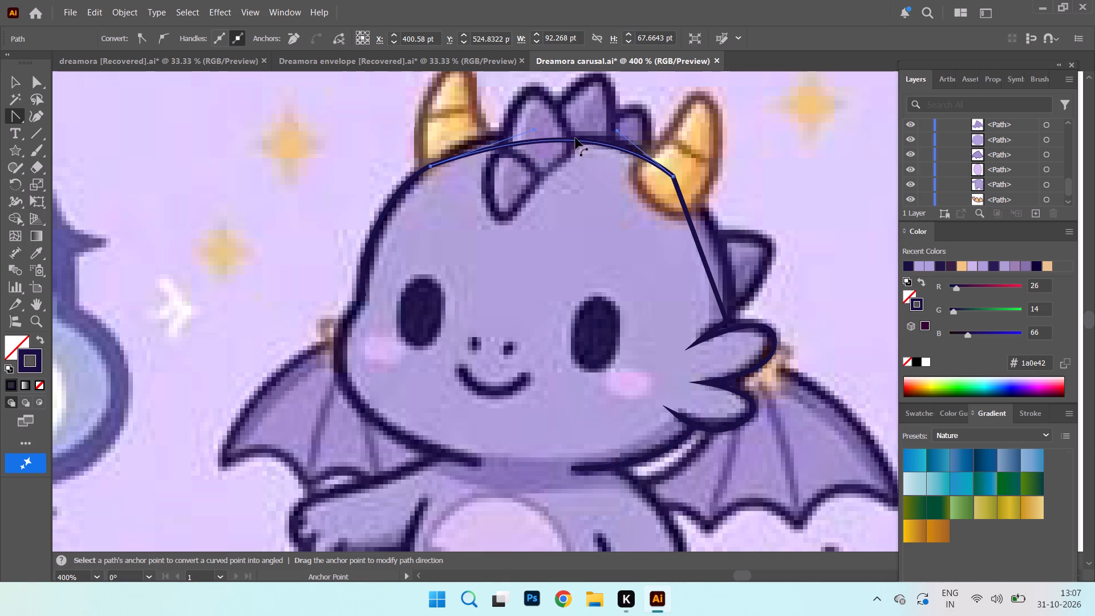
pyautogui.moveTo(575, 138); pyautogui.dragTo(551, 125)
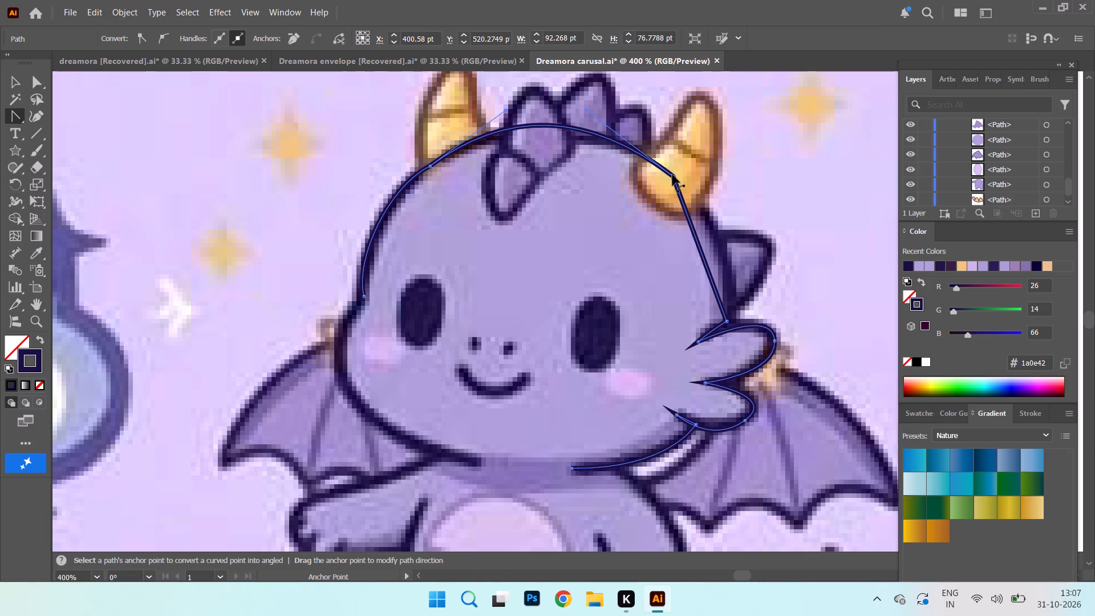
pyautogui.click(663, 169)
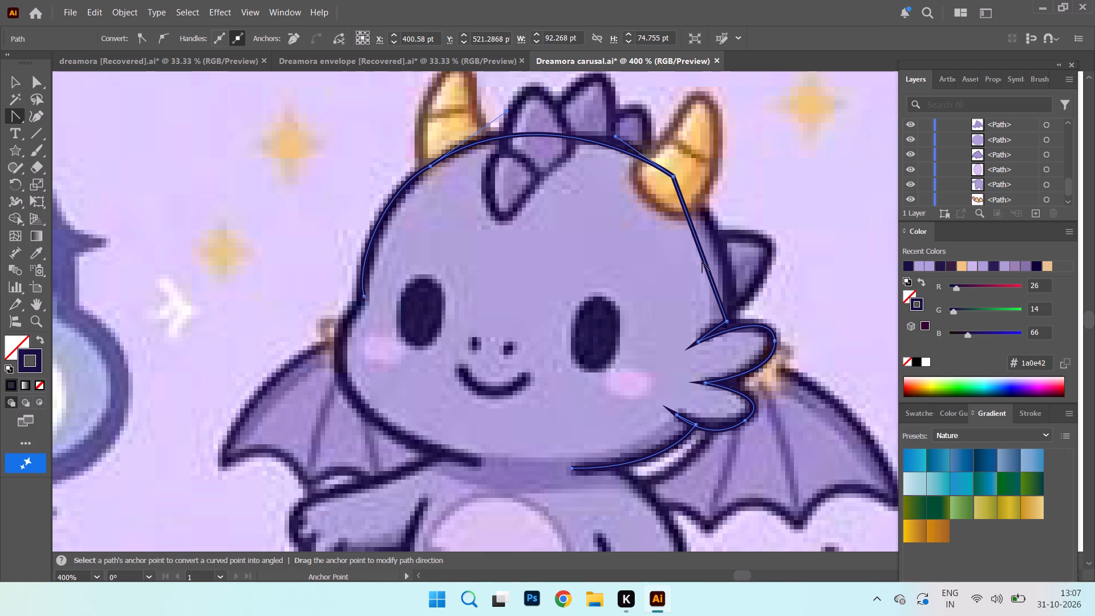
# Bend the straight segment between the right horn and the upper cheek frill outward, following the reference head's outline.
pyautogui.moveTo(703, 260); pyautogui.dragTo(723, 248)
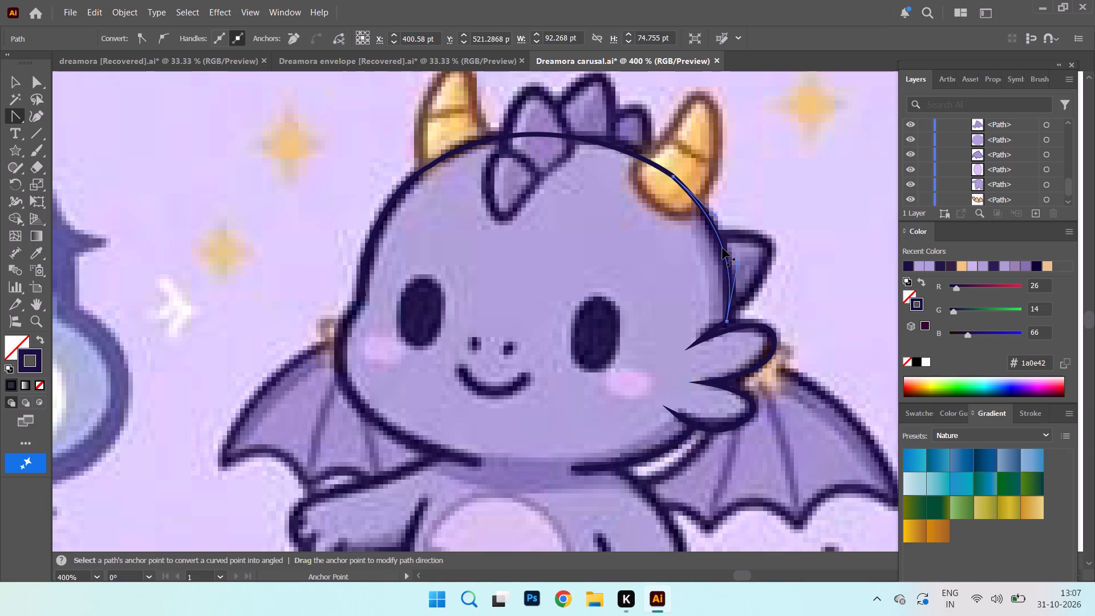
pyautogui.moveTo(723, 248); pyautogui.dragTo(723, 248)
# Extend the head path with the Pen tool from its open left end around the left cheek, ending under the chin at the neck.
pyautogui.scroll(-8, 772, 144)
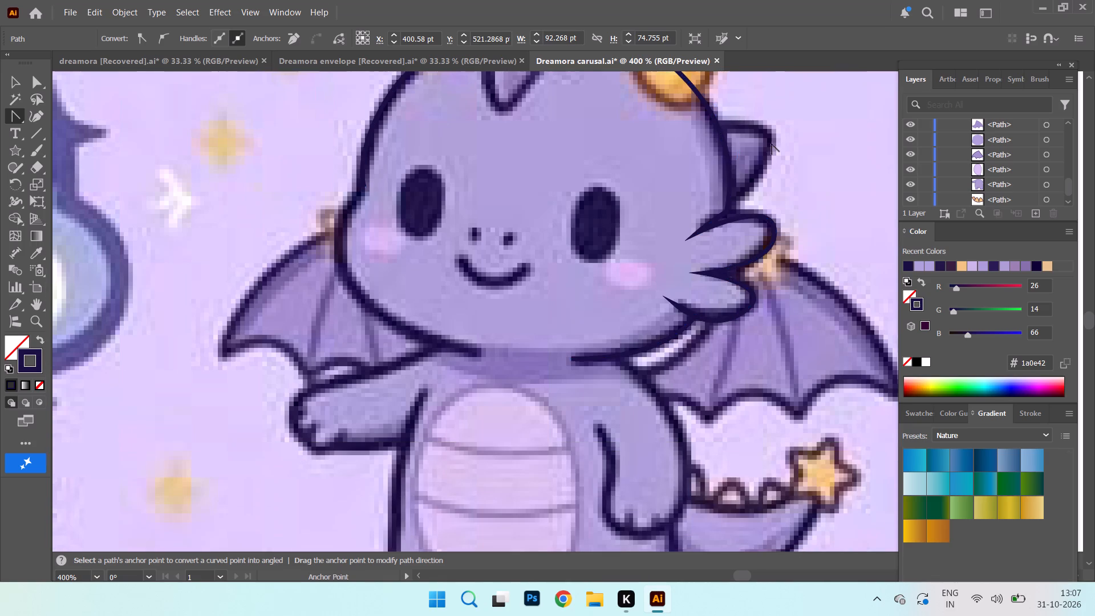
pyautogui.rightClick(18, 113)
pyautogui.click(79, 137)
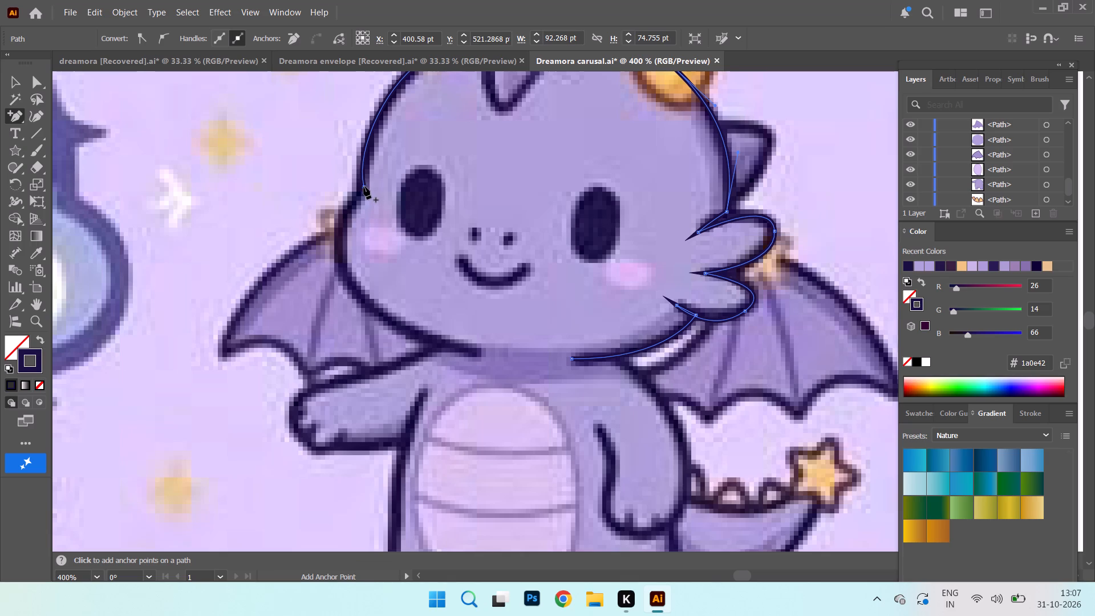
pyautogui.click(364, 187)
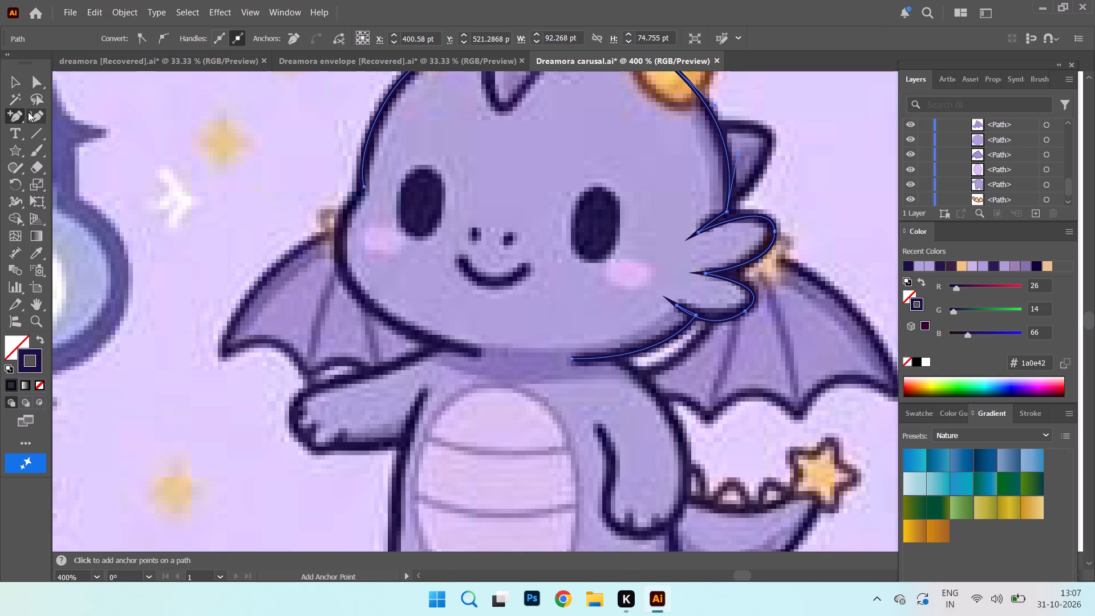
pyautogui.rightClick(15, 115)
pyautogui.click(76, 112)
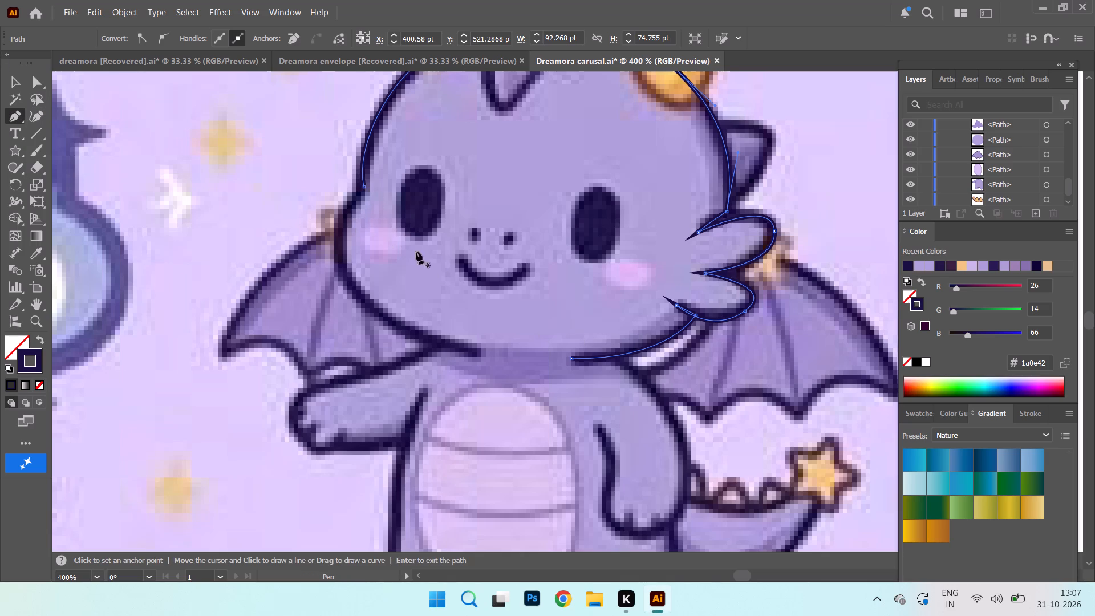
pyautogui.click(365, 188)
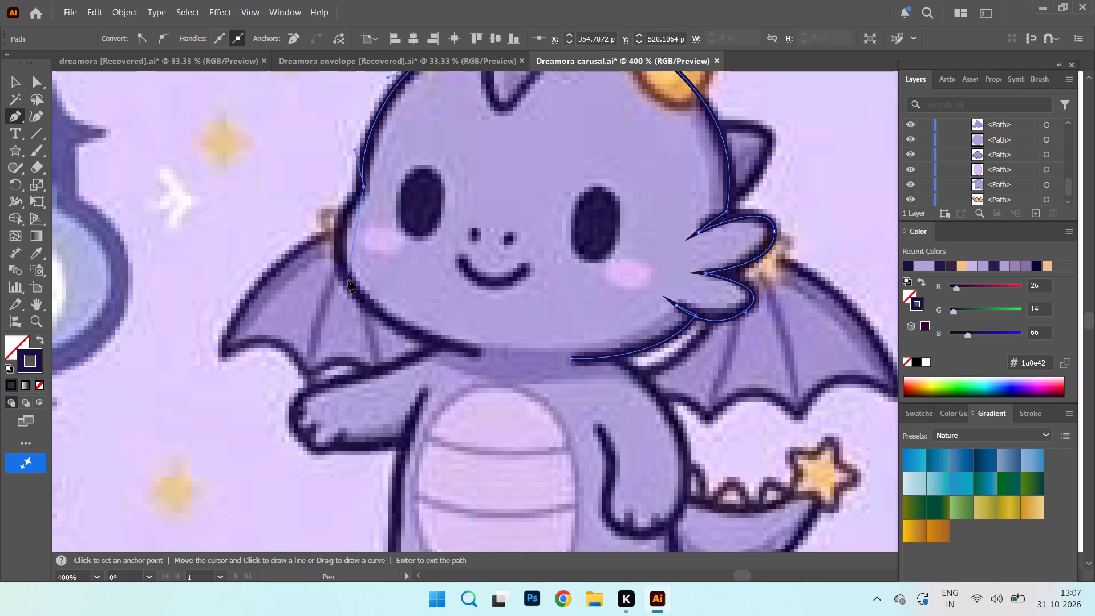
pyautogui.moveTo(347, 282); pyautogui.dragTo(383, 338)
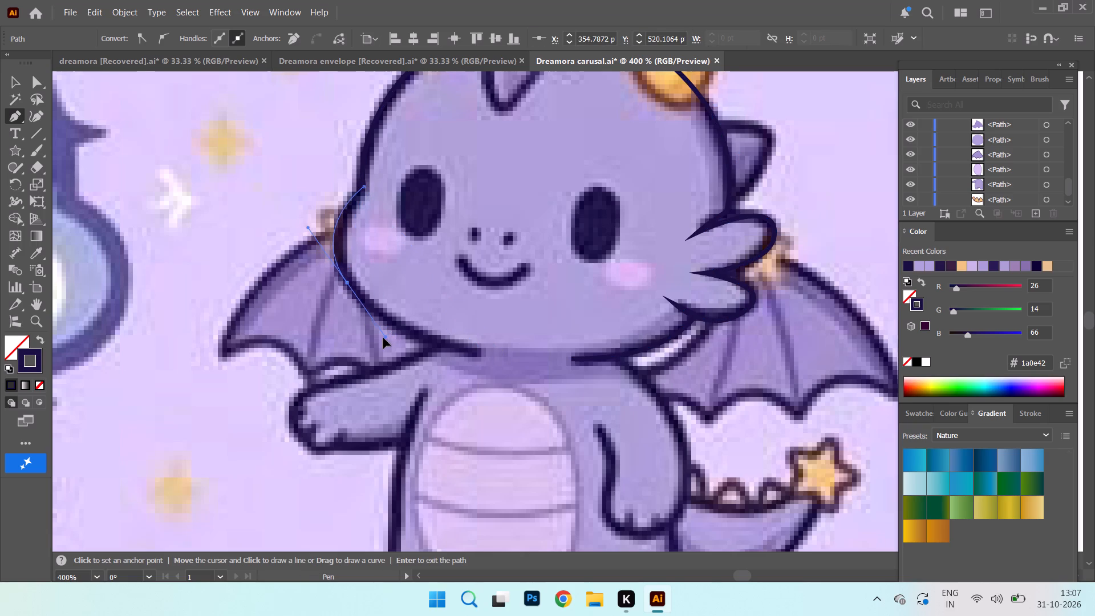
pyautogui.moveTo(383, 338); pyautogui.dragTo(374, 351)
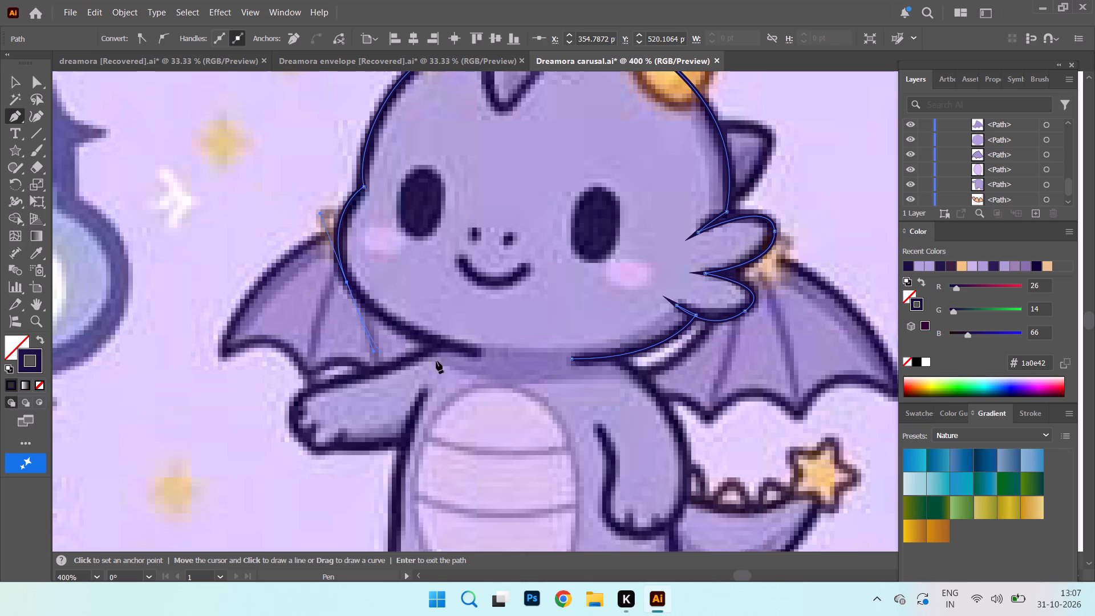
pyautogui.click(484, 354)
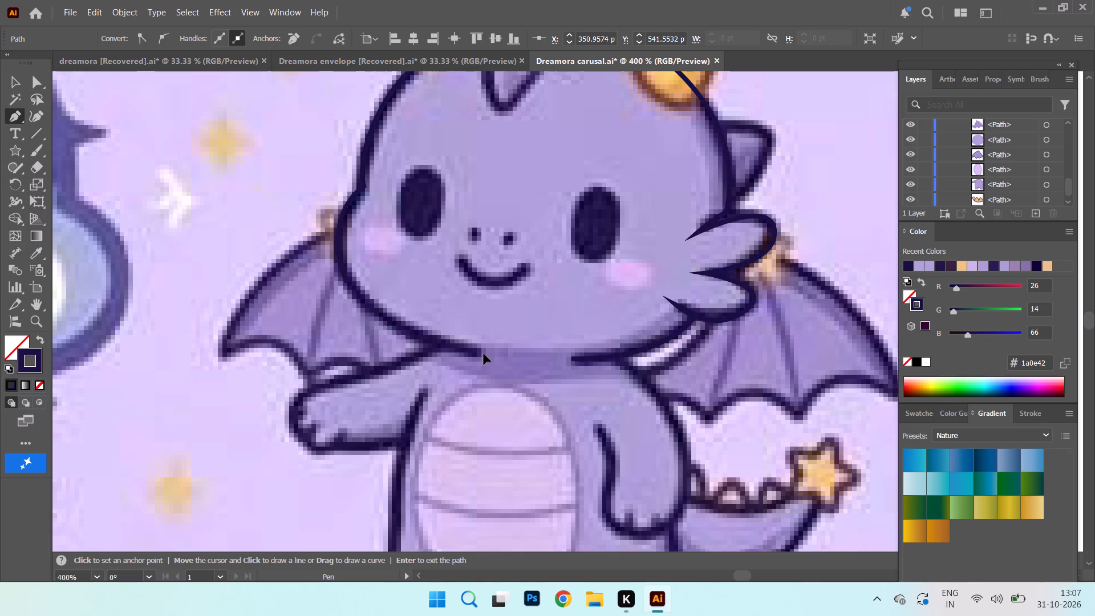
pyautogui.click(18, 82)
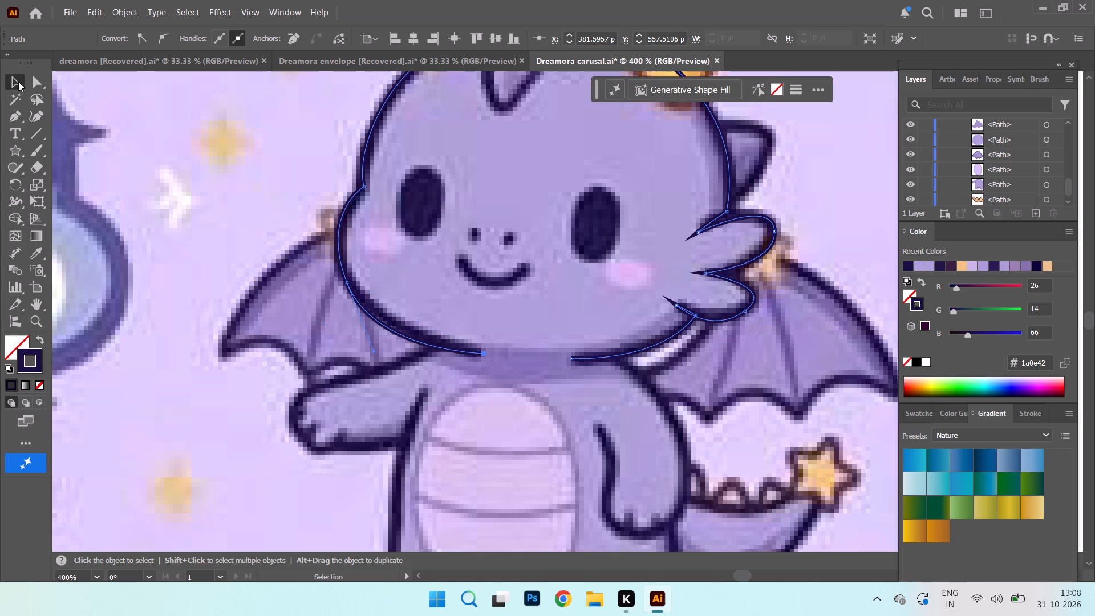
# Move the reference image away to the right so it clears the redrawn dragon.
pyautogui.hotkey('ctrl', '-')
pyautogui.hotkey('ctrl', '-')
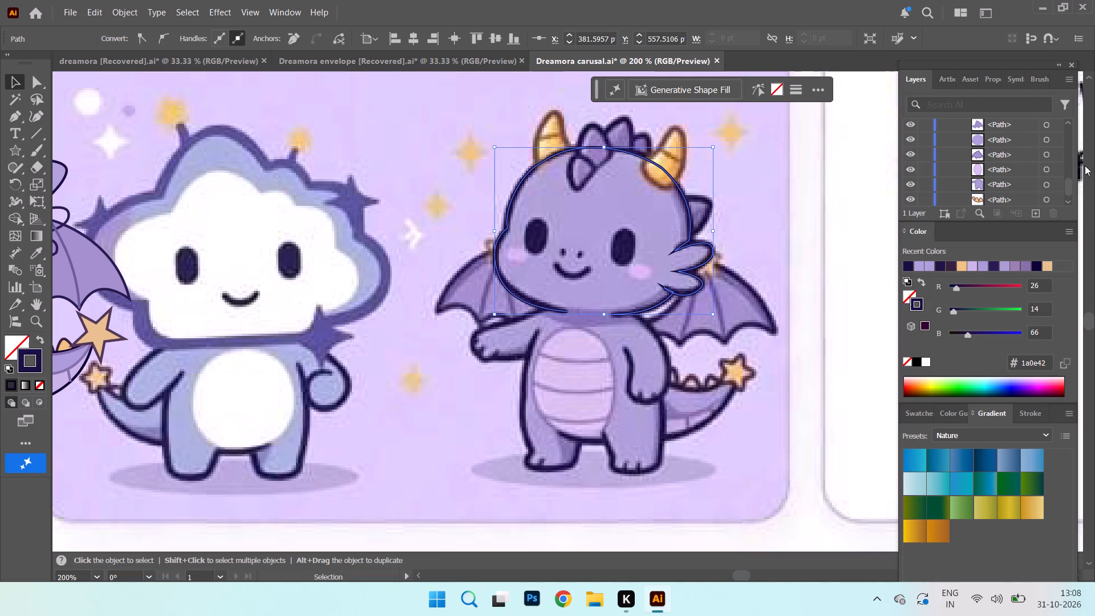
pyautogui.hotkey('ctrl', '-')
pyautogui.hotkey('ctrl', '-')
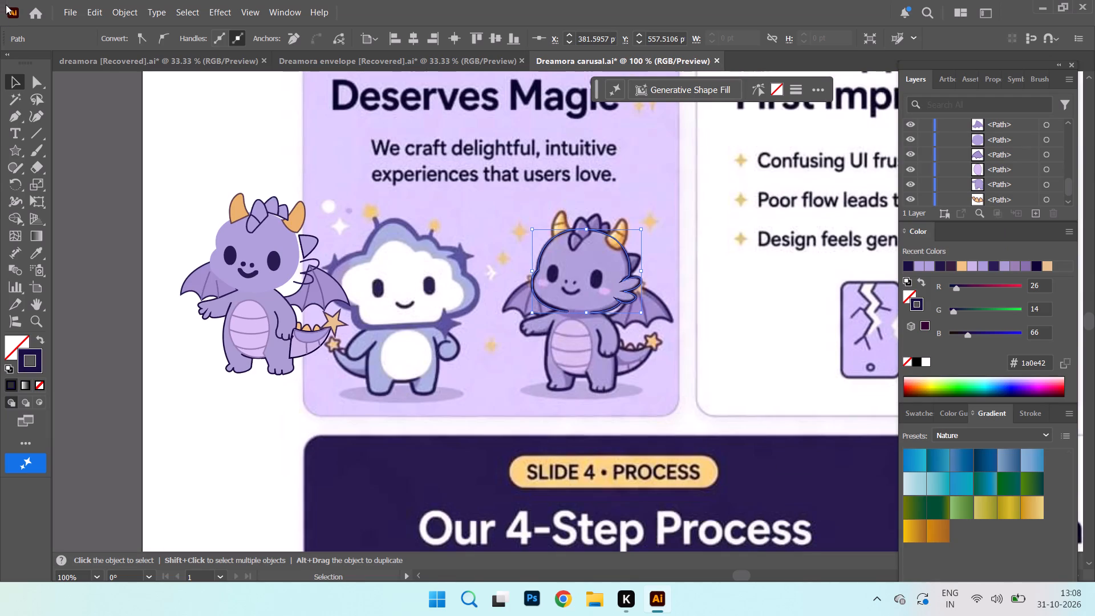
pyautogui.moveTo(401, 213); pyautogui.dragTo(413, 216)
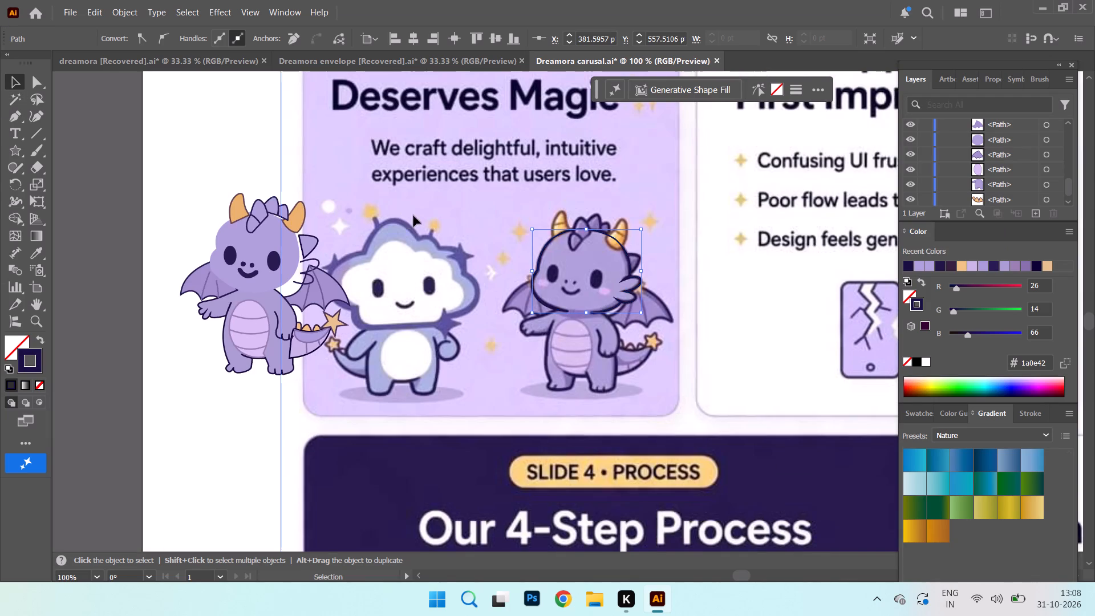
pyautogui.moveTo(413, 216); pyautogui.dragTo(656, 205)
pyautogui.moveTo(761, 290); pyautogui.dragTo(731, 290)
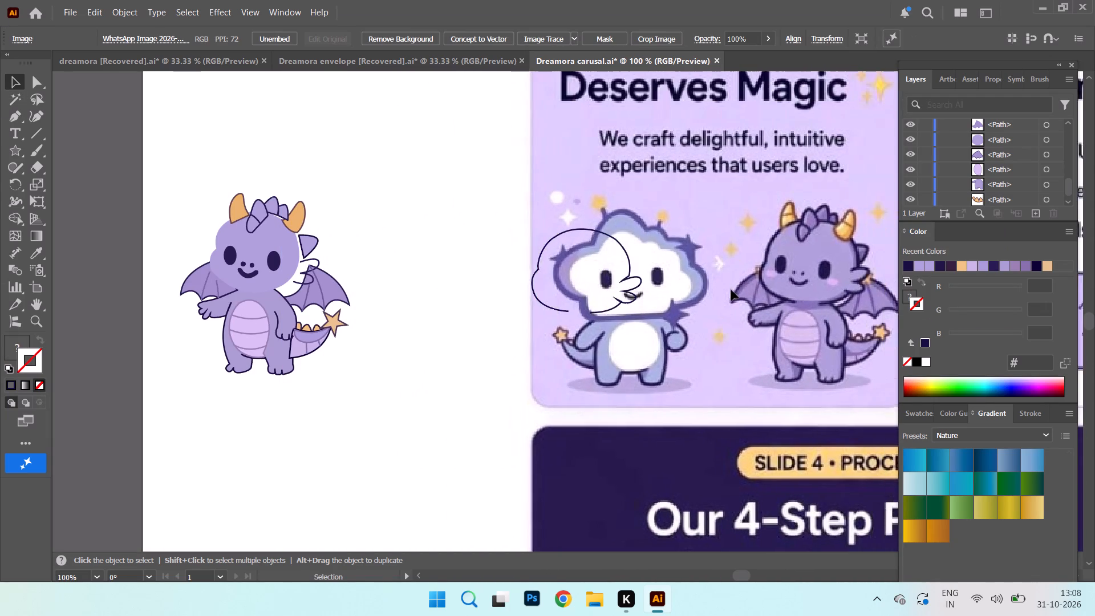
pyautogui.moveTo(731, 290); pyautogui.dragTo(651, 293)
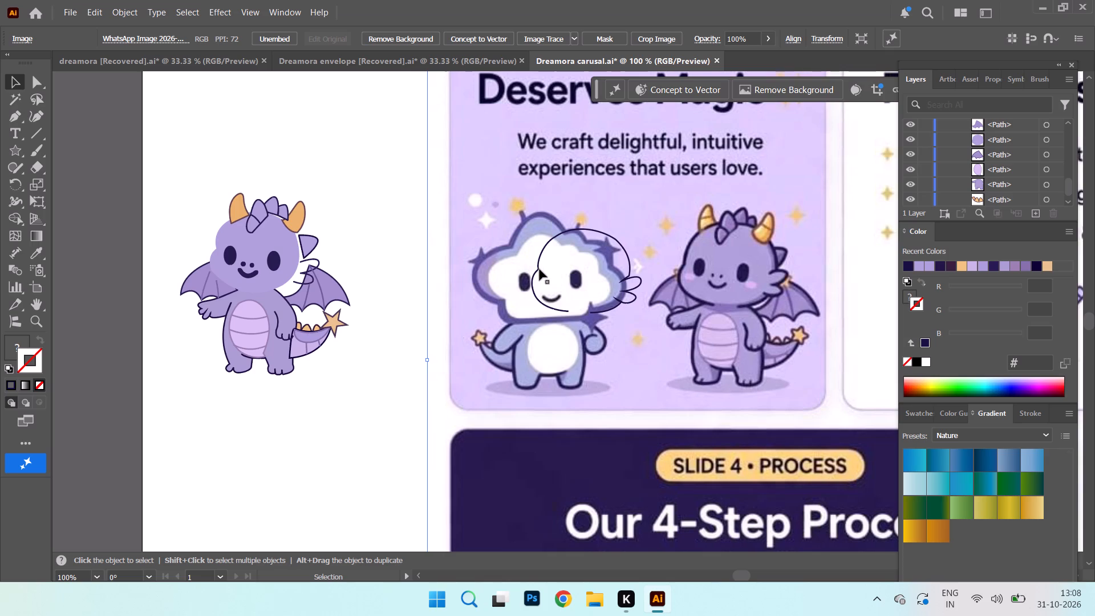
# Move the new head outline off the reference image and set it beside the redrawn dragon's right horn.
pyautogui.click(539, 269)
pyautogui.moveTo(541, 253); pyautogui.dragTo(431, 250)
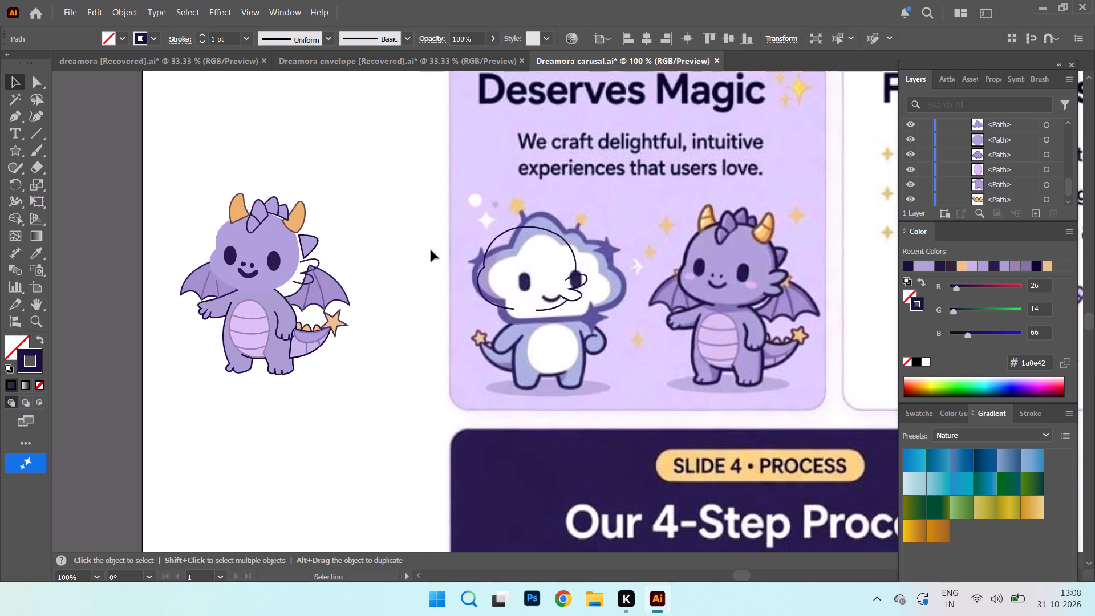
pyautogui.moveTo(431, 250); pyautogui.dragTo(218, 232)
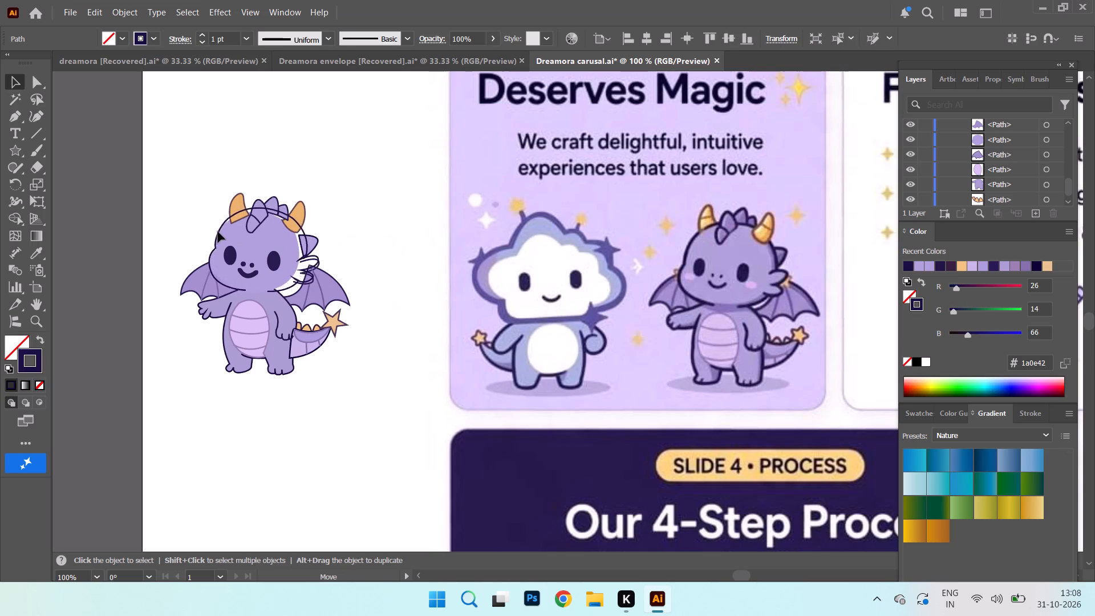
pyautogui.moveTo(218, 232); pyautogui.dragTo(317, 196)
# Move the old cheek frill strokes off the redrawn dragon to the blank area near the cloud mascot.
pyautogui.moveTo(302, 273); pyautogui.dragTo(315, 273)
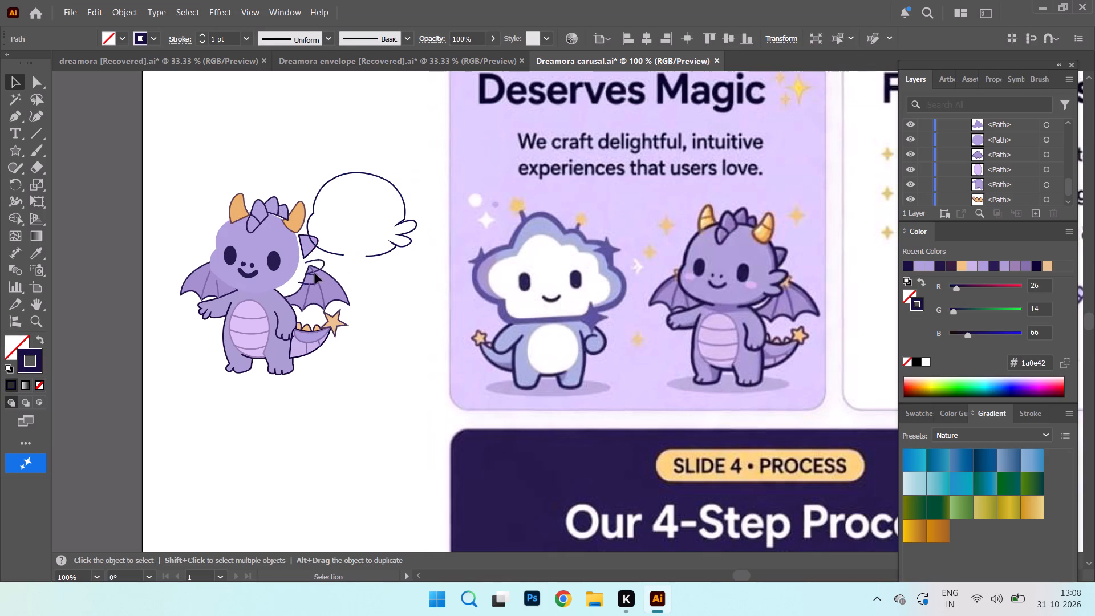
pyautogui.moveTo(315, 273); pyautogui.dragTo(457, 311)
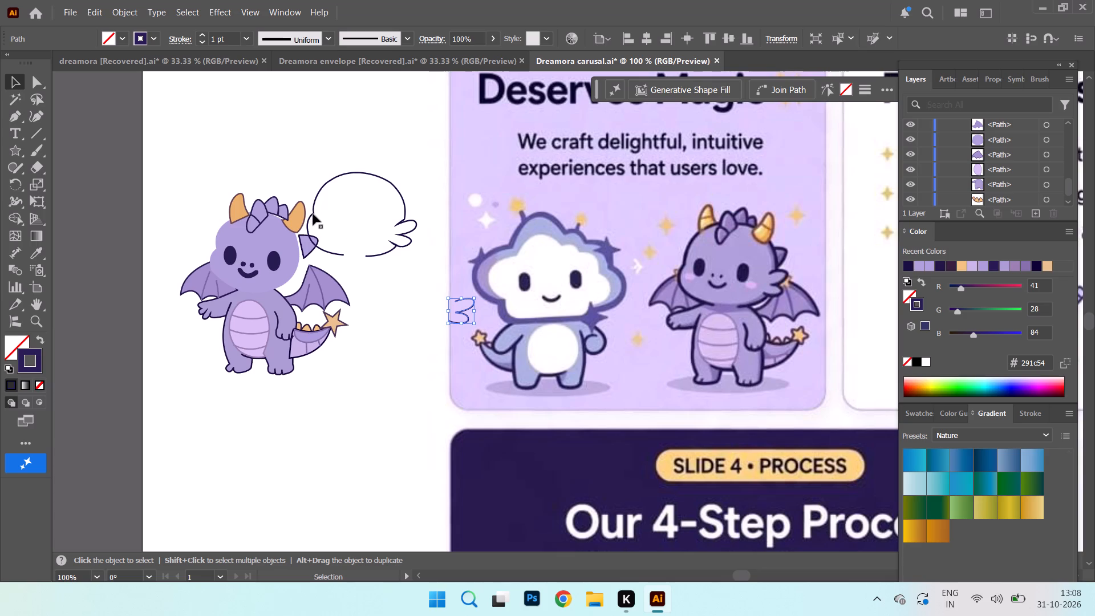
# Position the new head outline over the redrawn dragon's head, aligned with its left cheek and chin.
pyautogui.moveTo(313, 213); pyautogui.dragTo(221, 250)
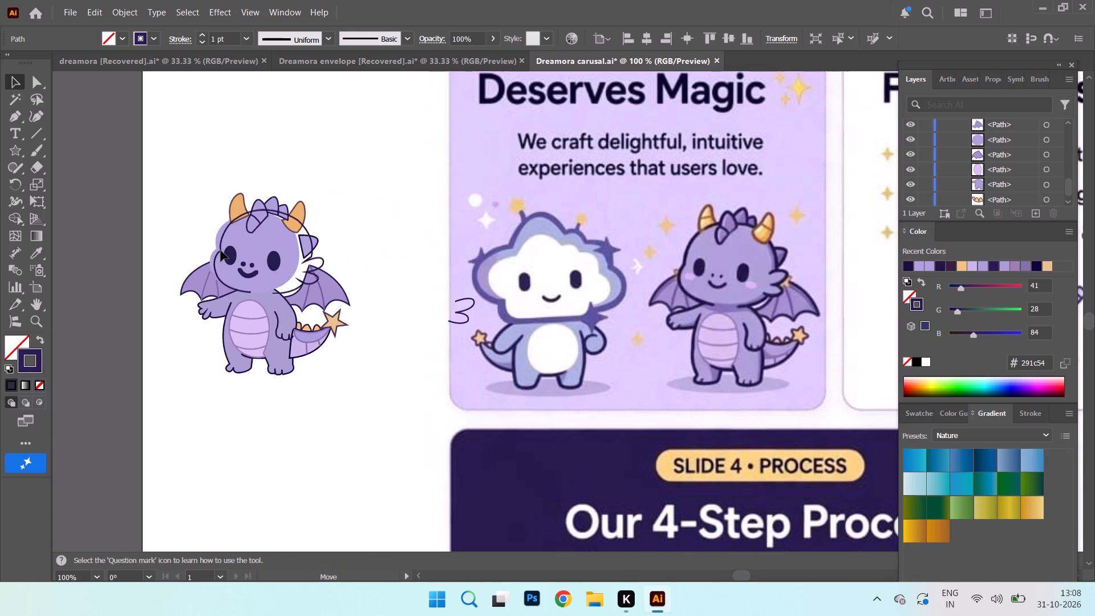
pyautogui.moveTo(221, 250); pyautogui.dragTo(216, 248)
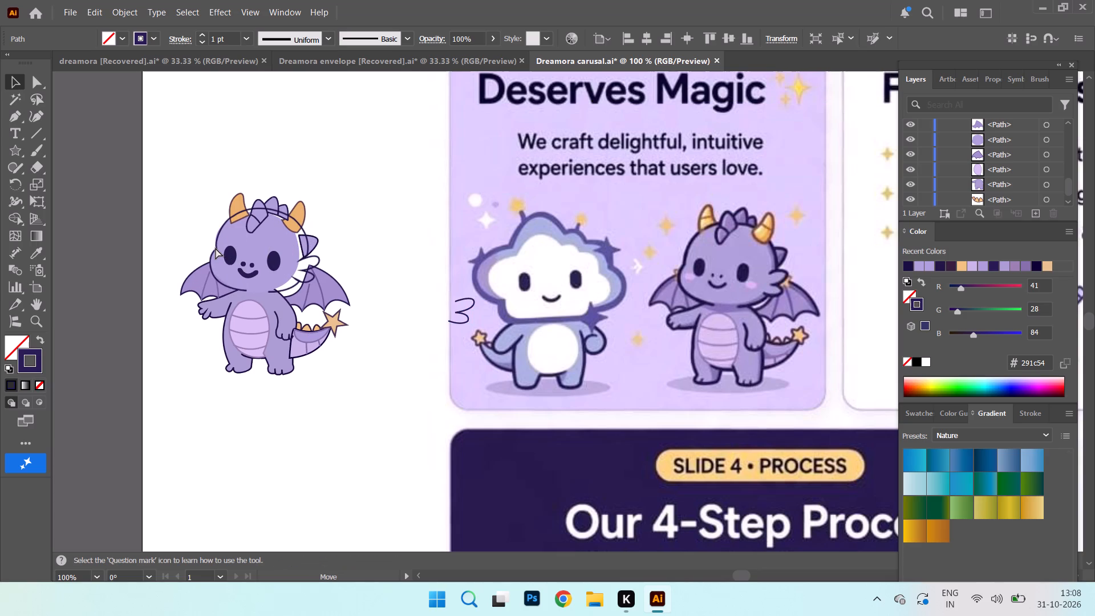
pyautogui.moveTo(216, 248); pyautogui.dragTo(214, 250)
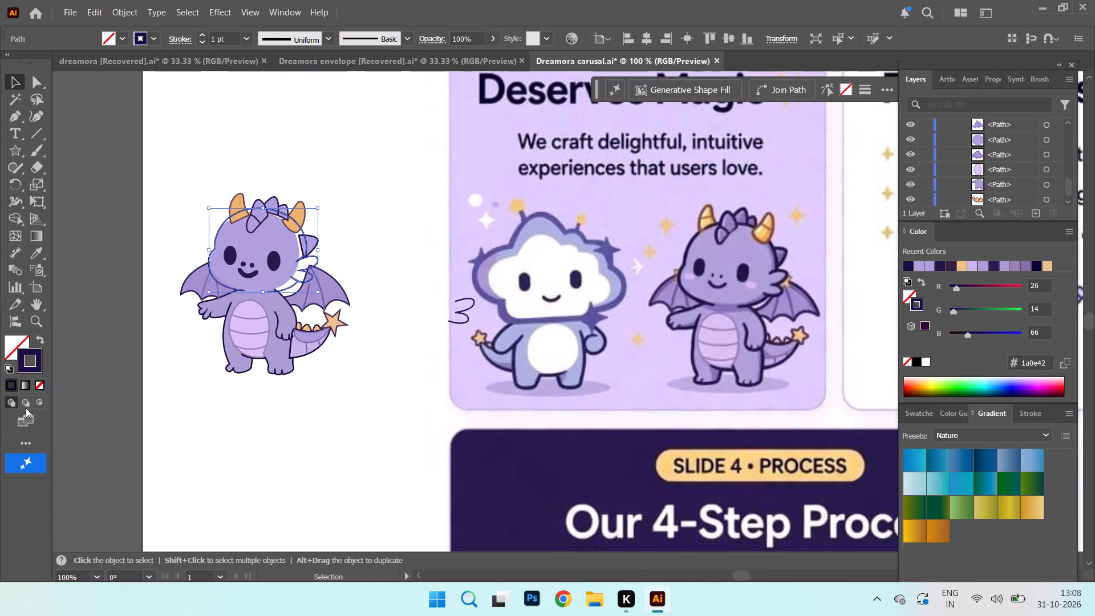
# Fill the new head outline with the dark purple #5e508c sampled from the reference dragon's head.
pyautogui.doubleClick(19, 341)
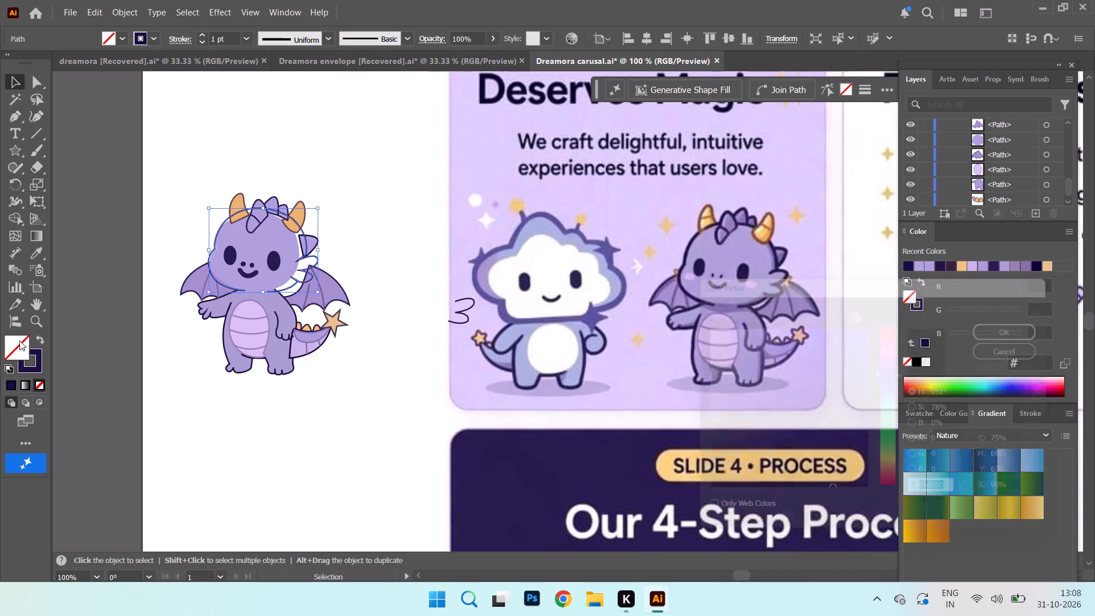
pyautogui.click(854, 309)
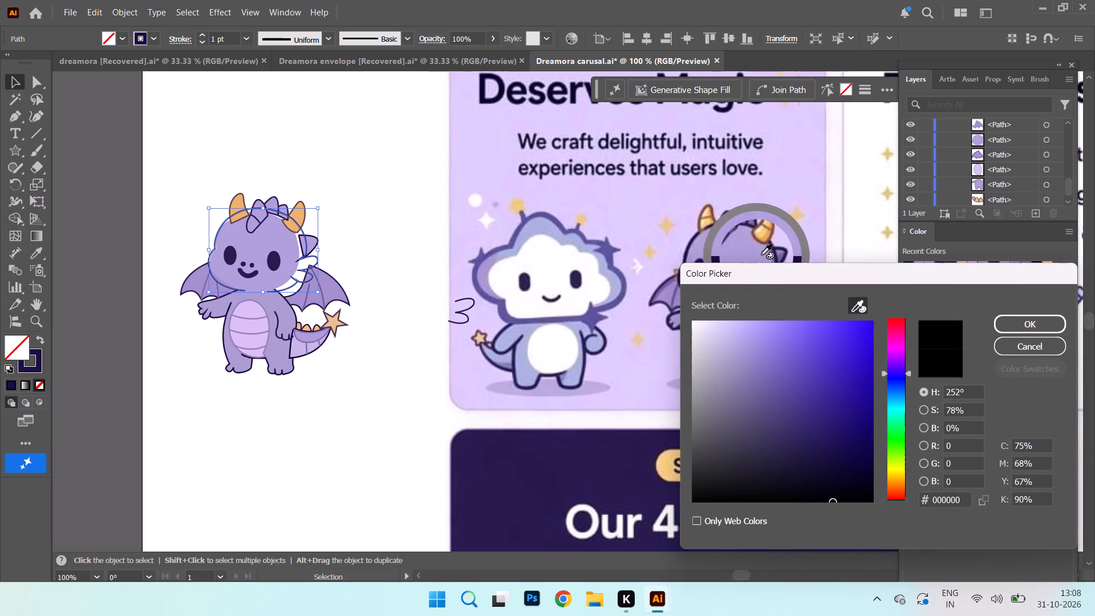
pyautogui.click(773, 254)
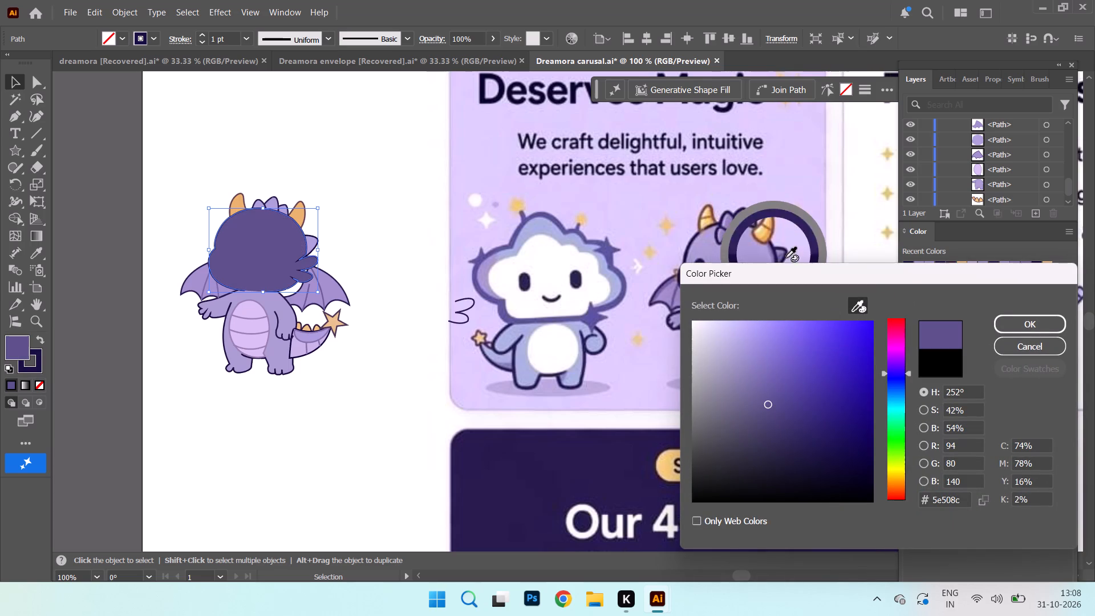
pyautogui.click(1048, 321)
# Move the dark purple head shape off the dragon's face to the empty space beside the right horn.
pyautogui.moveTo(239, 250); pyautogui.dragTo(336, 221)
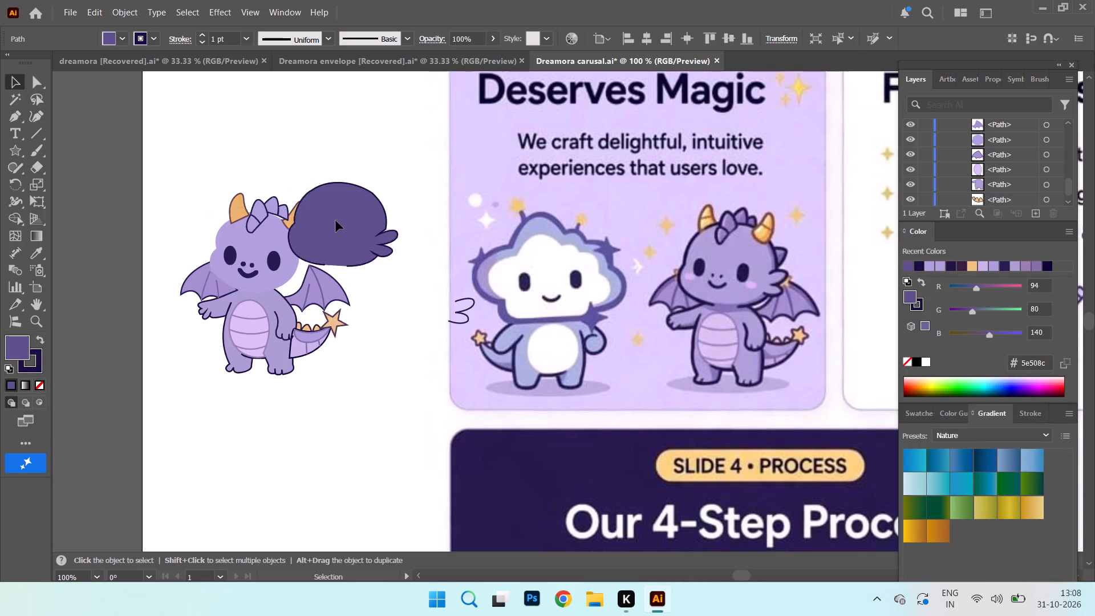
pyautogui.moveTo(336, 221); pyautogui.dragTo(350, 218)
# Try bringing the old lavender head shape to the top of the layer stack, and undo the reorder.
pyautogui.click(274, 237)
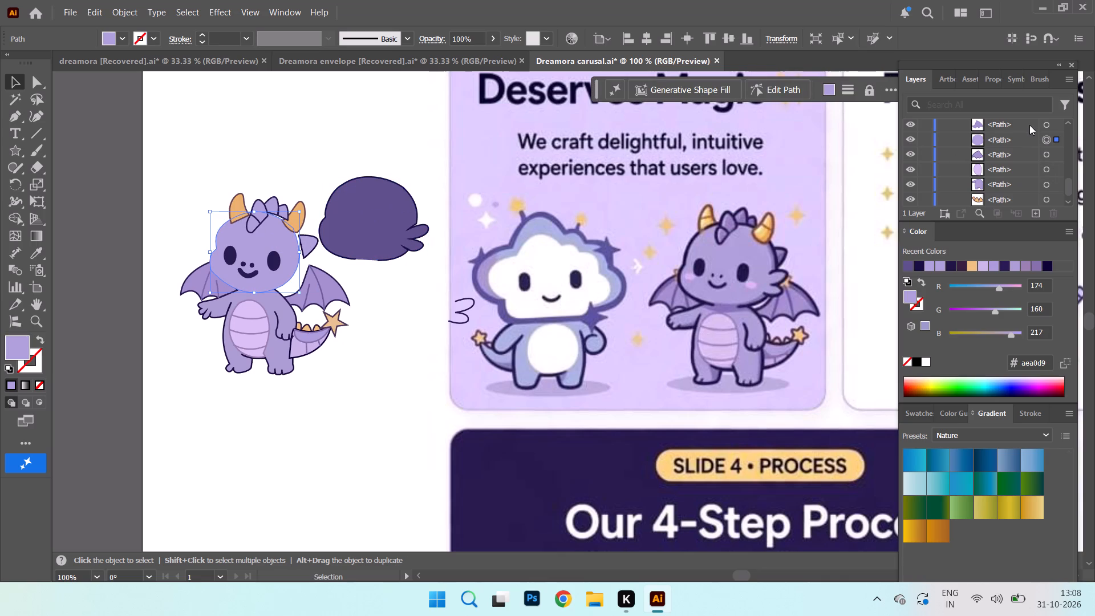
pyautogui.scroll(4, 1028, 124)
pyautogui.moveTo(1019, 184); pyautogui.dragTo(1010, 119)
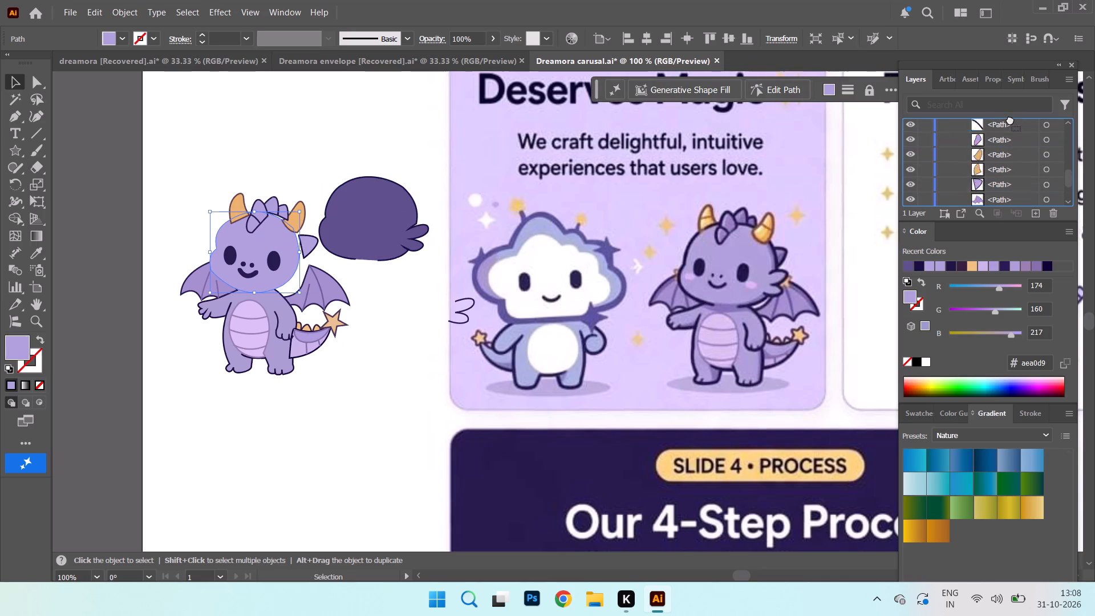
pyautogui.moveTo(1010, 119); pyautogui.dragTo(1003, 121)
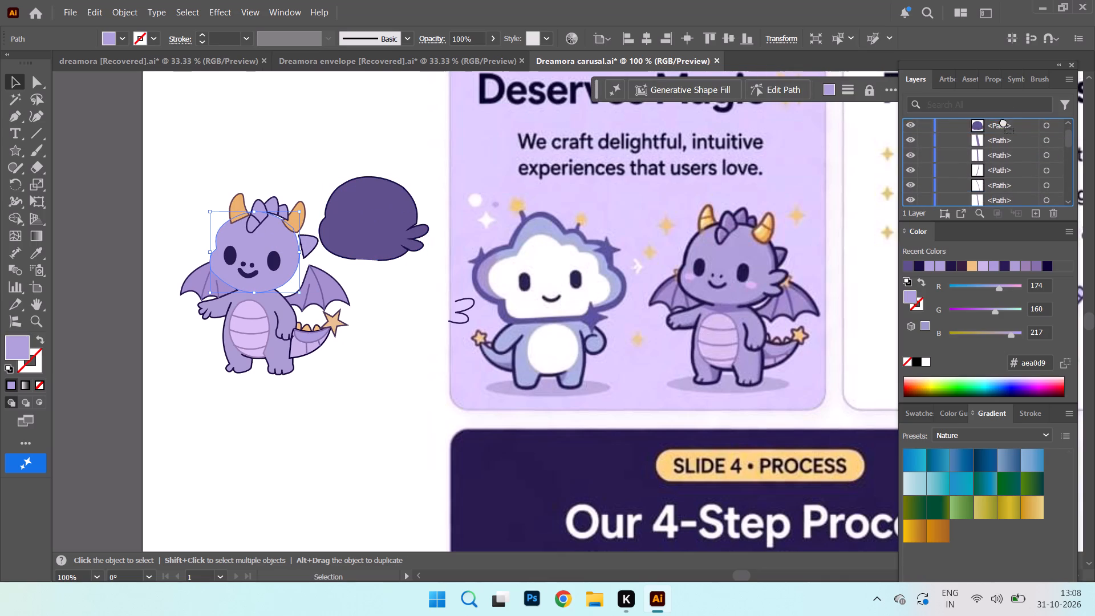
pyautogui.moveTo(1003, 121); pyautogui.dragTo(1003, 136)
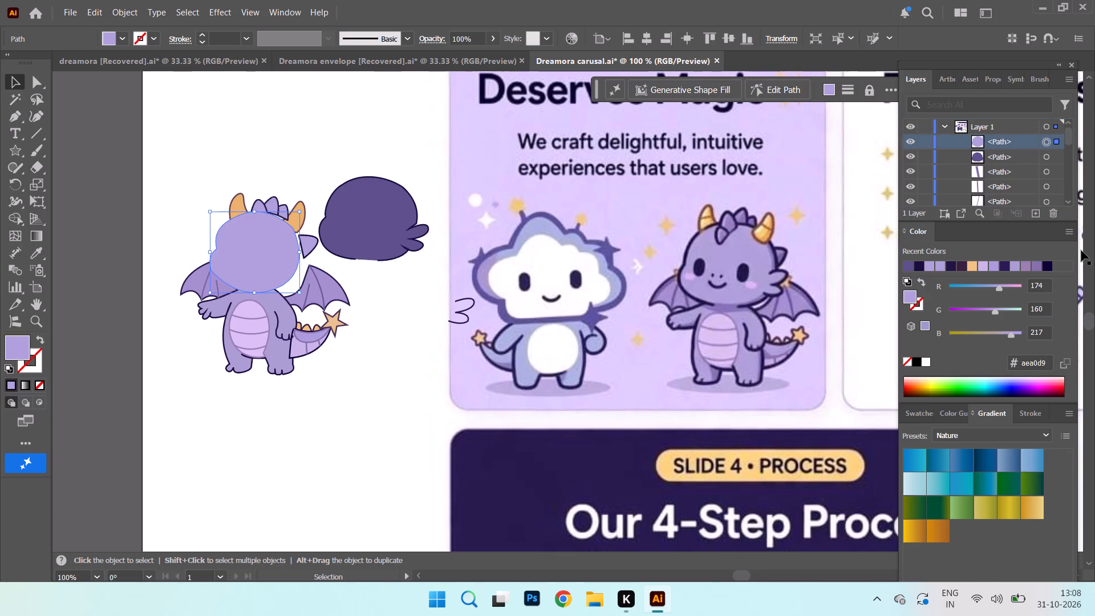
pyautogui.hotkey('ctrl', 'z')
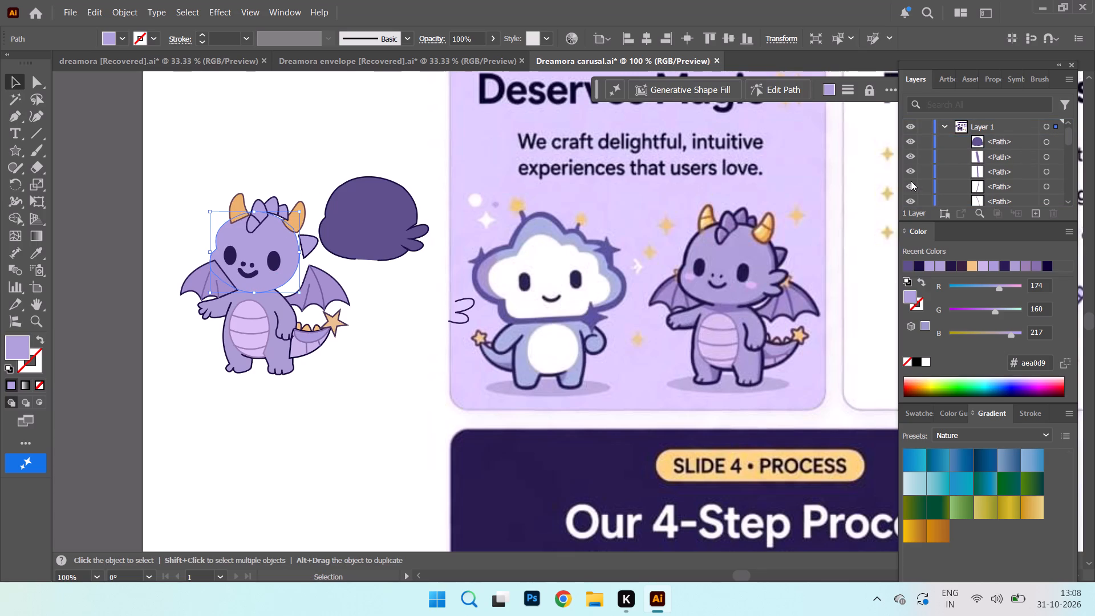
# Move the dark purple head shape down the layer stack to directly beneath the old lavender head shape.
pyautogui.moveTo(1011, 139); pyautogui.dragTo(1011, 148)
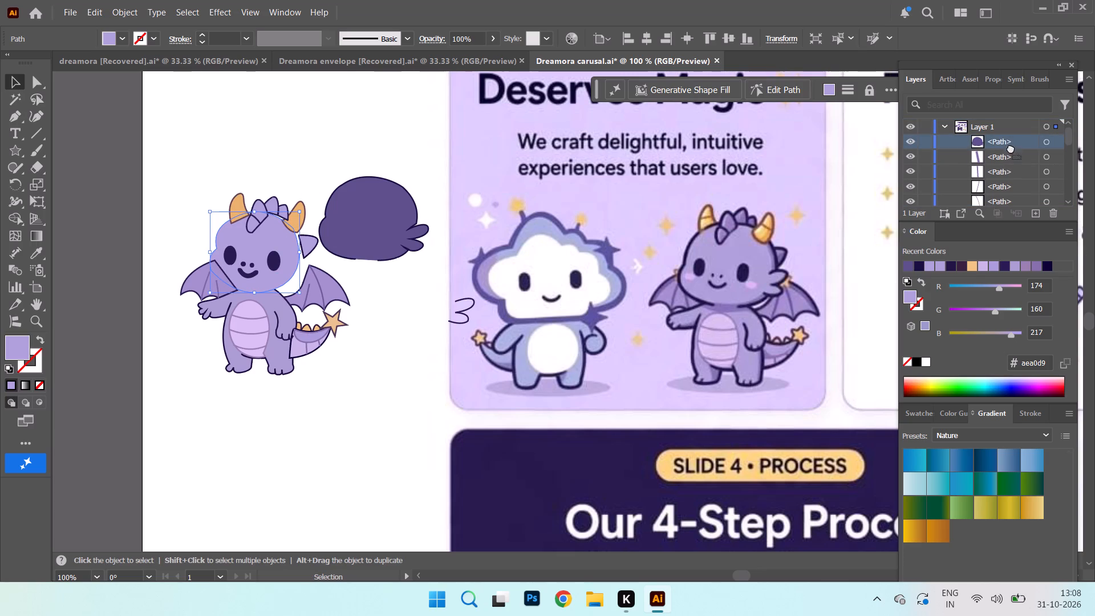
pyautogui.moveTo(1011, 148); pyautogui.dragTo(999, 208)
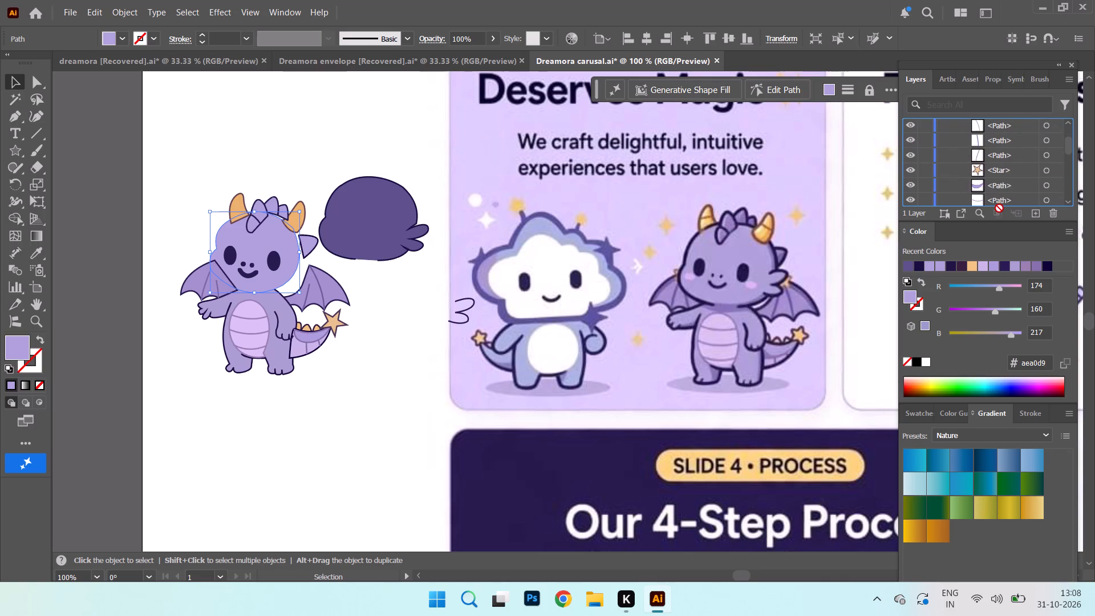
pyautogui.moveTo(999, 208); pyautogui.dragTo(999, 178)
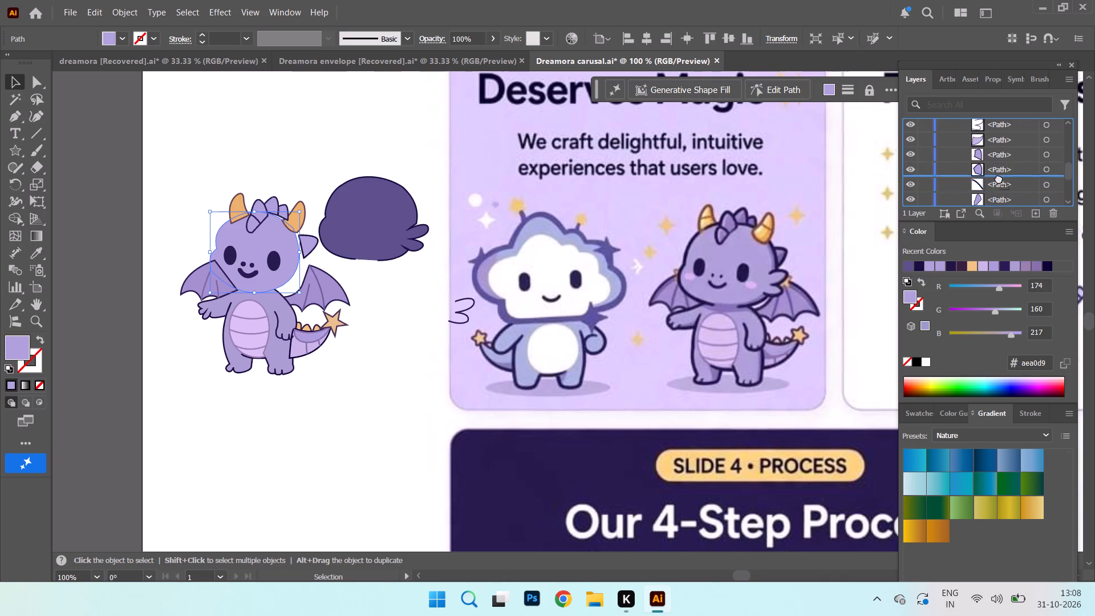
pyautogui.moveTo(999, 178); pyautogui.dragTo(996, 190)
# Move the dark purple head shape back onto the dragon, aligned behind the old lavender head shape.
pyautogui.moveTo(342, 226); pyautogui.dragTo(237, 245)
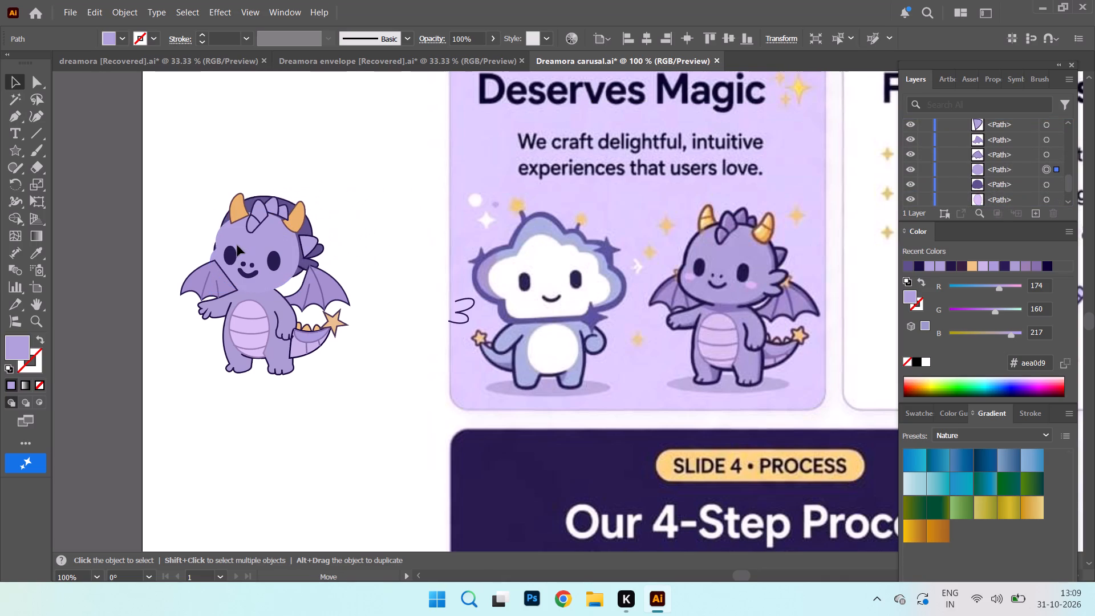
pyautogui.moveTo(237, 245); pyautogui.dragTo(228, 256)
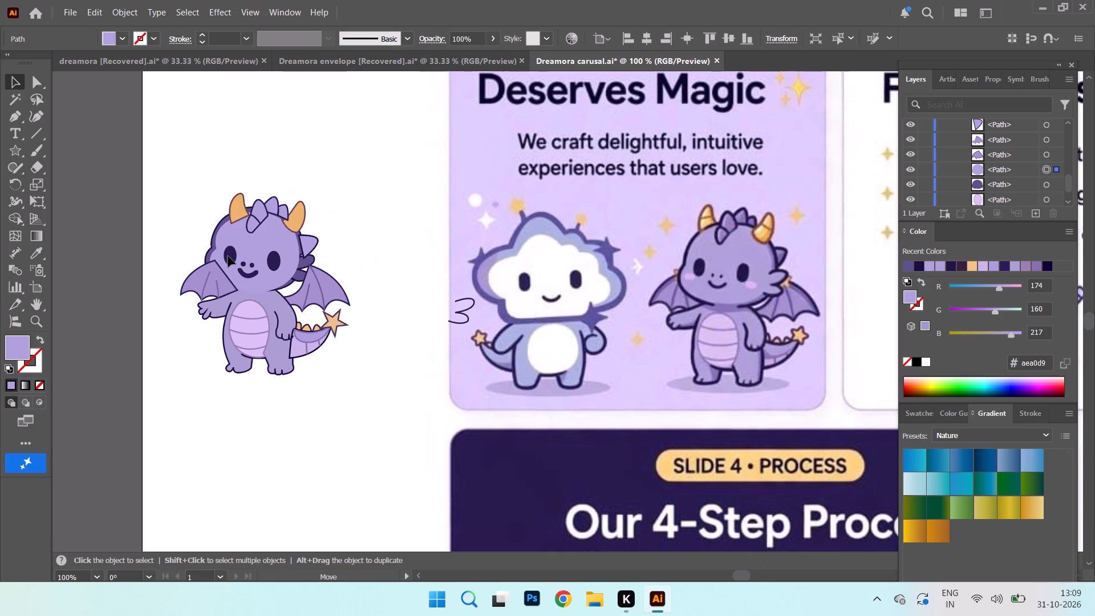
pyautogui.moveTo(228, 256); pyautogui.dragTo(232, 256)
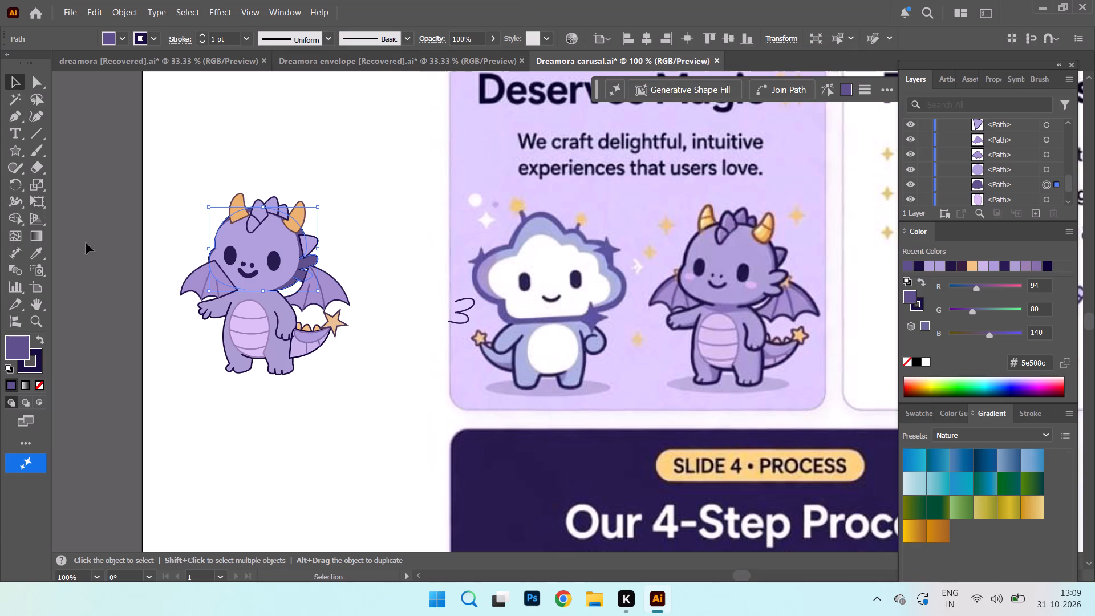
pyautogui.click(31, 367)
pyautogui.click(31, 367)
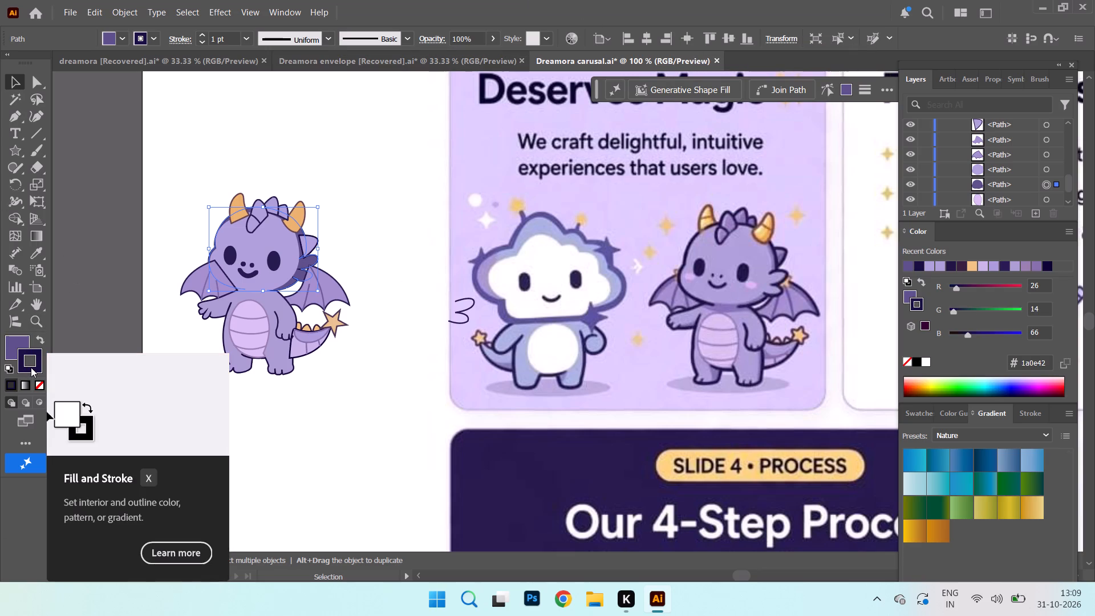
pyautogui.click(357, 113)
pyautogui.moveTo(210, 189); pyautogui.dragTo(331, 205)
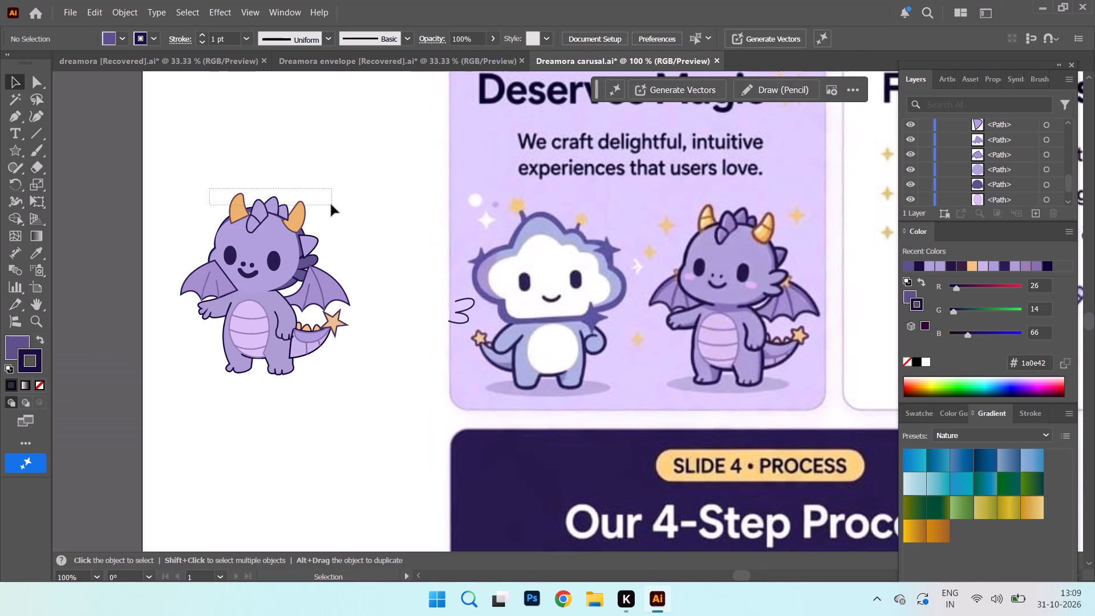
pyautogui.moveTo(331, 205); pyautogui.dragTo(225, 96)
# Shrink the dark purple head shape slightly in height and width to fit closer behind the lavender head.
pyautogui.click(302, 232)
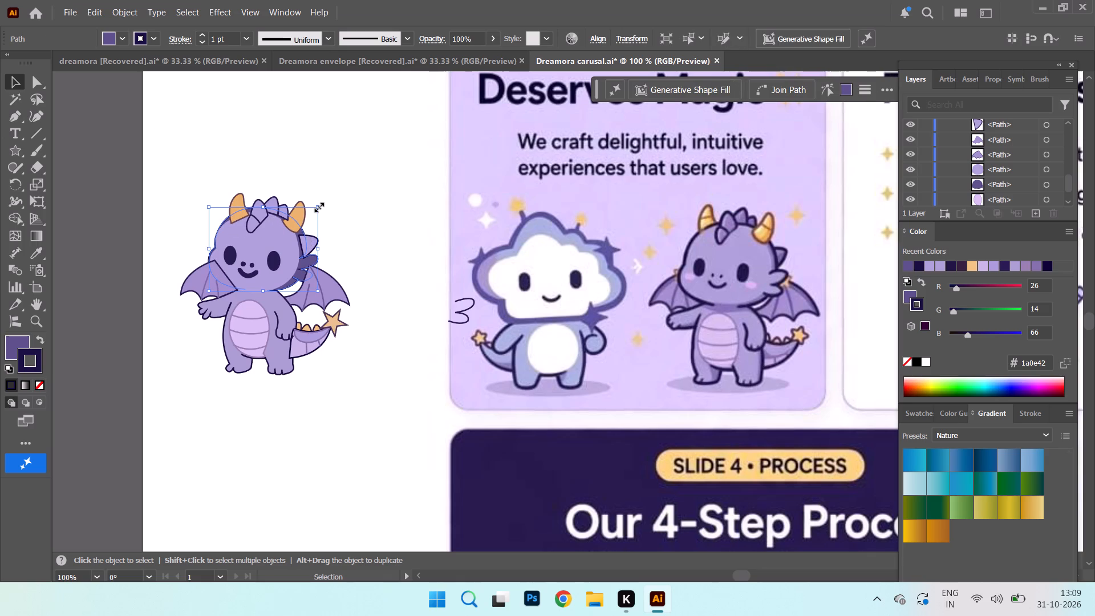
pyautogui.moveTo(317, 206); pyautogui.dragTo(317, 212)
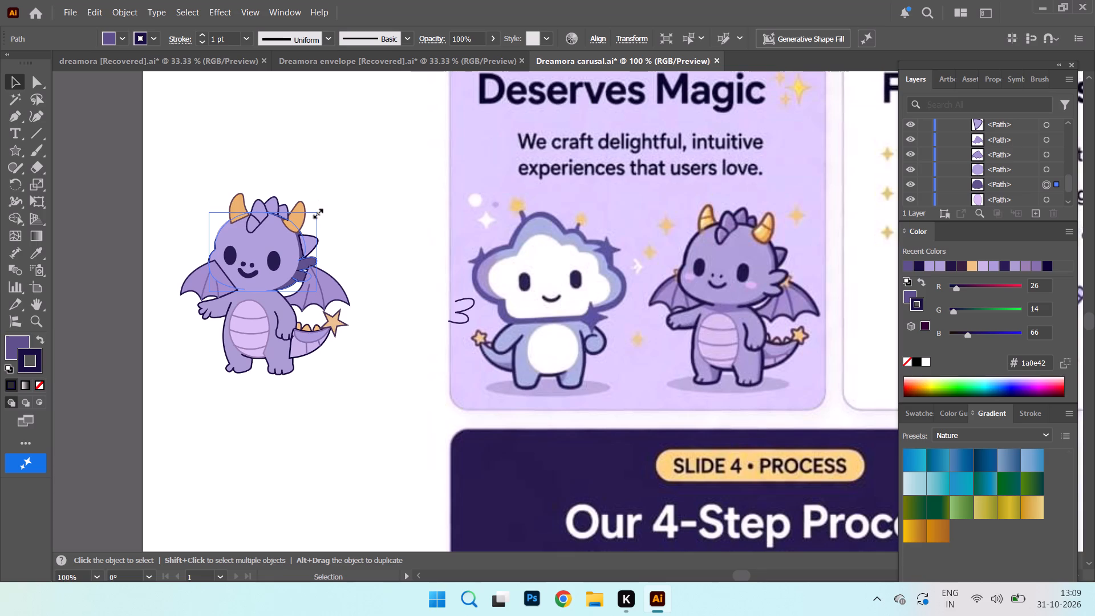
pyautogui.moveTo(317, 212); pyautogui.dragTo(312, 212)
pyautogui.click(364, 218)
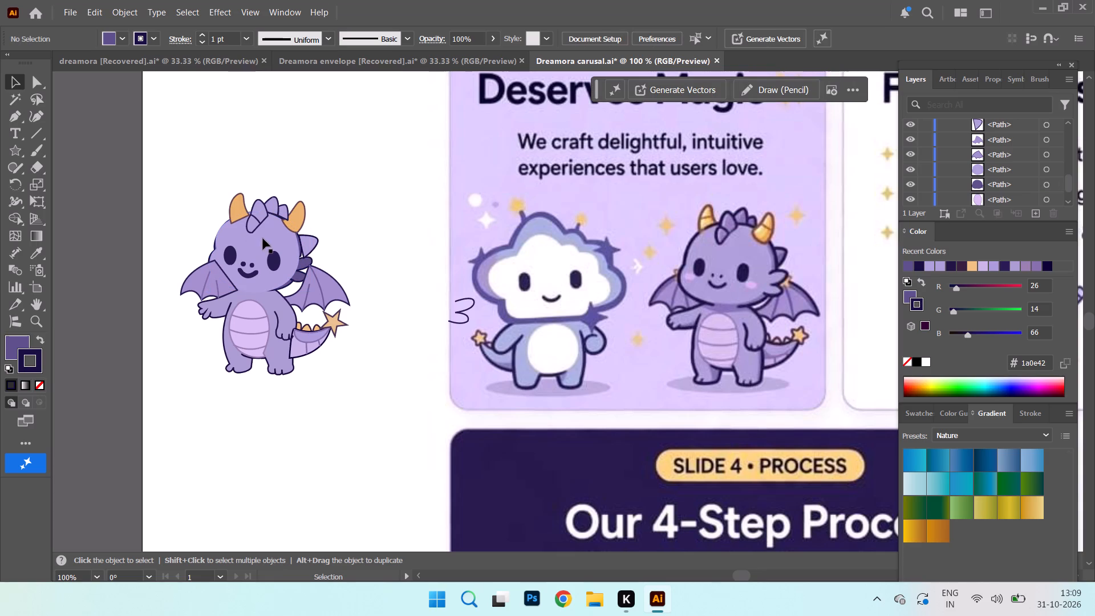
# Move the old lavender head shape off the dragon to the empty space on the wing side, past the artboard edge.
pyautogui.moveTo(263, 238); pyautogui.dragTo(131, 187)
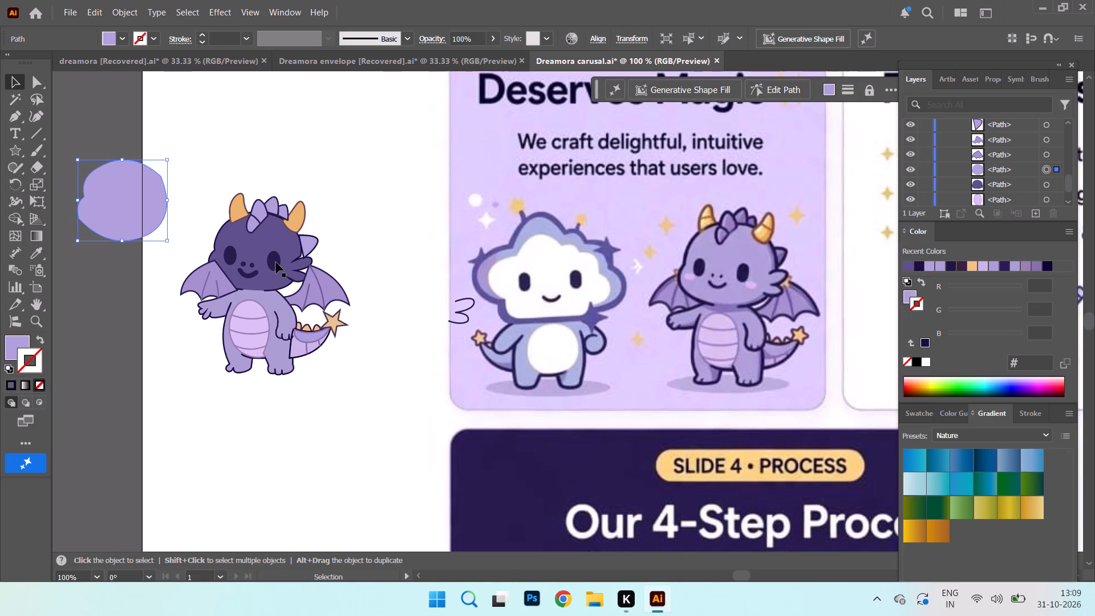
# Move both eyes, both nostrils and the smile off the dragon's face to the empty space beside the right horn.
pyautogui.moveTo(276, 262); pyautogui.dragTo(401, 220)
pyautogui.moveTo(230, 257); pyautogui.dragTo(366, 201)
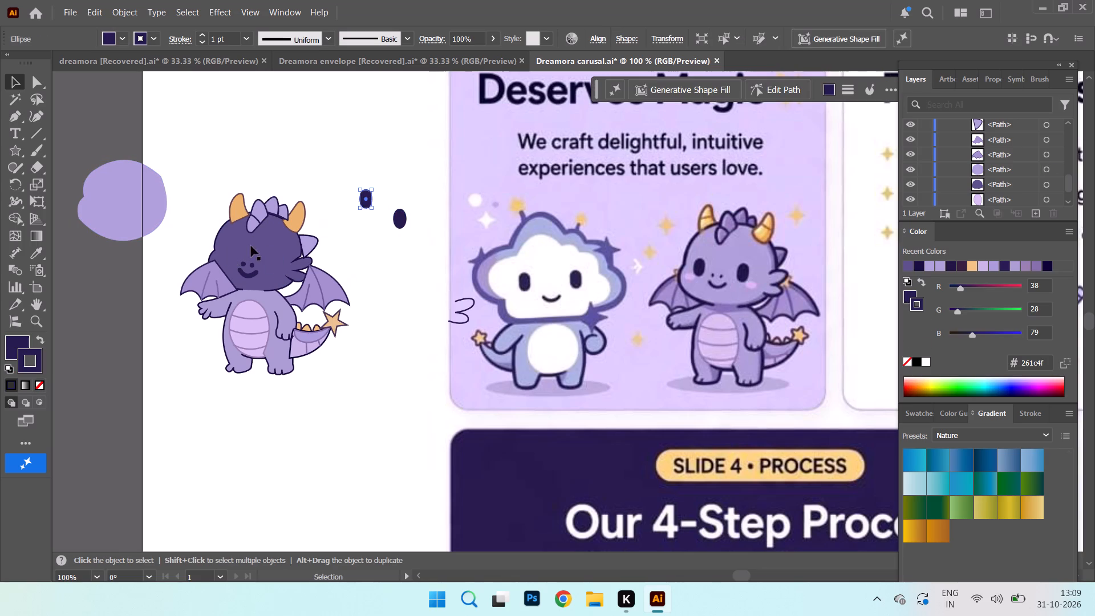
pyautogui.moveTo(243, 265); pyautogui.dragTo(370, 225)
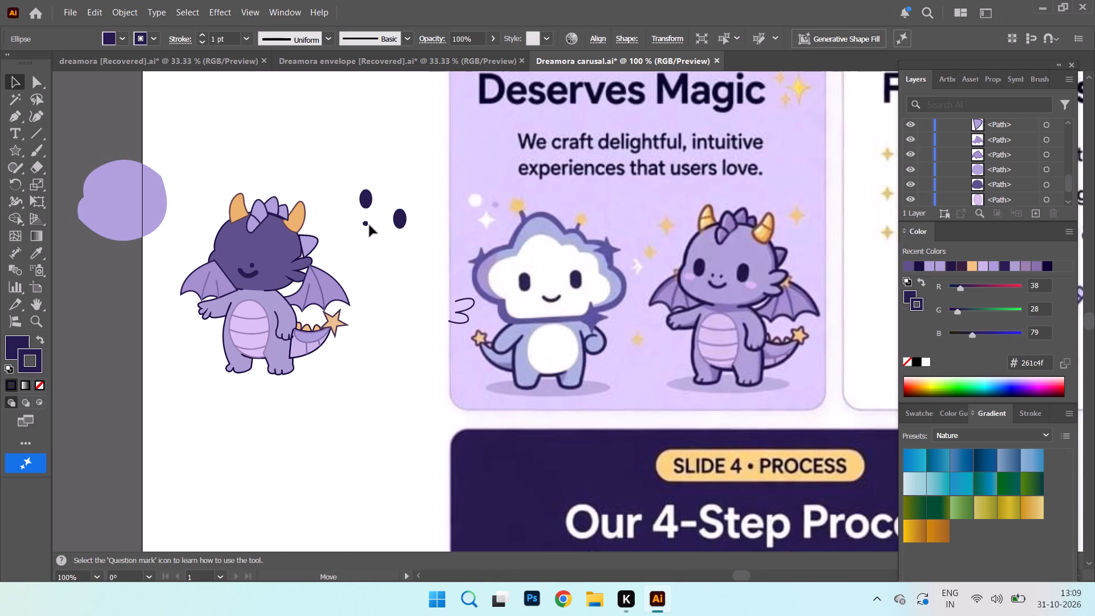
pyautogui.moveTo(370, 225); pyautogui.dragTo(371, 224)
pyautogui.moveTo(252, 267); pyautogui.dragTo(372, 232)
pyautogui.moveTo(372, 232); pyautogui.dragTo(379, 226)
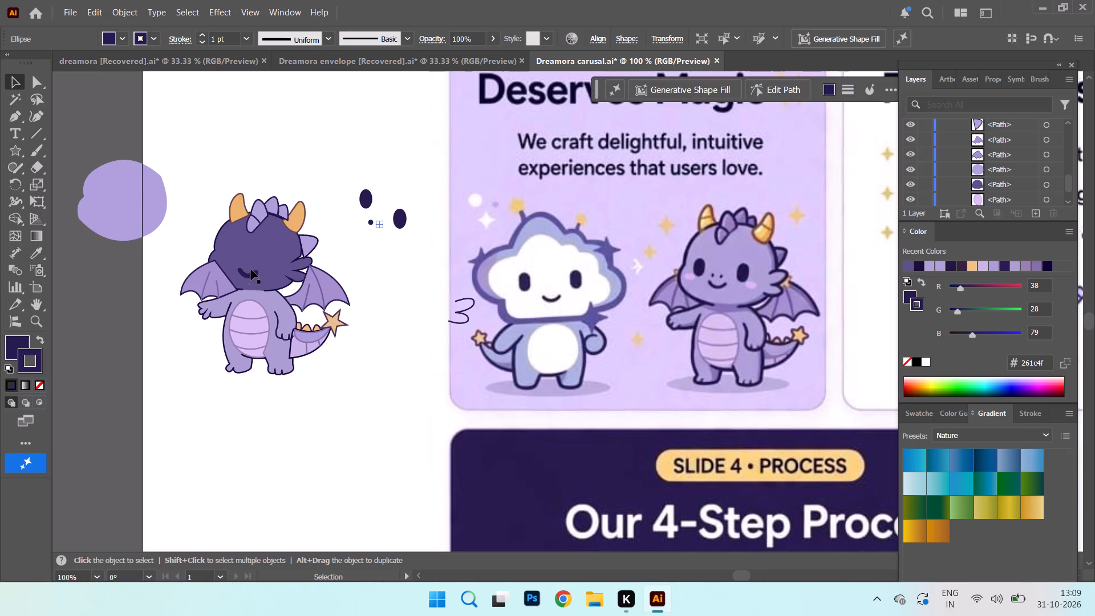
pyautogui.moveTo(250, 275); pyautogui.dragTo(376, 236)
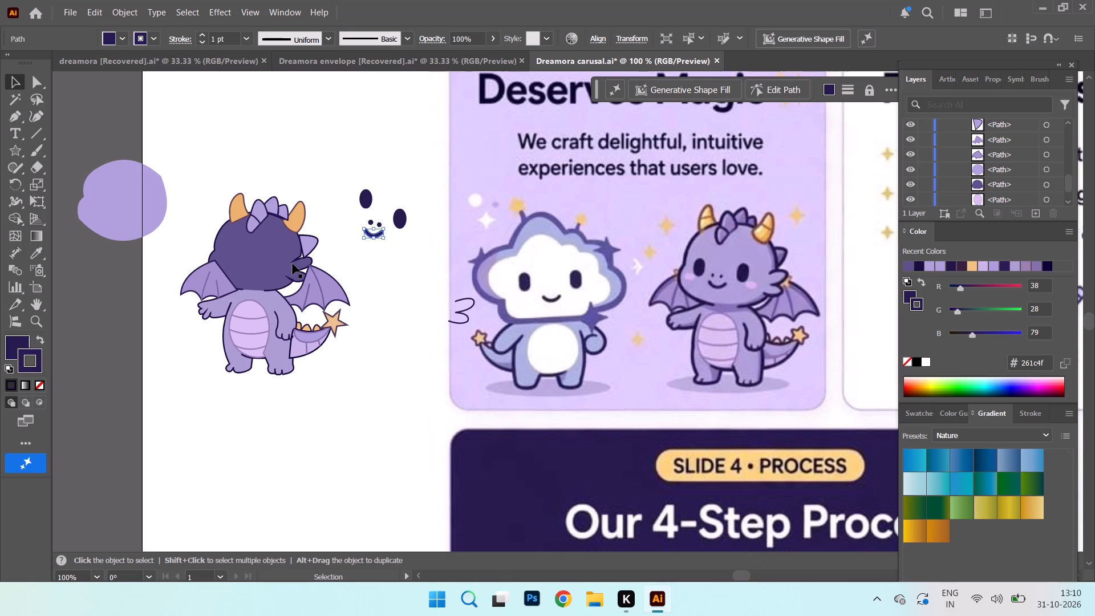
# Duplicate the dark purple head shape, make the copy slightly narrower, and position it over the original on the dragon.
pyautogui.click(293, 264)
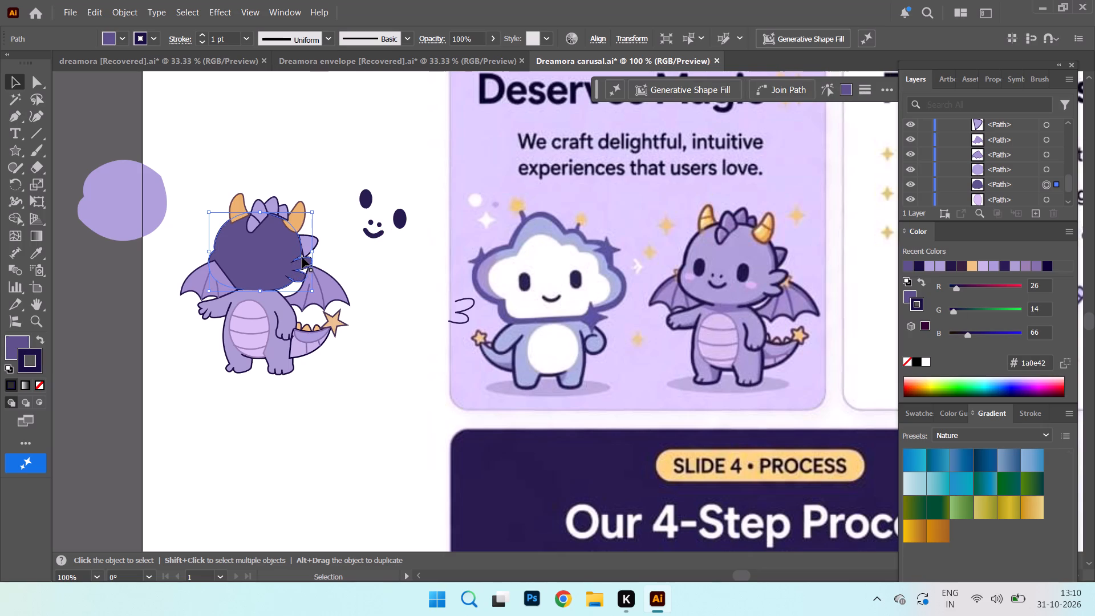
pyautogui.keyDown('alt'); pyautogui.moveTo(271, 230); pyautogui.dragTo(384, 472); pyautogui.keyUp('alt')
pyautogui.moveTo(427, 453); pyautogui.dragTo(418, 455)
pyautogui.moveTo(379, 482); pyautogui.dragTo(267, 238)
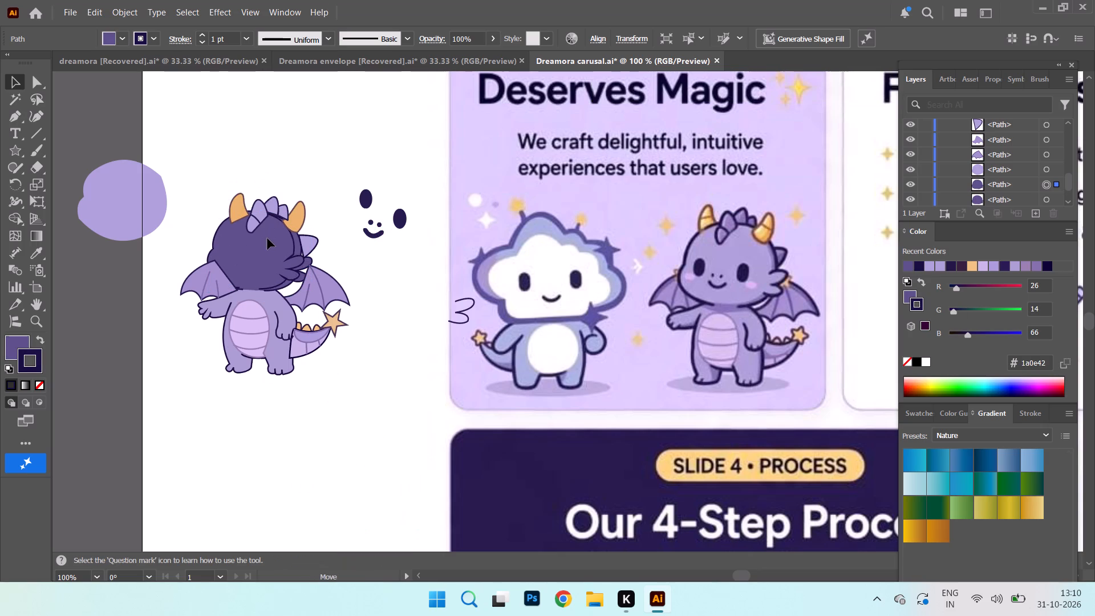
pyautogui.moveTo(267, 238); pyautogui.dragTo(273, 240)
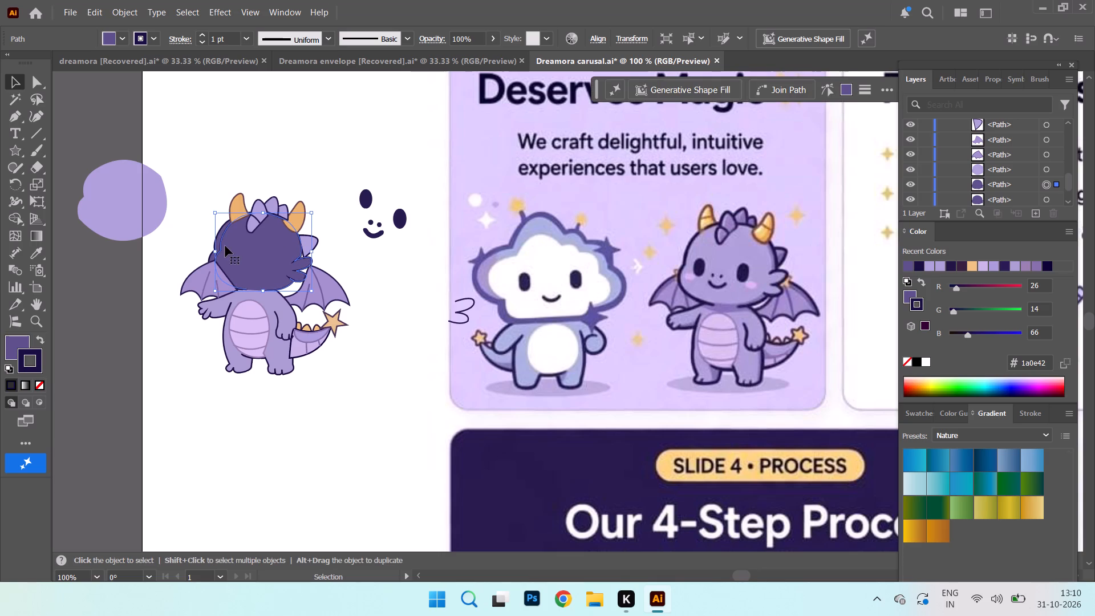
pyautogui.click(213, 252)
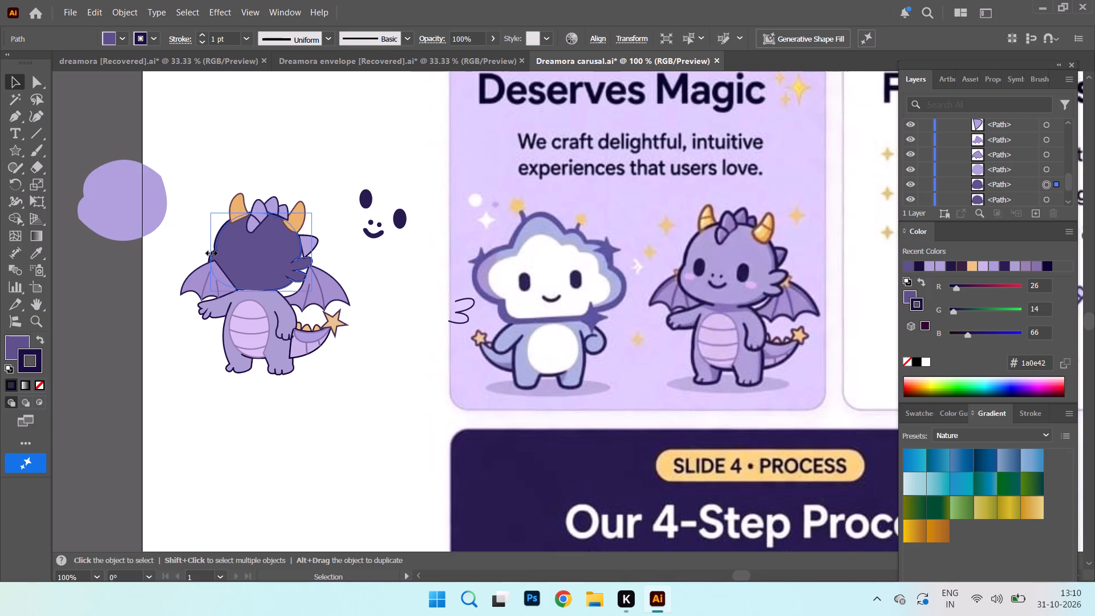
pyautogui.moveTo(312, 252); pyautogui.dragTo(306, 253)
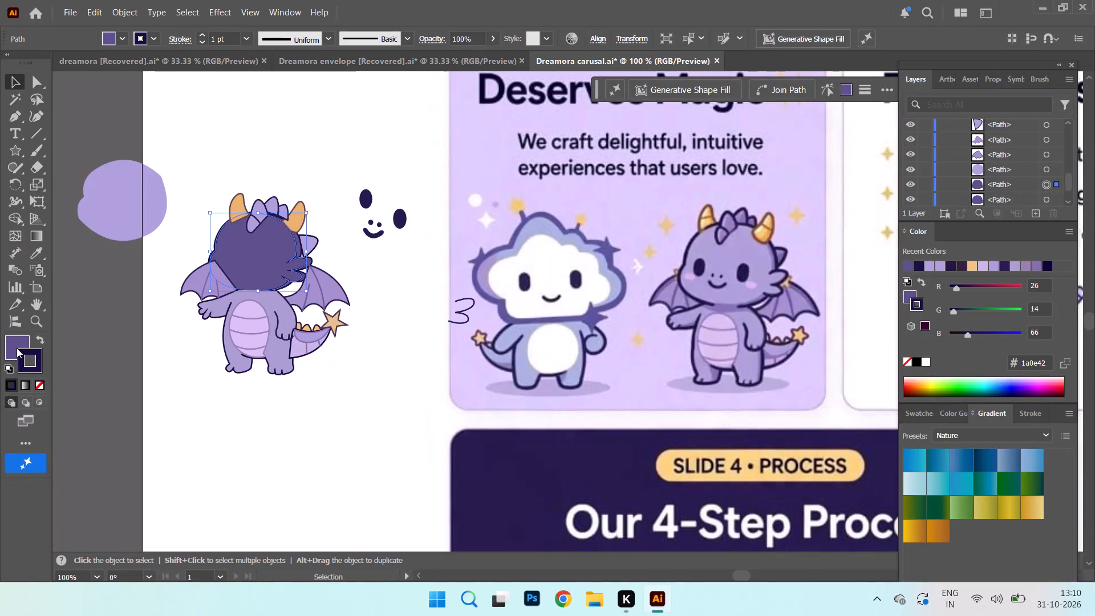
# Remove the head copy's stroke and fill it with the lavender #ad9fd9 sampled from the reference dragon's head.
pyautogui.click(42, 386)
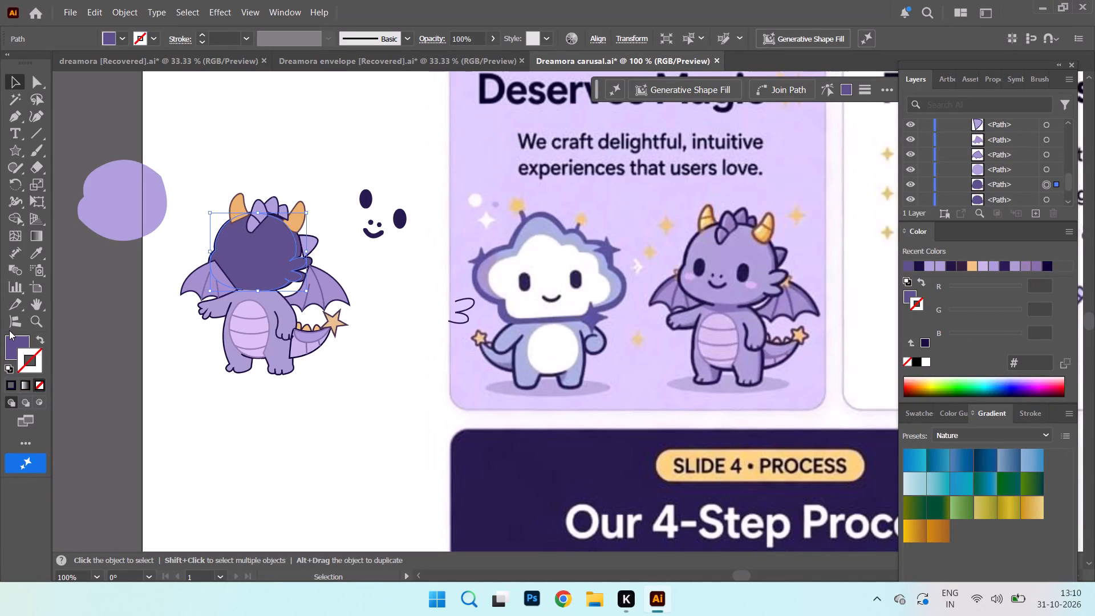
pyautogui.doubleClick(10, 341)
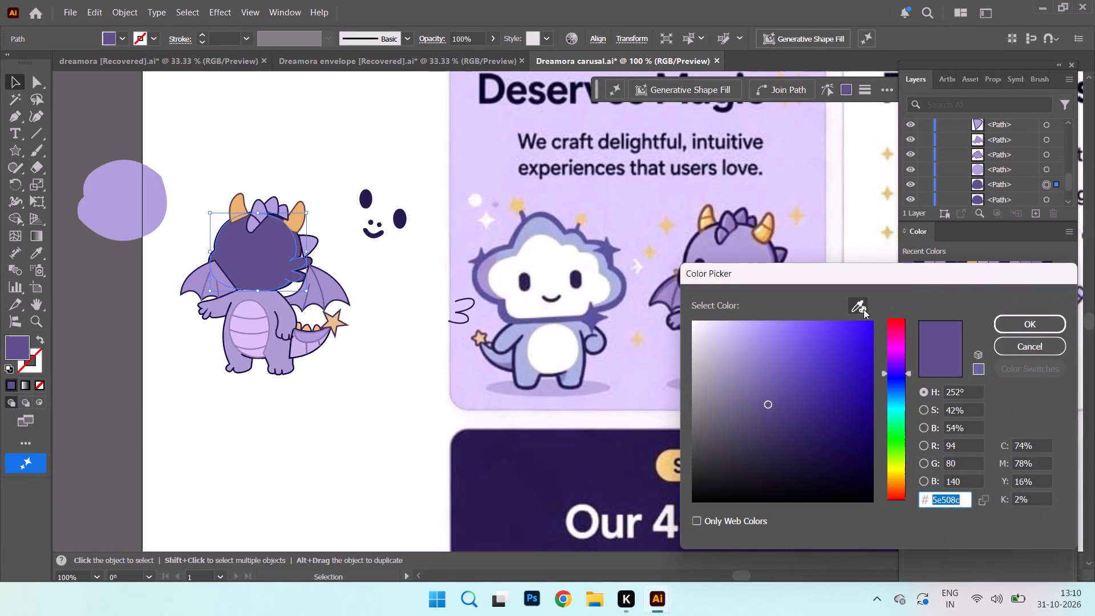
pyautogui.click(855, 306)
pyautogui.click(761, 257)
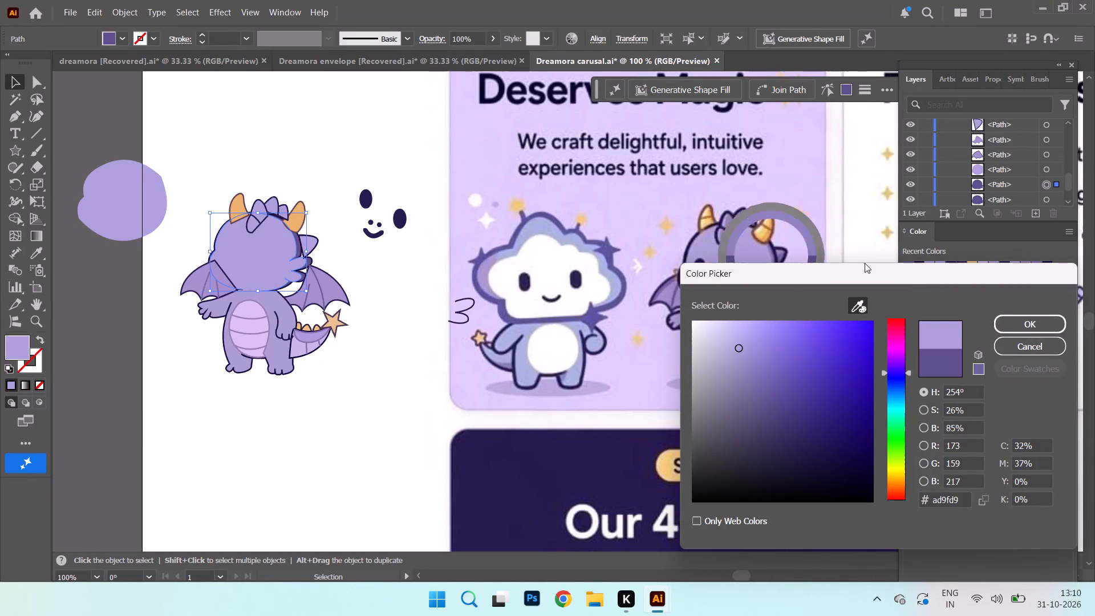
pyautogui.click(1033, 325)
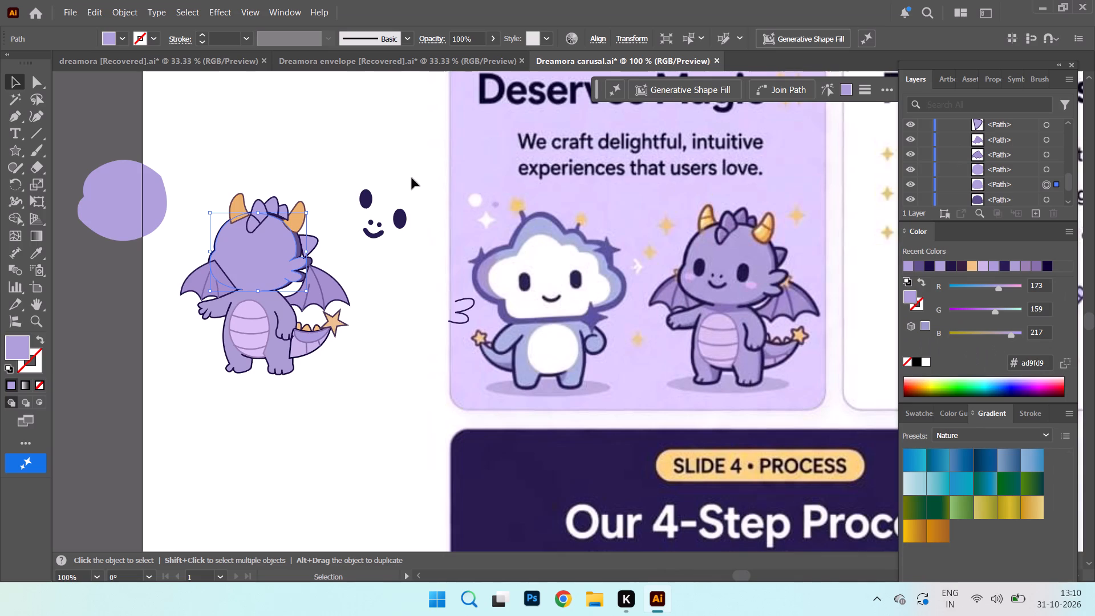
pyautogui.click(375, 281)
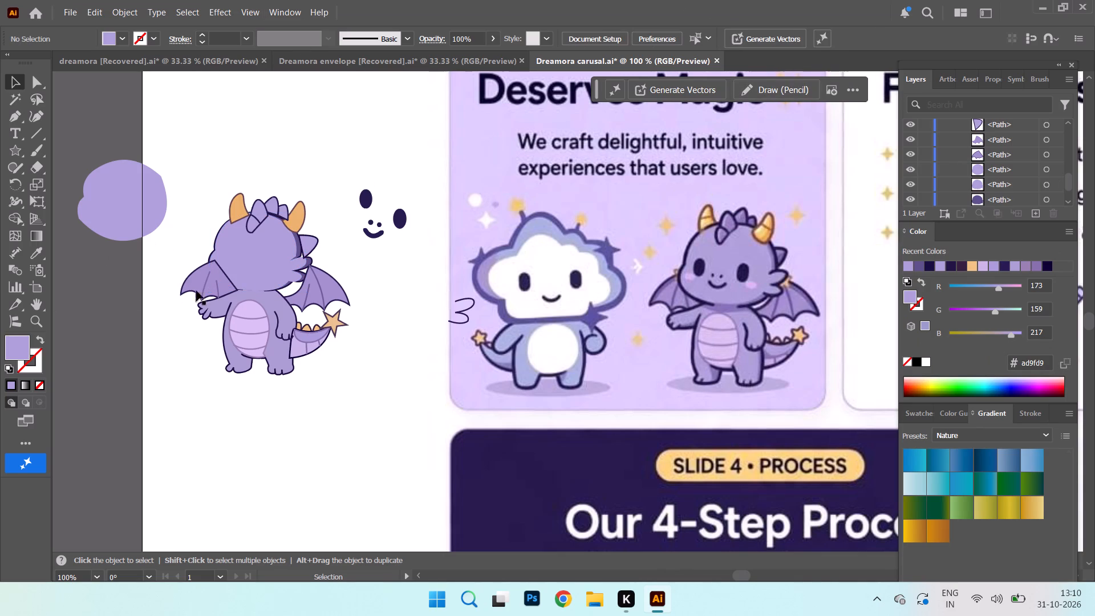
# Fine-tune the lavender head copy's width and height so the dark purple head shows as a thin outline around it.
pyautogui.click(266, 275)
pyautogui.click(258, 290)
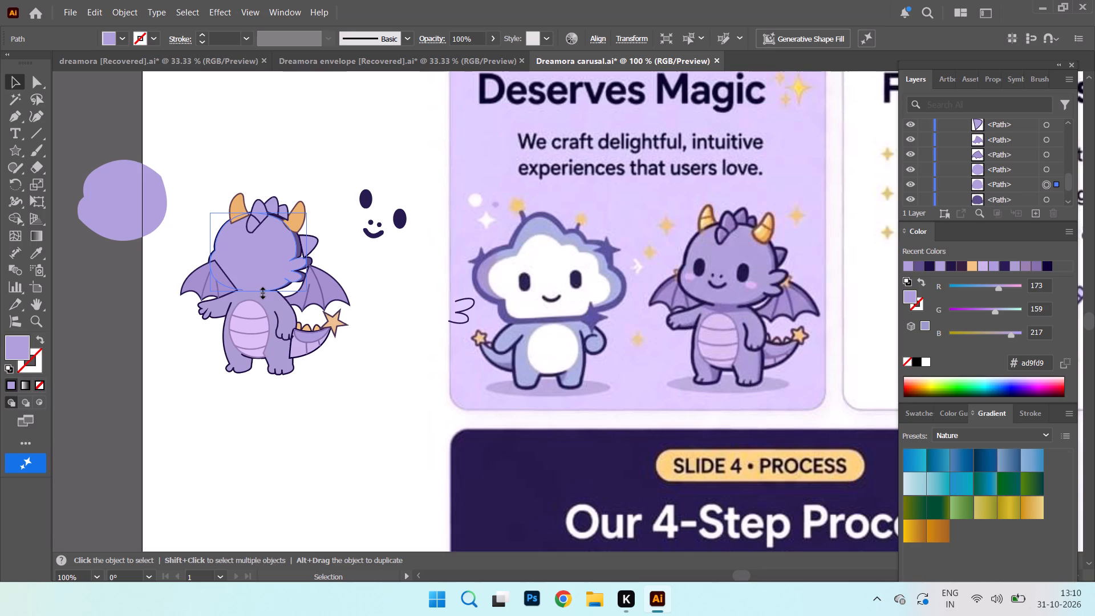
pyautogui.click(307, 251)
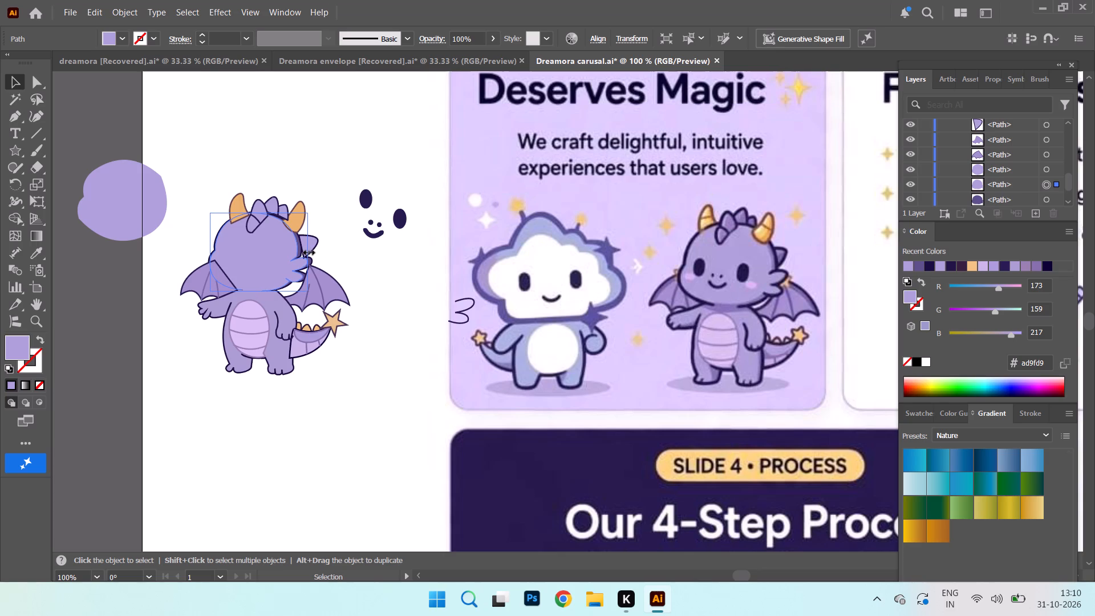
pyautogui.click(255, 289)
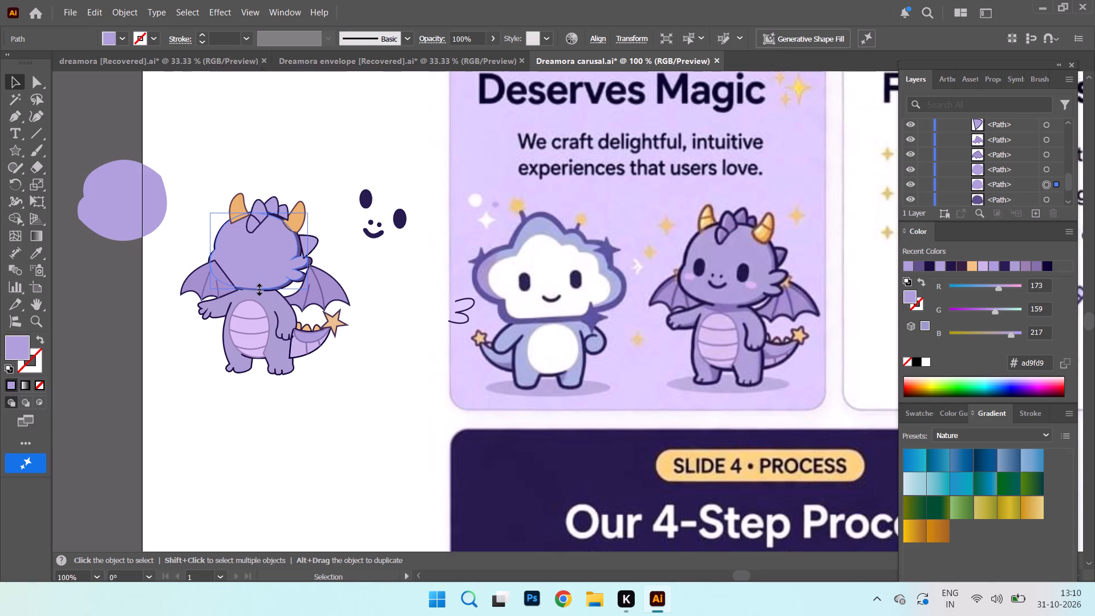
pyautogui.click(306, 250)
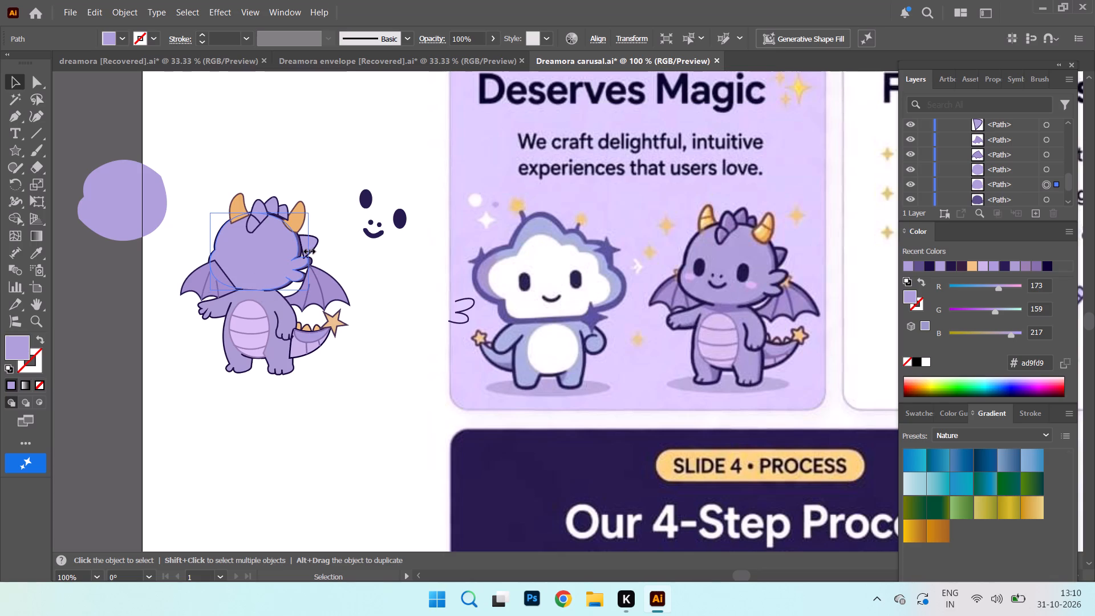
pyautogui.click(324, 157)
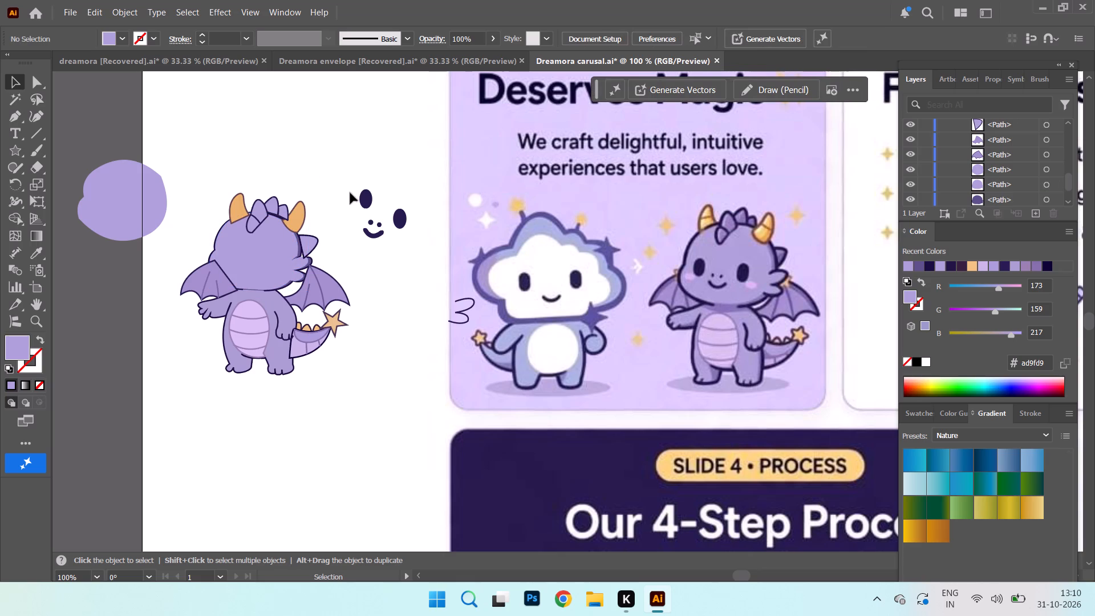
pyautogui.click(261, 229)
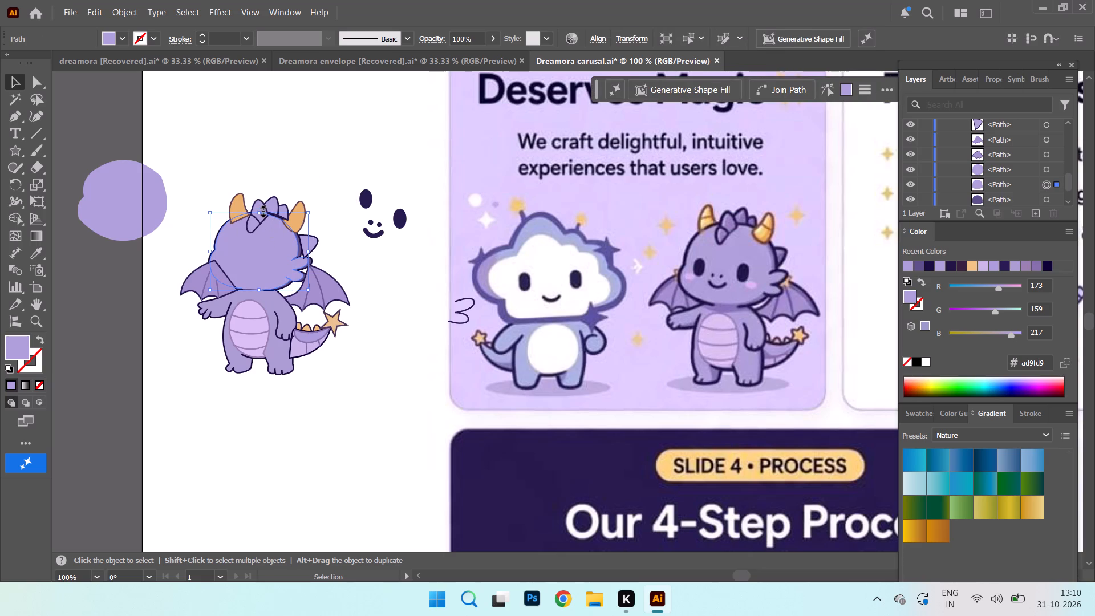
pyautogui.click(260, 210)
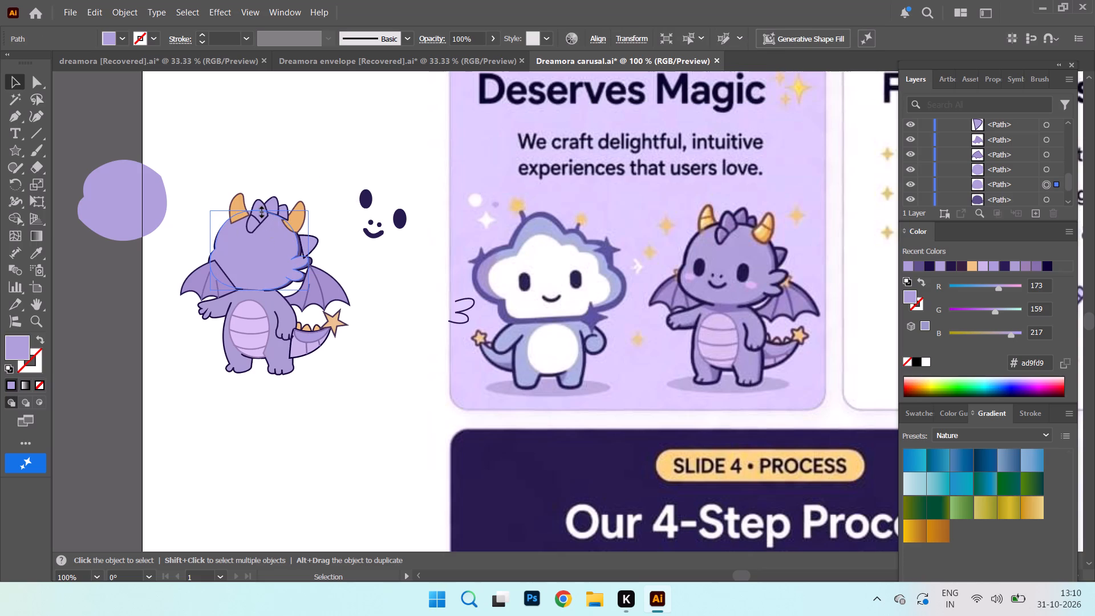
pyautogui.click(346, 179)
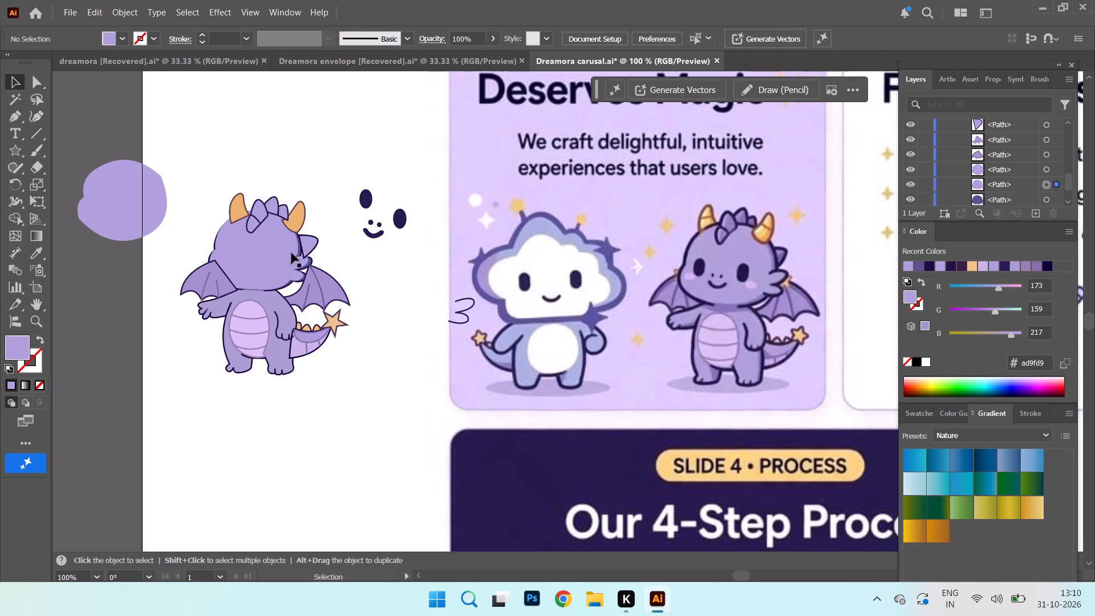
pyautogui.click(230, 241)
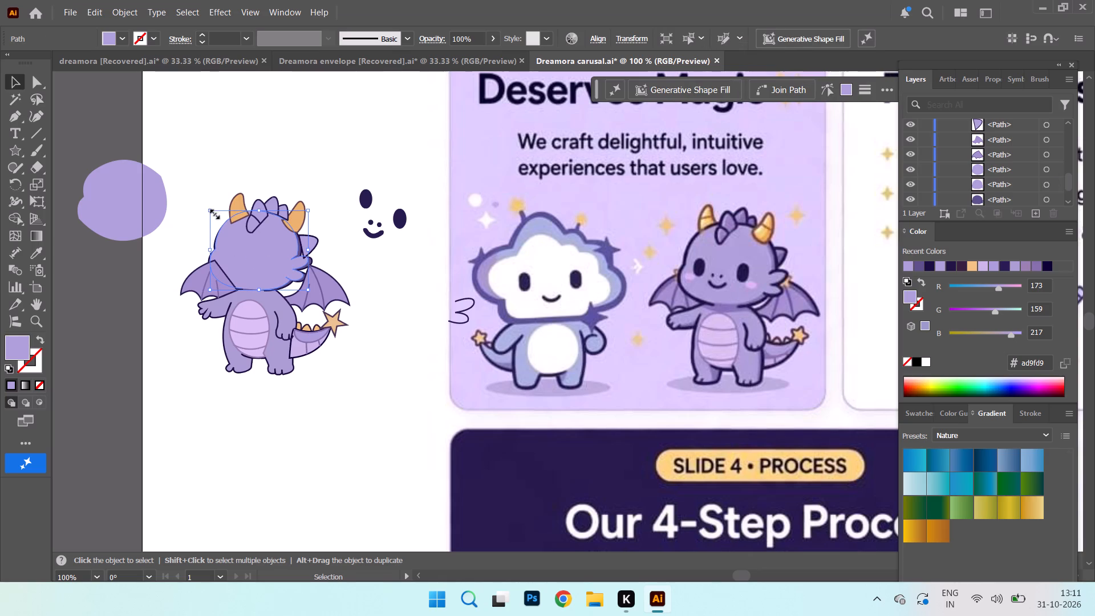
pyautogui.click(210, 209)
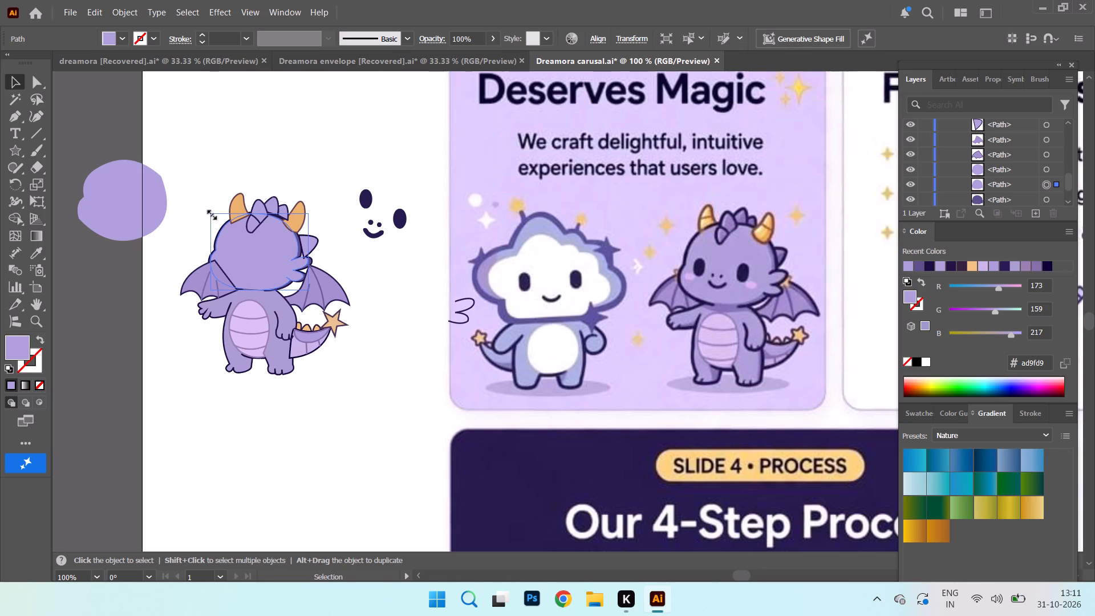
# Fine-tune the height of the lavender head copy at its top edge against the dark head outline.
pyautogui.click(323, 165)
pyautogui.click(275, 221)
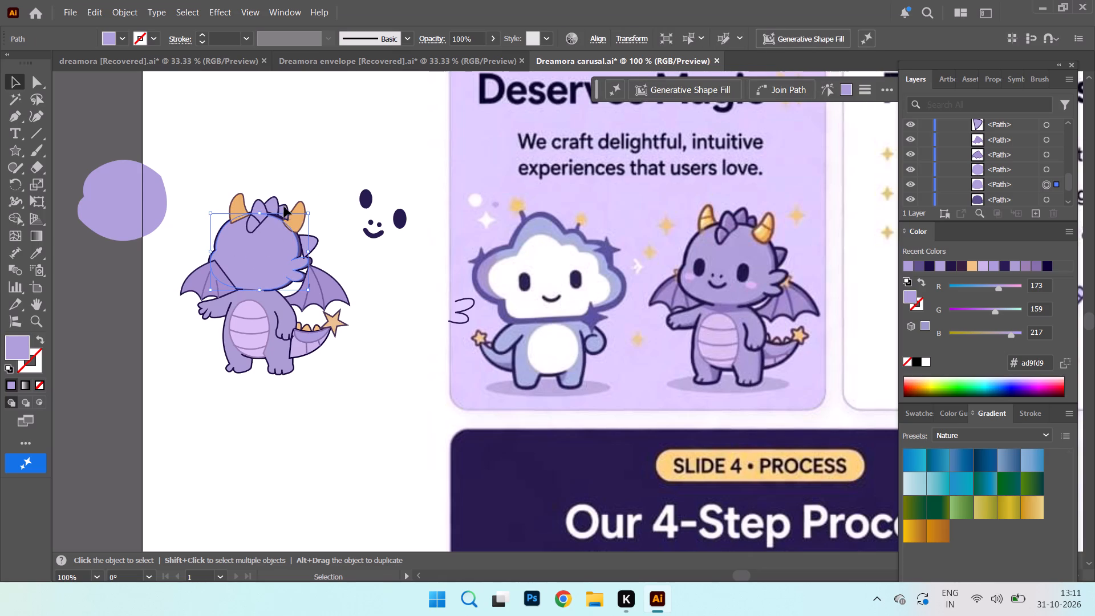
pyautogui.click(261, 210)
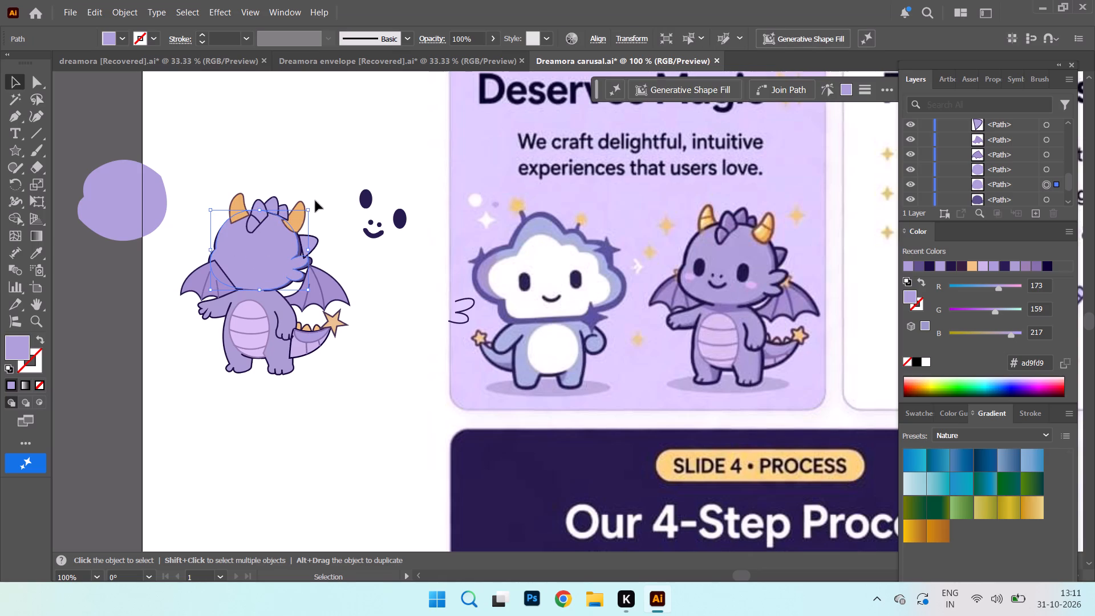
pyautogui.click(259, 209)
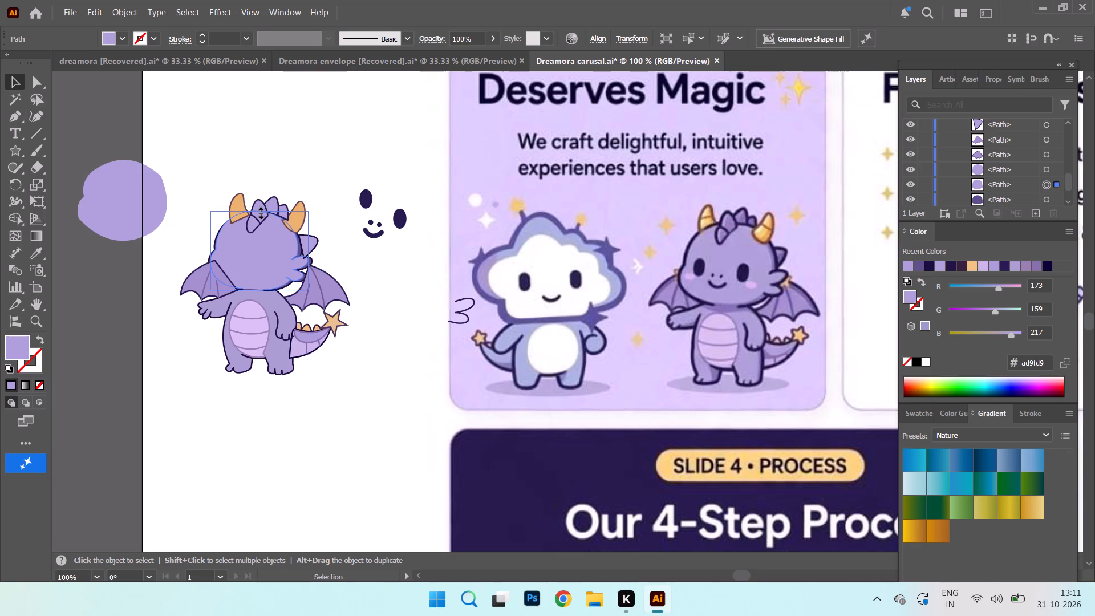
pyautogui.click(347, 158)
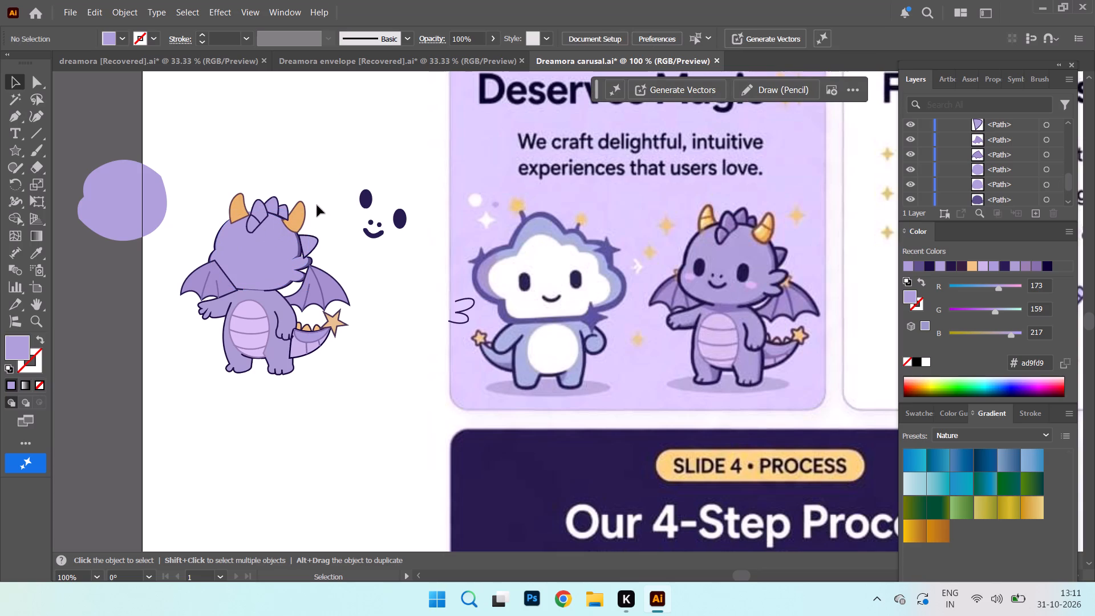
# Restack the small lavender head spike beside the right horn so it sits directly behind that horn.
pyautogui.click(281, 214)
pyautogui.click(299, 217)
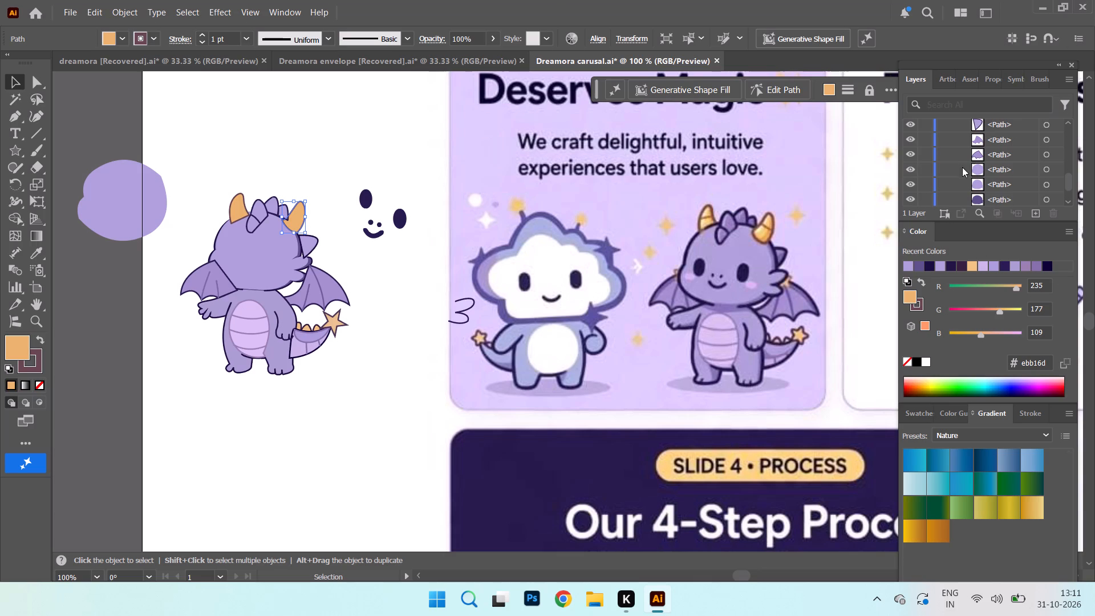
pyautogui.scroll(-9, 1037, 143)
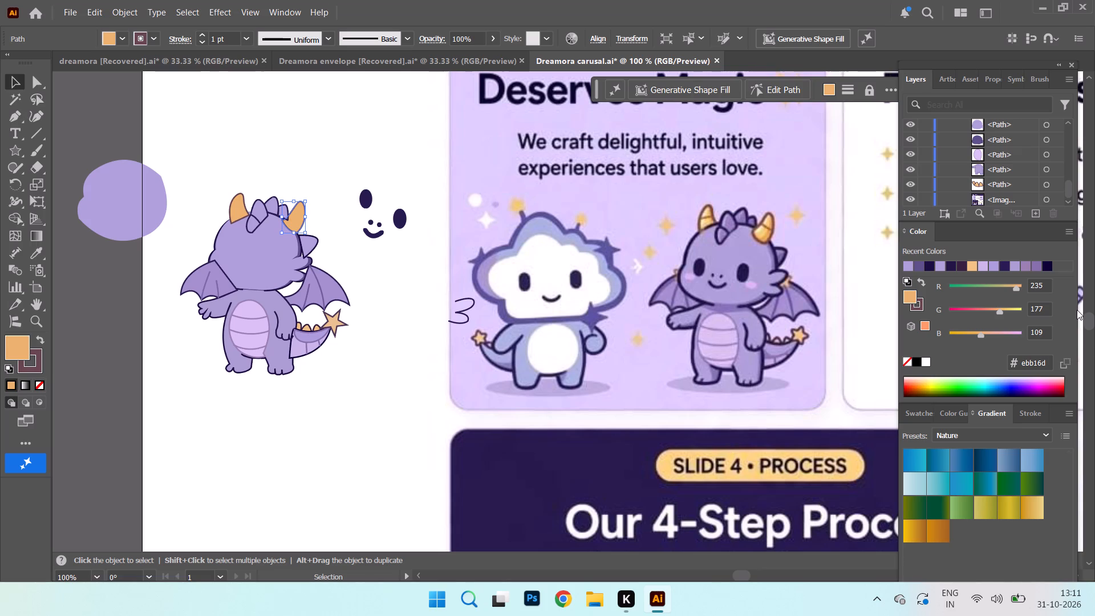
pyautogui.scroll(-4, 1021, 107)
pyautogui.scroll(-3, 1021, 184)
pyautogui.scroll(4, 1015, 188)
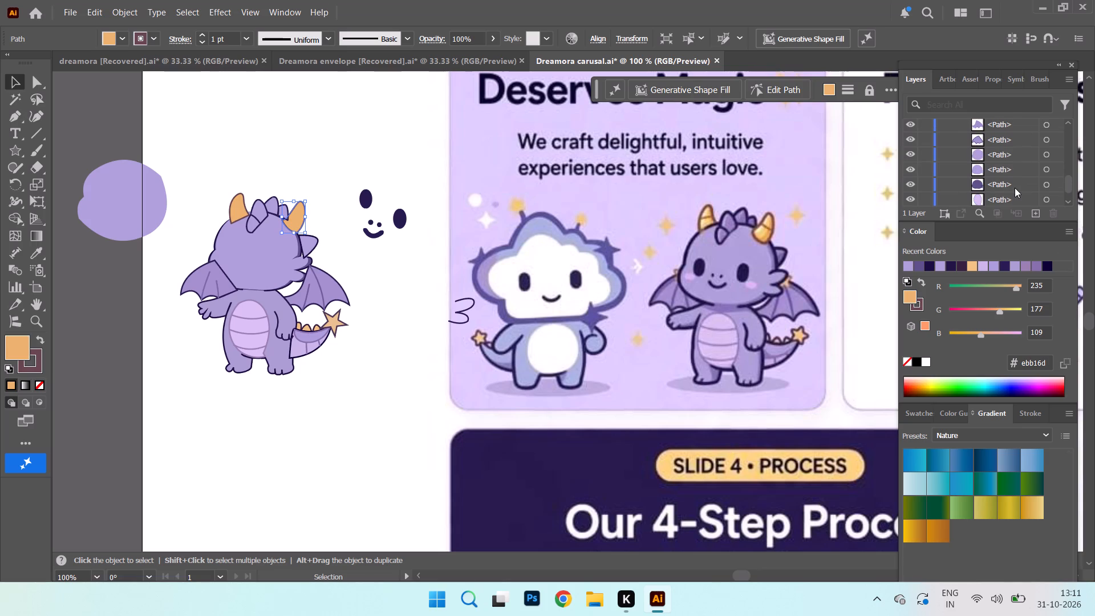
pyautogui.scroll(5, 1015, 188)
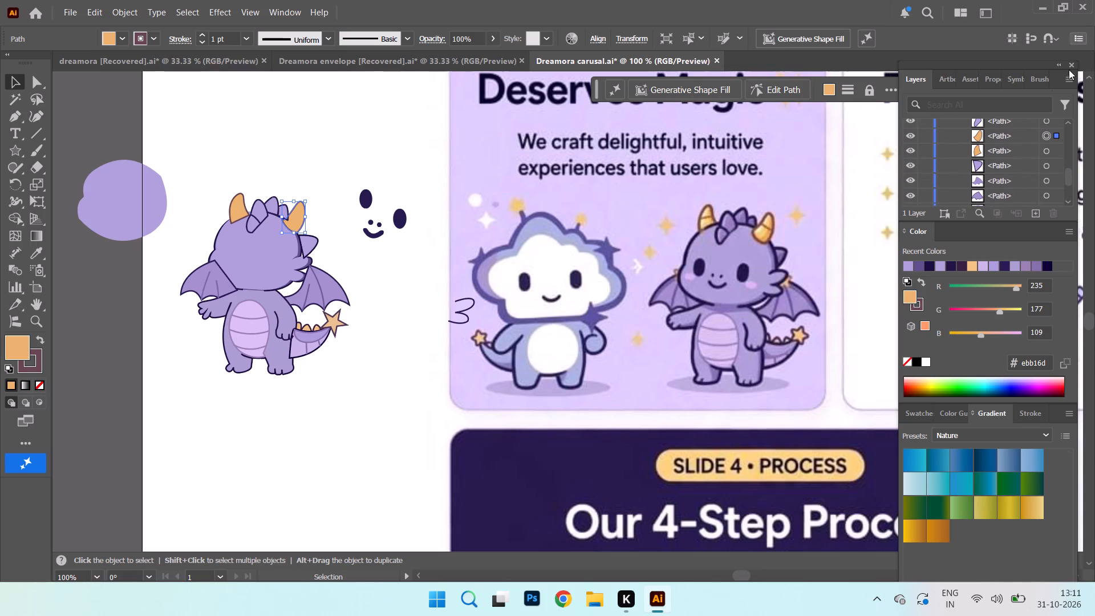
pyautogui.click(1003, 131)
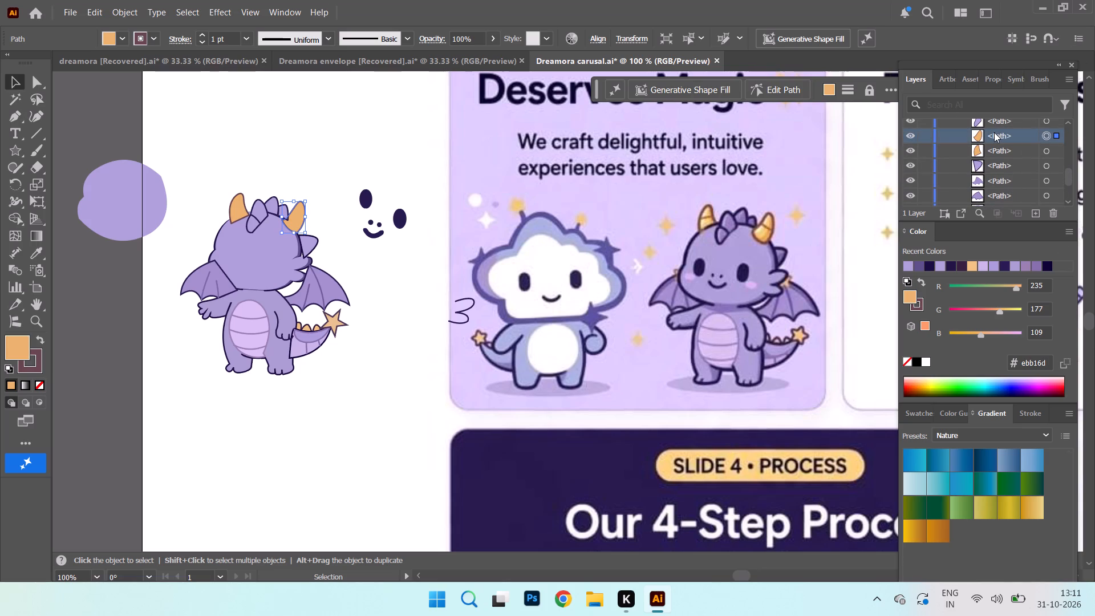
pyautogui.scroll(1, 1014, 143)
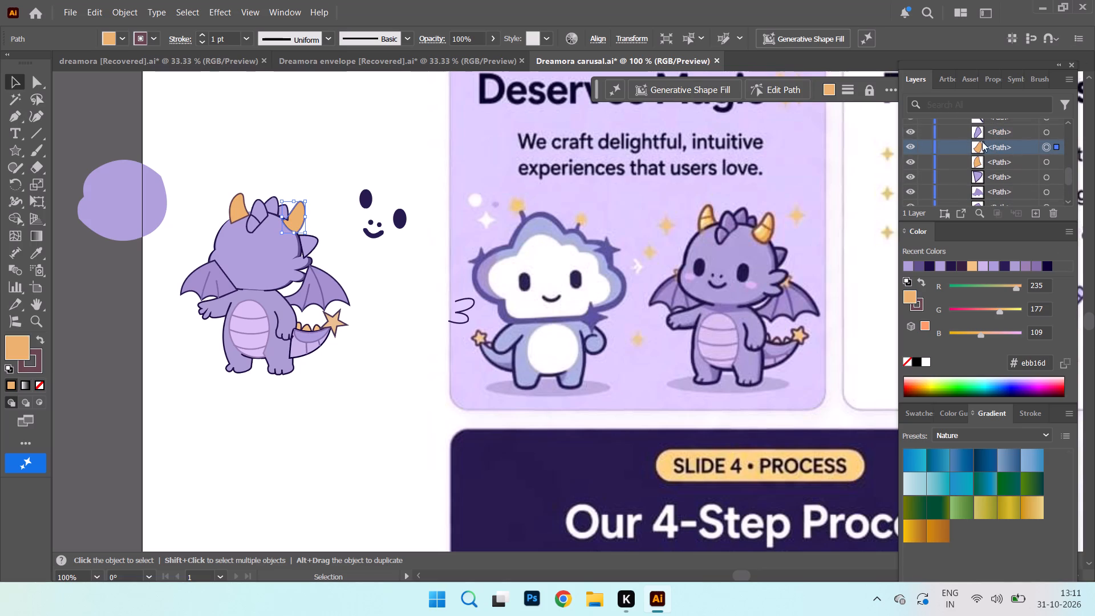
pyautogui.click(378, 141)
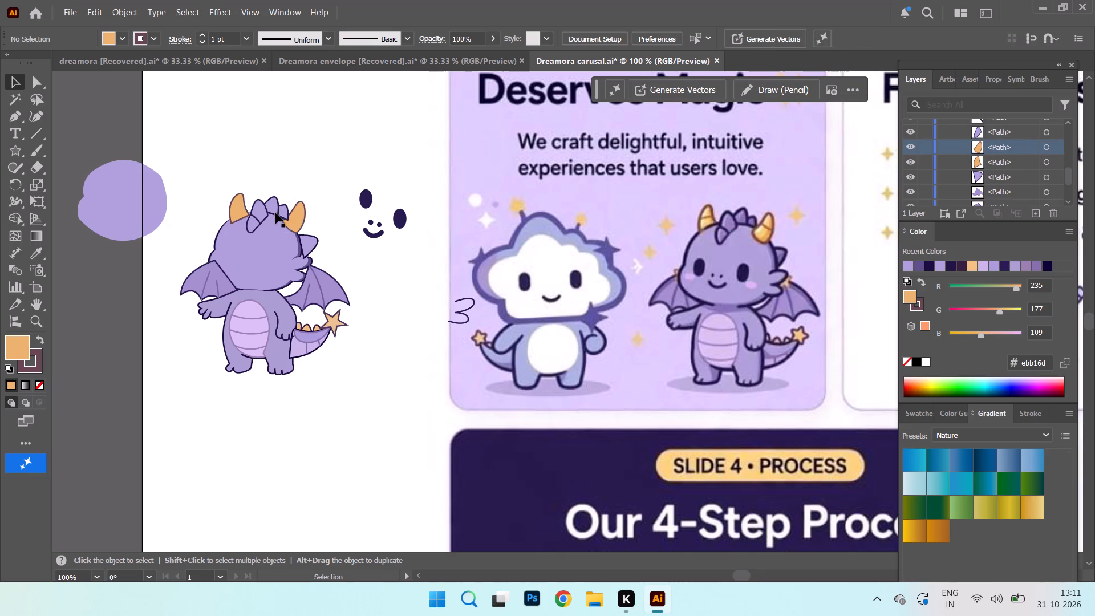
pyautogui.click(282, 214)
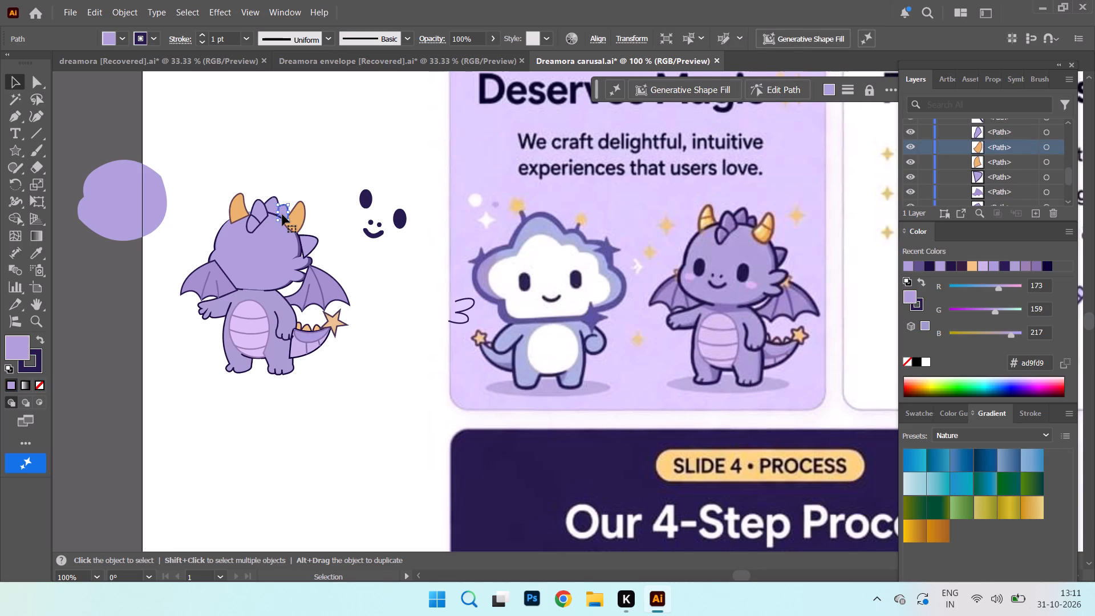
pyautogui.scroll(3, 1037, 173)
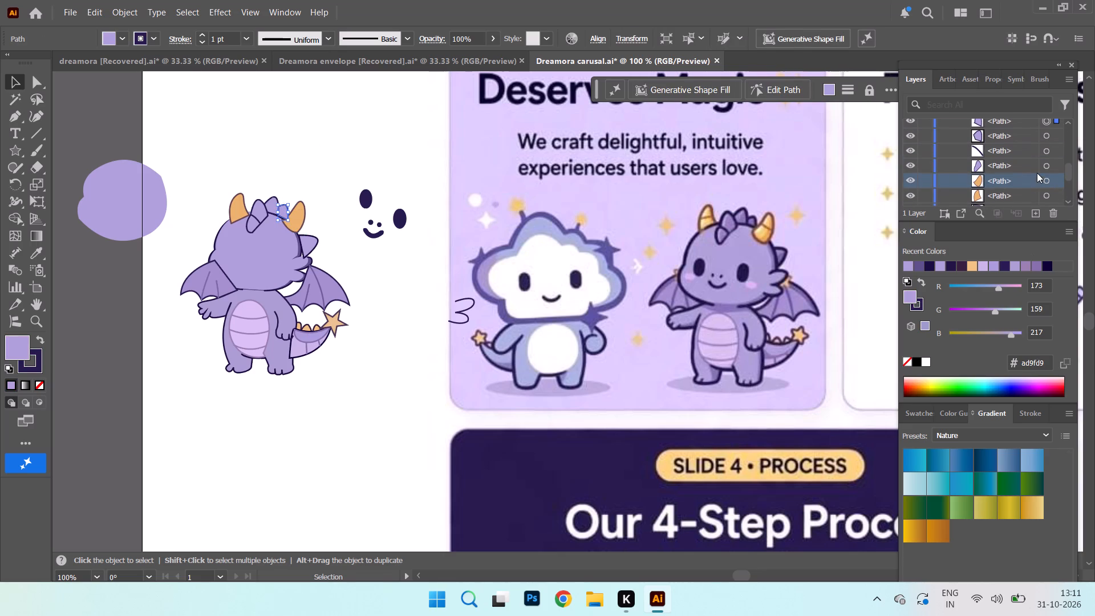
pyautogui.click(1021, 123)
pyautogui.moveTo(1021, 123); pyautogui.dragTo(1019, 188)
pyautogui.click(316, 187)
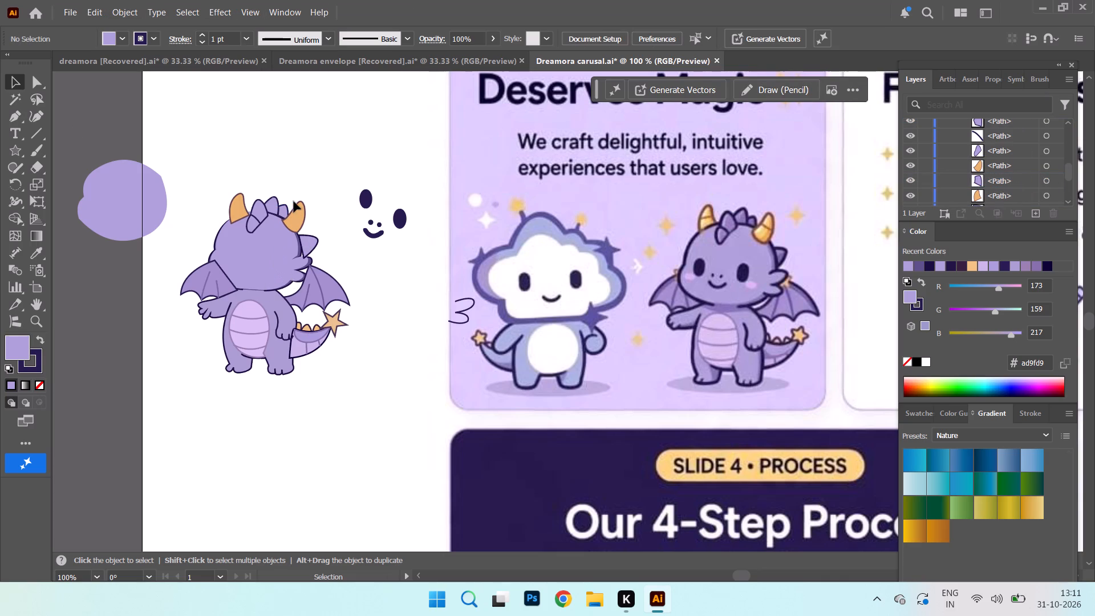
# Move the left horn clear of the head and slightly shrink the lavender head copy from its upper-left corner.
pyautogui.moveTo(237, 208); pyautogui.dragTo(230, 196)
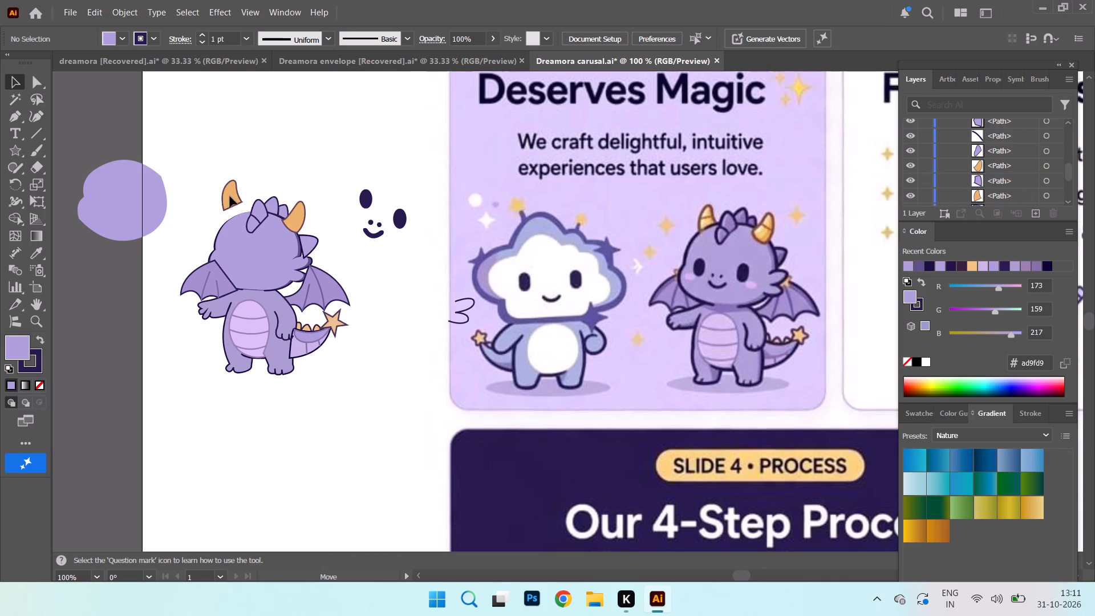
pyautogui.moveTo(230, 196); pyautogui.dragTo(231, 198)
pyautogui.click(237, 242)
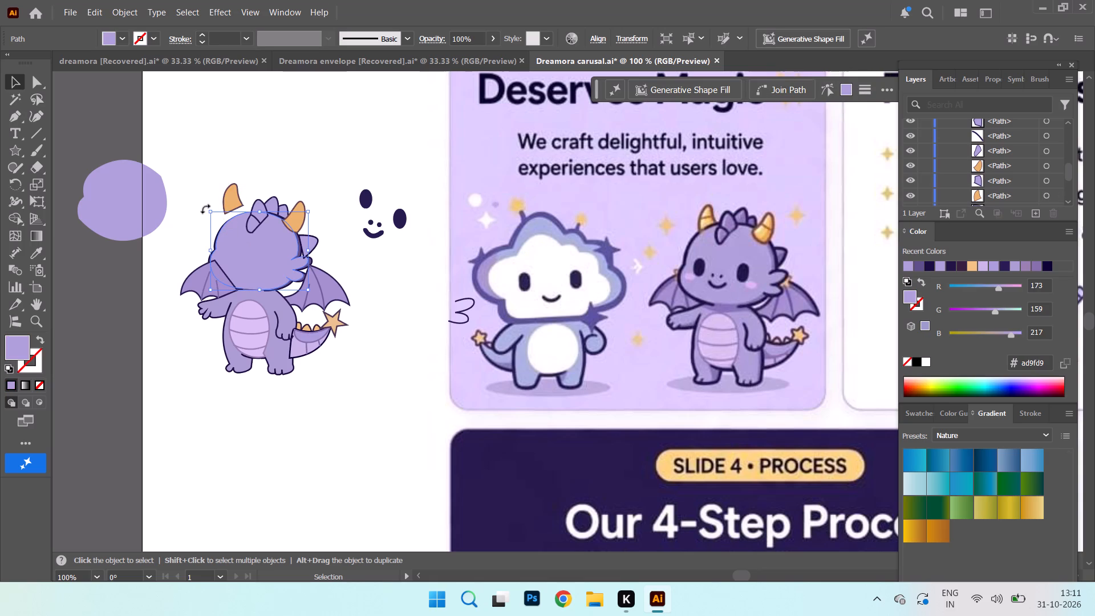
pyautogui.click(209, 213)
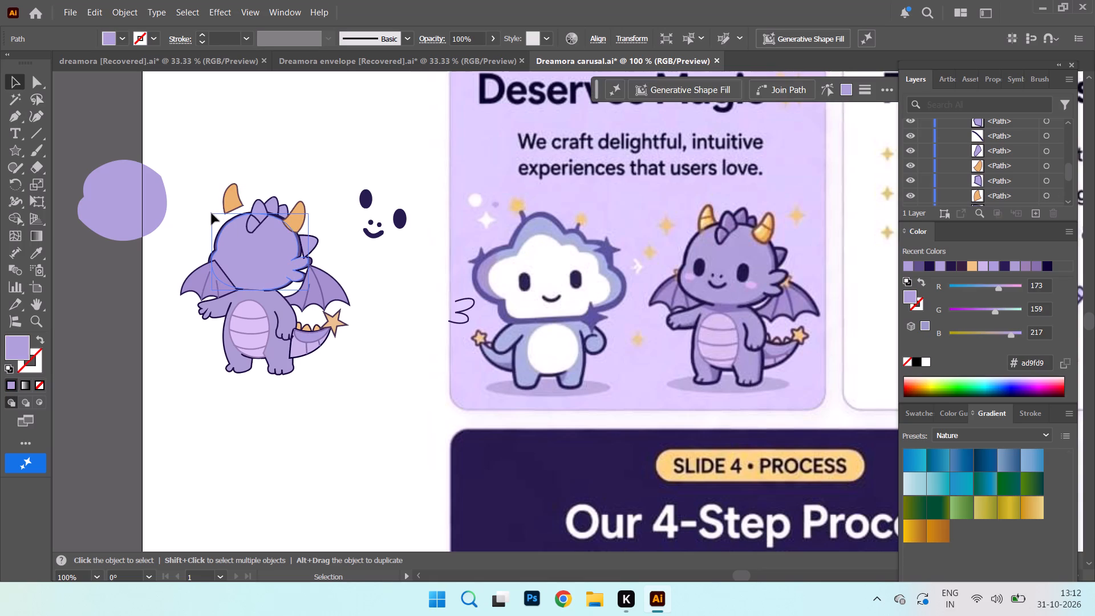
pyautogui.click(322, 148)
# Place the left horn back on the upper-left edge of the dragon's head.
pyautogui.moveTo(230, 201); pyautogui.dragTo(230, 210)
pyautogui.click(311, 163)
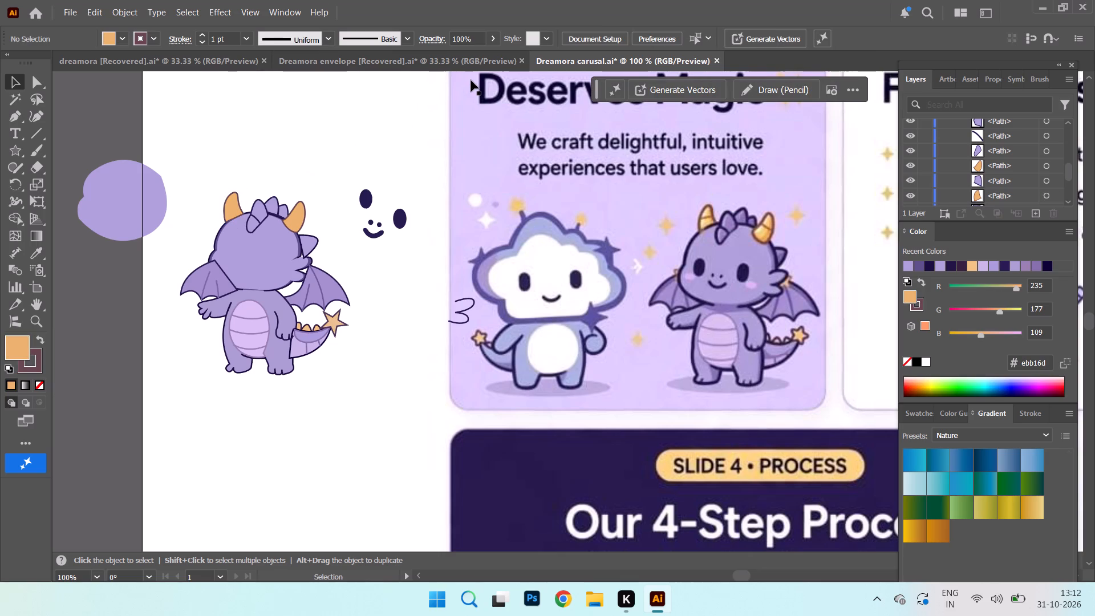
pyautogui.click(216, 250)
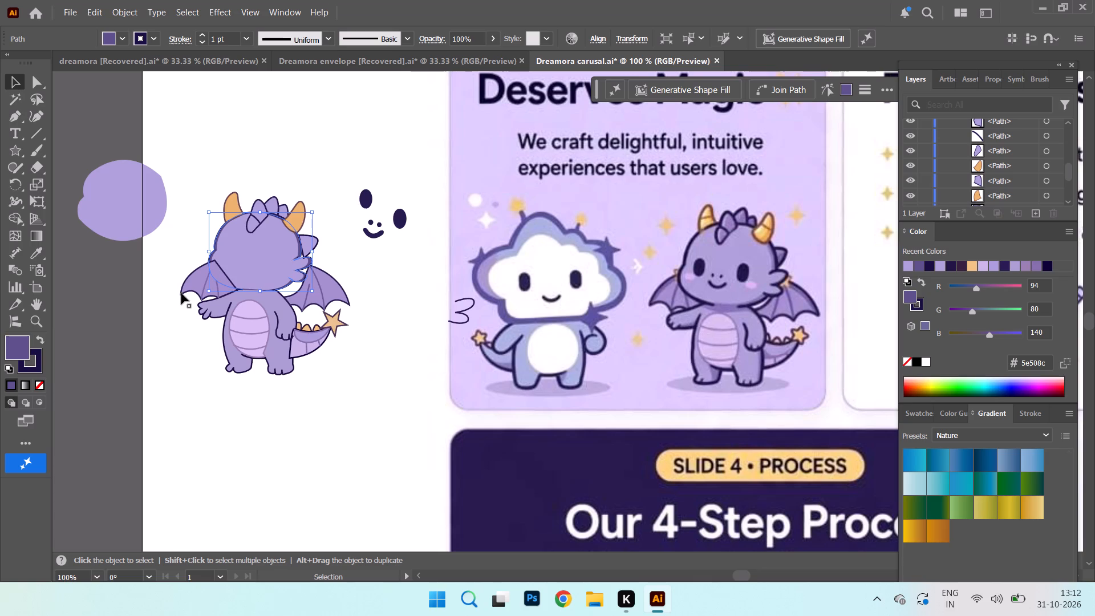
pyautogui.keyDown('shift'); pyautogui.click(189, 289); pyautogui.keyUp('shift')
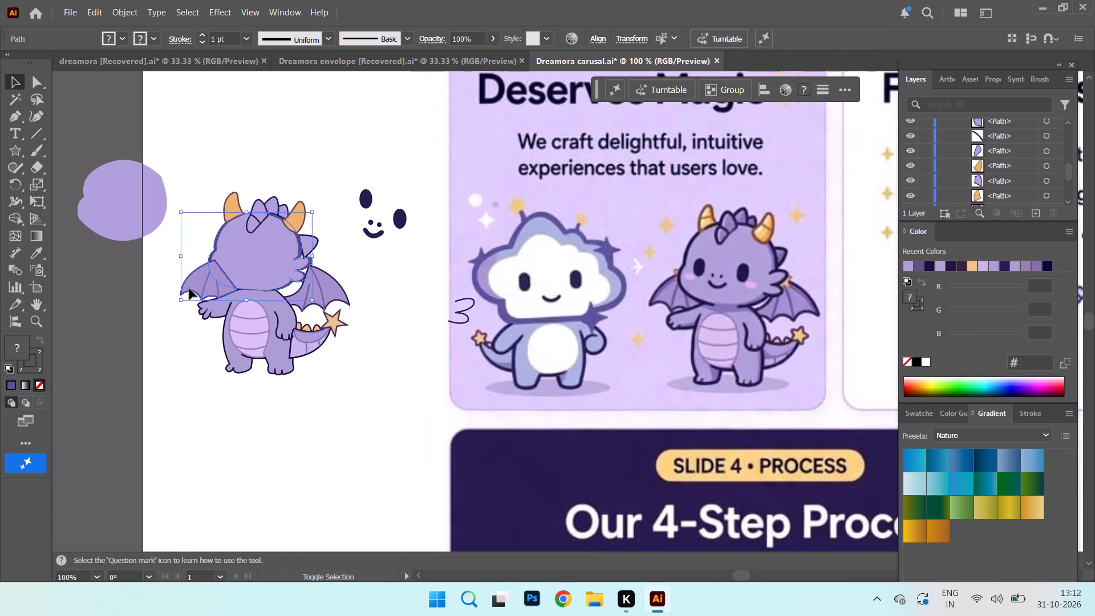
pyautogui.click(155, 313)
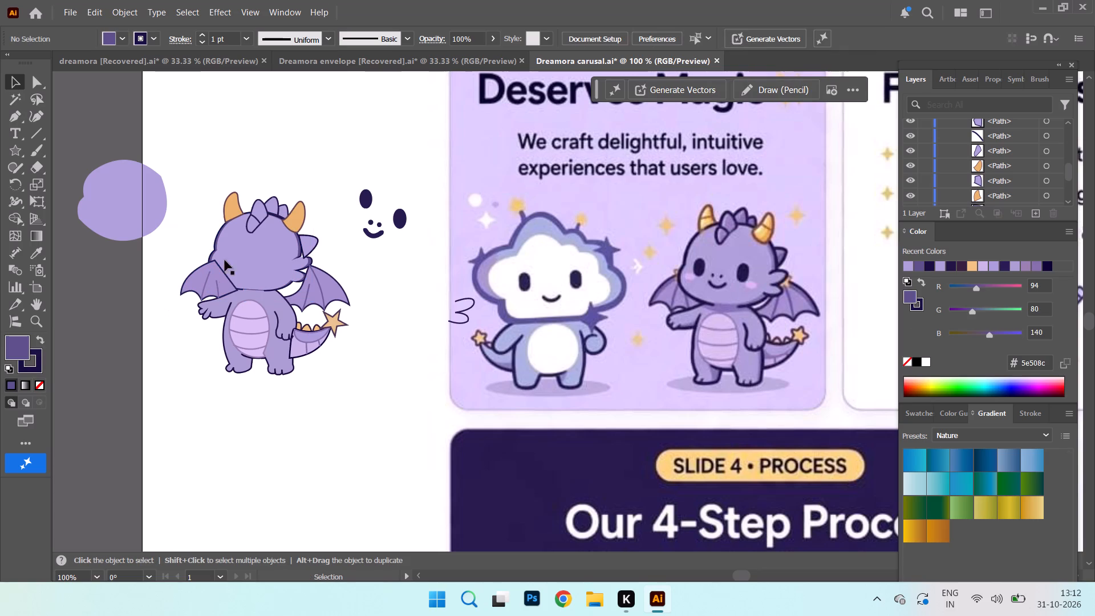
# Try a 3 pt stroke on the dragon's left wing, then set it to 2 pt.
pyautogui.click(191, 279)
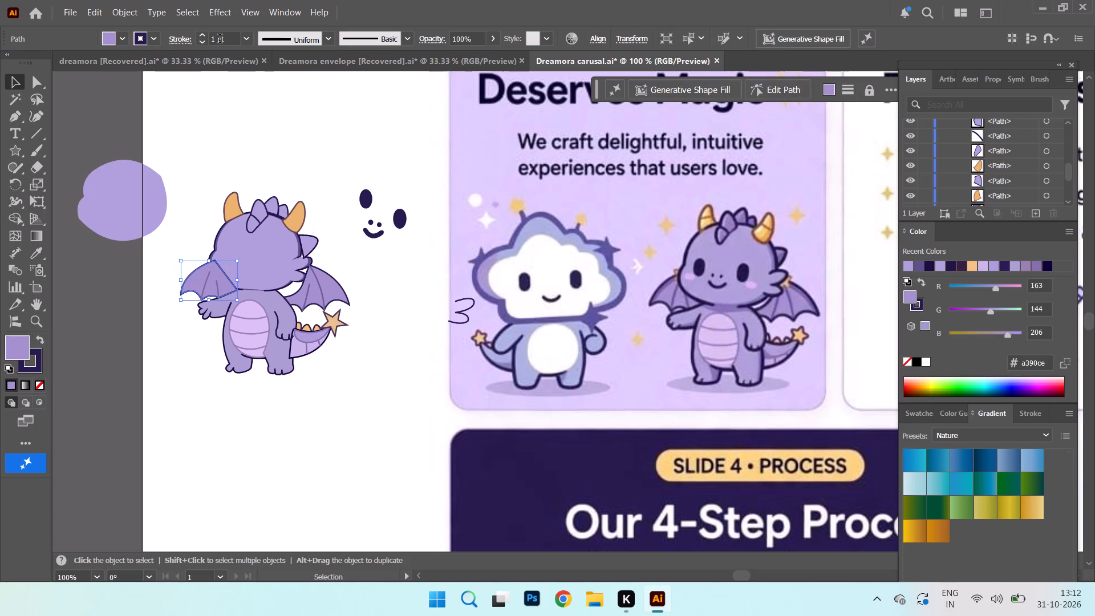
pyautogui.moveTo(218, 39); pyautogui.dragTo(186, 45)
pyautogui.press('3')
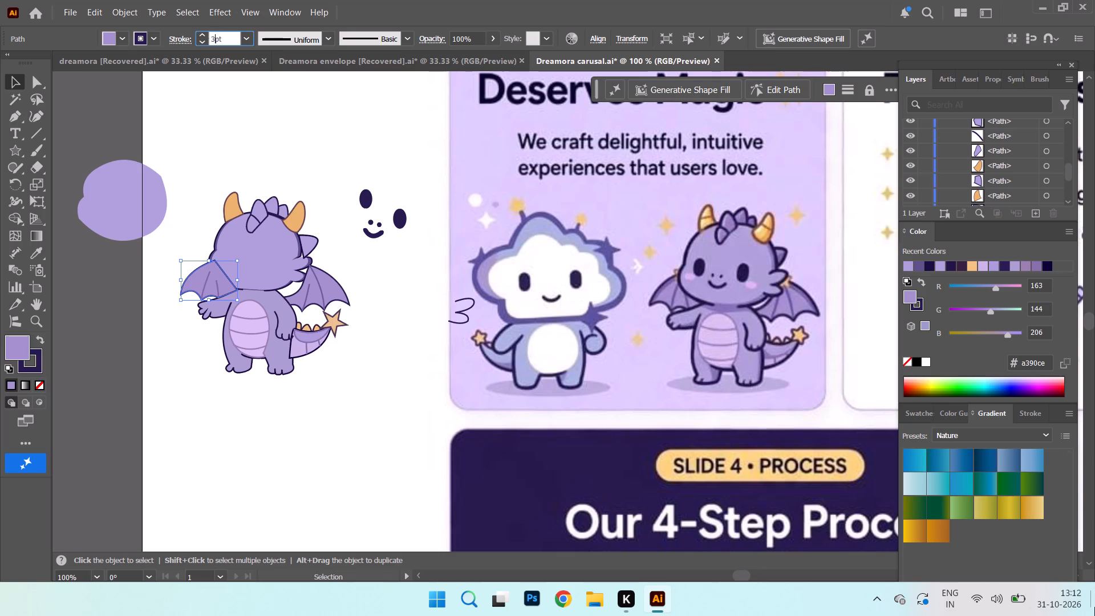
pyautogui.press('Return')
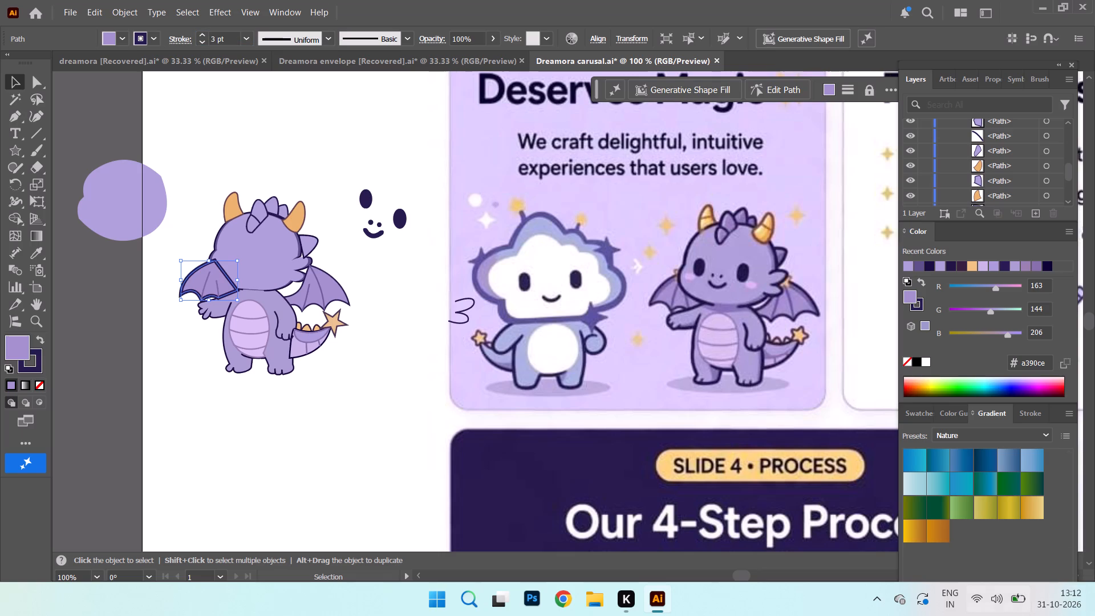
pyautogui.moveTo(214, 39); pyautogui.dragTo(204, 42)
pyautogui.press('2')
pyautogui.press('Return')
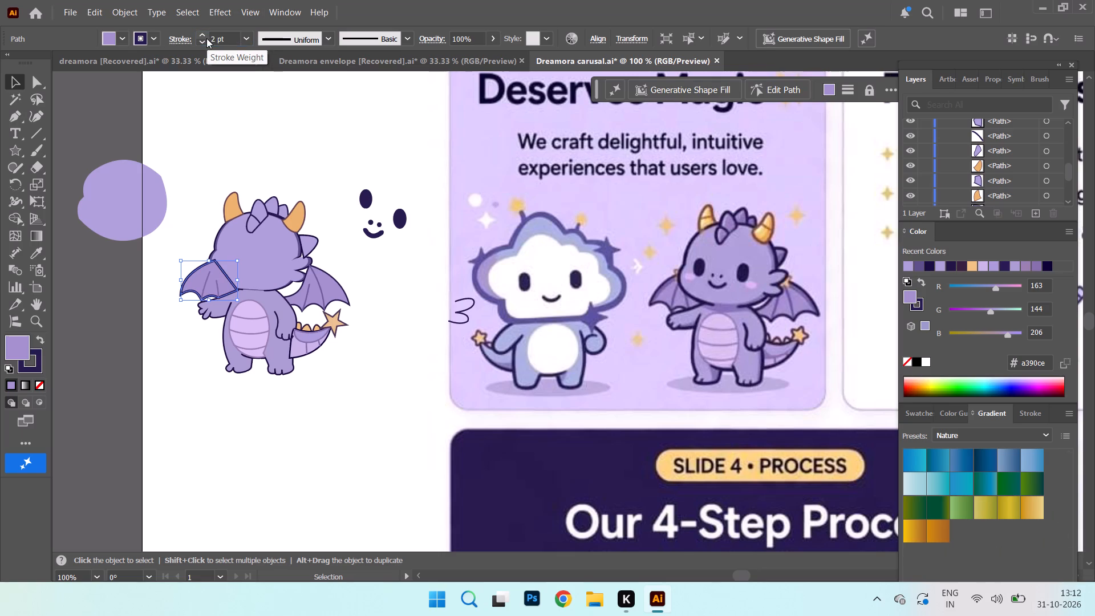
# Set the stroke of the dragon's right wing to 2 pt.
pyautogui.click(322, 308)
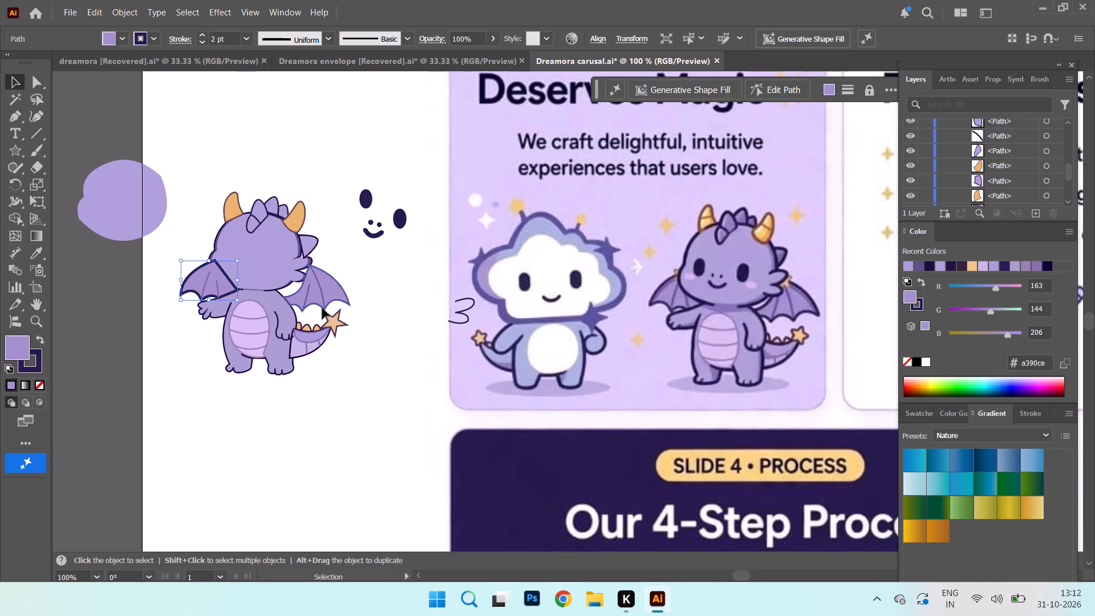
pyautogui.moveTo(216, 38); pyautogui.dragTo(183, 55)
pyautogui.press('2')
pyautogui.press('Return')
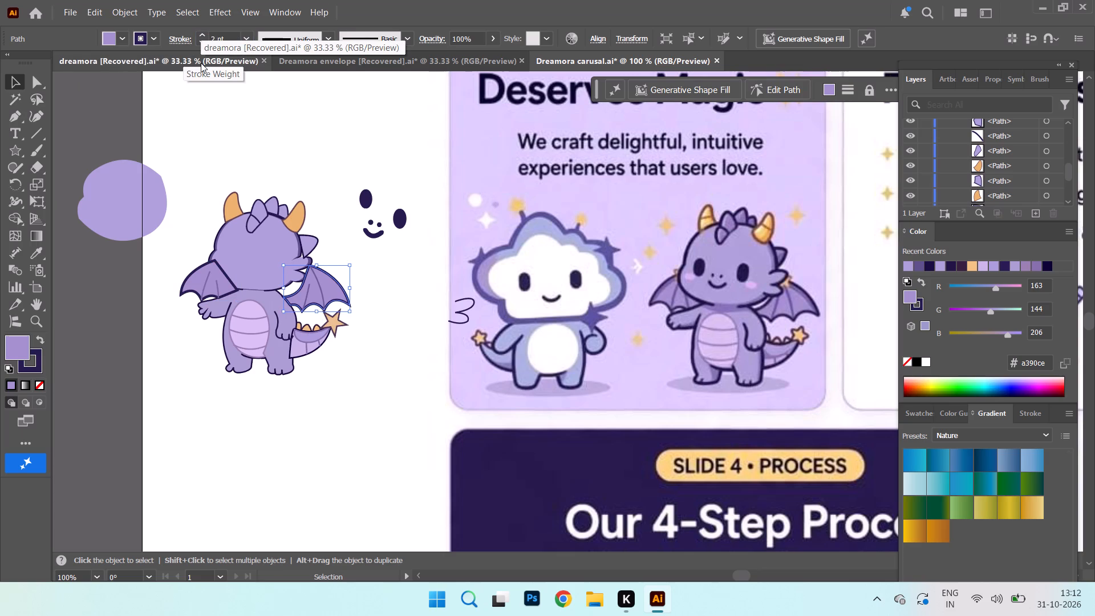
pyautogui.click(381, 114)
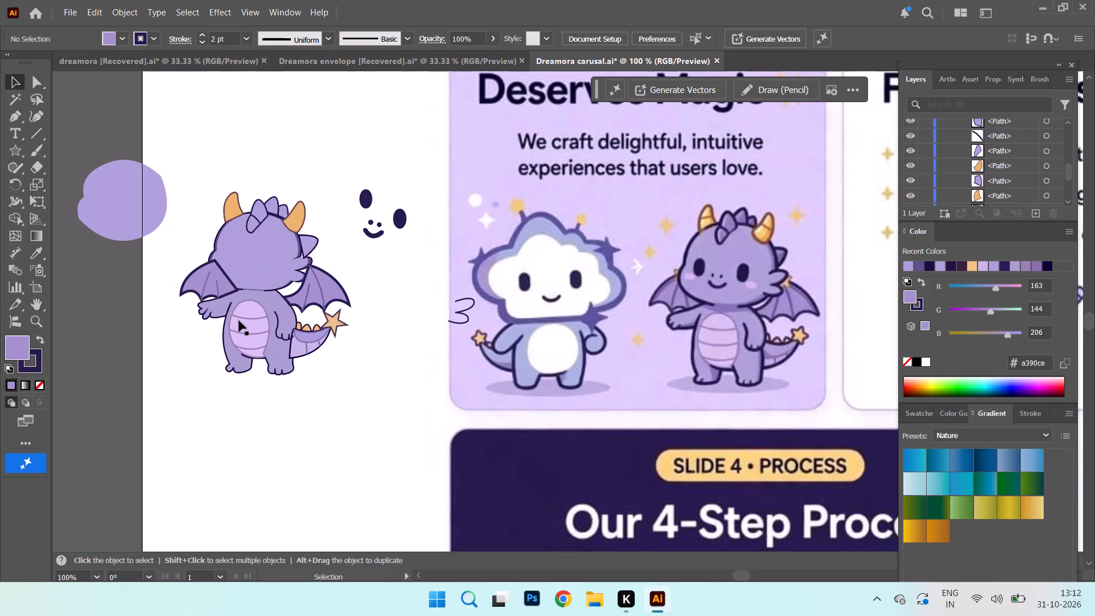
# Set the stroke of the unfilled arm line between the belly and the tail to 2 pt.
pyautogui.click(277, 333)
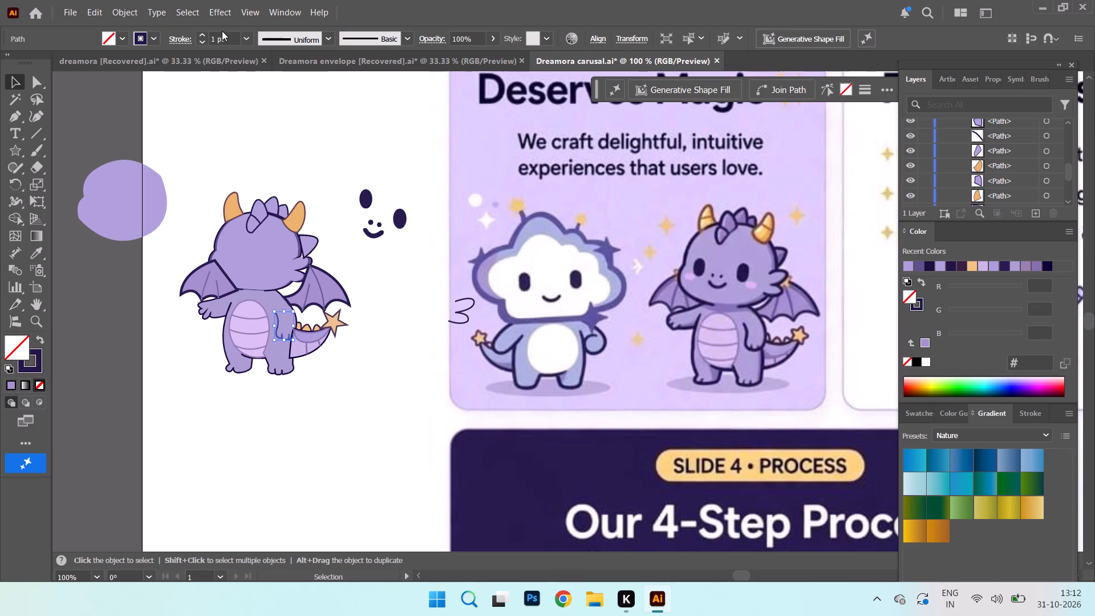
pyautogui.moveTo(216, 40); pyautogui.dragTo(201, 43)
pyautogui.press('2')
pyautogui.press('Return')
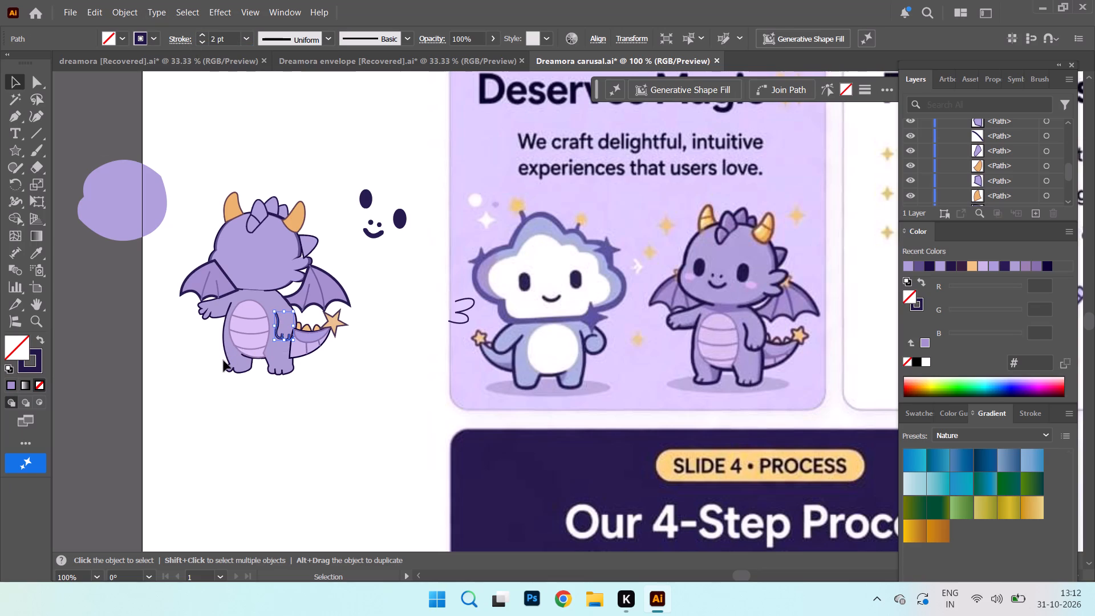
# Set the stroke of the dragon's lavender body shape to 2 pt.
pyautogui.click(227, 368)
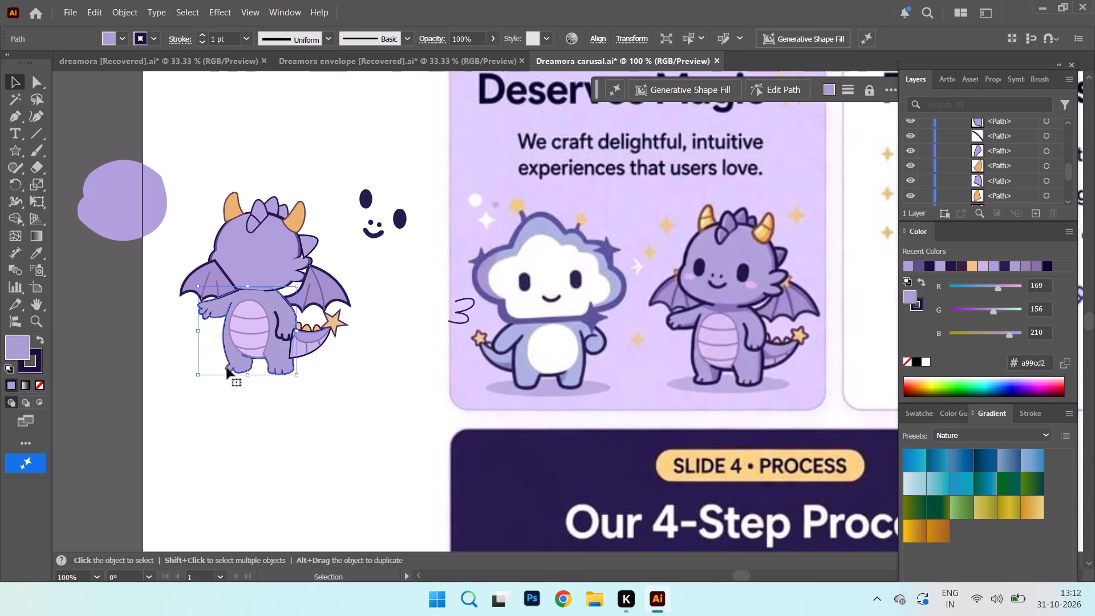
pyautogui.moveTo(218, 38); pyautogui.dragTo(184, 41)
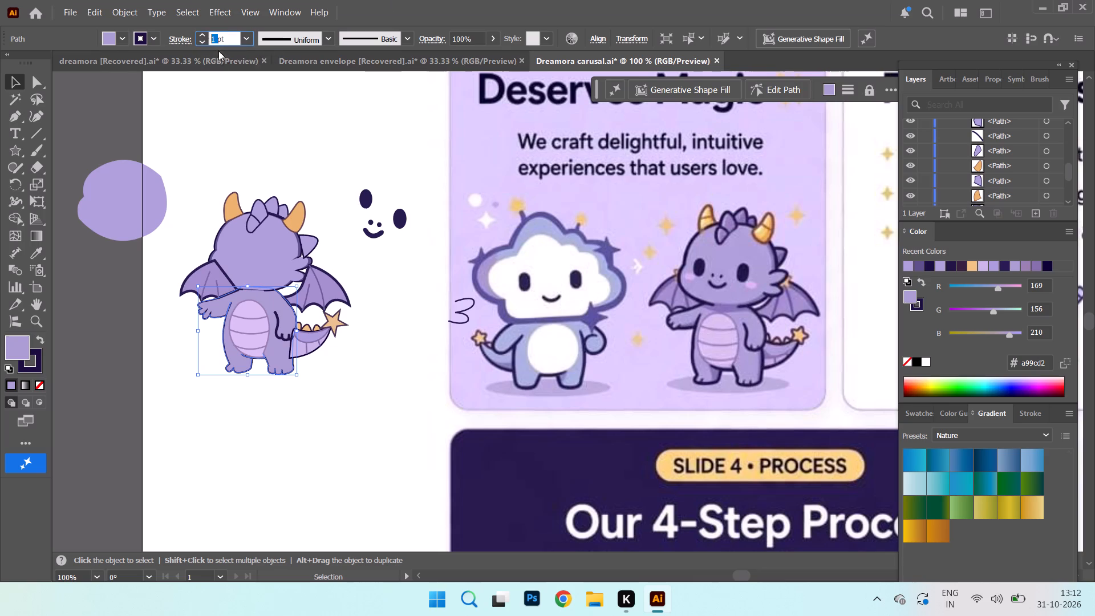
pyautogui.press('2')
pyautogui.press('Return')
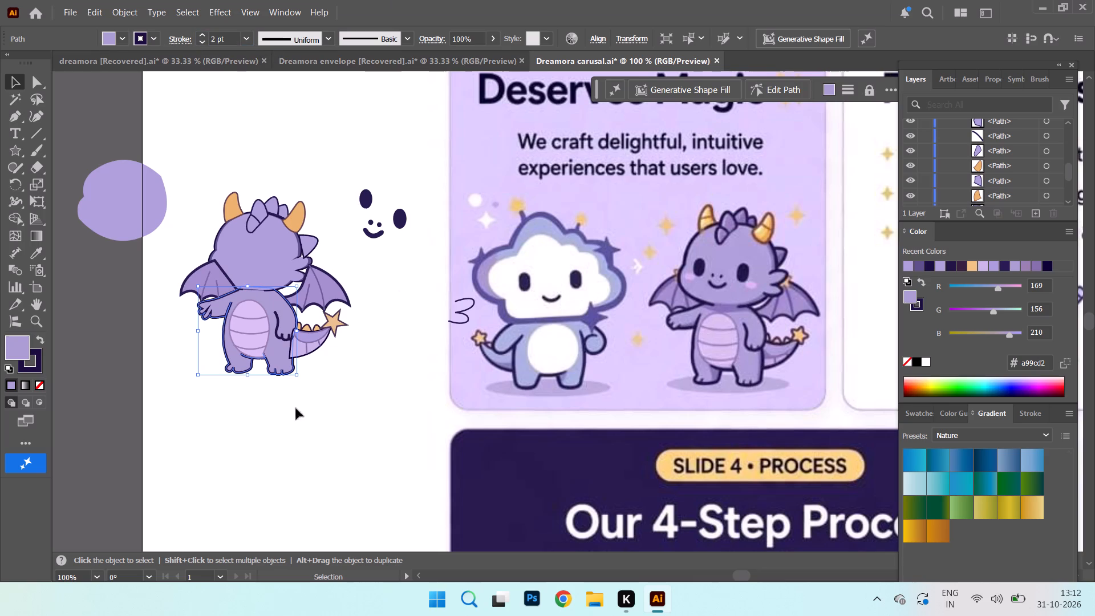
pyautogui.click(363, 367)
# Set the stroke of the dragon's light lavender tail shape to 2 pt.
pyautogui.click(290, 356)
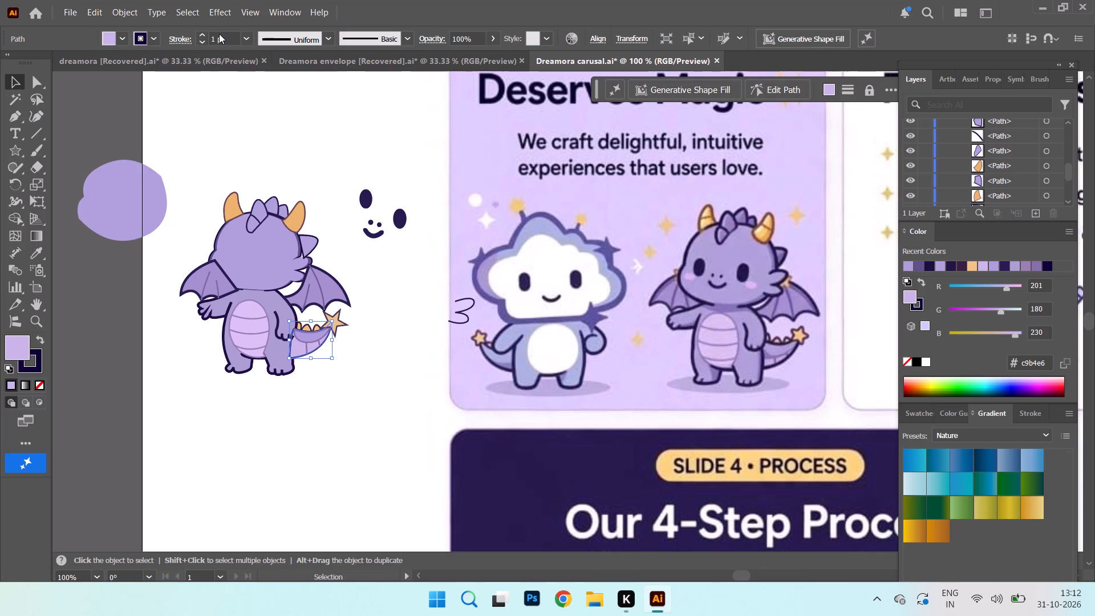
pyautogui.moveTo(214, 42); pyautogui.dragTo(191, 47)
pyautogui.press('2')
pyautogui.press('Return')
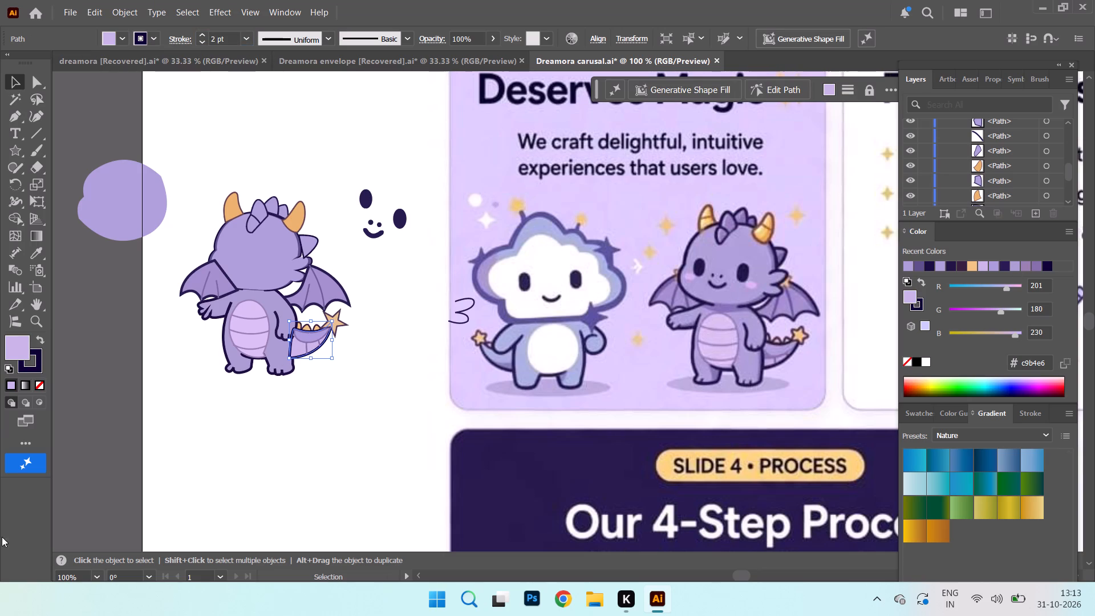
# Examine the layer stack to see where the dragon's body path sits among the other paths.
pyautogui.click(285, 369)
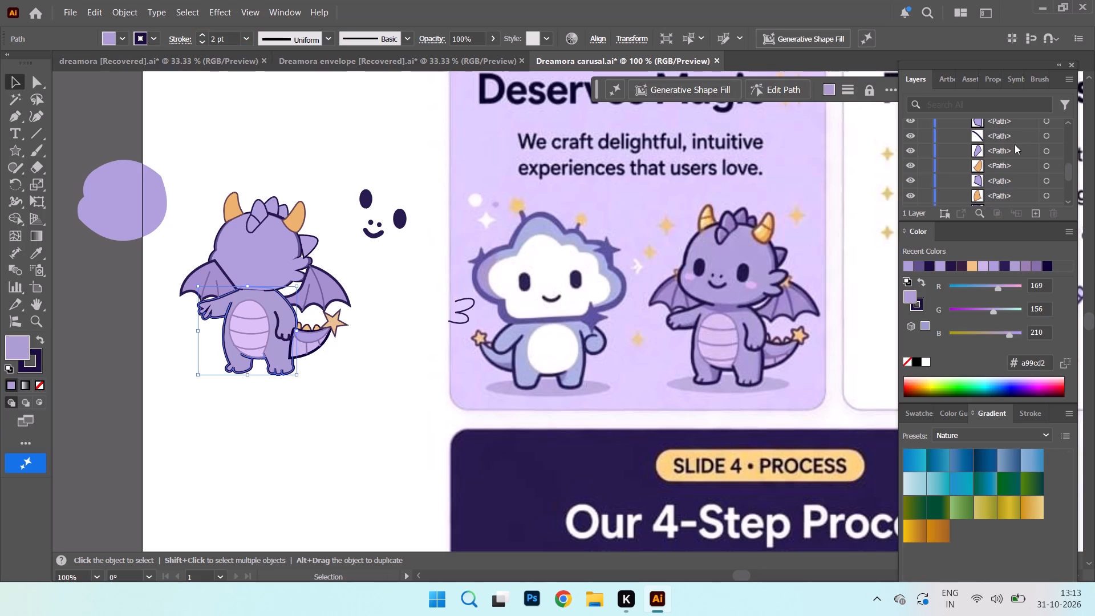
pyautogui.scroll(13, 1021, 156)
pyautogui.scroll(10, 1013, 171)
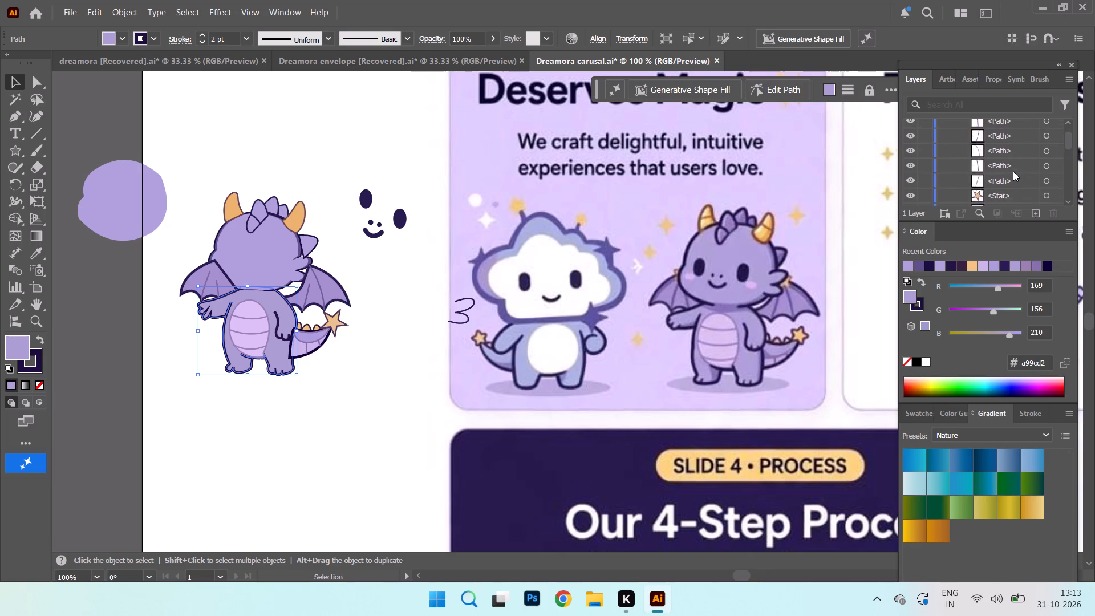
pyautogui.scroll(12, 1013, 171)
pyautogui.scroll(-2, 988, 215)
pyautogui.scroll(-4, 1013, 171)
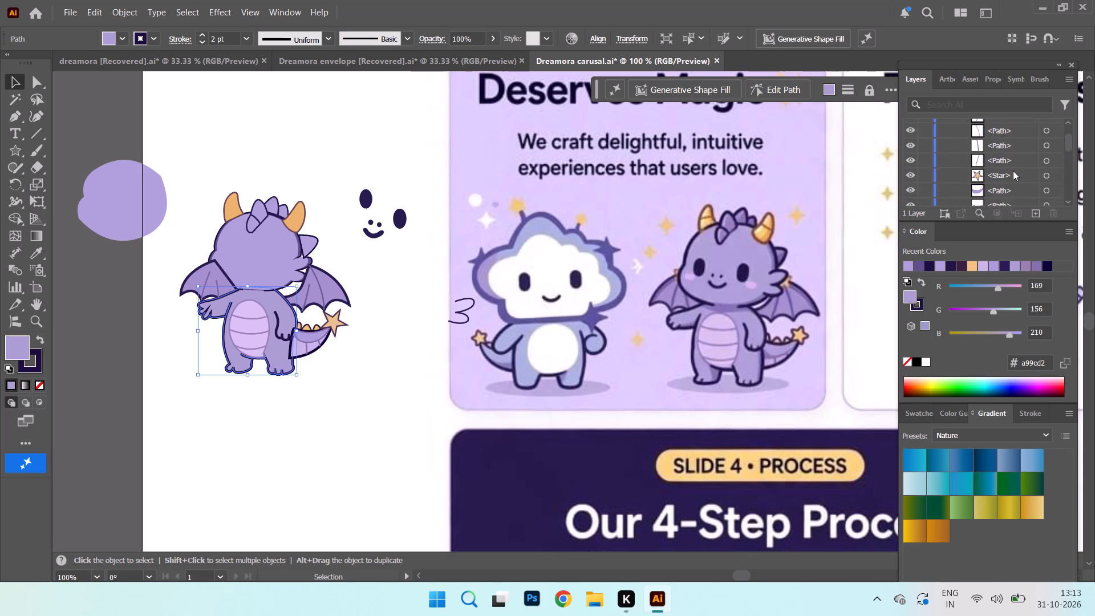
pyautogui.scroll(-20, 1013, 171)
pyautogui.scroll(-17, 1013, 171)
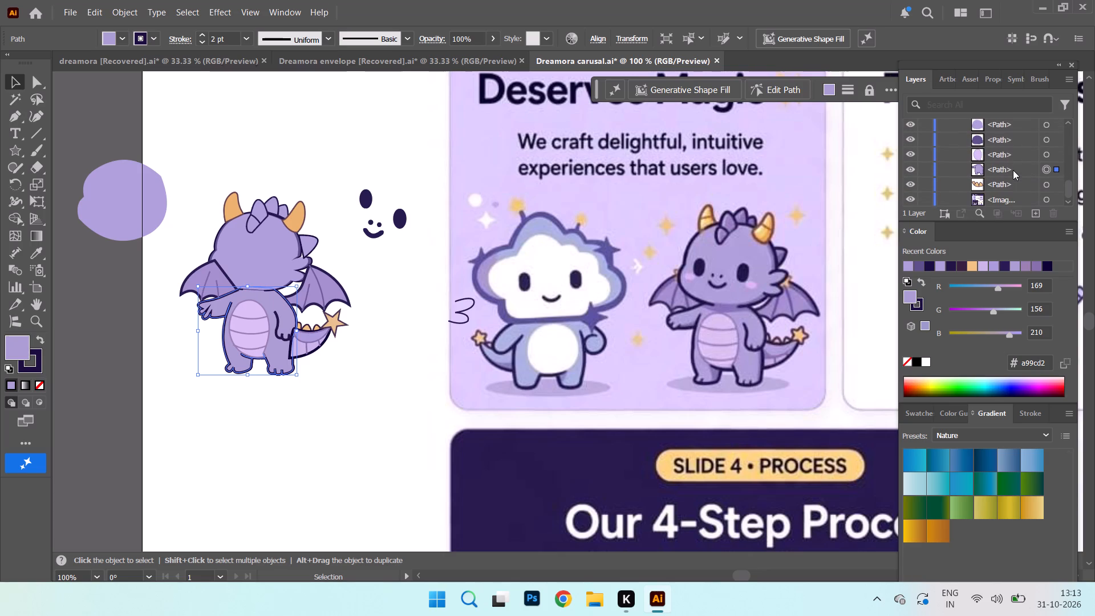
pyautogui.scroll(-7, 1013, 170)
pyautogui.scroll(7, 993, 188)
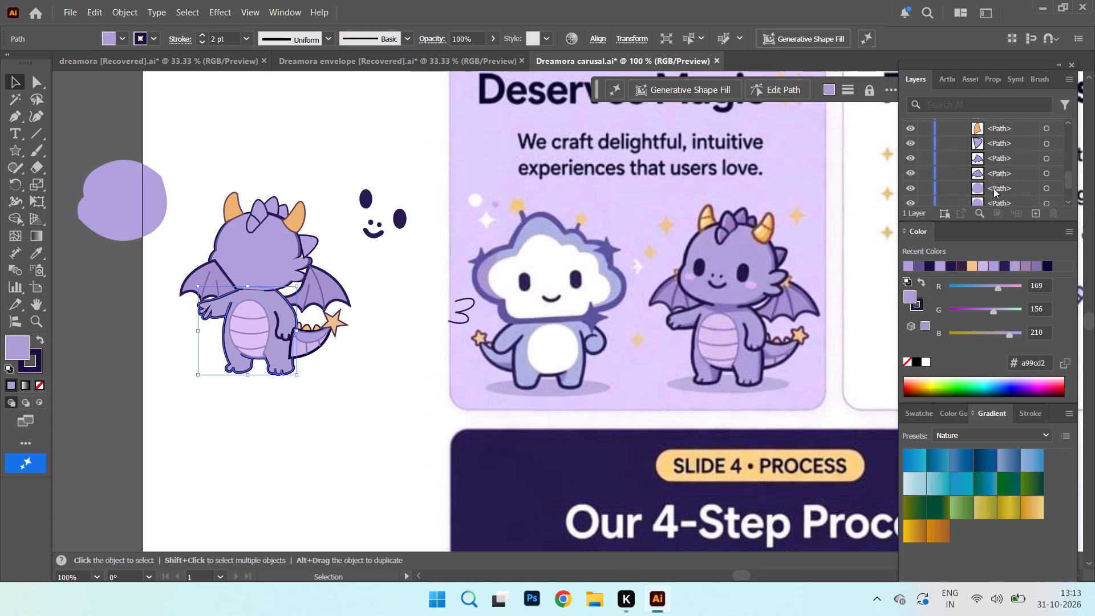
pyautogui.scroll(-8, 1001, 161)
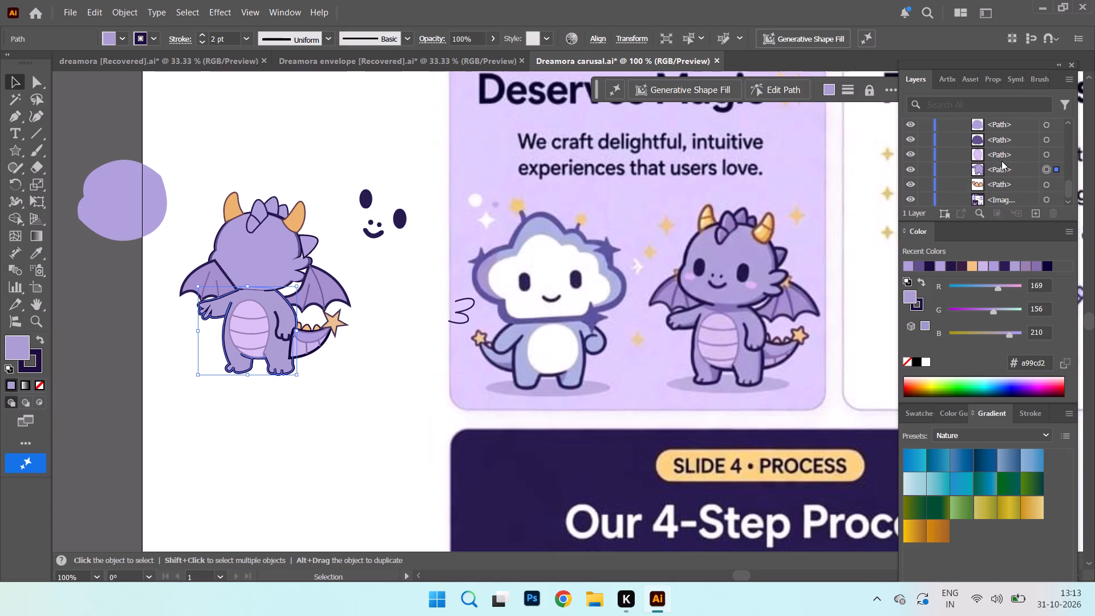
pyautogui.scroll(-4, 1019, 168)
# Reorder the light lavender tail shape behind the body and orange spikes, directly above the reference image.
pyautogui.click(309, 339)
pyautogui.click(298, 351)
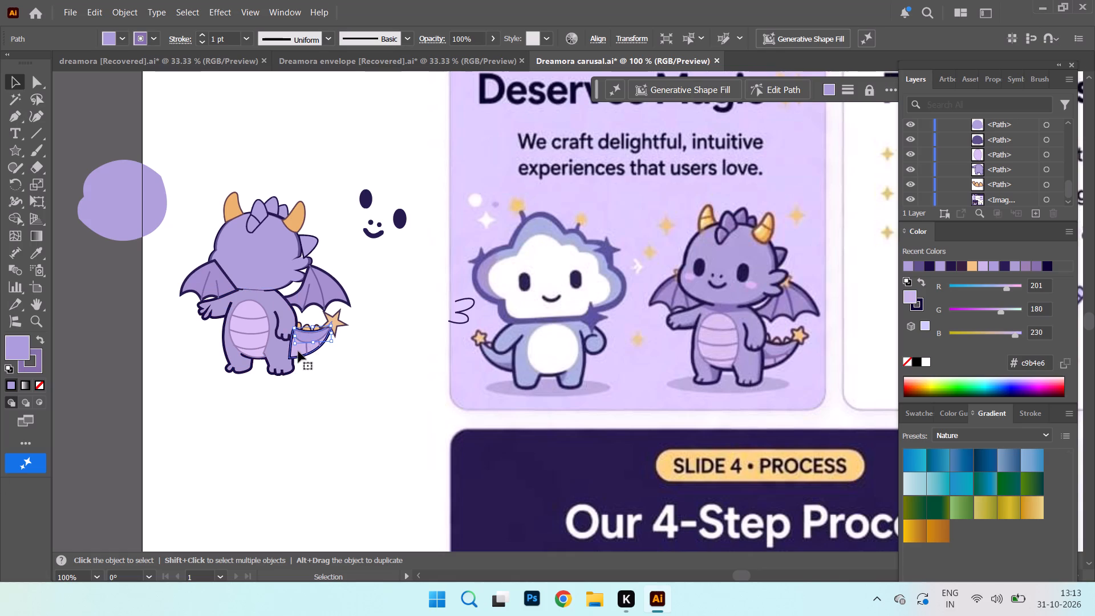
pyautogui.scroll(5, 1026, 177)
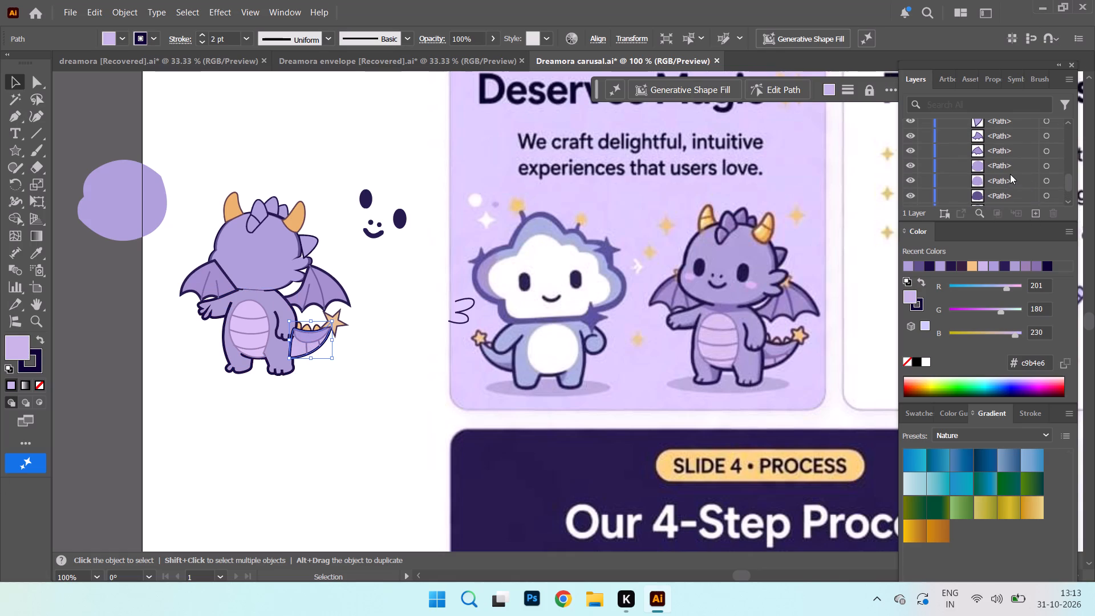
pyautogui.scroll(3, 1033, 151)
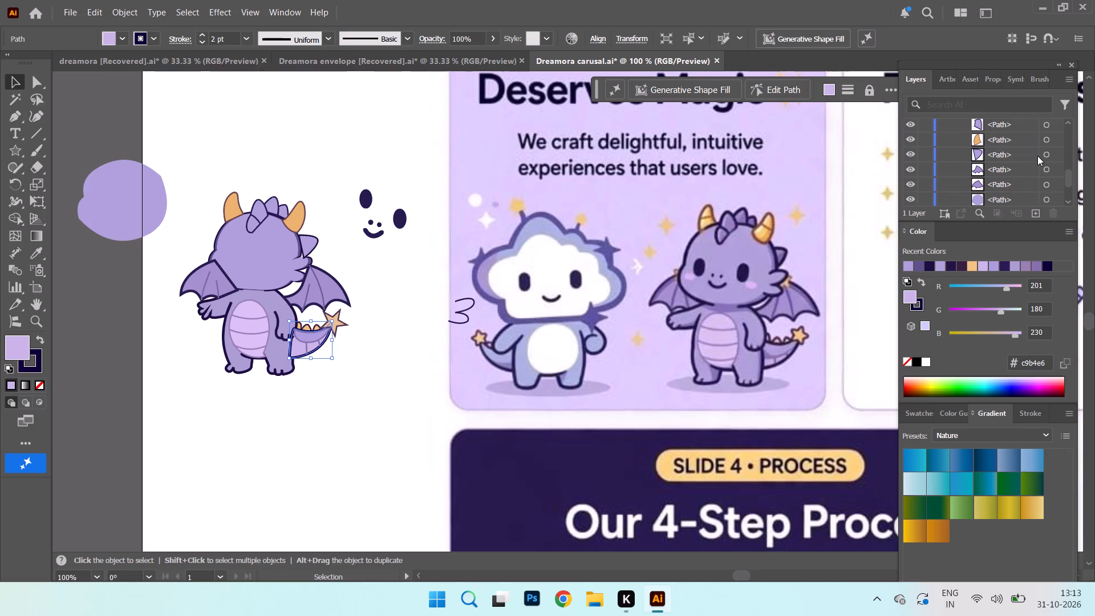
pyautogui.scroll(9, 1041, 162)
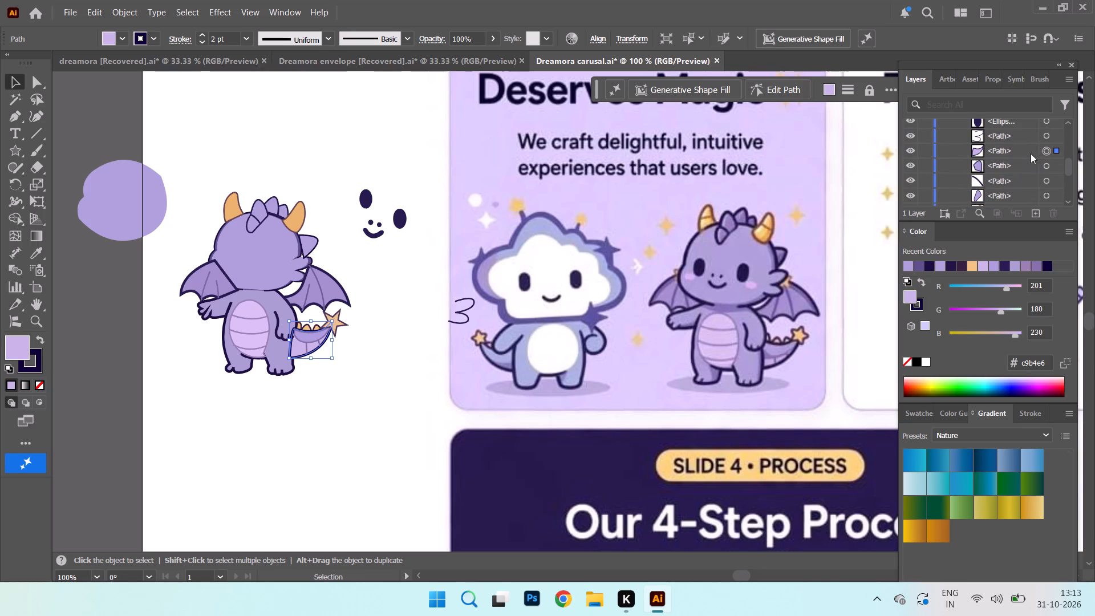
pyautogui.click(1026, 152)
pyautogui.moveTo(1026, 152); pyautogui.dragTo(1020, 193)
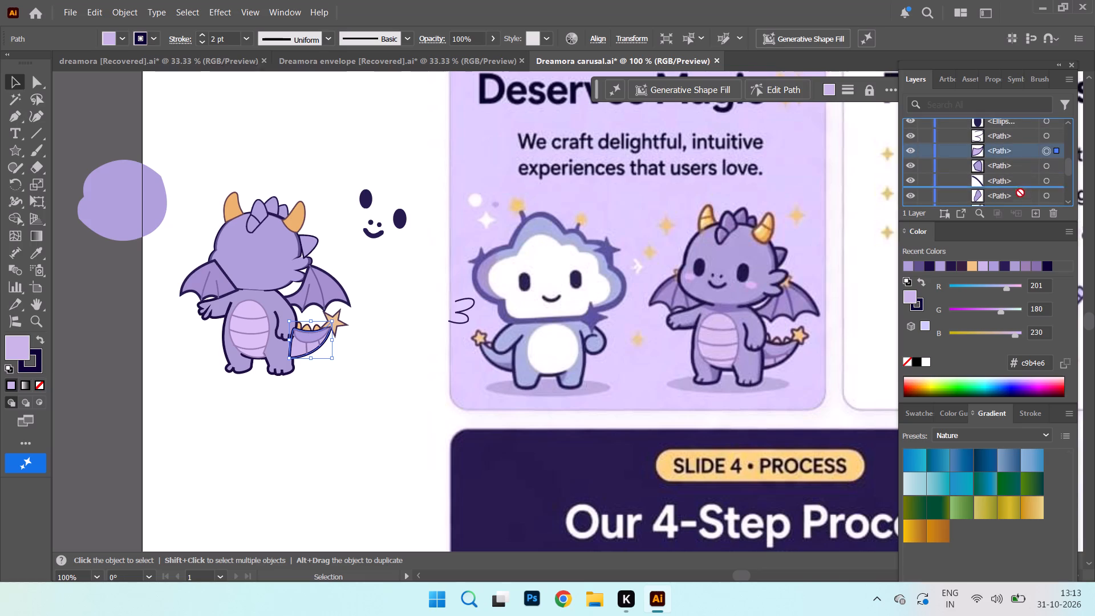
pyautogui.moveTo(1020, 193); pyautogui.dragTo(1019, 202)
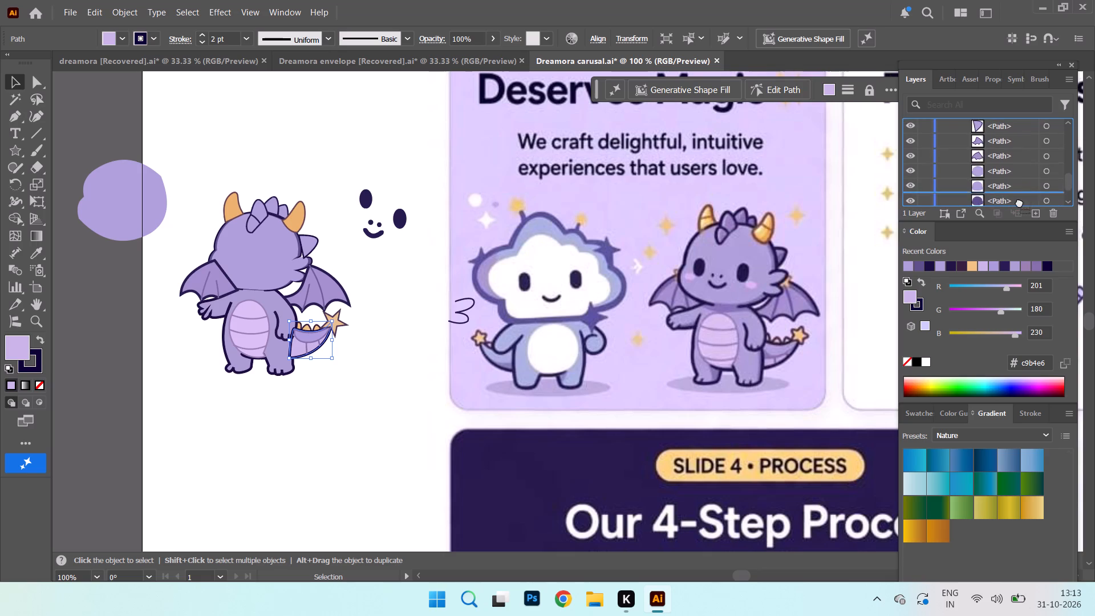
pyautogui.moveTo(1019, 202); pyautogui.dragTo(1020, 192)
pyautogui.click(394, 459)
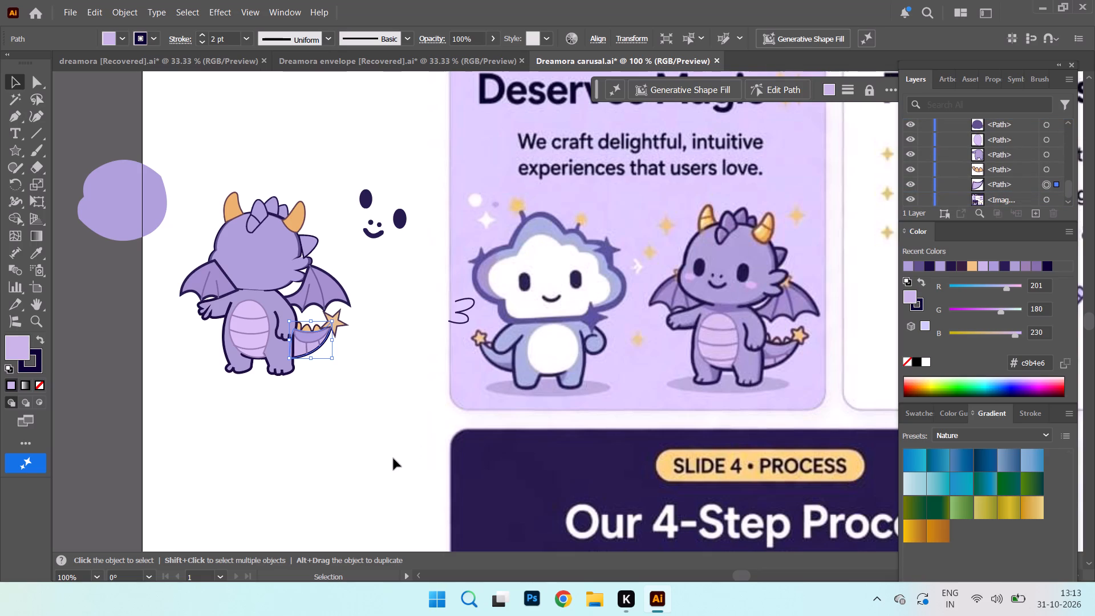
# Move the reference image left so its dragon sits closer to the redrawn dragon for comparing the tails.
pyautogui.click(309, 335)
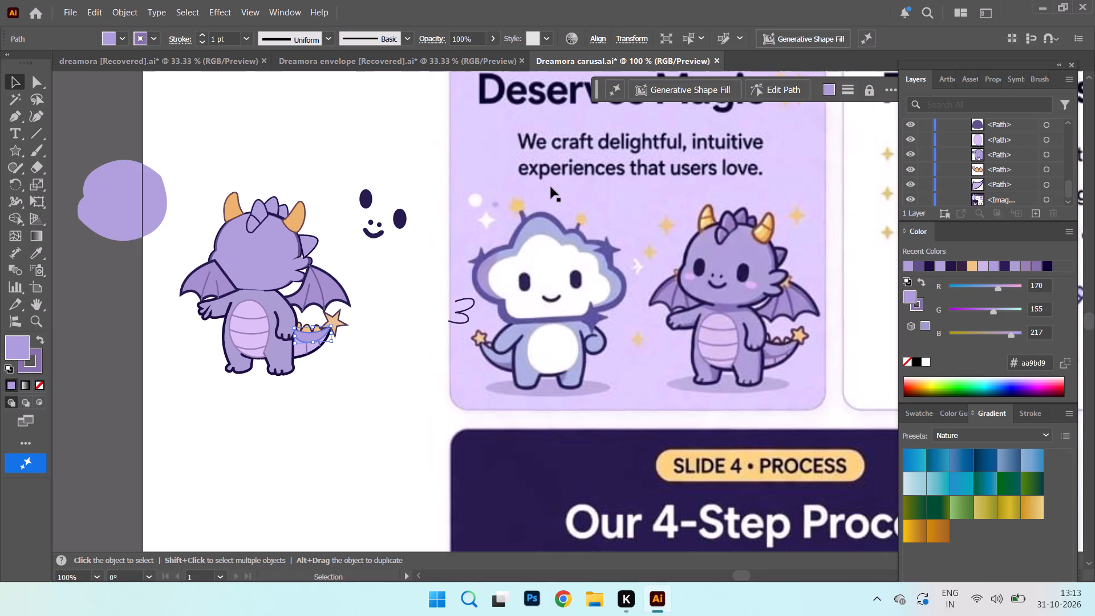
pyautogui.hotkey('ctrl', '=')
pyautogui.hotkey('ctrl', '=')
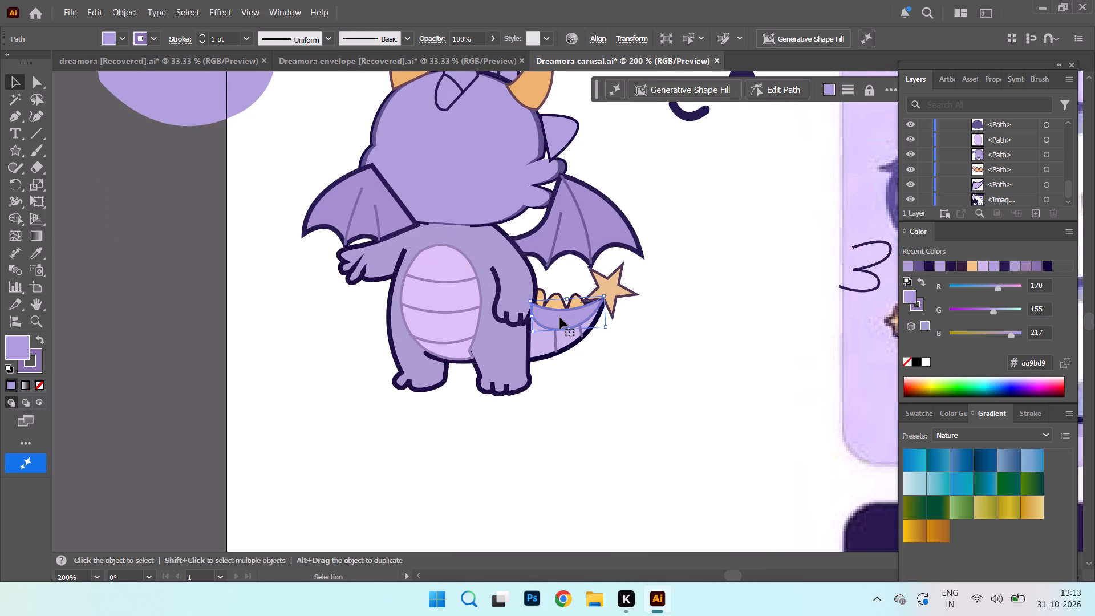
pyautogui.click(560, 318)
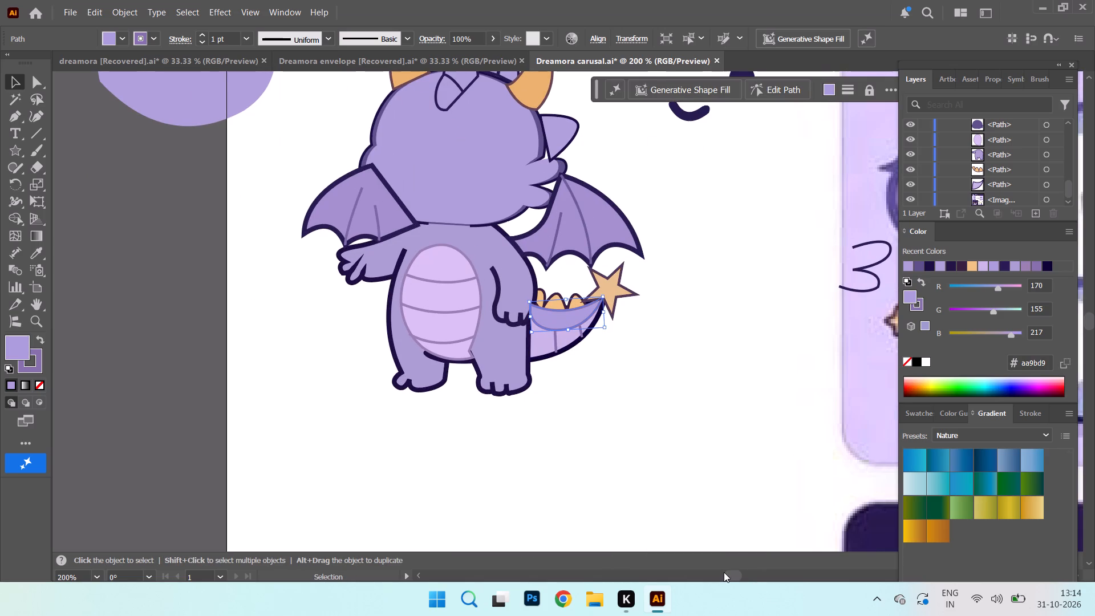
pyautogui.click(743, 577)
pyautogui.moveTo(728, 291); pyautogui.dragTo(344, 270)
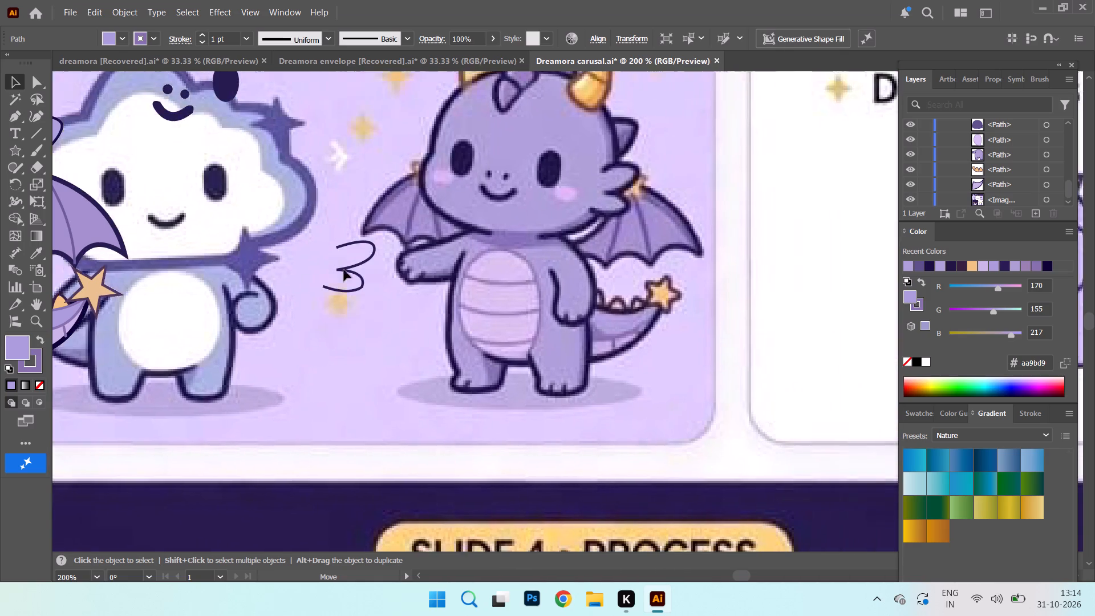
pyautogui.moveTo(344, 270); pyautogui.dragTo(319, 266)
pyautogui.click(741, 573)
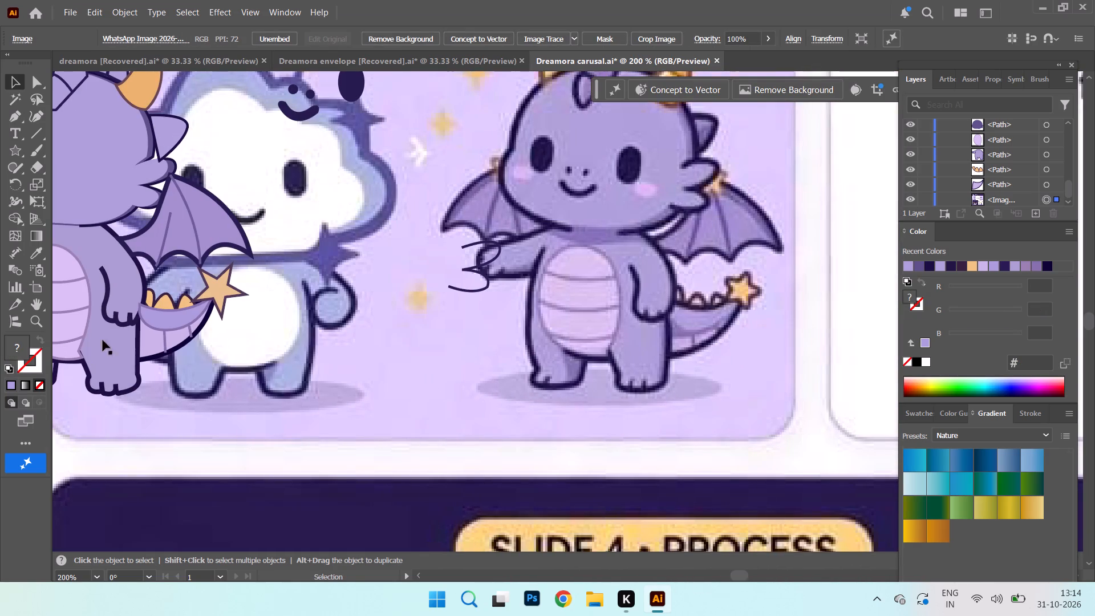
# Move the purple crescent off the tail to a clear spot below it.
pyautogui.click(178, 317)
pyautogui.moveTo(178, 317); pyautogui.dragTo(251, 390)
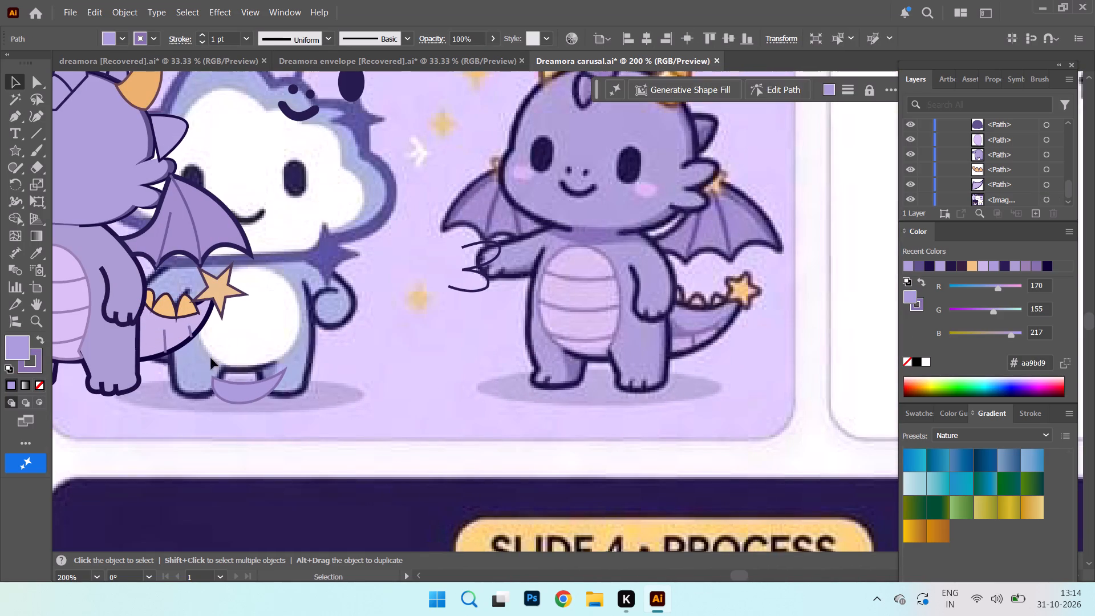
# Shift the orange tail spikes upward and rotate them slightly counter-clockwise to follow the tail's upper curve.
pyautogui.moveTo(184, 304); pyautogui.dragTo(185, 289)
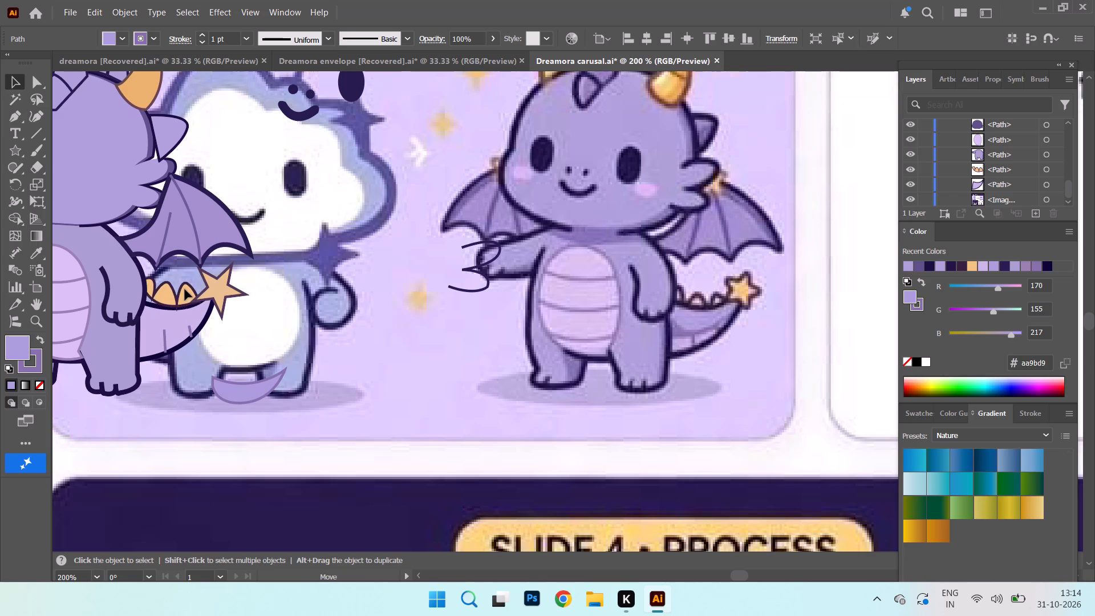
pyautogui.moveTo(185, 289); pyautogui.dragTo(186, 294)
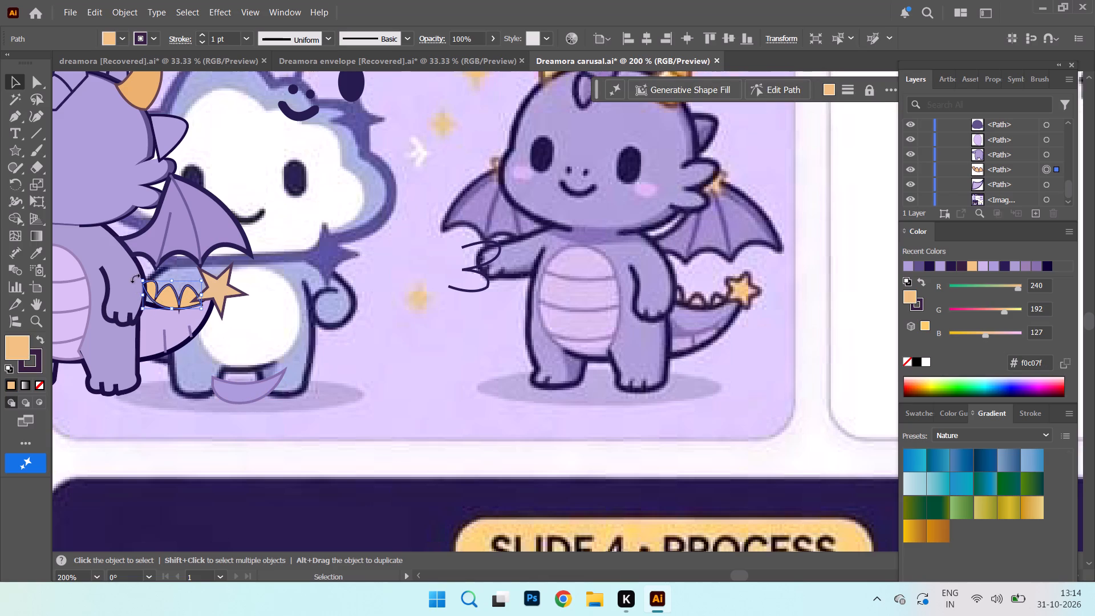
pyautogui.moveTo(139, 276); pyautogui.dragTo(131, 286)
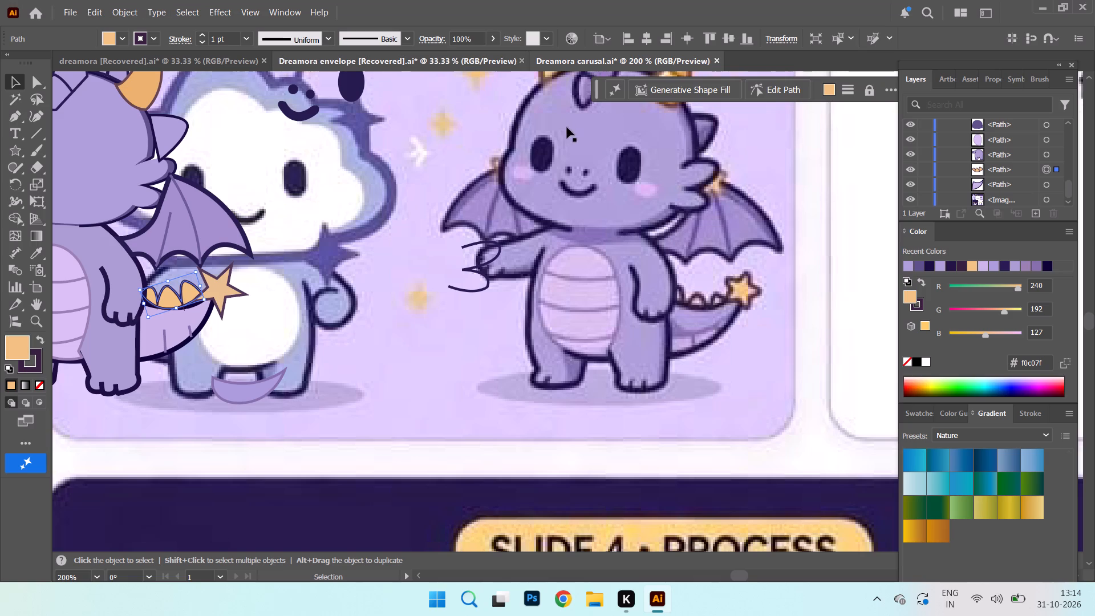
# Reorder the orange spikes behind the light lavender tail shape, directly above the reference image.
pyautogui.moveTo(1000, 167); pyautogui.dragTo(1000, 174)
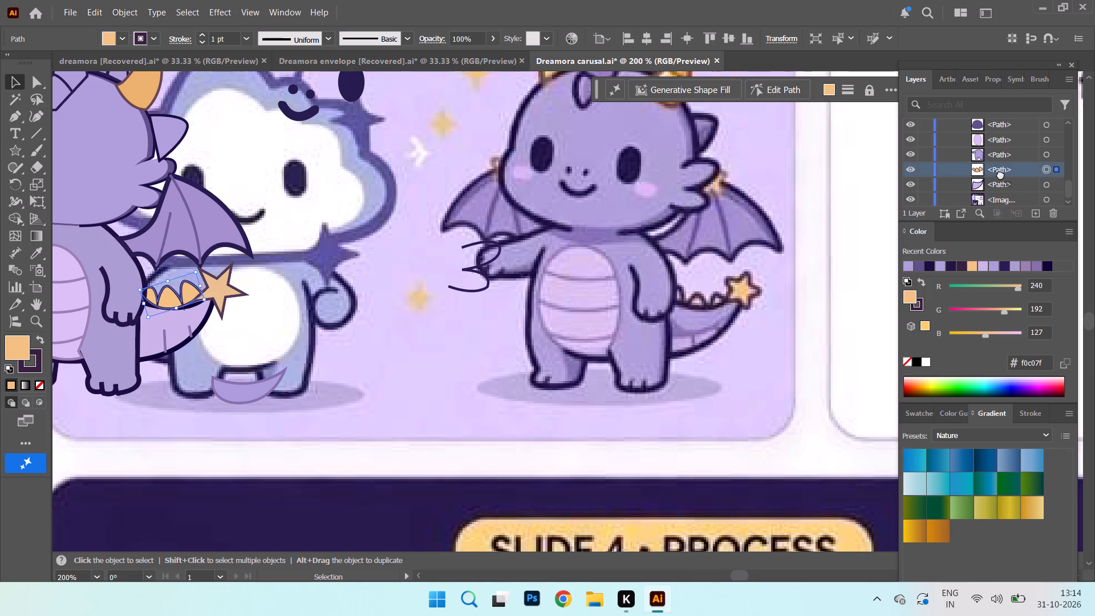
pyautogui.moveTo(1000, 174); pyautogui.dragTo(1001, 188)
pyautogui.click(419, 282)
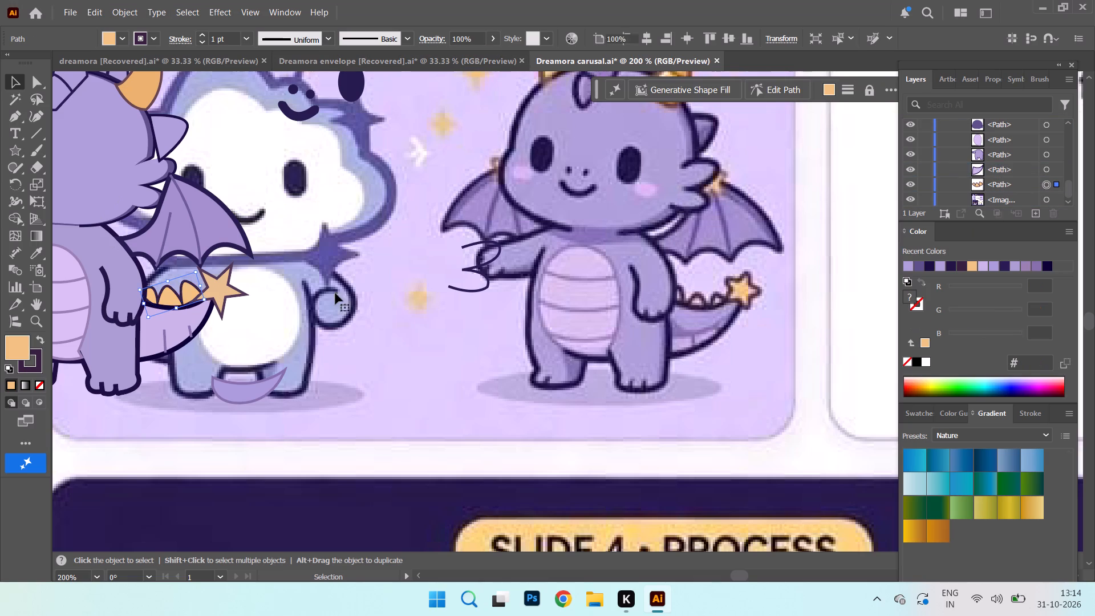
# Stretch the orange spikes slightly toward the tail's star and nudge them down against the tail's upper edge.
pyautogui.click(199, 290)
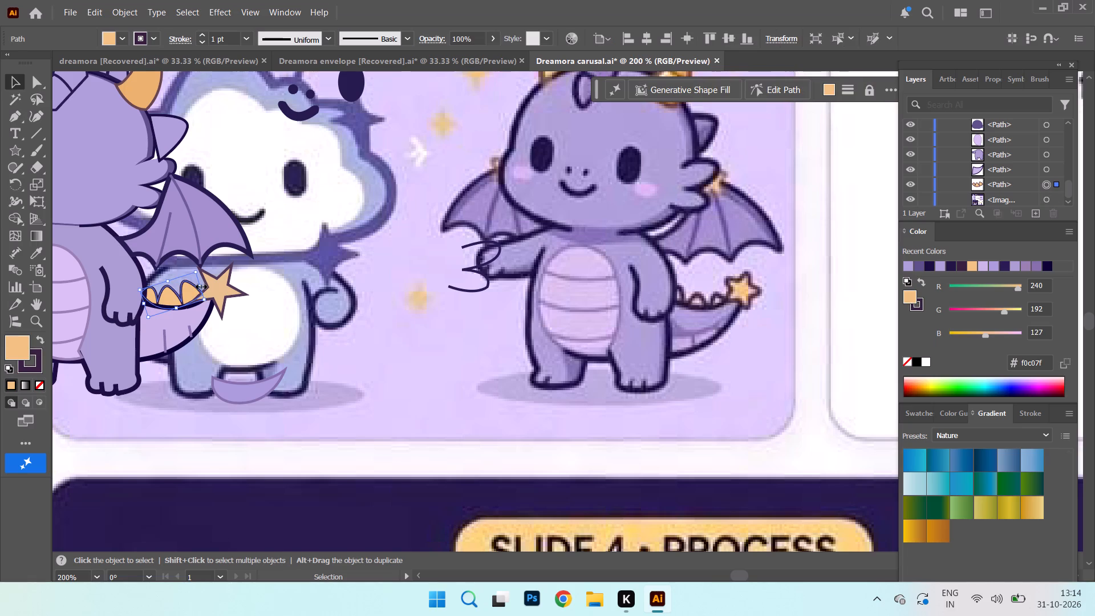
pyautogui.moveTo(200, 285); pyautogui.dragTo(205, 294)
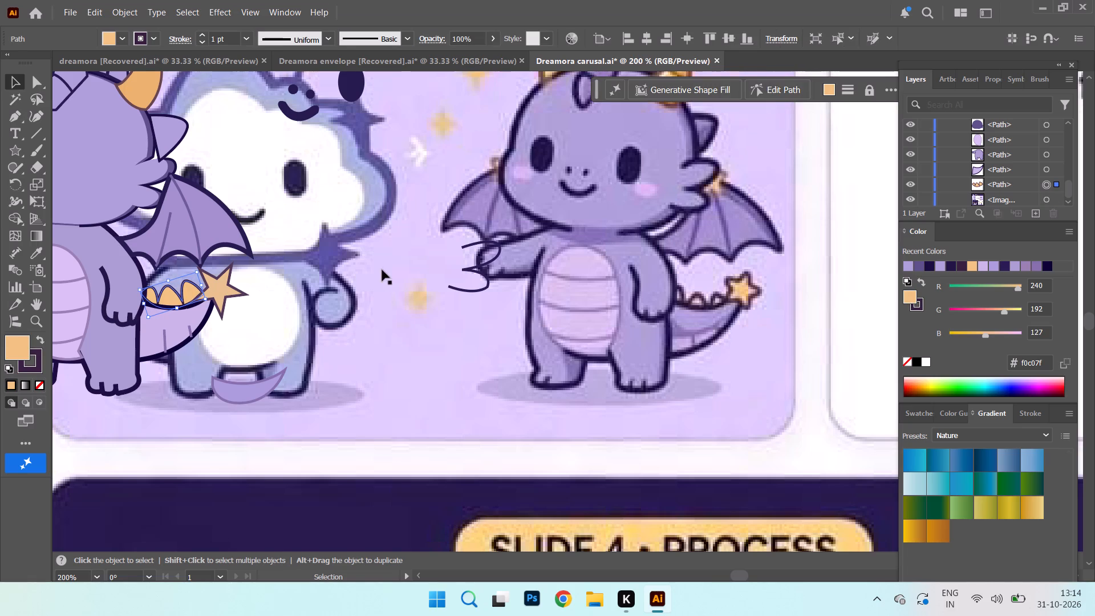
pyautogui.click(368, 307)
pyautogui.click(193, 295)
pyautogui.moveTo(177, 307); pyautogui.dragTo(177, 313)
pyautogui.click(411, 297)
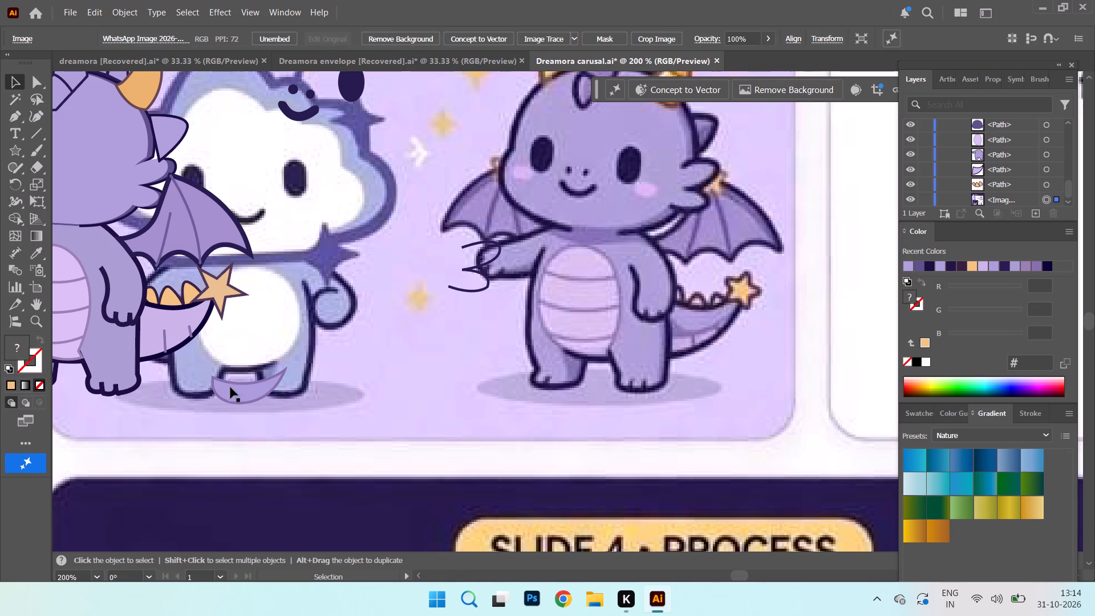
# Move the purple crescent back onto the tail, just beneath the orange spikes.
pyautogui.moveTo(230, 388); pyautogui.dragTo(160, 317)
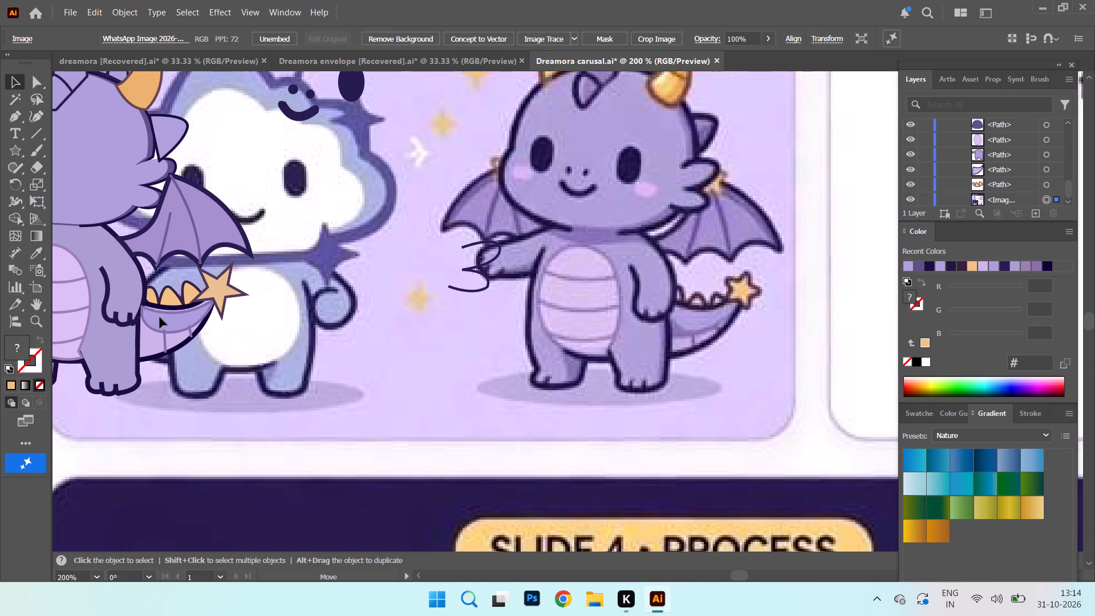
pyautogui.moveTo(160, 317); pyautogui.dragTo(160, 315)
pyautogui.click(435, 294)
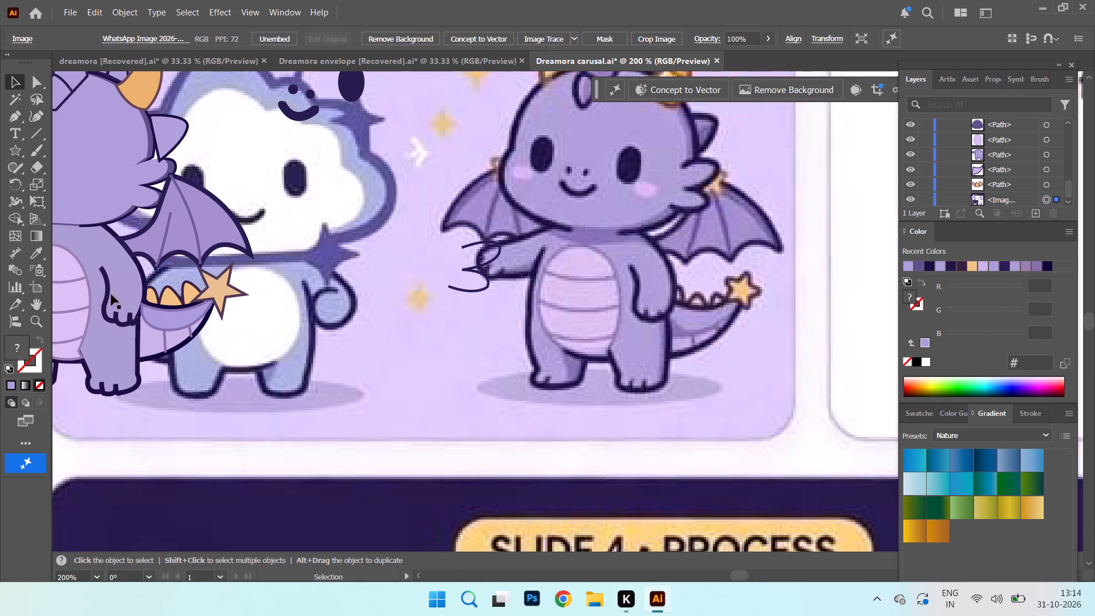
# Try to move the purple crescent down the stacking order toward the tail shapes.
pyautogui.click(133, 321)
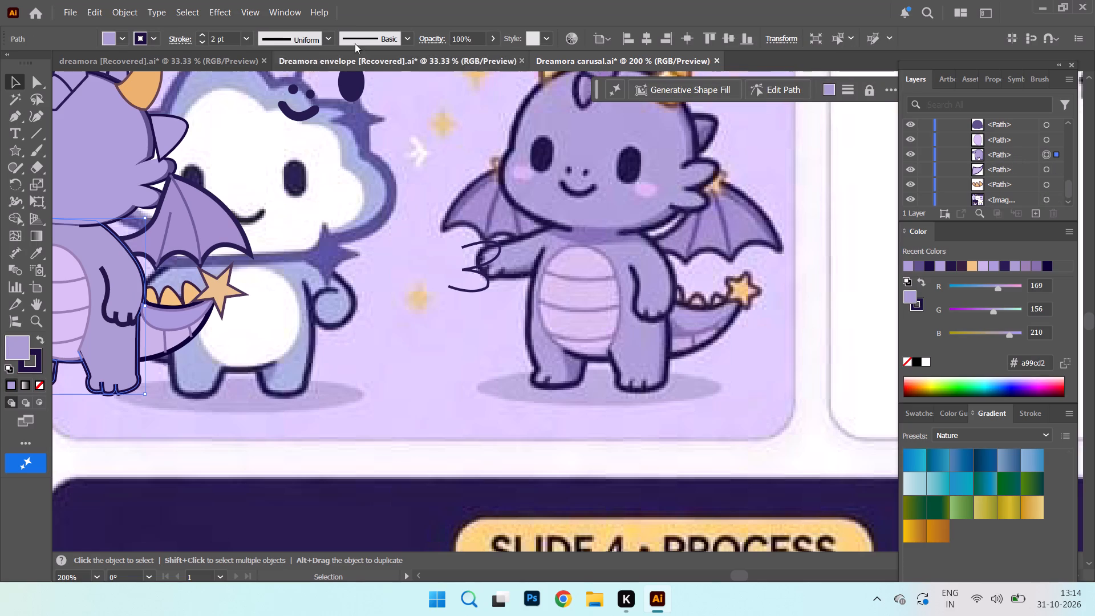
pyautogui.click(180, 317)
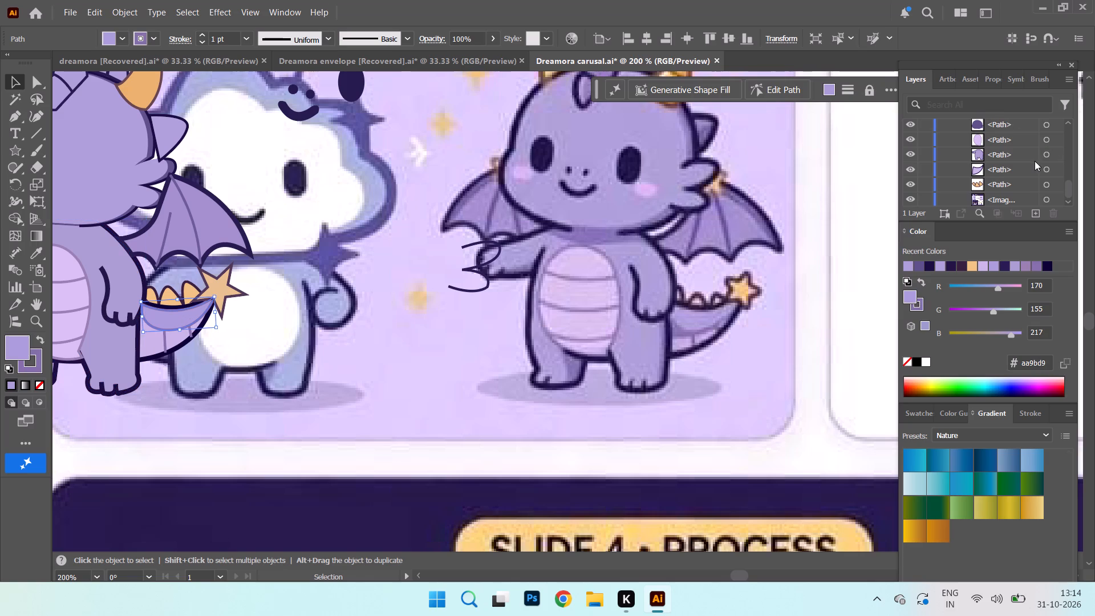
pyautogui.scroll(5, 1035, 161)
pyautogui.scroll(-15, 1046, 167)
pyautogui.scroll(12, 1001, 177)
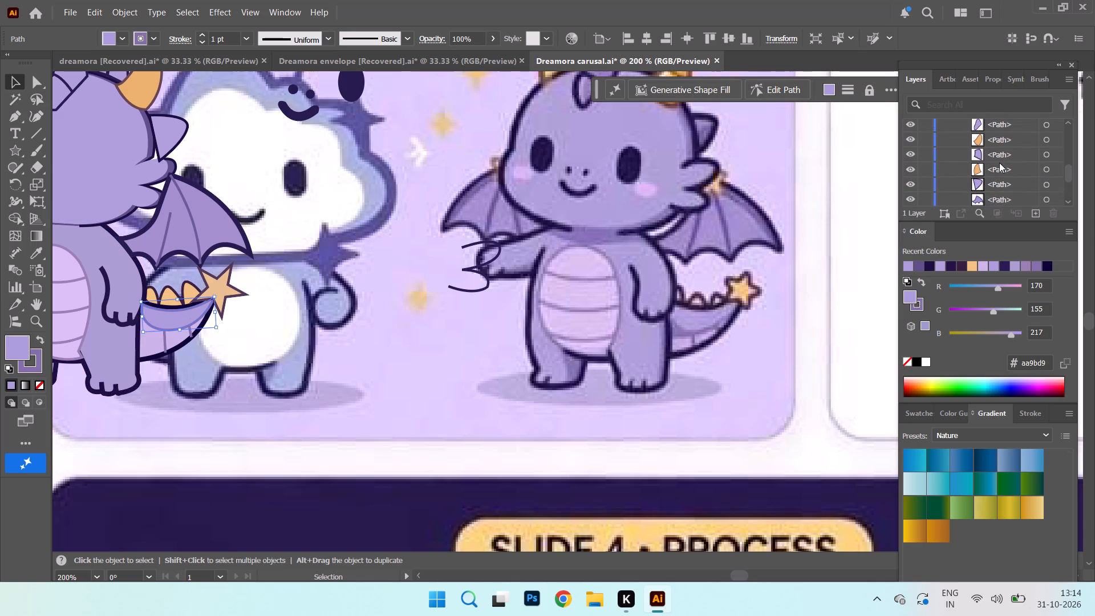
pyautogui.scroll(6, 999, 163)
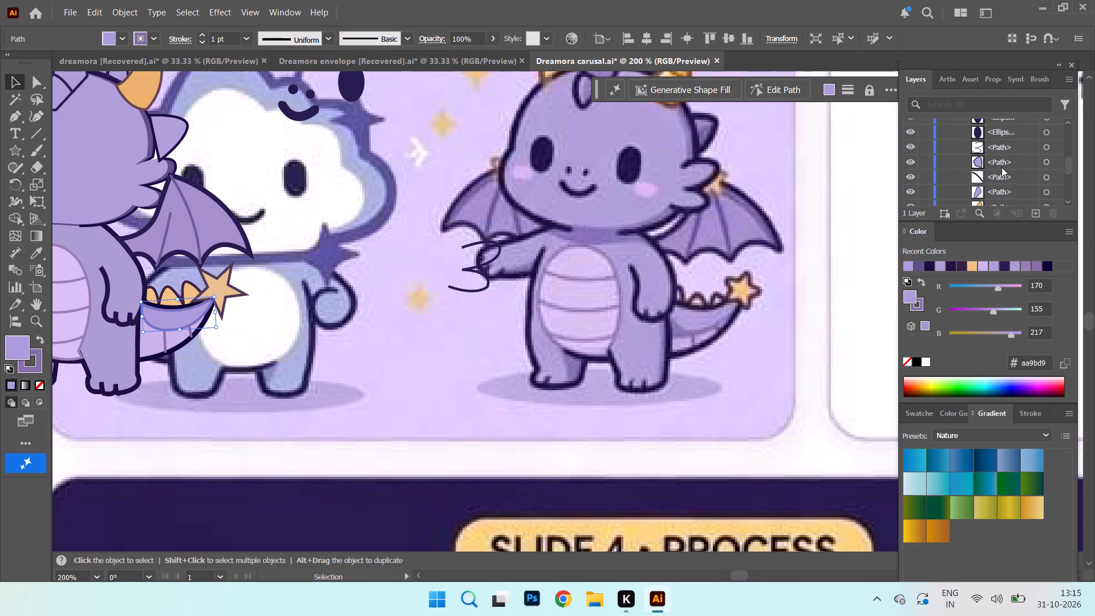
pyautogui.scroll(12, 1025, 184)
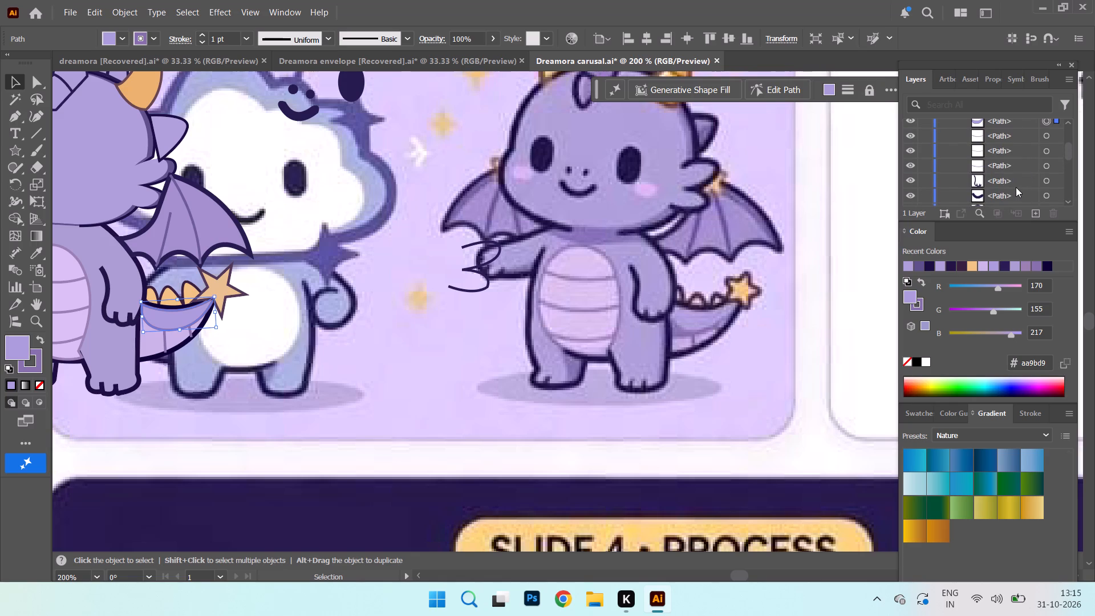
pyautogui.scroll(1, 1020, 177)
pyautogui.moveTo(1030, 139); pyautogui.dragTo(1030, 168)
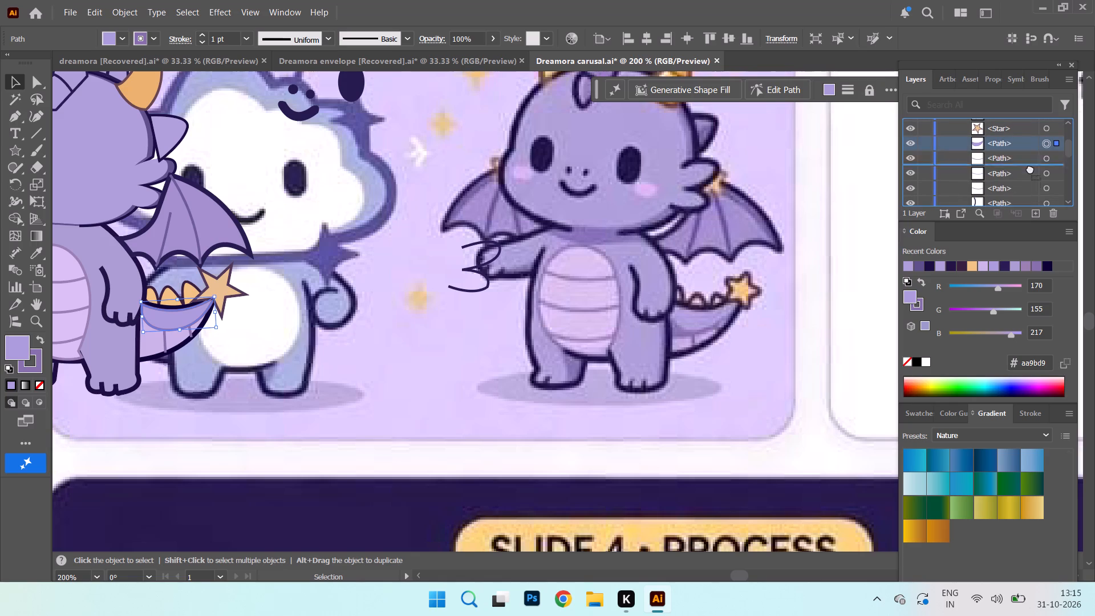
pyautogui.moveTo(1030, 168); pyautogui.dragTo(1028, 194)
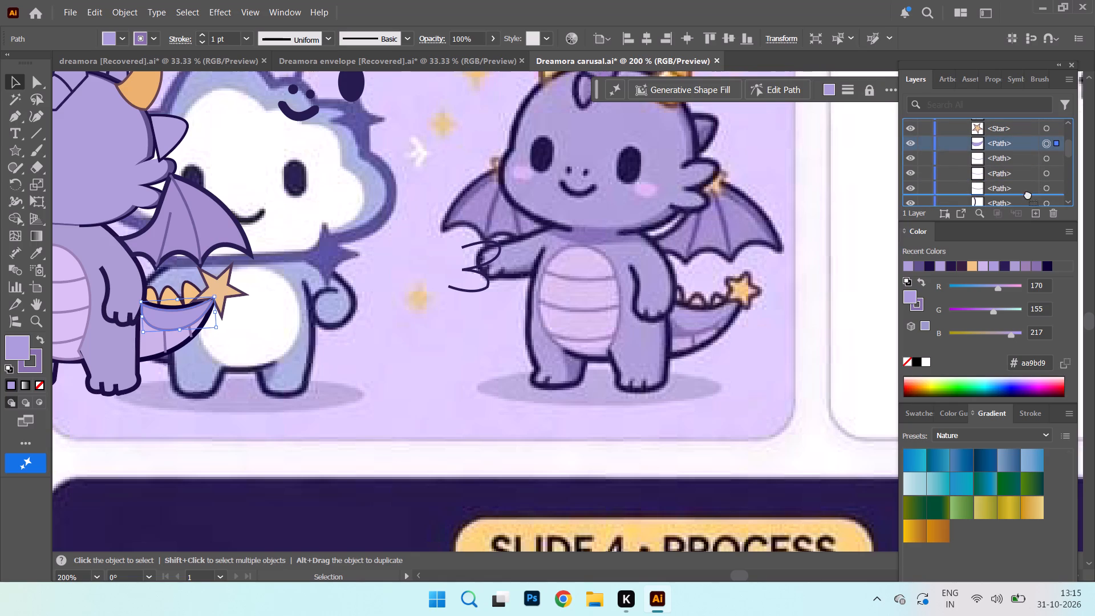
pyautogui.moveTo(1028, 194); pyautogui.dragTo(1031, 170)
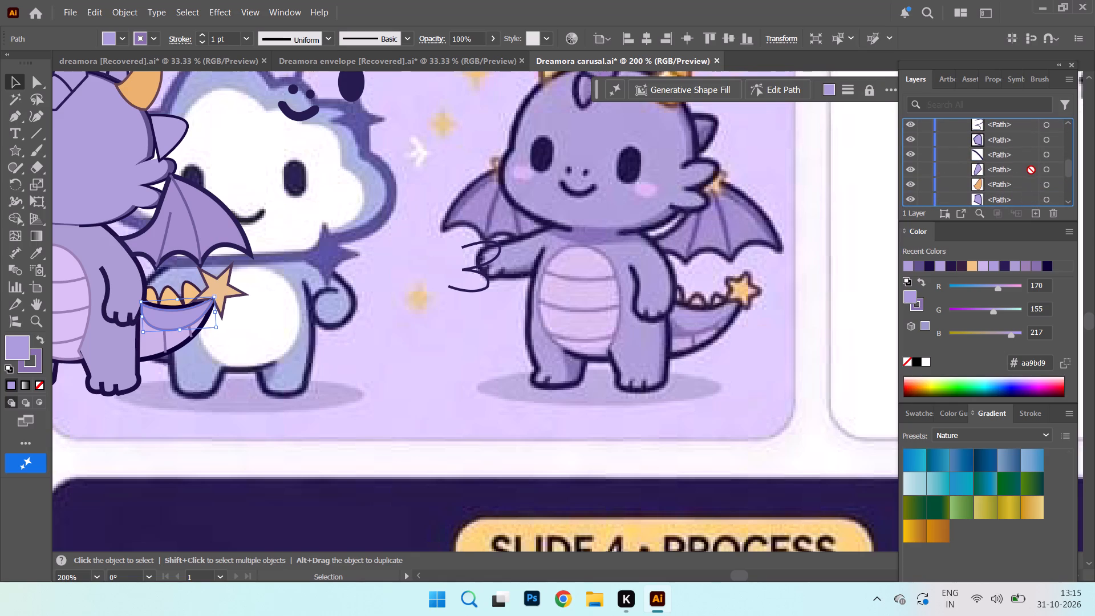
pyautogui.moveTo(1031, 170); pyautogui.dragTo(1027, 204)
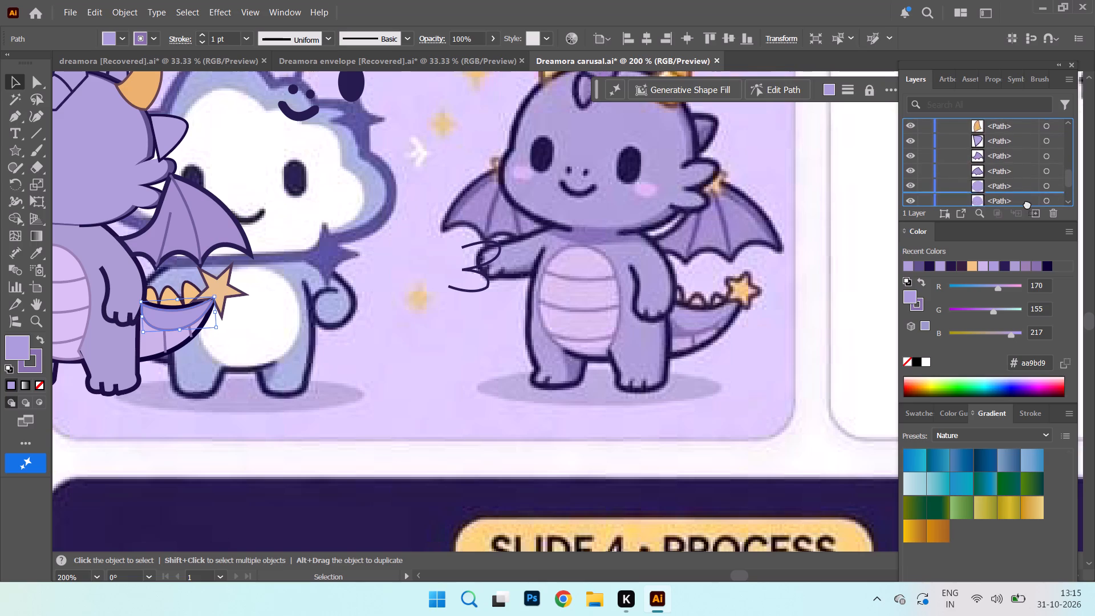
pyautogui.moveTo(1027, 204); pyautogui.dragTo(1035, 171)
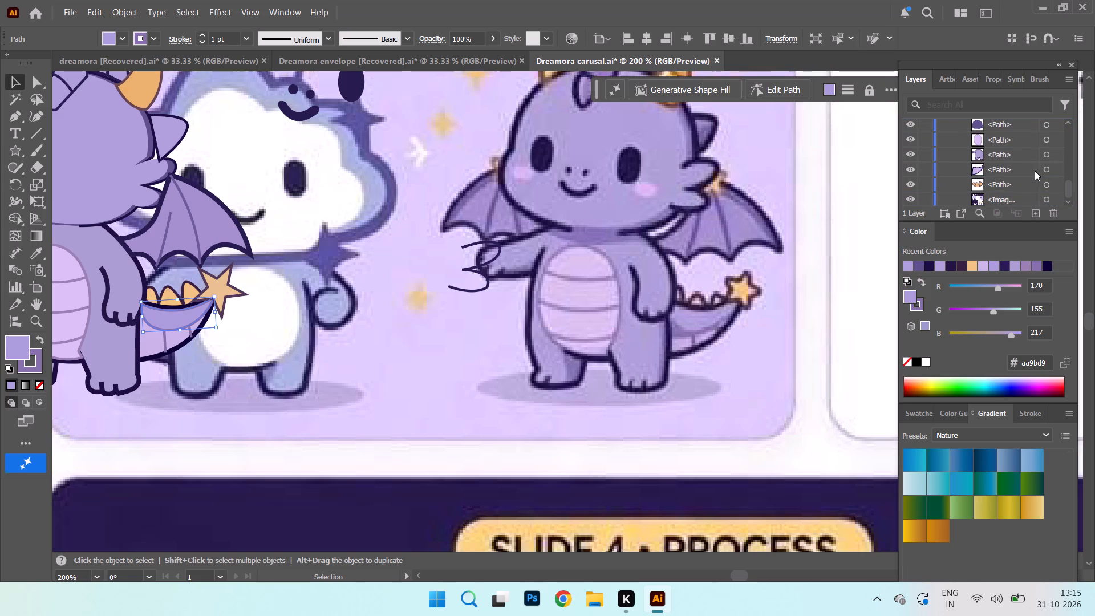
# Reorder the purple crescent behind the dragon's body, directly above the light lavender tail shape.
pyautogui.scroll(3, 1017, 146)
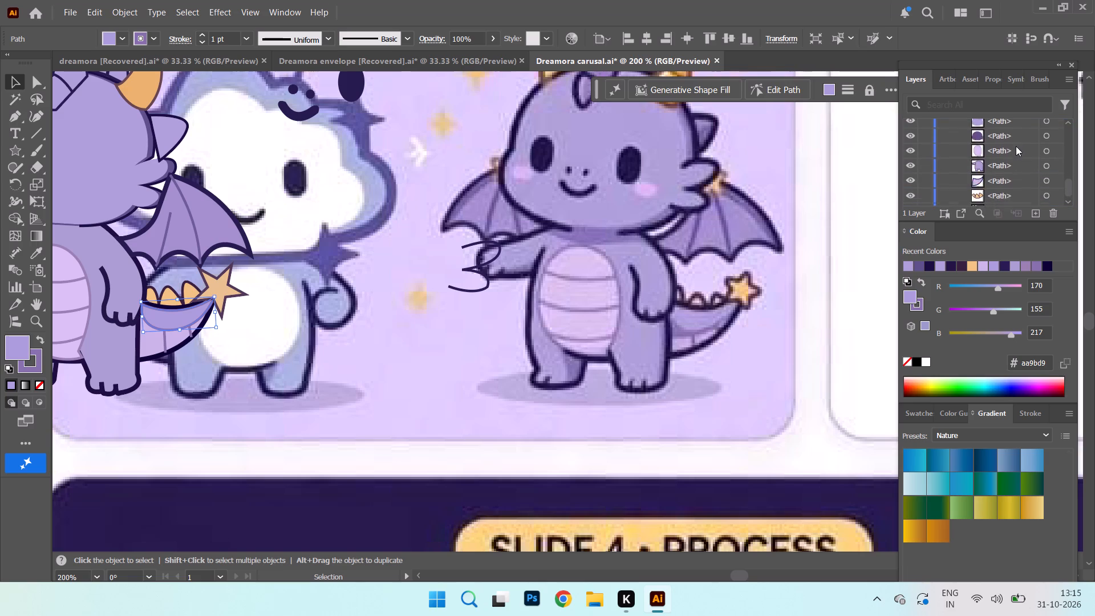
pyautogui.scroll(5, 1016, 146)
pyautogui.scroll(20, 1013, 169)
pyautogui.scroll(3, 1013, 169)
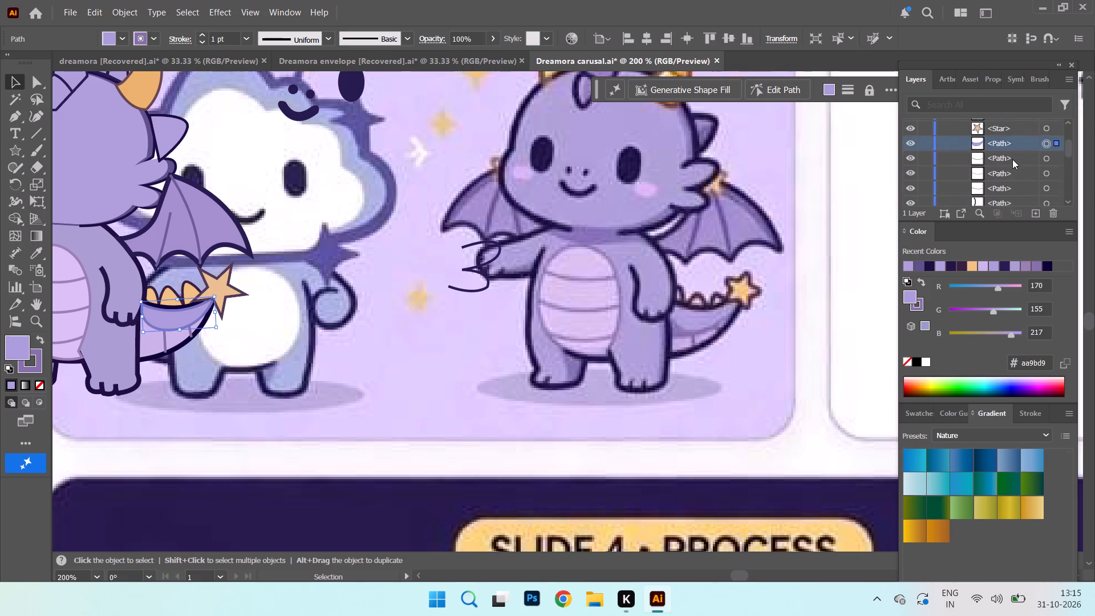
pyautogui.scroll(2, 1012, 159)
pyautogui.moveTo(1013, 167); pyautogui.dragTo(1013, 200)
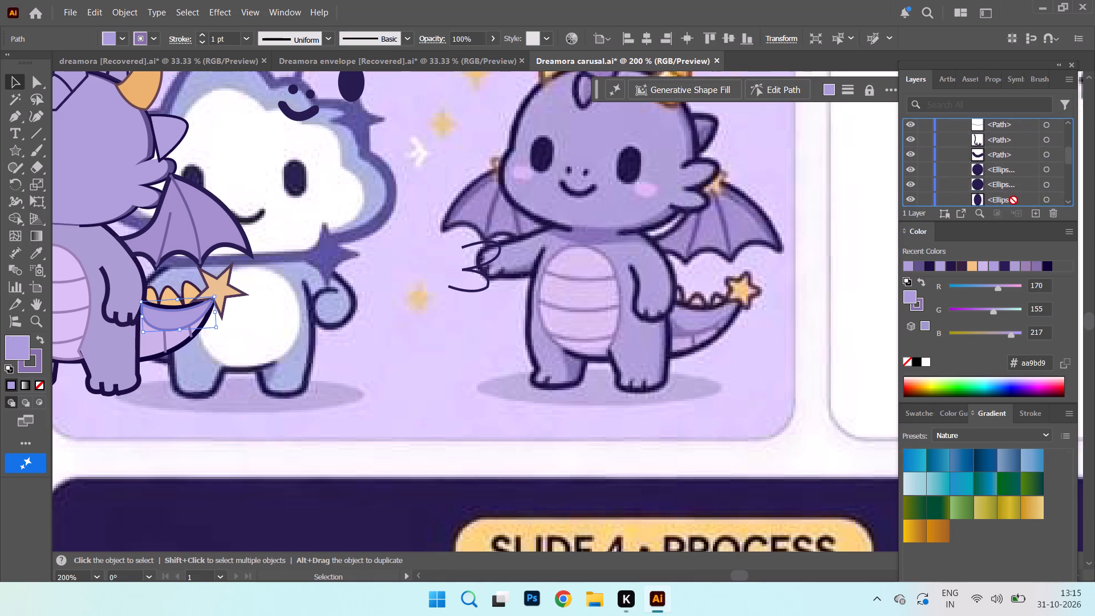
pyautogui.moveTo(1013, 200); pyautogui.dragTo(1021, 198)
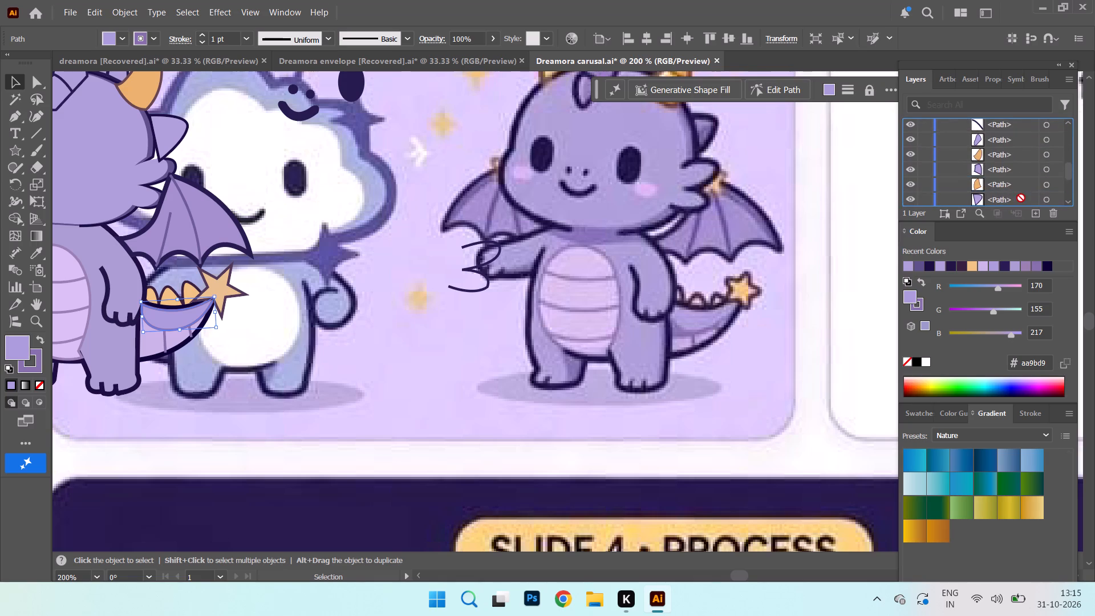
pyautogui.moveTo(1021, 198); pyautogui.dragTo(1021, 201)
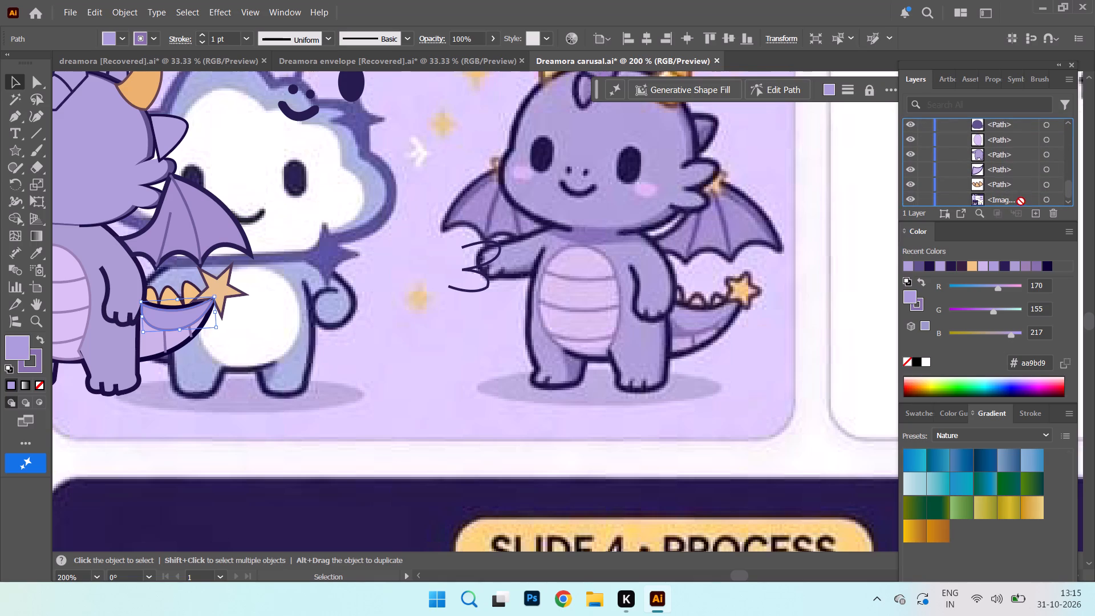
pyautogui.moveTo(1021, 201); pyautogui.dragTo(1023, 174)
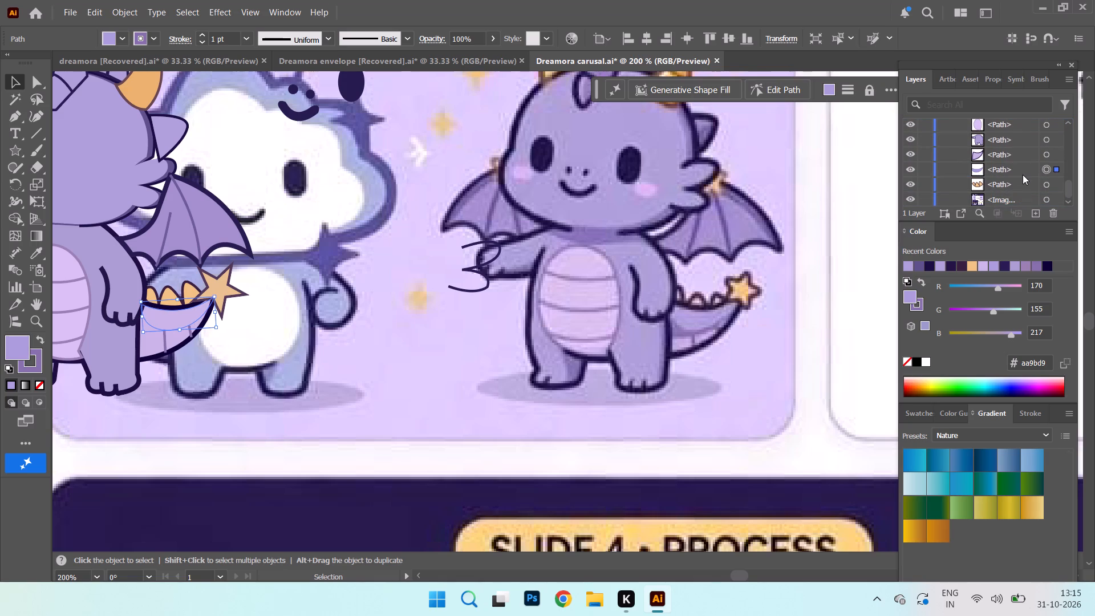
pyautogui.moveTo(1020, 170); pyautogui.dragTo(1022, 150)
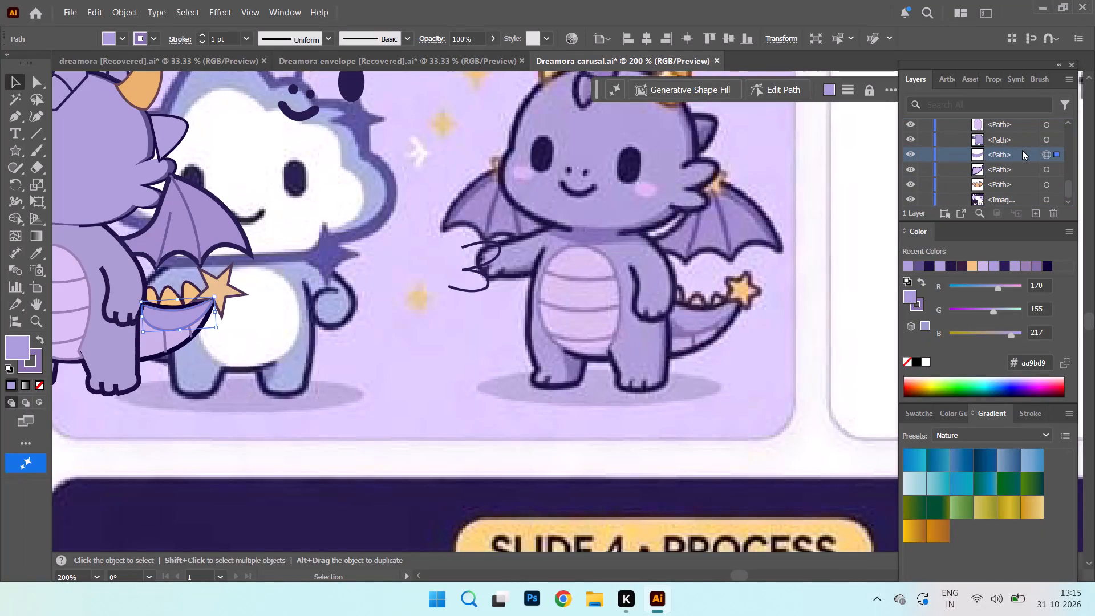
pyautogui.click(234, 520)
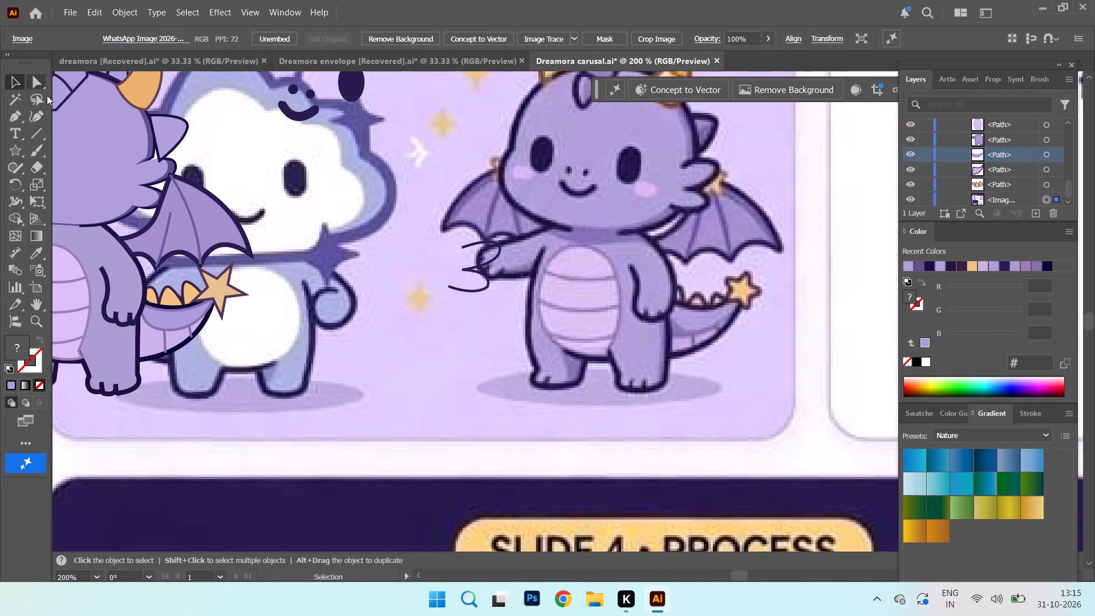
# Draw a closed curved shading shape with the Pen tool along the upper tail, from the body to the star.
pyautogui.click(15, 112)
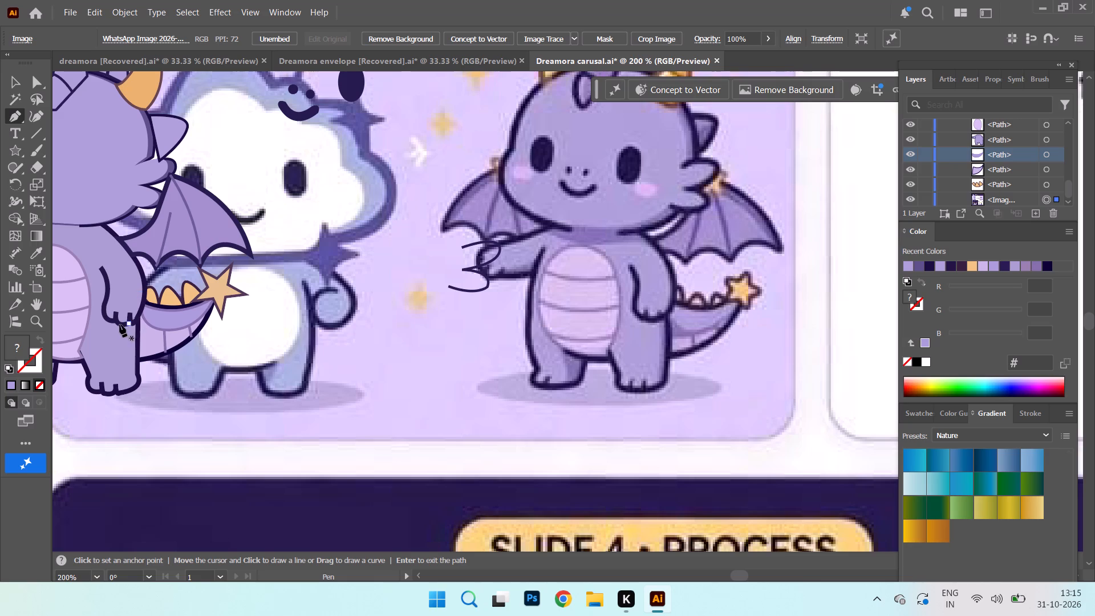
pyautogui.click(139, 334)
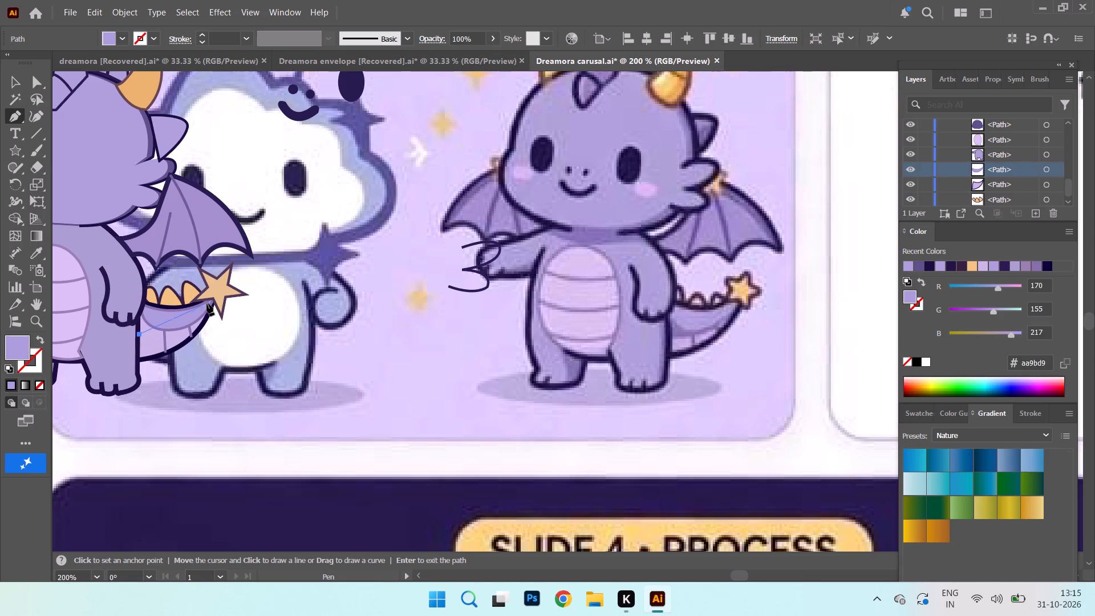
pyautogui.moveTo(208, 302); pyautogui.dragTo(228, 264)
pyautogui.moveTo(228, 264); pyautogui.dragTo(214, 260)
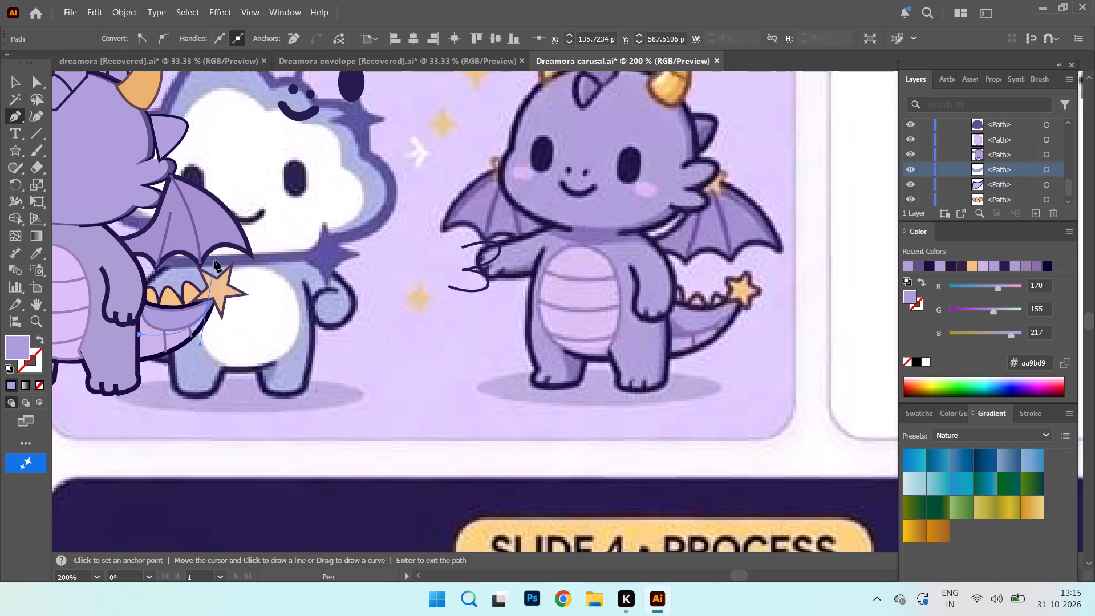
pyautogui.click(206, 304)
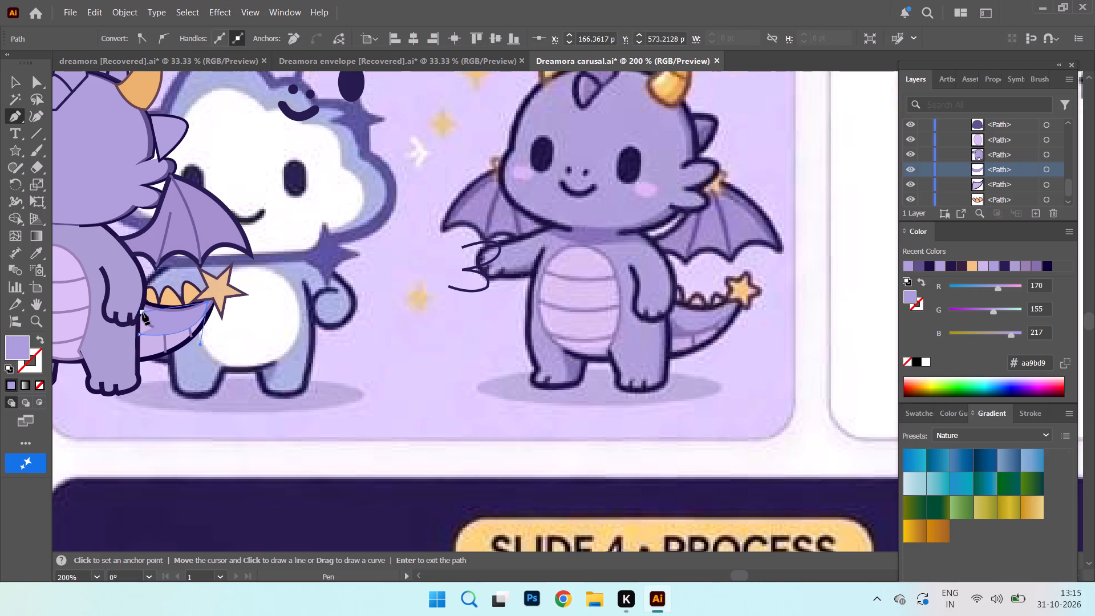
pyautogui.moveTo(143, 313); pyautogui.dragTo(117, 285)
pyautogui.click(143, 314)
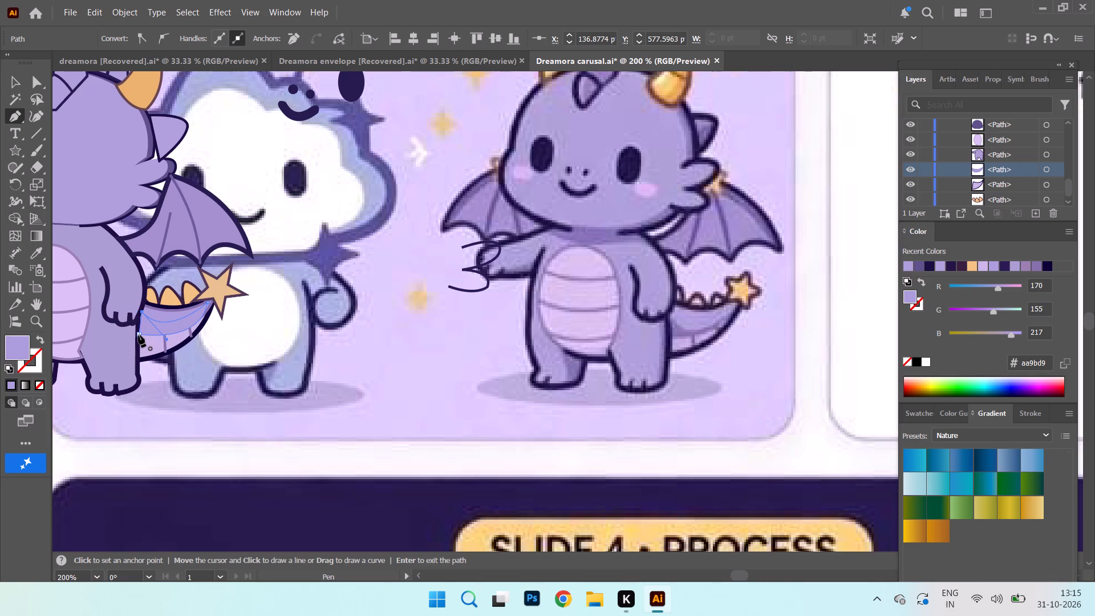
pyautogui.moveTo(139, 335); pyautogui.dragTo(141, 343)
pyautogui.click(19, 79)
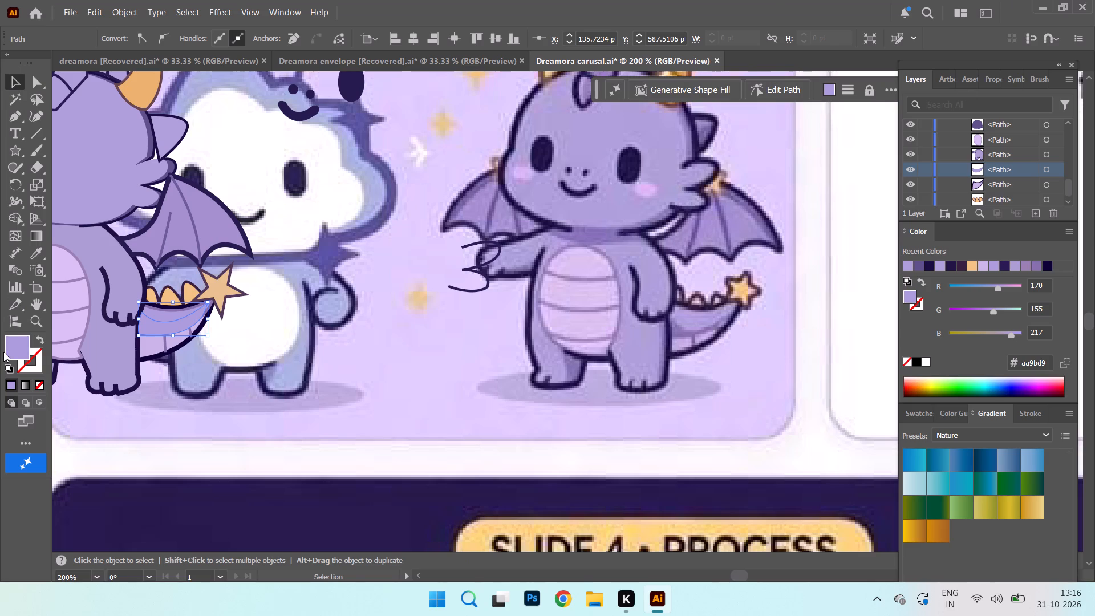
# Fill the new tail shading shape with #8672ad, sampled from the reference dragon's tail.
pyautogui.doubleClick(12, 350)
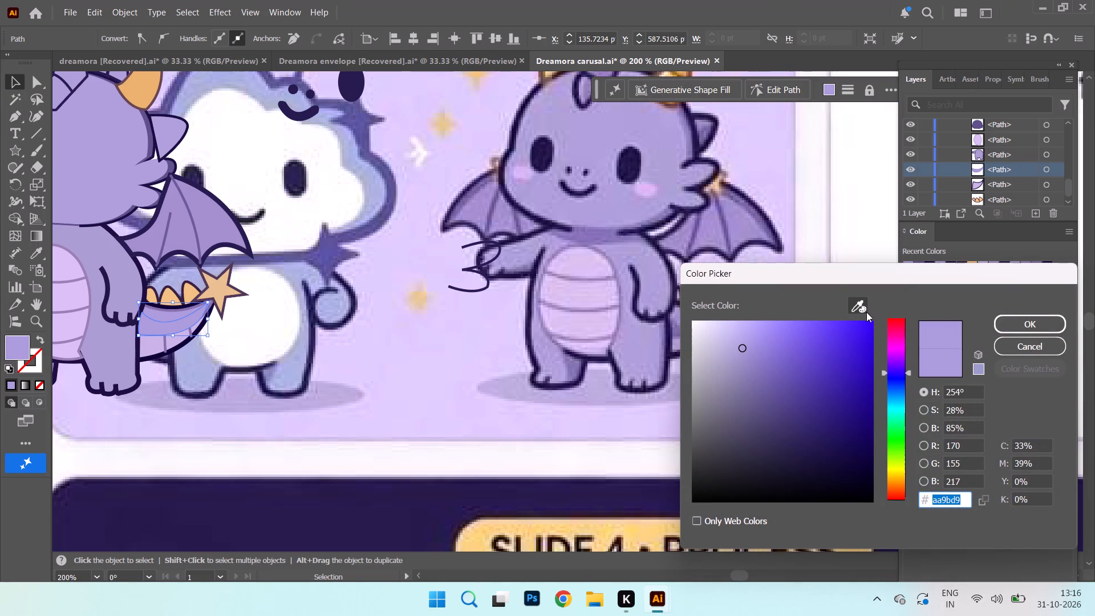
pyautogui.click(851, 310)
pyautogui.moveTo(785, 274); pyautogui.dragTo(831, 281)
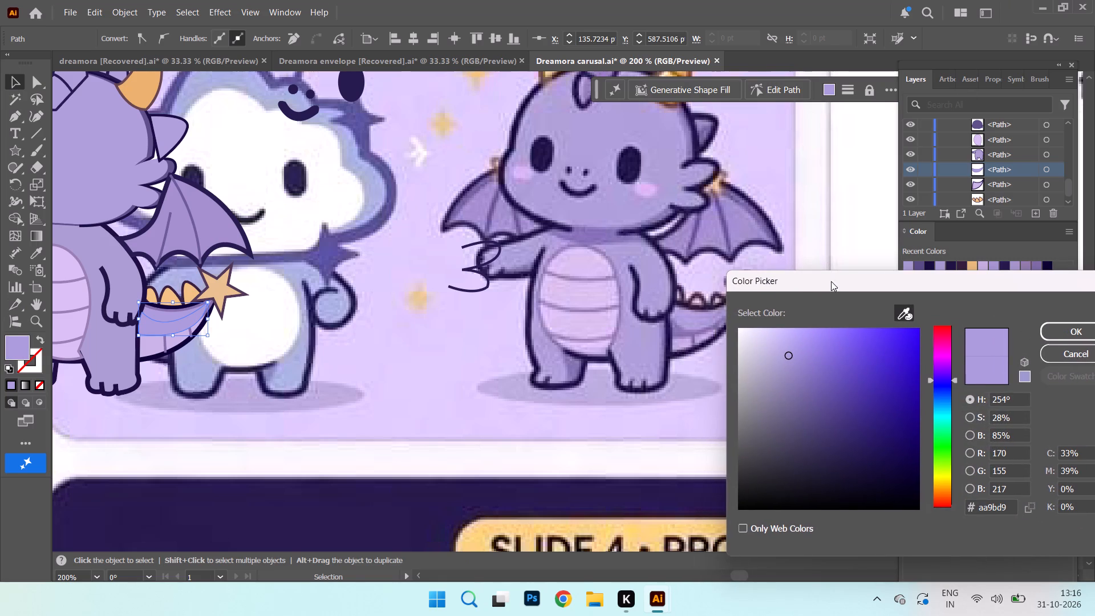
pyautogui.click(679, 332)
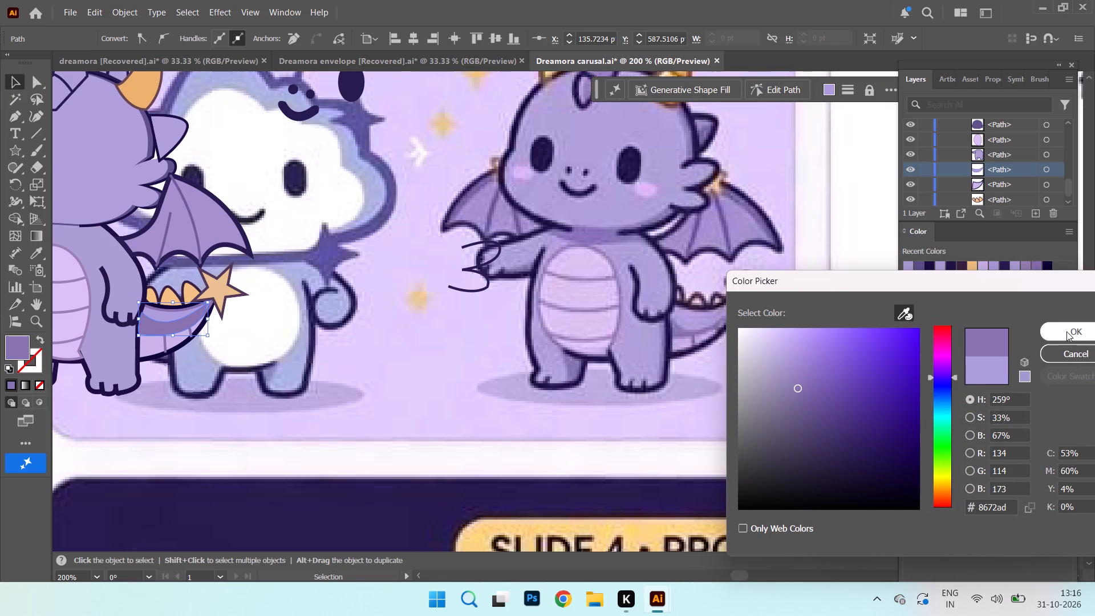
pyautogui.click(1066, 331)
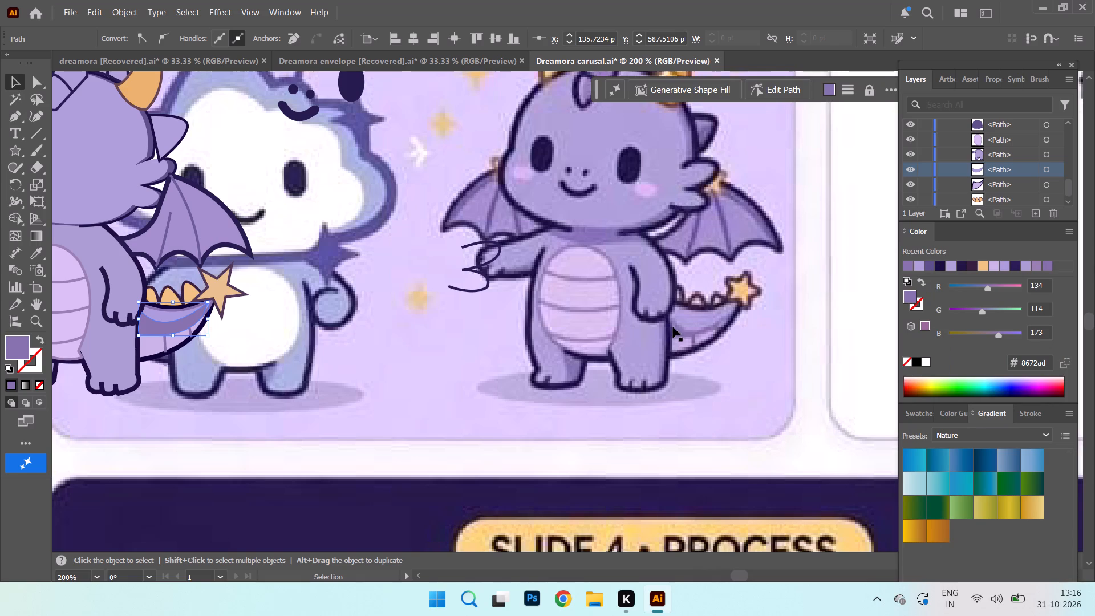
# Reorder the new dark tail shading shape behind the dragon's body, directly above the light lavender tail crescent.
pyautogui.click(172, 314)
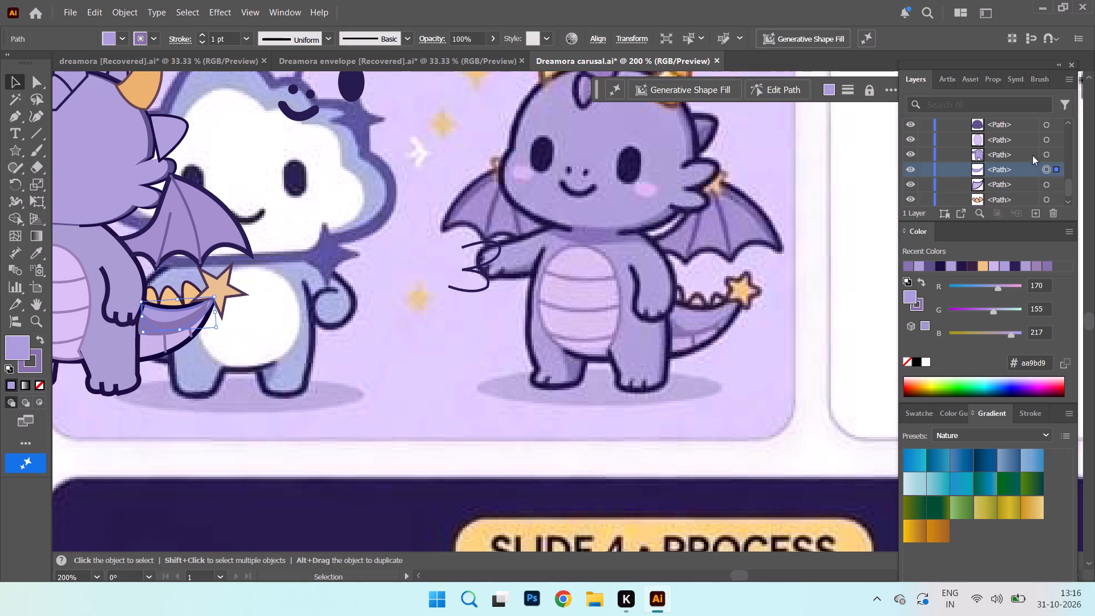
pyautogui.scroll(8, 990, 102)
pyautogui.scroll(11, 1065, 166)
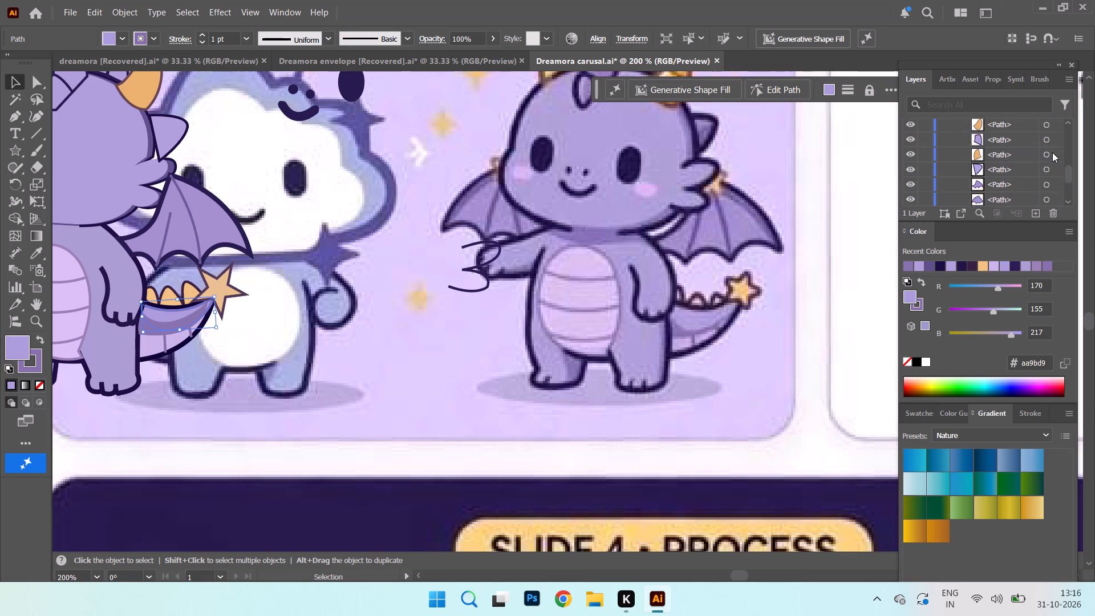
pyautogui.scroll(20, 1052, 152)
pyautogui.scroll(13, 1052, 152)
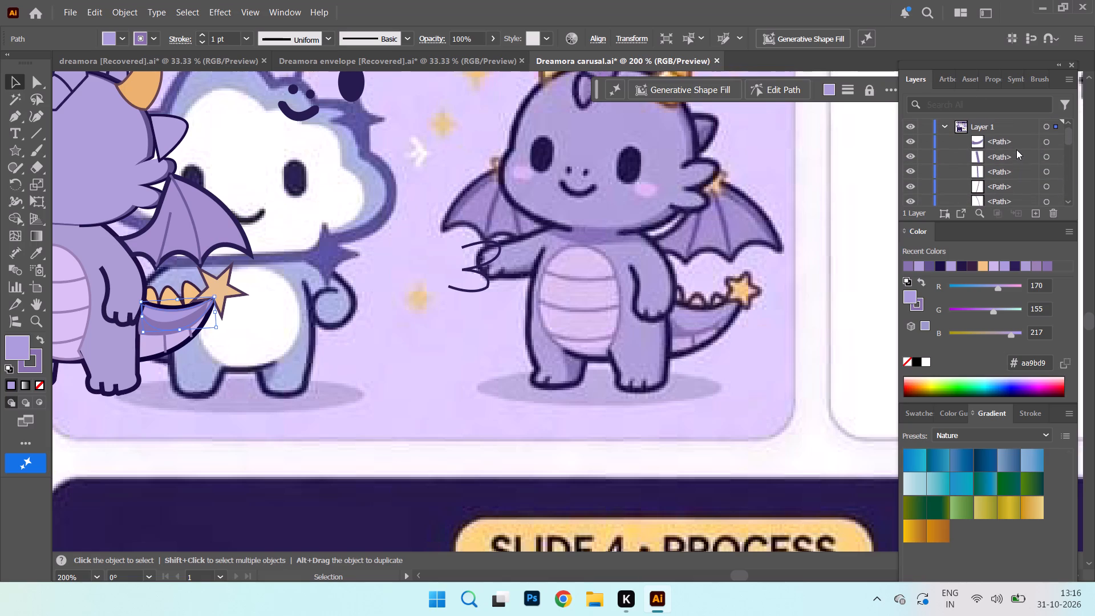
pyautogui.scroll(4, 1016, 149)
pyautogui.click(1028, 139)
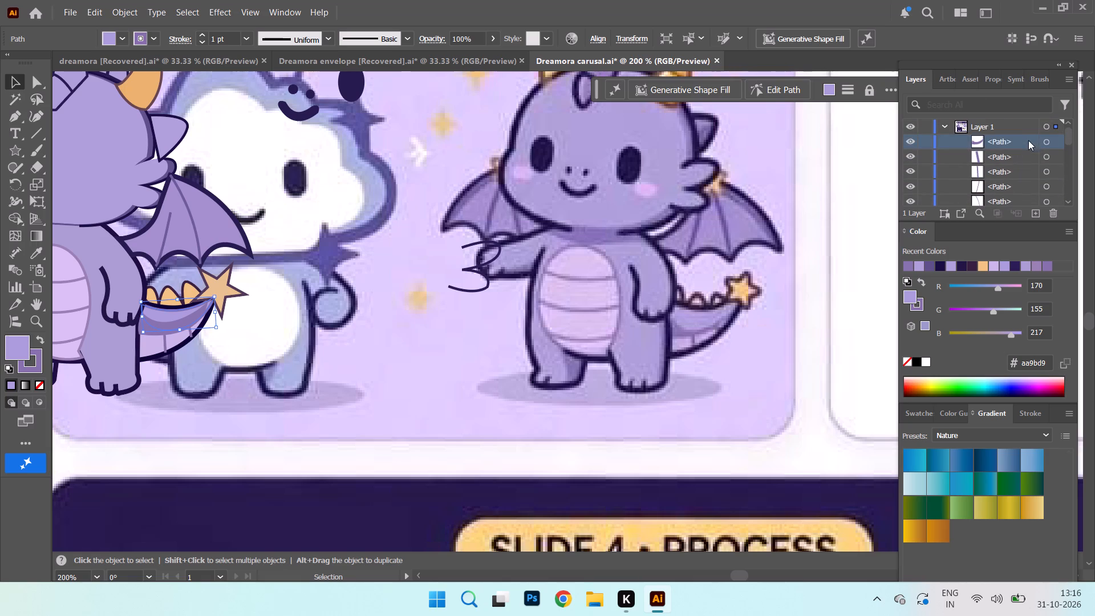
pyautogui.moveTo(1028, 140); pyautogui.dragTo(1009, 208)
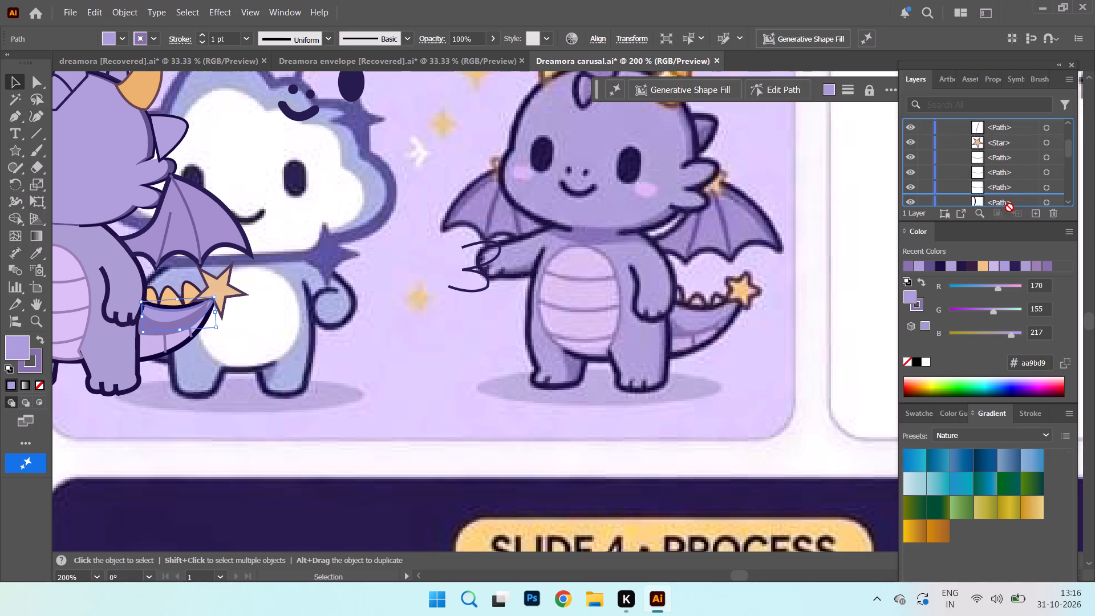
pyautogui.moveTo(1009, 208); pyautogui.dragTo(1013, 196)
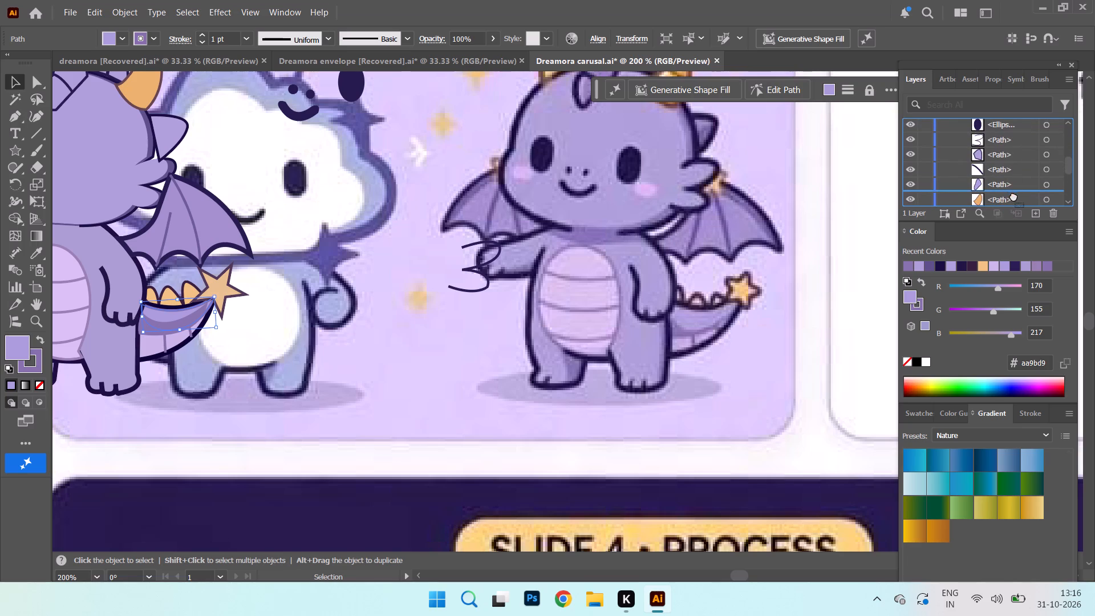
pyautogui.moveTo(1013, 196); pyautogui.dragTo(1003, 183)
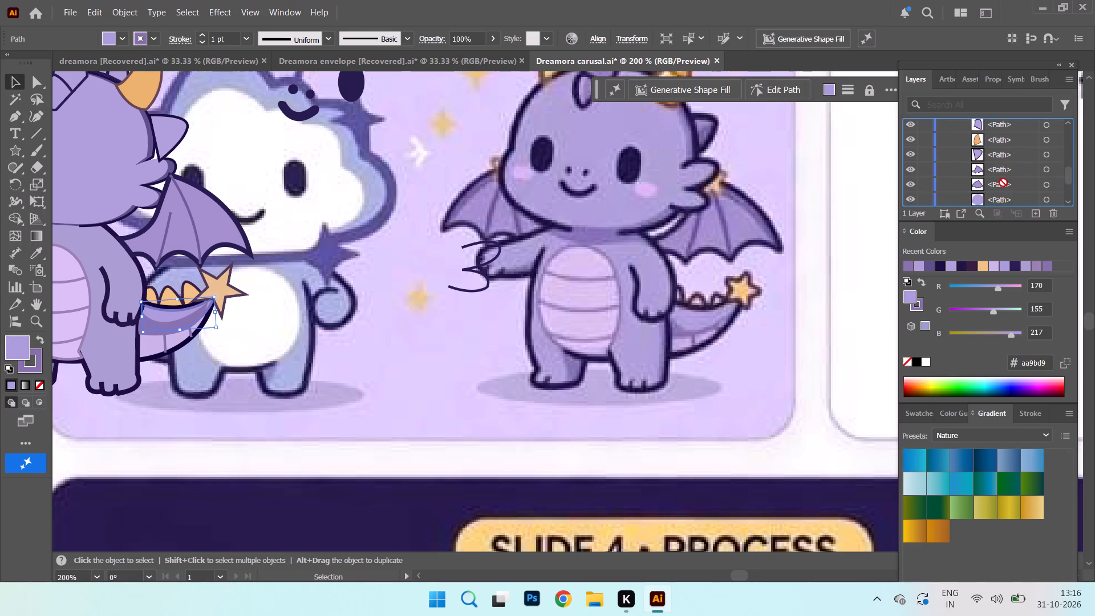
pyautogui.moveTo(1003, 183); pyautogui.dragTo(1009, 164)
pyautogui.click(173, 463)
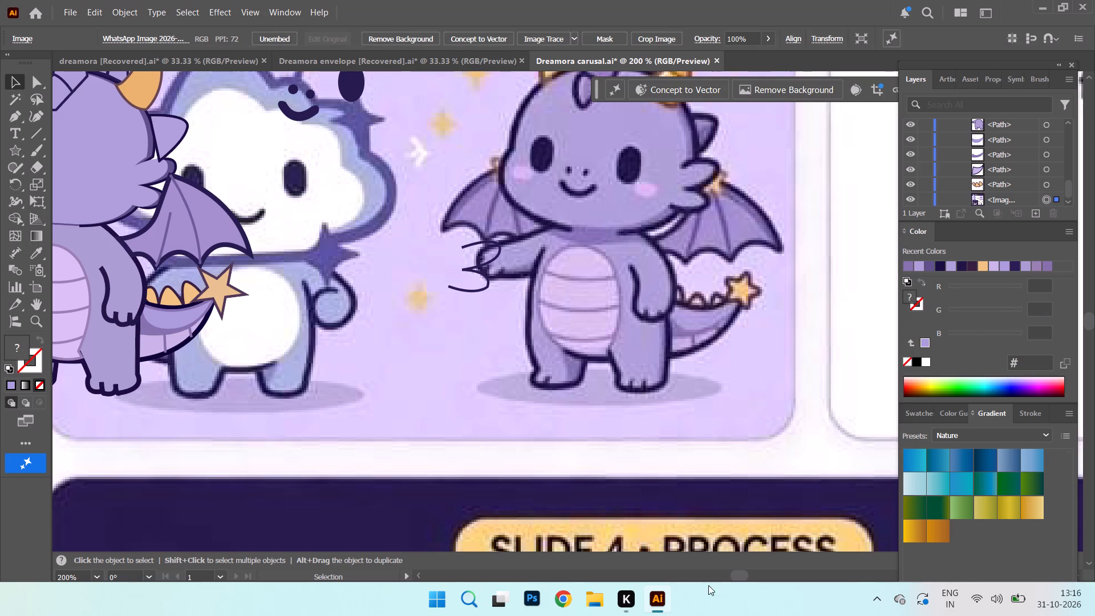
# Set the stroke weight of the dragon's light lilac belly shape to 2 pt.
pyautogui.click(741, 577)
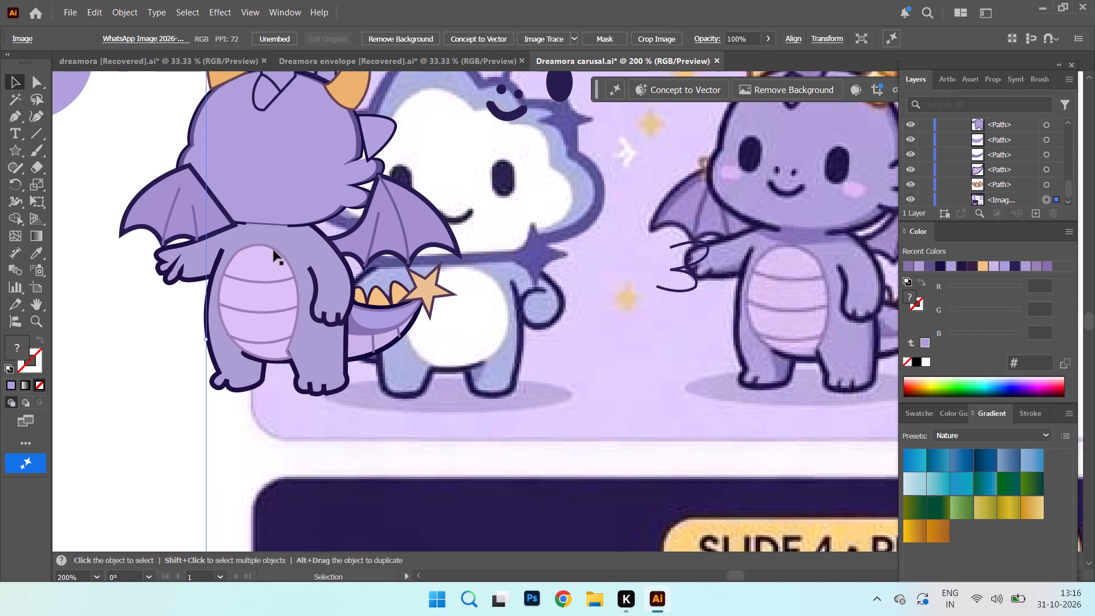
pyautogui.click(279, 254)
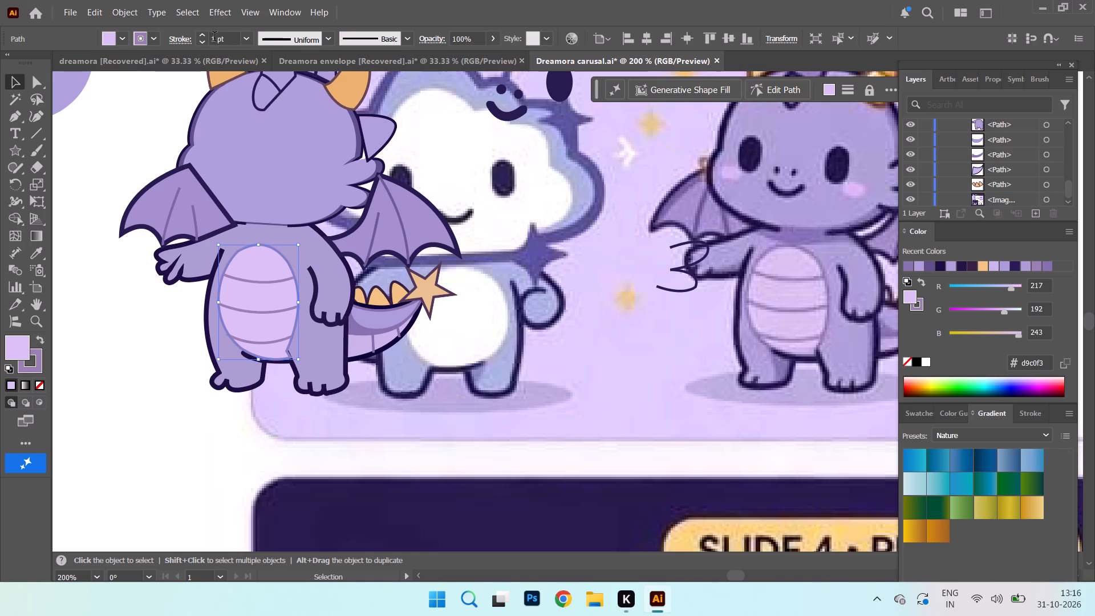
pyautogui.moveTo(214, 38); pyautogui.dragTo(177, 50)
pyautogui.press('2')
pyautogui.press('Return')
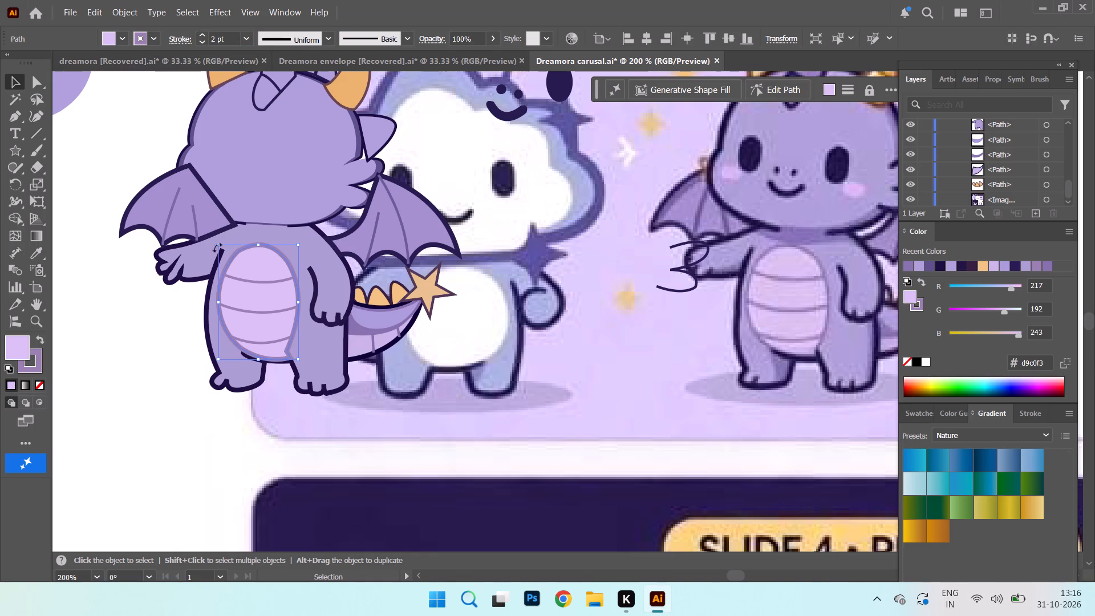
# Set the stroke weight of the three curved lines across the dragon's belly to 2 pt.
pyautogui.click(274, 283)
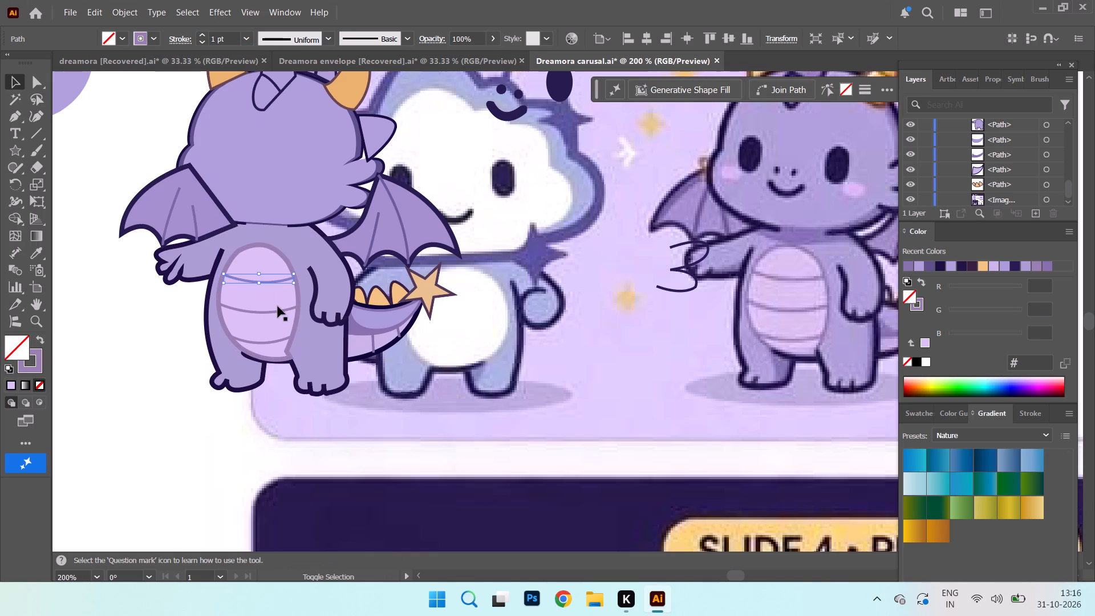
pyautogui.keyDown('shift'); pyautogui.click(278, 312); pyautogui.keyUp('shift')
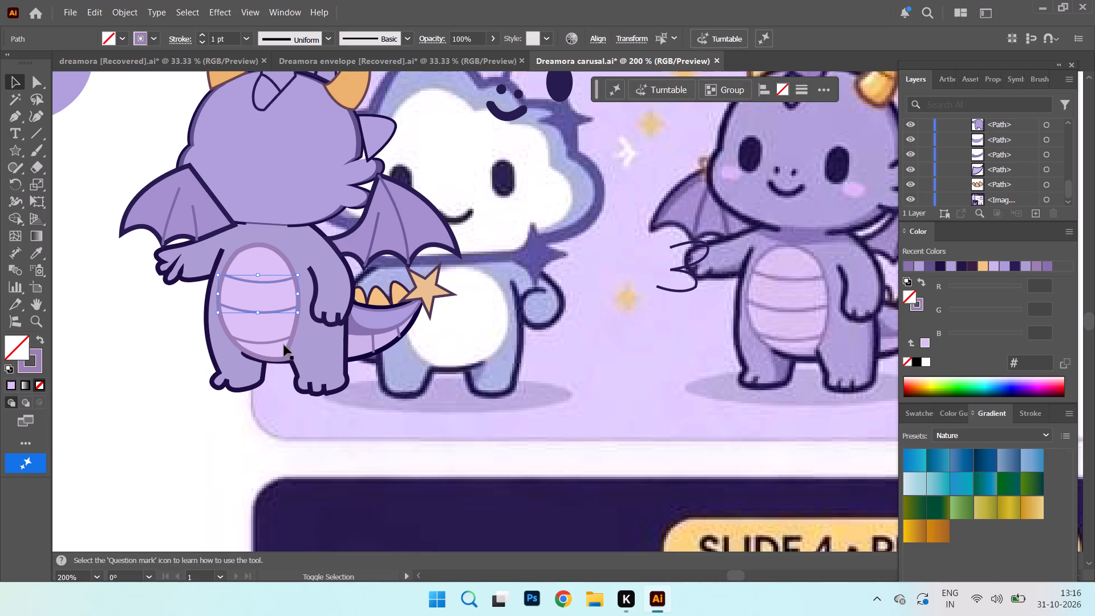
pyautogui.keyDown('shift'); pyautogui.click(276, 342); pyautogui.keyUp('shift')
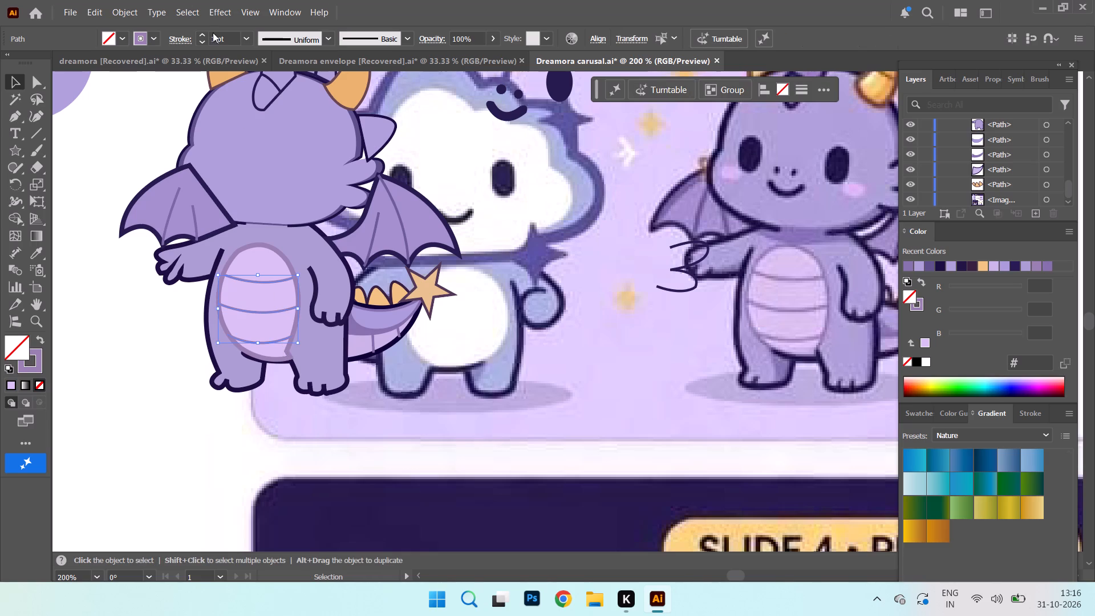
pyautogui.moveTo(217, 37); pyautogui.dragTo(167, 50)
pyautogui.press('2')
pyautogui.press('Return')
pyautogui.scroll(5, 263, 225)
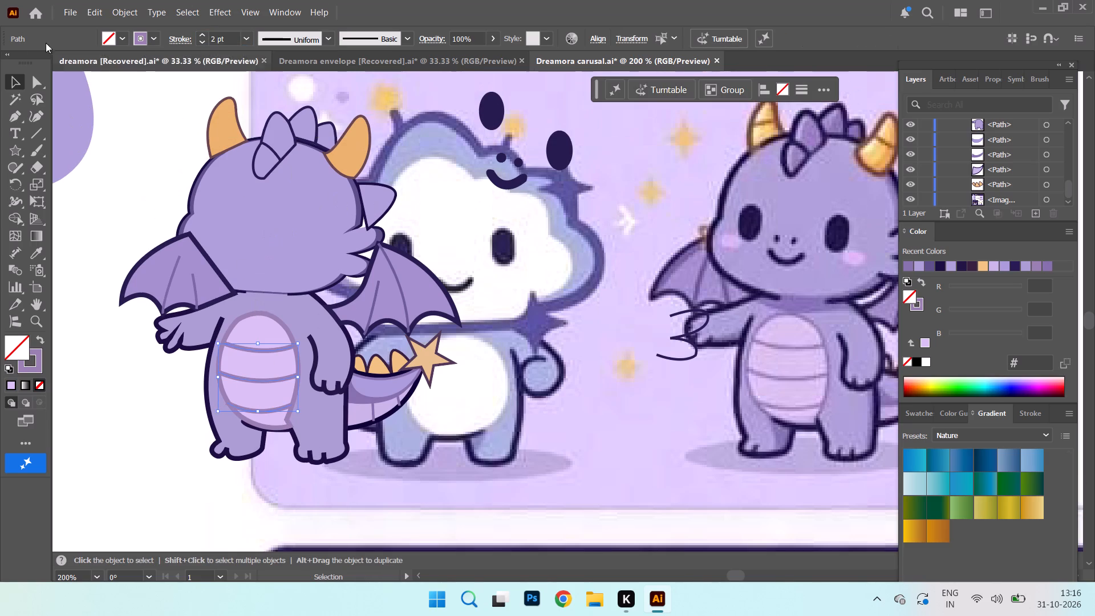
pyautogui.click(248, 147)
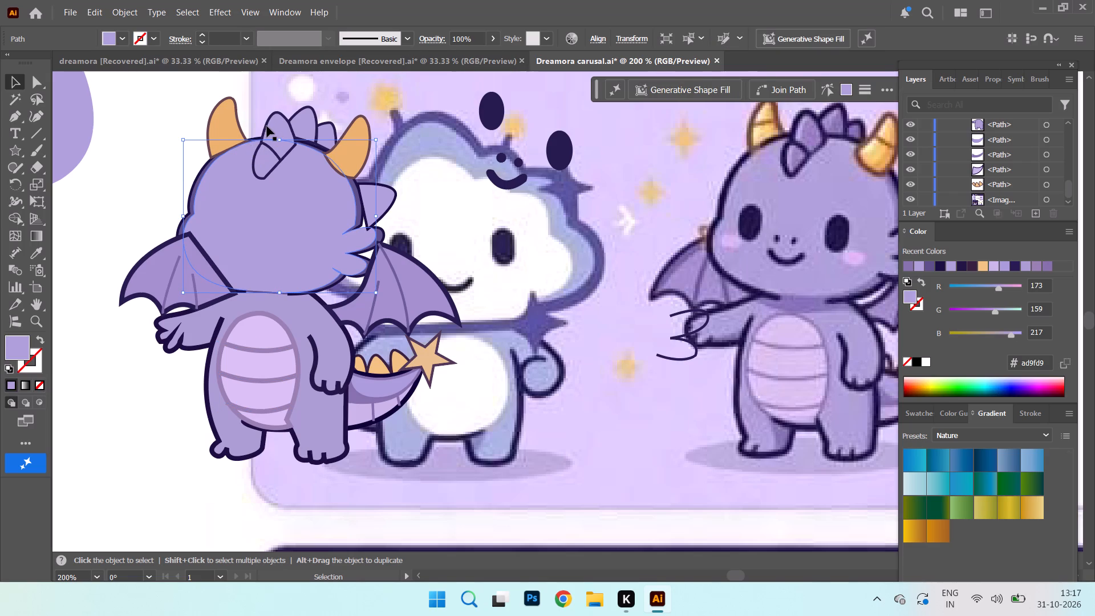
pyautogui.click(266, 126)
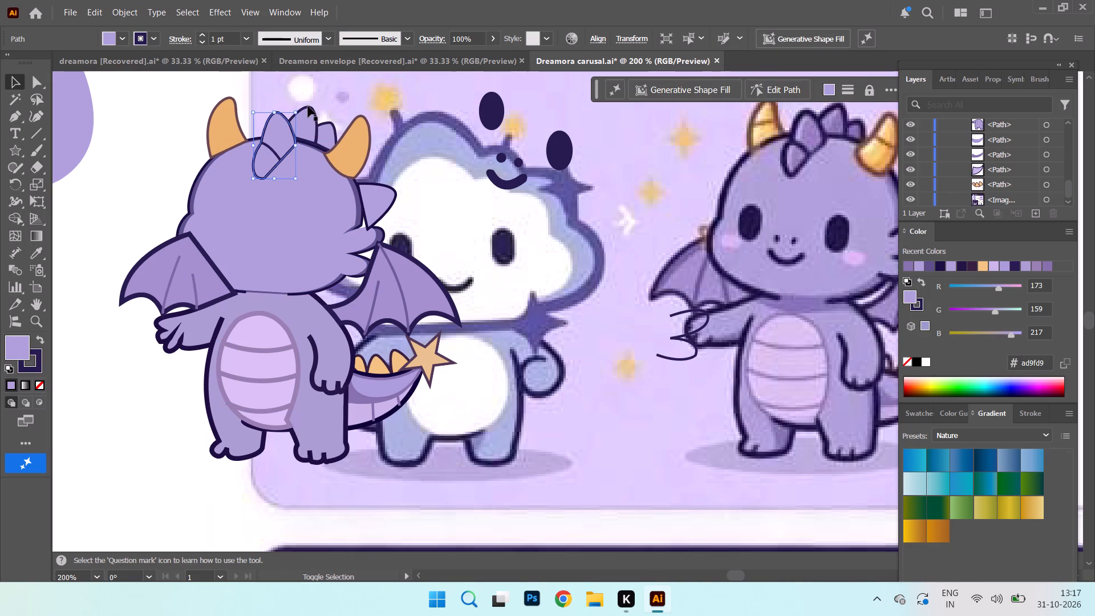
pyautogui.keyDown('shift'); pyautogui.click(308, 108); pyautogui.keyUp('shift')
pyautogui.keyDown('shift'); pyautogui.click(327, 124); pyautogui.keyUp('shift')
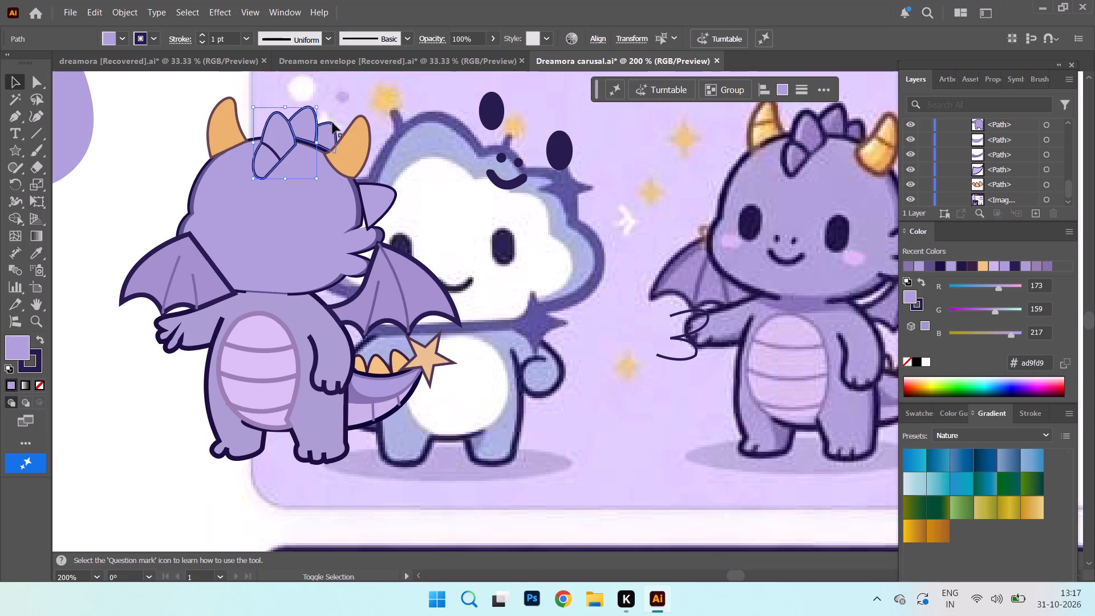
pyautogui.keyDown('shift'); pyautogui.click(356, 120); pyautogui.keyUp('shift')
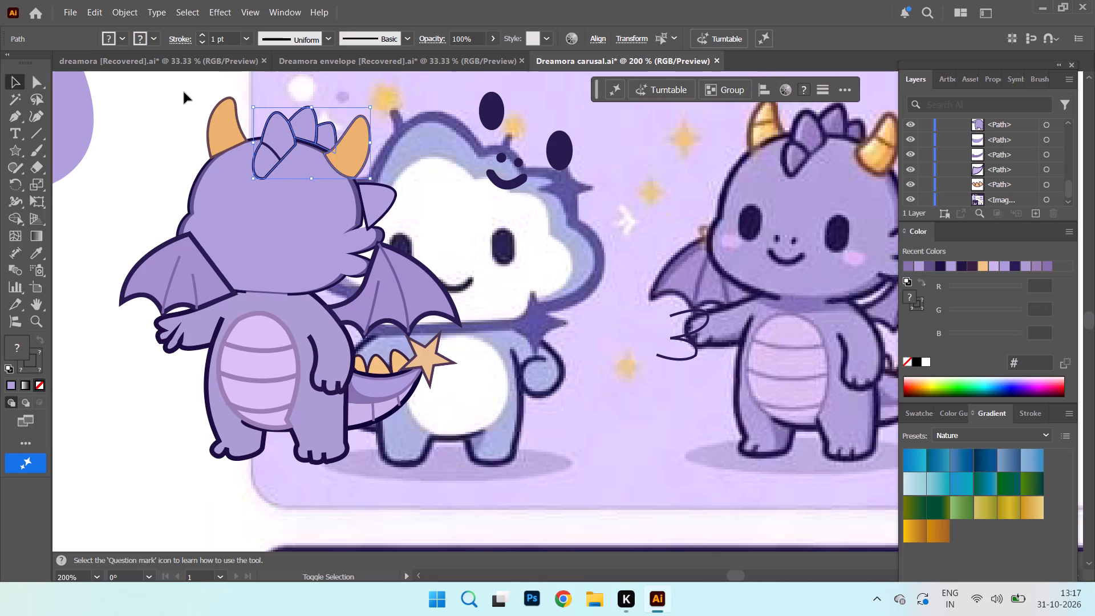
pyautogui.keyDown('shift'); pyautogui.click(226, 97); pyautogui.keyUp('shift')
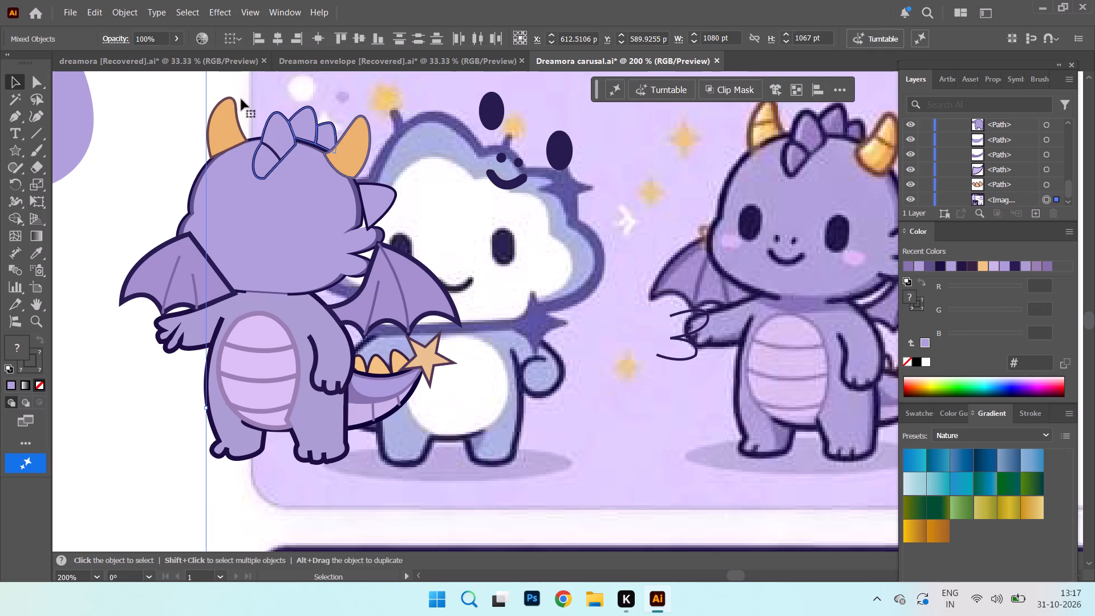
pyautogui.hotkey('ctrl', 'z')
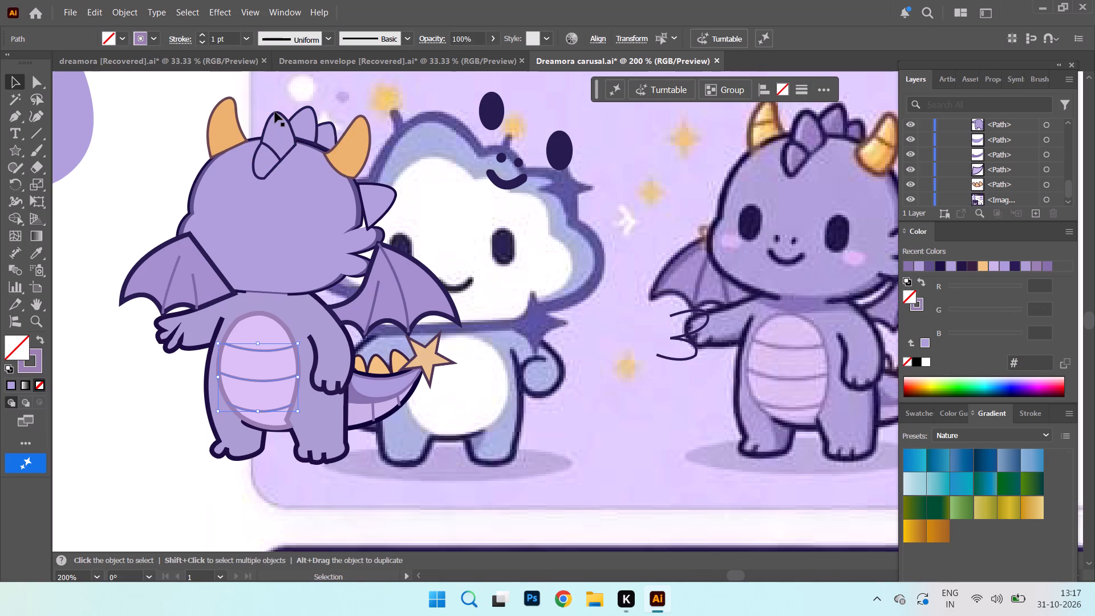
# Set the stroke weight of the purple crest spikes between the dragon's horns to 2 pt.
pyautogui.click(274, 114)
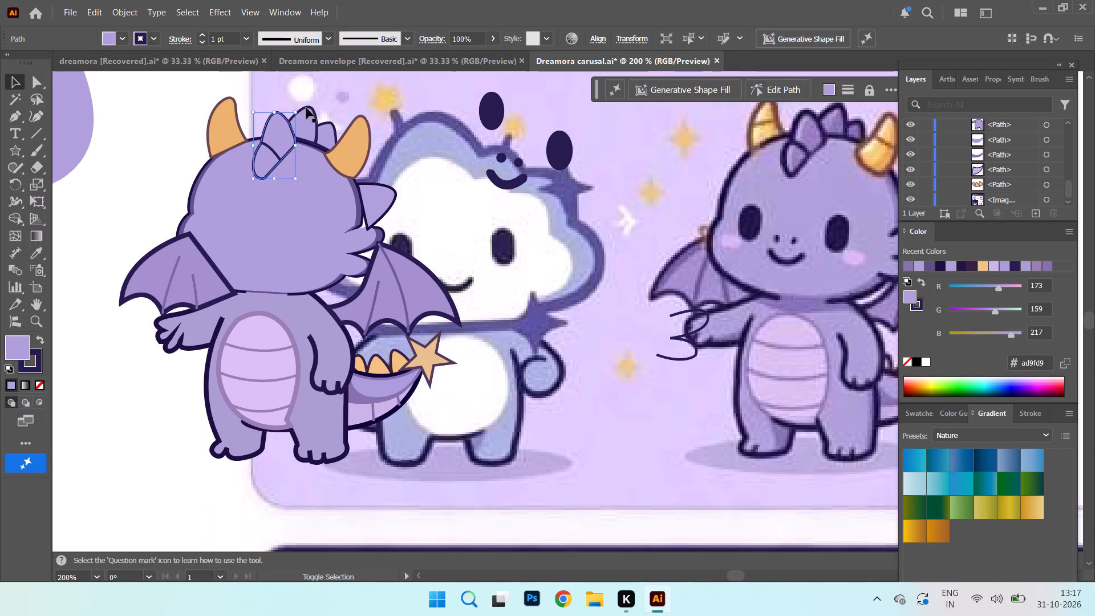
pyautogui.keyDown('shift'); pyautogui.click(306, 110); pyautogui.keyUp('shift')
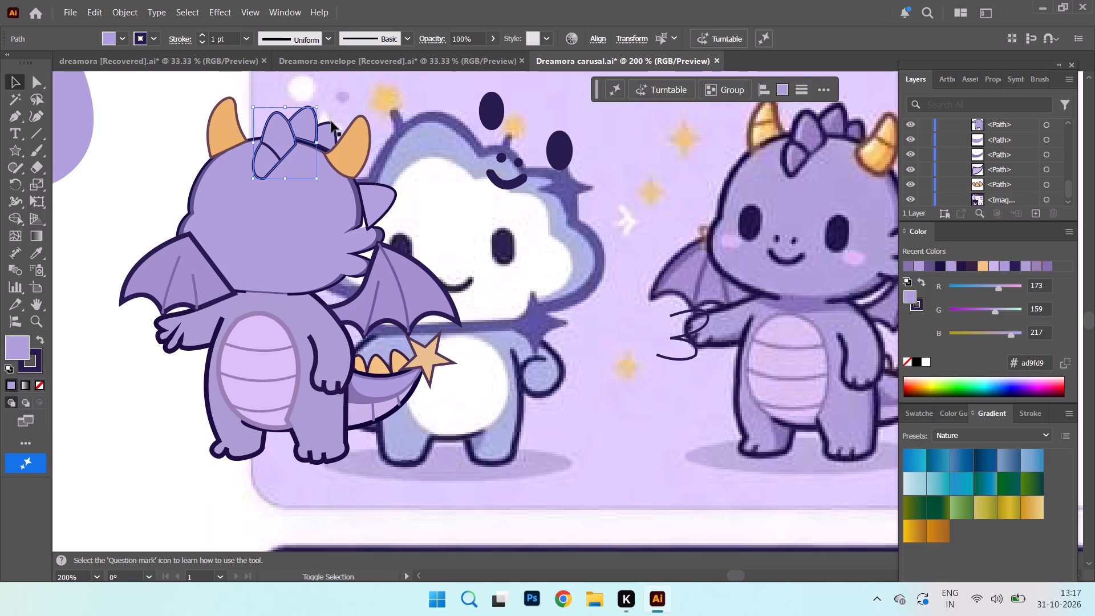
pyautogui.keyDown('shift'); pyautogui.click(331, 123); pyautogui.keyUp('shift')
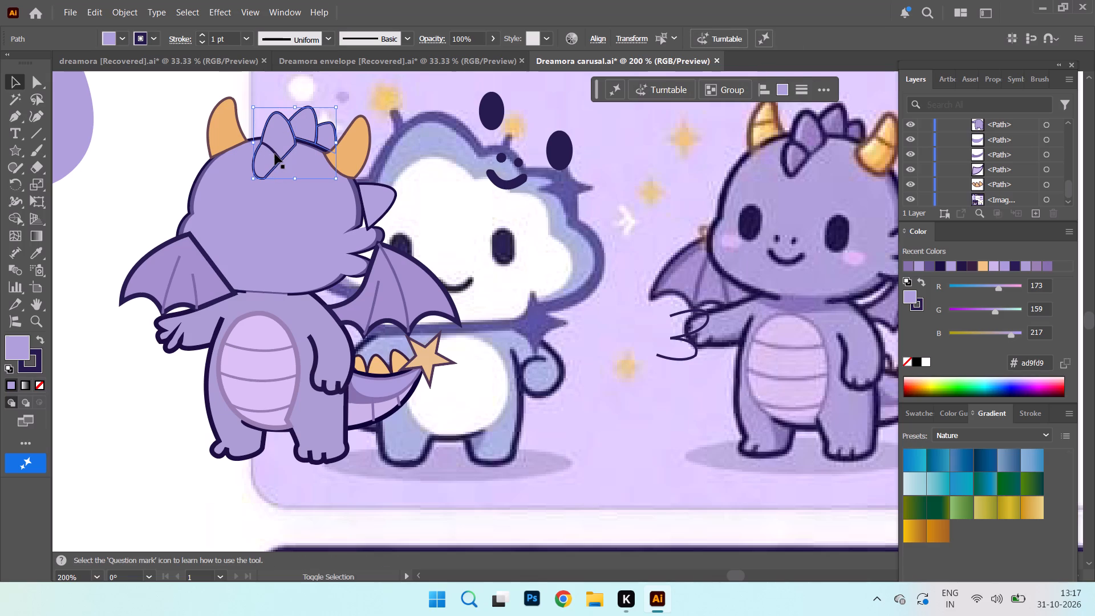
pyautogui.keyDown('shift'); pyautogui.click(276, 155); pyautogui.keyUp('shift')
pyautogui.moveTo(217, 38); pyautogui.dragTo(197, 38)
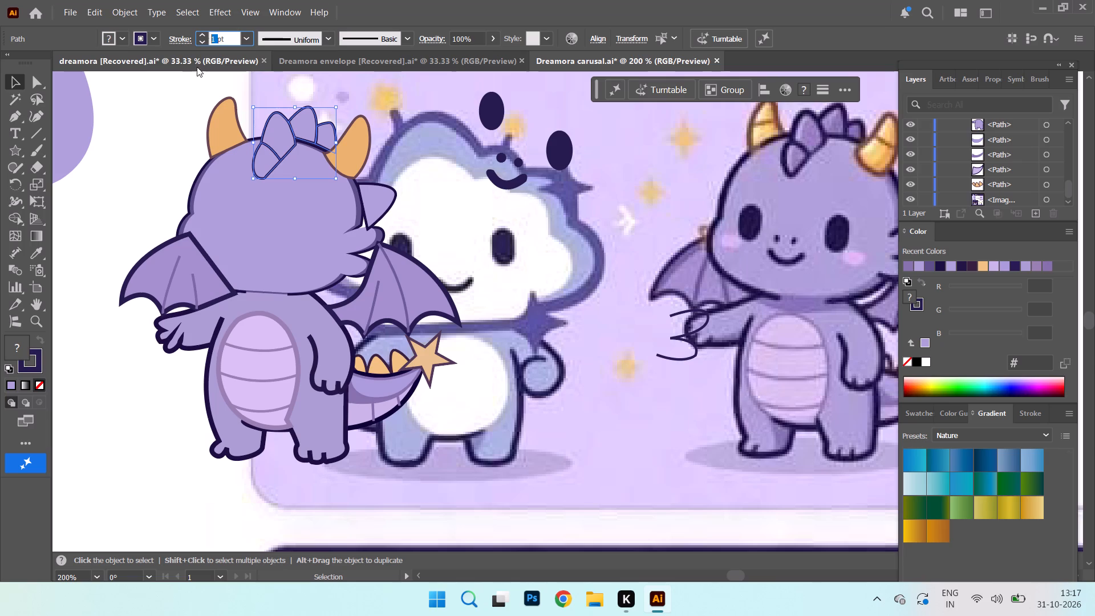
pyautogui.press('2')
pyautogui.press('Return')
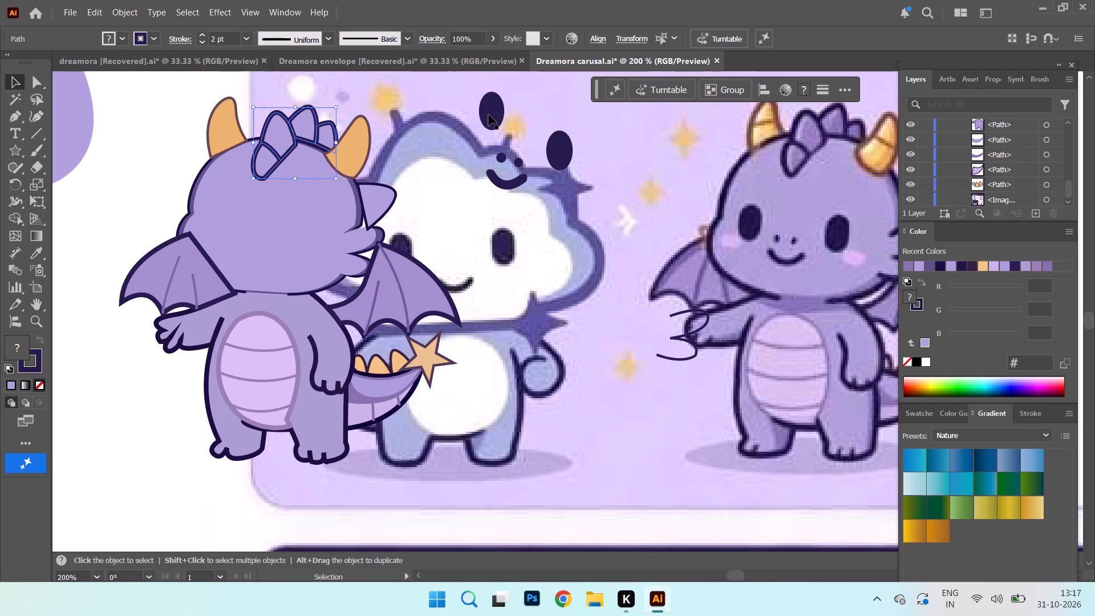
# Move the two large dark eye ellipses onto the dragon's face, spaced like the eyes in the reference.
pyautogui.moveTo(489, 115); pyautogui.dragTo(224, 222)
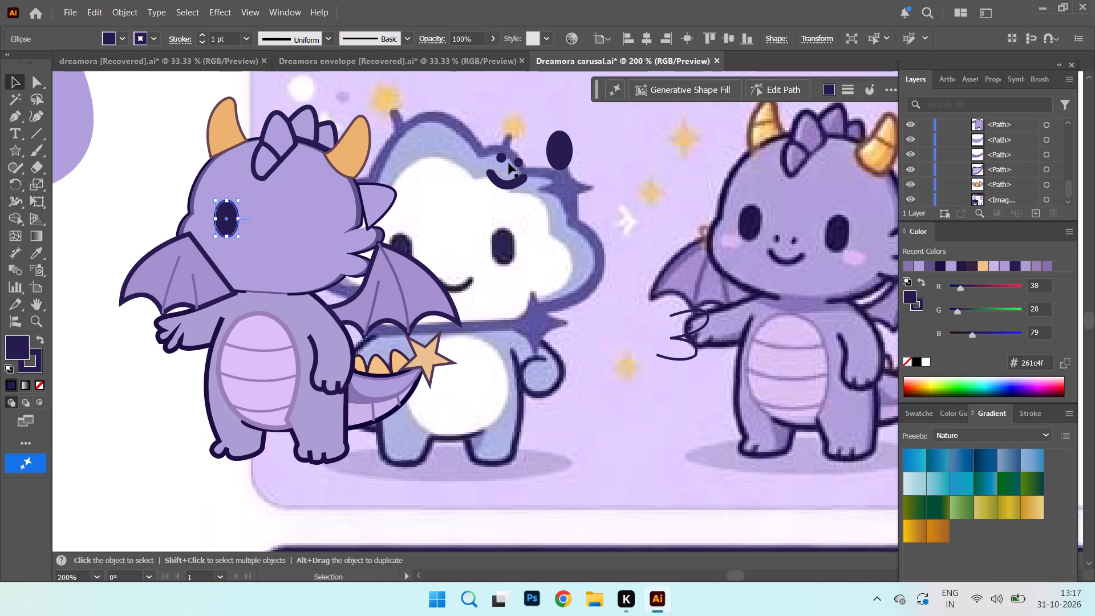
pyautogui.moveTo(562, 152); pyautogui.dragTo(302, 219)
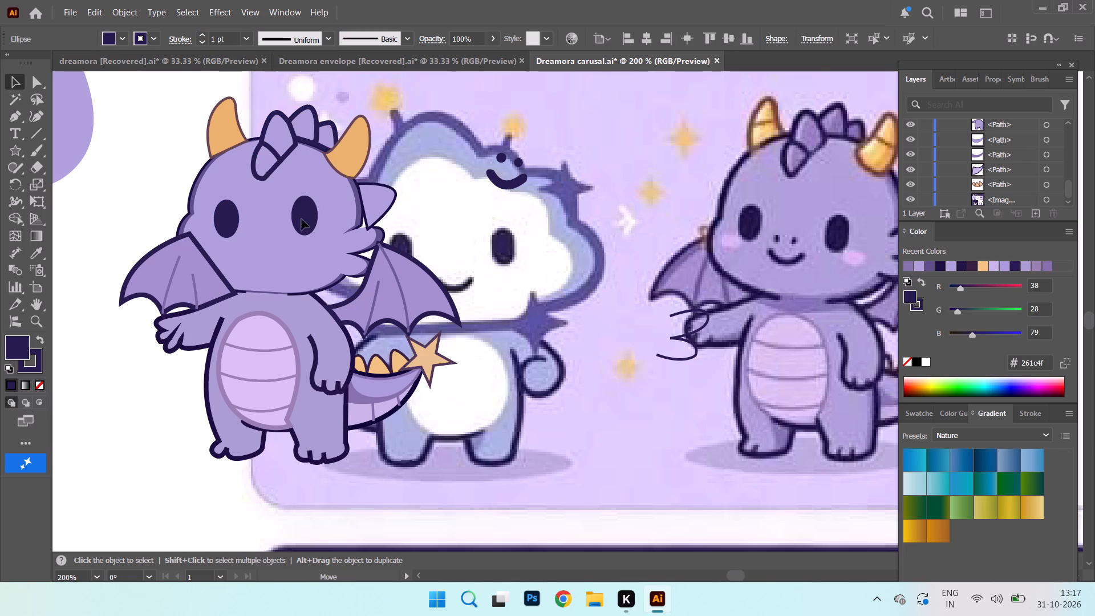
pyautogui.moveTo(302, 219); pyautogui.dragTo(299, 220)
# Move the two small nostril dots and the curved smile onto the dragon's face, centred between and below the eyes.
pyautogui.moveTo(500, 159); pyautogui.dragTo(249, 248)
pyautogui.moveTo(519, 165); pyautogui.dragTo(322, 228)
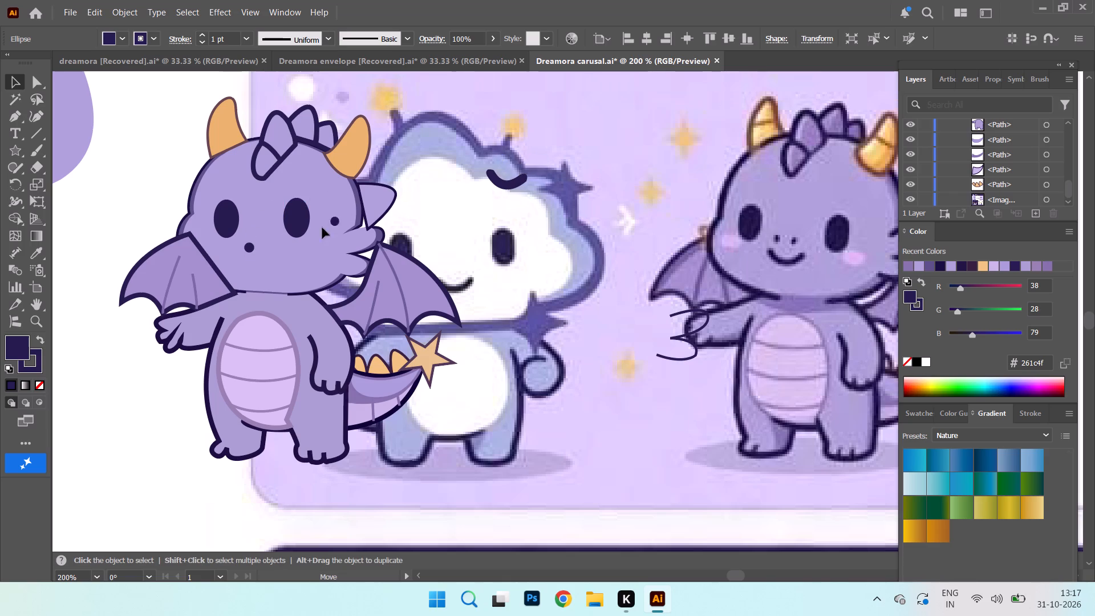
pyautogui.moveTo(322, 228); pyautogui.dragTo(269, 251)
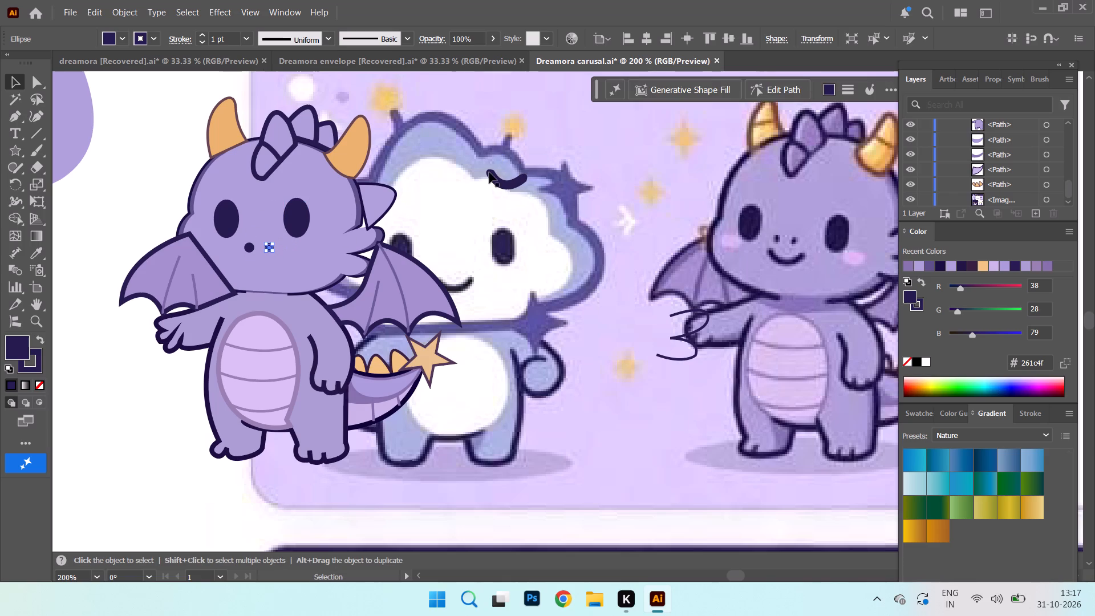
pyautogui.moveTo(496, 182); pyautogui.dragTo(244, 273)
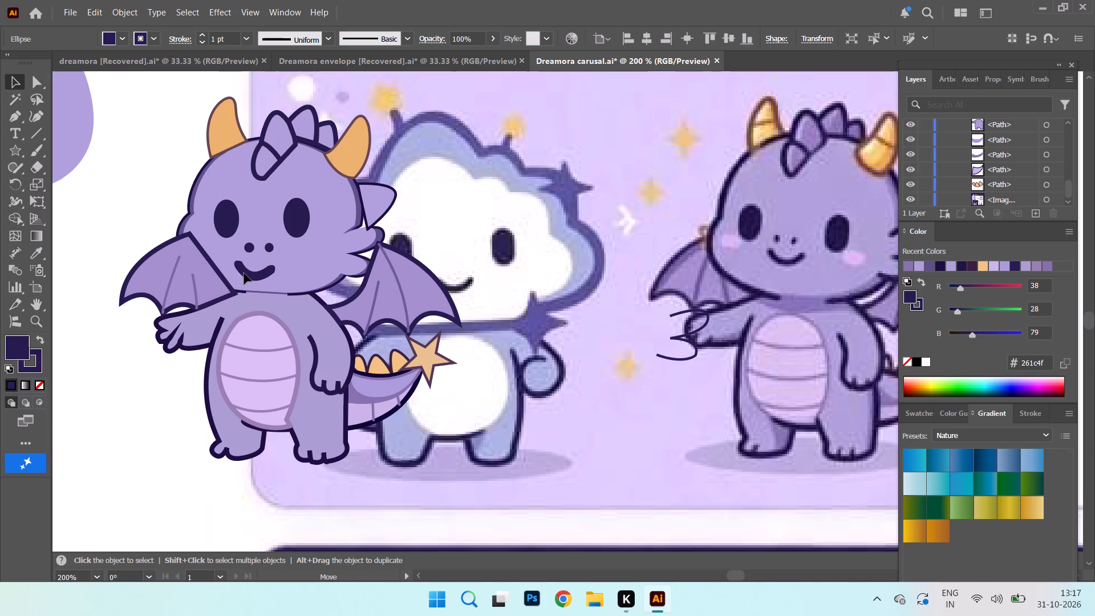
pyautogui.moveTo(244, 273); pyautogui.dragTo(246, 270)
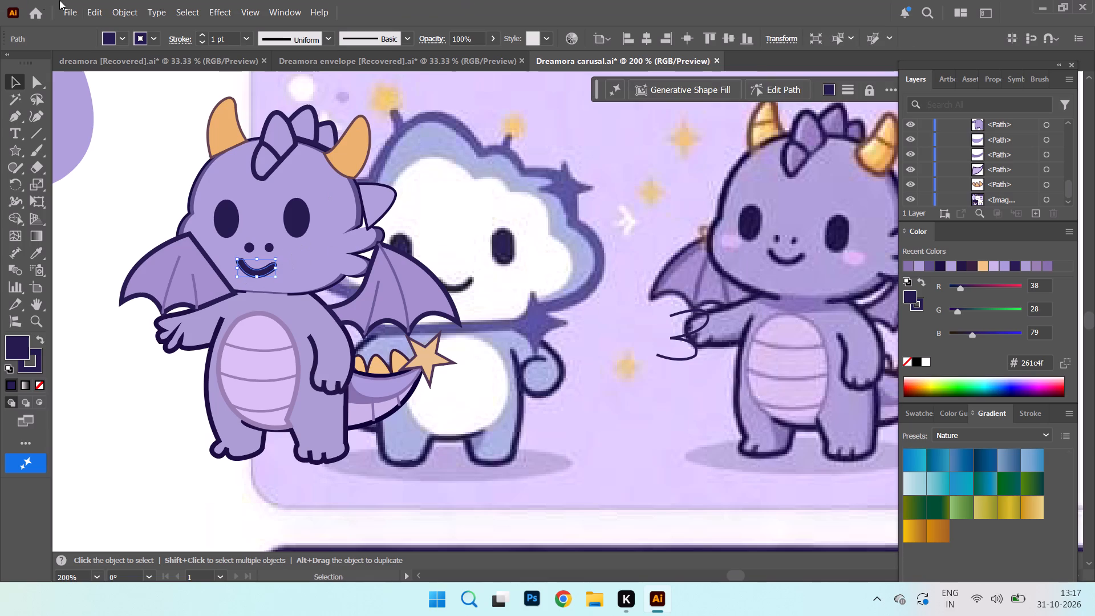
pyautogui.click(248, 251)
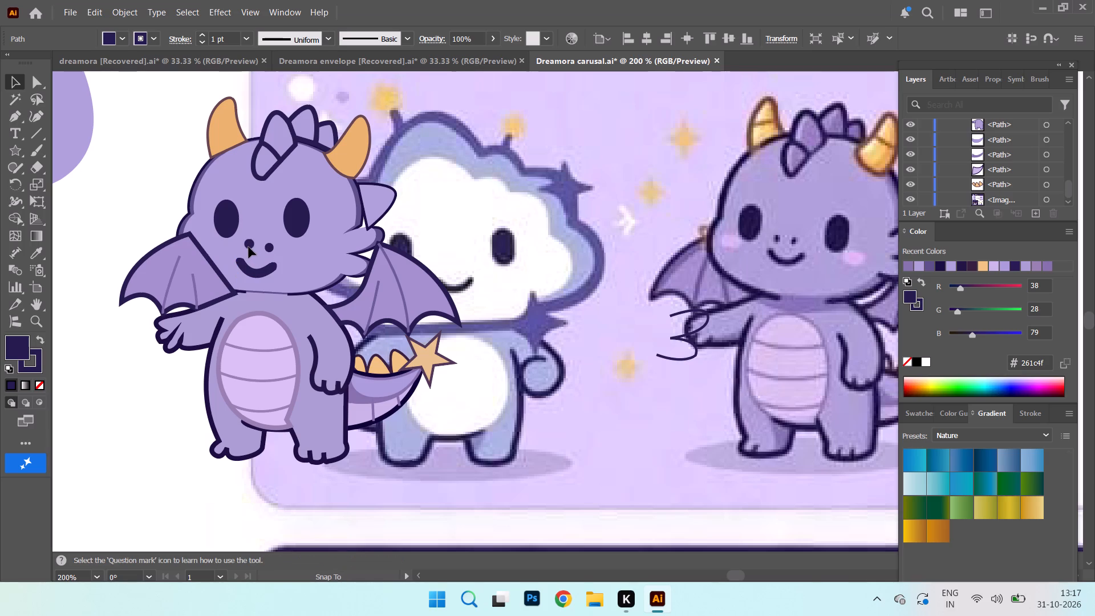
pyautogui.click(270, 251)
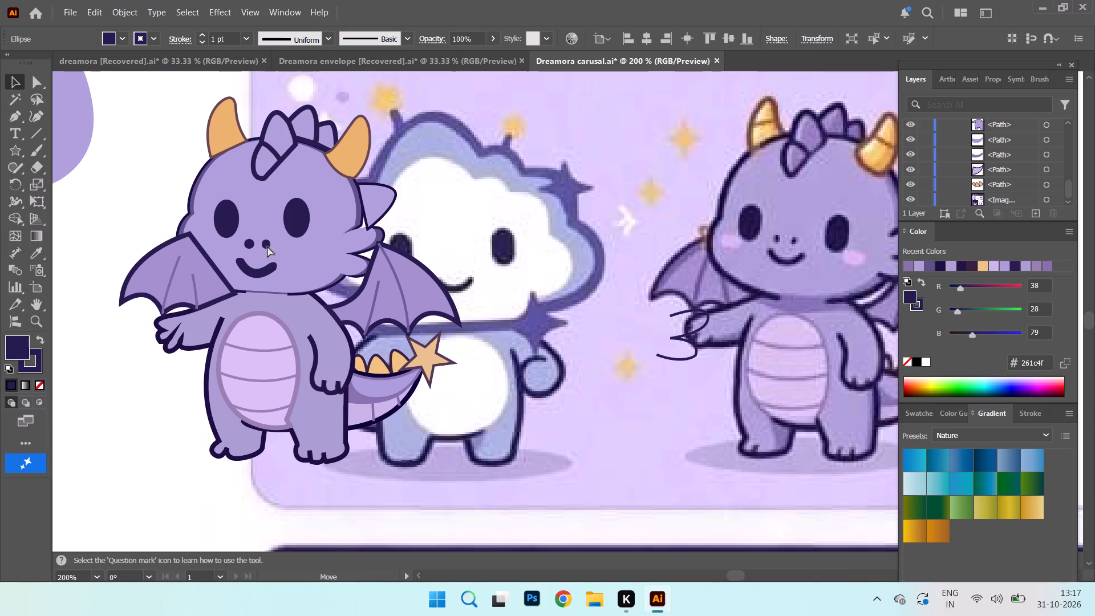
pyautogui.moveTo(266, 271); pyautogui.dragTo(269, 265)
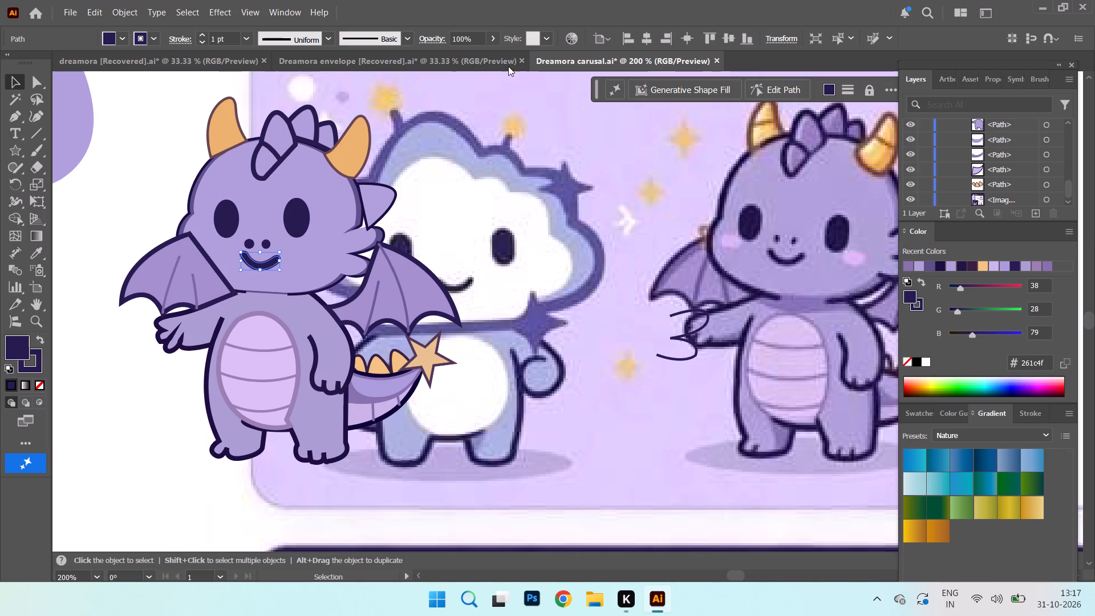
# Draw a small horizontal ellipse over the pink blush on the reference dragon's cheek beside the wing.
pyautogui.scroll(2, 211, 196)
pyautogui.scroll(-3, 211, 196)
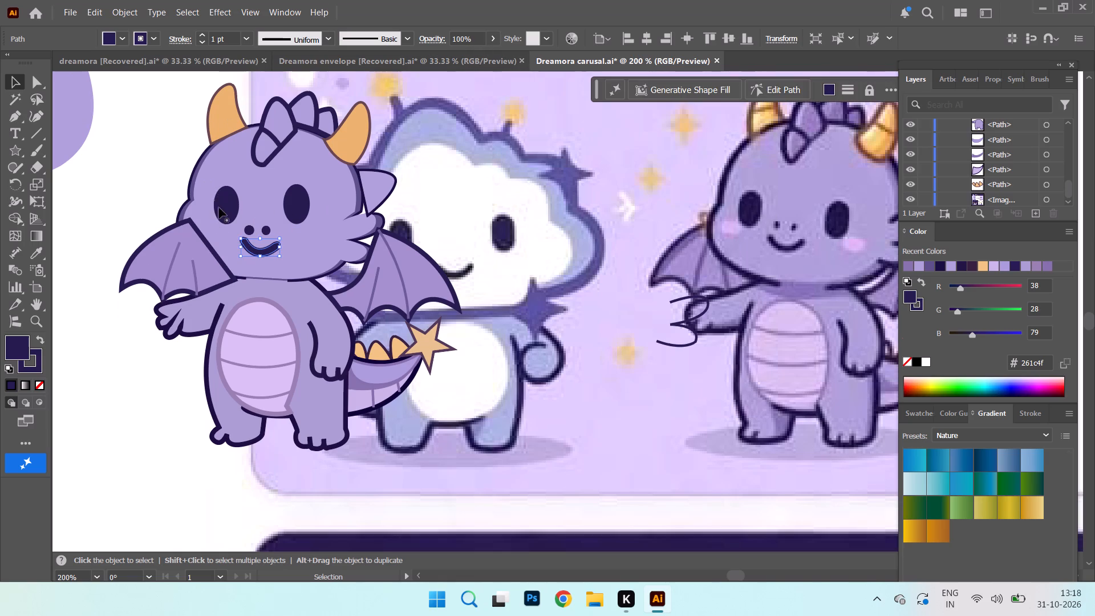
pyautogui.rightClick(16, 151)
pyautogui.click(95, 185)
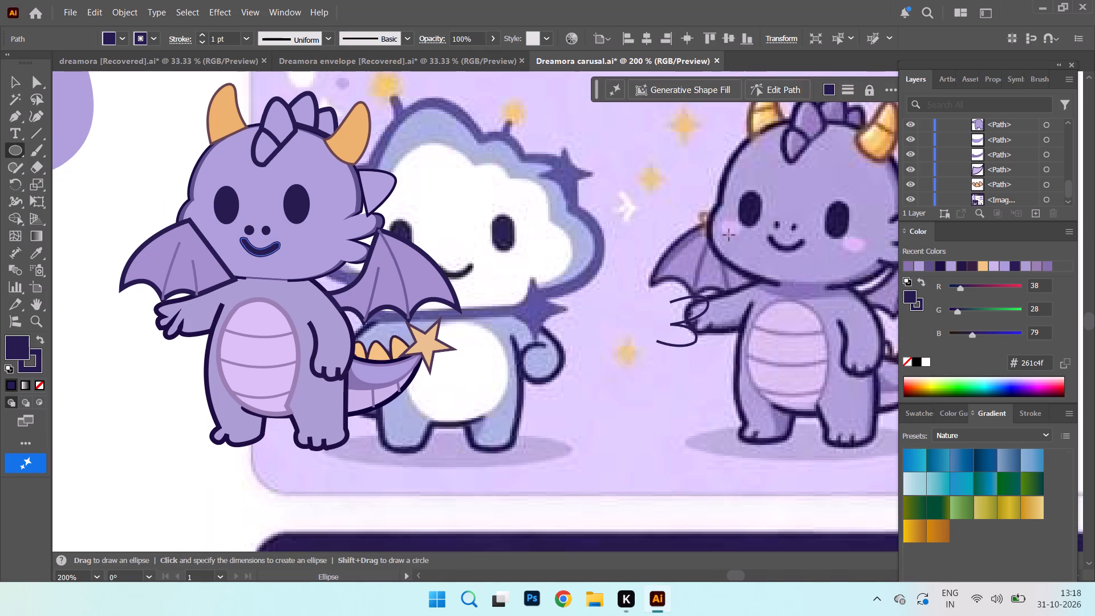
pyautogui.moveTo(723, 222); pyautogui.dragTo(747, 236)
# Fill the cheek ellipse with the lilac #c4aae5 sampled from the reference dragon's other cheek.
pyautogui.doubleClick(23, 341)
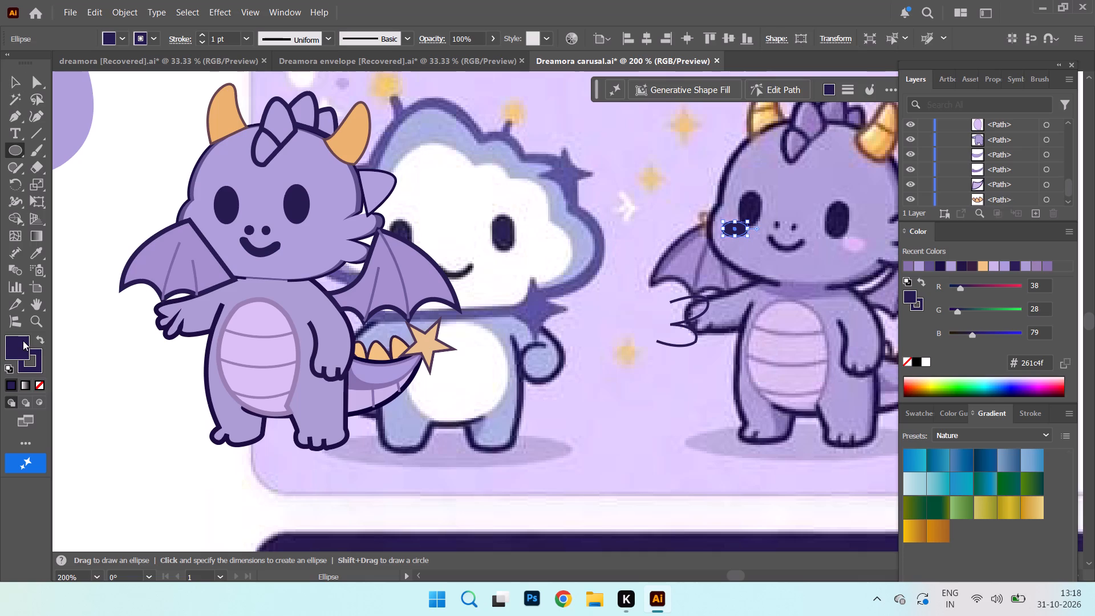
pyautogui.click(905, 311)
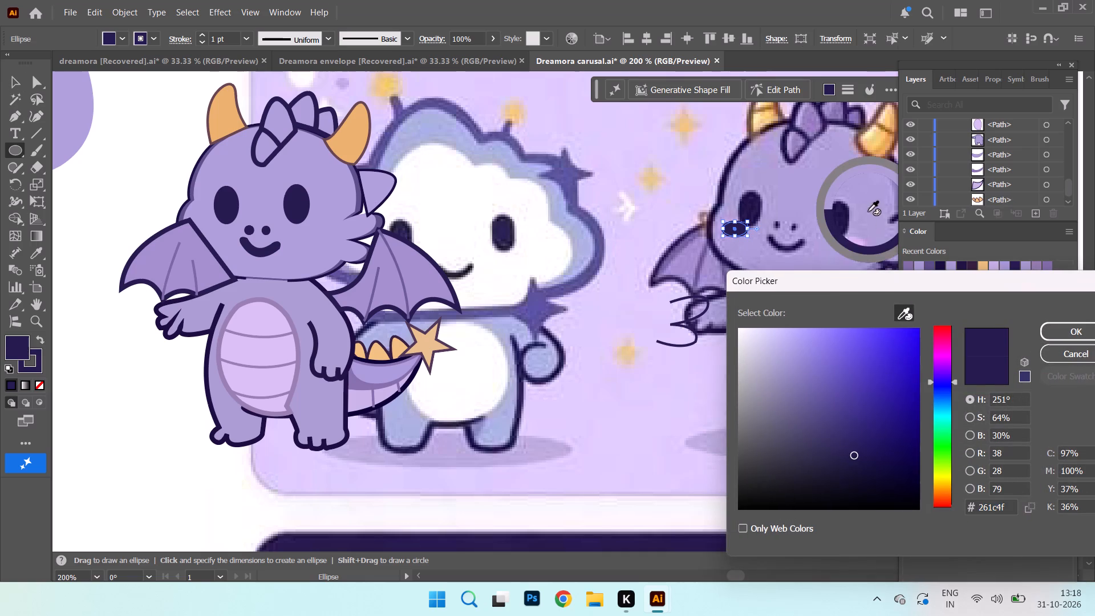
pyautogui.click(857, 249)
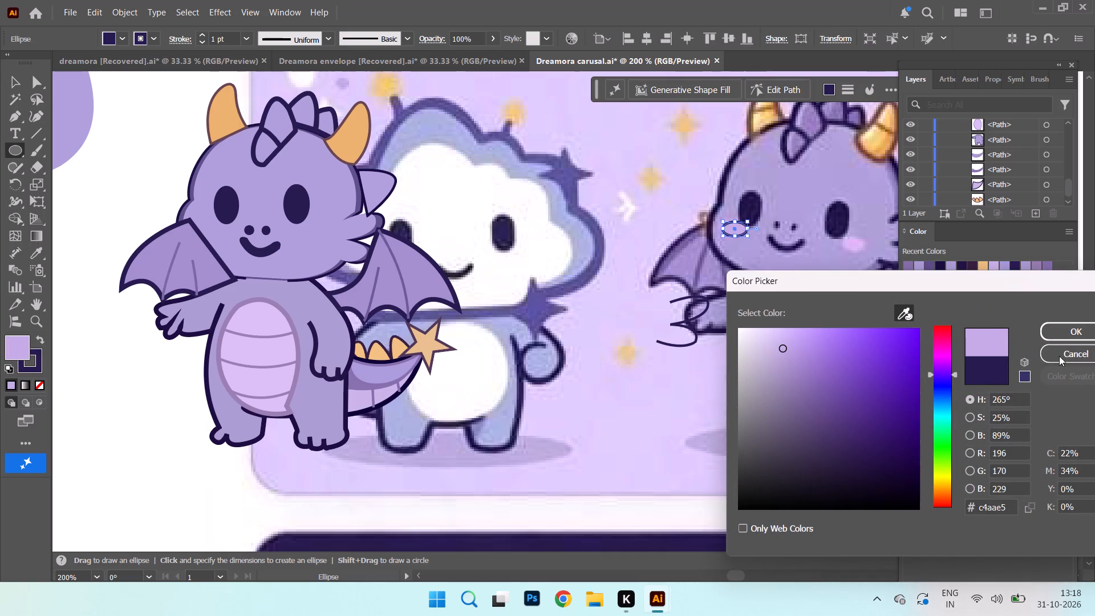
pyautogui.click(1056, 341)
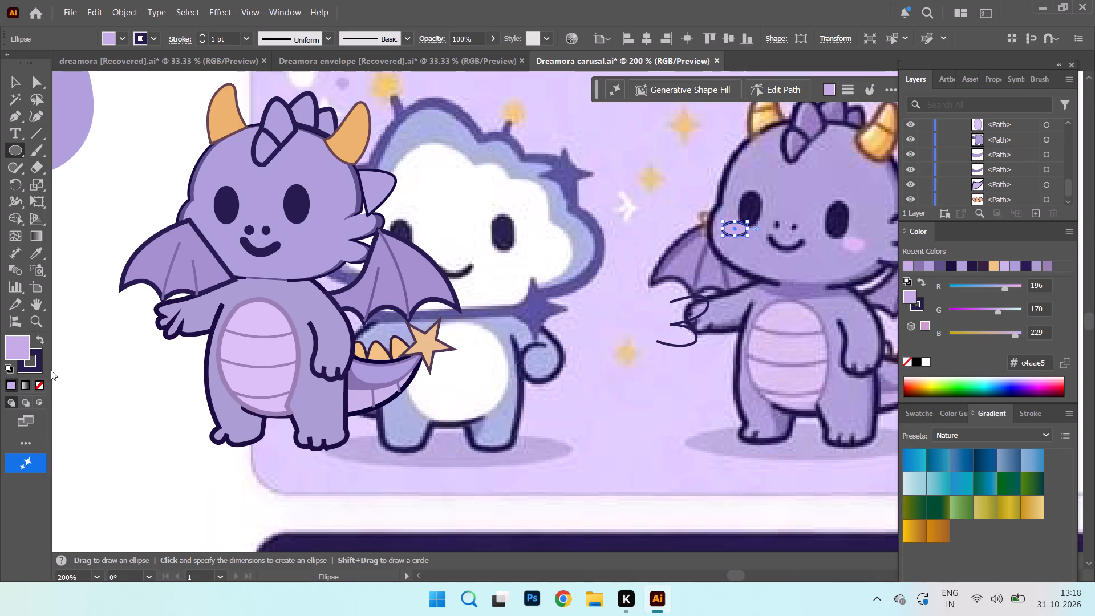
# Set the cheek ellipse's stroke colour to the pinkish lilac #d7b2f0 sampled from the reference blush.
pyautogui.doubleClick(34, 368)
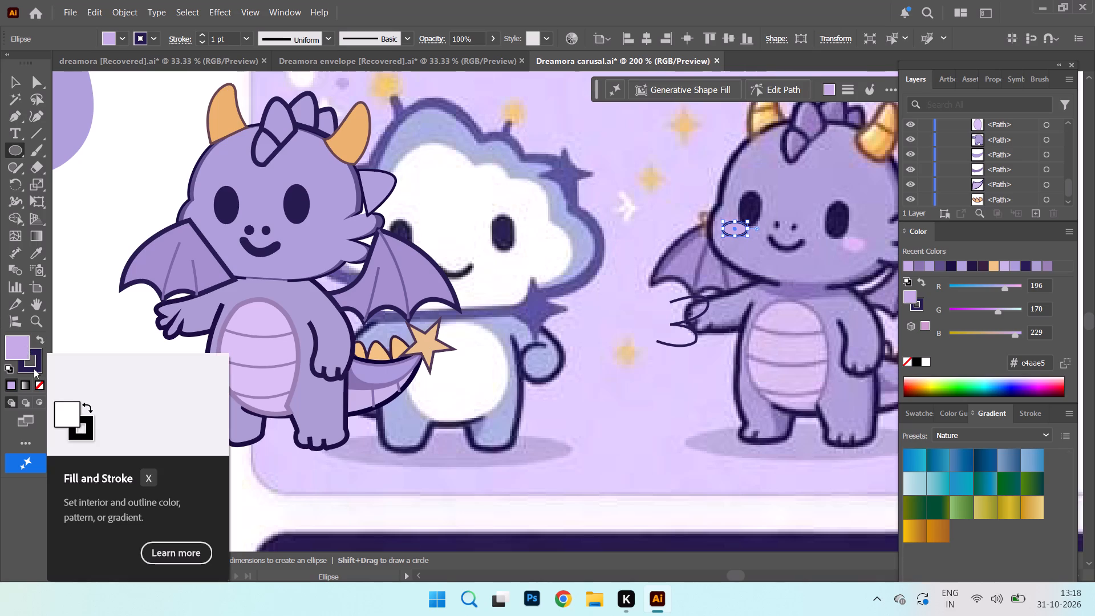
pyautogui.click(898, 315)
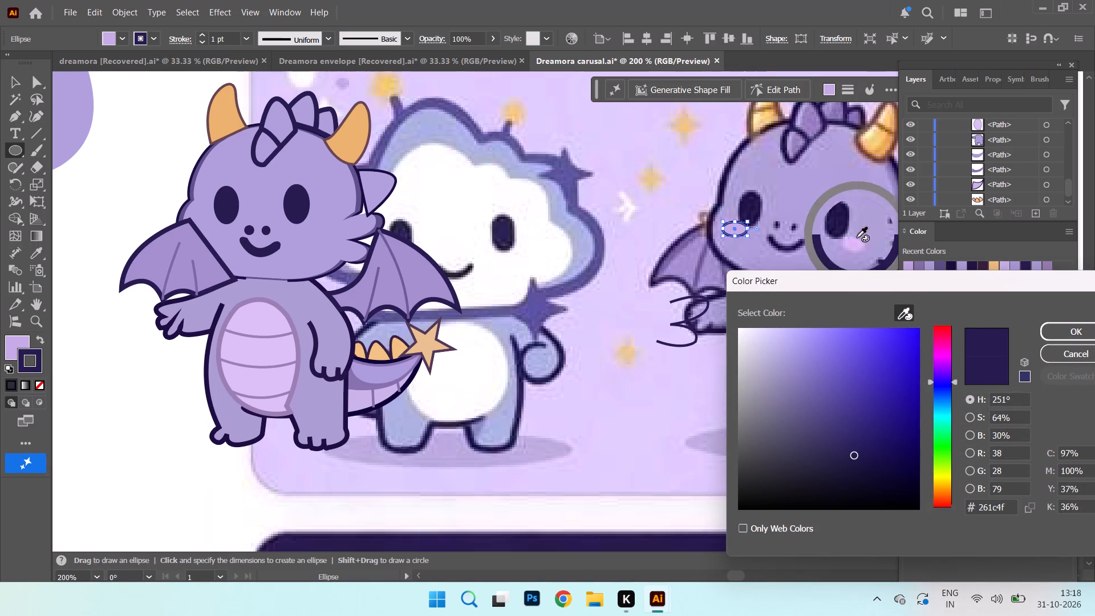
pyautogui.click(853, 244)
pyautogui.click(1089, 330)
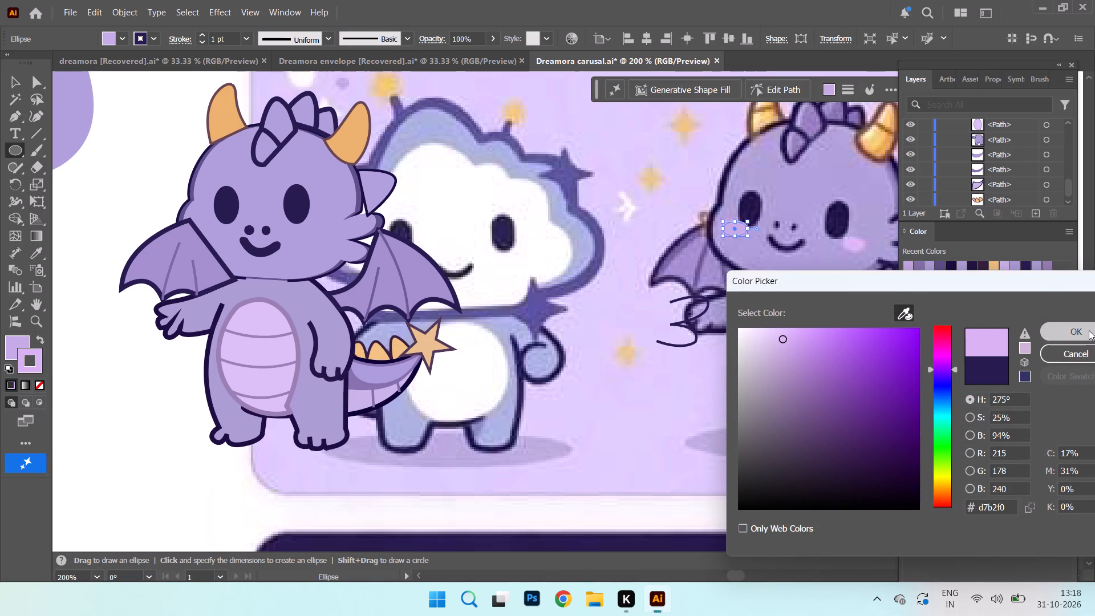
# Fill the cheek ellipse with the pinkish lilac #d7b2f0 sampled from the reference blush.
pyautogui.click(18, 83)
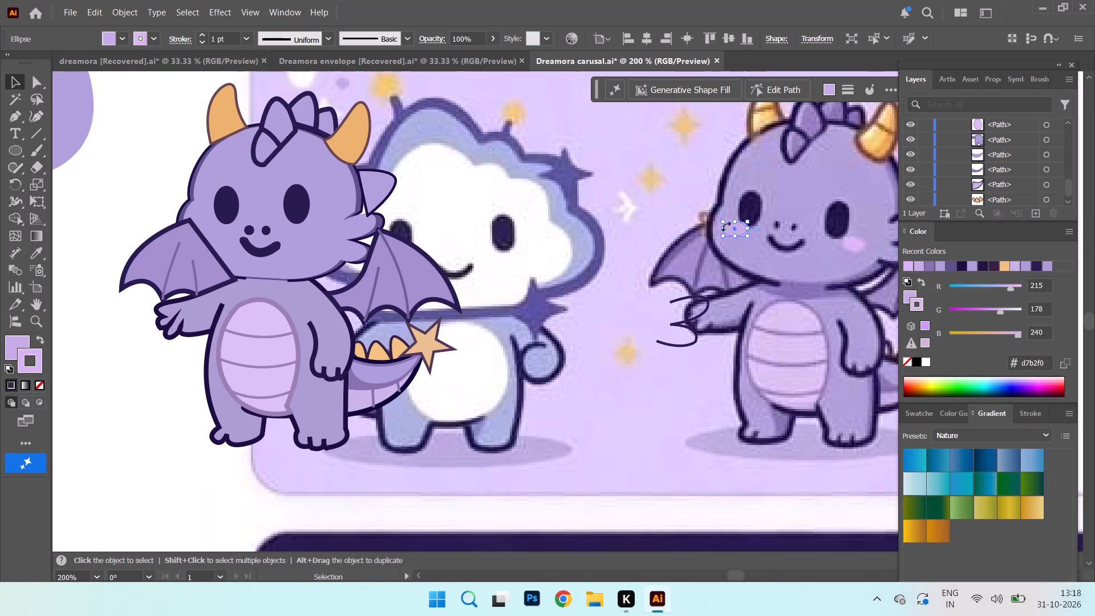
pyautogui.click(648, 200)
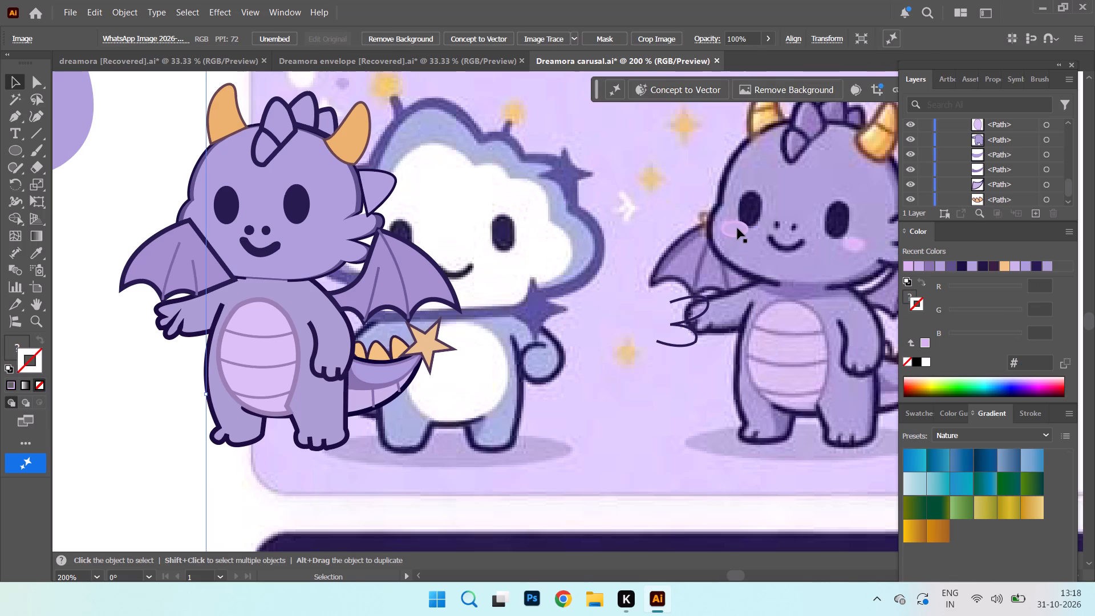
pyautogui.click(742, 231)
pyautogui.doubleClick(13, 348)
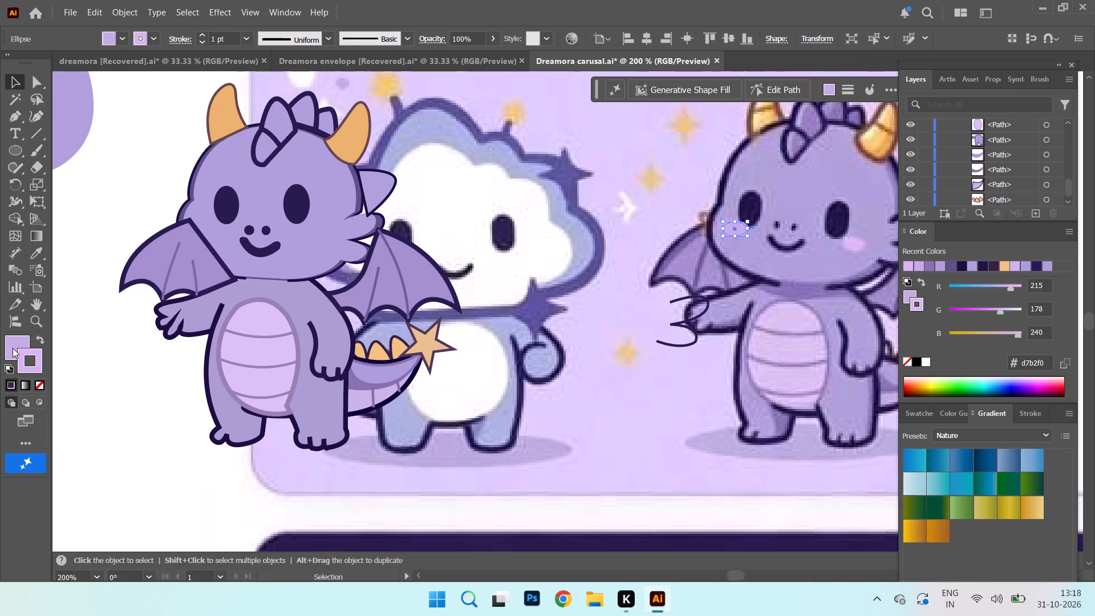
pyautogui.click(905, 313)
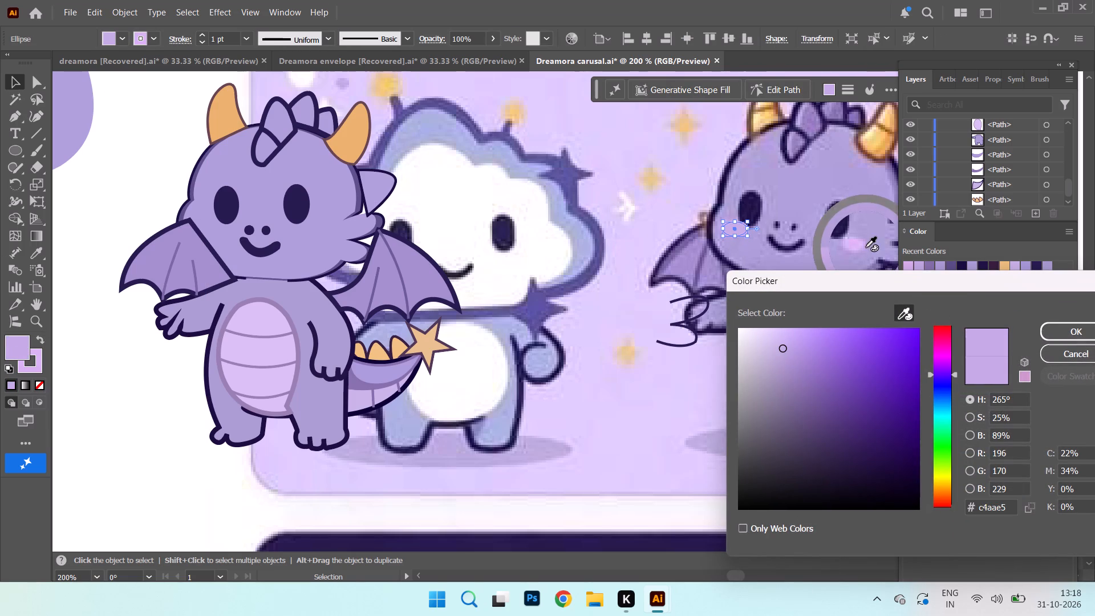
pyautogui.click(853, 245)
pyautogui.click(1065, 327)
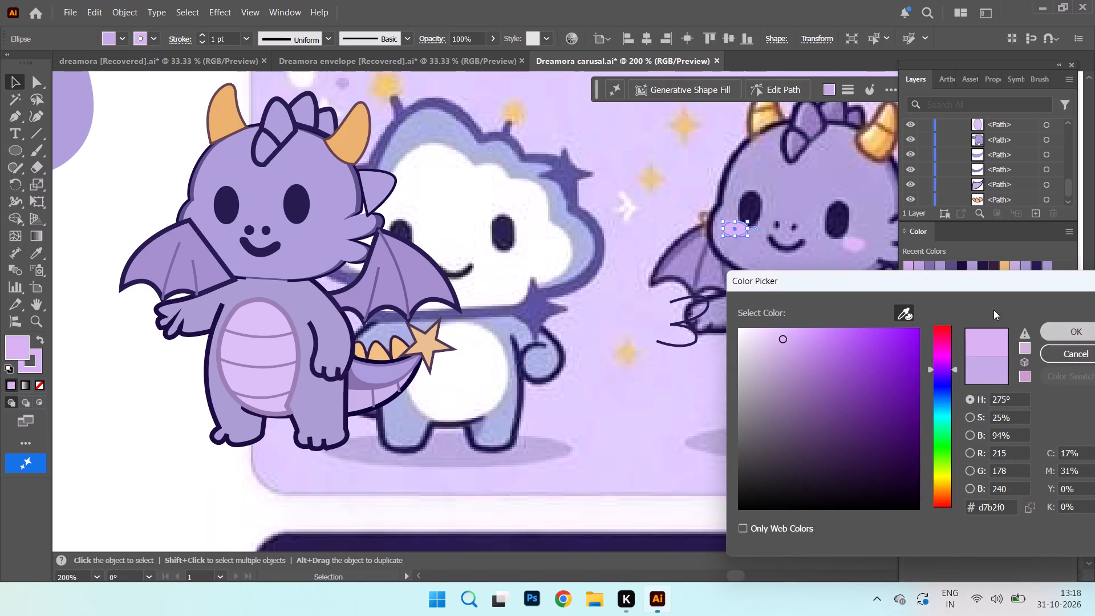
# Move the blush ellipse onto the redrawn dragon's cheek, just below the eye nearest the raised-arm wing.
pyautogui.click(675, 148)
pyautogui.moveTo(744, 231); pyautogui.dragTo(306, 203)
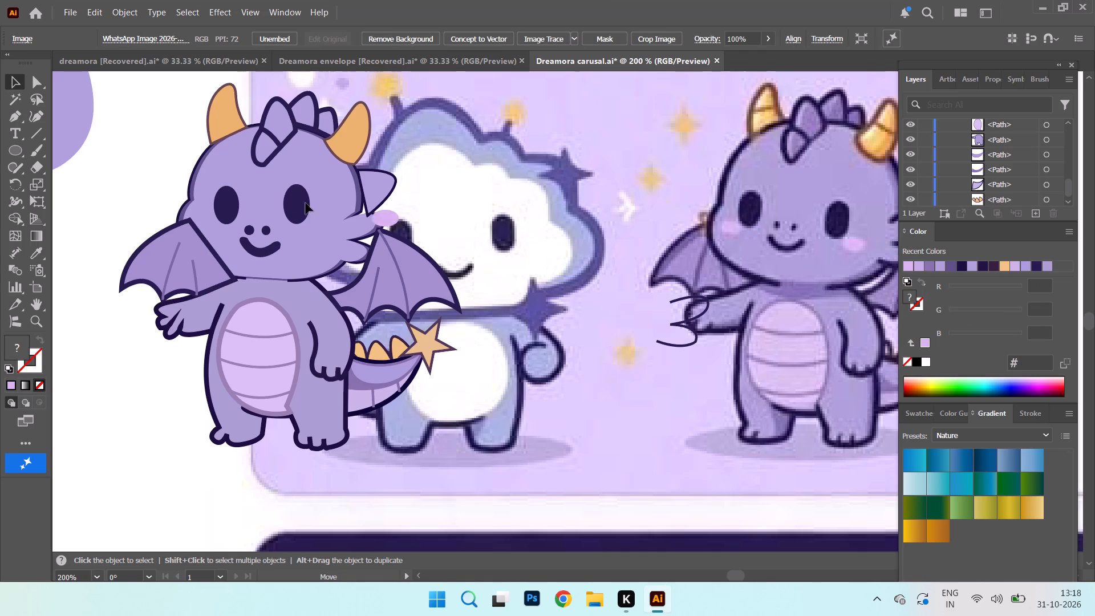
pyautogui.moveTo(306, 203); pyautogui.dragTo(220, 226)
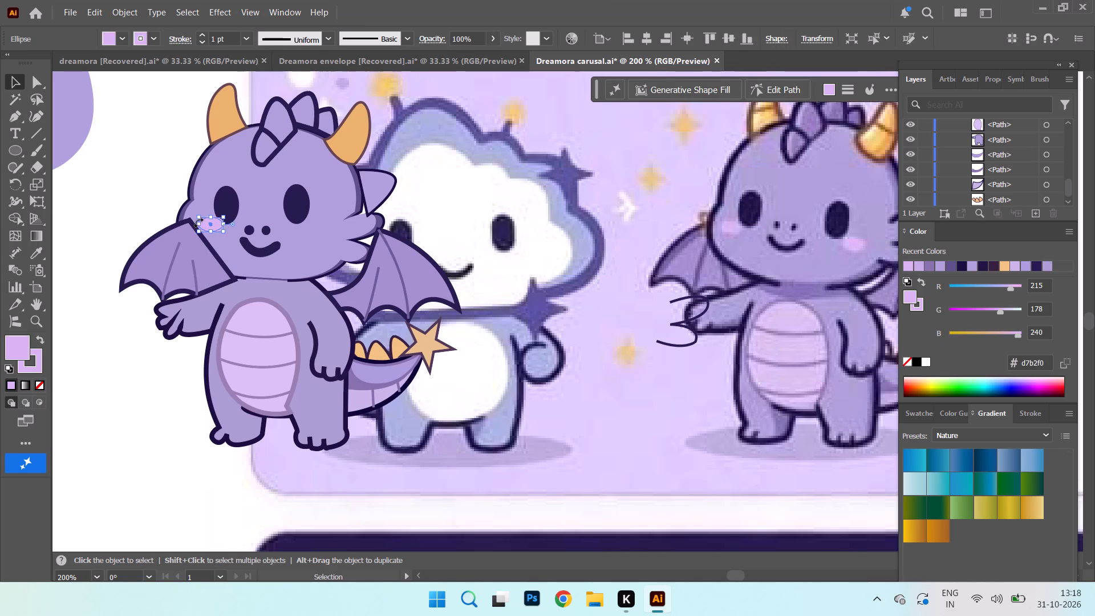
pyautogui.click(196, 216)
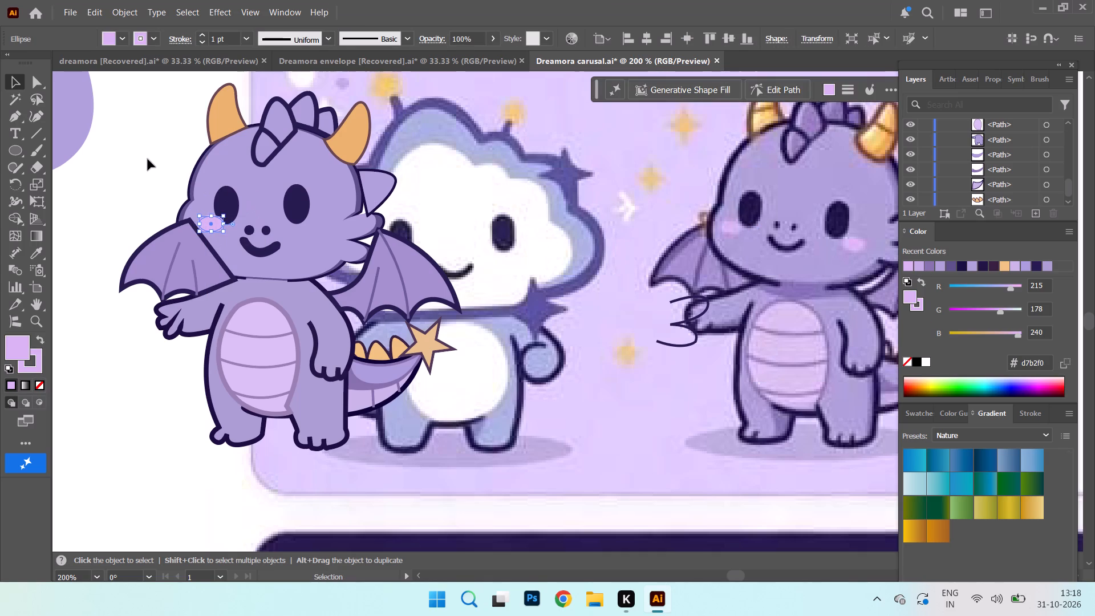
pyautogui.click(148, 159)
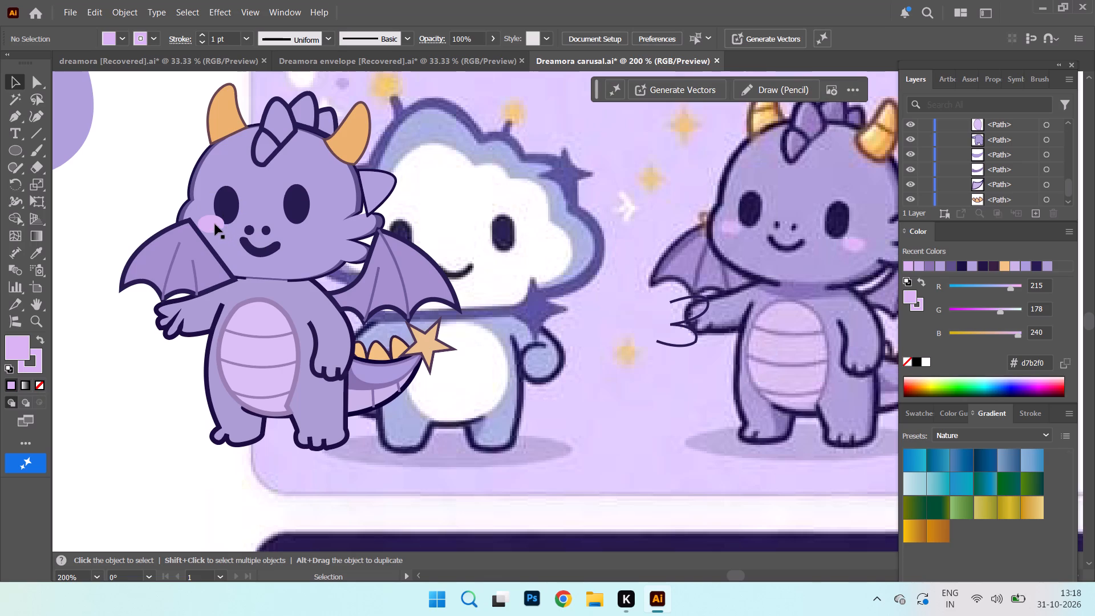
# Examine the layer stack to locate the raised-arm wing and head paths among the dragon's shapes.
pyautogui.click(171, 241)
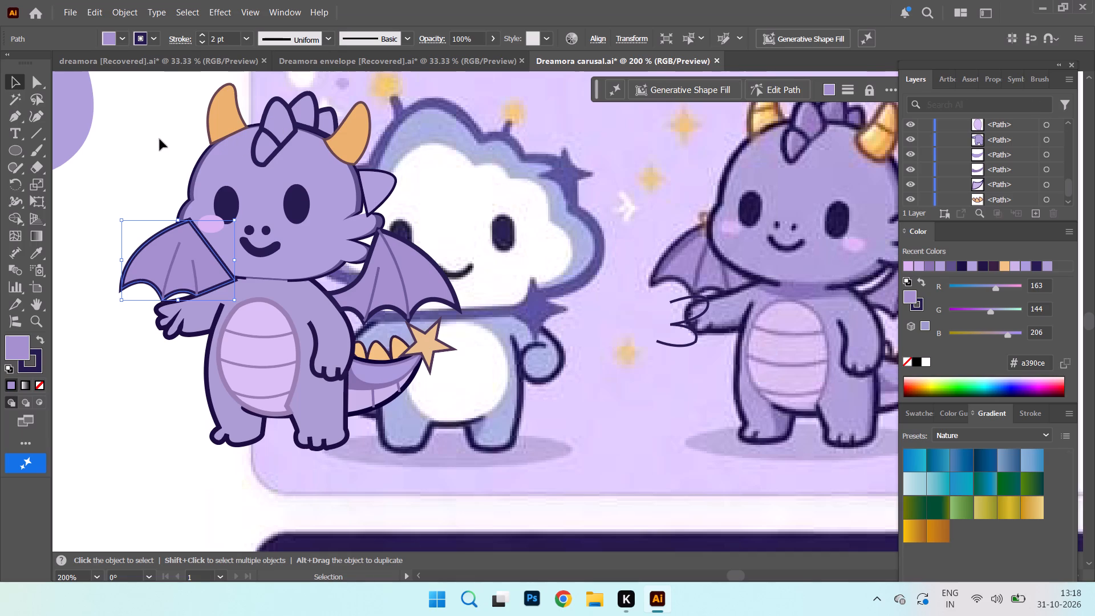
pyautogui.click(244, 142)
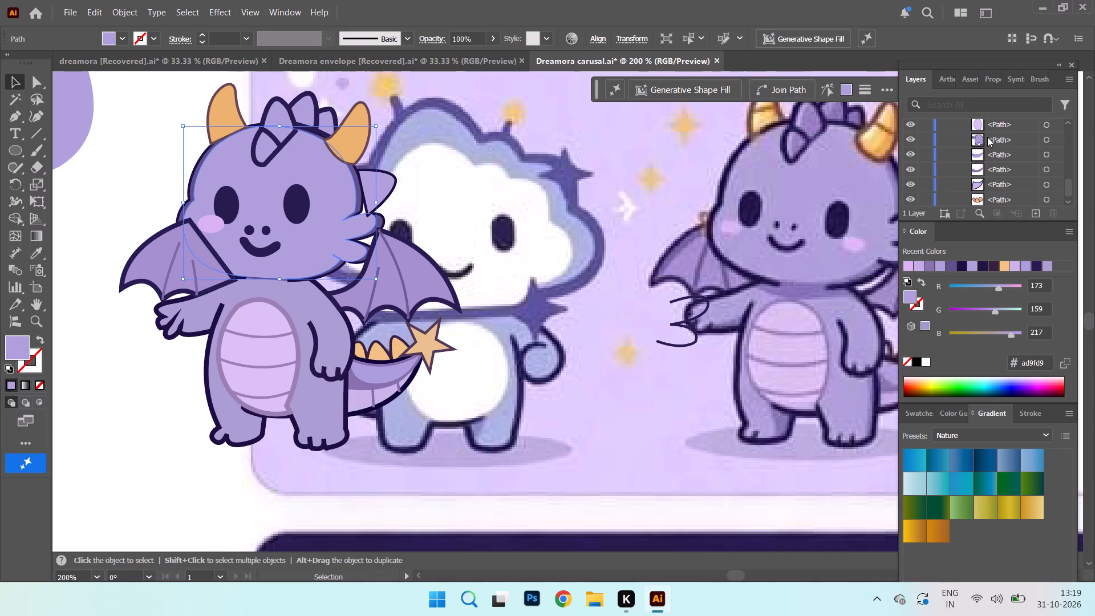
pyautogui.scroll(4, 991, 141)
pyautogui.scroll(-4, 992, 141)
pyautogui.scroll(4, 992, 141)
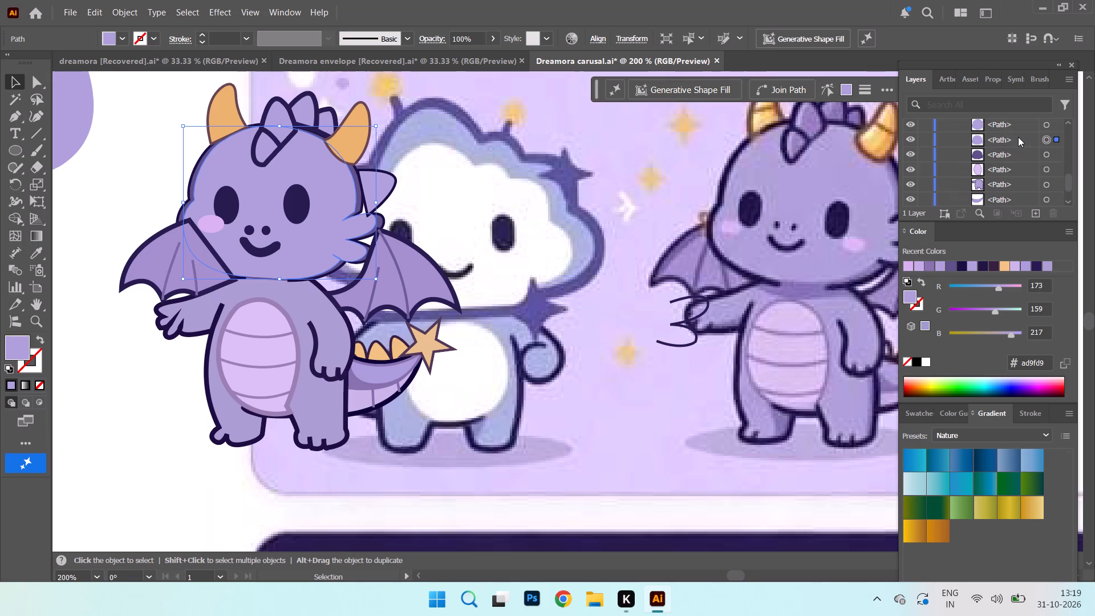
pyautogui.scroll(3, 1025, 149)
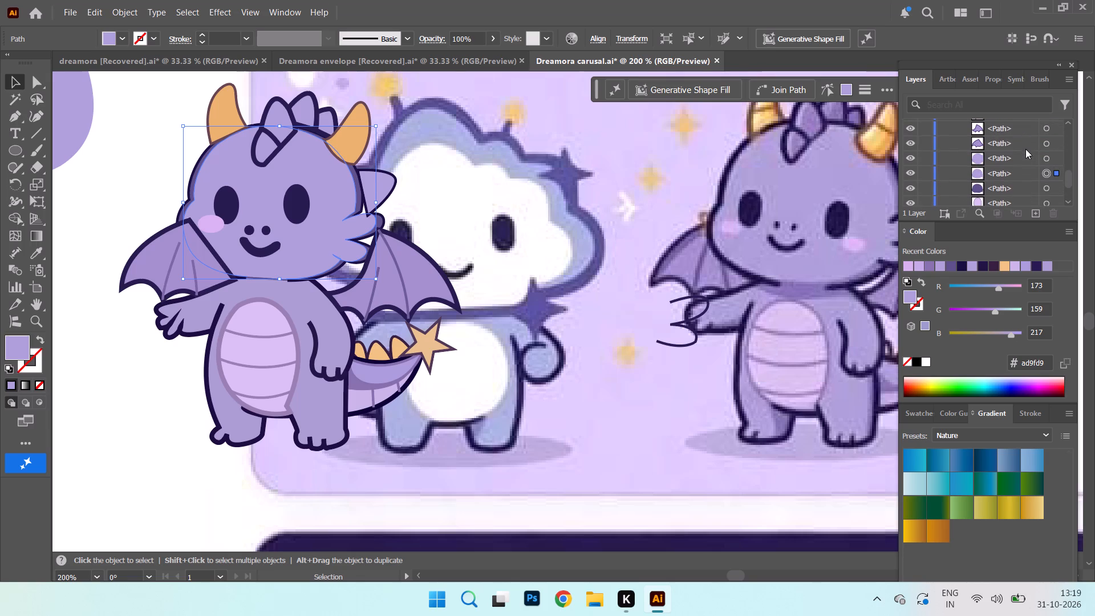
pyautogui.scroll(3, 1029, 146)
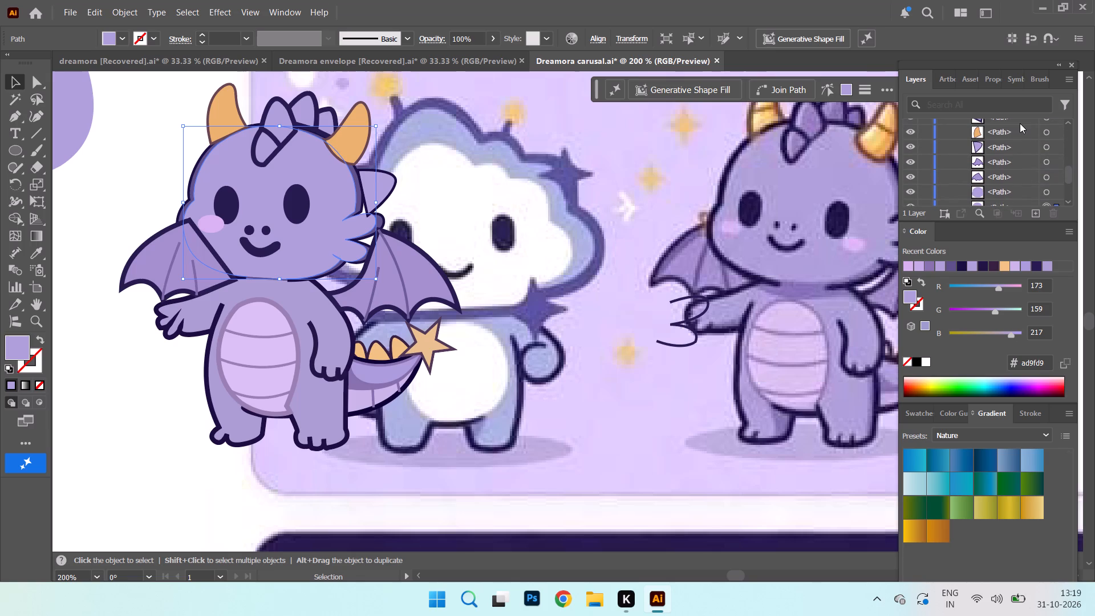
pyautogui.click(1008, 161)
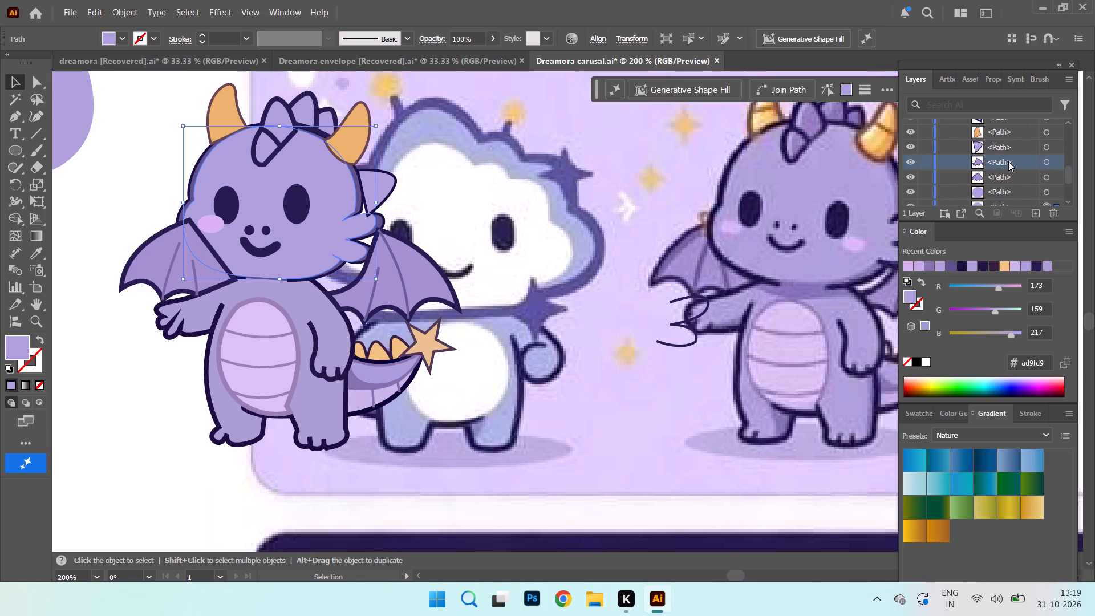
pyautogui.click(915, 162)
pyautogui.click(915, 162)
pyautogui.scroll(14, 1016, 166)
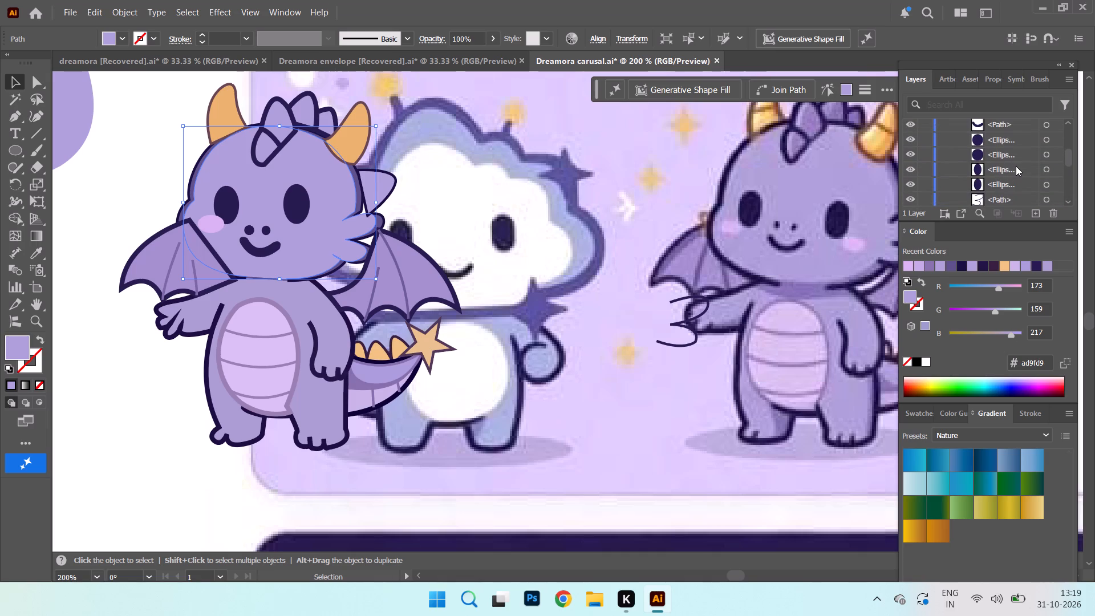
pyautogui.scroll(13, 1016, 166)
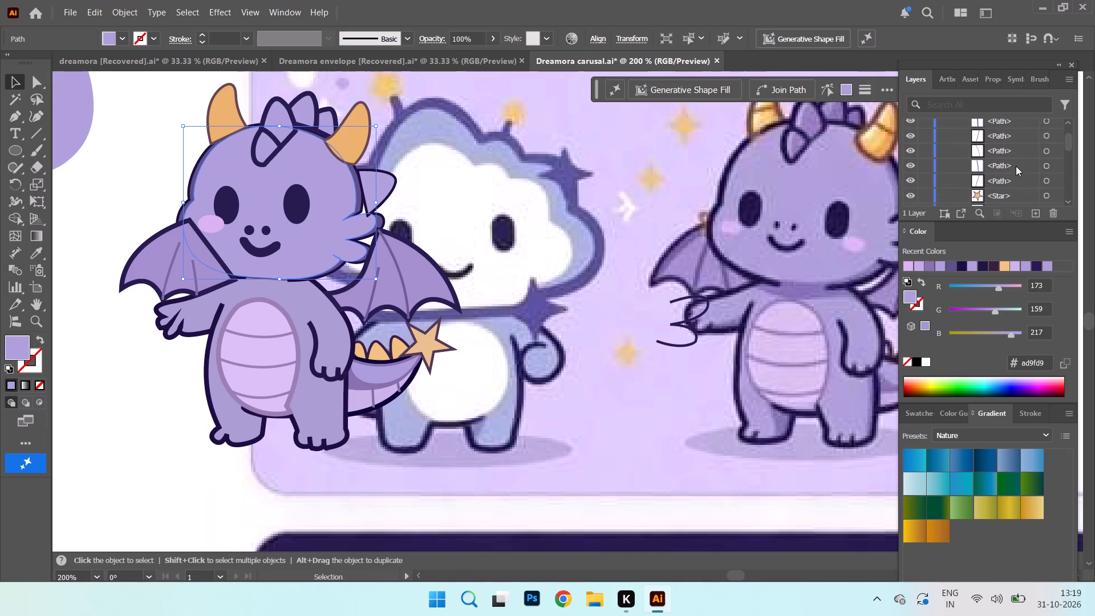
pyautogui.scroll(-13, 1015, 166)
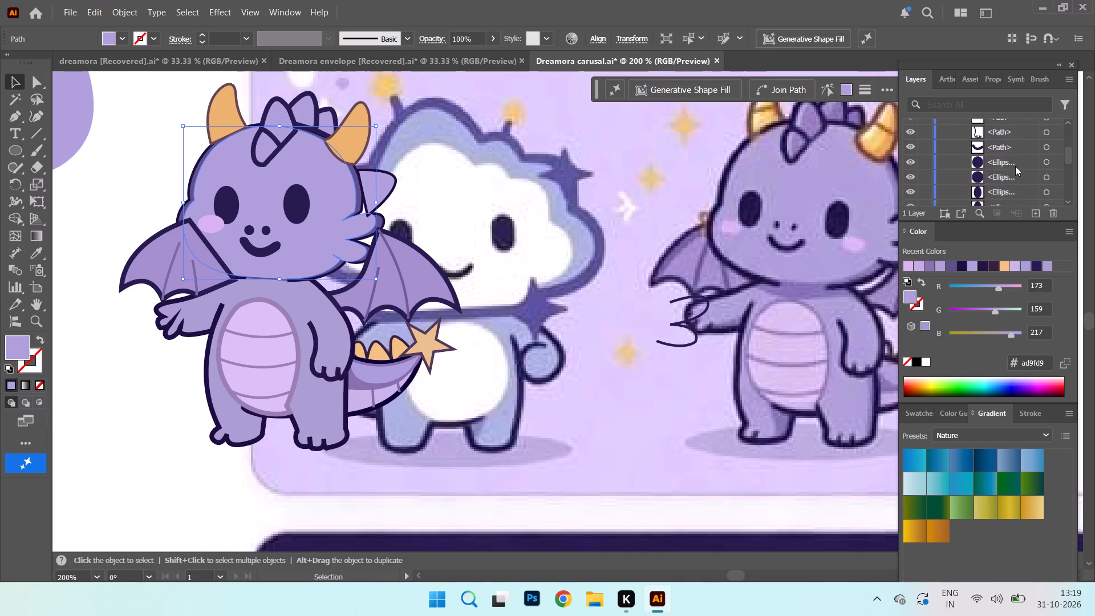
pyautogui.scroll(-12, 1015, 166)
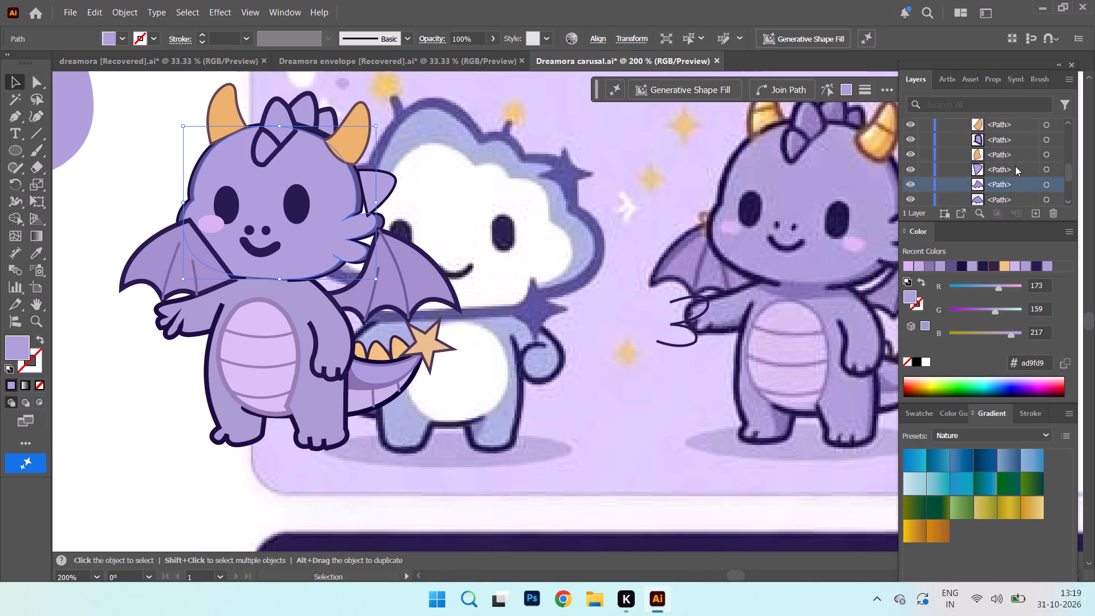
pyautogui.scroll(-4, 1015, 166)
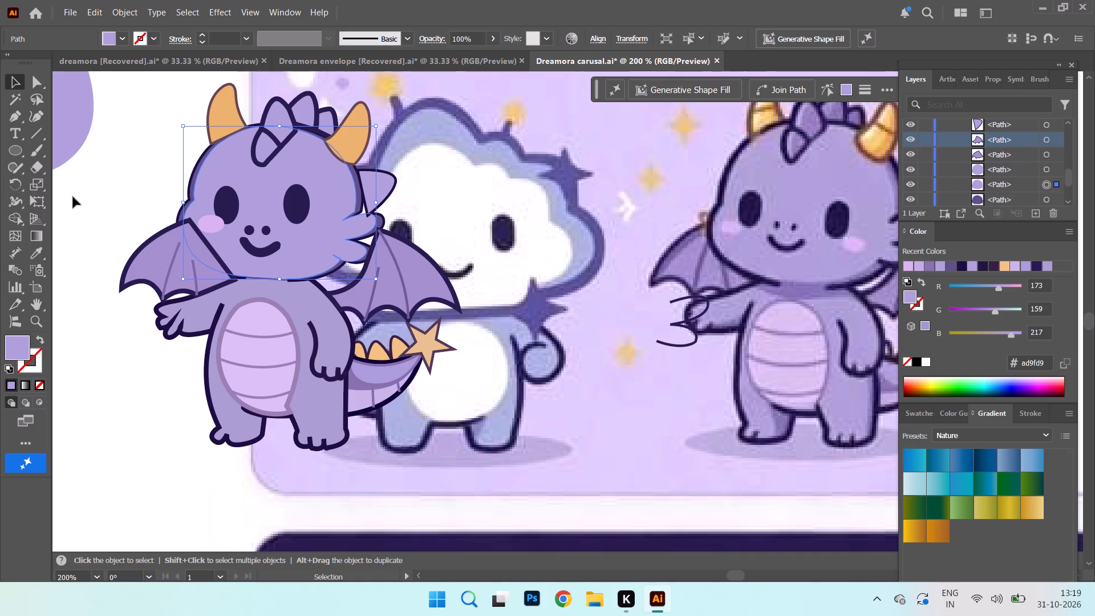
# Restack the raised-arm wing beneath the light purple head fill shapes, directly above the dark head base shape.
pyautogui.click(159, 250)
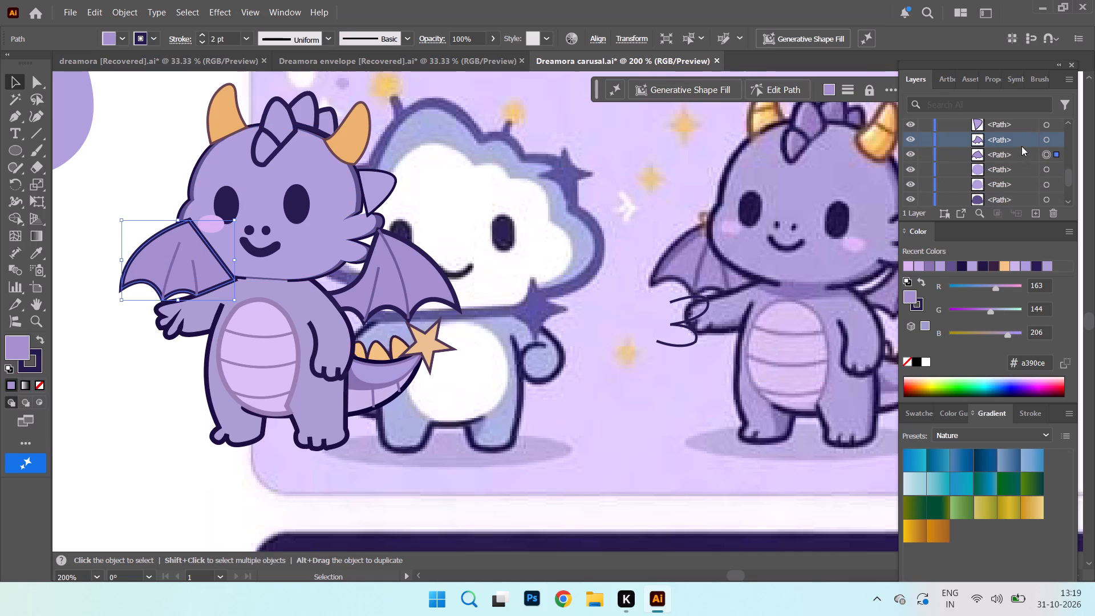
pyautogui.moveTo(1021, 152); pyautogui.dragTo(1028, 146)
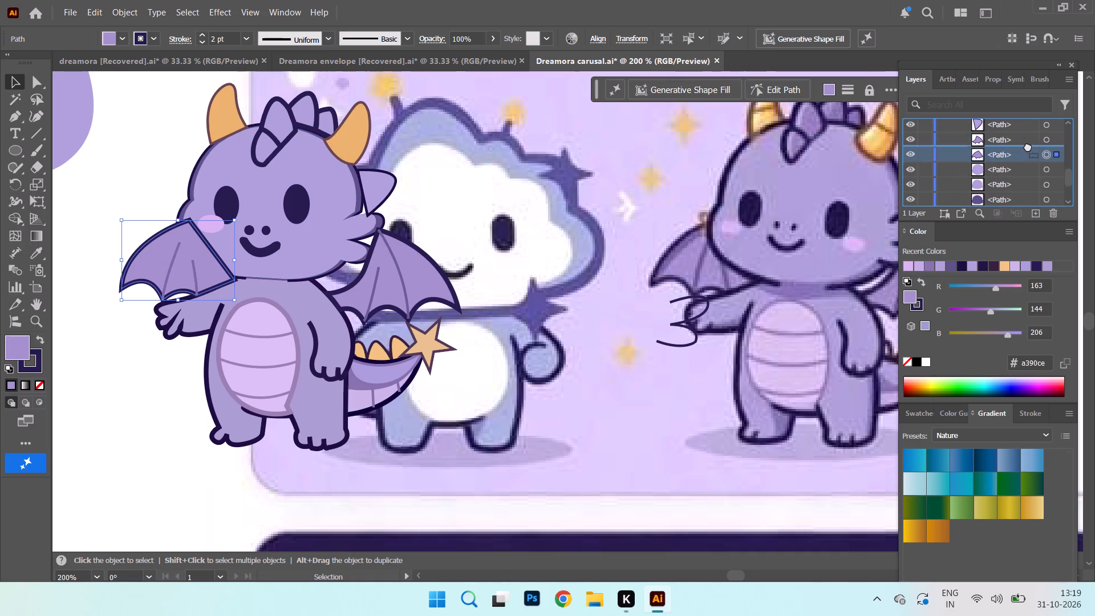
pyautogui.moveTo(1028, 146); pyautogui.dragTo(1028, 144)
pyautogui.moveTo(1030, 153); pyautogui.dragTo(1029, 189)
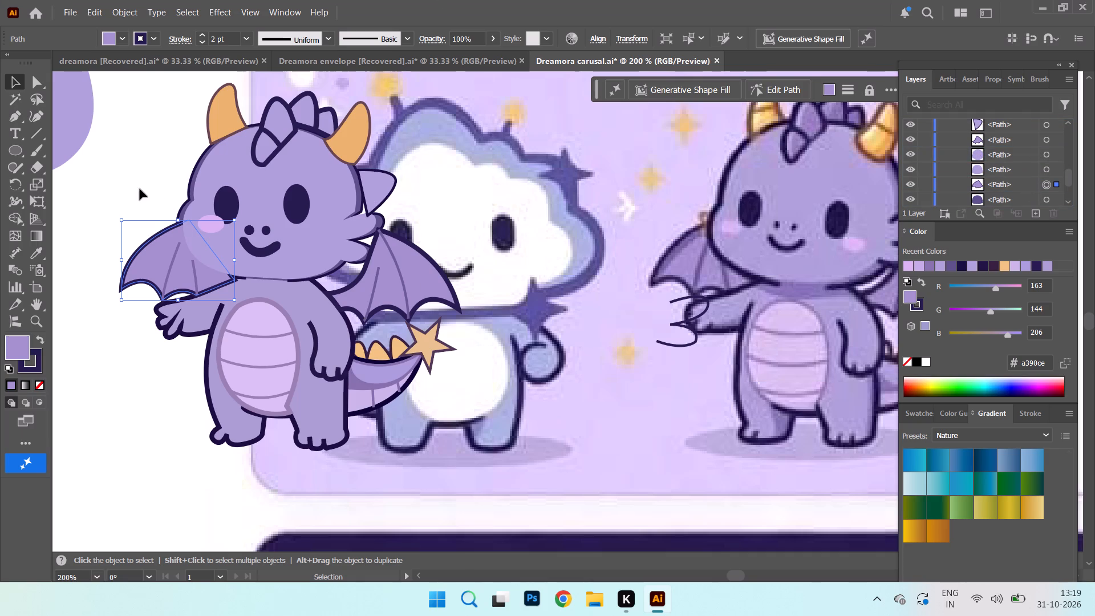
# Restack the dark purple head base shape directly above the raised-arm wing, so the head outline overlaps the wing.
pyautogui.click(182, 208)
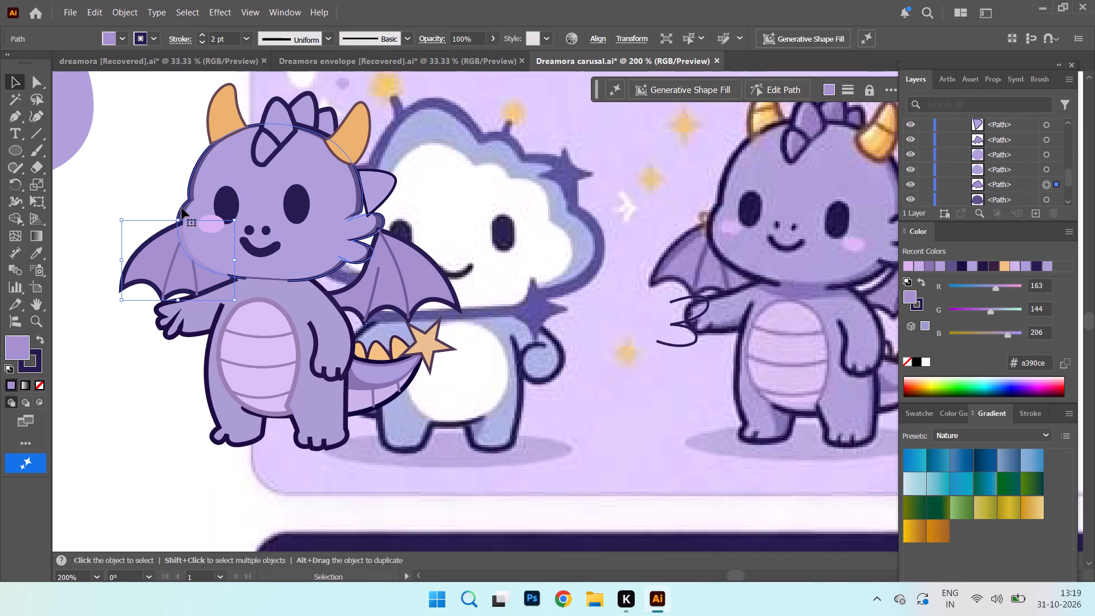
pyautogui.scroll(-1, 1019, 155)
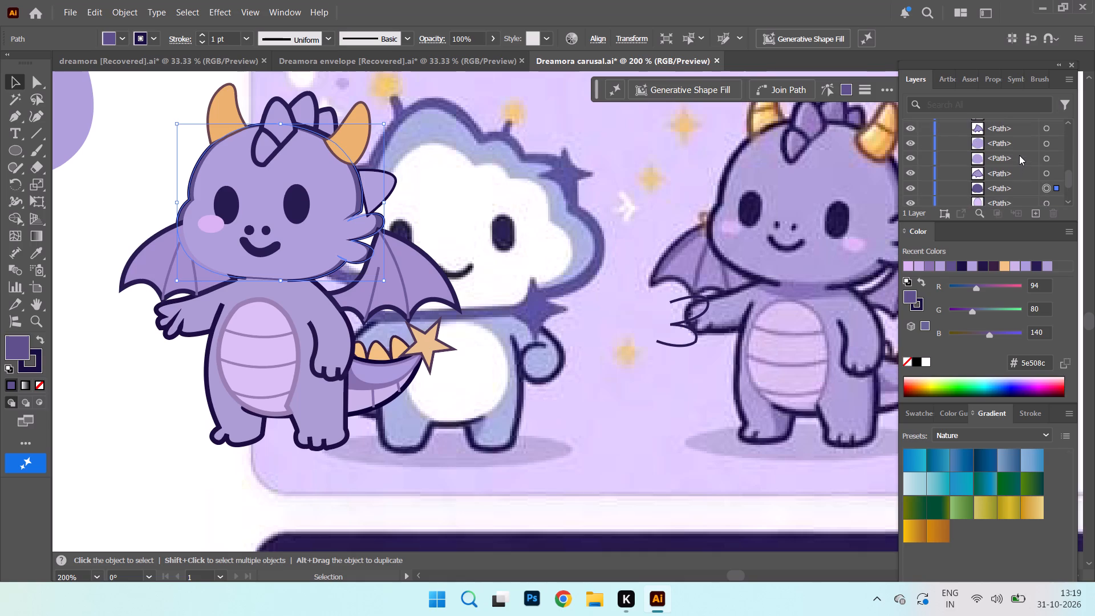
pyautogui.scroll(-1, 1019, 155)
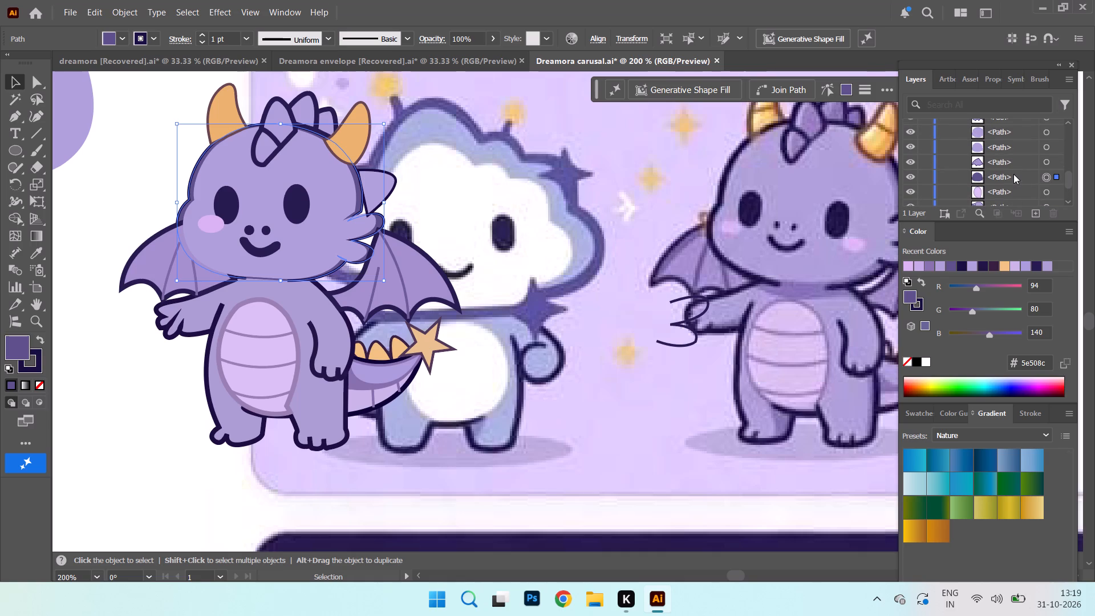
pyautogui.scroll(-3, 1020, 173)
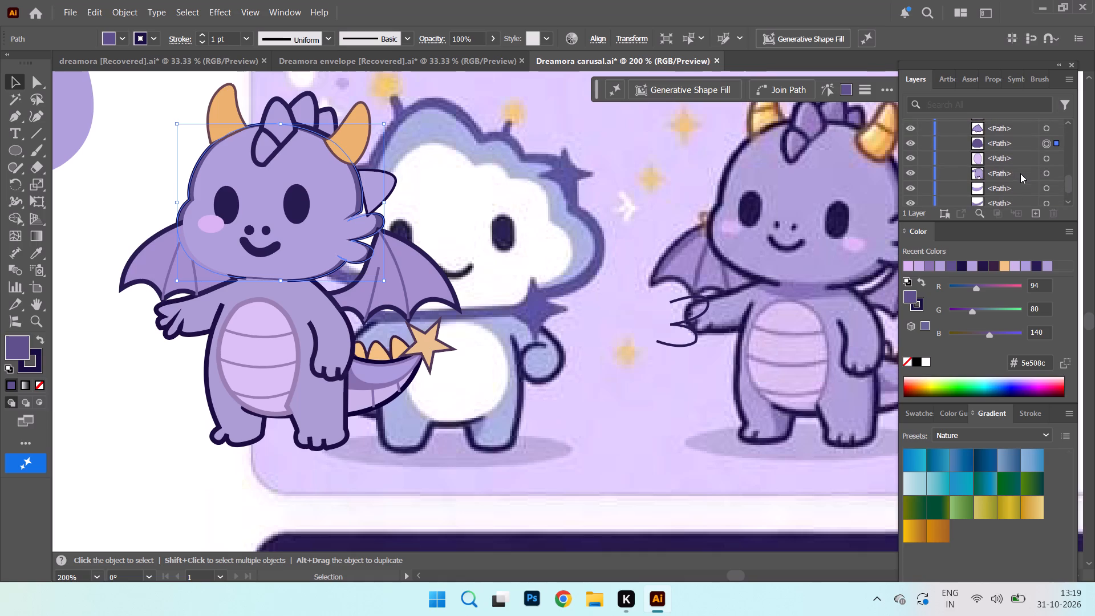
pyautogui.scroll(1, 1020, 173)
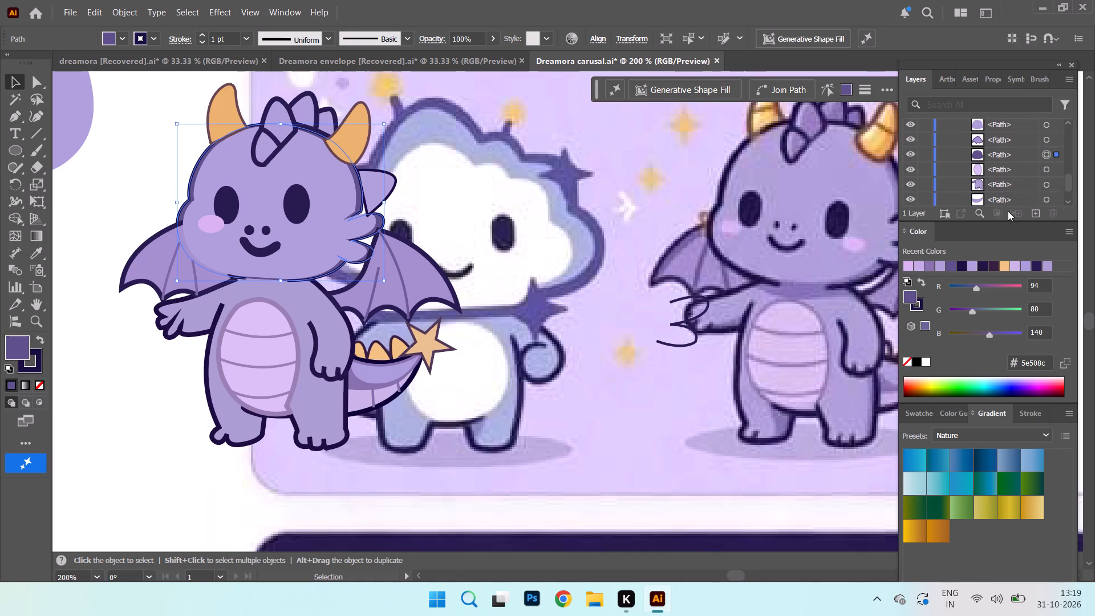
pyautogui.click(143, 257)
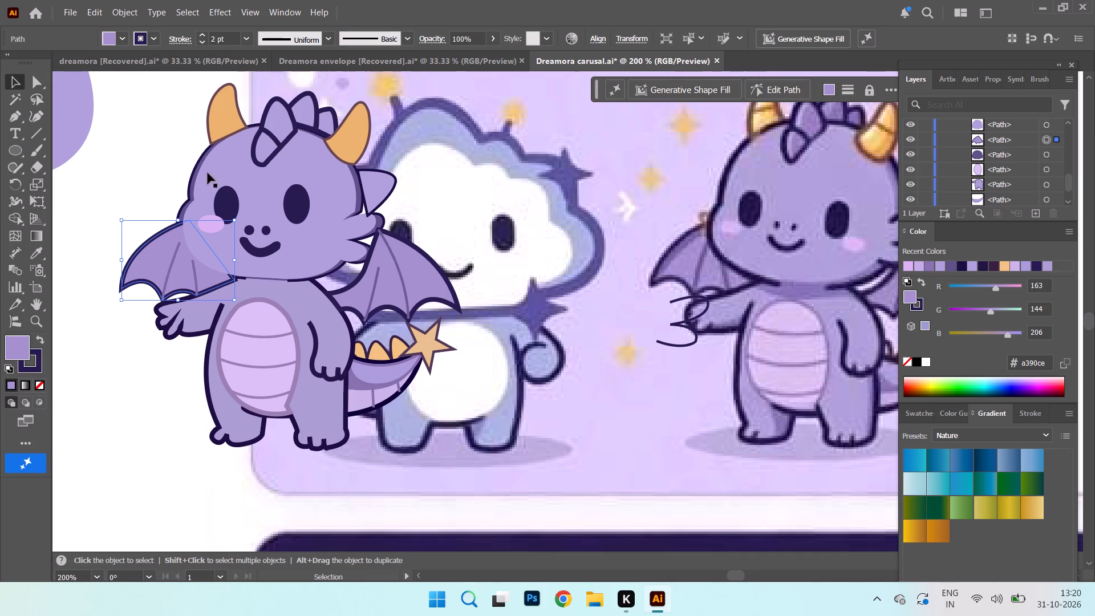
pyautogui.click(188, 189)
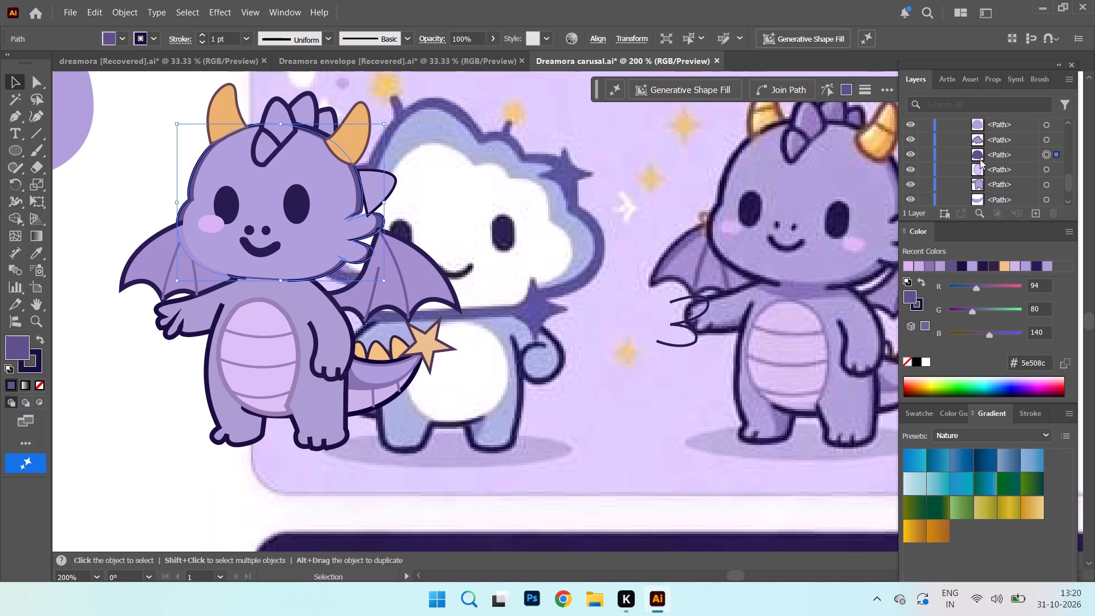
pyautogui.click(156, 261)
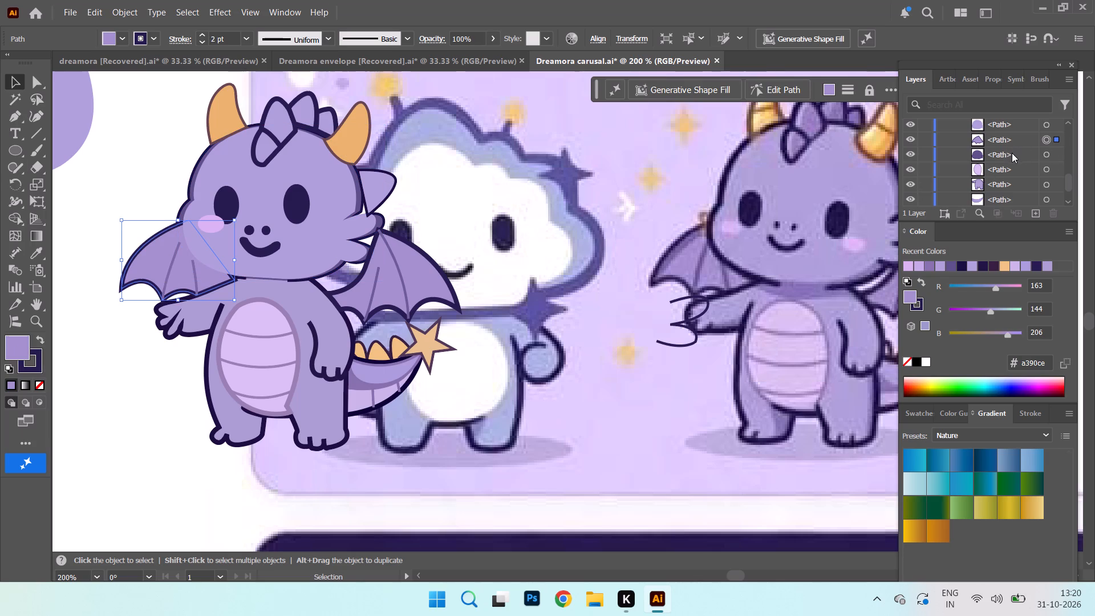
pyautogui.moveTo(1012, 154); pyautogui.dragTo(1008, 135)
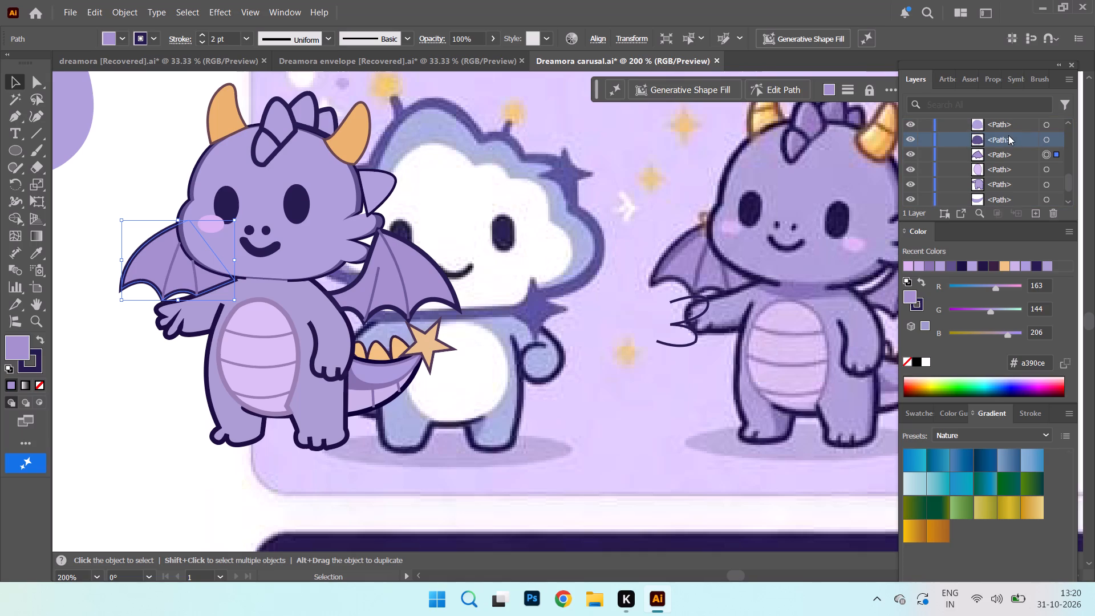
pyautogui.click(157, 139)
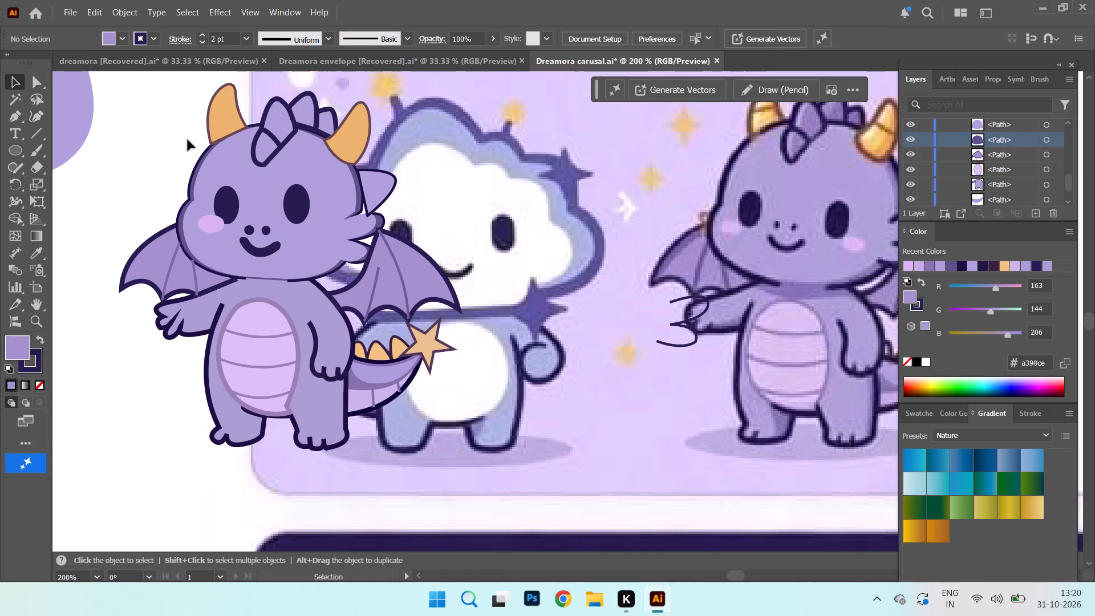
pyautogui.click(627, 143)
# Shift the ear fin slightly up and inward against the head and restack it beneath the dark head base shape.
pyautogui.click(371, 189)
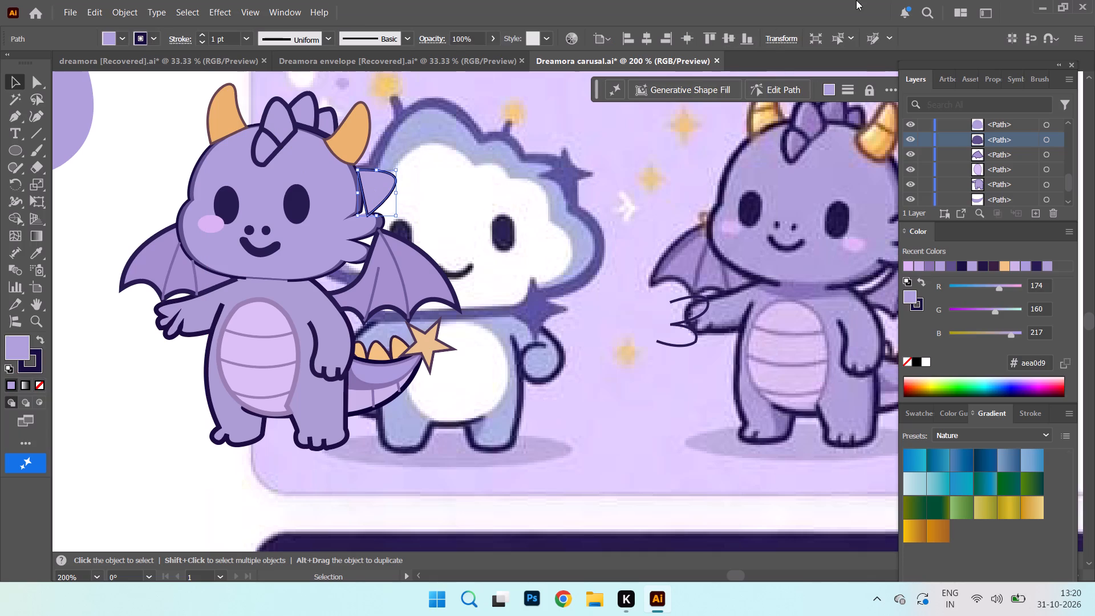
pyautogui.click(731, 571)
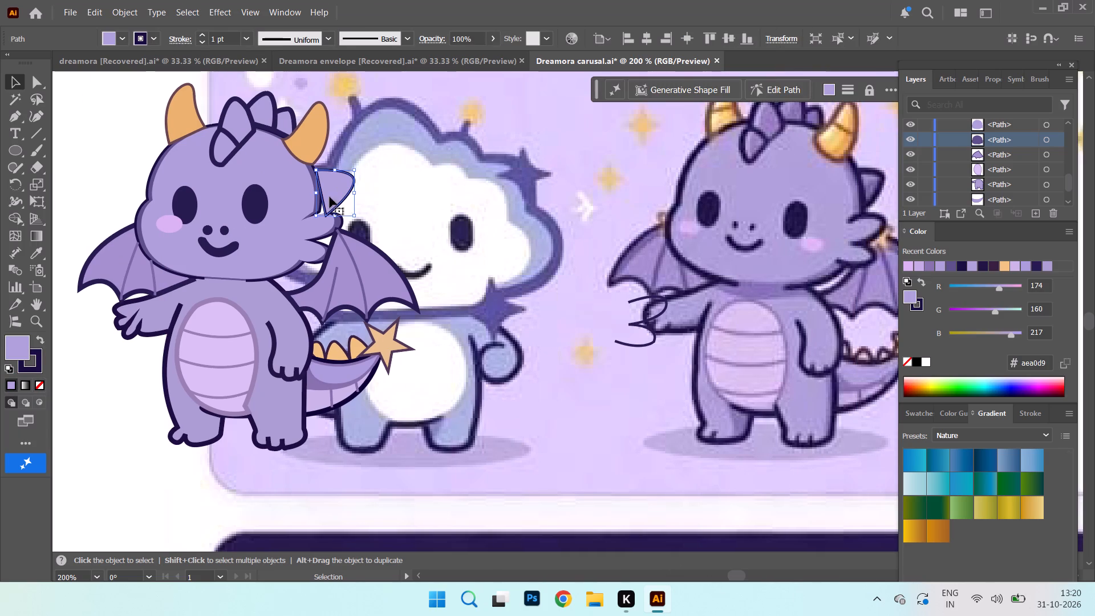
pyautogui.moveTo(326, 185); pyautogui.dragTo(321, 179)
pyautogui.scroll(6, 1019, 156)
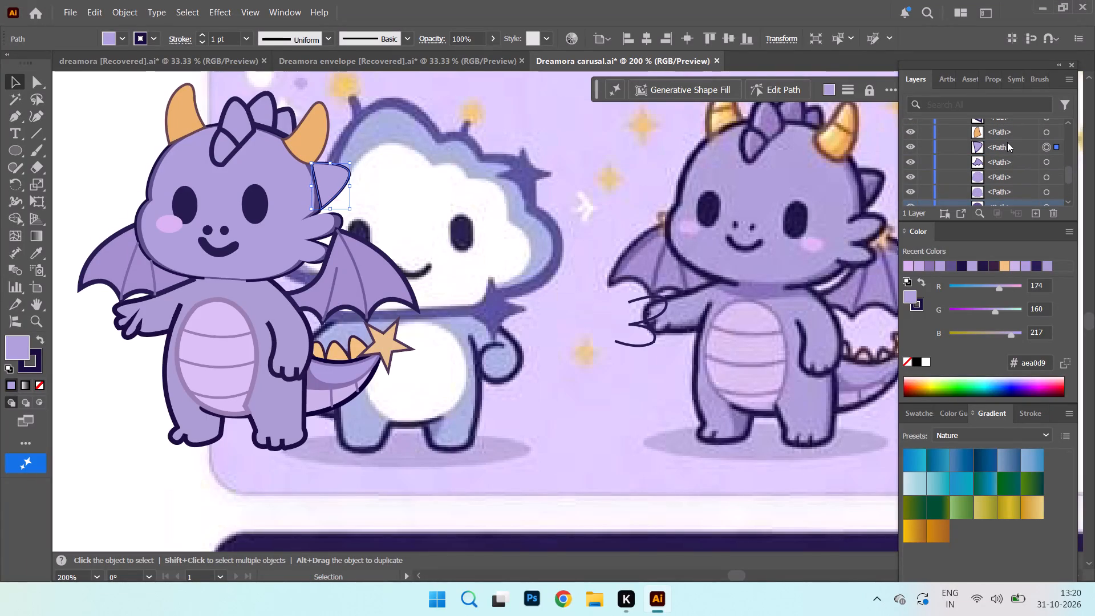
pyautogui.moveTo(1007, 144); pyautogui.dragTo(1010, 180)
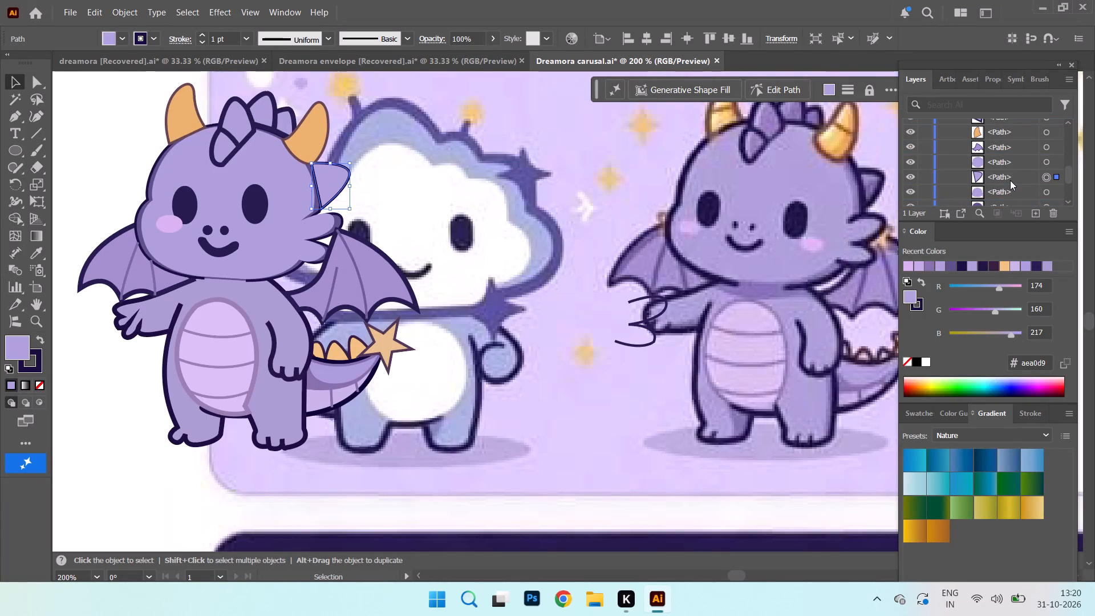
pyautogui.scroll(-2, 1023, 154)
pyautogui.moveTo(1009, 153); pyautogui.dragTo(1011, 177)
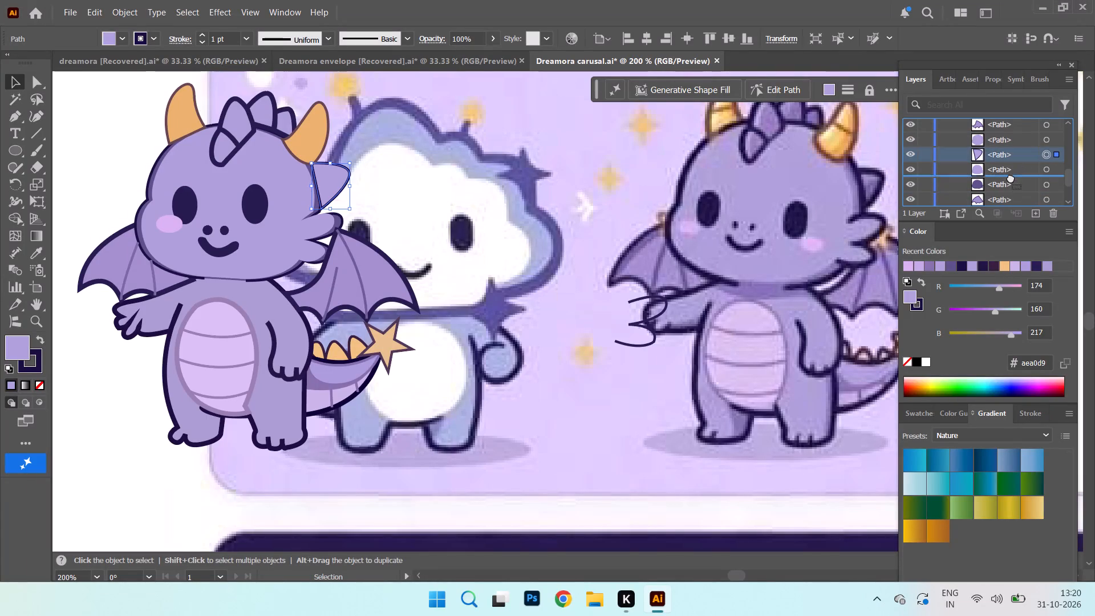
pyautogui.moveTo(1011, 177); pyautogui.dragTo(1012, 188)
pyautogui.click(575, 123)
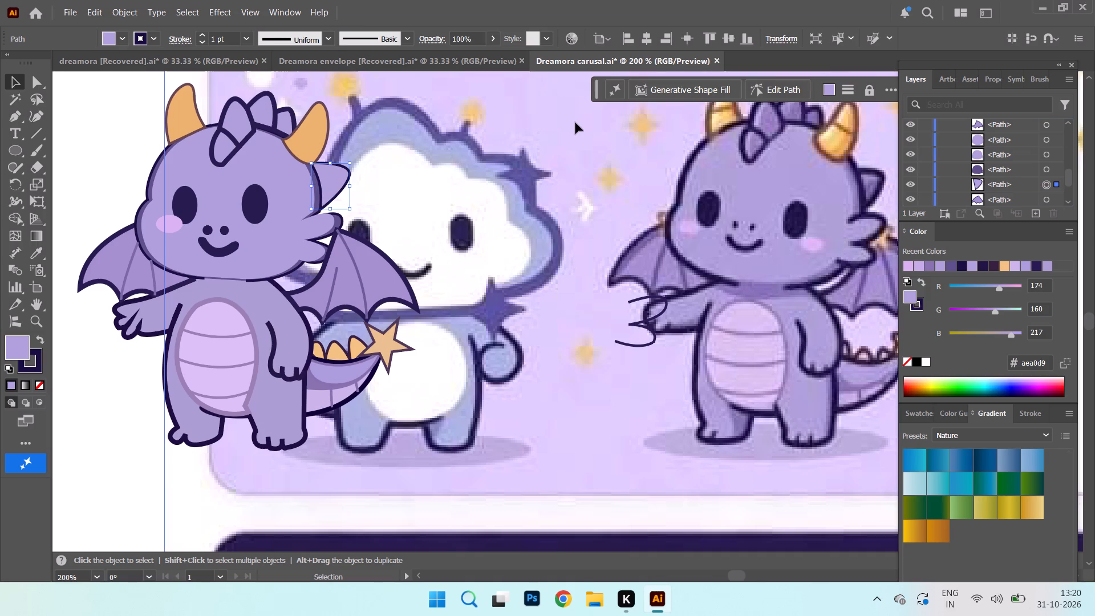
pyautogui.click(328, 173)
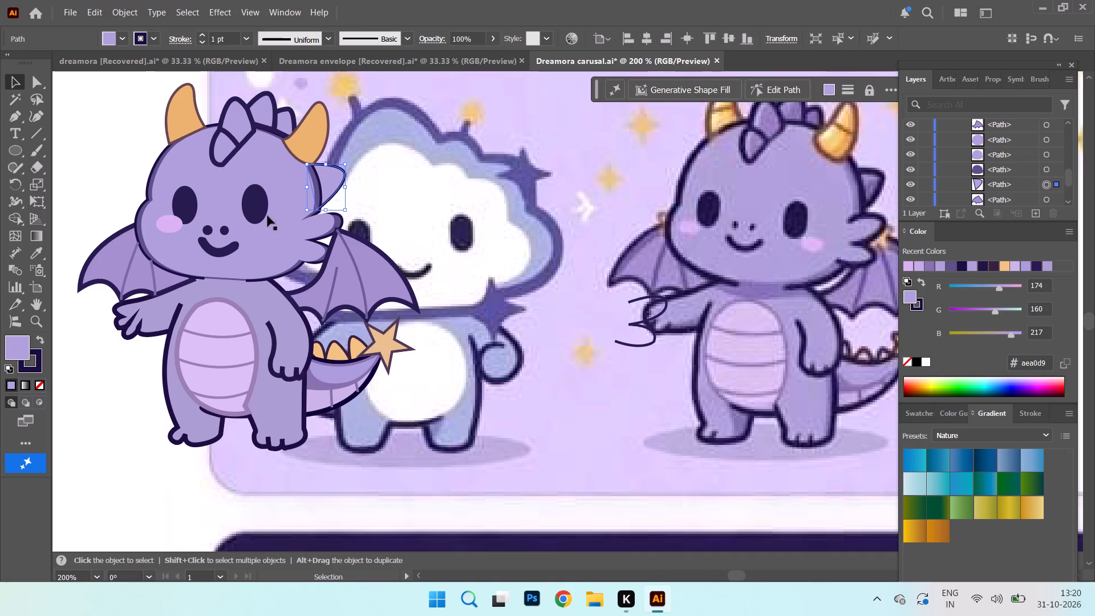
# Nudge the pinkish lilac blush ellipse slightly toward the cheek's outer edge.
pyautogui.click(176, 226)
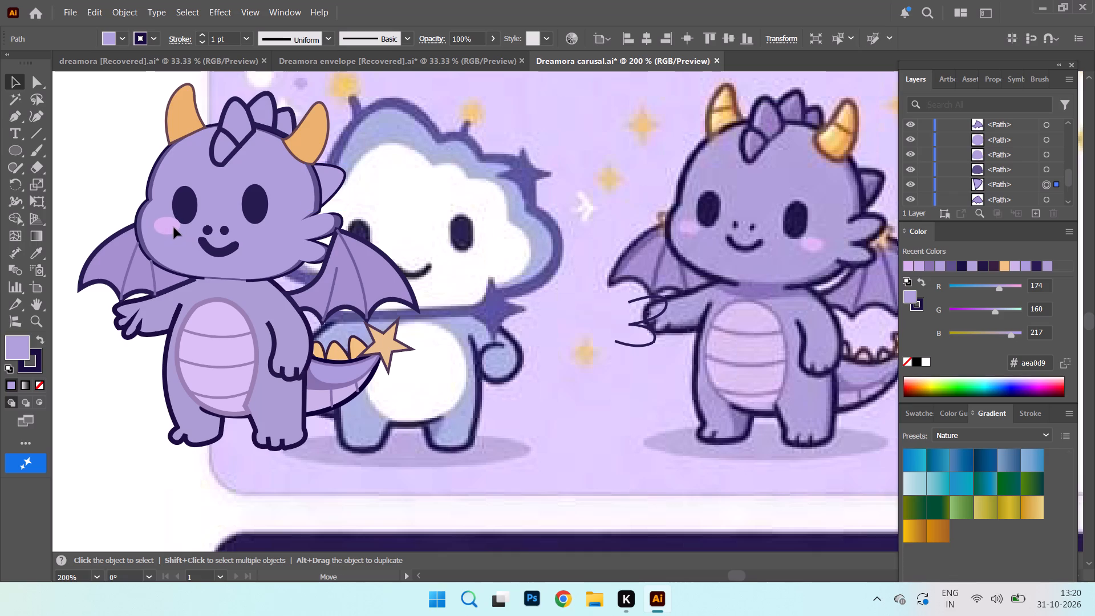
# Narrow the dark purple head base shape slightly on the blush cheek side to thin the outline there.
pyautogui.click(137, 227)
pyautogui.click(134, 201)
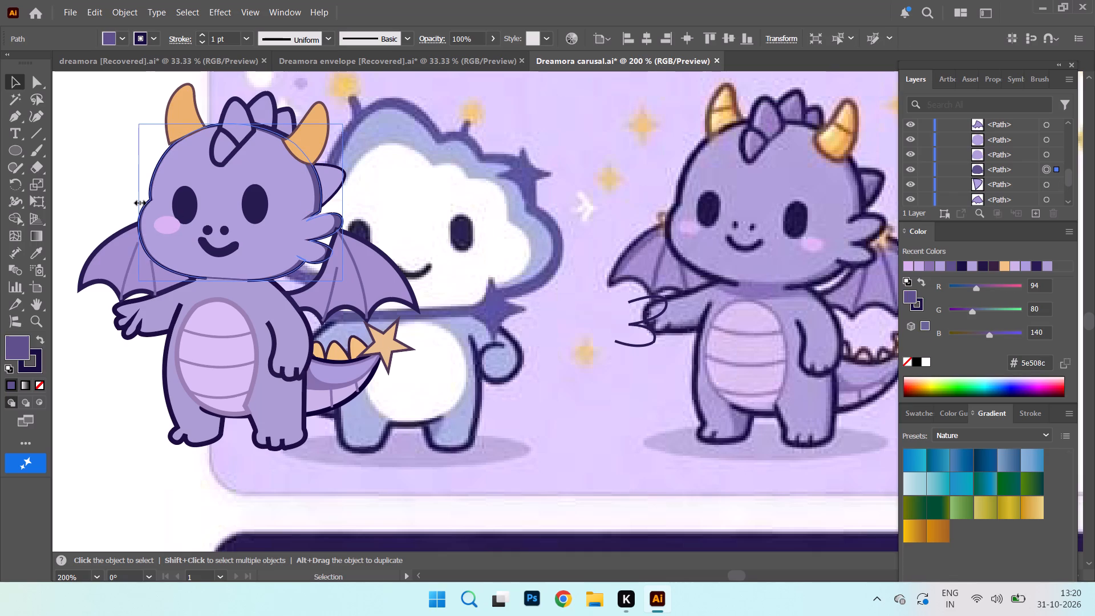
pyautogui.click(624, 150)
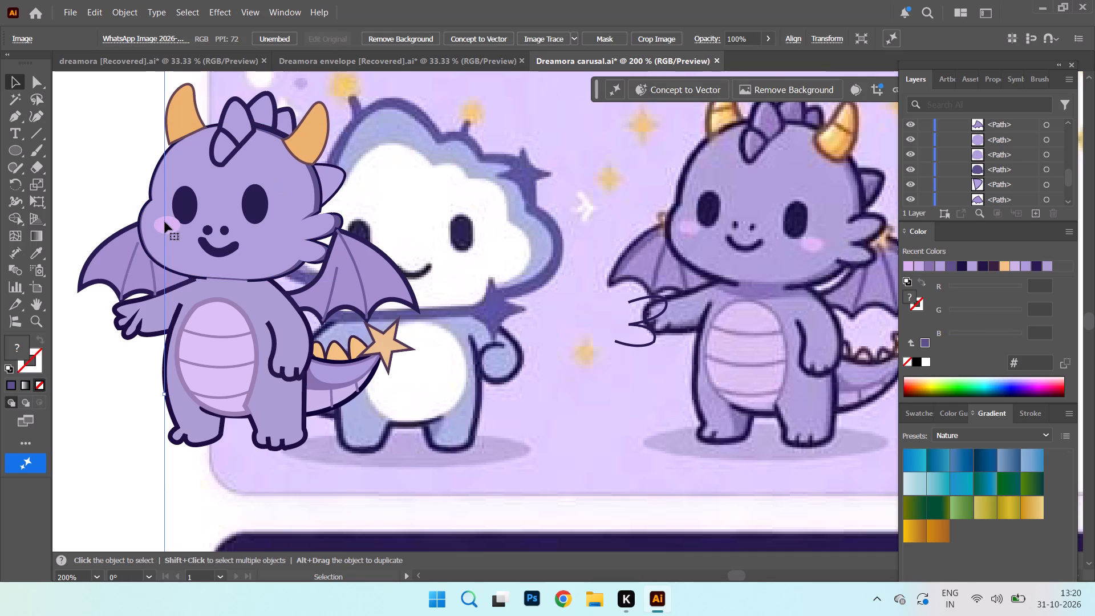
# Shorten the light head shape and the dark purple head base slightly at the chin.
pyautogui.click(227, 266)
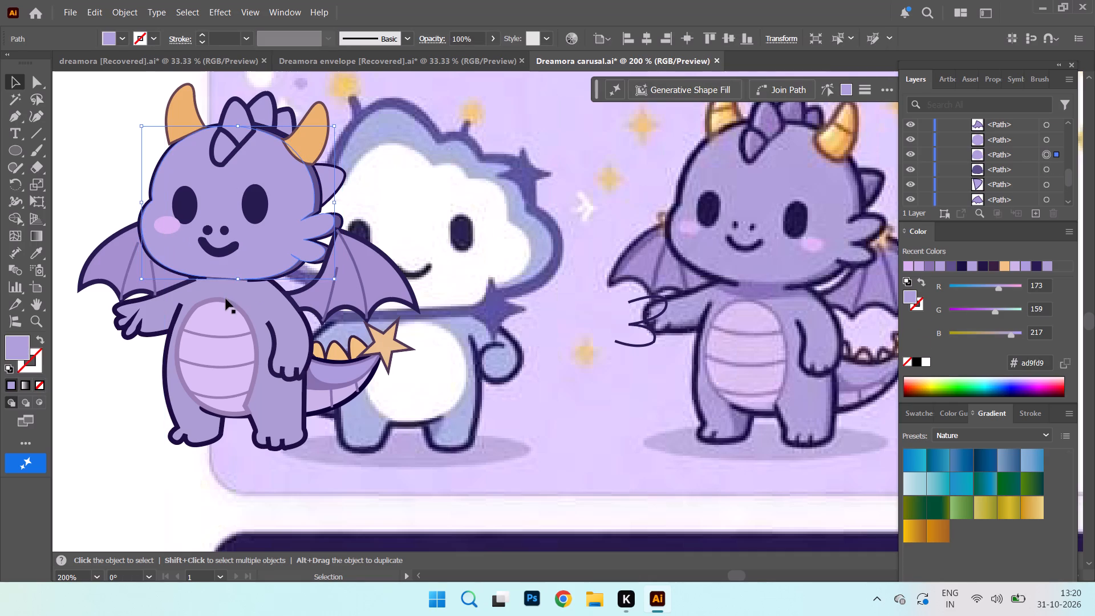
pyautogui.click(237, 276)
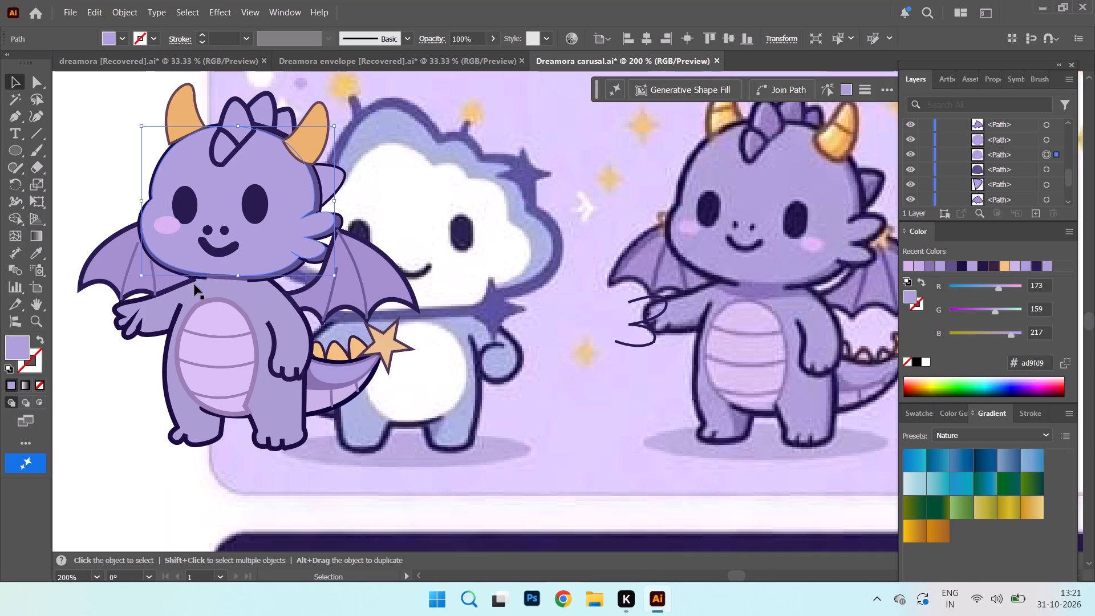
pyautogui.click(161, 268)
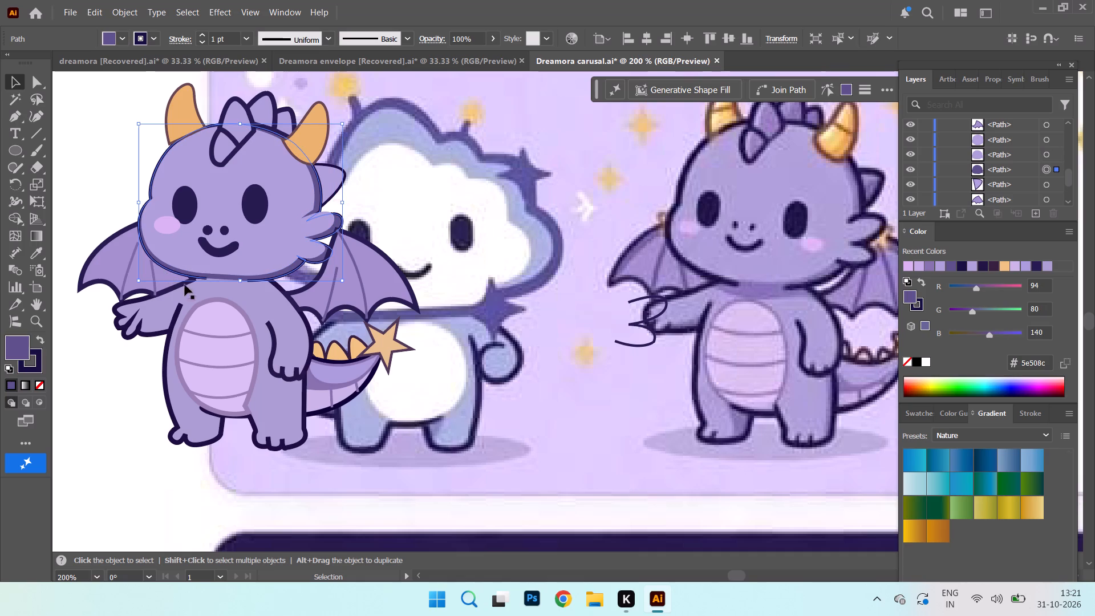
pyautogui.click(240, 281)
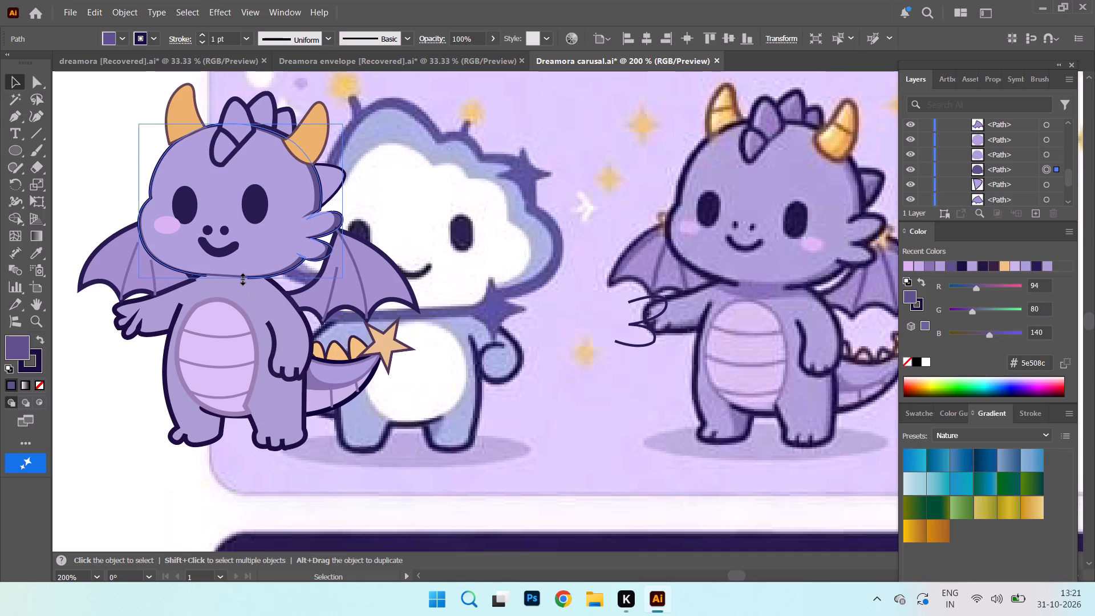
pyautogui.click(551, 110)
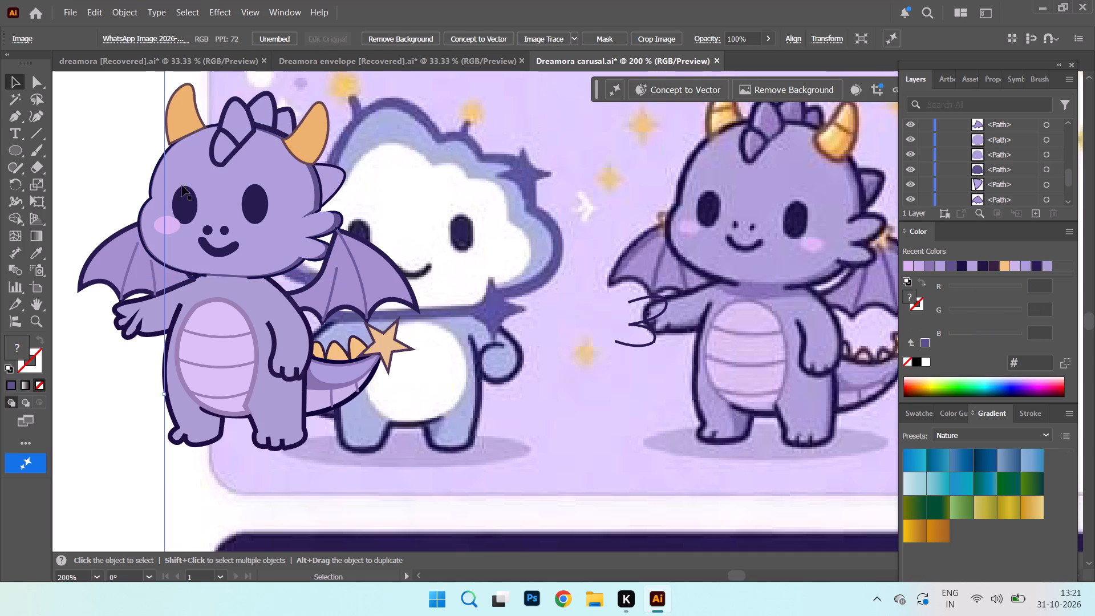
# Shrink the pinkish lilac blush ellipse on the cheek slightly.
pyautogui.click(177, 226)
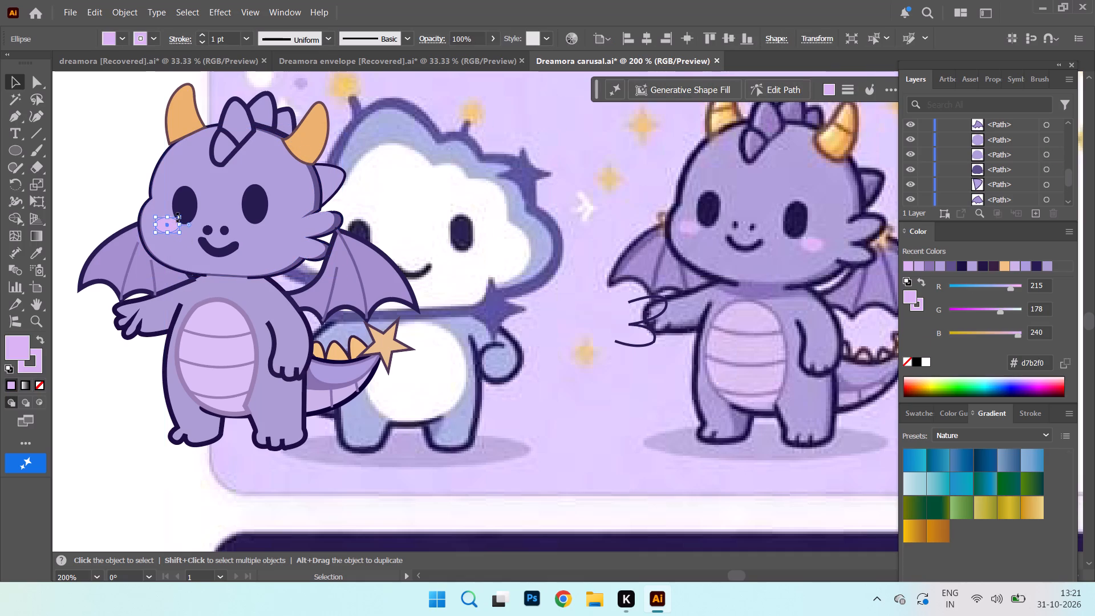
pyautogui.click(180, 216)
pyautogui.click(119, 151)
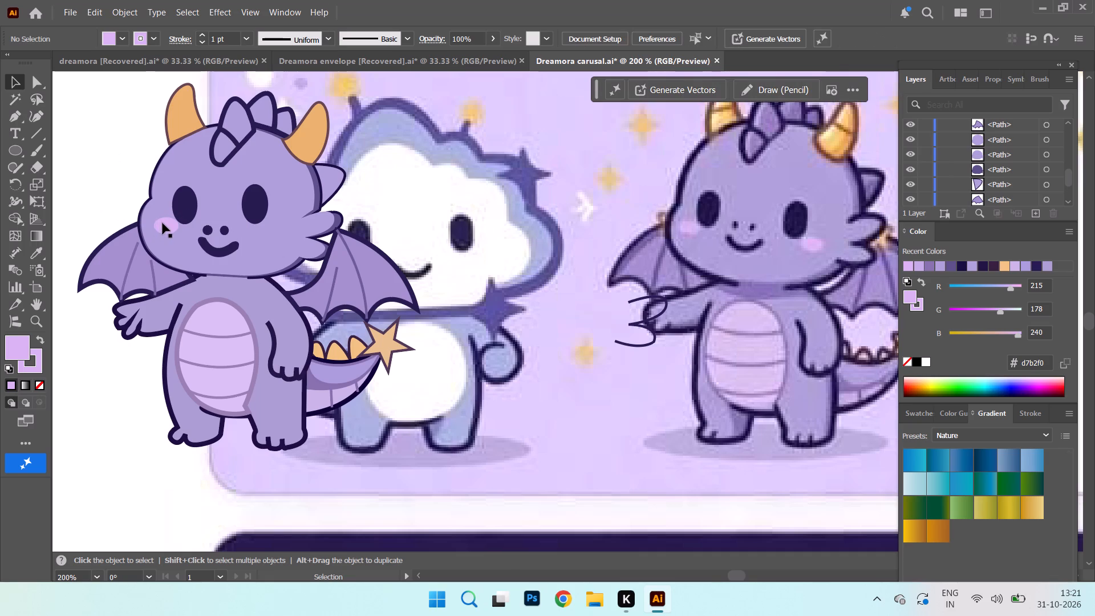
# Duplicate the blush ellipse onto the opposite cheek, about 45 pt across and slightly lower.
pyautogui.click(163, 223)
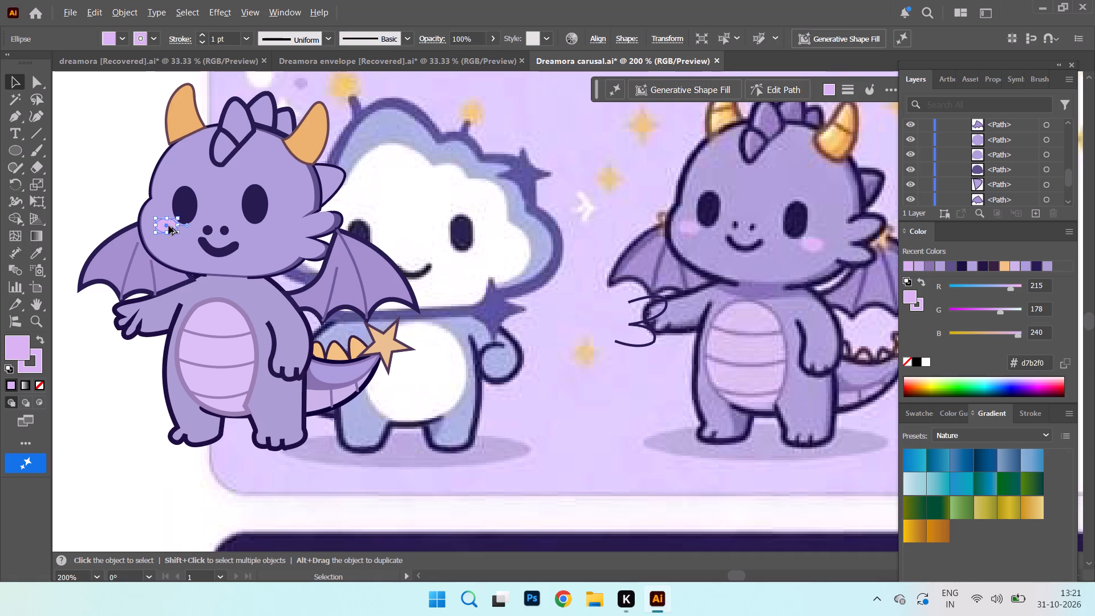
pyautogui.keyDown('alt'); pyautogui.moveTo(168, 226); pyautogui.dragTo(269, 229); pyautogui.keyUp('alt')
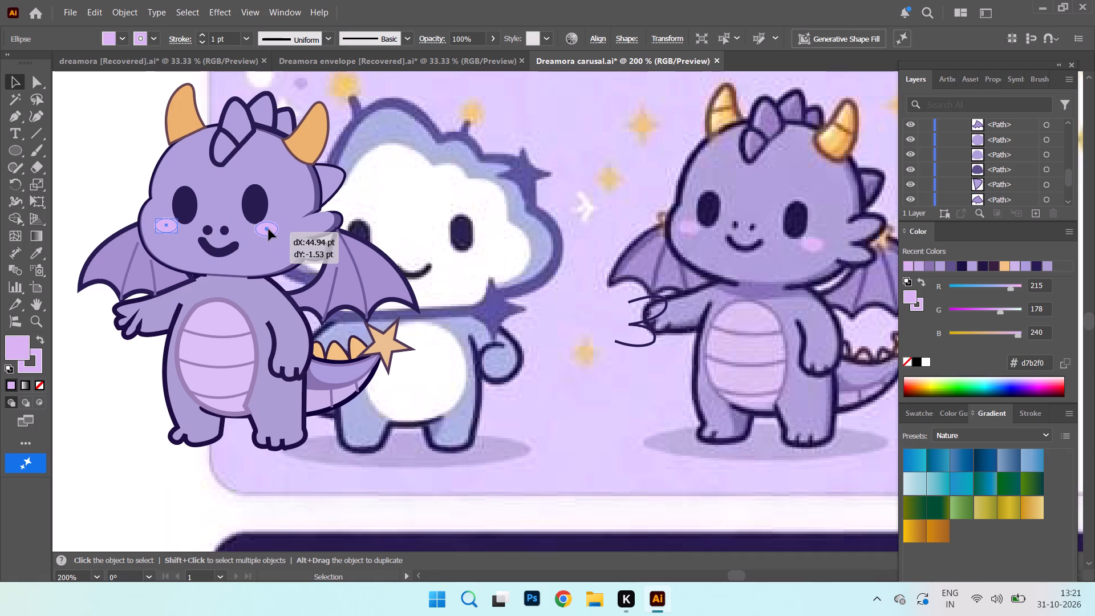
pyautogui.keyDown('alt'); pyautogui.moveTo(269, 229); pyautogui.dragTo(268, 229); pyautogui.keyUp('alt')
pyautogui.click(107, 161)
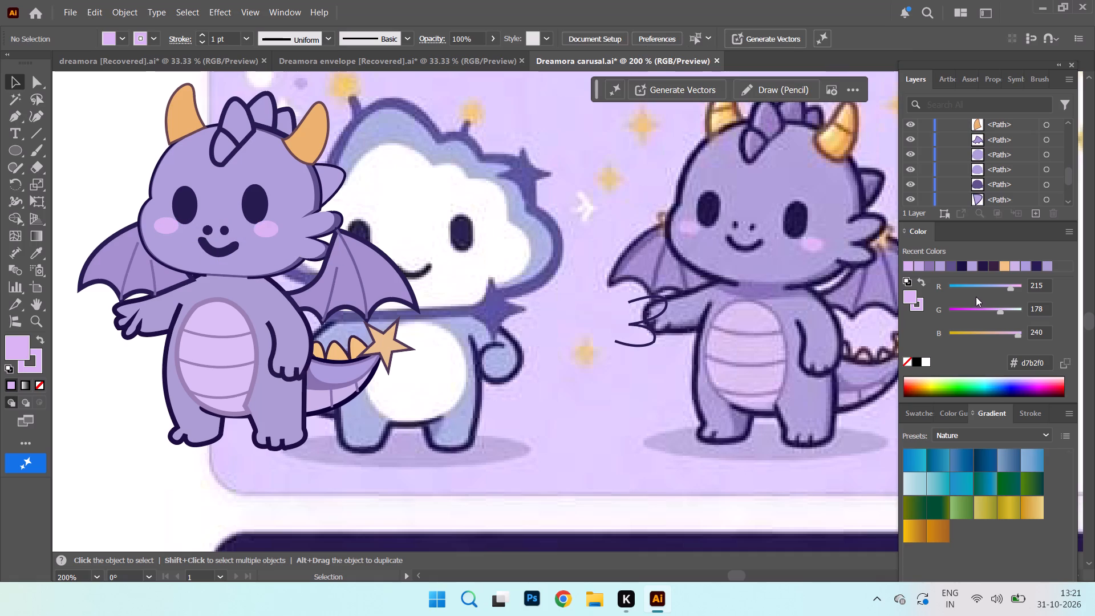
# Nudge the two nostrils slightly up and closer together, and shift the smile slightly toward the raised-arm side.
pyautogui.click(210, 229)
pyautogui.moveTo(224, 231); pyautogui.dragTo(223, 225)
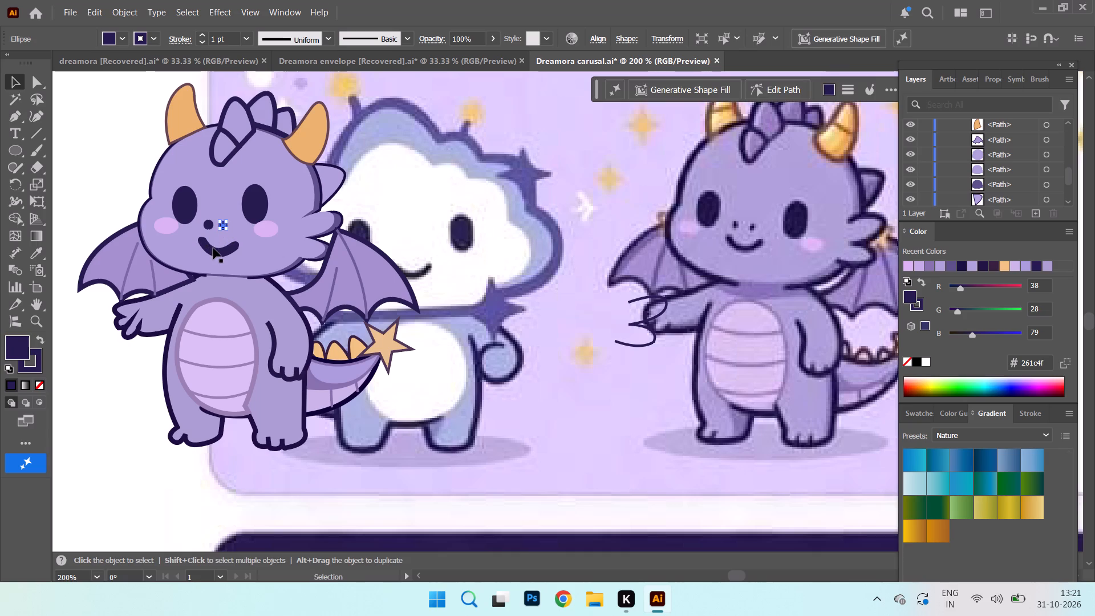
pyautogui.moveTo(209, 250); pyautogui.dragTo(204, 249)
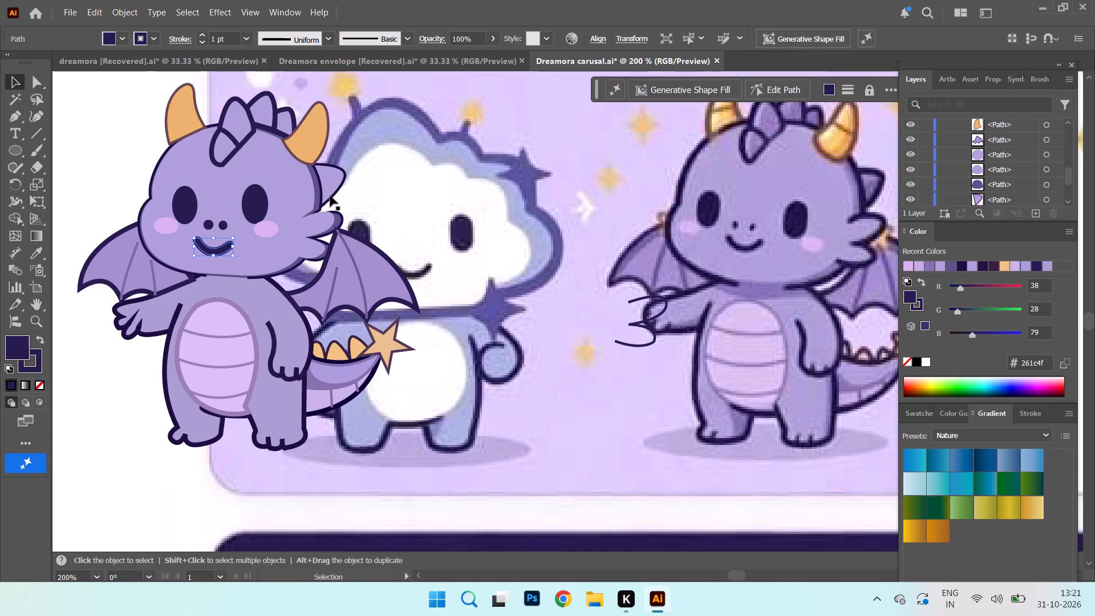
# Set the stroke weight of the ear fin and both orange horns to 2 pt.
pyautogui.click(330, 197)
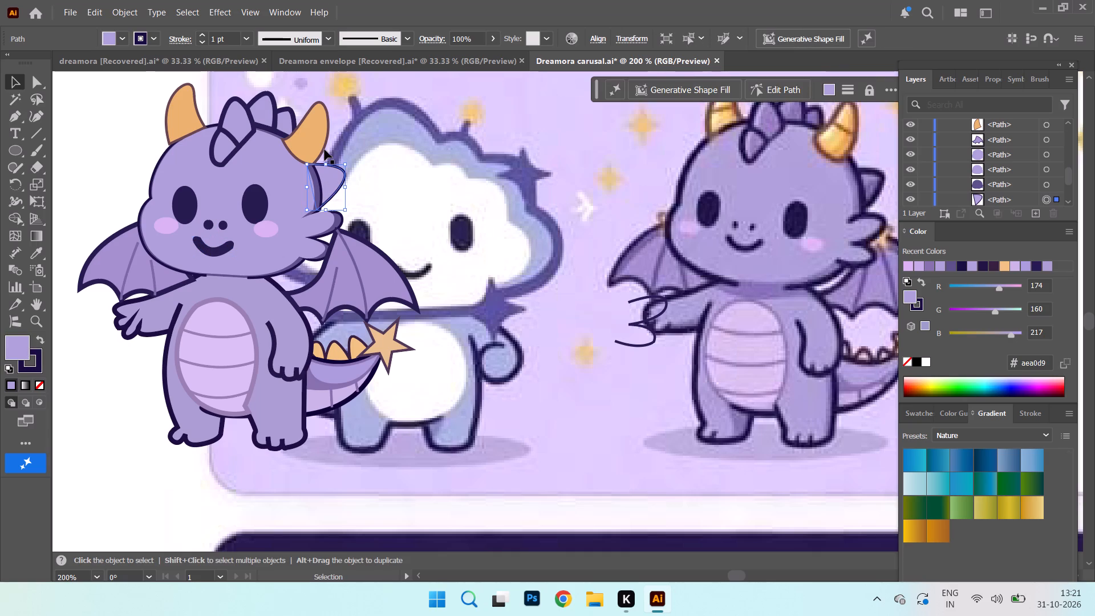
pyautogui.keyDown('shift'); pyautogui.click(312, 144); pyautogui.keyUp('shift')
pyautogui.keyDown('shift'); pyautogui.click(189, 121); pyautogui.keyUp('shift')
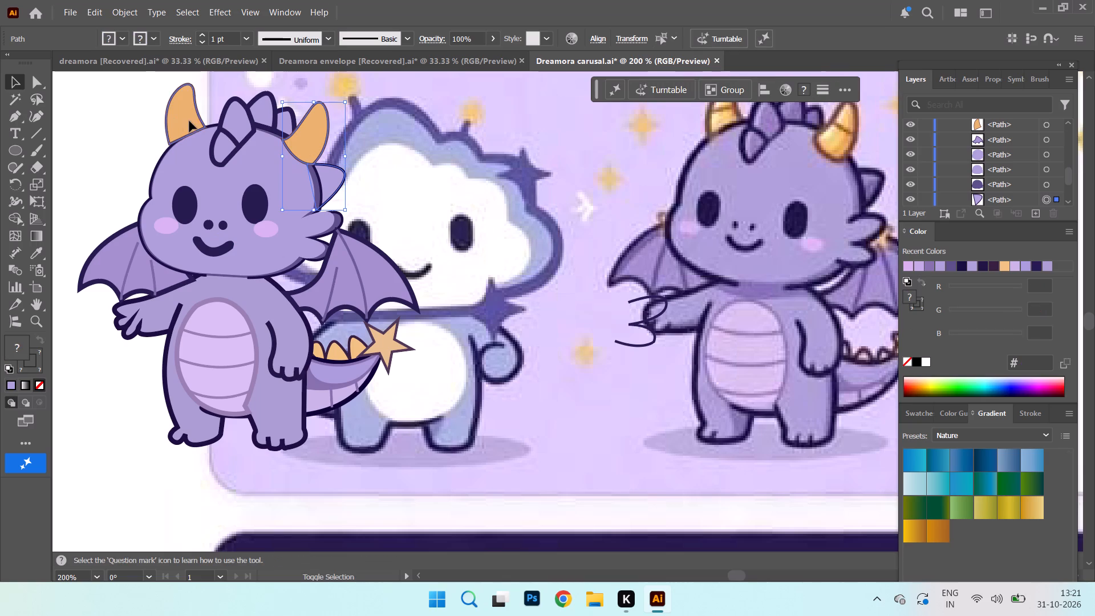
pyautogui.moveTo(217, 37); pyautogui.dragTo(194, 42)
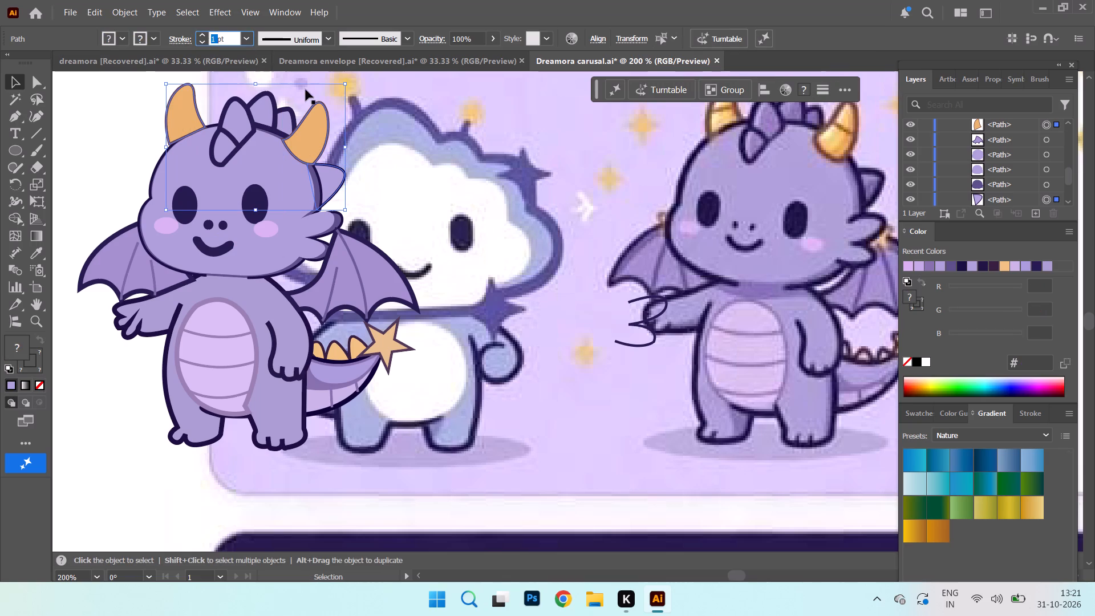
pyautogui.press('2')
pyautogui.press('Return')
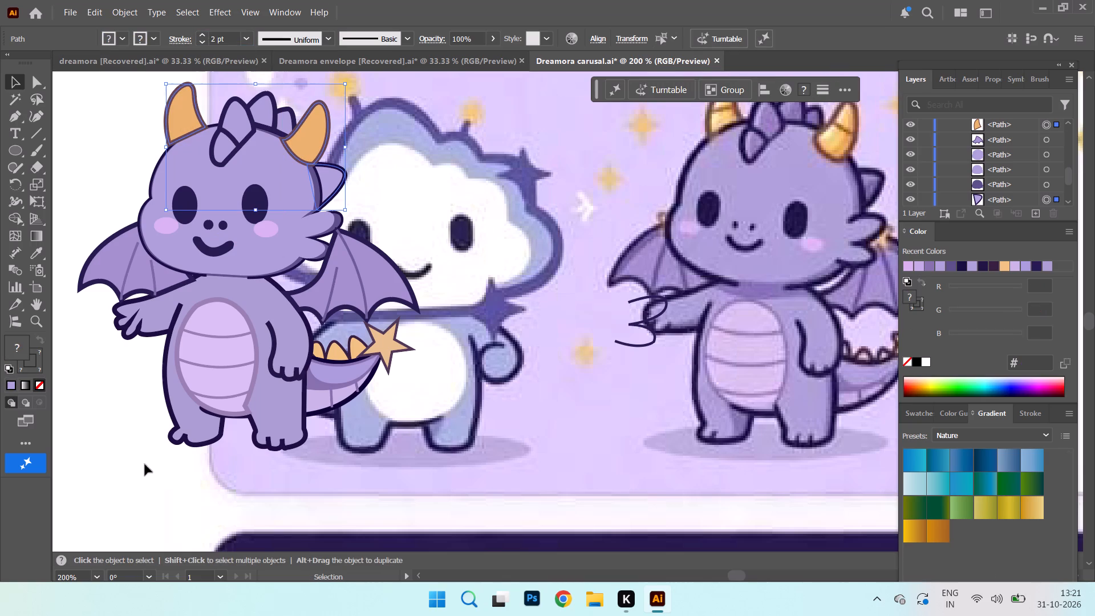
pyautogui.click(137, 115)
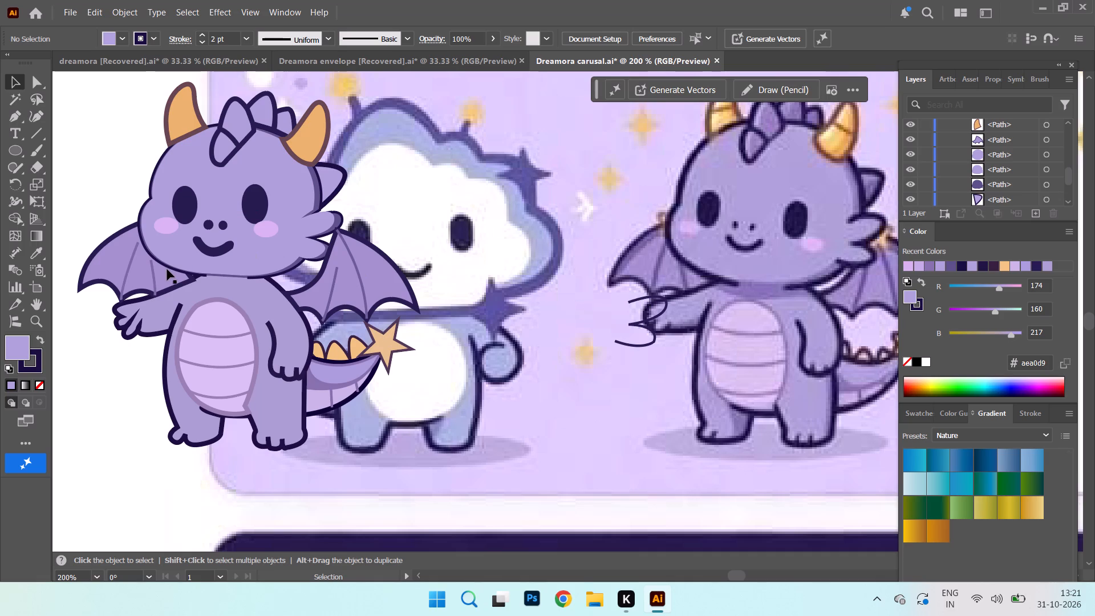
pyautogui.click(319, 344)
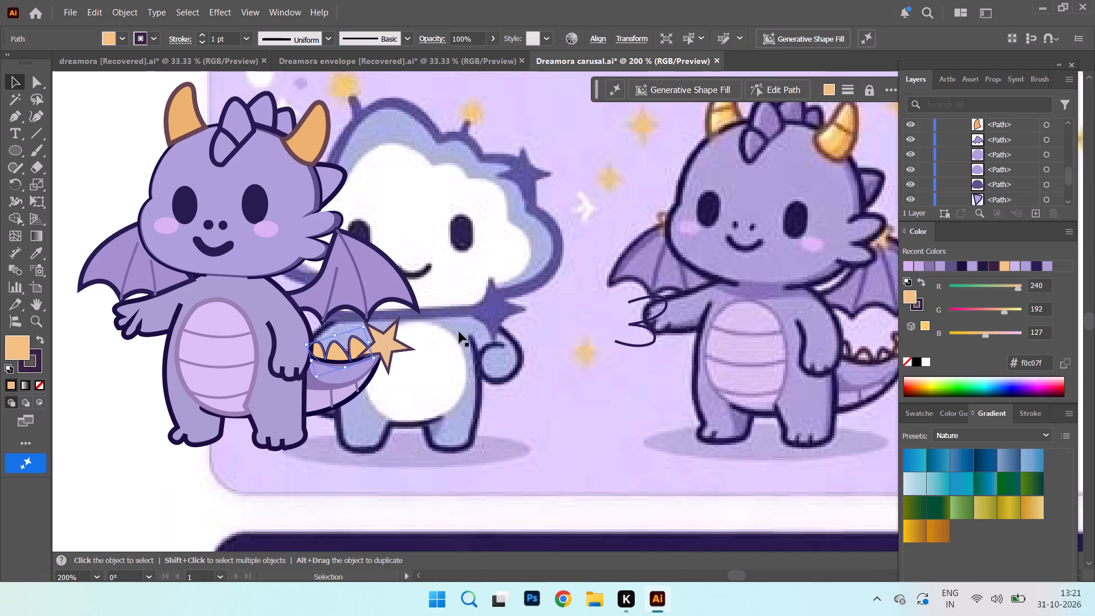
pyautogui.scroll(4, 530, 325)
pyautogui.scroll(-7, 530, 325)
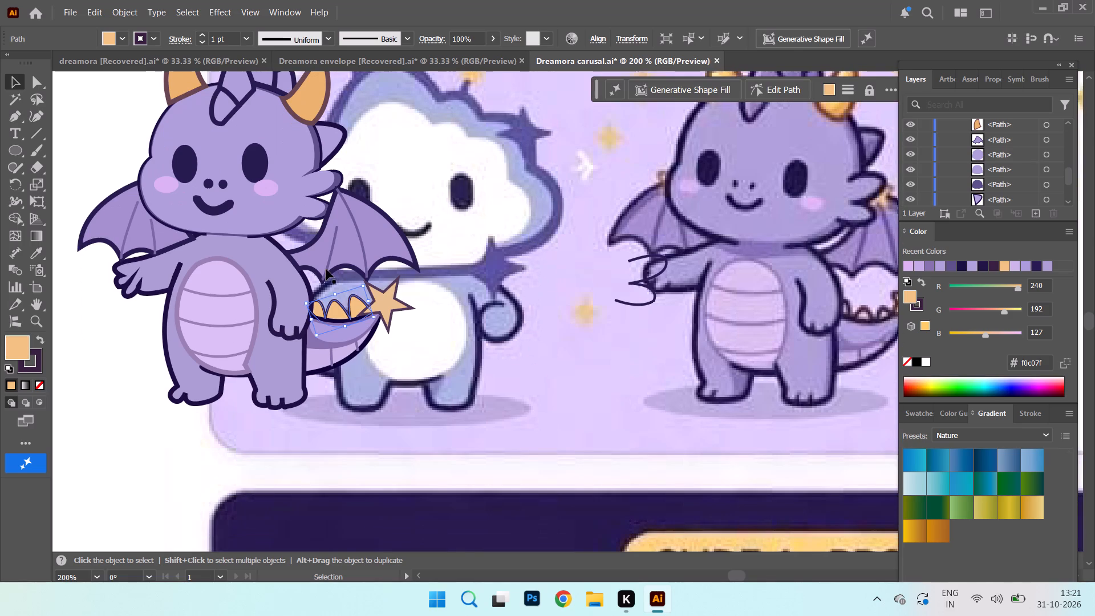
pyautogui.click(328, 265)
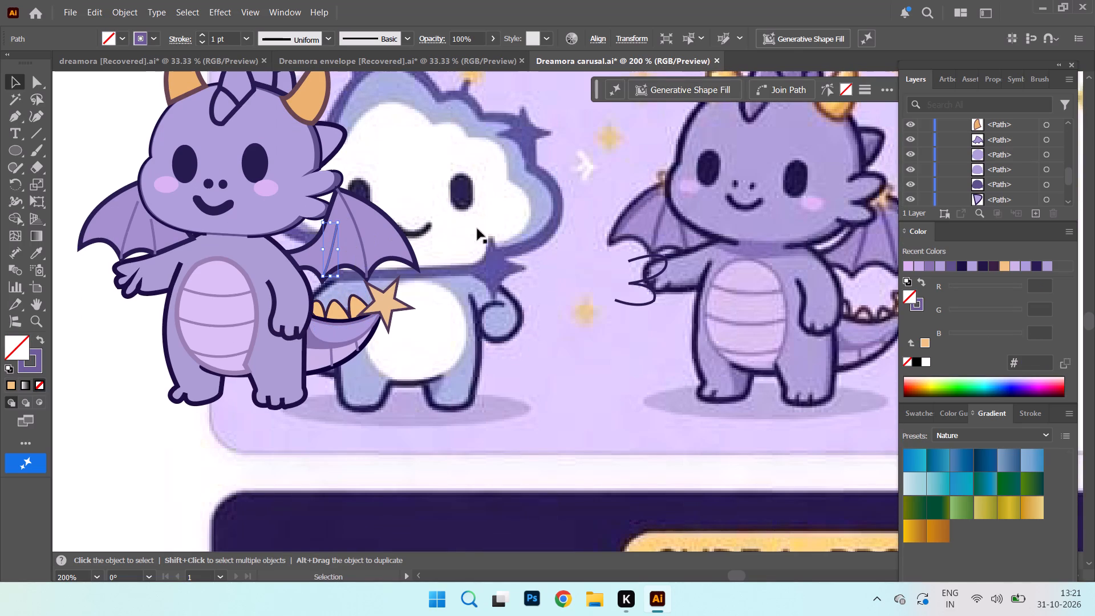
# Delete the stray dark curved strokes over the reference dragon's raised hand.
pyautogui.click(635, 282)
pyautogui.press('Delete')
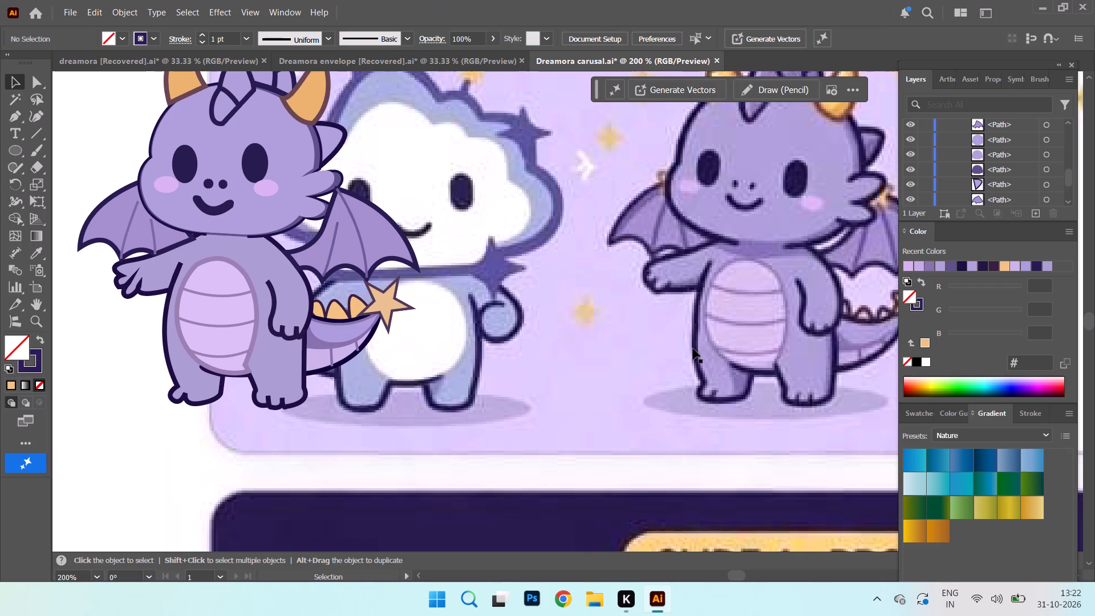
# Save the document as Dreamora carusal in Illustrator 2020 format, replacing the existing file in Downloads.
pyautogui.hotkey('ctrl', '-')
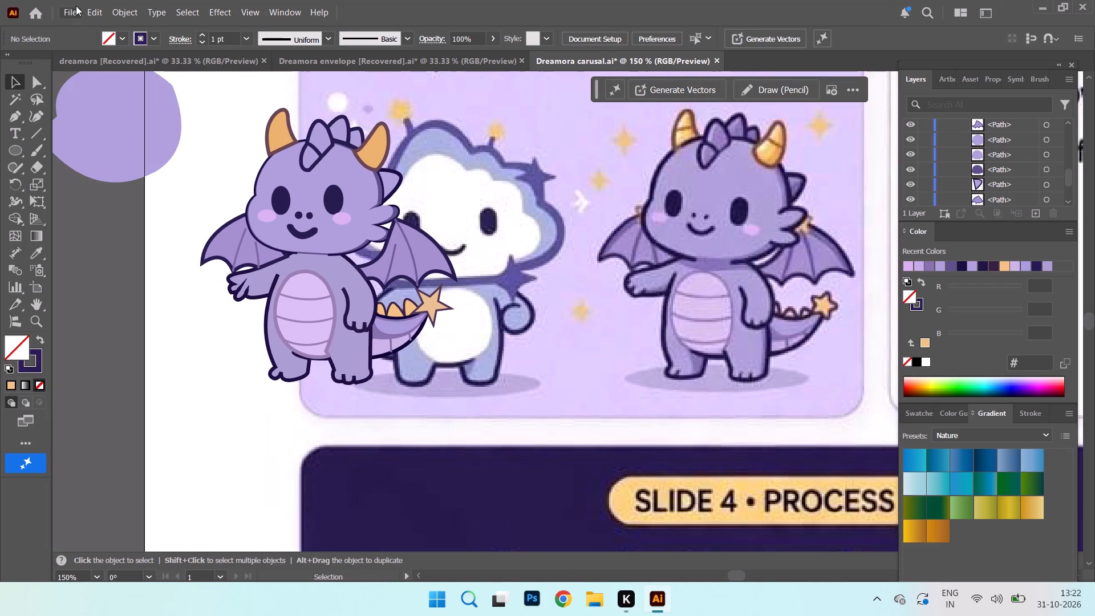
pyautogui.click(72, 7)
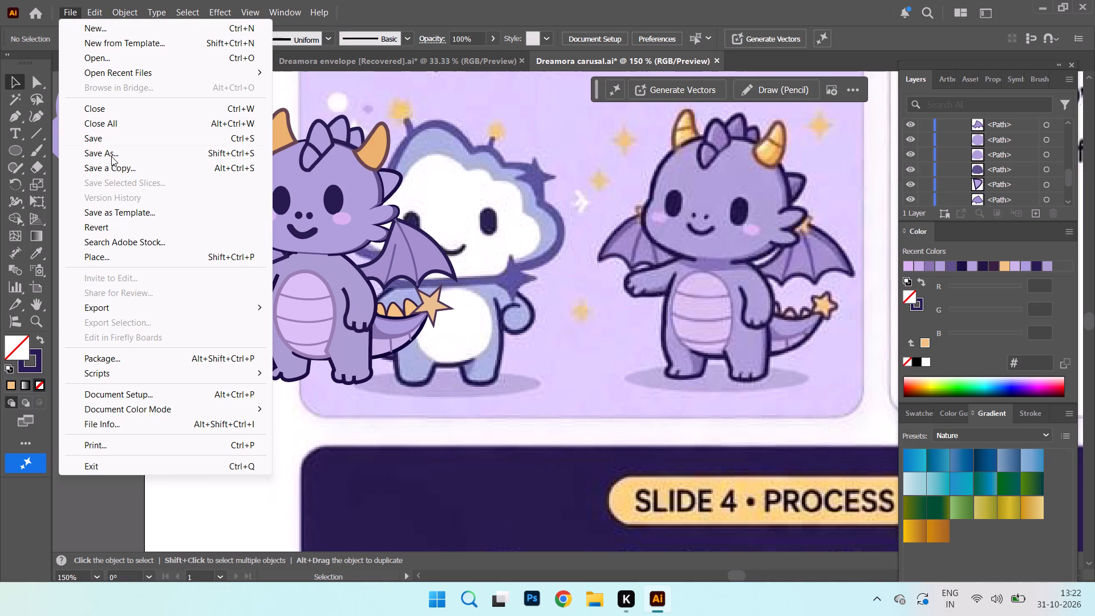
pyautogui.click(111, 156)
pyautogui.click(431, 380)
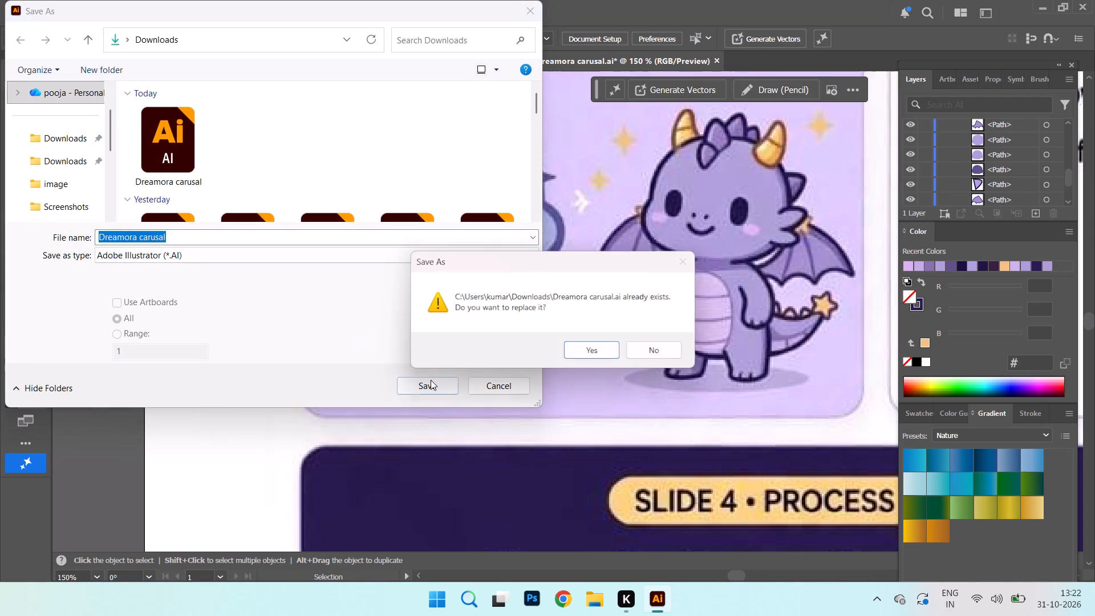
pyautogui.click(610, 354)
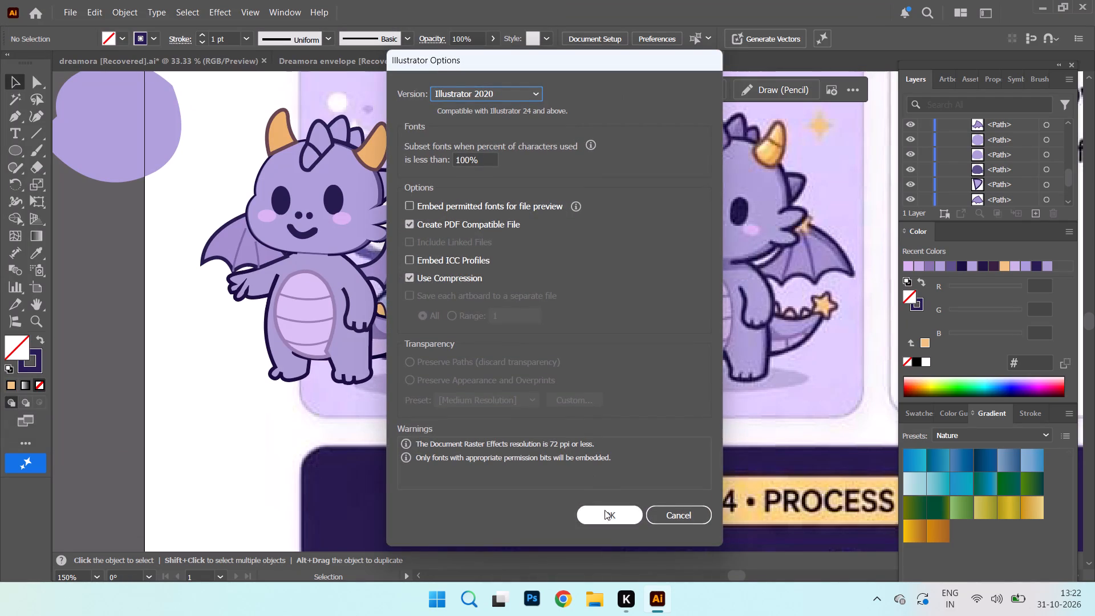
pyautogui.click(605, 512)
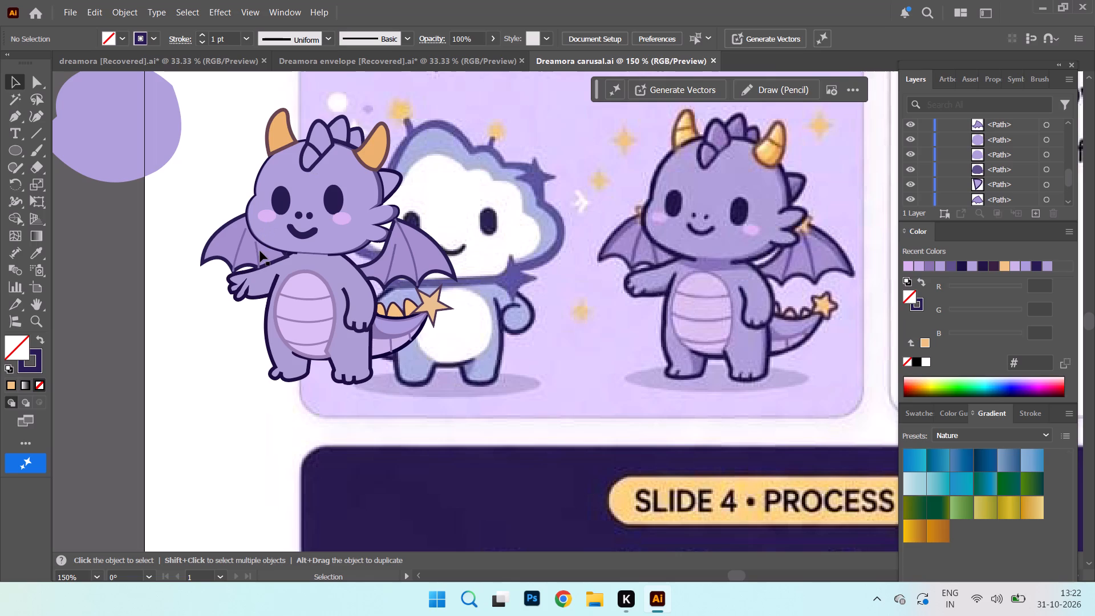
# Trim the light head shape slightly at the forehead and extend the dark purple base slightly there to thicken the outline.
pyautogui.click(285, 183)
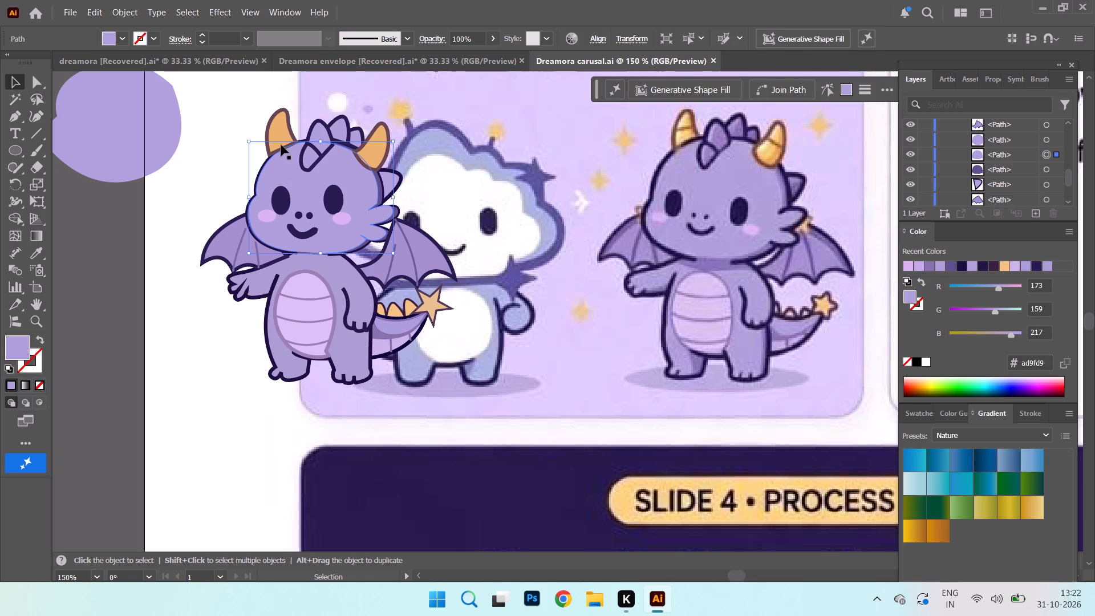
pyautogui.click(246, 143)
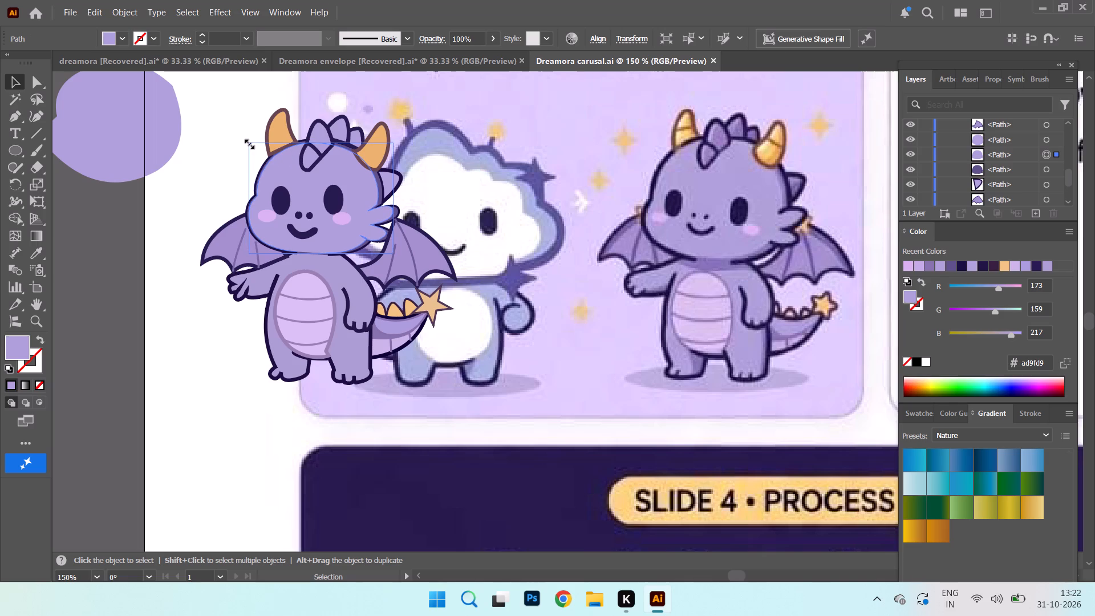
pyautogui.click(222, 129)
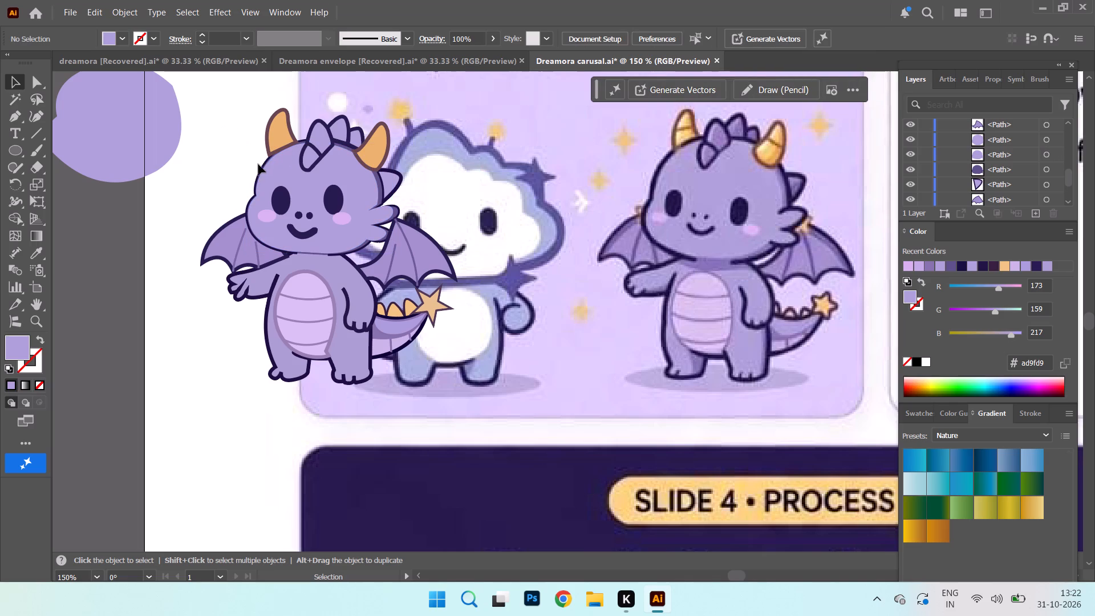
pyautogui.click(259, 169)
pyautogui.click(244, 140)
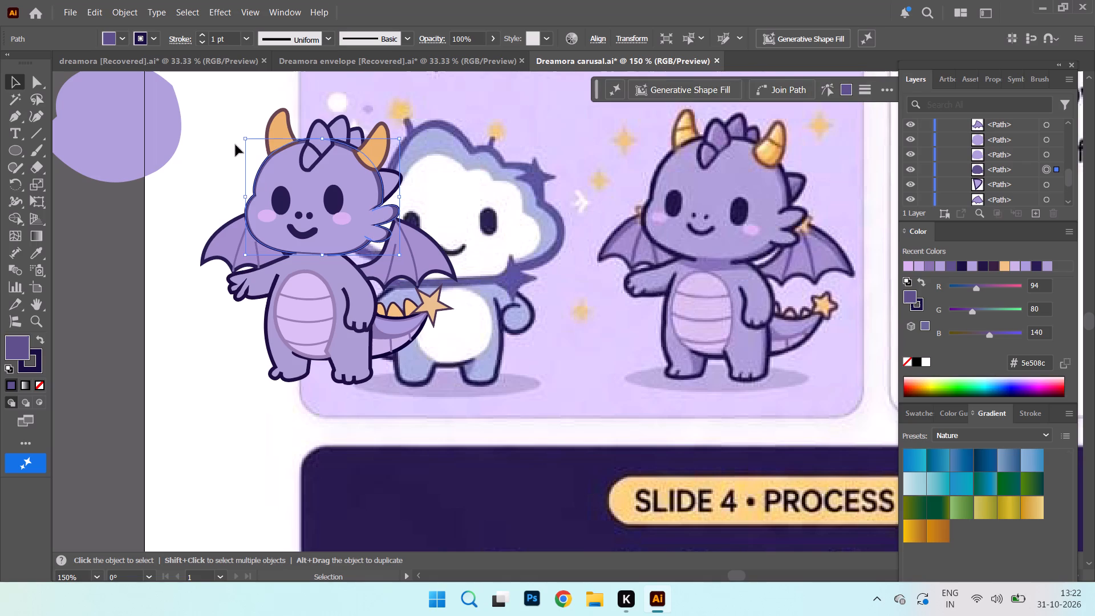
pyautogui.click(223, 147)
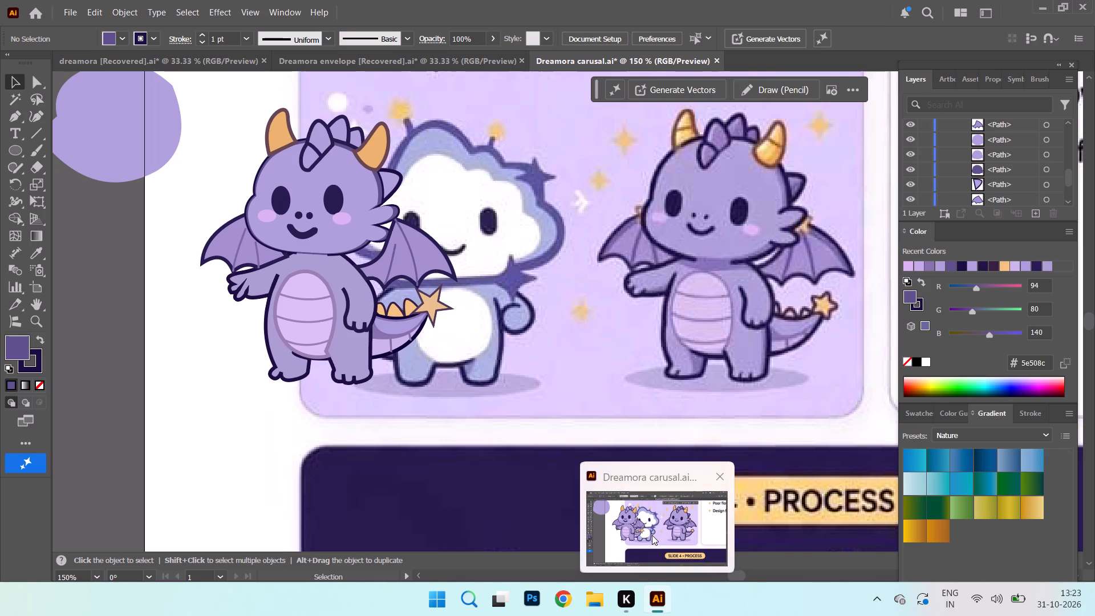
# Move the reference image away from the redrawn dragon so the mascot stands clear on the white artboard.
pyautogui.moveTo(561, 155); pyautogui.dragTo(893, 315)
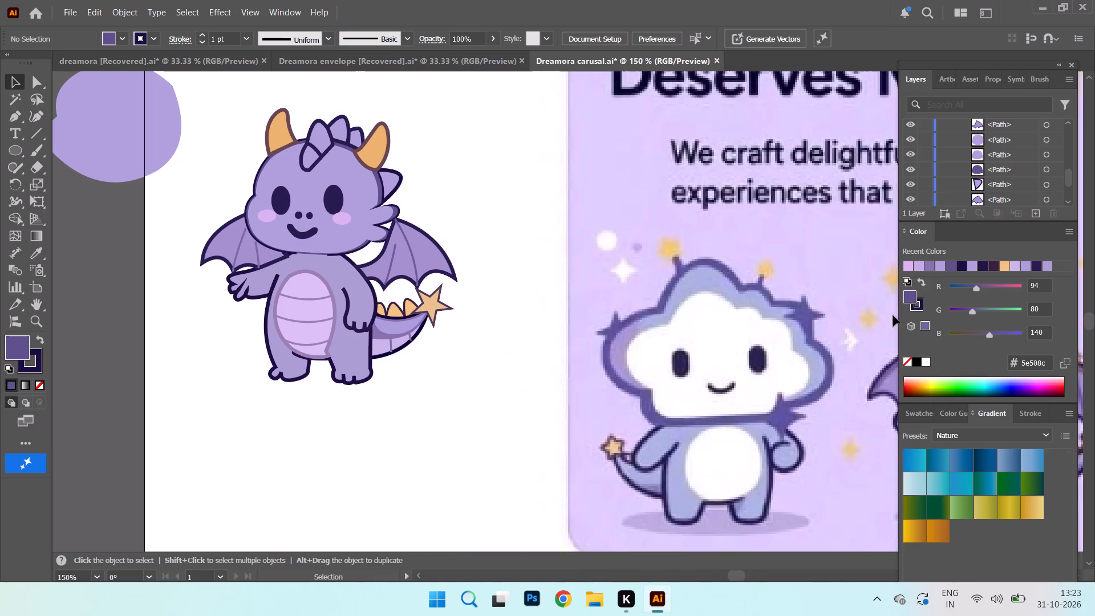
pyautogui.moveTo(893, 315); pyautogui.dragTo(1031, 341)
pyautogui.moveTo(541, 169); pyautogui.dragTo(836, 322)
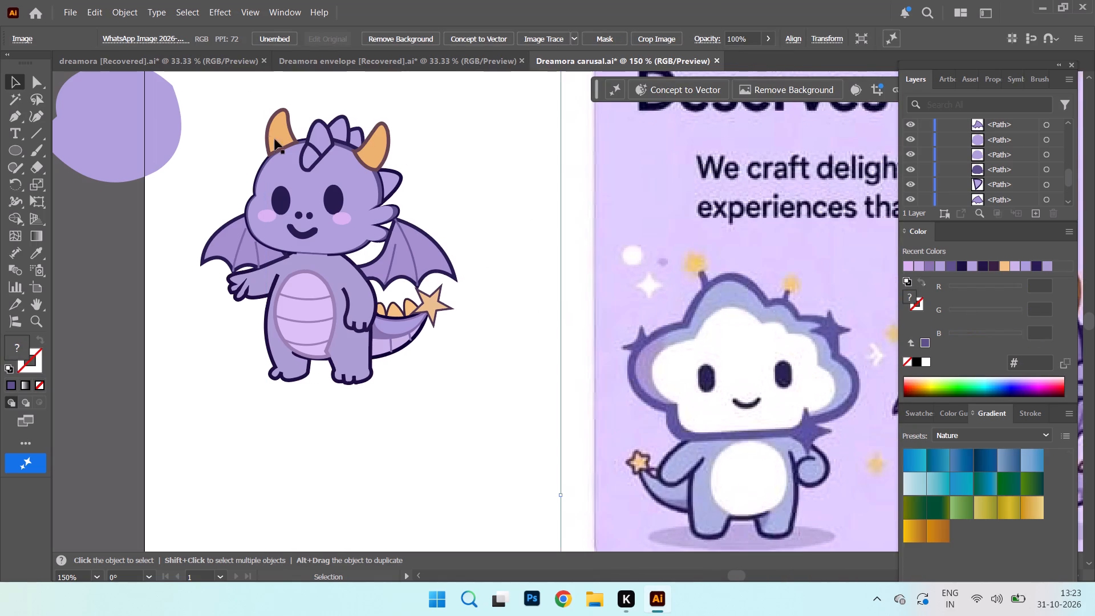
# Move the reference image closer to the redrawn dragon so the reference dragon can be compared alongside it.
pyautogui.moveTo(187, 90); pyautogui.dragTo(544, 382)
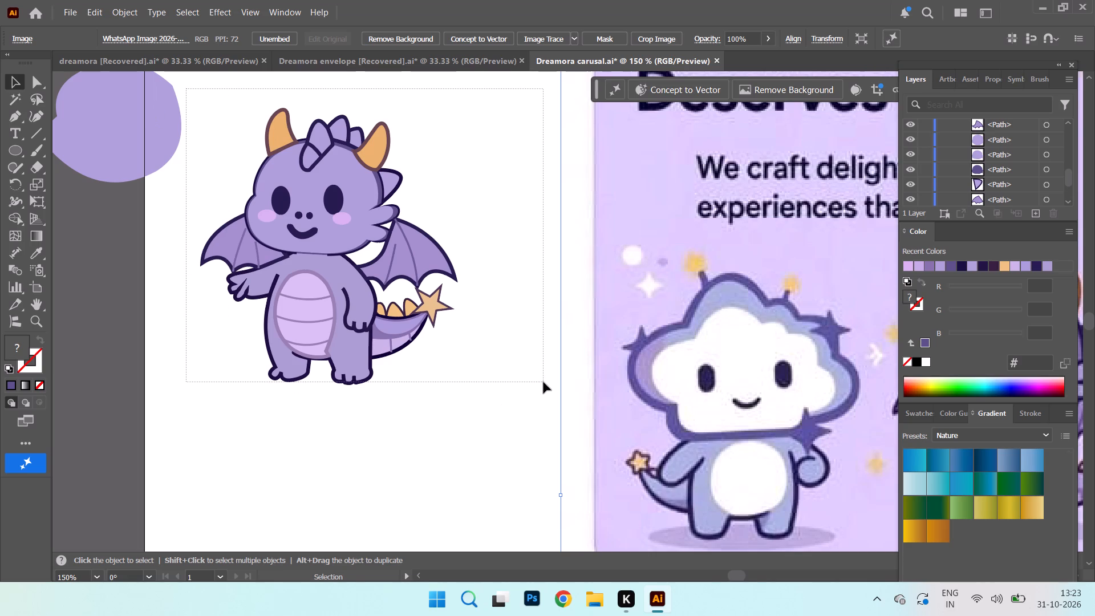
pyautogui.moveTo(544, 382); pyautogui.dragTo(496, 378)
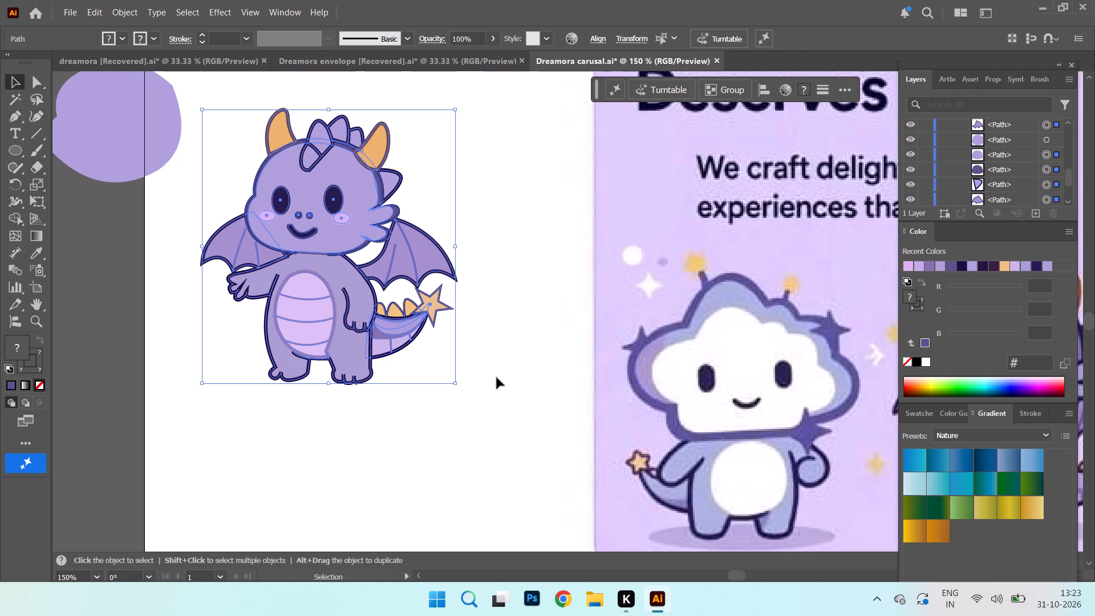
pyautogui.moveTo(834, 408); pyautogui.dragTo(730, 359)
pyautogui.moveTo(746, 275); pyautogui.dragTo(726, 278)
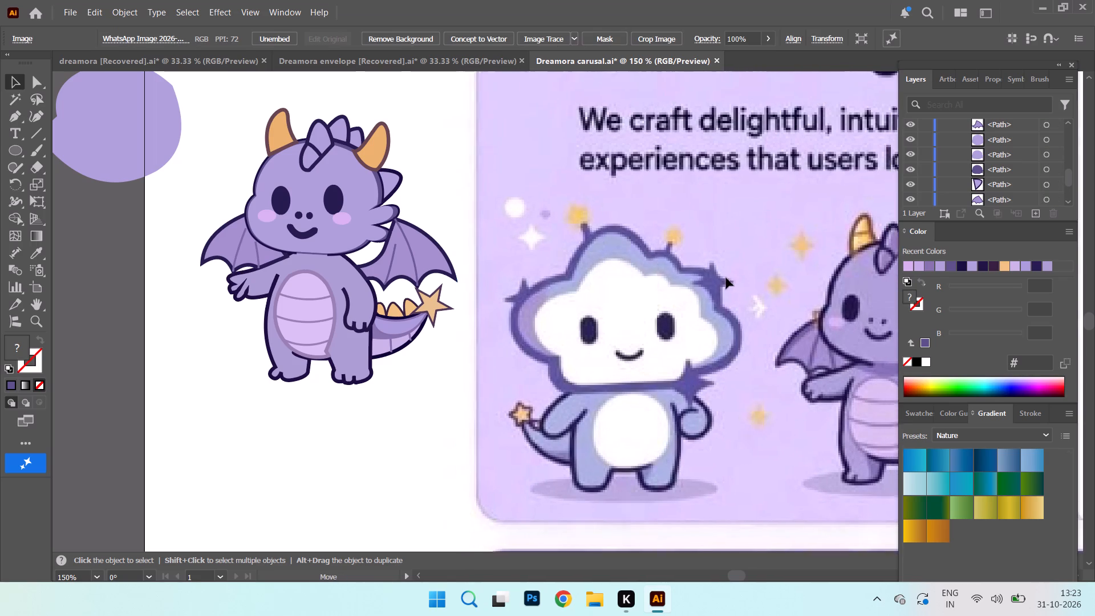
pyautogui.moveTo(726, 278); pyautogui.dragTo(700, 273)
pyautogui.moveTo(793, 261); pyautogui.dragTo(741, 261)
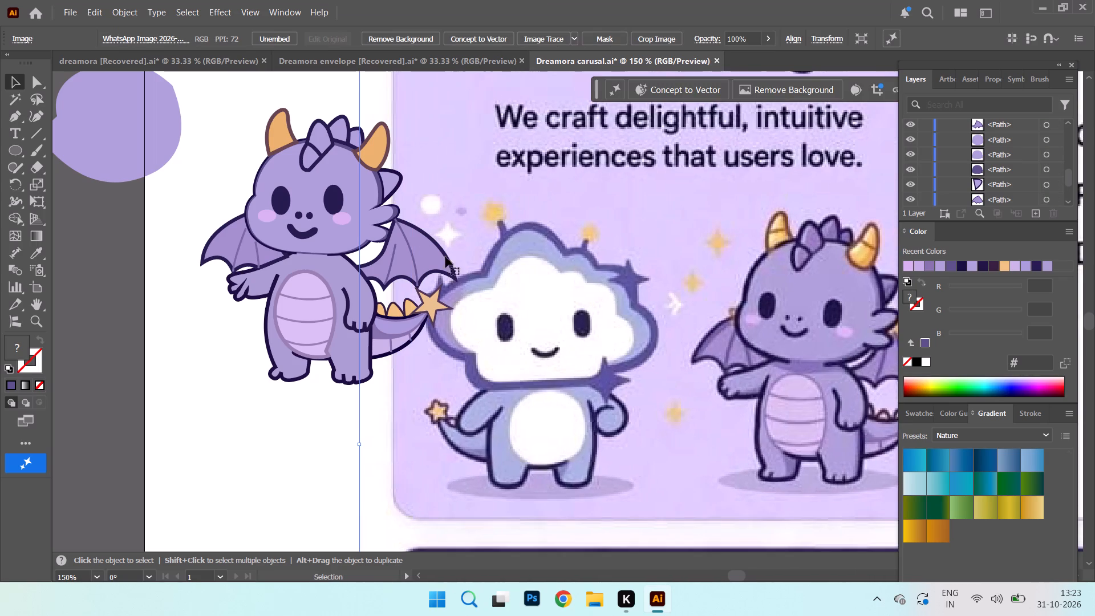
# Adjust the light head shape's height slightly at the chin and forehead to refine the dark outline around the face.
pyautogui.click(297, 246)
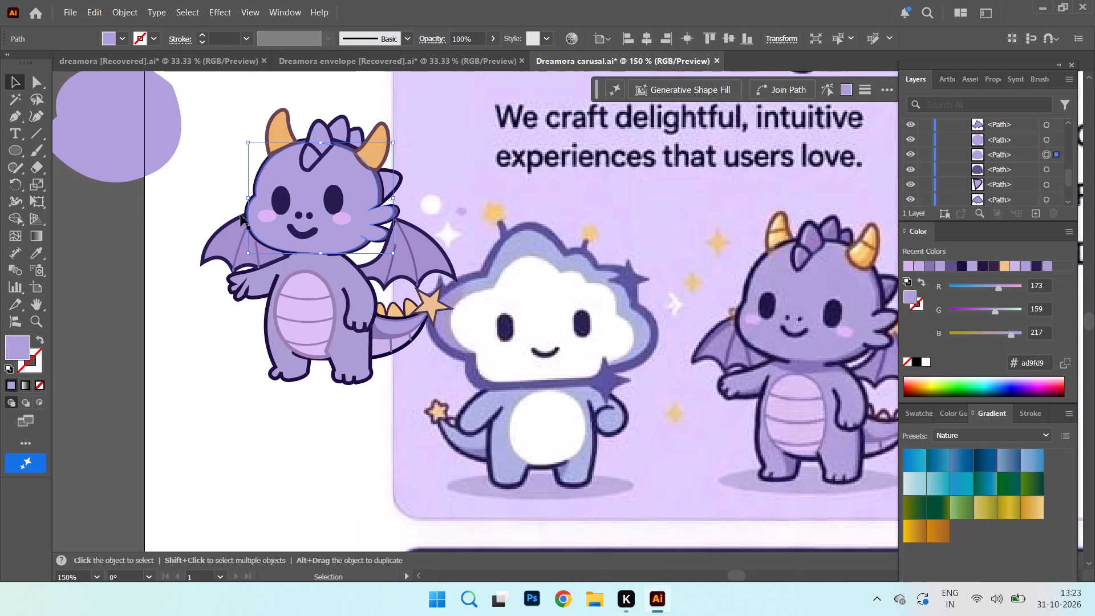
pyautogui.click(321, 253)
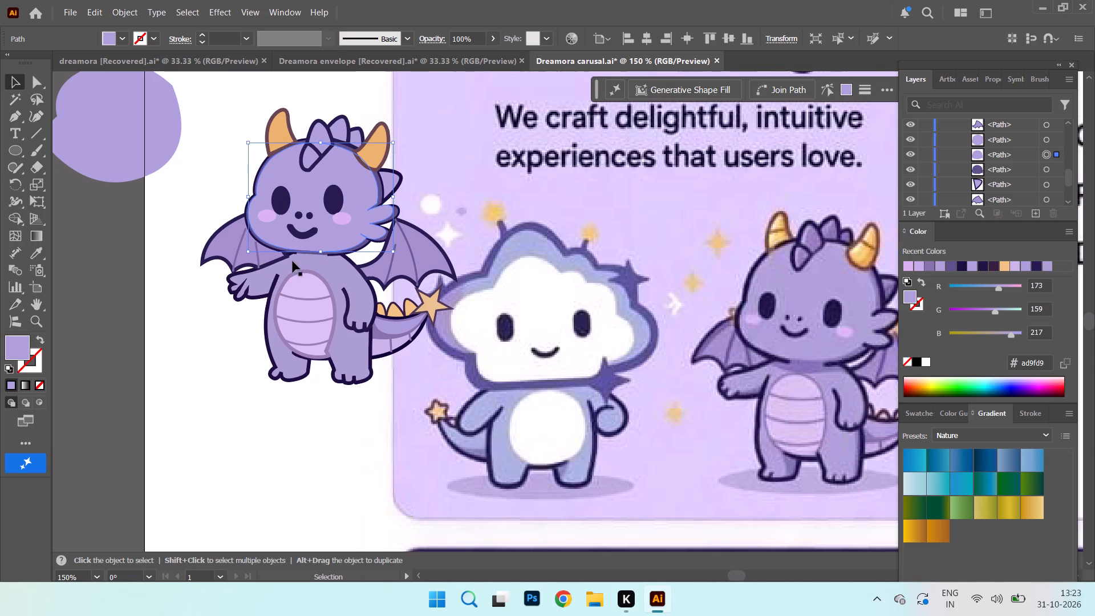
pyautogui.click(246, 219)
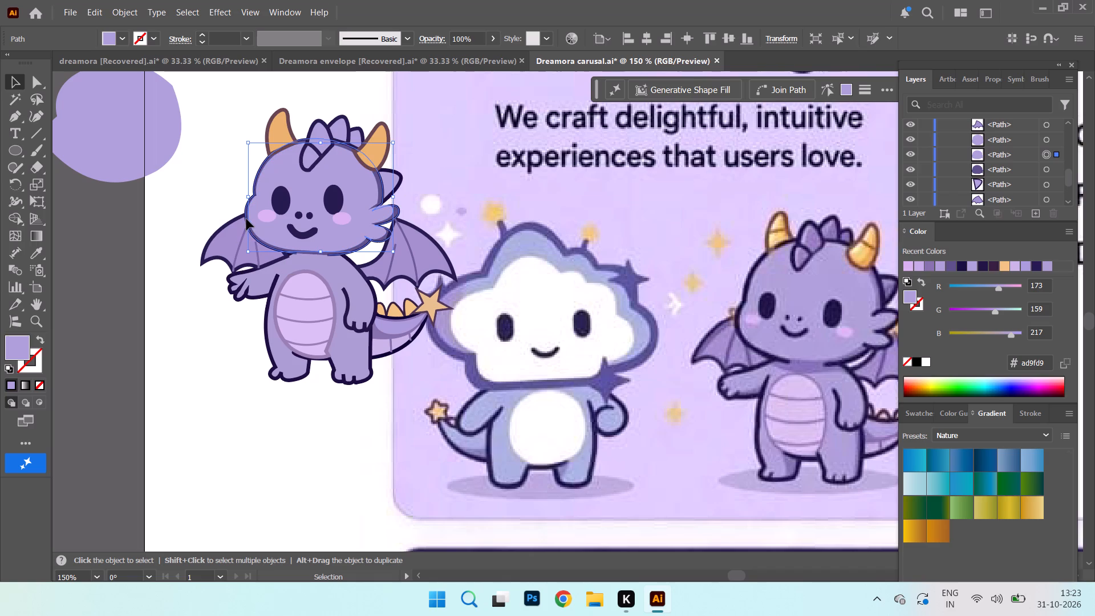
pyautogui.click(325, 254)
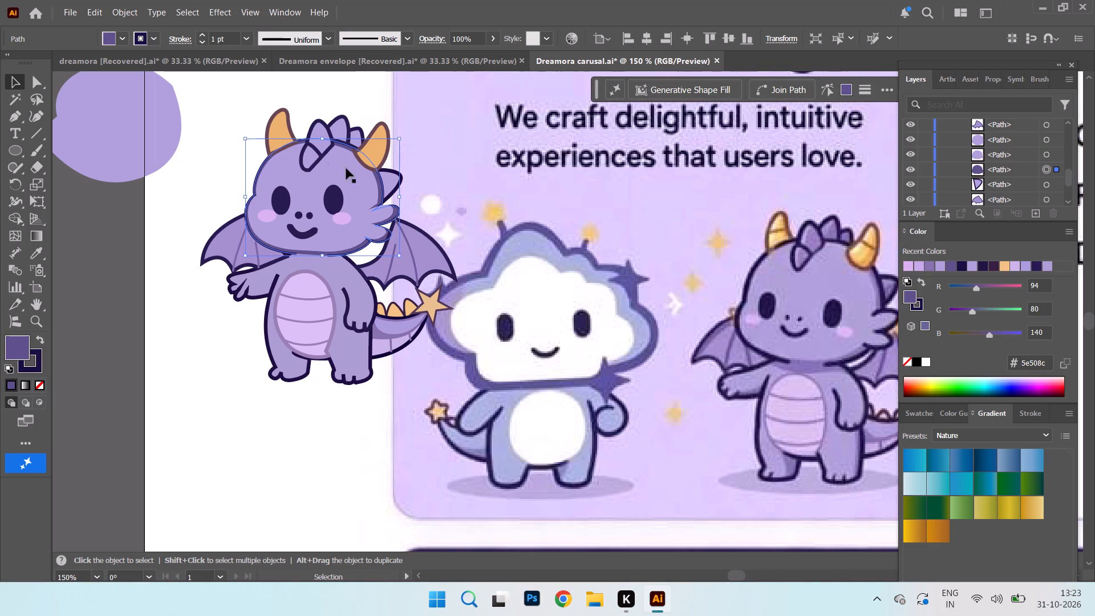
pyautogui.click(346, 90)
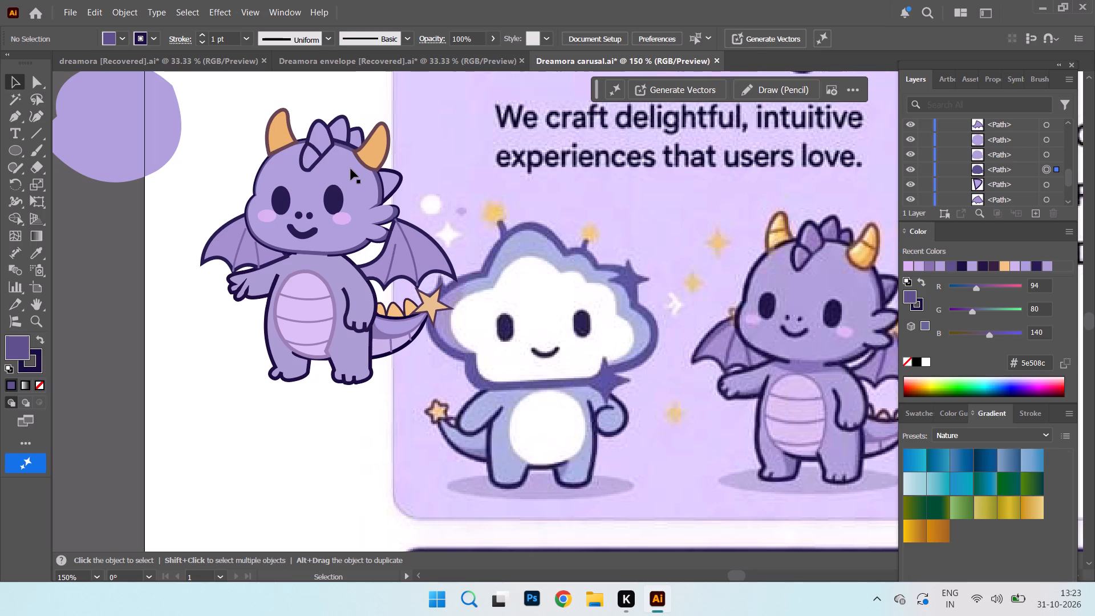
pyautogui.click(351, 169)
pyautogui.click(323, 140)
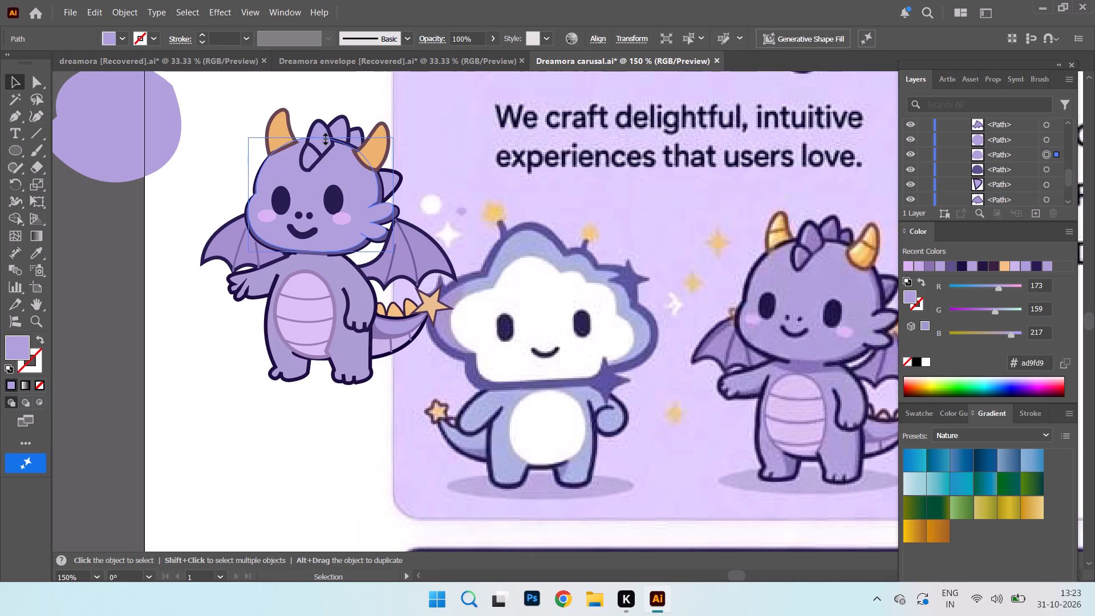
pyautogui.click(236, 99)
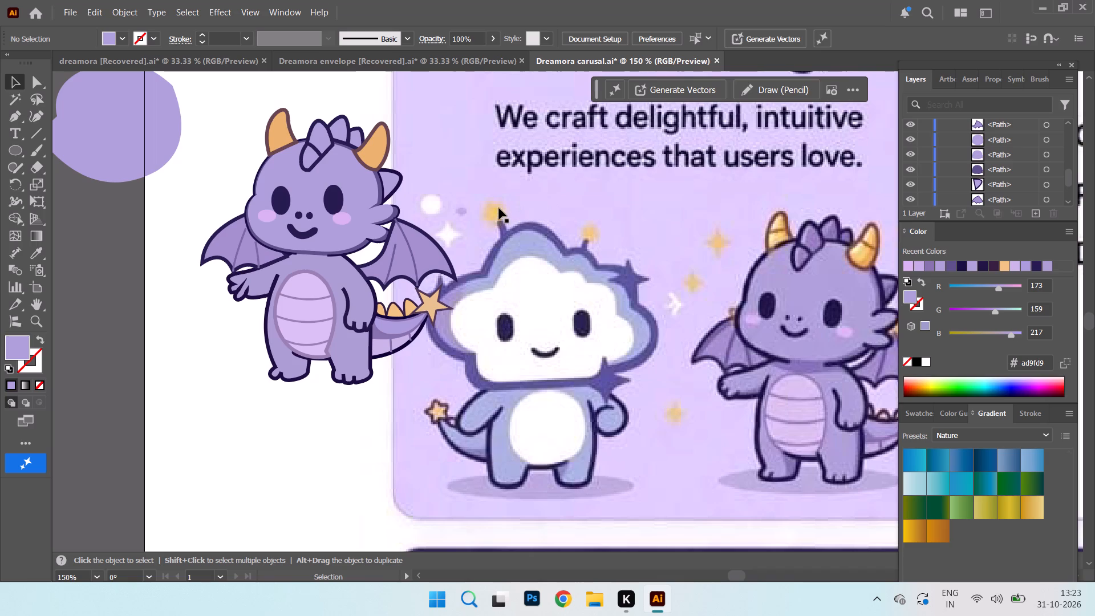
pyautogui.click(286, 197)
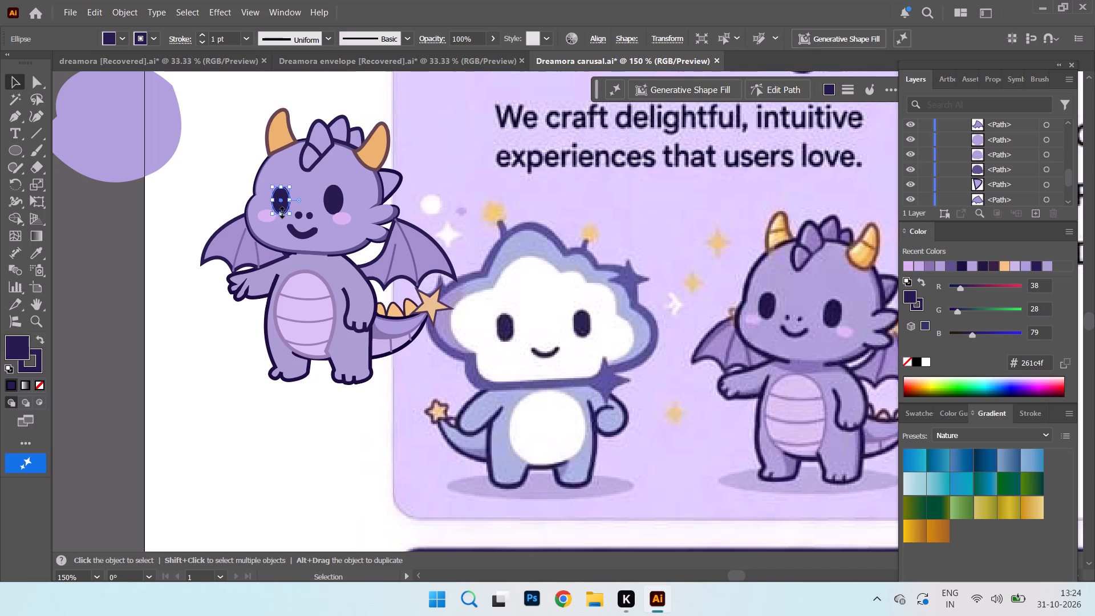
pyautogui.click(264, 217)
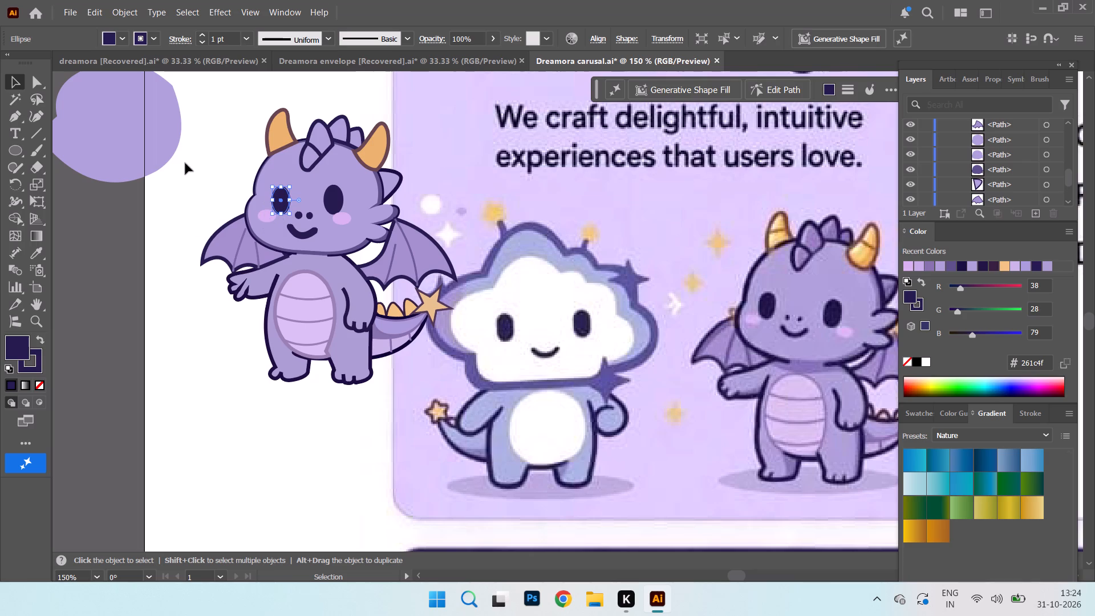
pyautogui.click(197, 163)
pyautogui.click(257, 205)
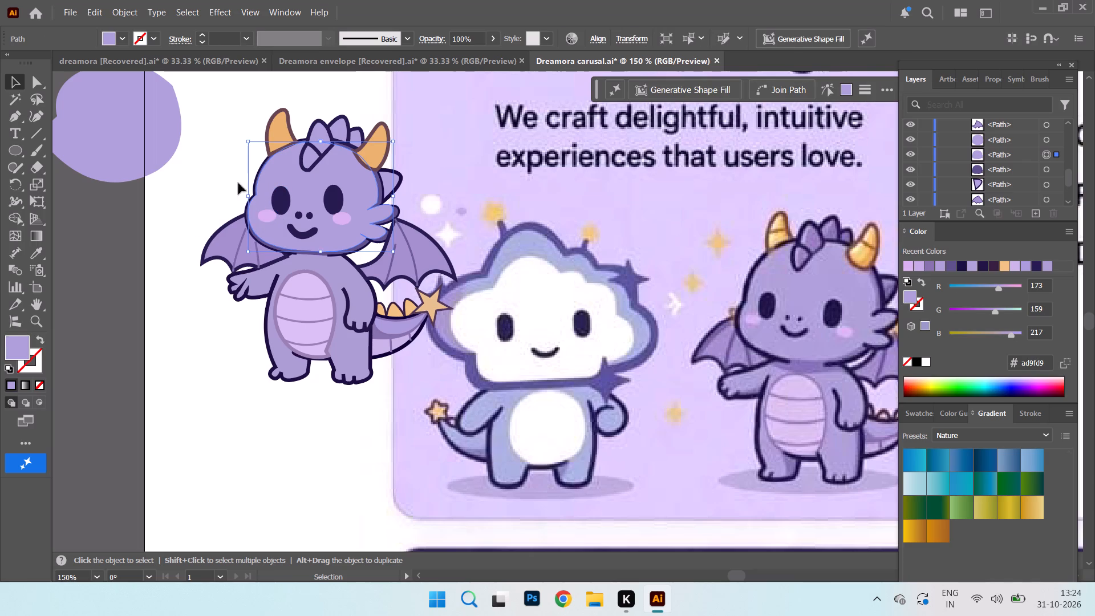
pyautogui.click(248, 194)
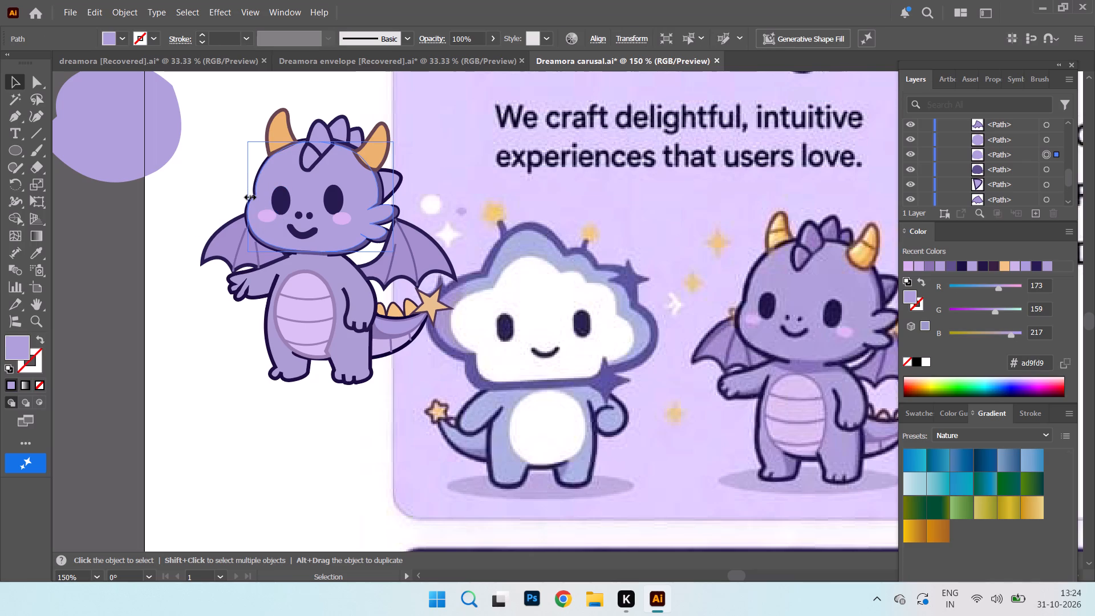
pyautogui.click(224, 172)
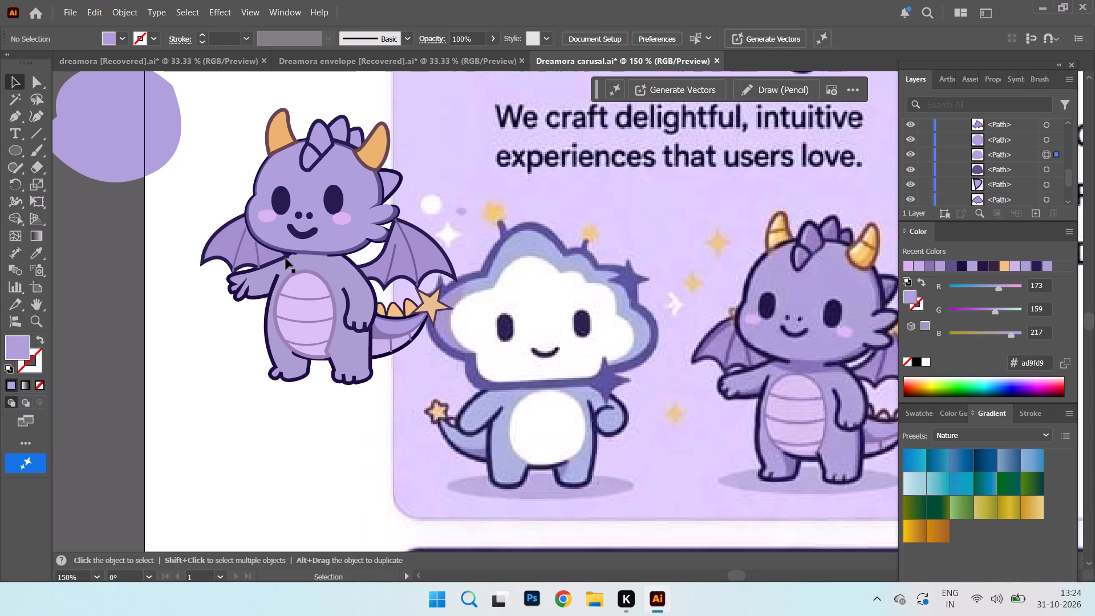
# Reorder the wing beside the raised hand so it sits directly below the dragon's body shape in the stacking order.
pyautogui.click(286, 258)
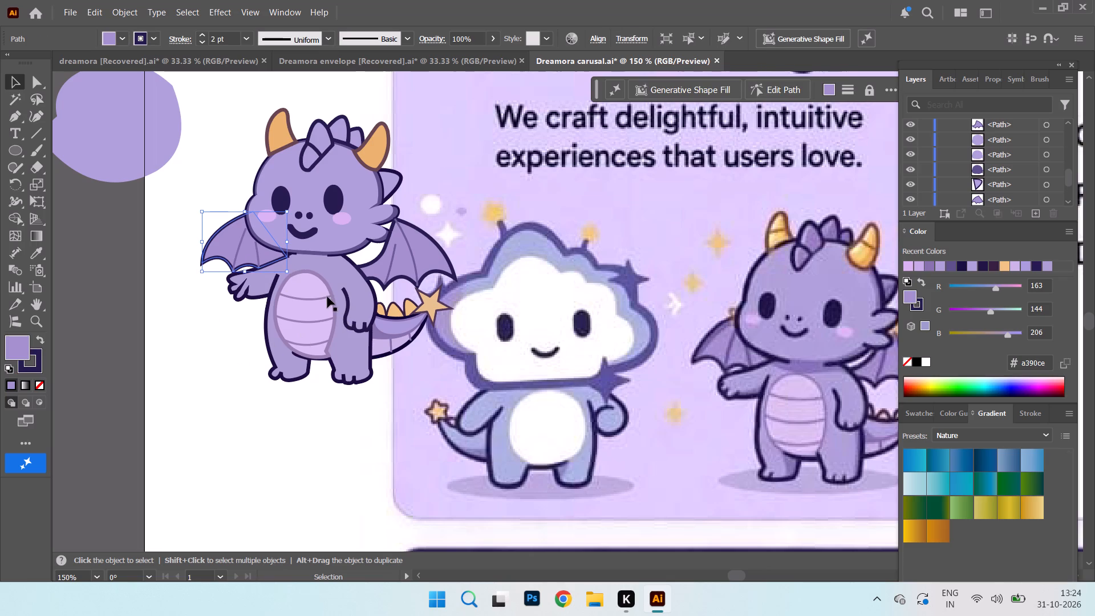
pyautogui.click(286, 242)
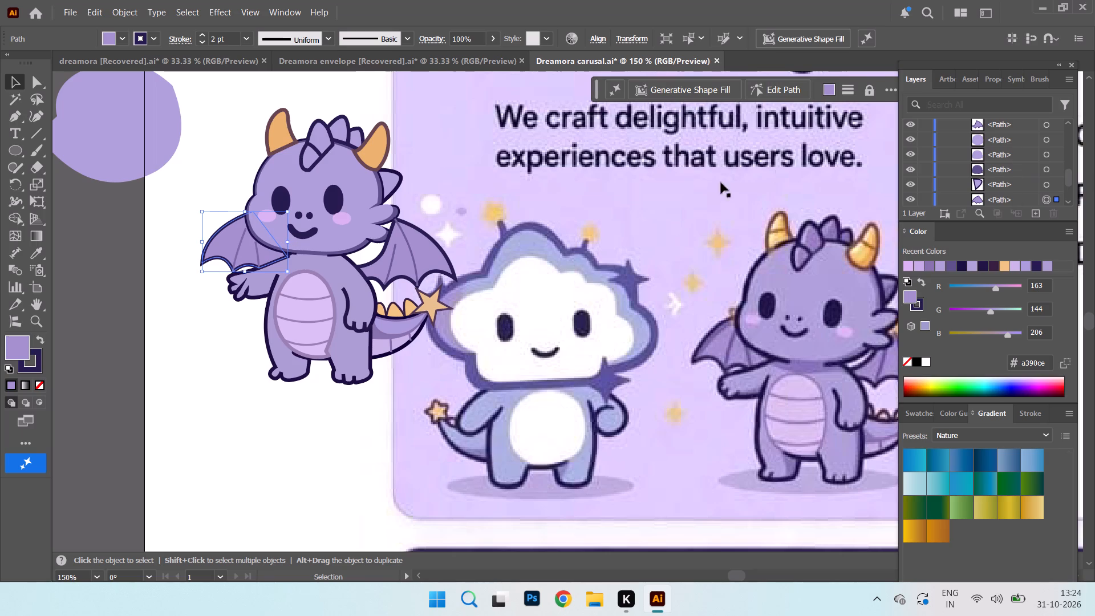
pyautogui.scroll(-3, 1011, 185)
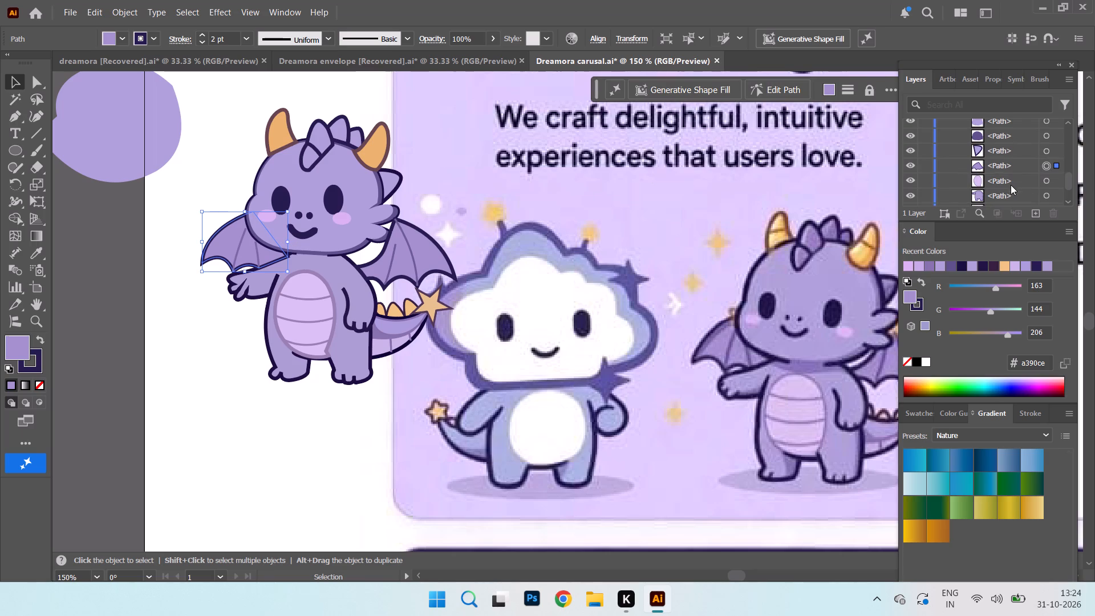
pyautogui.scroll(-1, 1052, 175)
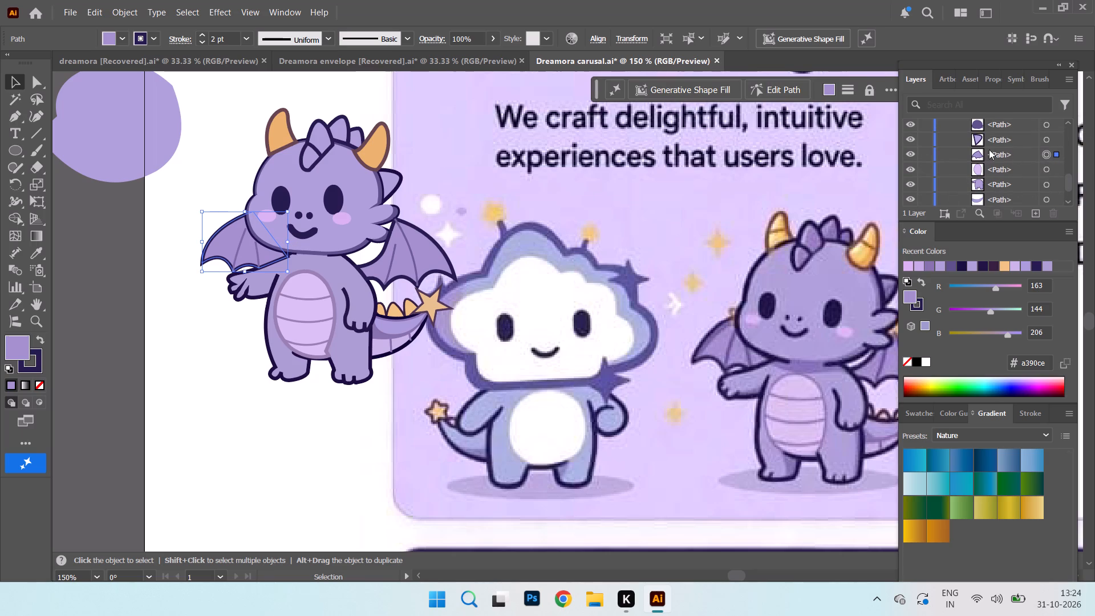
pyautogui.click(1023, 155)
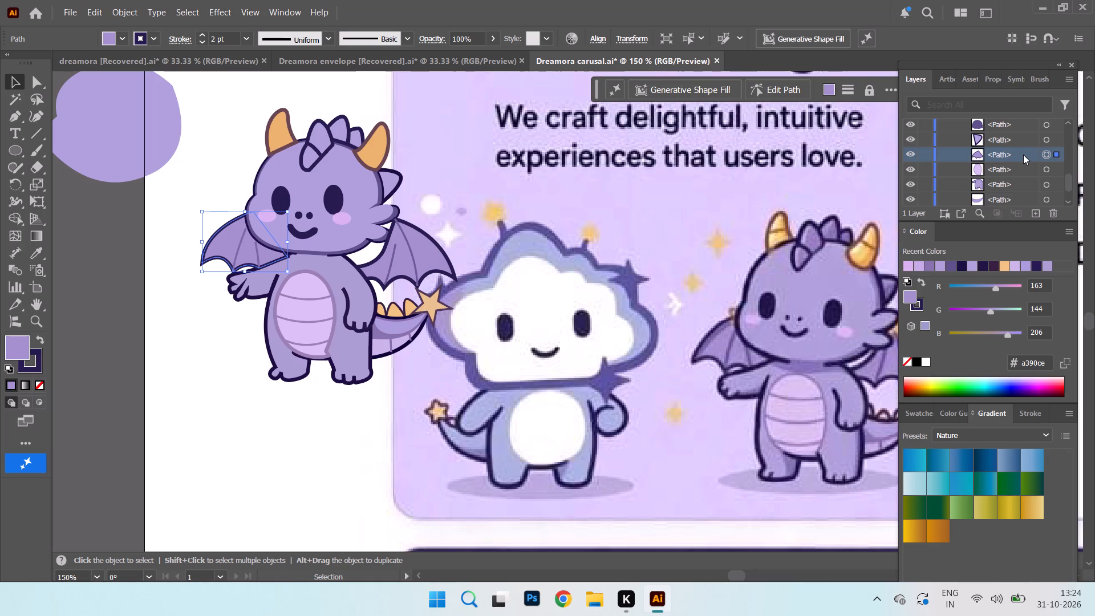
pyautogui.moveTo(1023, 155); pyautogui.dragTo(1019, 191)
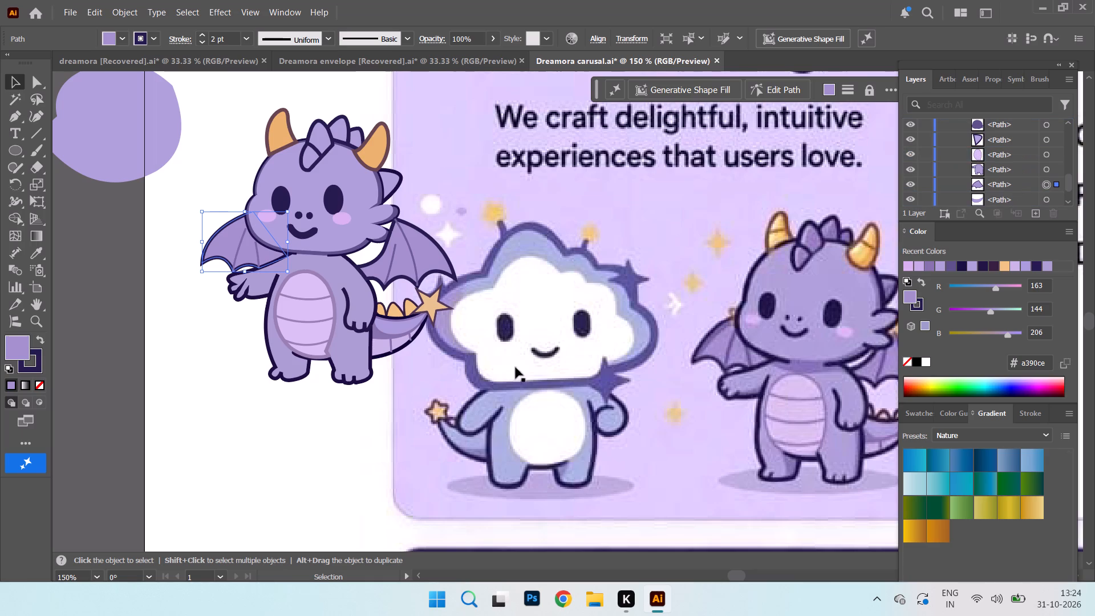
pyautogui.click(325, 403)
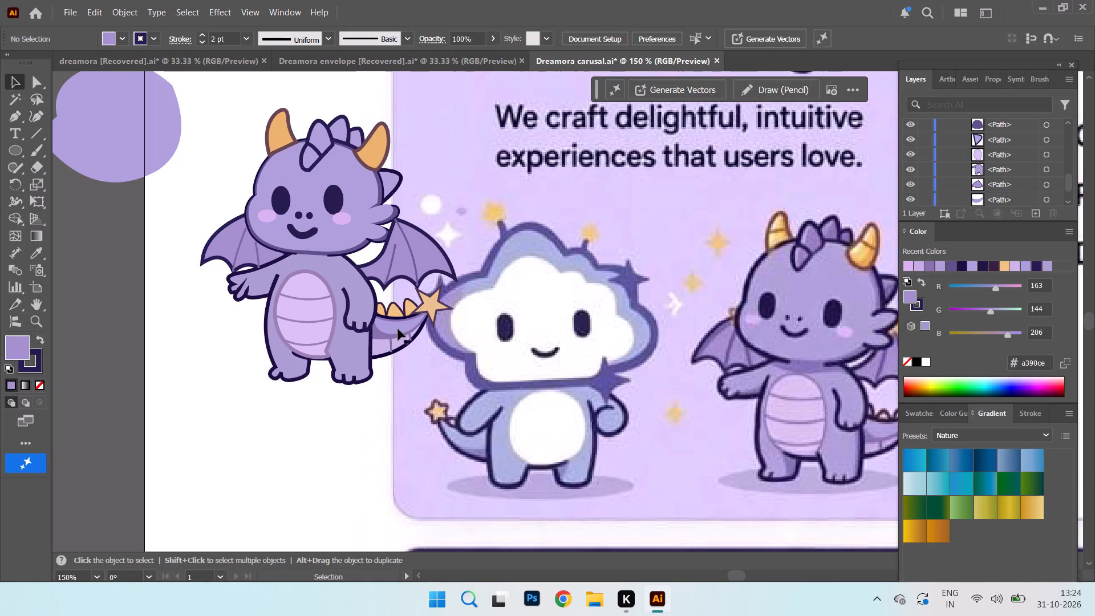
# Shift the tail-side wing slightly inward toward the dragon's body.
pyautogui.scroll(-2, 405, 334)
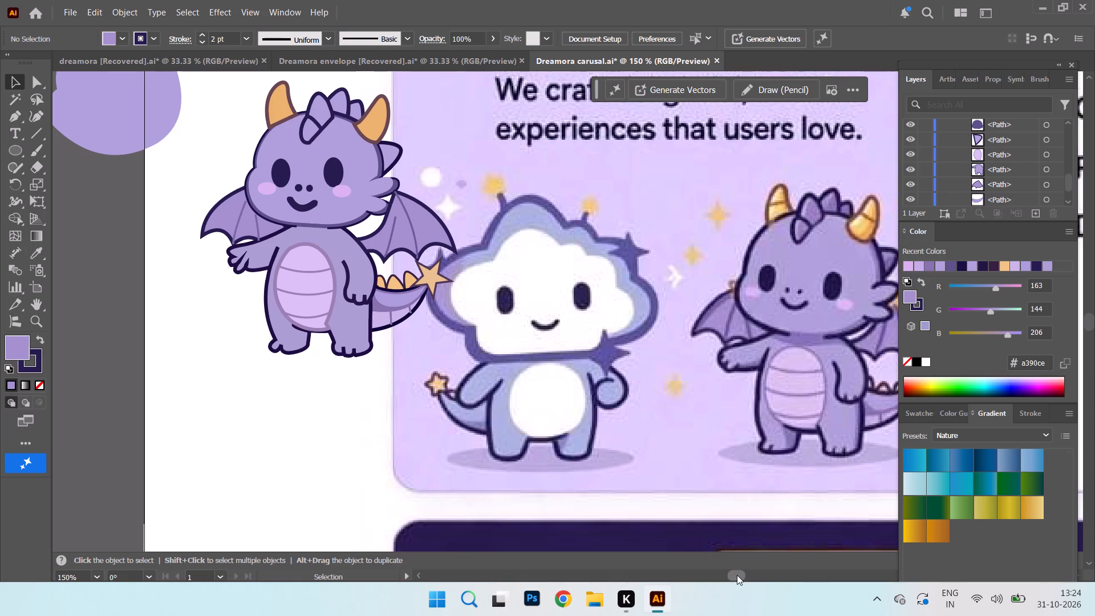
pyautogui.click(736, 576)
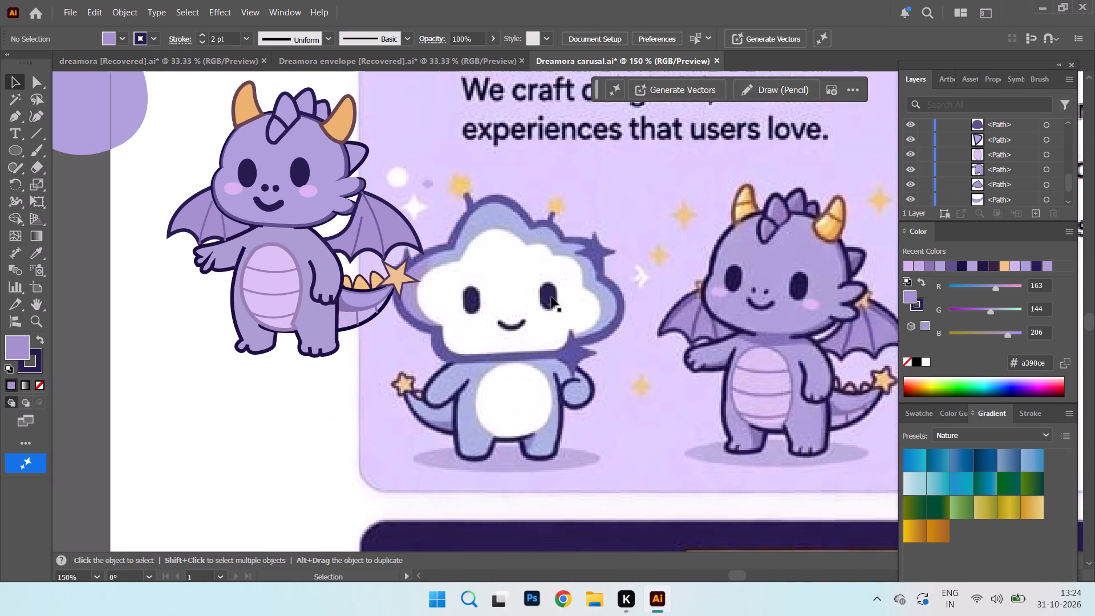
pyautogui.click(346, 225)
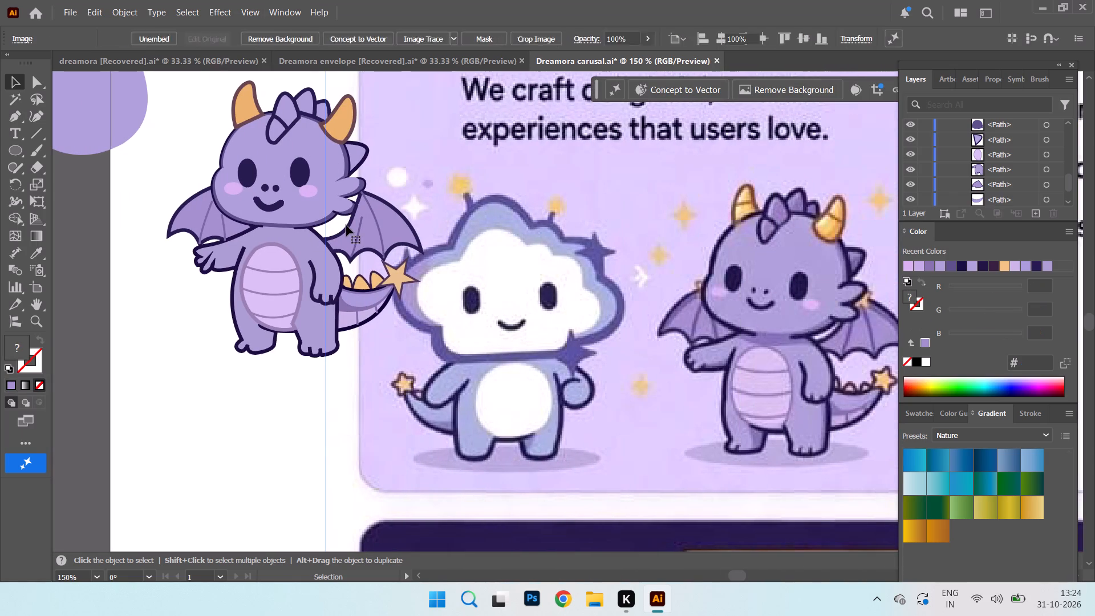
pyautogui.click(347, 226)
pyautogui.moveTo(348, 226); pyautogui.dragTo(340, 225)
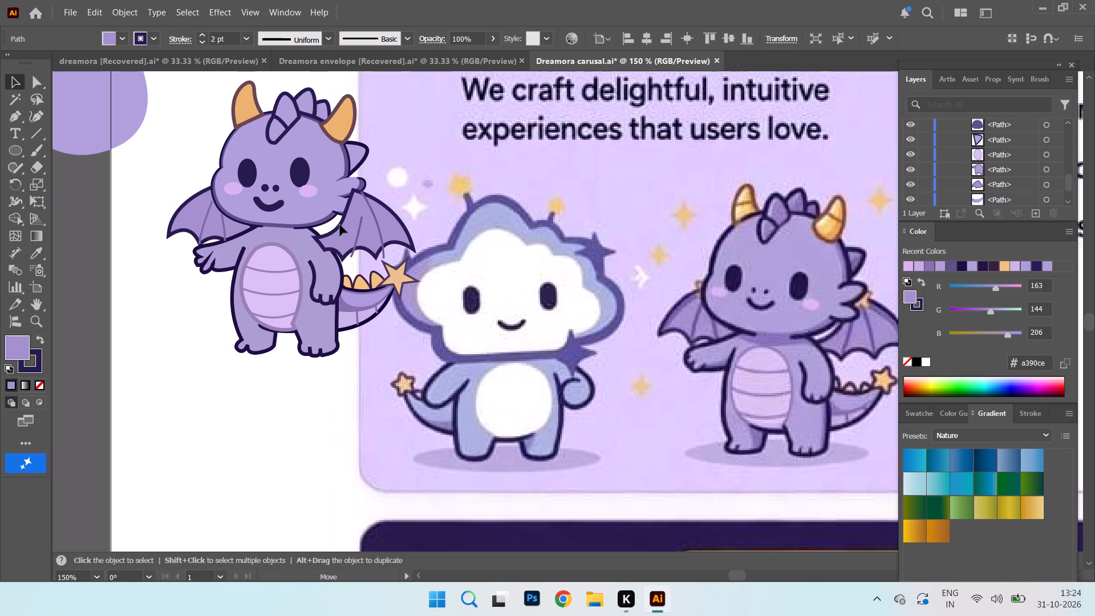
pyautogui.moveTo(340, 225); pyautogui.dragTo(339, 224)
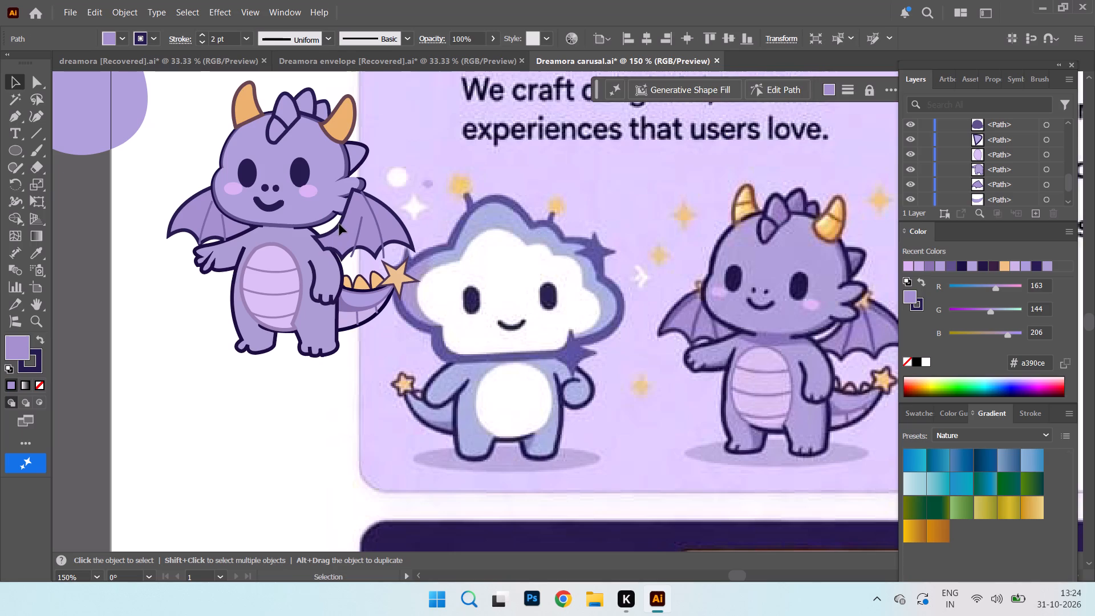
# Reorder the tail-side wing so it sits directly below the dragon's body shape in the stacking order.
pyautogui.scroll(6, 995, 190)
pyautogui.moveTo(1016, 148); pyautogui.dragTo(1005, 196)
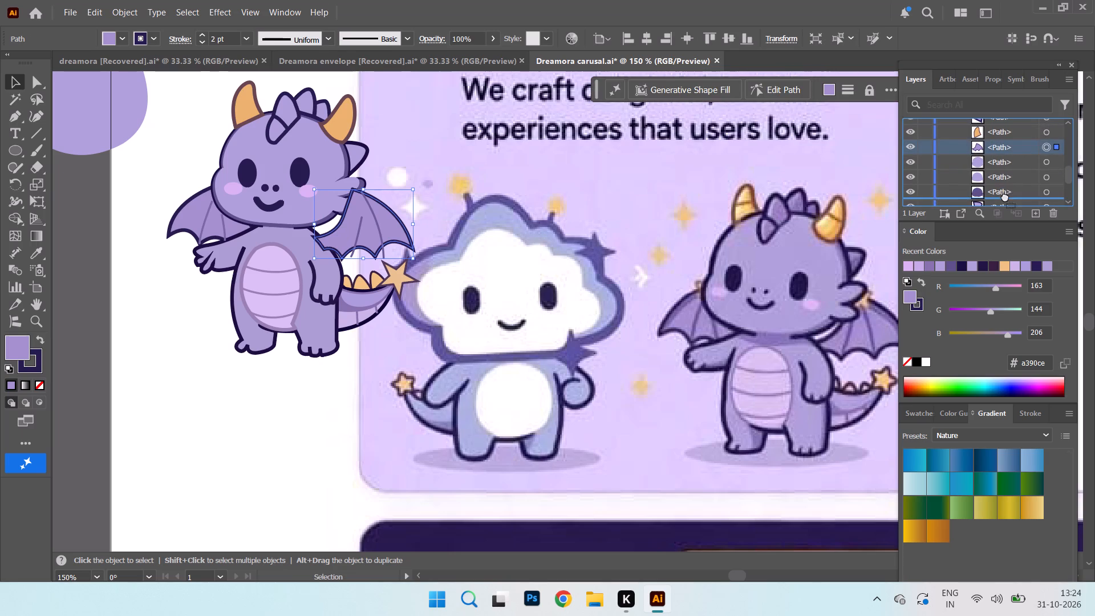
pyautogui.moveTo(1005, 196); pyautogui.dragTo(1012, 177)
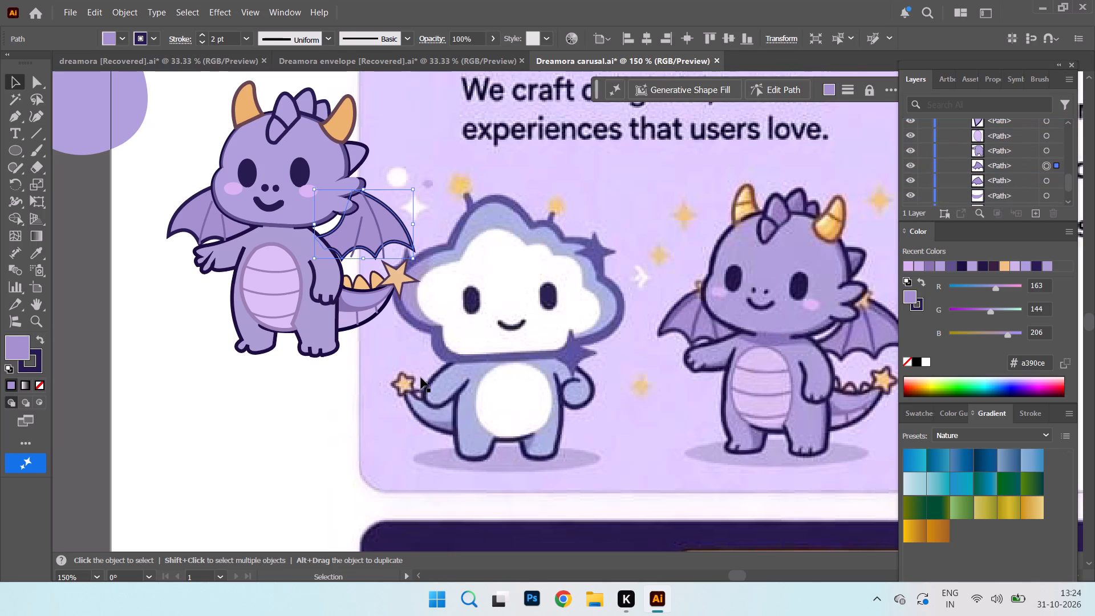
pyautogui.click(246, 415)
# Reposition the tail-side wing slightly upward and outward from the dragon's body.
pyautogui.click(351, 235)
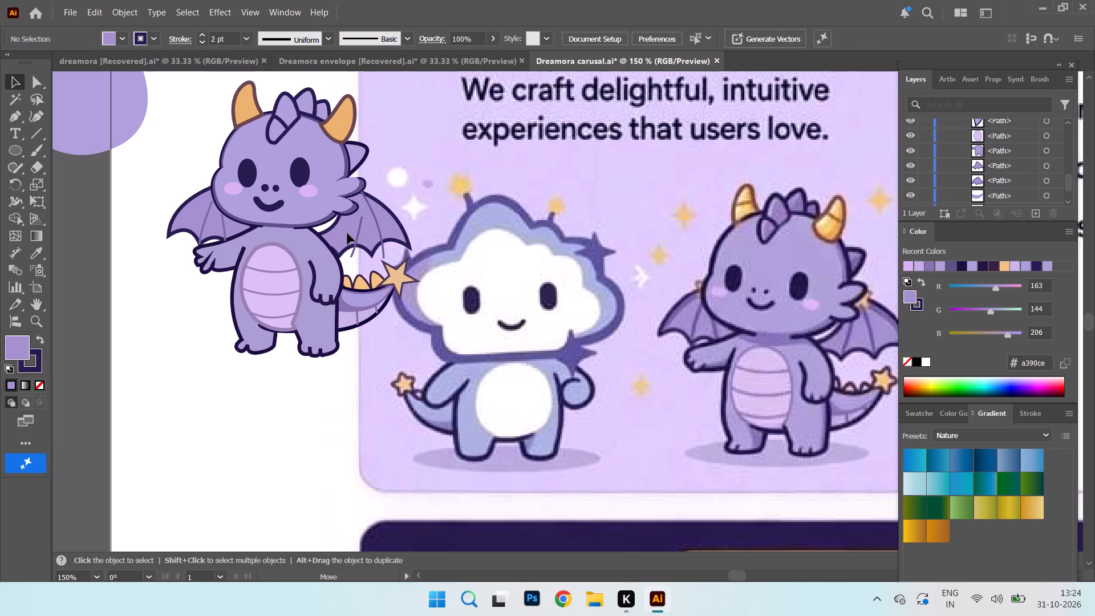
pyautogui.click(190, 418)
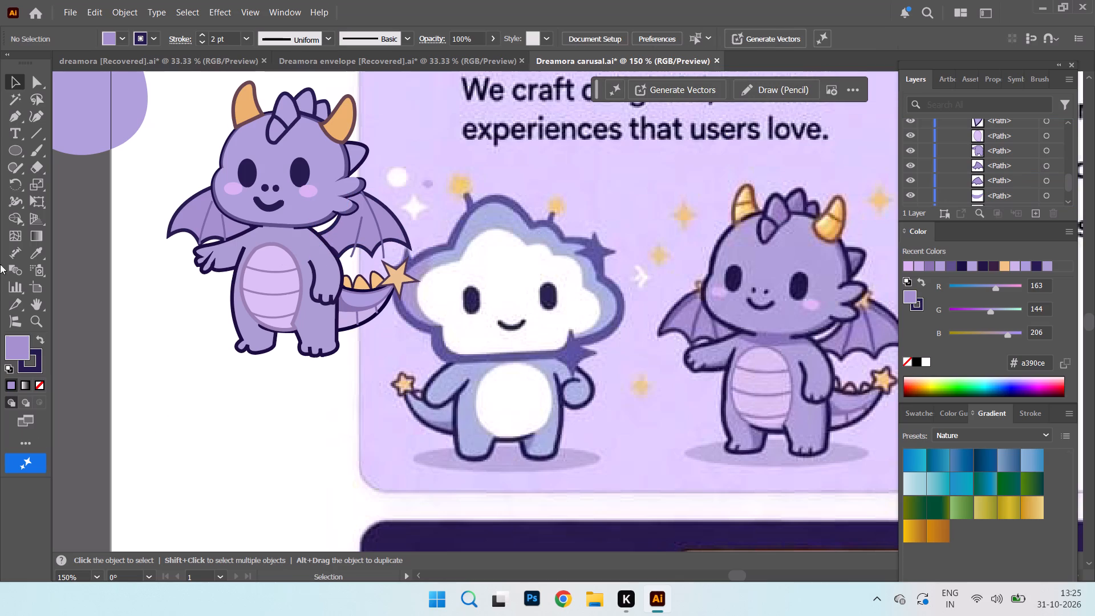
pyautogui.moveTo(344, 231); pyautogui.dragTo(344, 233)
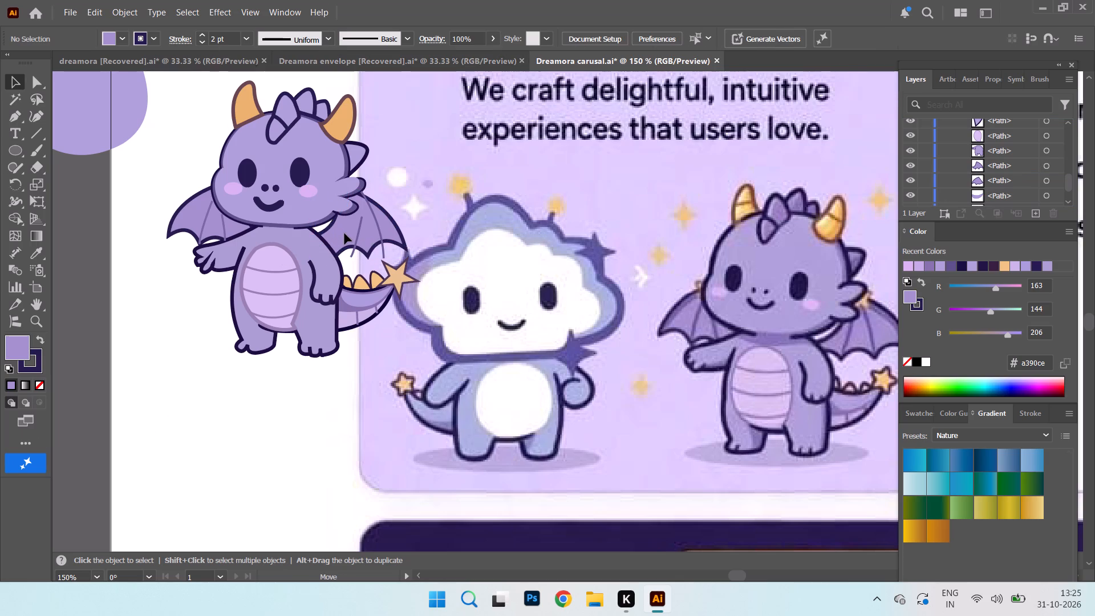
pyautogui.moveTo(344, 233); pyautogui.dragTo(349, 229)
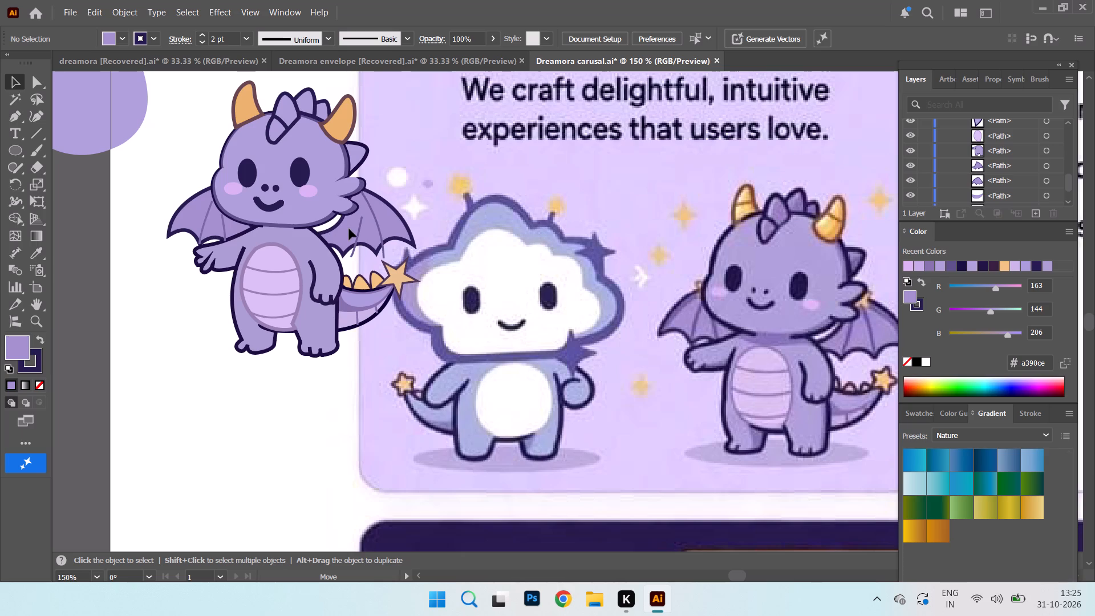
pyautogui.moveTo(349, 229); pyautogui.dragTo(351, 227)
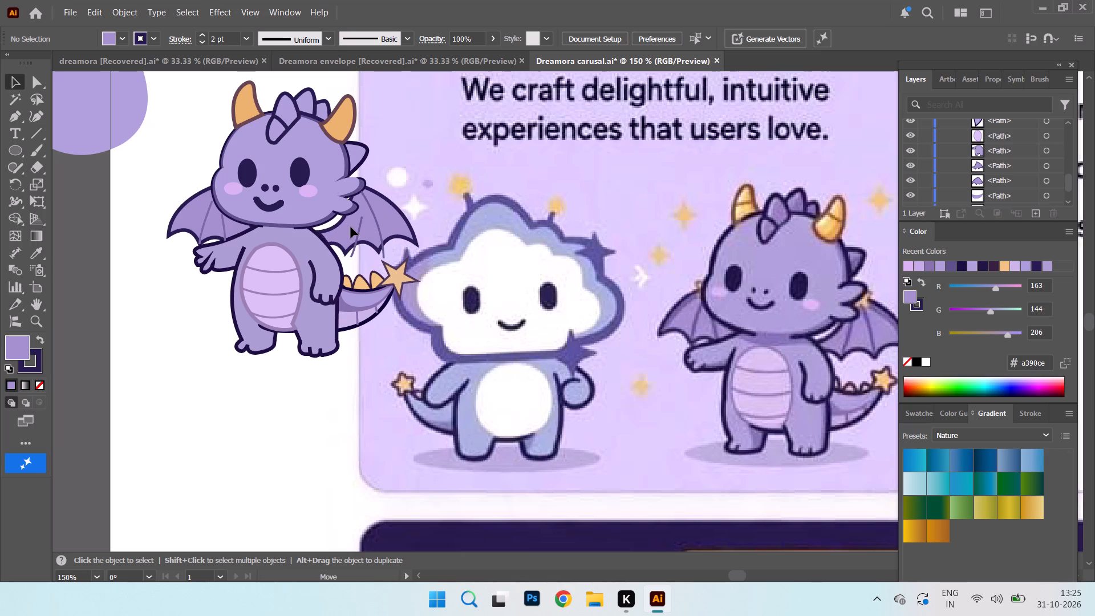
pyautogui.moveTo(351, 227); pyautogui.dragTo(349, 225)
pyautogui.click(199, 360)
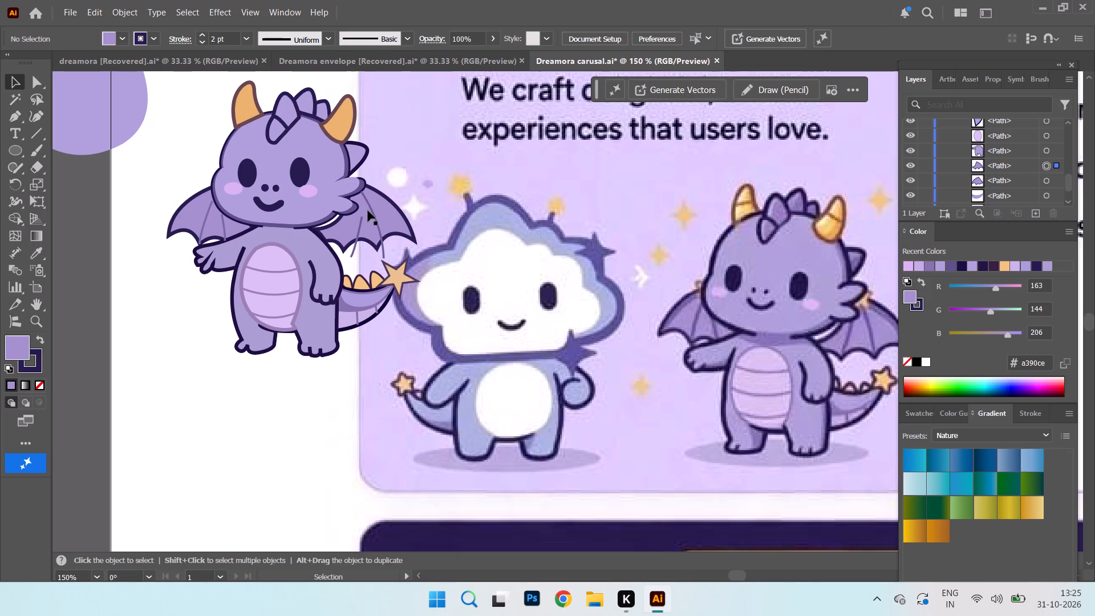
# Narrow the light head shape slightly at the cheek above the raised hand to refine the dark outline.
pyautogui.click(241, 151)
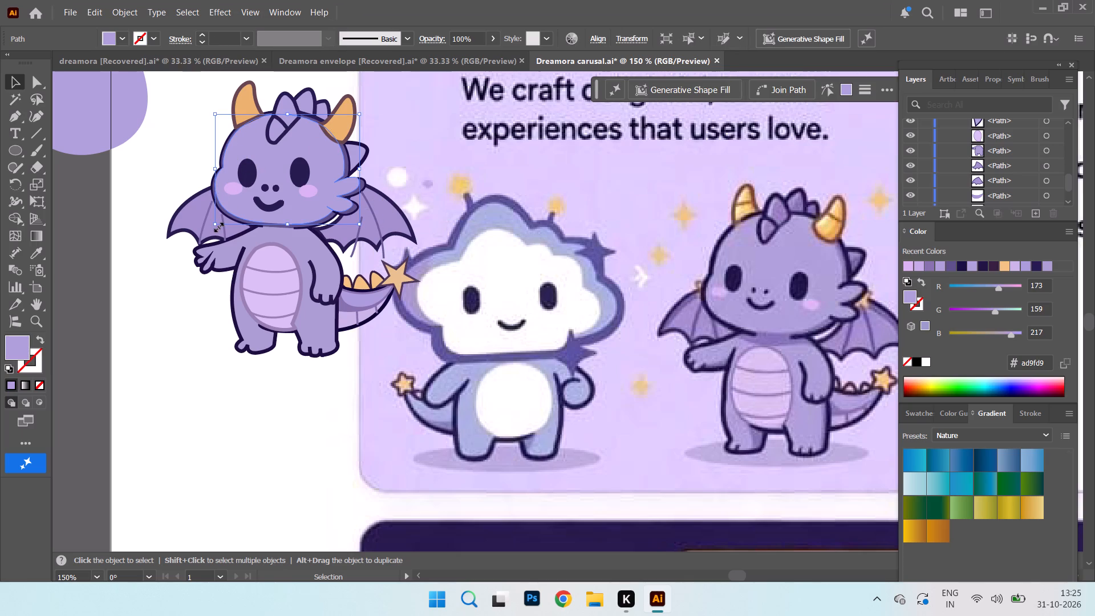
pyautogui.click(214, 222)
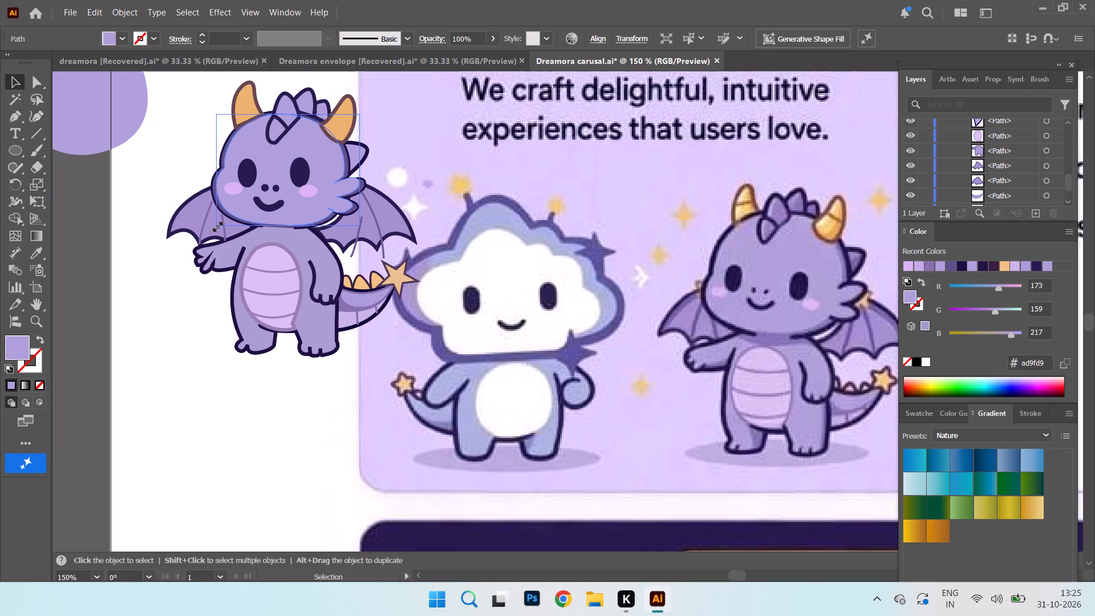
pyautogui.click(147, 286)
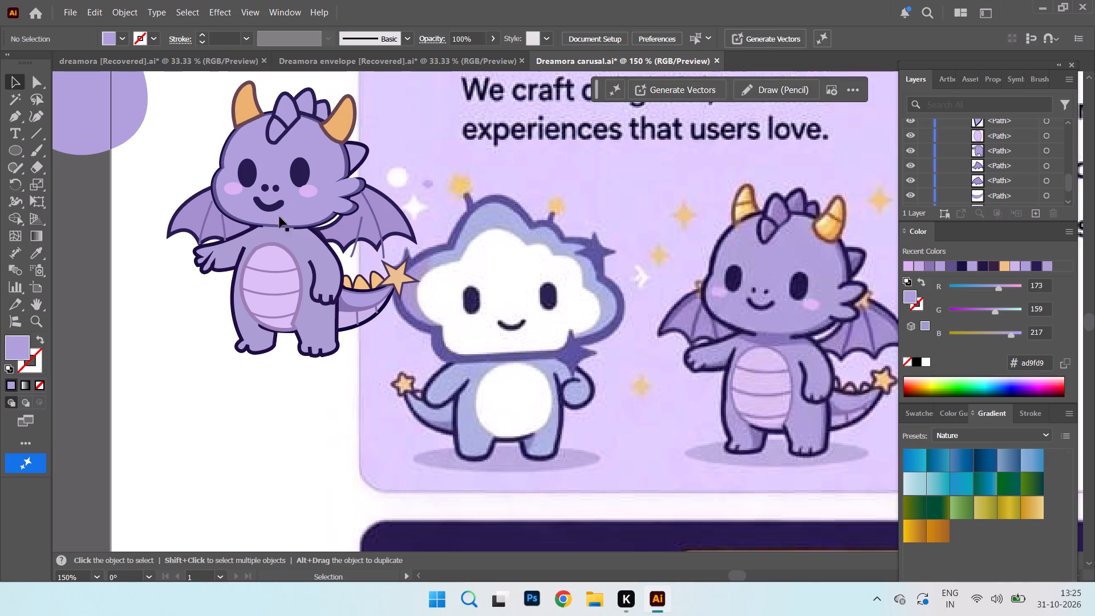
pyautogui.click(292, 212)
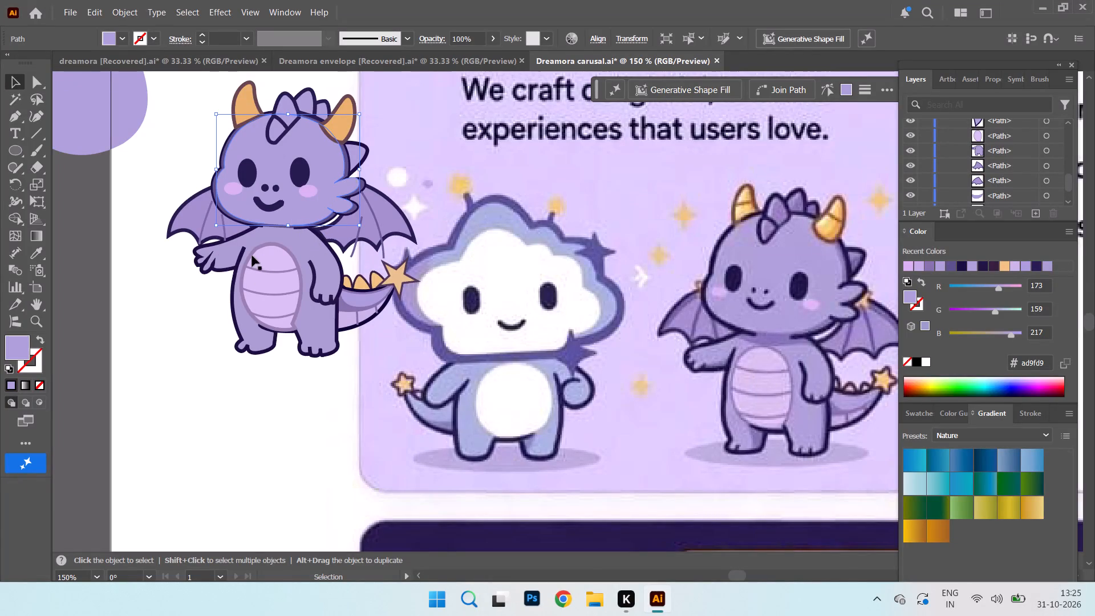
pyautogui.click(135, 339)
# Nudge the dragon's body shape slightly up toward the head.
pyautogui.click(265, 238)
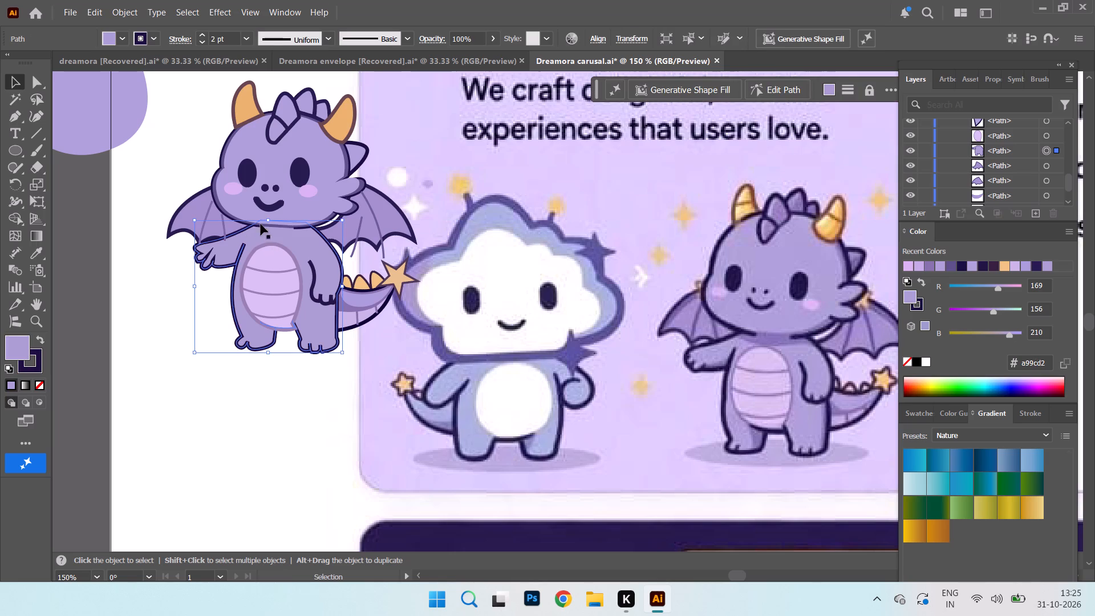
pyautogui.click(163, 350)
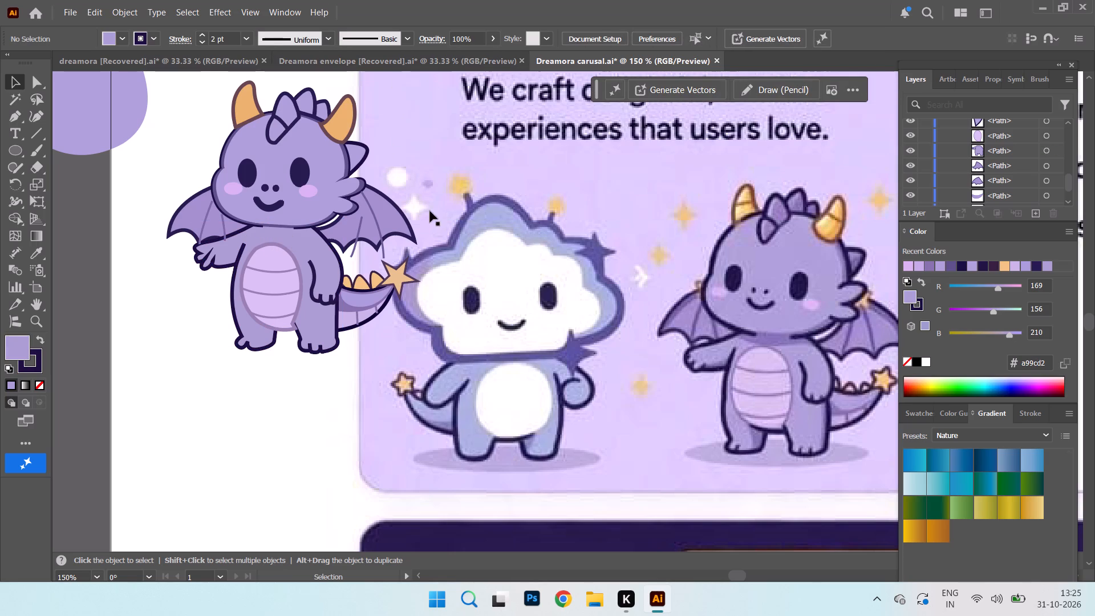
# Move the inner rib line of the tail-side wing up into the wing and shorten its upper end.
pyautogui.moveTo(360, 228); pyautogui.dragTo(360, 227)
pyautogui.moveTo(360, 227); pyautogui.dragTo(353, 217)
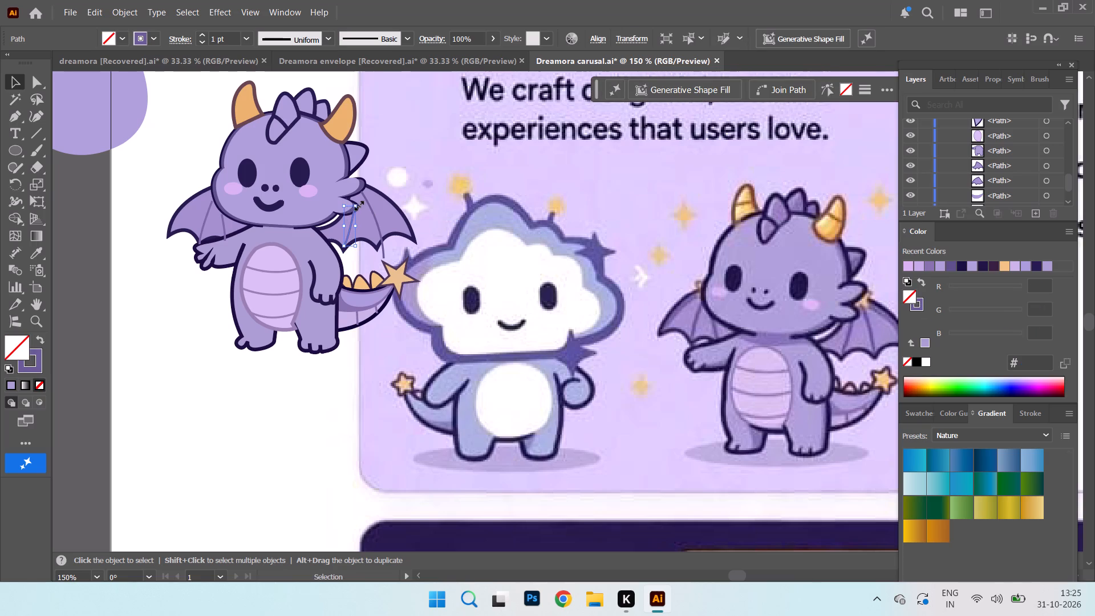
pyautogui.click(359, 200)
pyautogui.moveTo(355, 205); pyautogui.dragTo(355, 212)
pyautogui.click(179, 137)
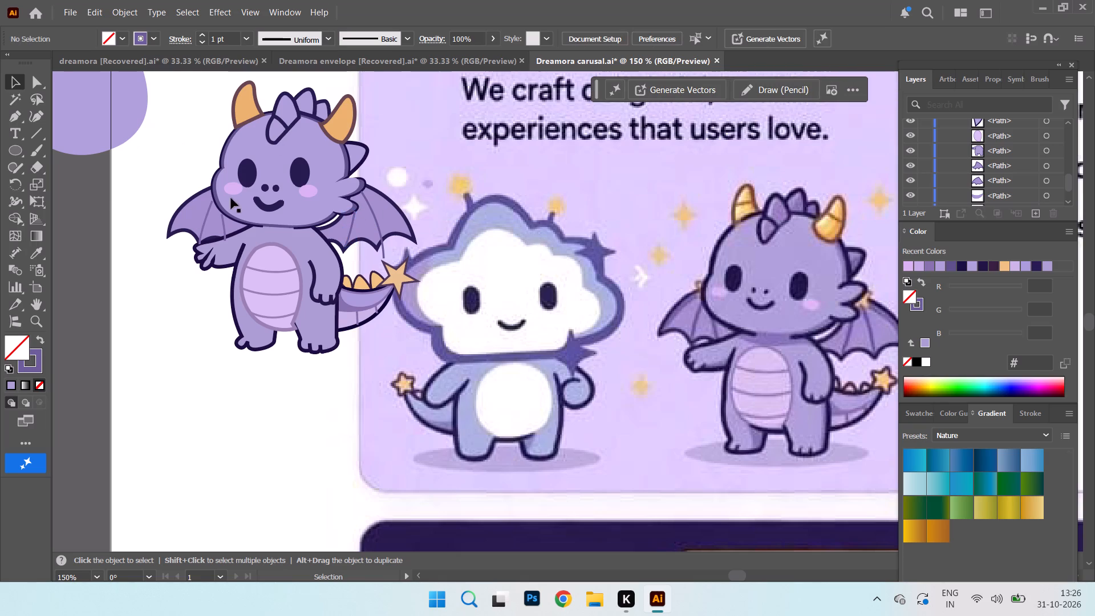
pyautogui.click(355, 218)
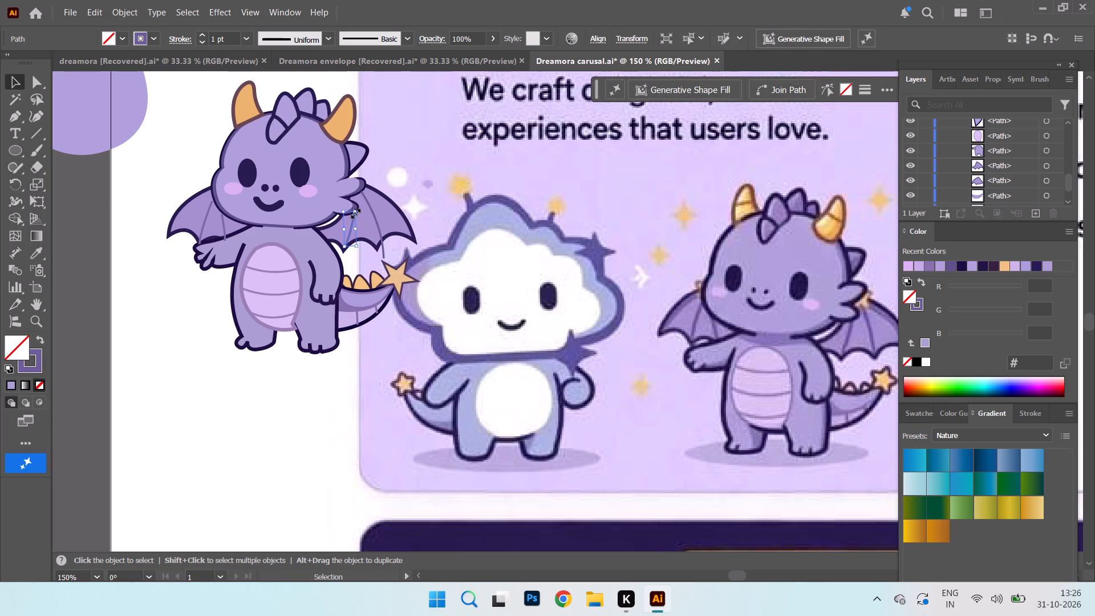
pyautogui.click(354, 212)
# Adjust the two rib lines on the wing beside the raised hand, refining their position and height within the wing outline.
pyautogui.click(204, 225)
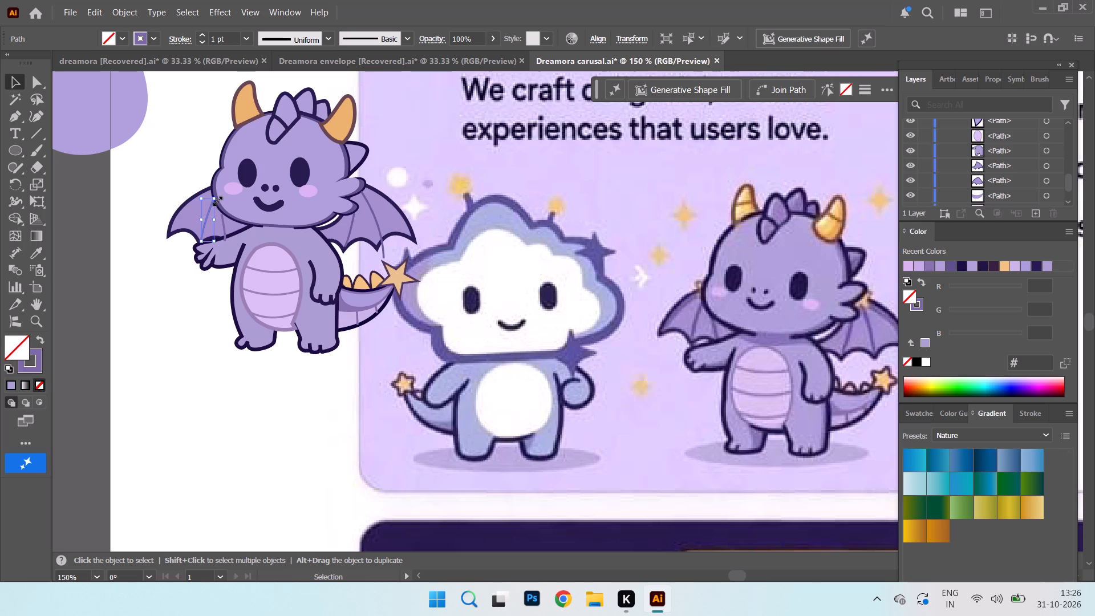
pyautogui.moveTo(214, 196); pyautogui.dragTo(213, 200)
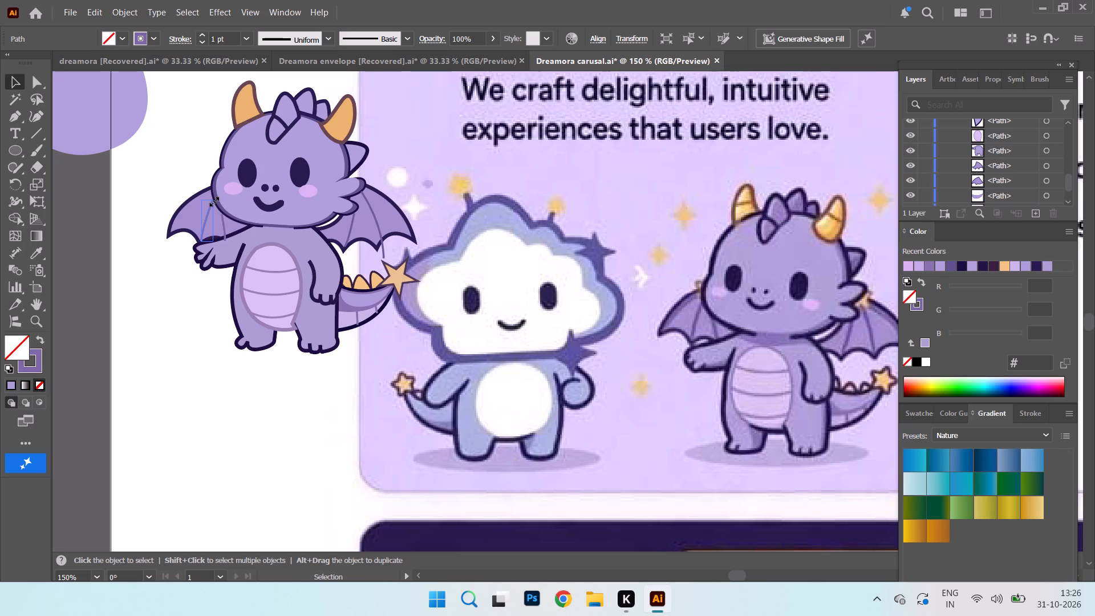
pyautogui.moveTo(213, 200); pyautogui.dragTo(213, 202)
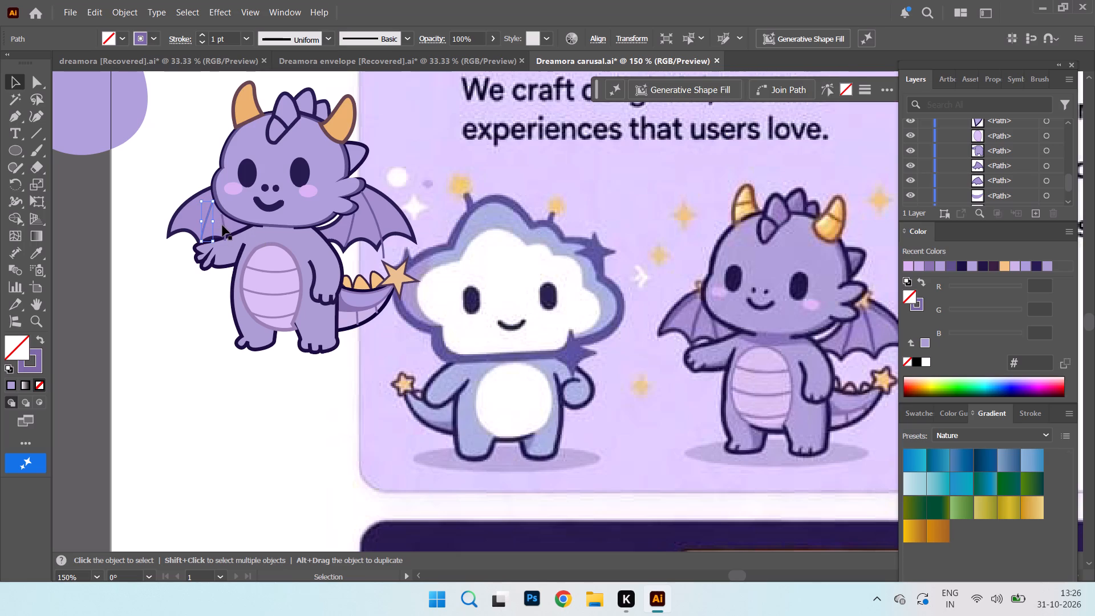
pyautogui.click(225, 229)
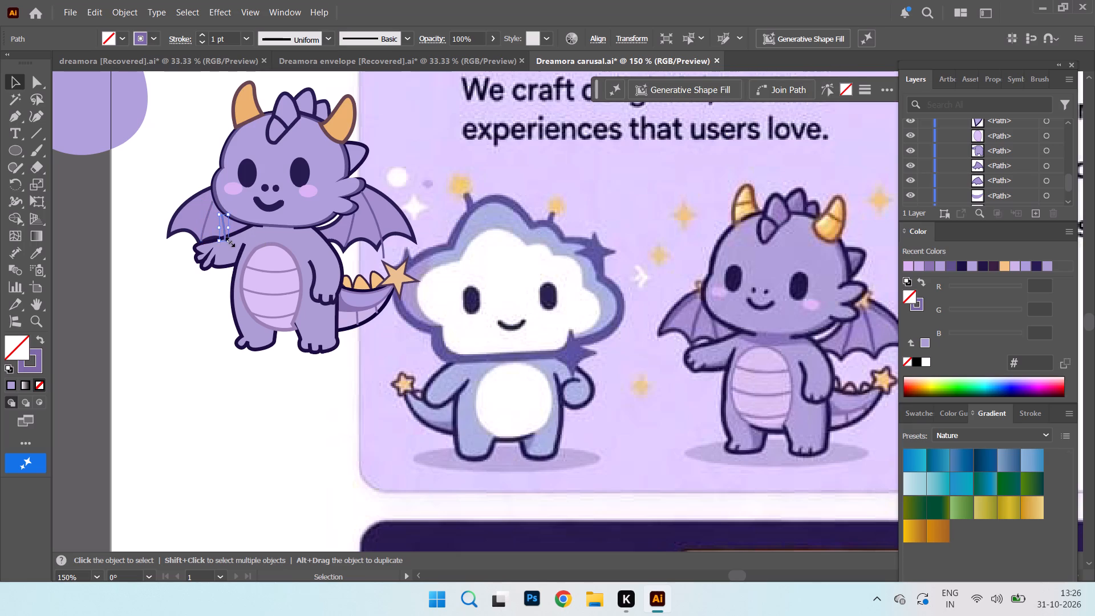
pyautogui.click(224, 237)
pyautogui.moveTo(222, 209); pyautogui.dragTo(224, 216)
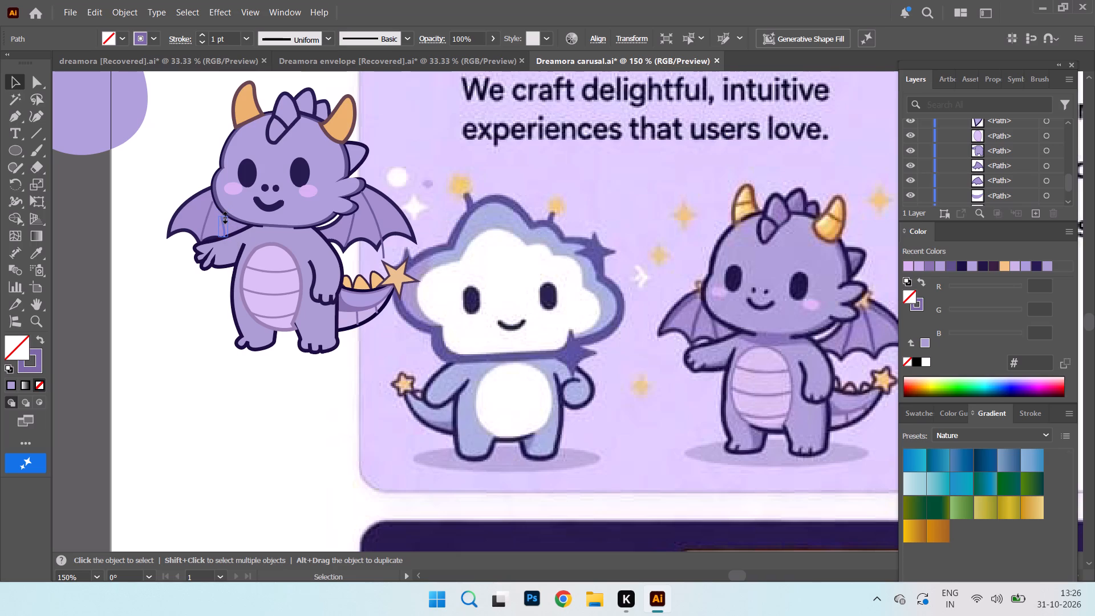
pyautogui.moveTo(224, 216); pyautogui.dragTo(233, 213)
pyautogui.moveTo(233, 213); pyautogui.dragTo(234, 212)
pyautogui.click(213, 204)
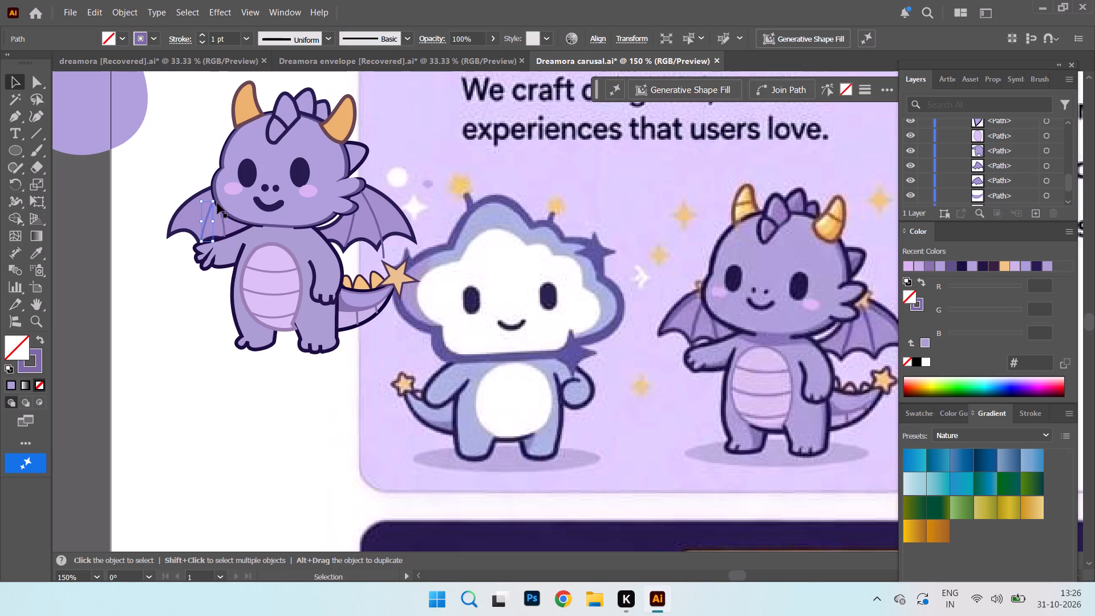
pyautogui.click(215, 198)
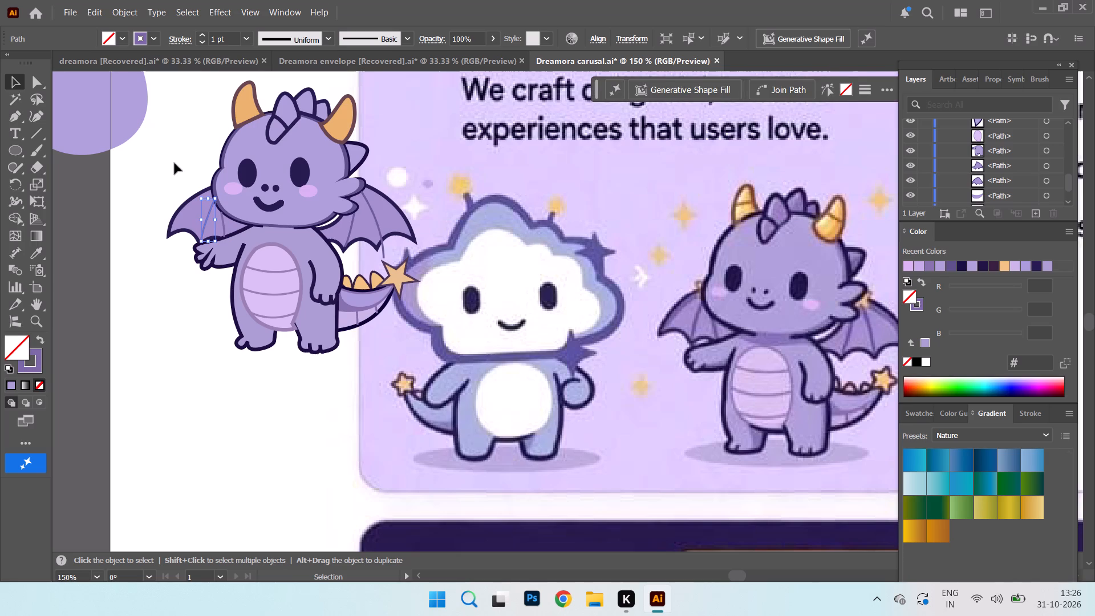
pyautogui.click(175, 163)
pyautogui.click(211, 209)
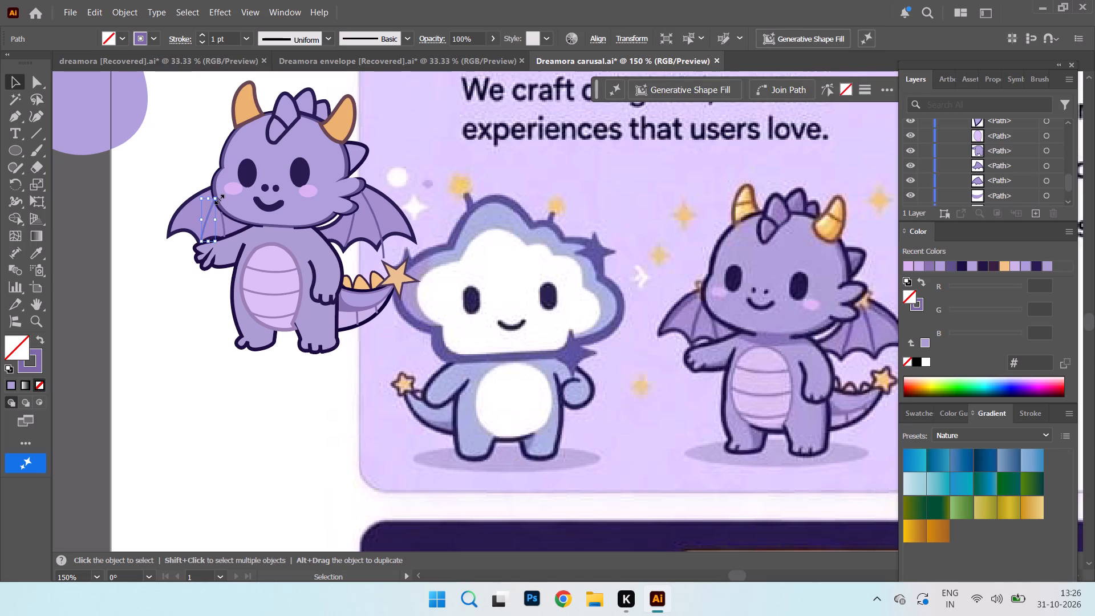
pyautogui.click(217, 196)
pyautogui.click(177, 135)
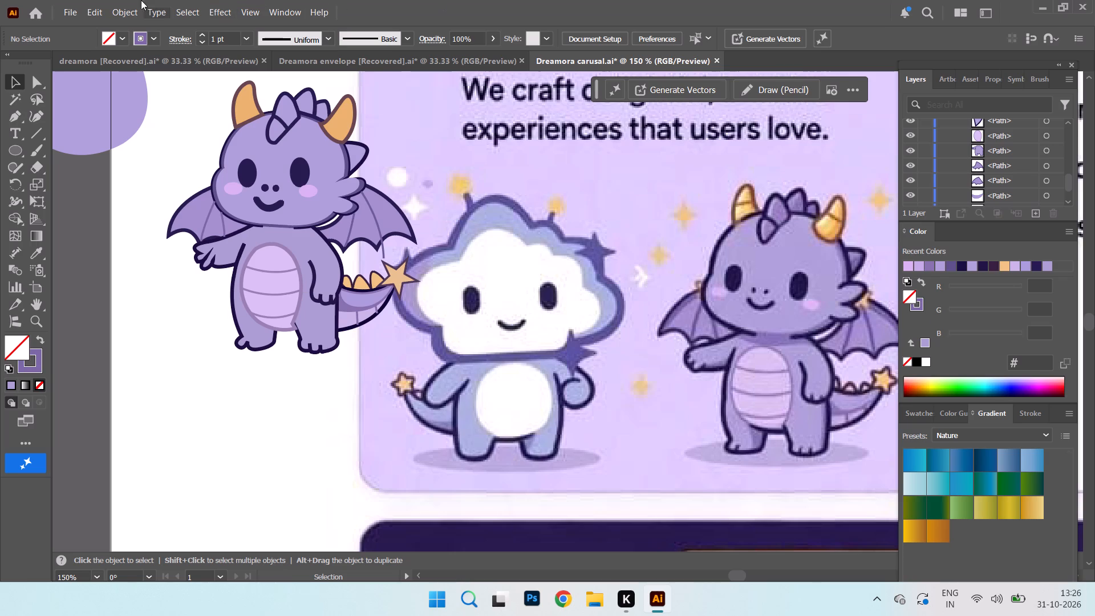
# Draw a short curved, unfilled 1 pt stripe across the horn on the raised-hand side with the Pen tool.
pyautogui.click(17, 120)
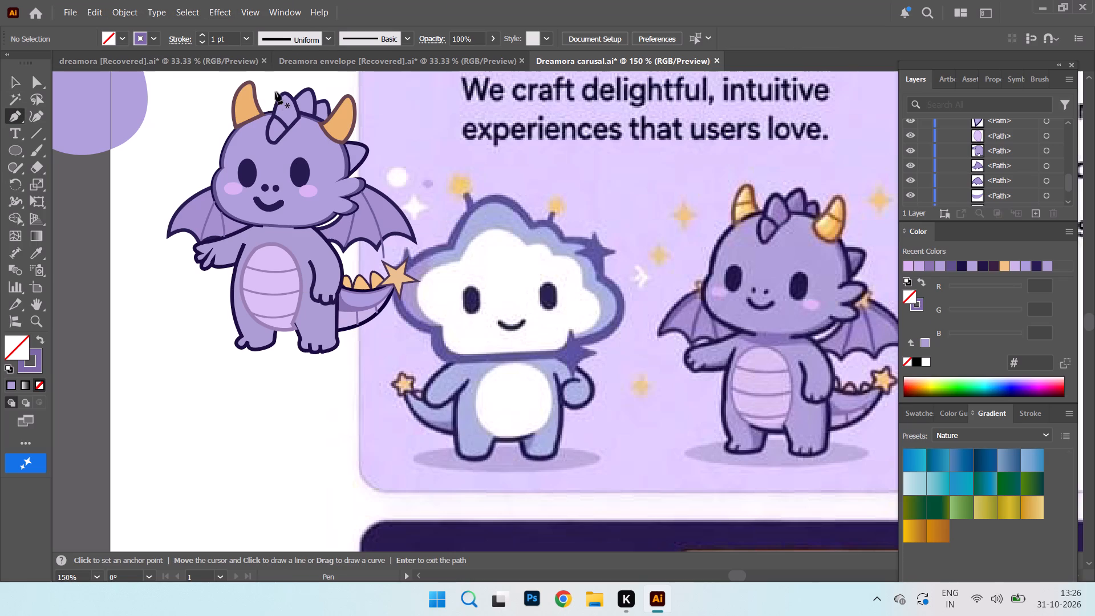
pyautogui.click(234, 107)
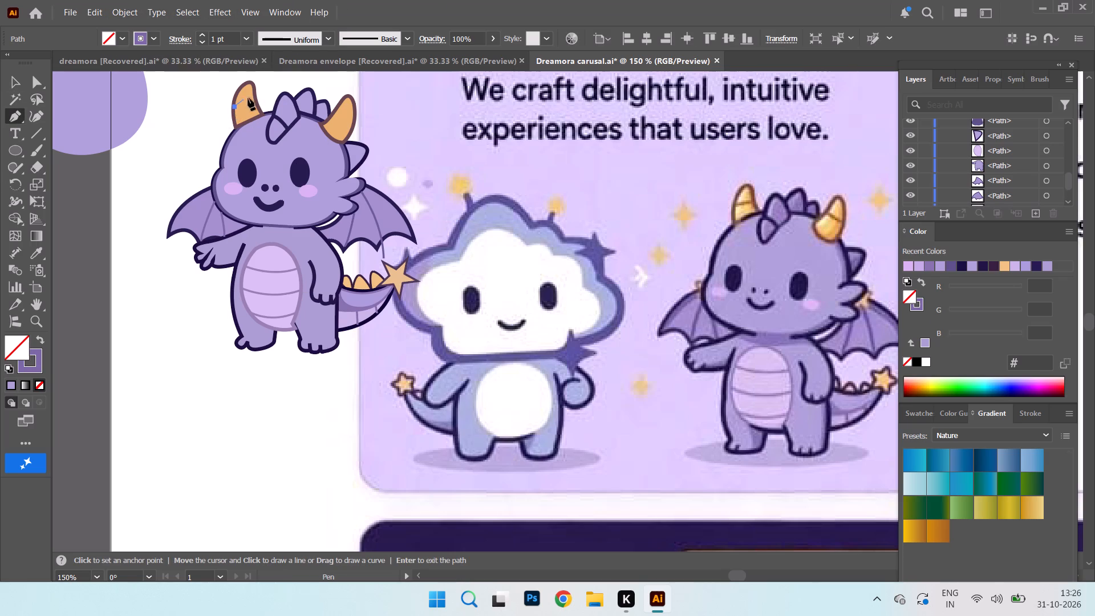
pyautogui.click(256, 98)
pyautogui.click(19, 79)
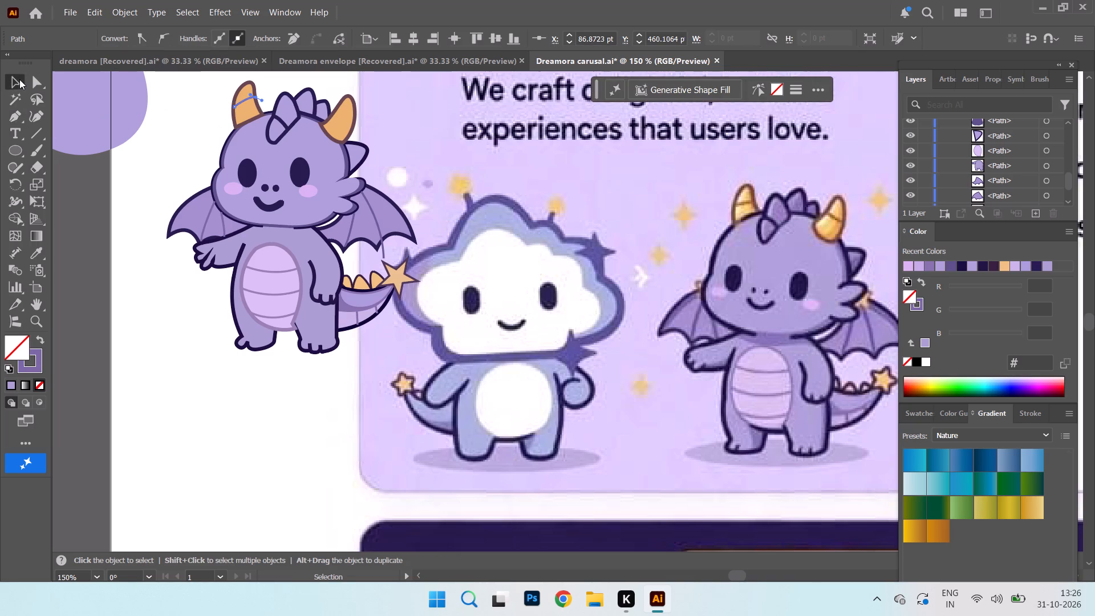
# Draw a short curved, unfilled 1 pt stripe across the tail-side horn with the Pen tool.
pyautogui.click(14, 116)
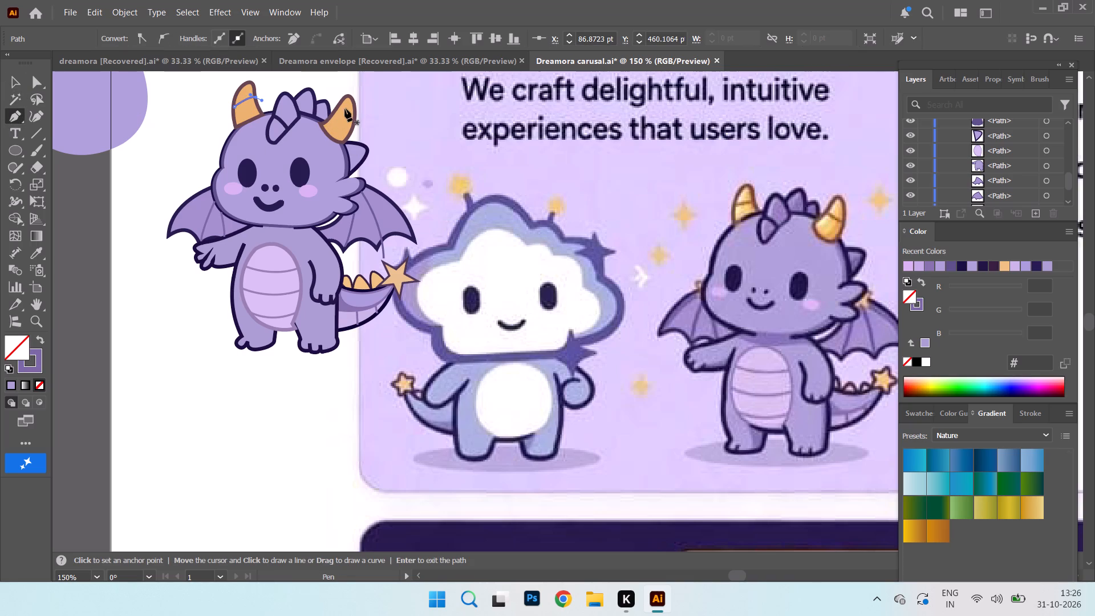
pyautogui.click(336, 110)
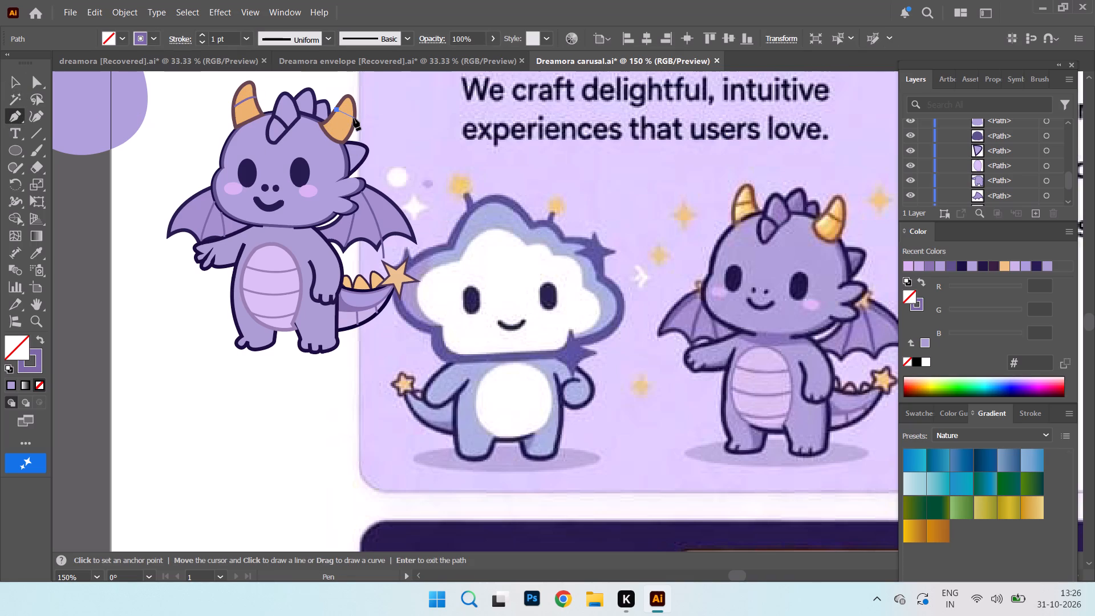
pyautogui.moveTo(354, 118); pyautogui.dragTo(354, 124)
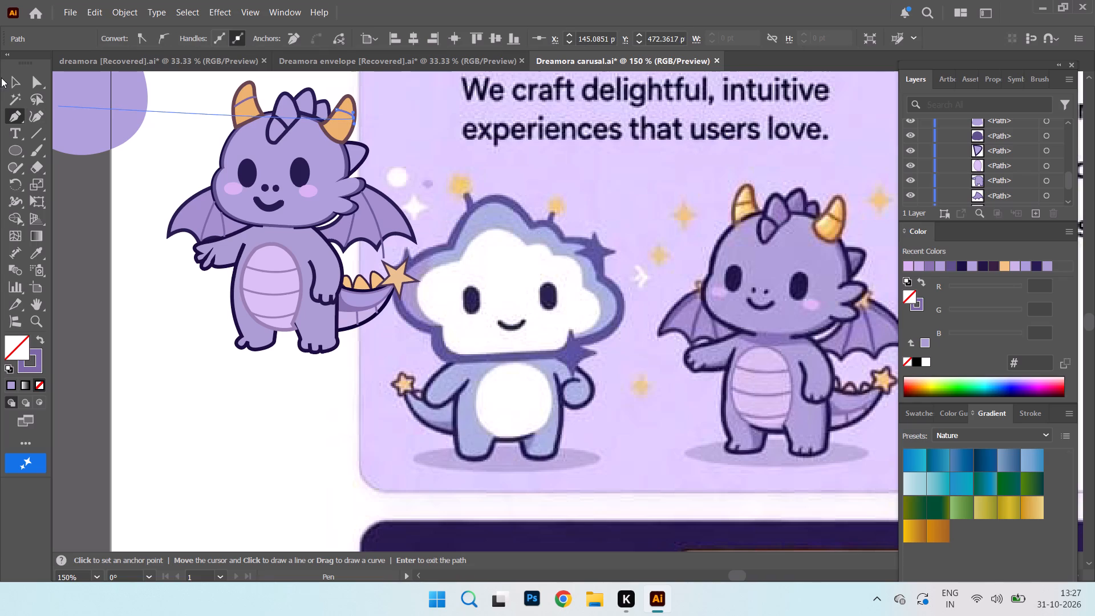
pyautogui.click(11, 79)
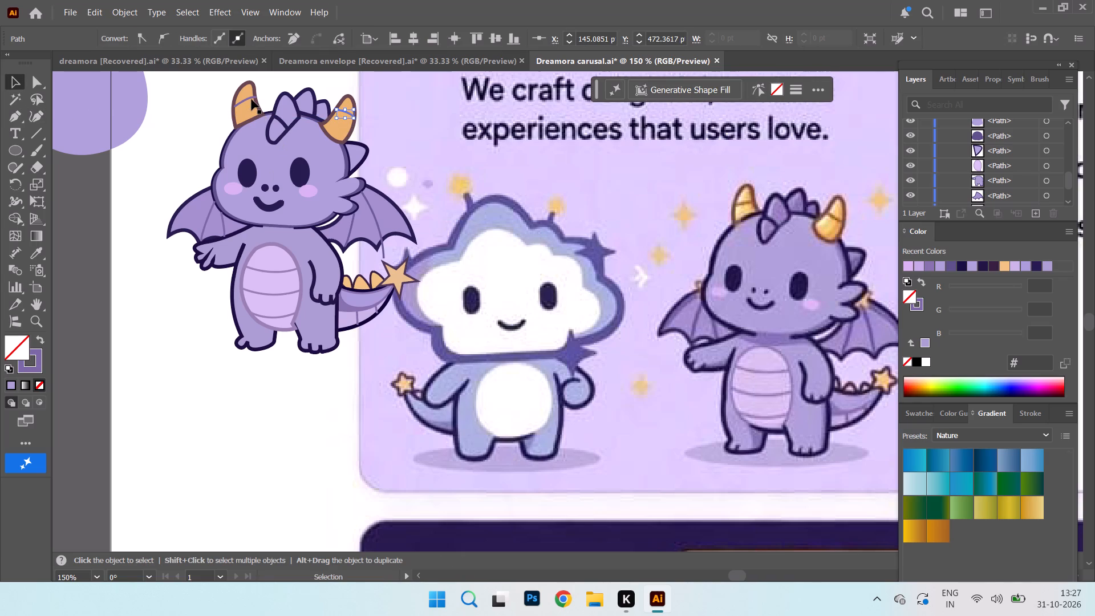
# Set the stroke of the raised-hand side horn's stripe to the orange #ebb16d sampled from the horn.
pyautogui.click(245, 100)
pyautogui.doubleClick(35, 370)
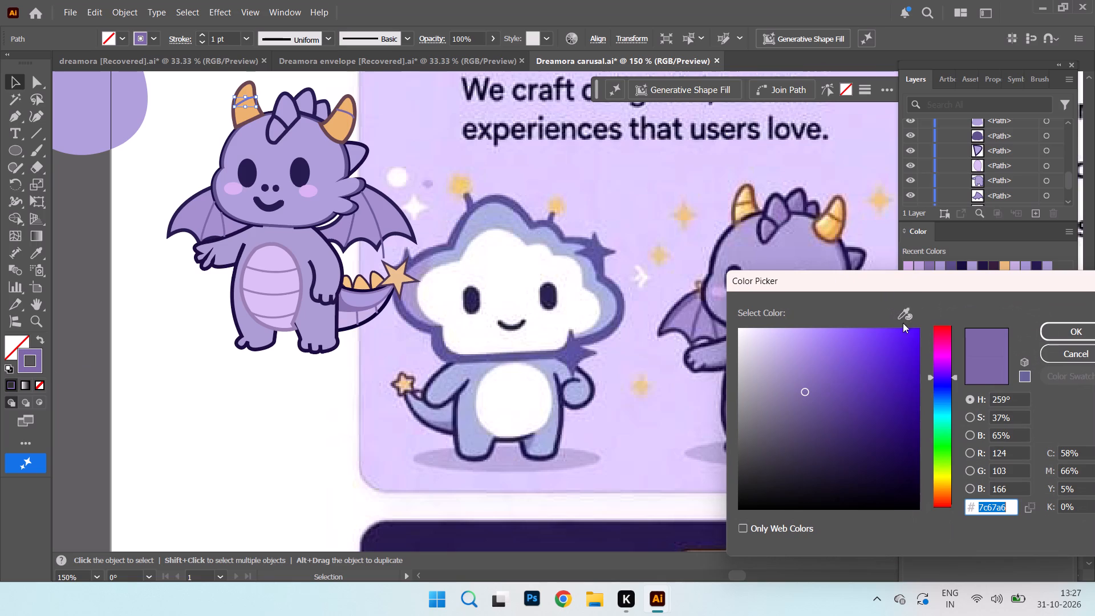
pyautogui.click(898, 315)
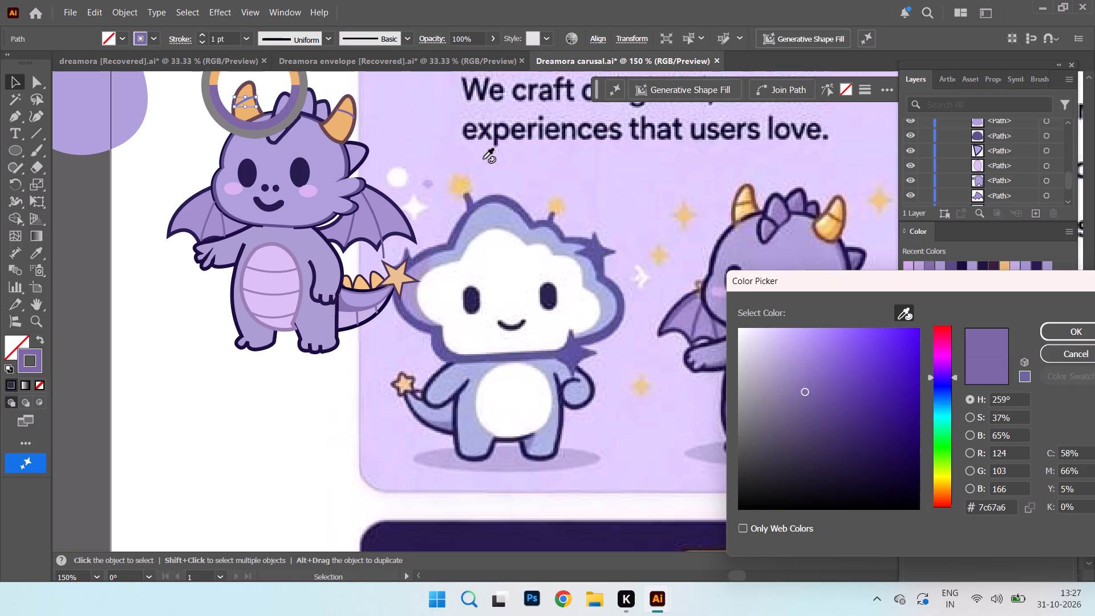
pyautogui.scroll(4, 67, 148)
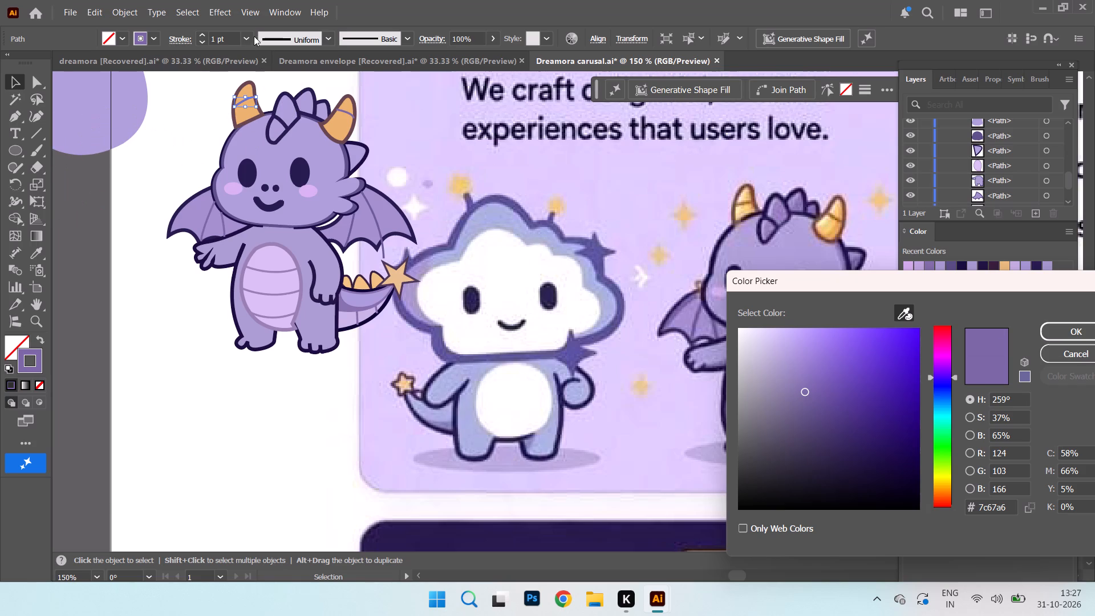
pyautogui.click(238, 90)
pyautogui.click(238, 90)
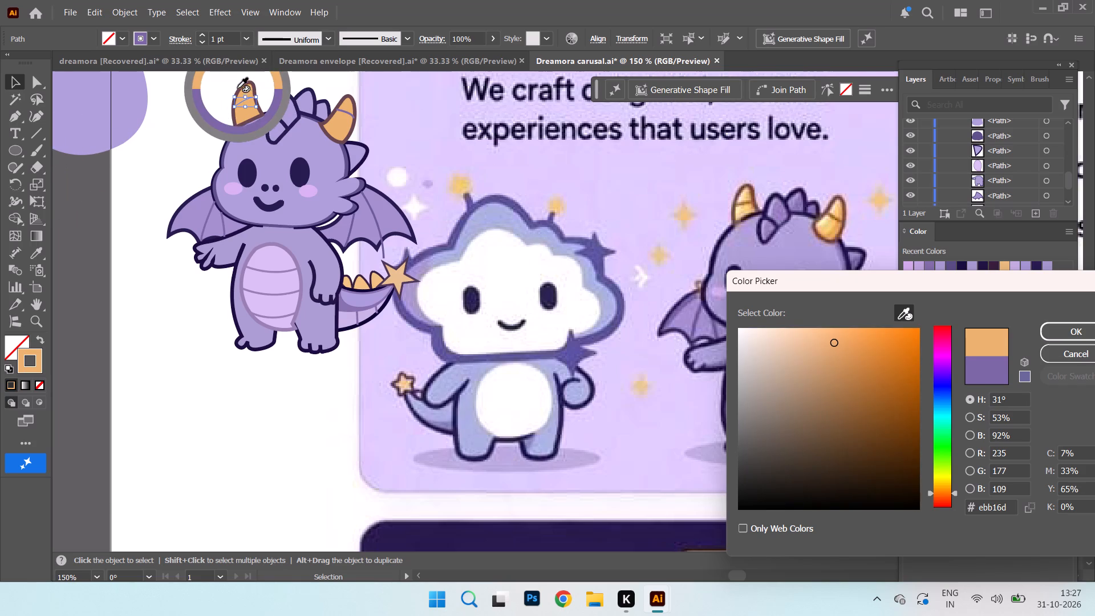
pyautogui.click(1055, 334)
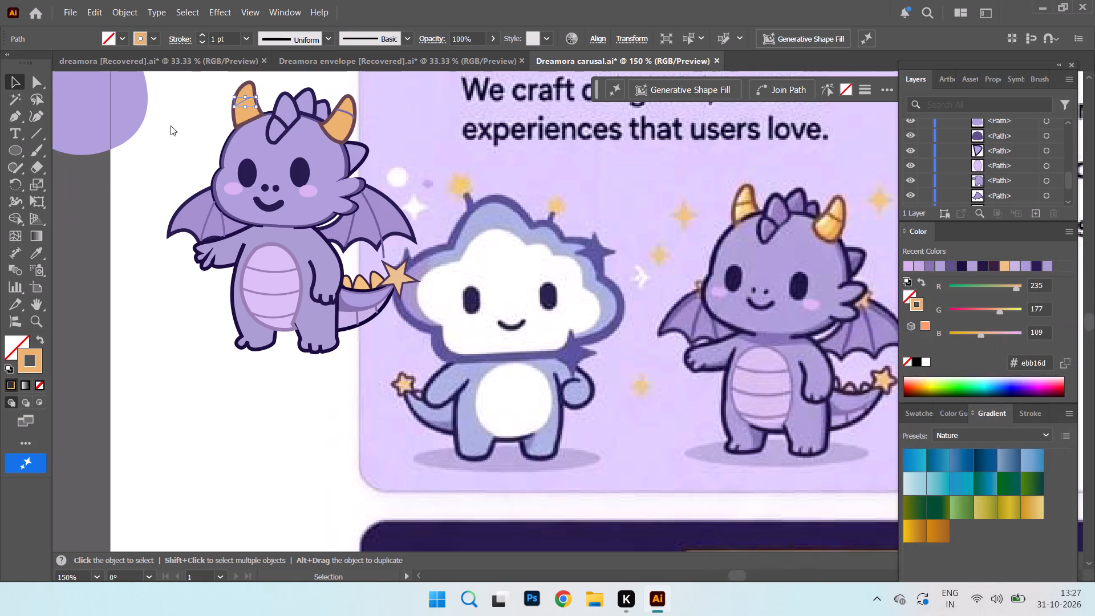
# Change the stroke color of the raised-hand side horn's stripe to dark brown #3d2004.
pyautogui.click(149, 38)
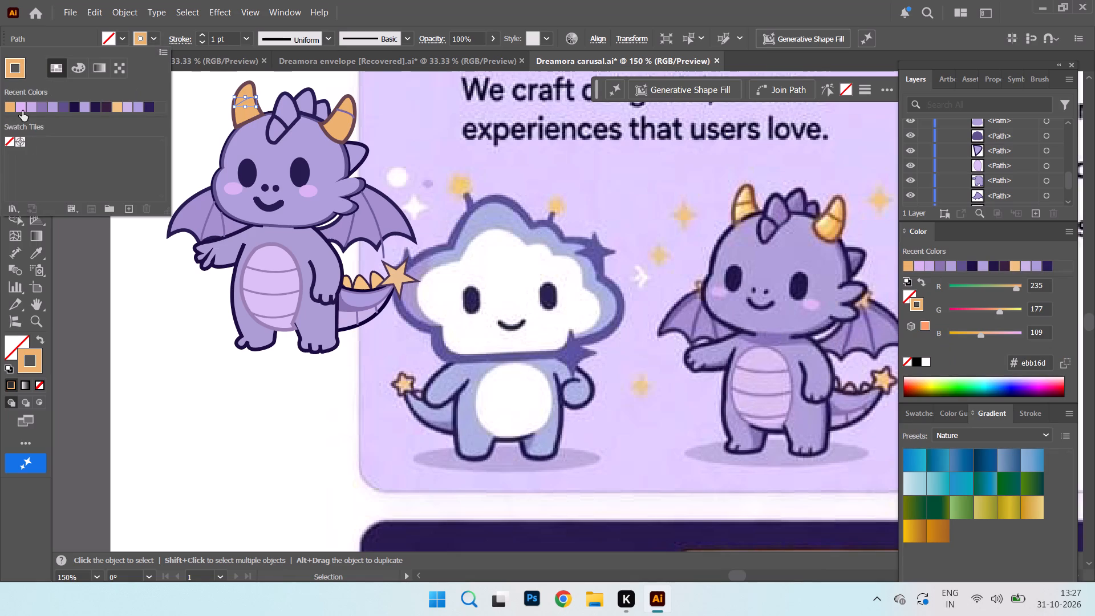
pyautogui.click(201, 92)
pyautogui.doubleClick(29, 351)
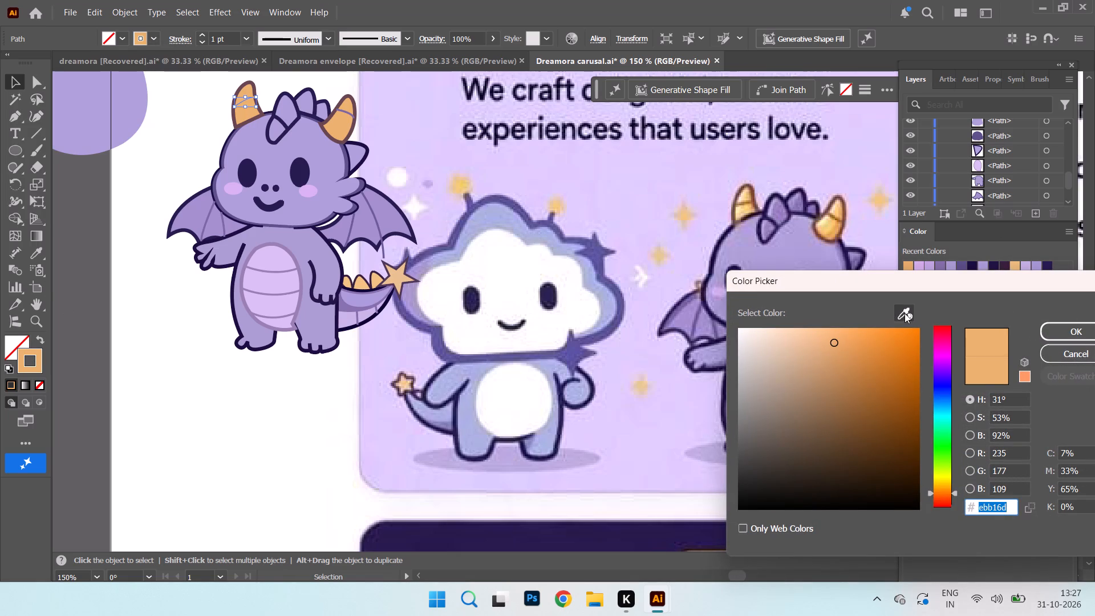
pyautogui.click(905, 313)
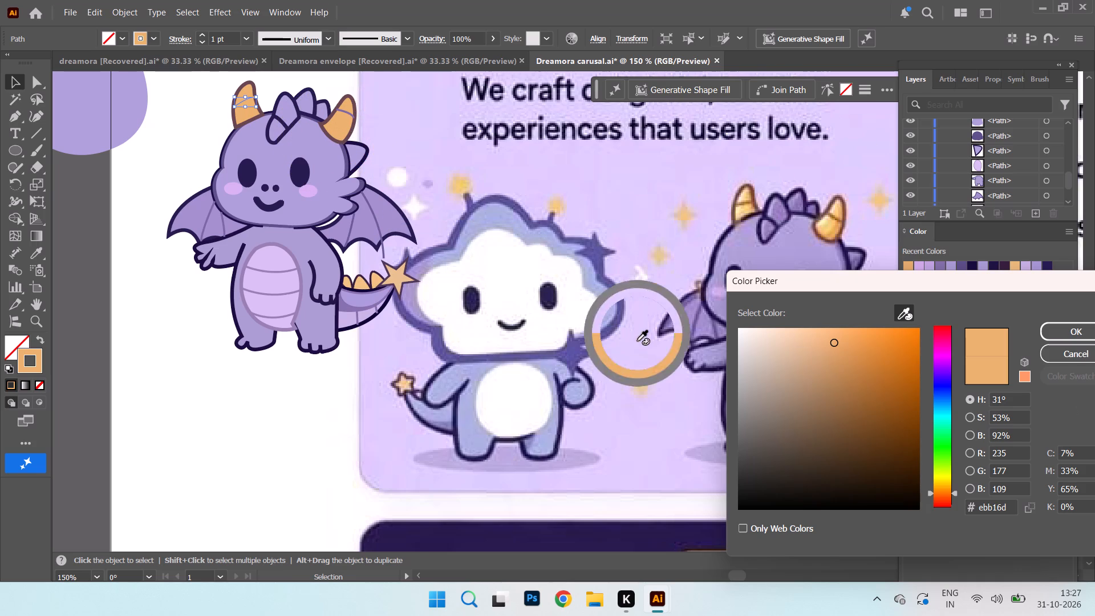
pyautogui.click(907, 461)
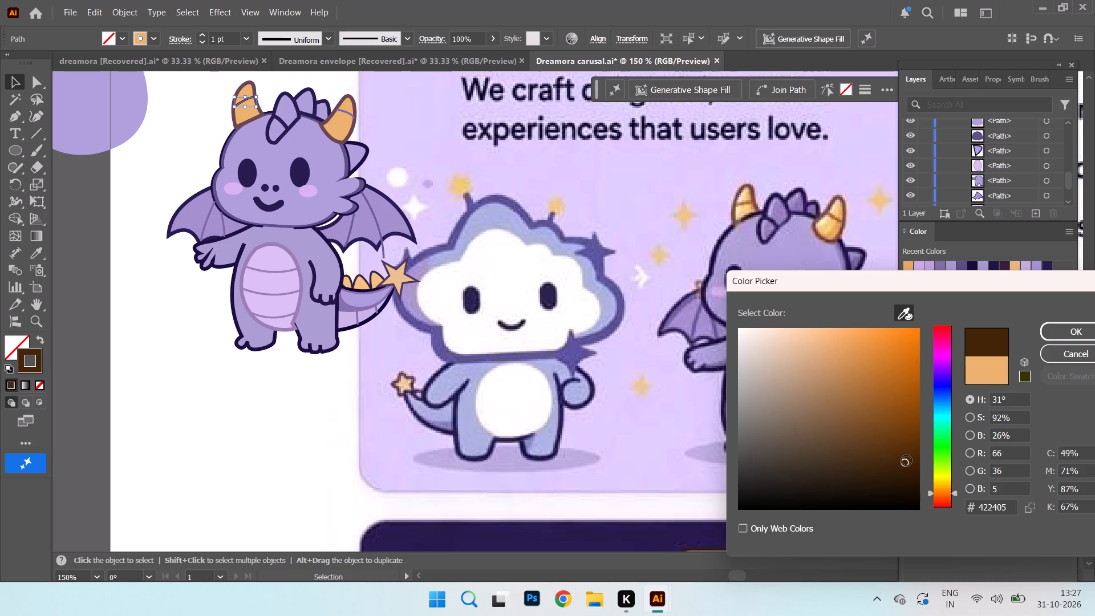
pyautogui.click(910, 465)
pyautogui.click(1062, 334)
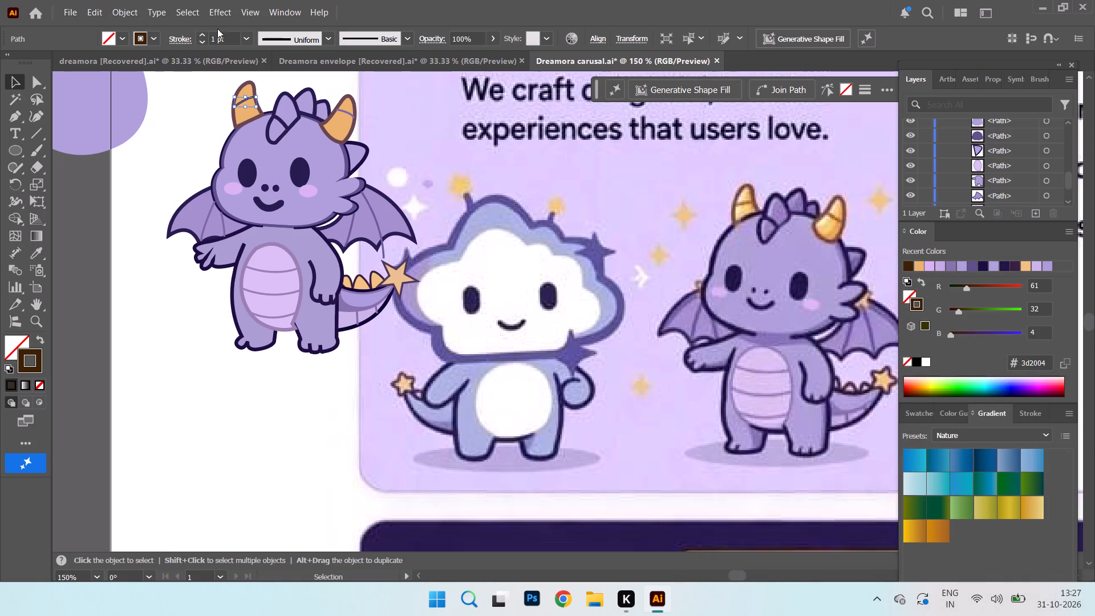
# Set the stroke weight of the raised-hand side horn's stripe to 2 pt.
pyautogui.moveTo(216, 37); pyautogui.dragTo(190, 43)
pyautogui.press('2')
pyautogui.press('Return')
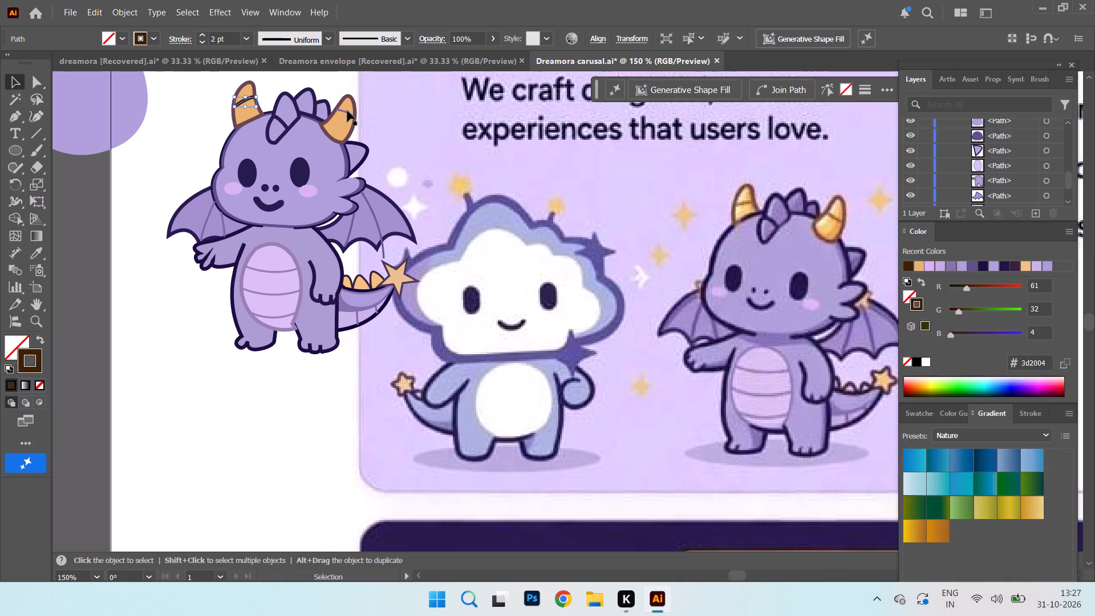
# Recolor the tail-side horn's stripe stroke dark brown #3a1f05, starting from the orange sampled from the horn.
pyautogui.click(347, 113)
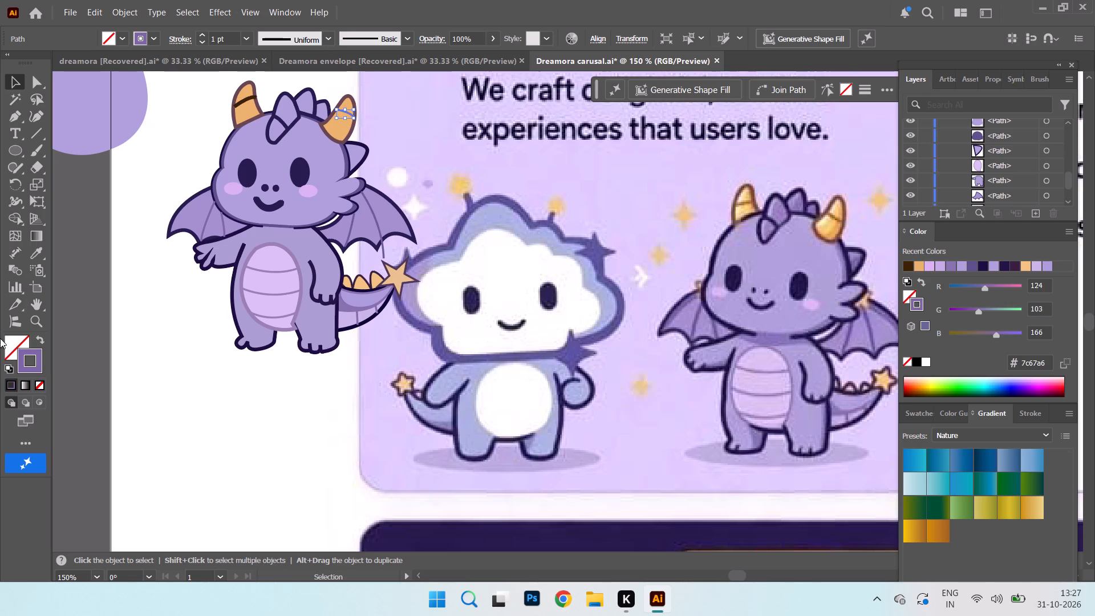
pyautogui.doubleClick(20, 350)
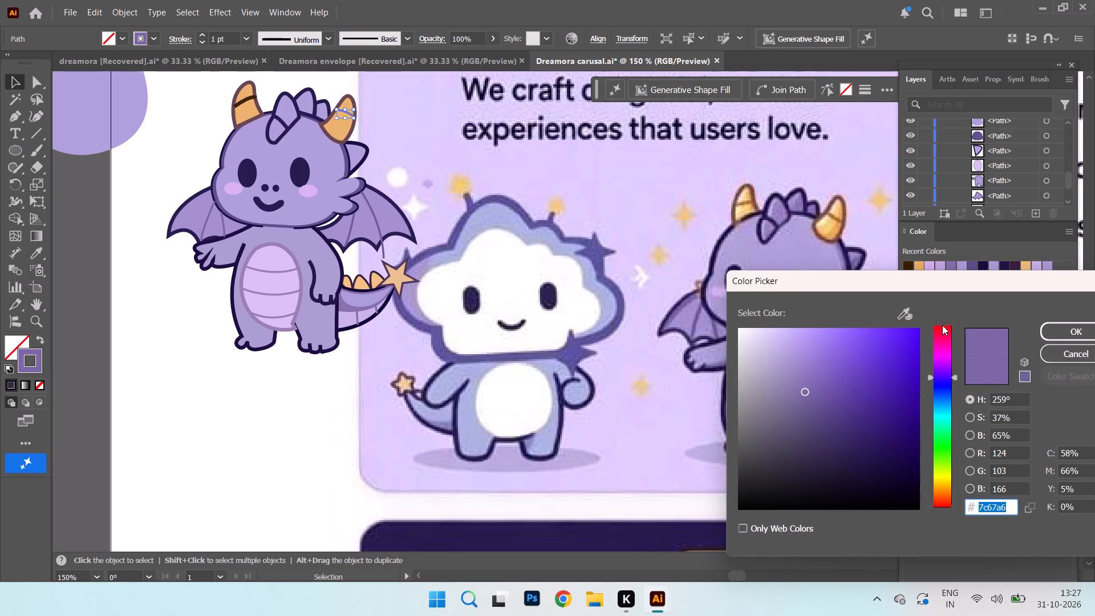
pyautogui.click(905, 313)
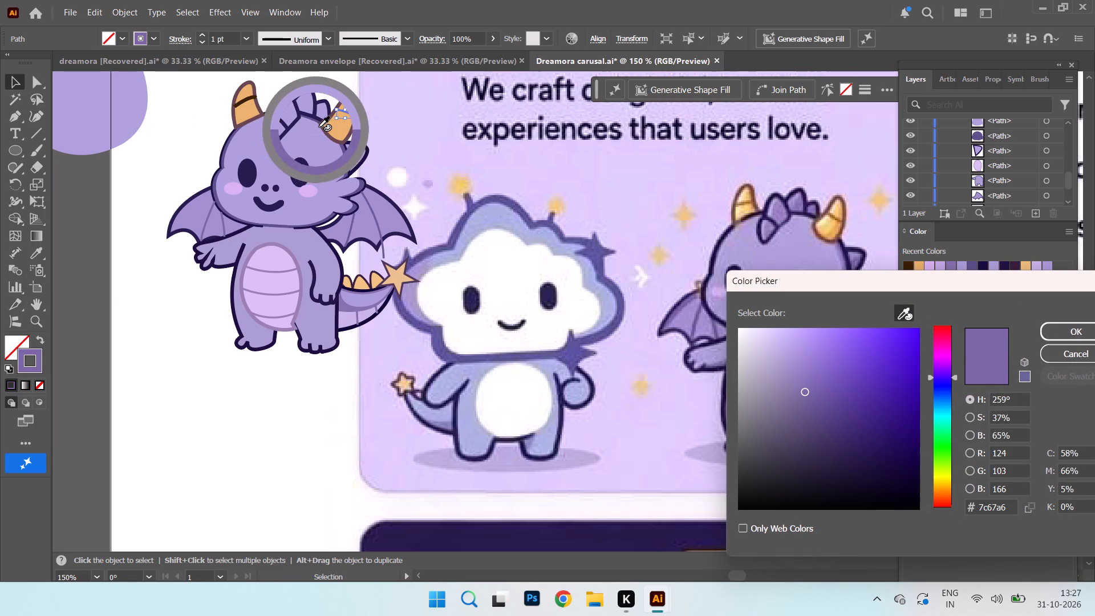
pyautogui.click(322, 126)
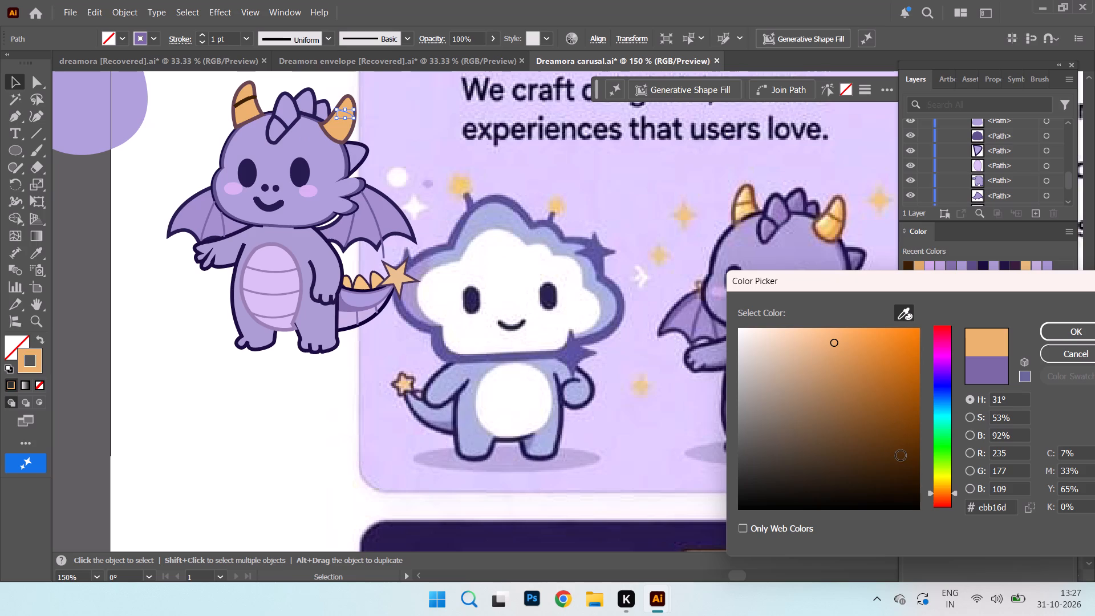
pyautogui.click(901, 456)
pyautogui.click(906, 467)
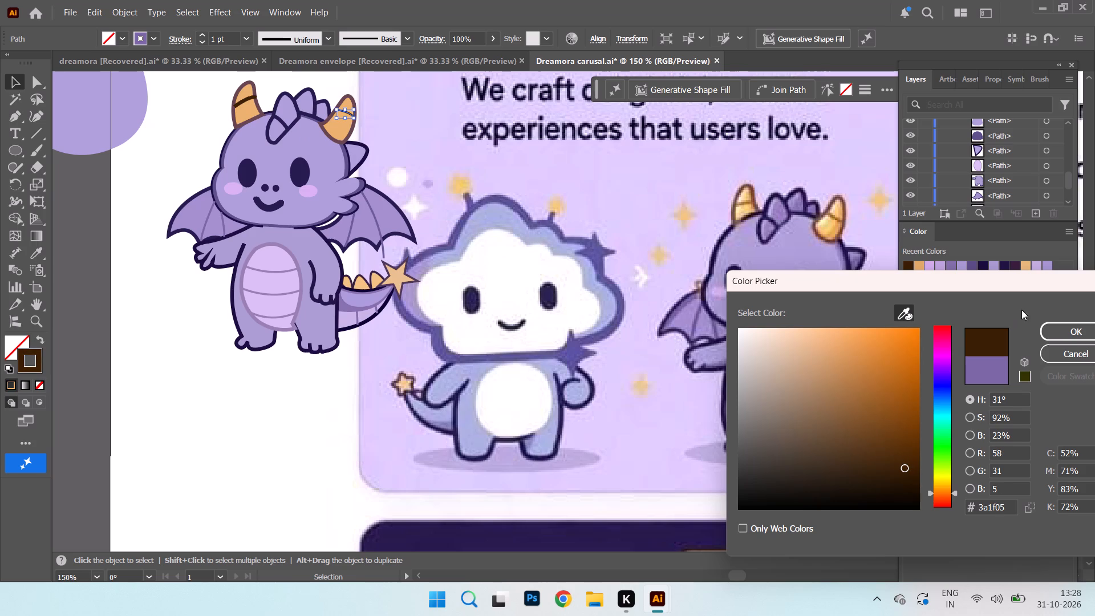
pyautogui.click(1082, 325)
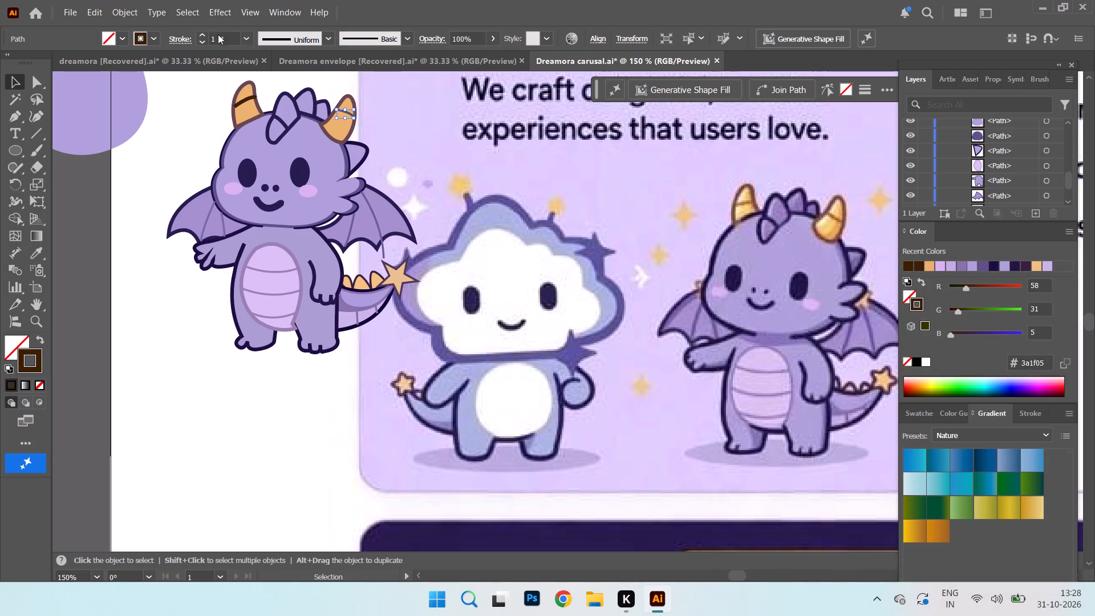
# Set the stroke weight of the tail-side horn's stripe to 2 pt.
pyautogui.moveTo(216, 37); pyautogui.dragTo(193, 46)
pyautogui.press('1')
pyautogui.press('2')
pyautogui.press('BackSpace')
pyautogui.press('BackSpace')
pyautogui.press('2')
pyautogui.press('Return')
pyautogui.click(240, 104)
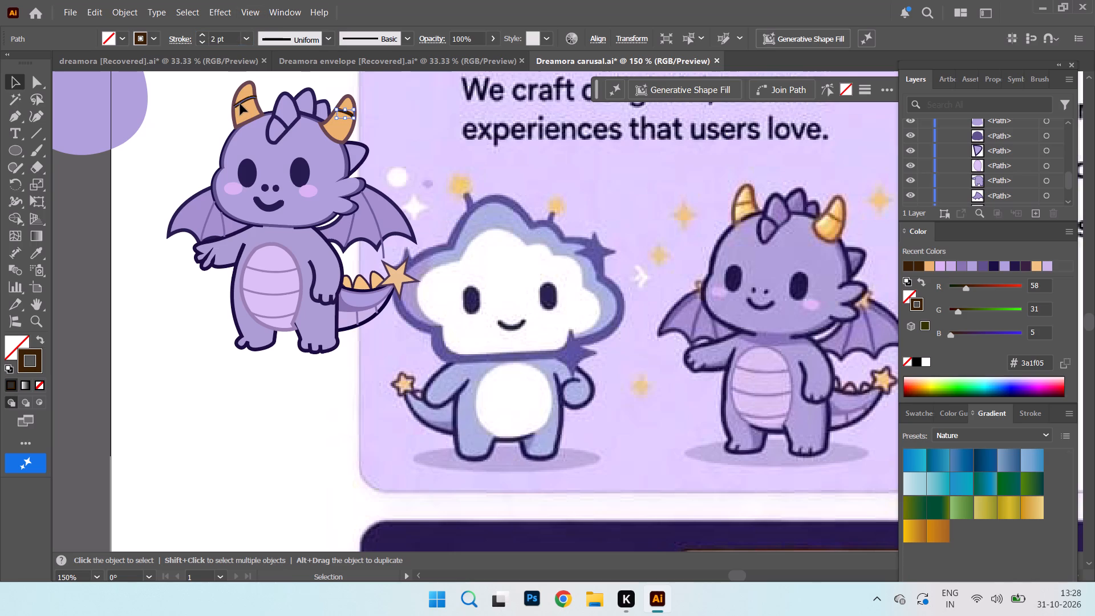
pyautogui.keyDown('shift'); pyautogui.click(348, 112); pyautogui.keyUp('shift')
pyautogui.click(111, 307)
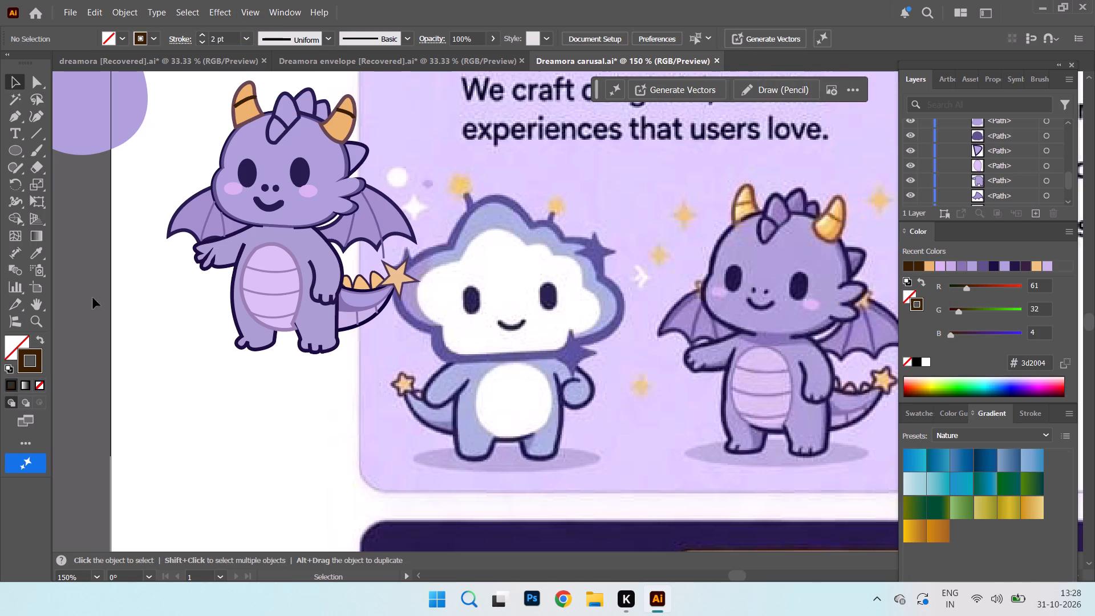
# Set the stroke color of the raised-hand side horn's stripe to the lighter brown #512704.
pyautogui.click(240, 103)
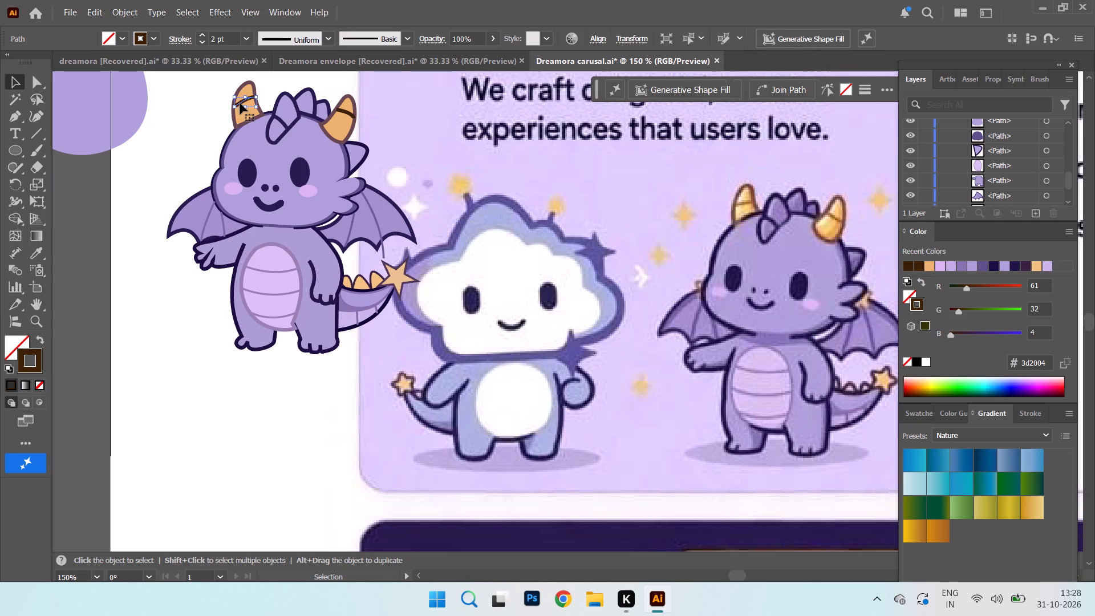
pyautogui.doubleClick(23, 367)
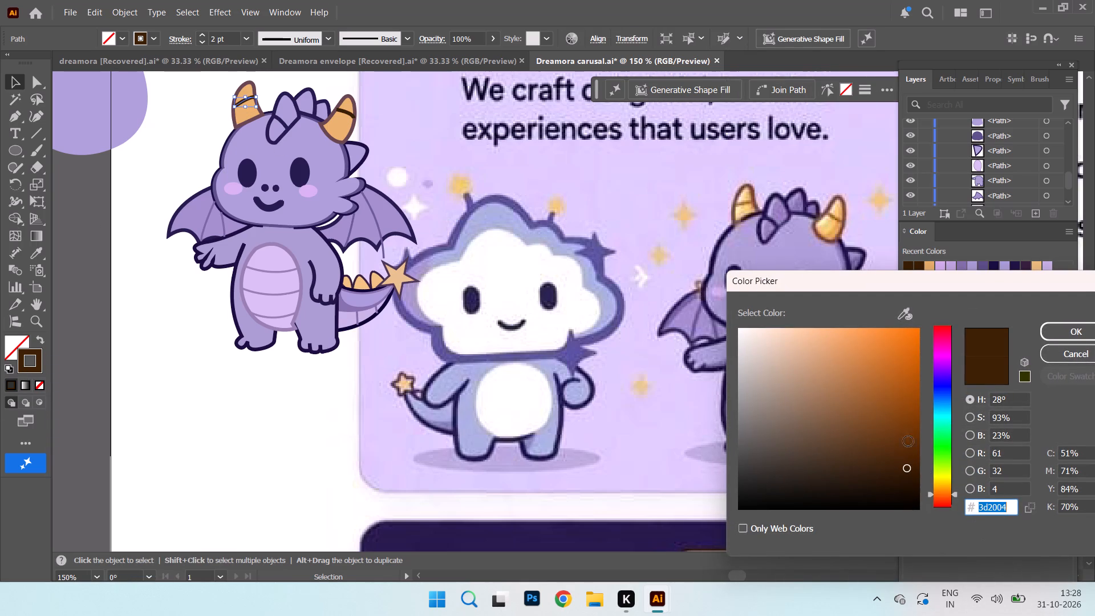
pyautogui.click(902, 436)
pyautogui.click(893, 421)
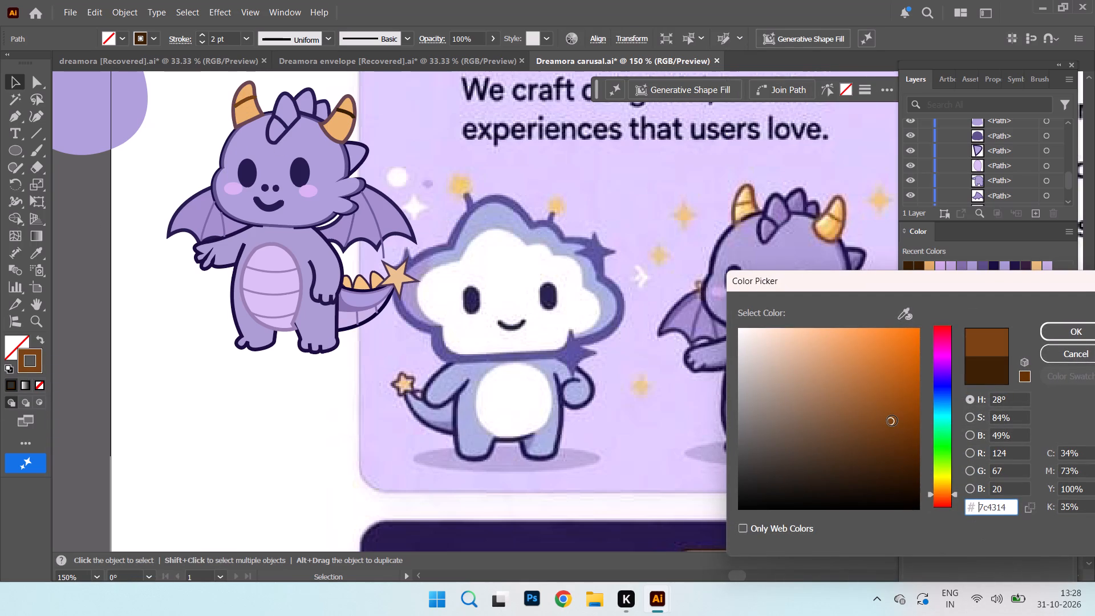
pyautogui.click(912, 451)
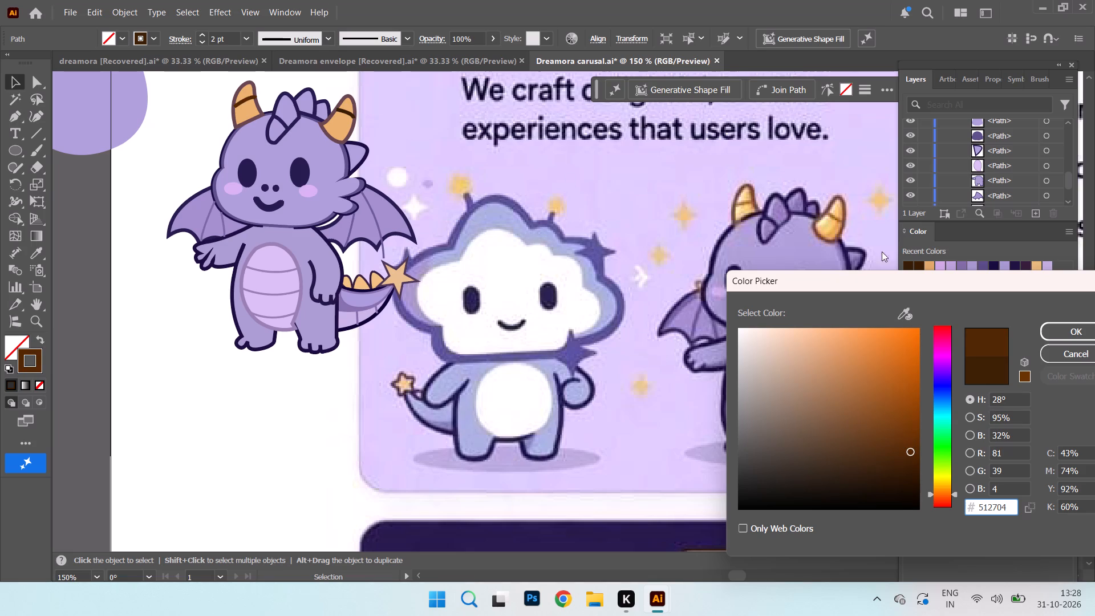
pyautogui.click(1077, 327)
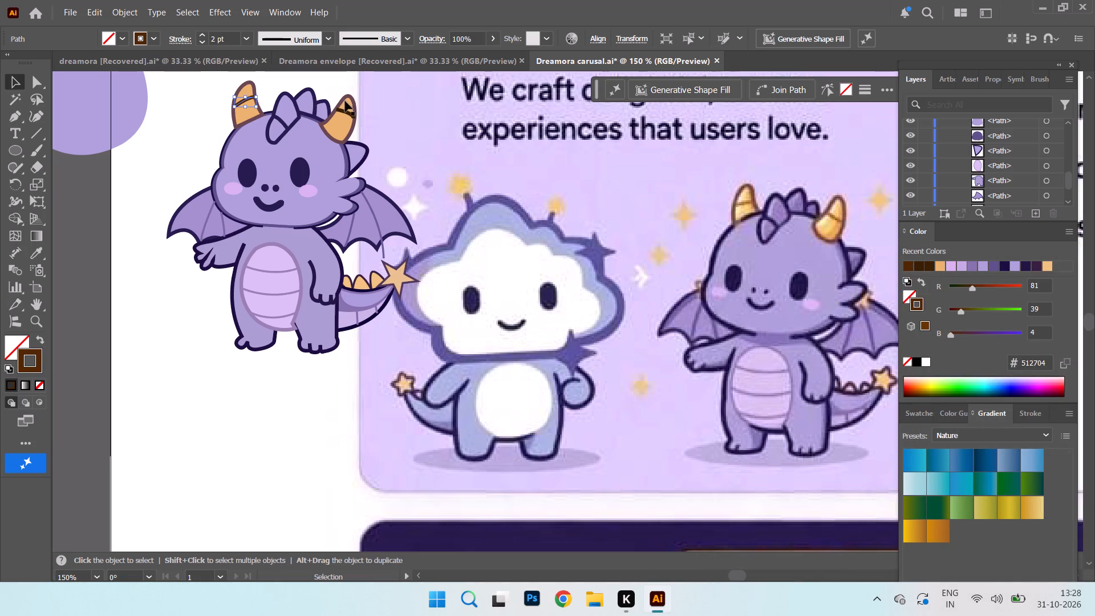
# Set the stroke color of the tail-side horn's stripe to the lighter brown #592e0b.
pyautogui.click(346, 111)
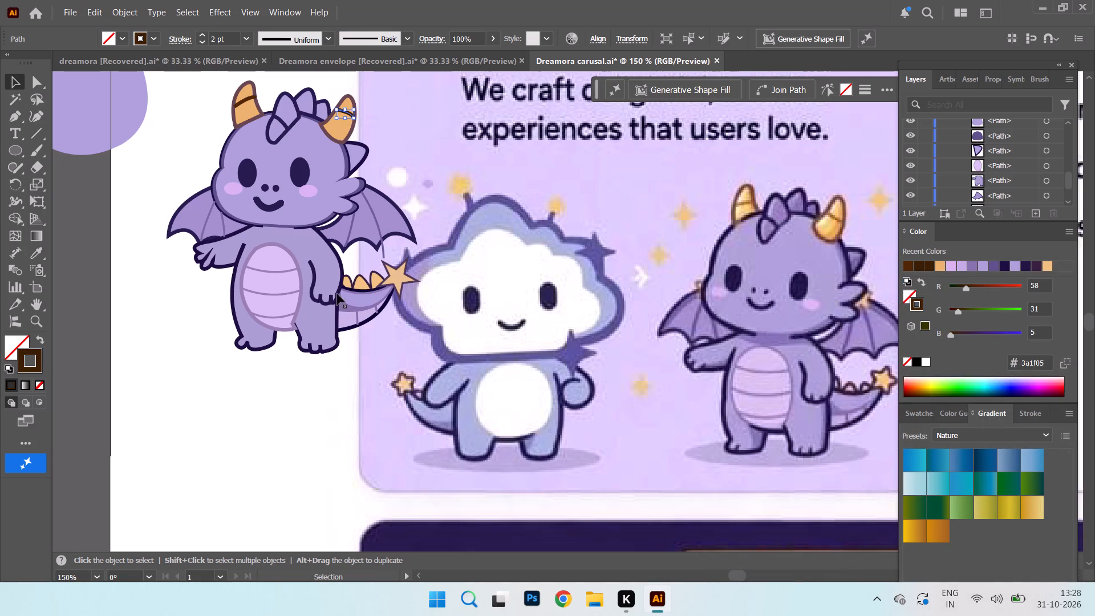
pyautogui.doubleClick(30, 370)
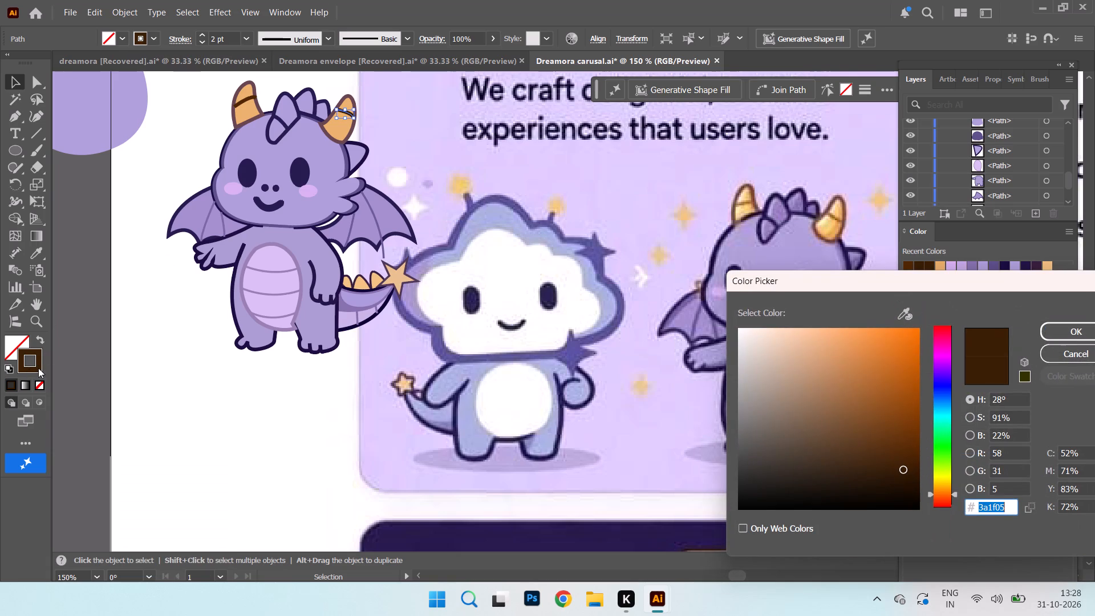
pyautogui.doubleClick(31, 367)
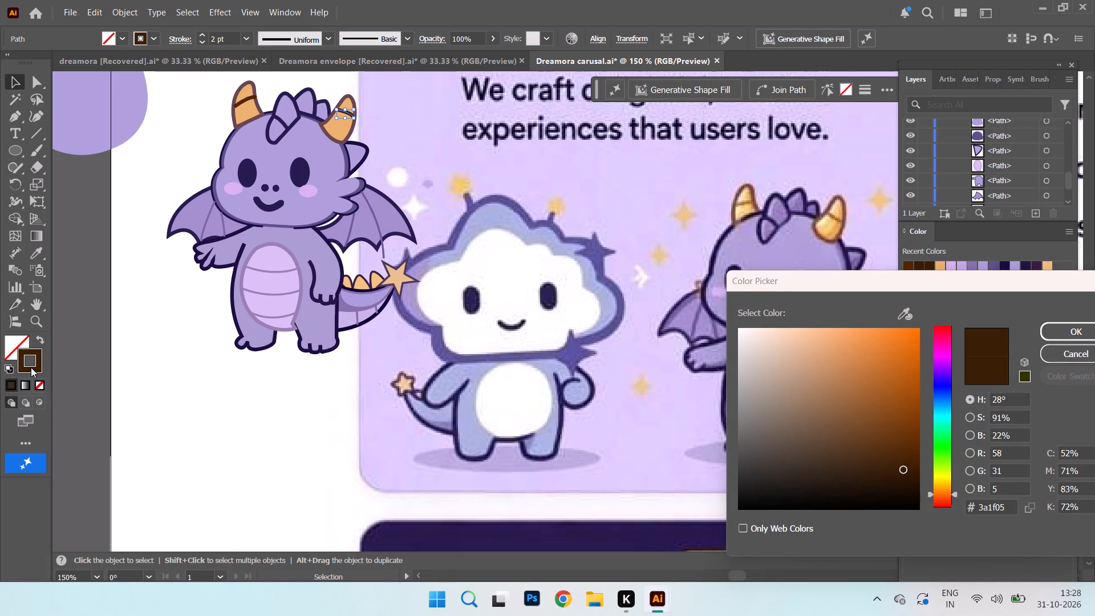
pyautogui.click(32, 369)
pyautogui.click(899, 445)
pyautogui.click(1088, 325)
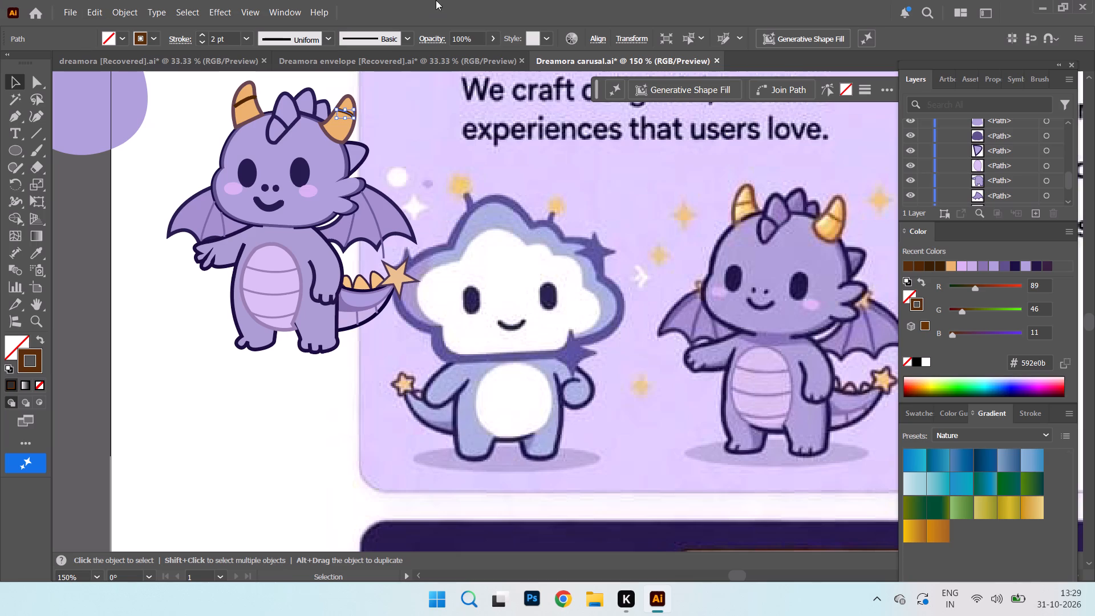
# Set the stroke weight of the three curved belly lines to 2 pt.
pyautogui.click(271, 272)
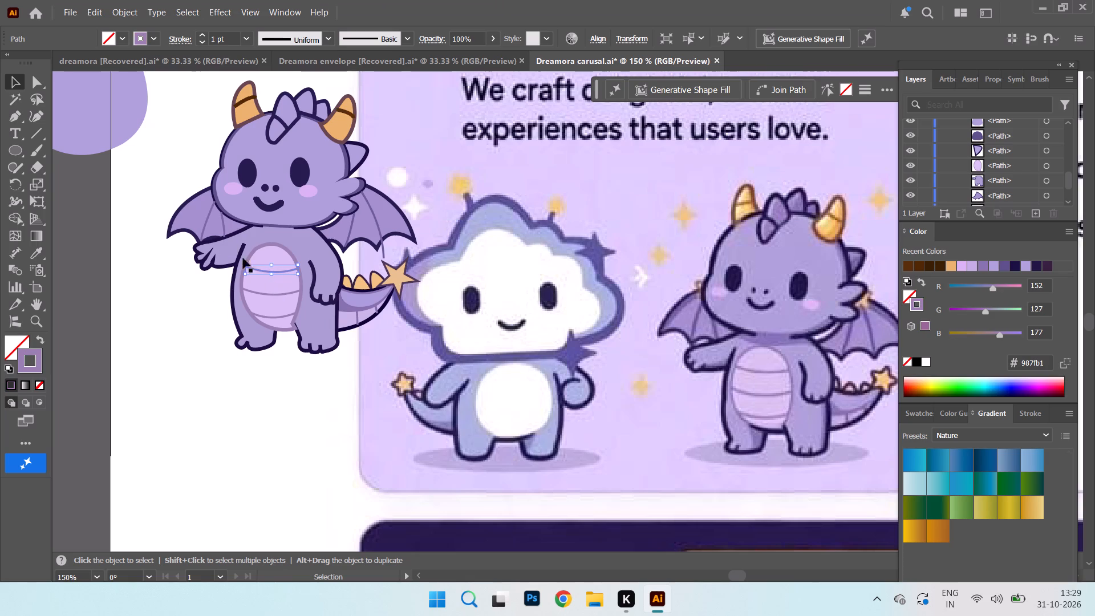
pyautogui.keyDown('shift'); pyautogui.click(282, 295); pyautogui.keyUp('shift')
pyautogui.keyDown('shift'); pyautogui.click(274, 317); pyautogui.keyUp('shift')
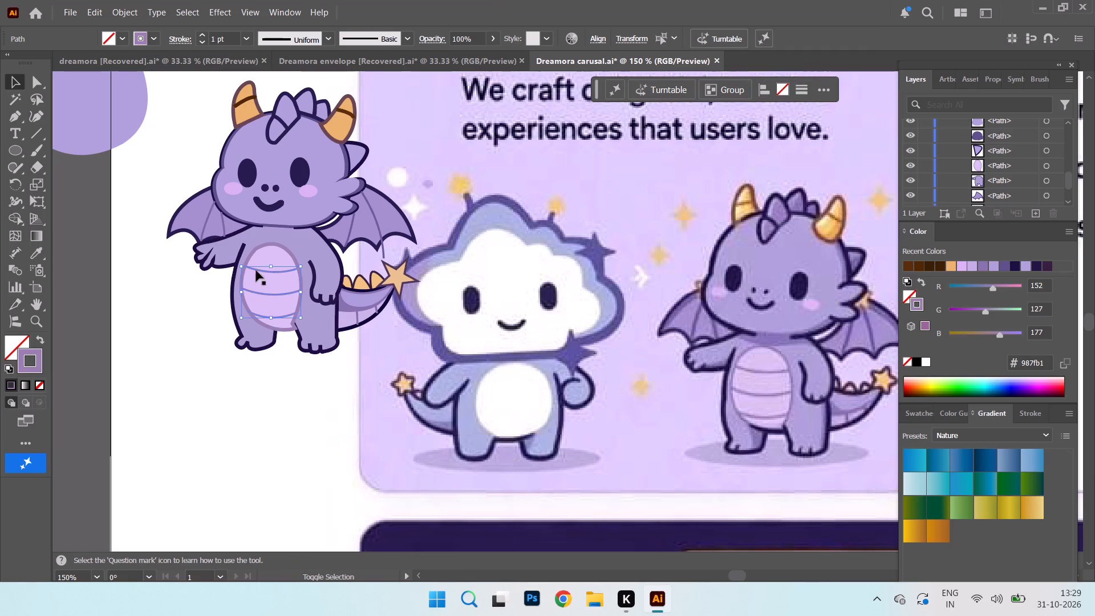
pyautogui.moveTo(217, 40); pyautogui.dragTo(180, 43)
pyautogui.press('2')
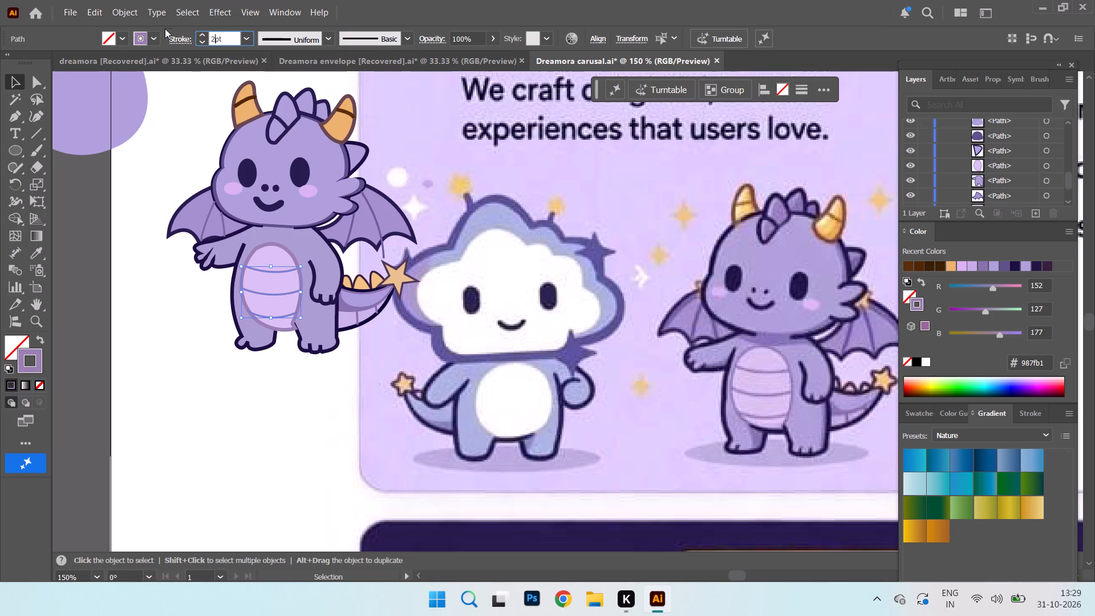
pyautogui.press('Return')
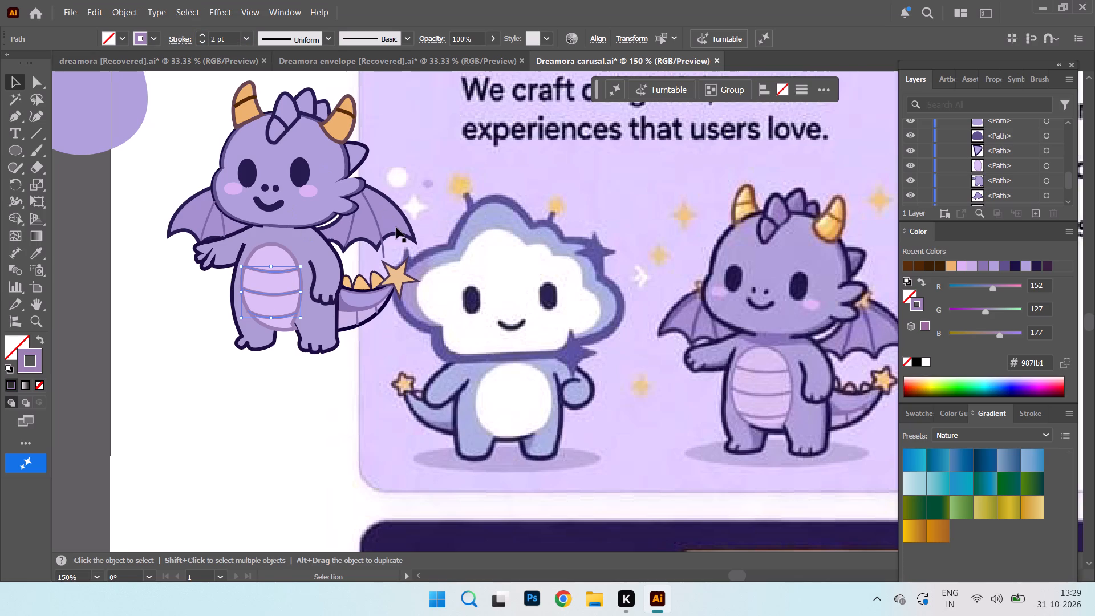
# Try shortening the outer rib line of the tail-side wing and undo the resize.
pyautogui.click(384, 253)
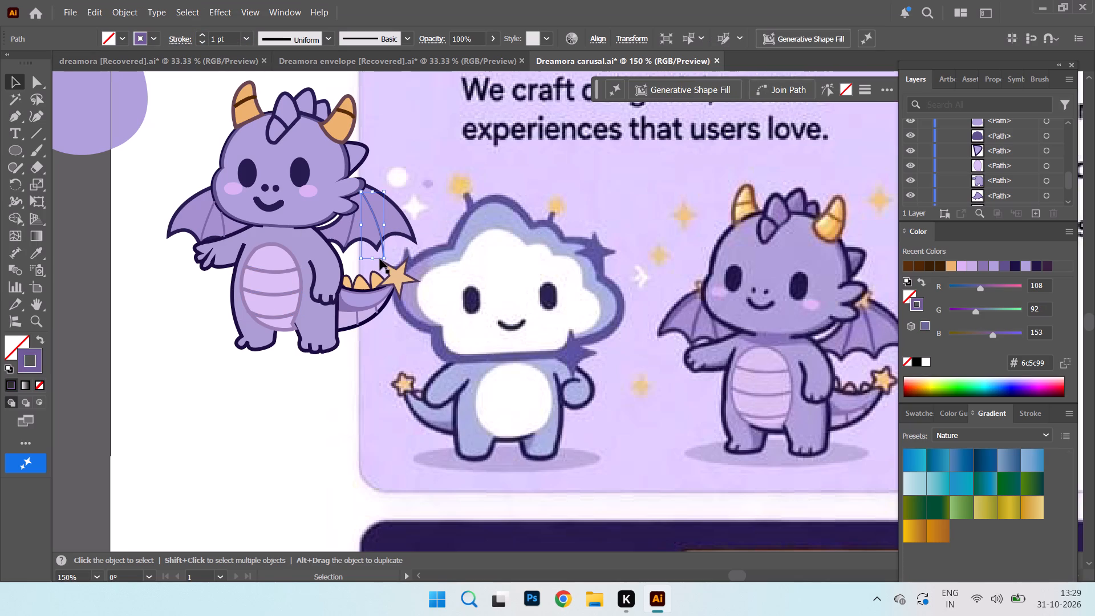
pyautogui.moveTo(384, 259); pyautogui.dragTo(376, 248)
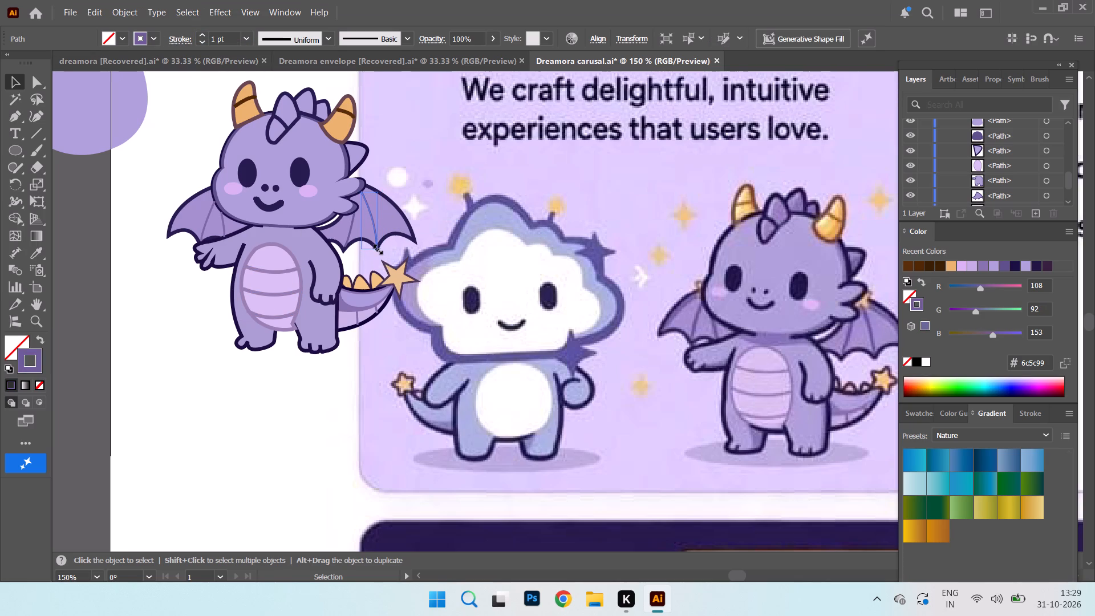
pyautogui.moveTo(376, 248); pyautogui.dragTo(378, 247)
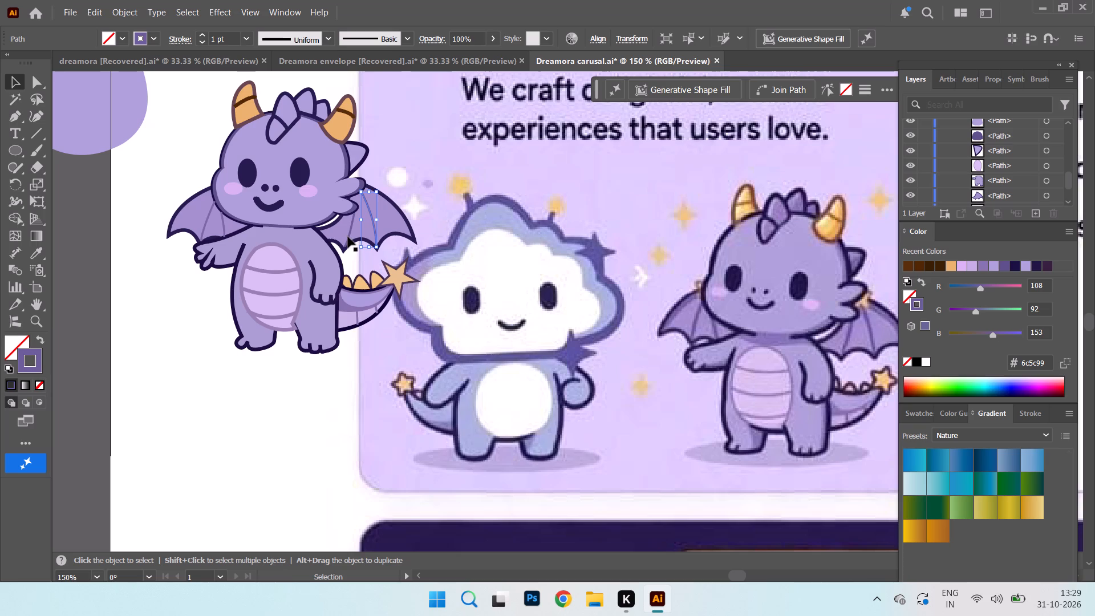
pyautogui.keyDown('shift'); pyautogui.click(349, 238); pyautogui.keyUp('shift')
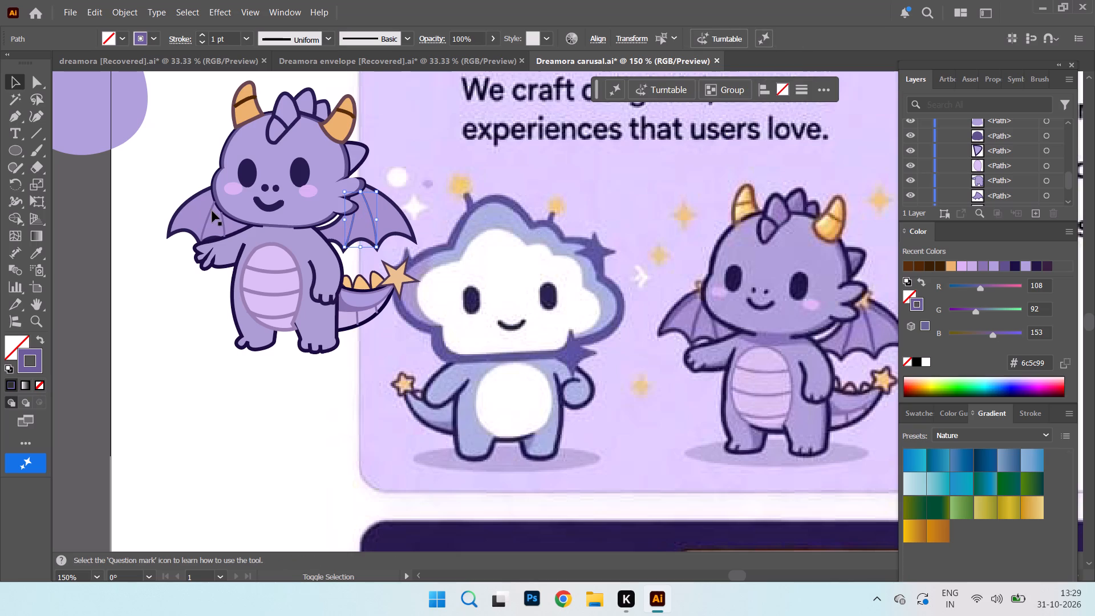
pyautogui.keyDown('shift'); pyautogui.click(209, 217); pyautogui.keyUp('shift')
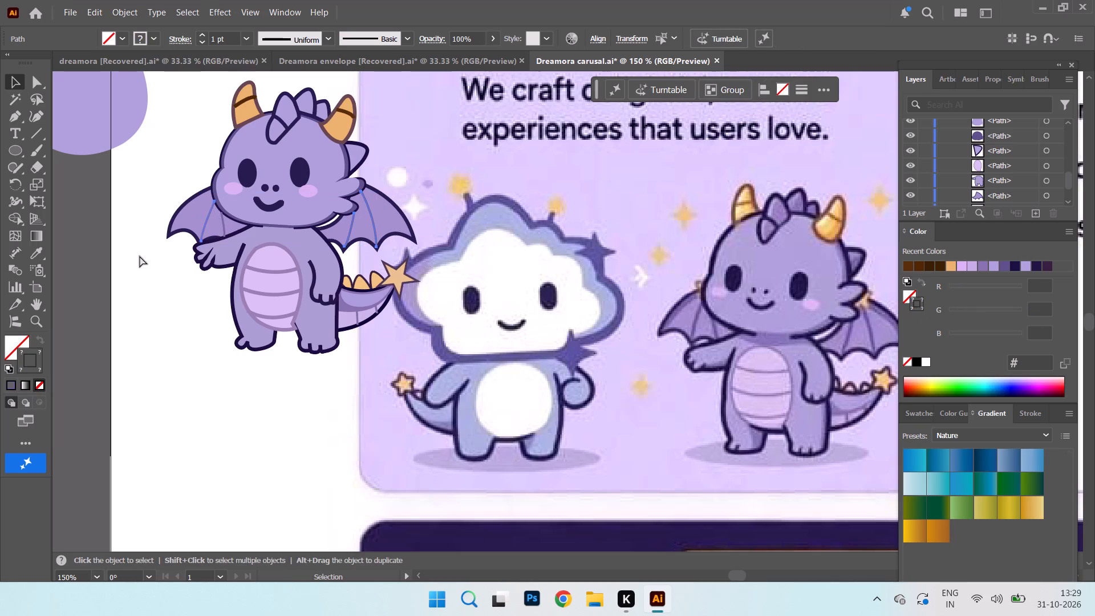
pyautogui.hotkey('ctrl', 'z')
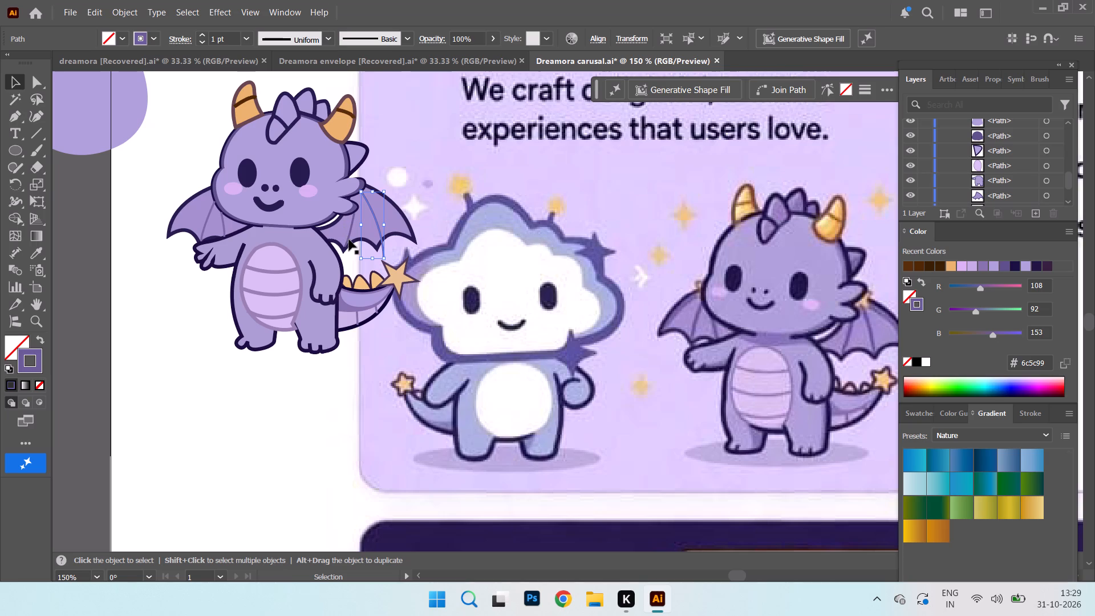
# Set the stroke weight of both rib lines on the tail-side wing to 2 pt.
pyautogui.keyDown('shift'); pyautogui.click(349, 240); pyautogui.keyUp('shift')
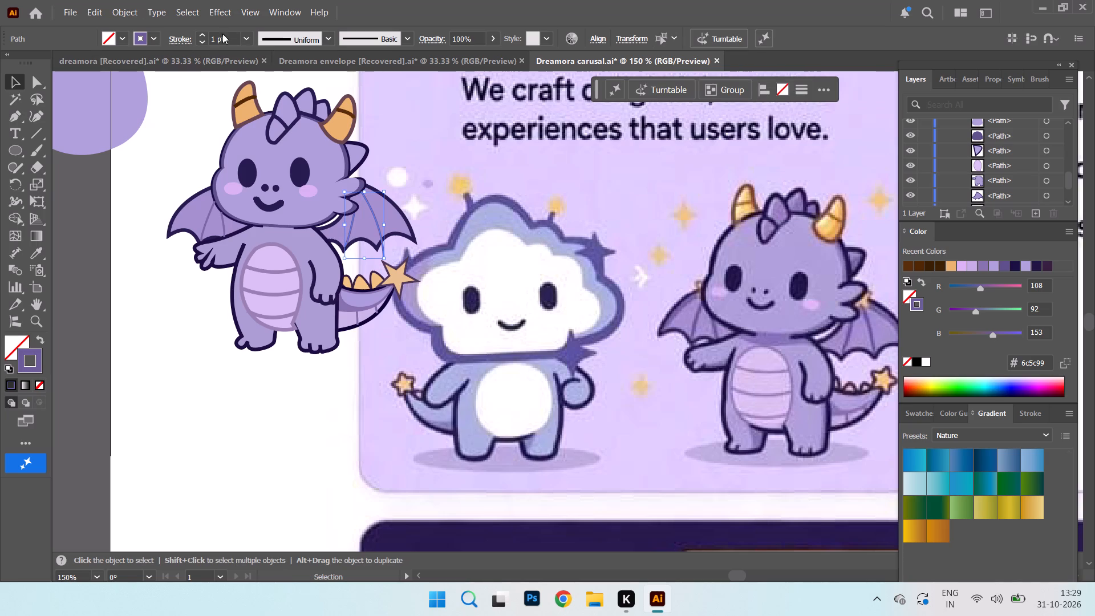
pyautogui.moveTo(216, 42); pyautogui.dragTo(195, 43)
pyautogui.press('2')
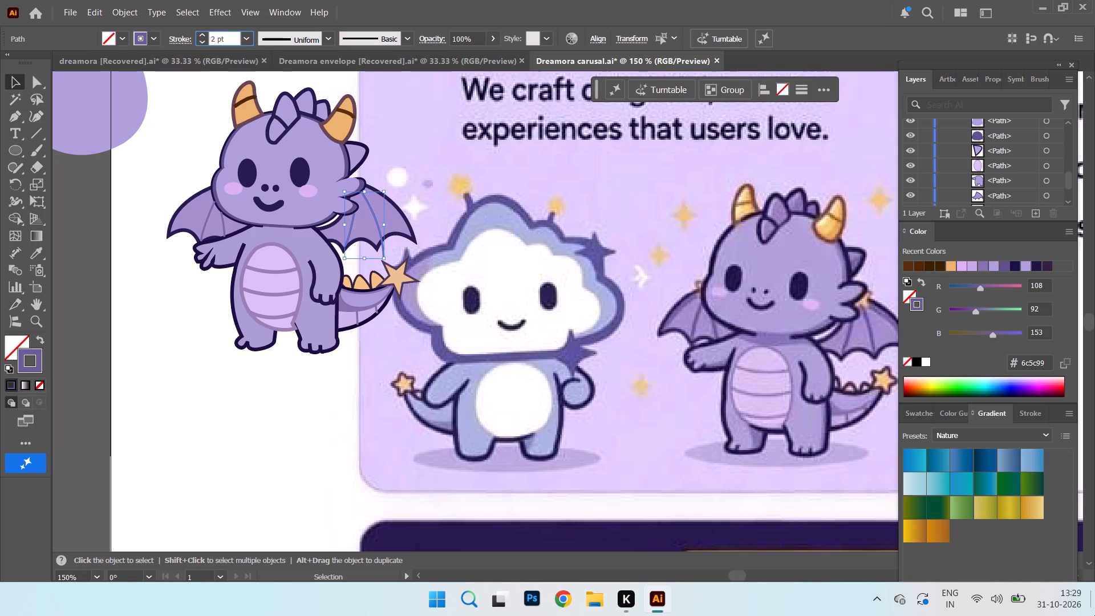
pyautogui.press('Return')
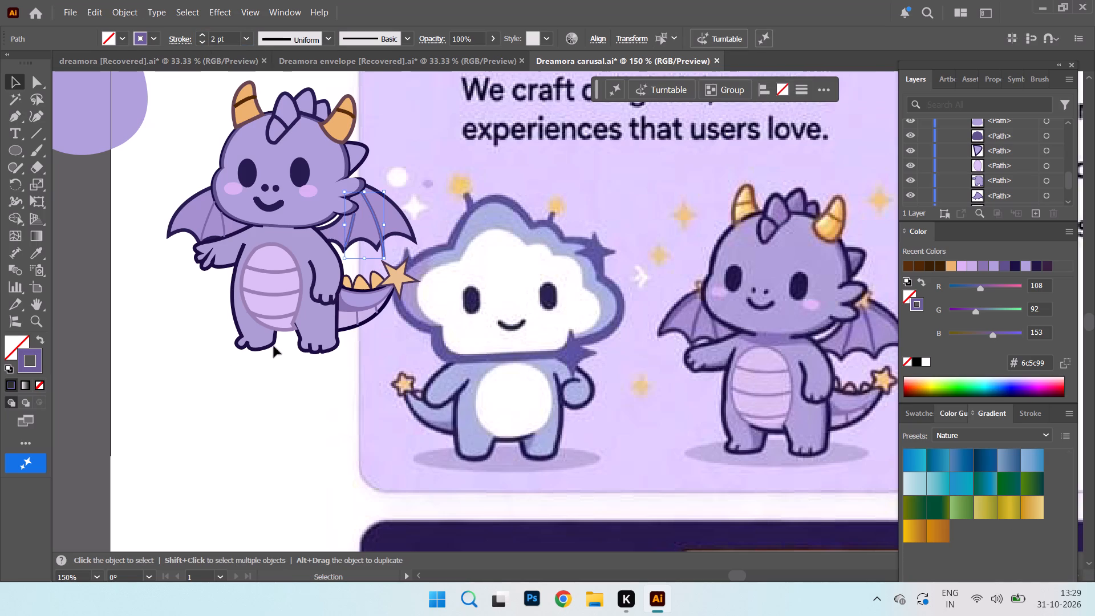
pyautogui.click(175, 384)
# Scale down the outer rib line of the tail-side wing so its lower end meets the wing's edge.
pyautogui.click(355, 217)
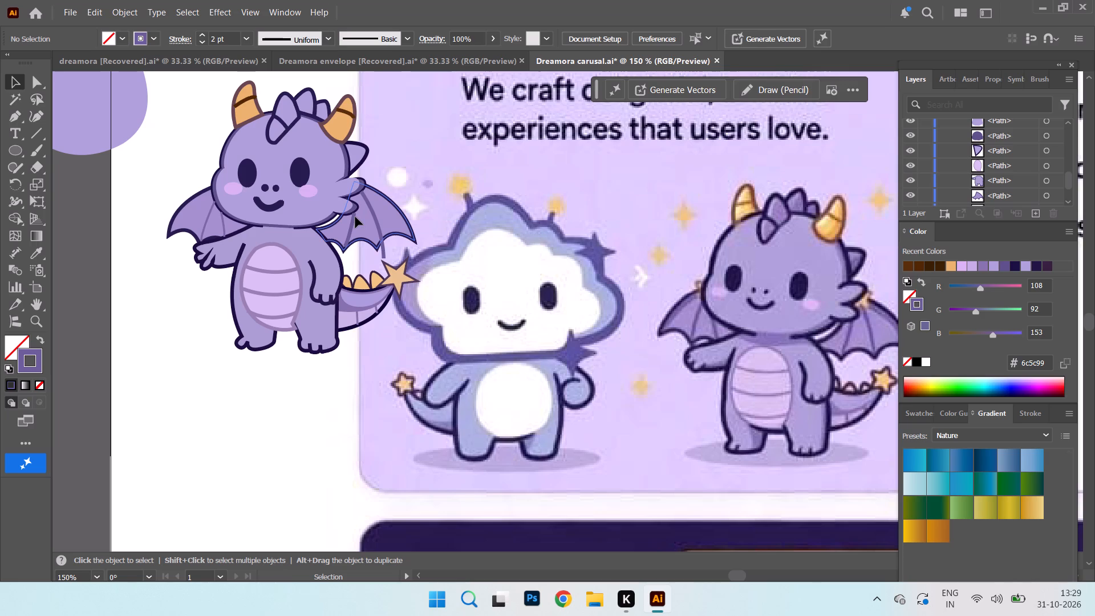
pyautogui.click(353, 221)
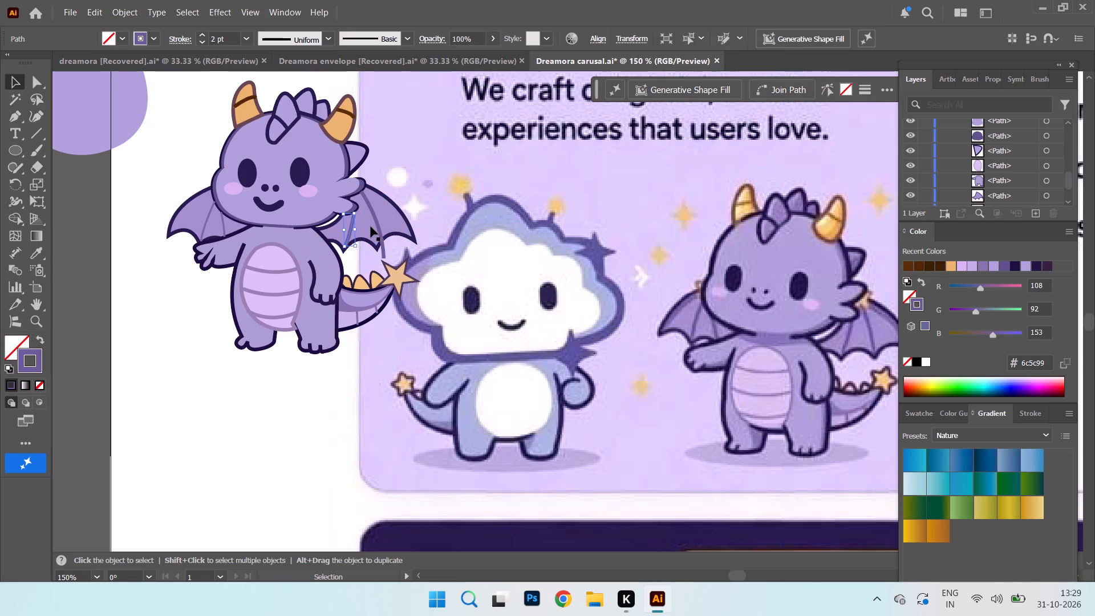
pyautogui.click(380, 230)
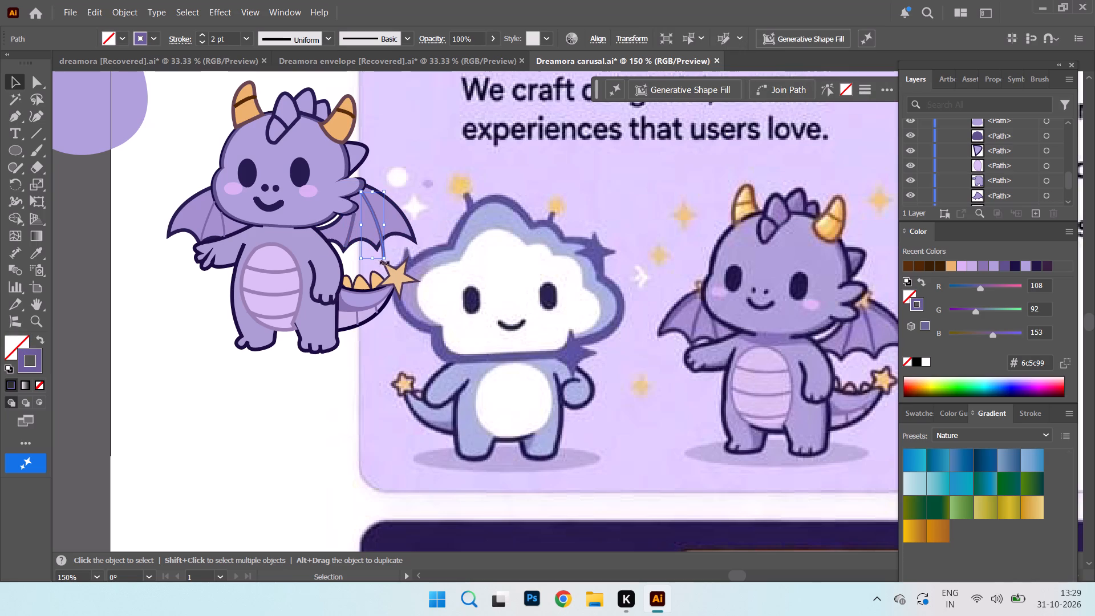
pyautogui.moveTo(383, 256); pyautogui.dragTo(378, 244)
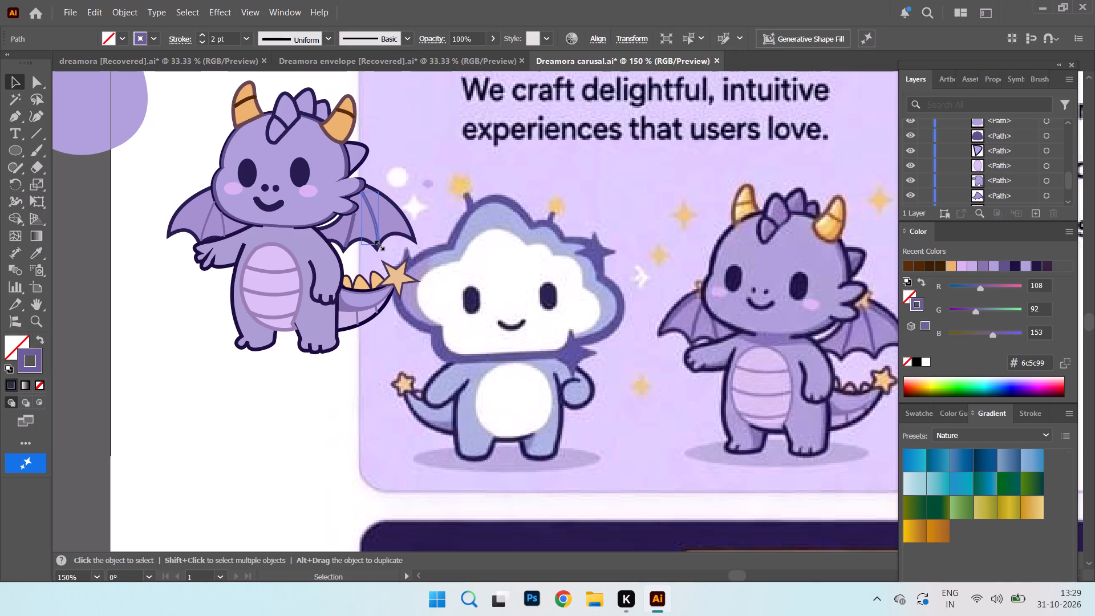
pyautogui.moveTo(378, 244); pyautogui.dragTo(378, 246)
pyautogui.click(171, 330)
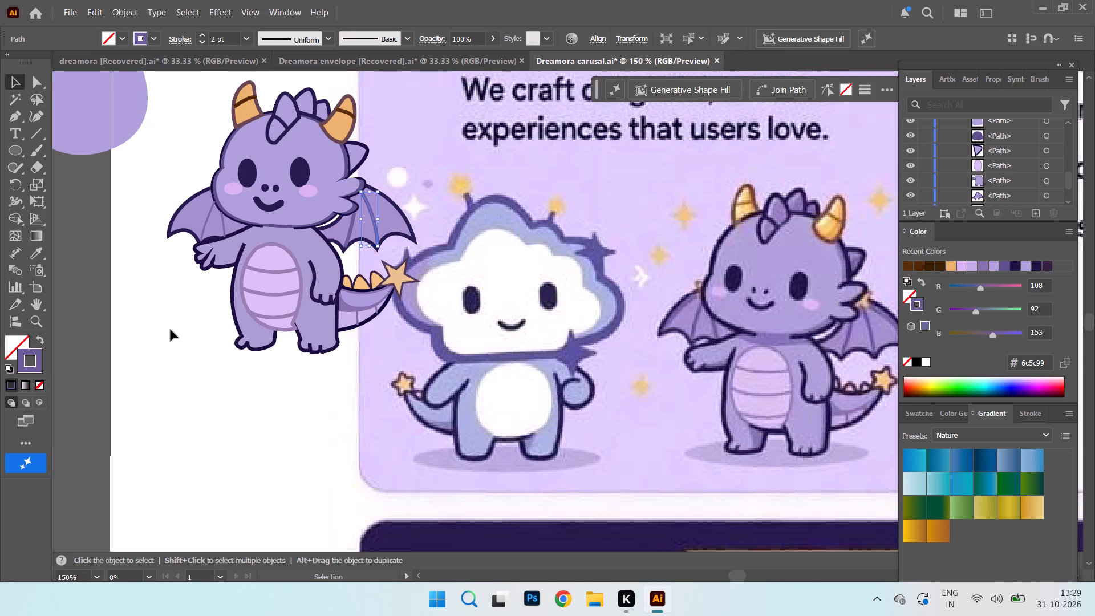
pyautogui.click(352, 220)
pyautogui.click(352, 221)
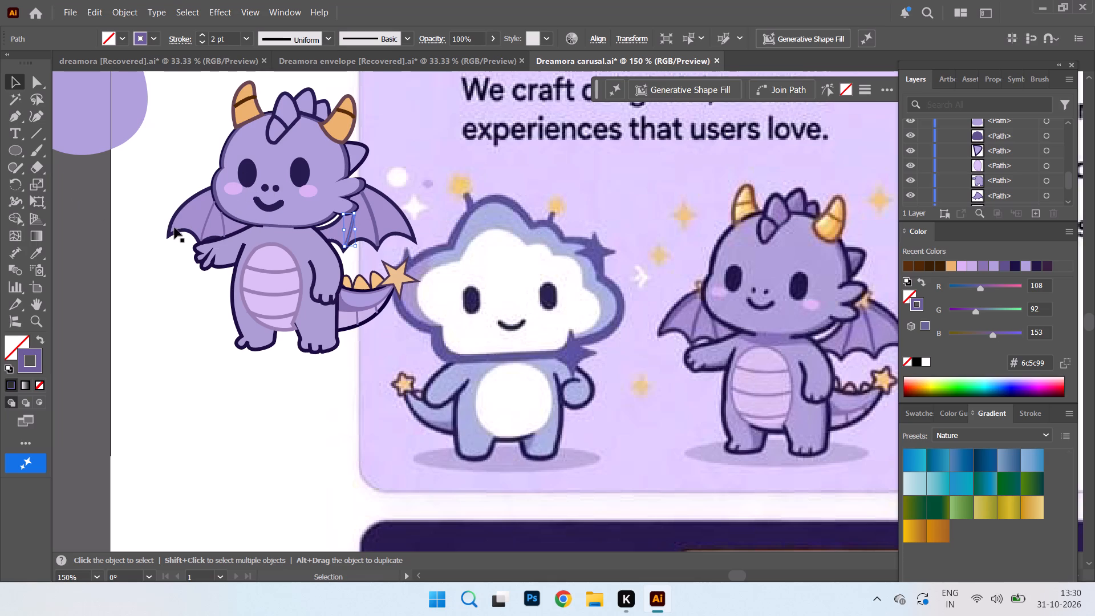
# Move both cheek blush ellipses slightly inward and down on the dragon's face.
pyautogui.click(237, 190)
pyautogui.click(304, 191)
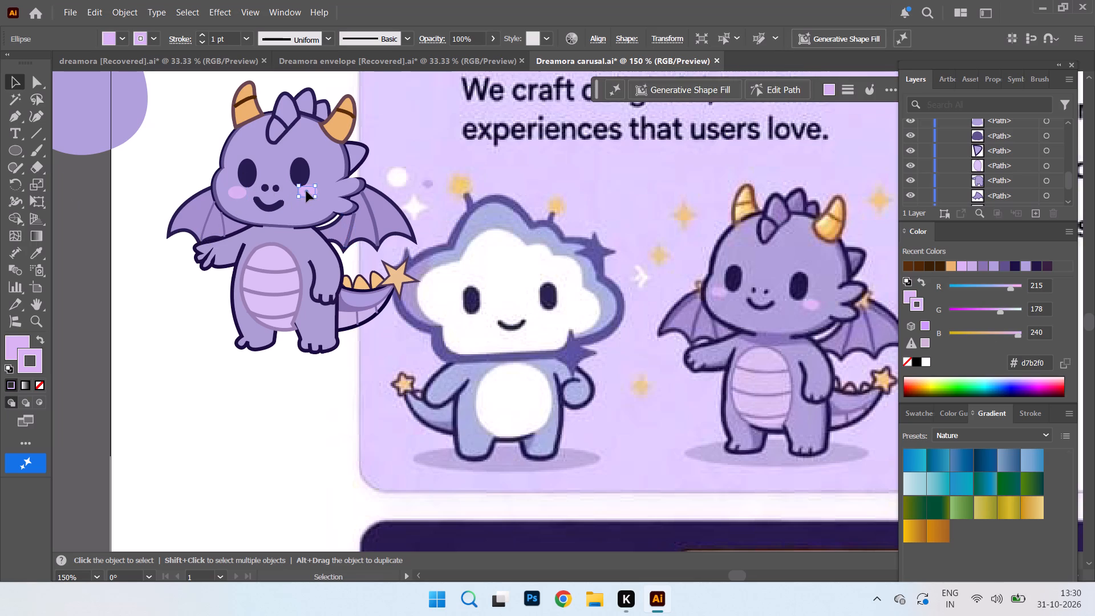
pyautogui.click(308, 191)
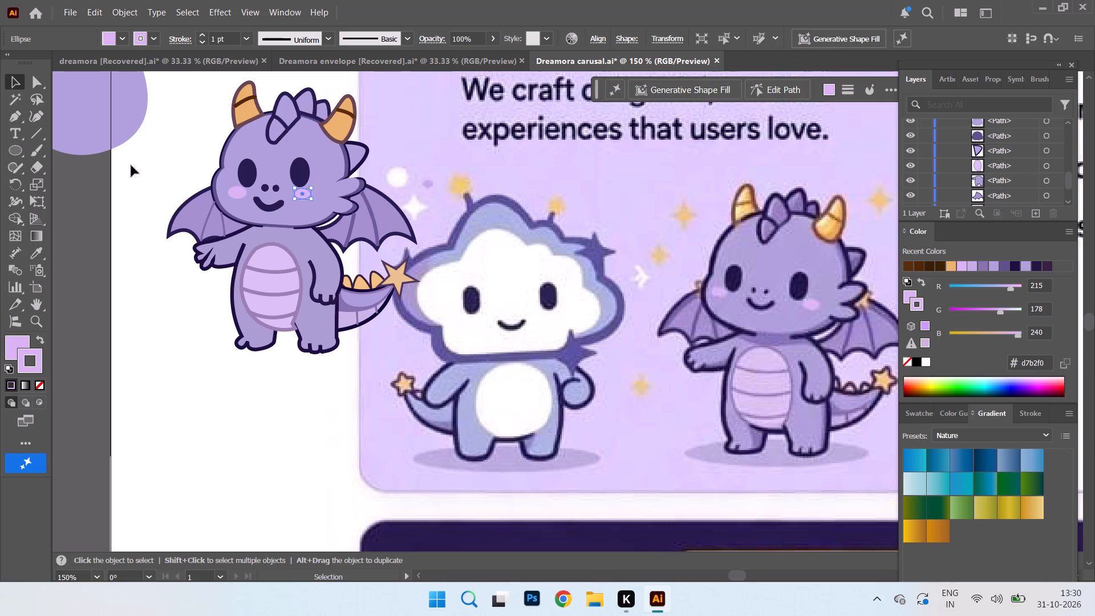
pyautogui.click(131, 165)
# Set the stroke weight of both rib lines on the raised-hand side wing to 2 pt.
pyautogui.click(206, 225)
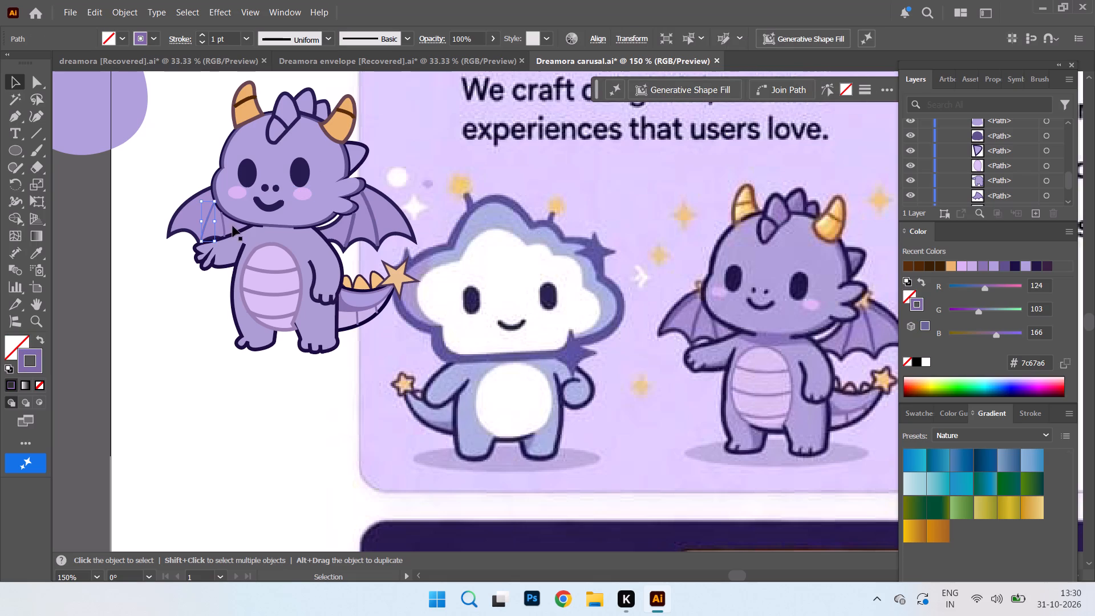
pyautogui.moveTo(214, 38); pyautogui.dragTo(202, 41)
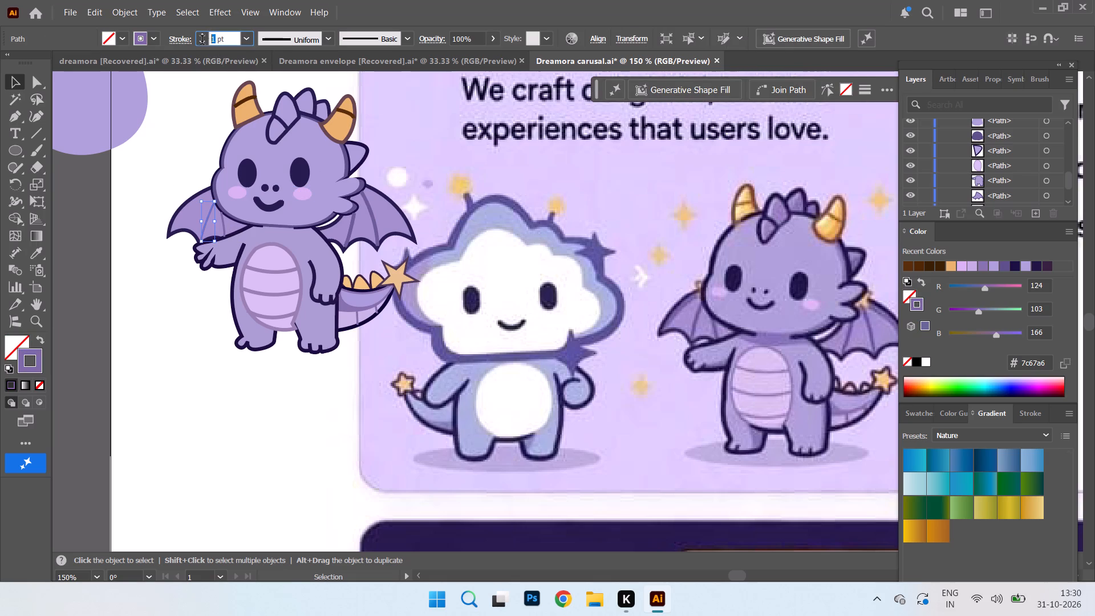
pyautogui.moveTo(202, 41); pyautogui.dragTo(201, 41)
pyautogui.press('2')
pyautogui.press('Return')
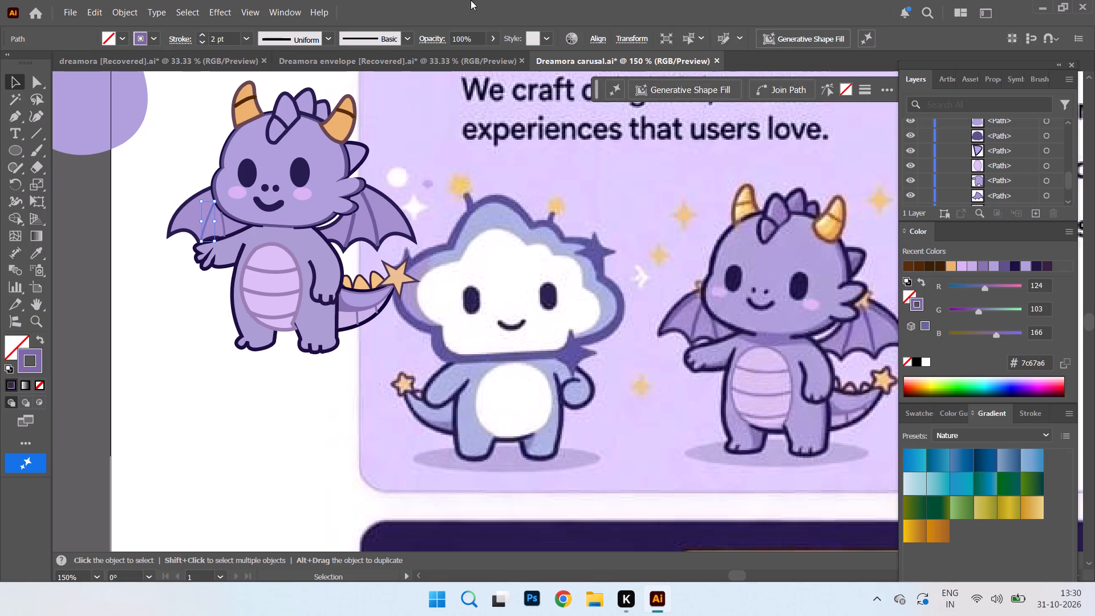
pyautogui.scroll(-1, 459, 615)
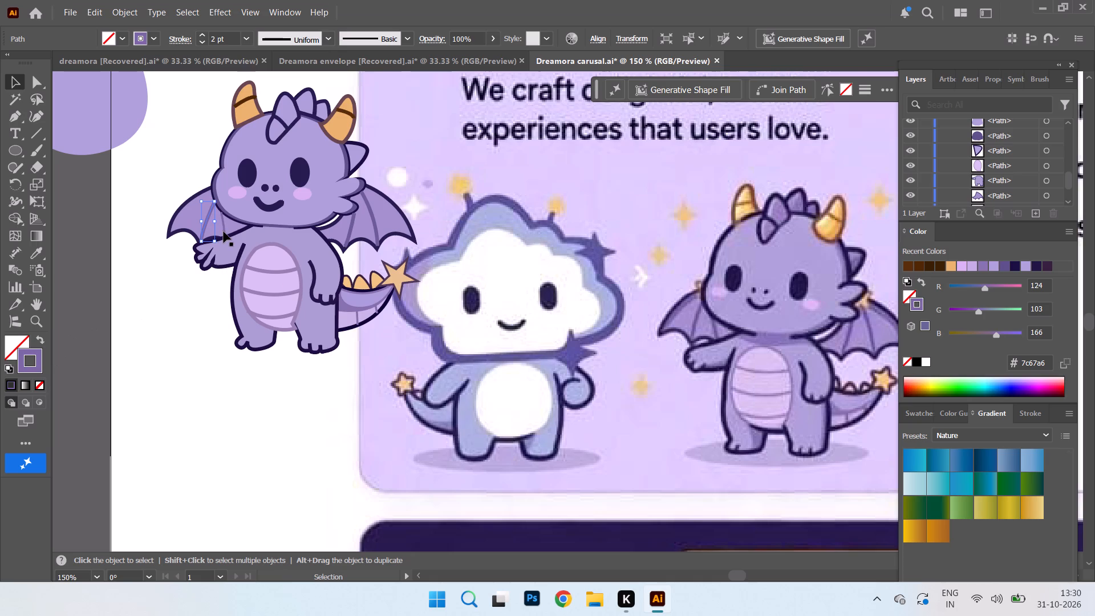
pyautogui.click(225, 232)
pyautogui.moveTo(217, 38); pyautogui.dragTo(181, 45)
pyautogui.press('2')
pyautogui.press('Return')
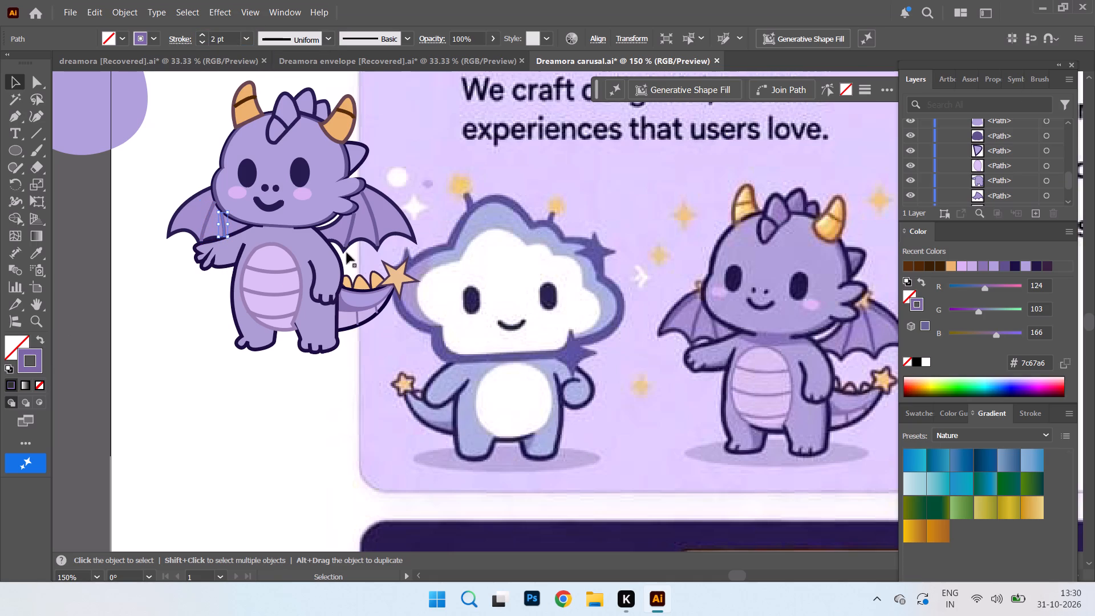
# Set the stroke weight of the short curved line on the tail to 2 pt.
pyautogui.click(358, 319)
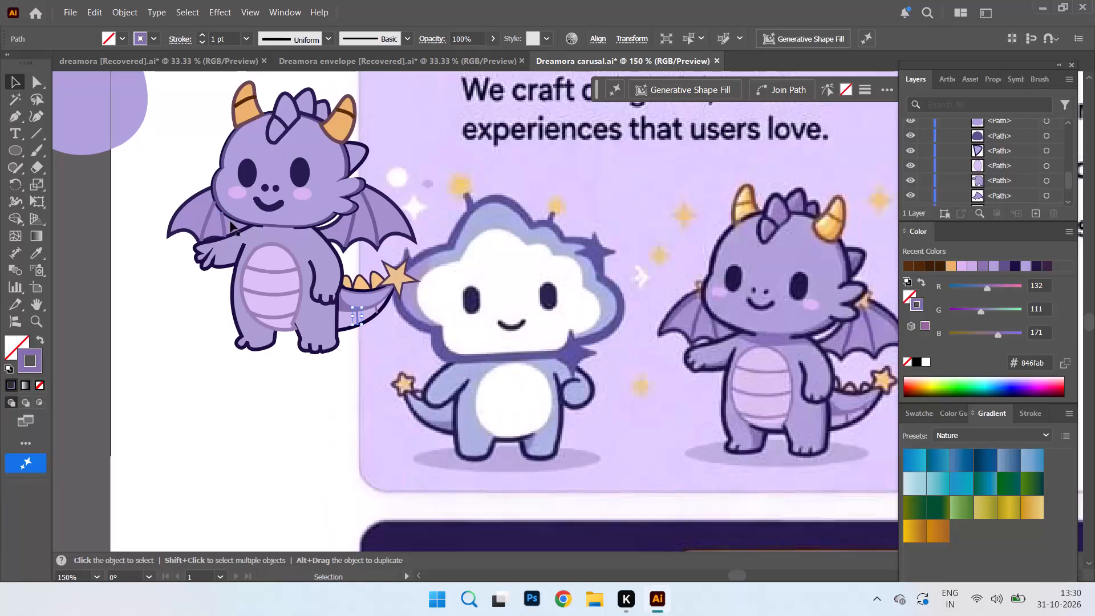
pyautogui.moveTo(218, 40); pyautogui.dragTo(183, 47)
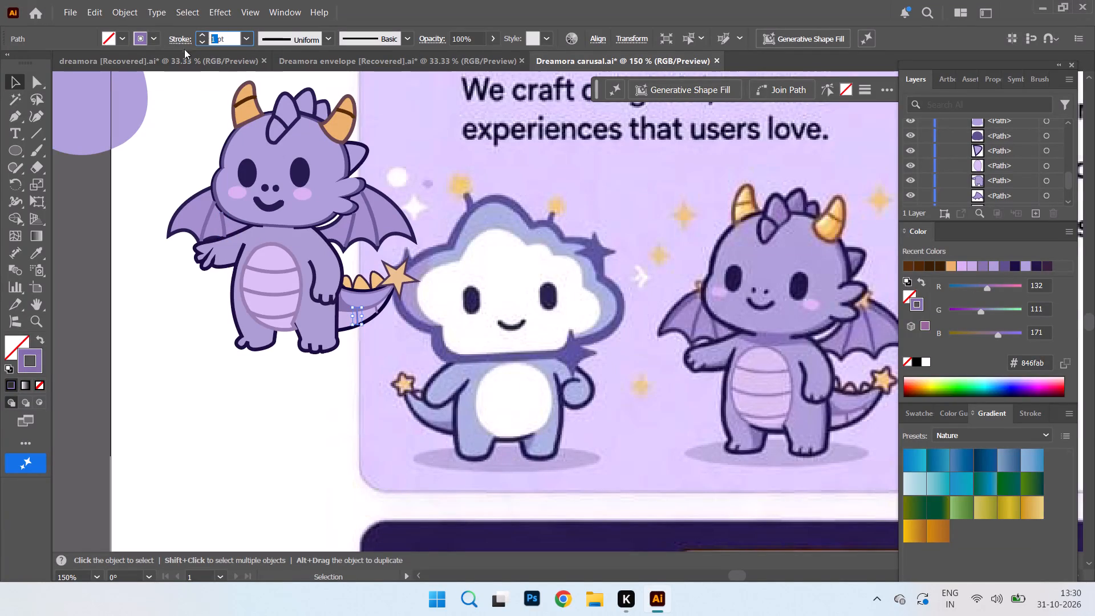
pyautogui.press('2')
pyautogui.press('Return')
# Set the stroke weight of the short detail line nearest the tail's star to 2 pt.
pyautogui.click(376, 310)
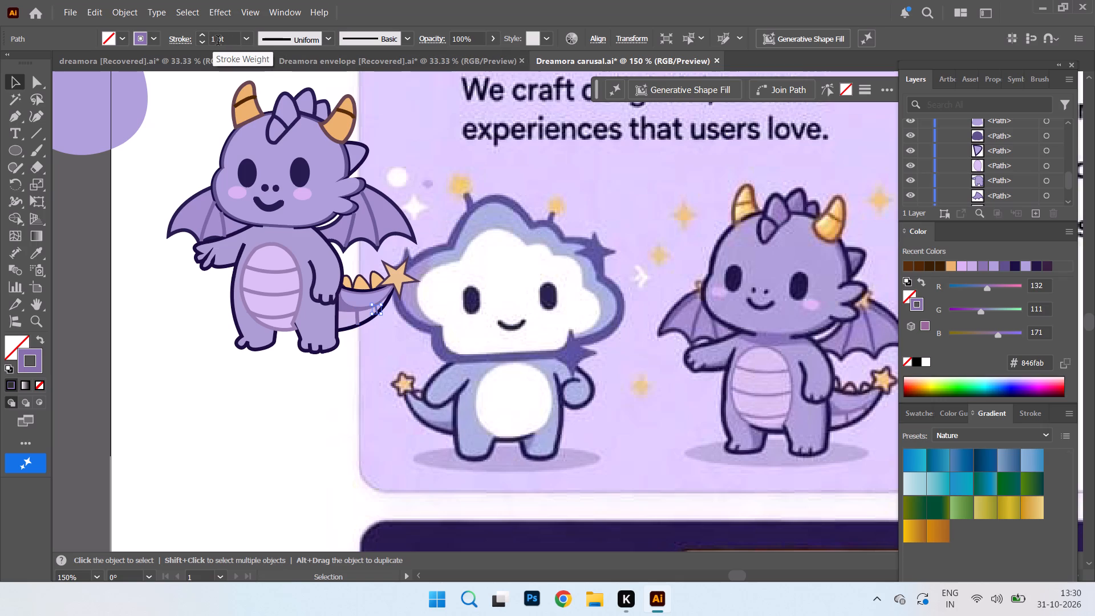
pyautogui.moveTo(218, 42); pyautogui.dragTo(182, 46)
pyautogui.press('2')
pyautogui.press('Return')
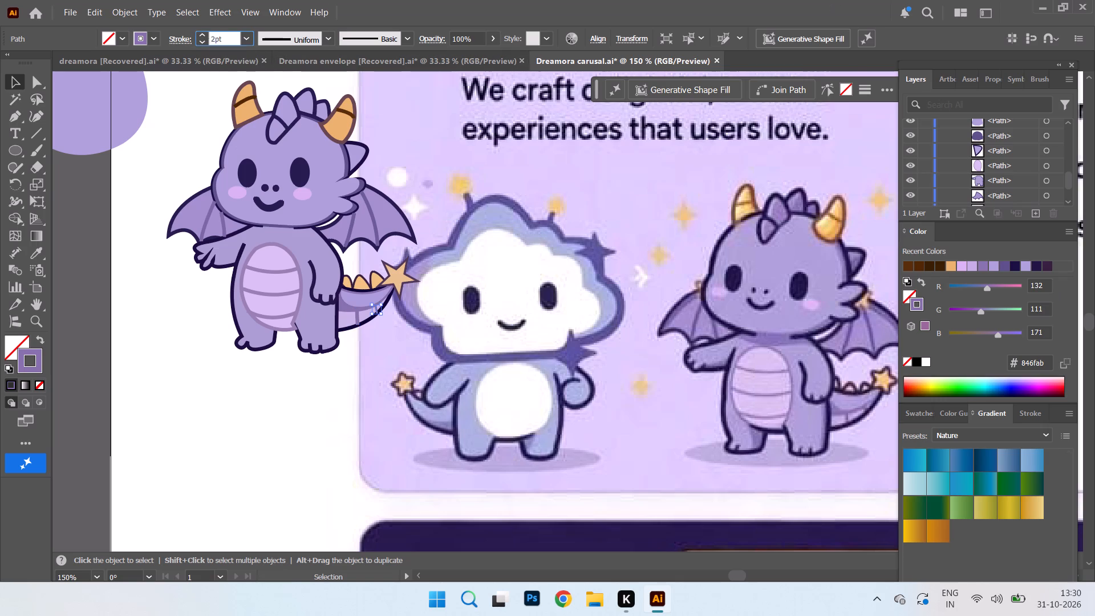
pyautogui.click(308, 376)
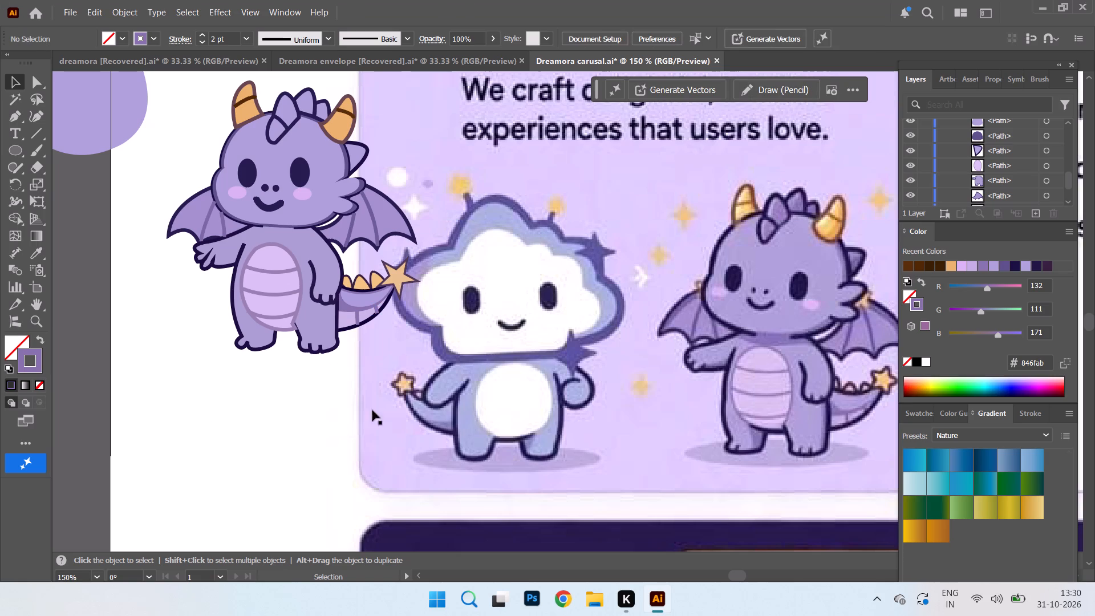
# Group the dragon's belly shape with its curved stripe lines.
pyautogui.click(283, 329)
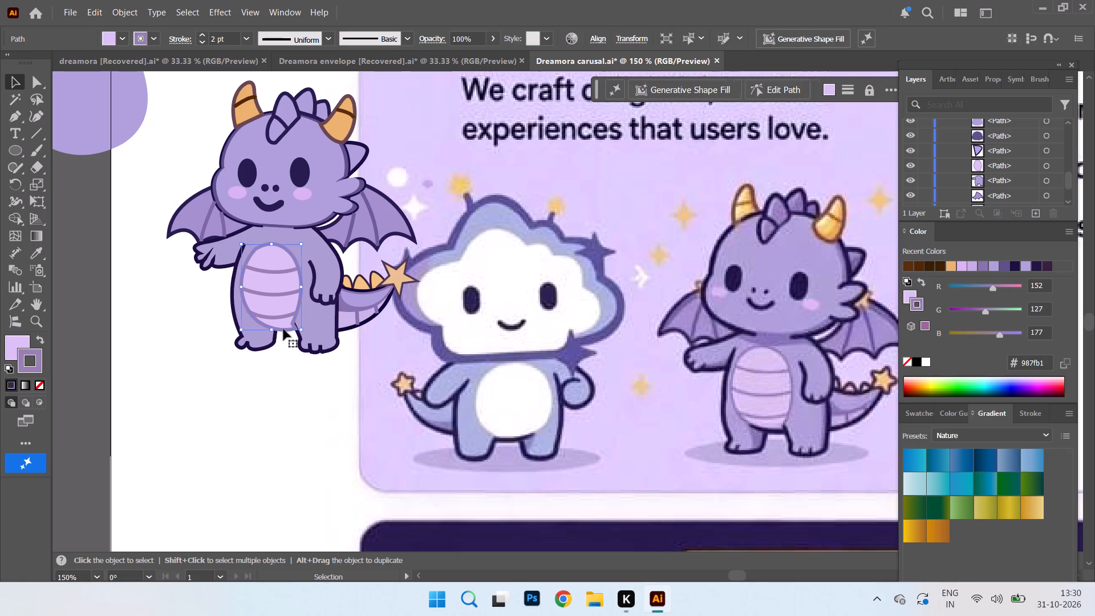
pyautogui.keyDown('shift'); pyautogui.click(275, 271); pyautogui.keyUp('shift')
pyautogui.keyDown('shift'); pyautogui.click(281, 294); pyautogui.keyUp('shift')
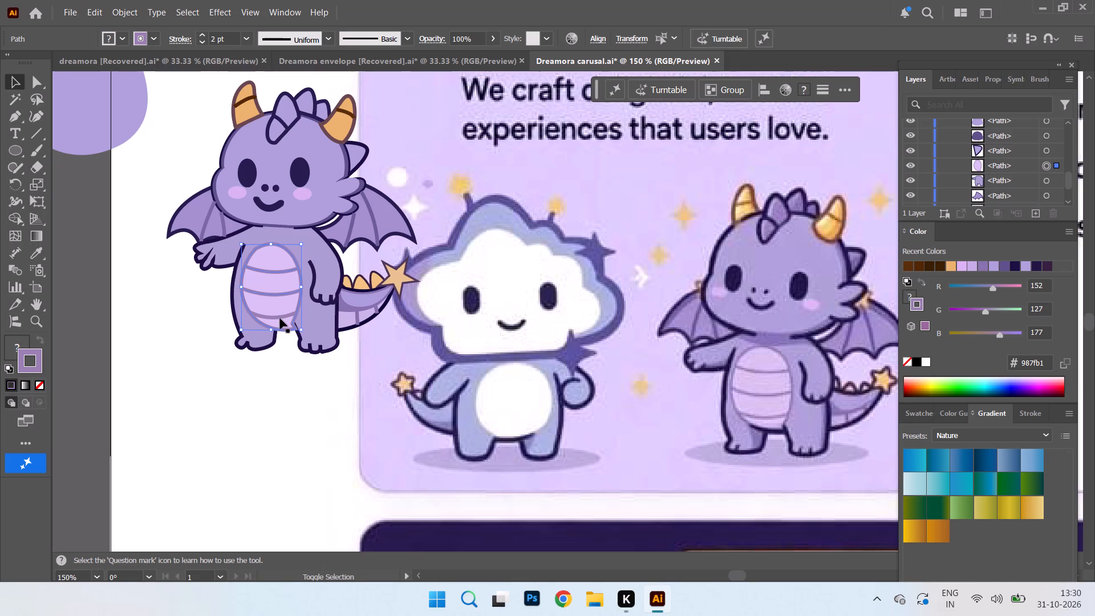
pyautogui.keyDown('shift'); pyautogui.click(279, 318); pyautogui.keyUp('shift')
pyautogui.click(712, 88)
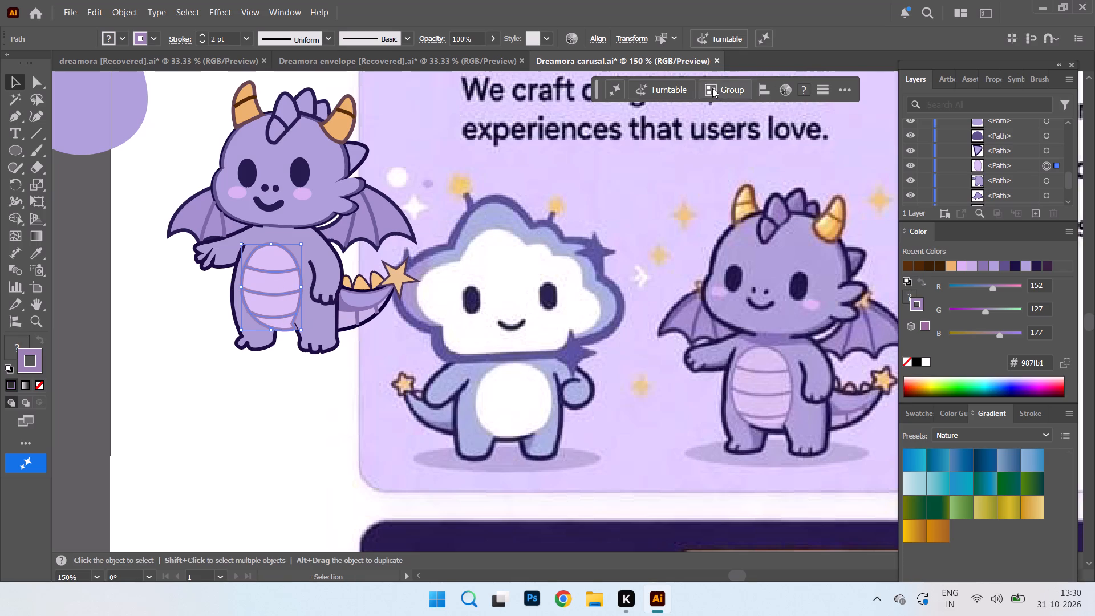
# Nudge the belly group slightly up and toward the raised-hand side, and scale it down a little.
pyautogui.click(270, 326)
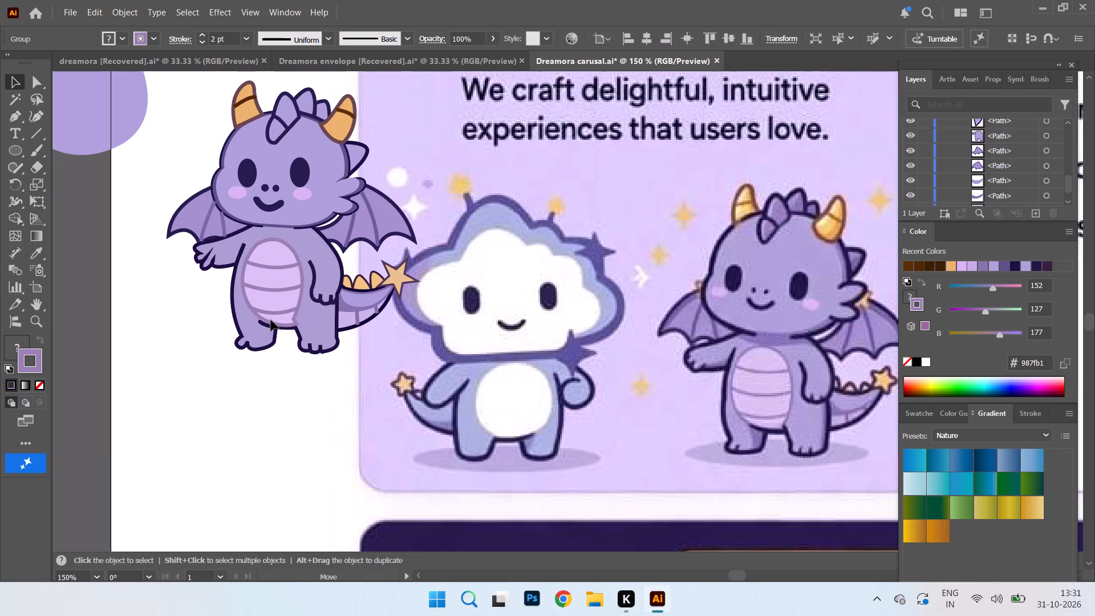
pyautogui.click(297, 393)
pyautogui.moveTo(276, 319); pyautogui.dragTo(276, 317)
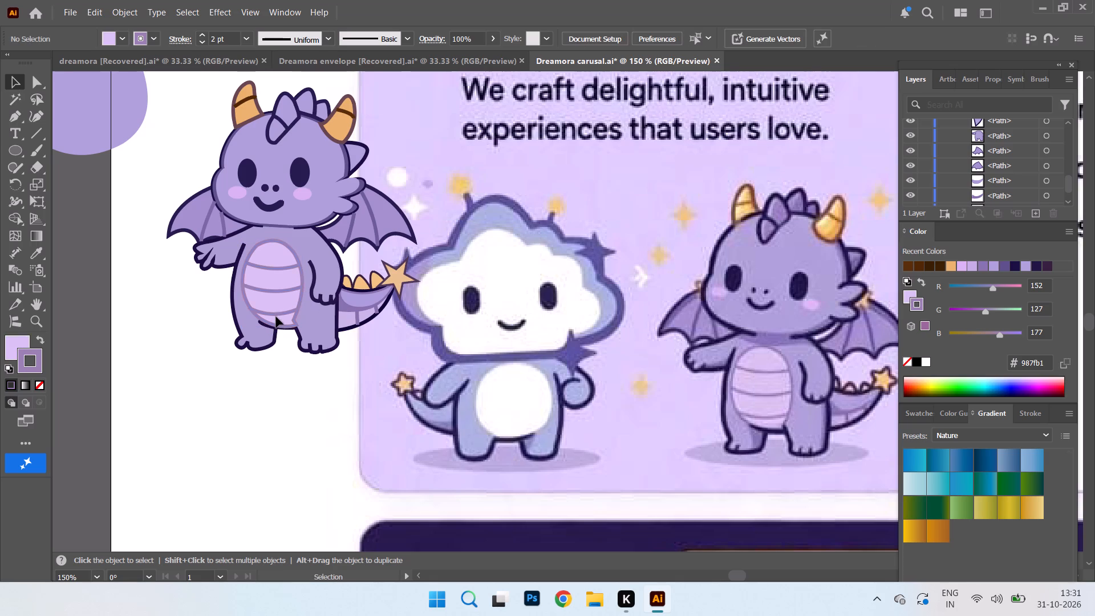
pyautogui.moveTo(276, 317); pyautogui.dragTo(272, 317)
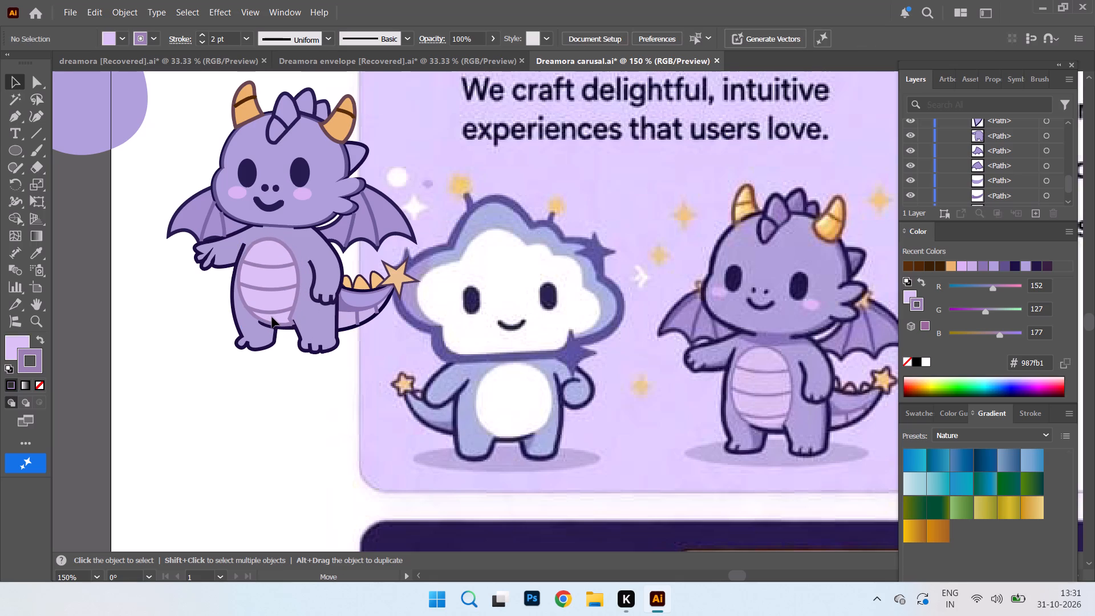
pyautogui.moveTo(272, 317); pyautogui.dragTo(270, 317)
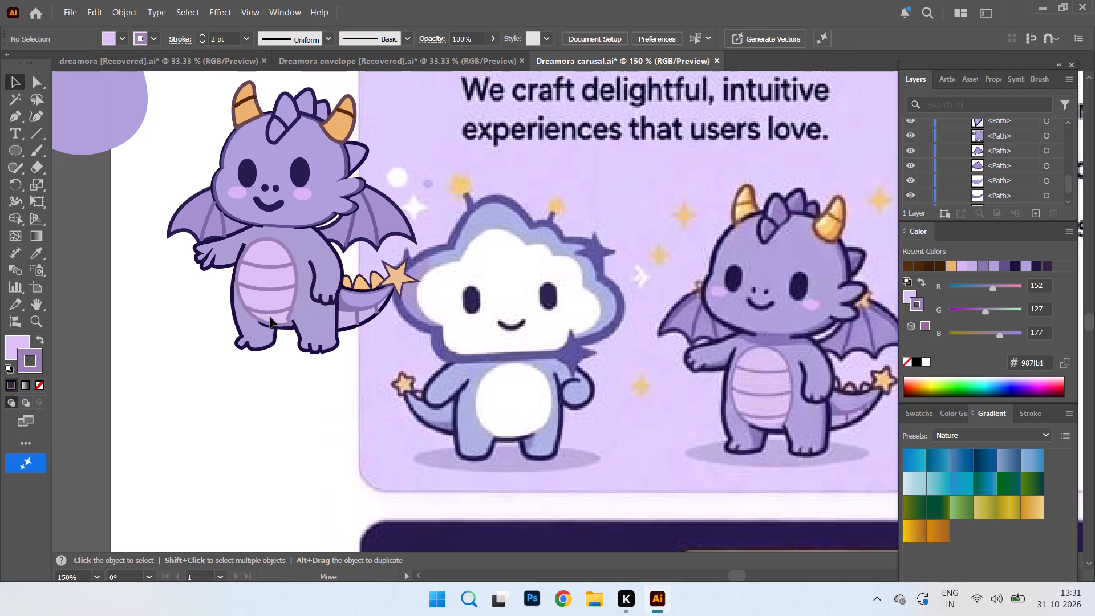
pyautogui.moveTo(270, 317); pyautogui.dragTo(270, 317)
pyautogui.moveTo(234, 240); pyautogui.dragTo(237, 244)
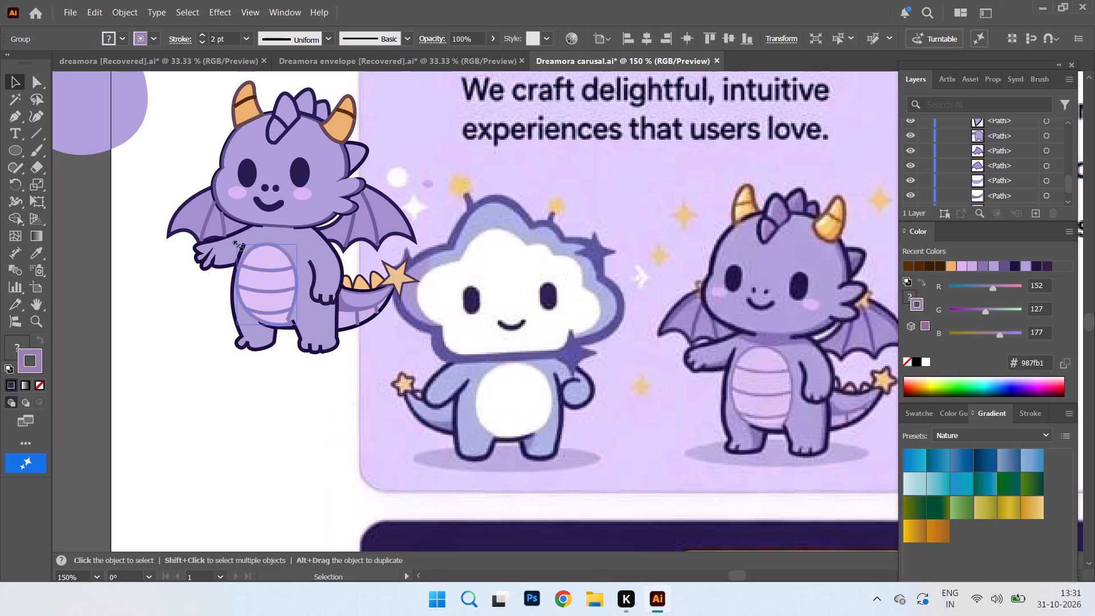
pyautogui.moveTo(237, 244); pyautogui.dragTo(241, 246)
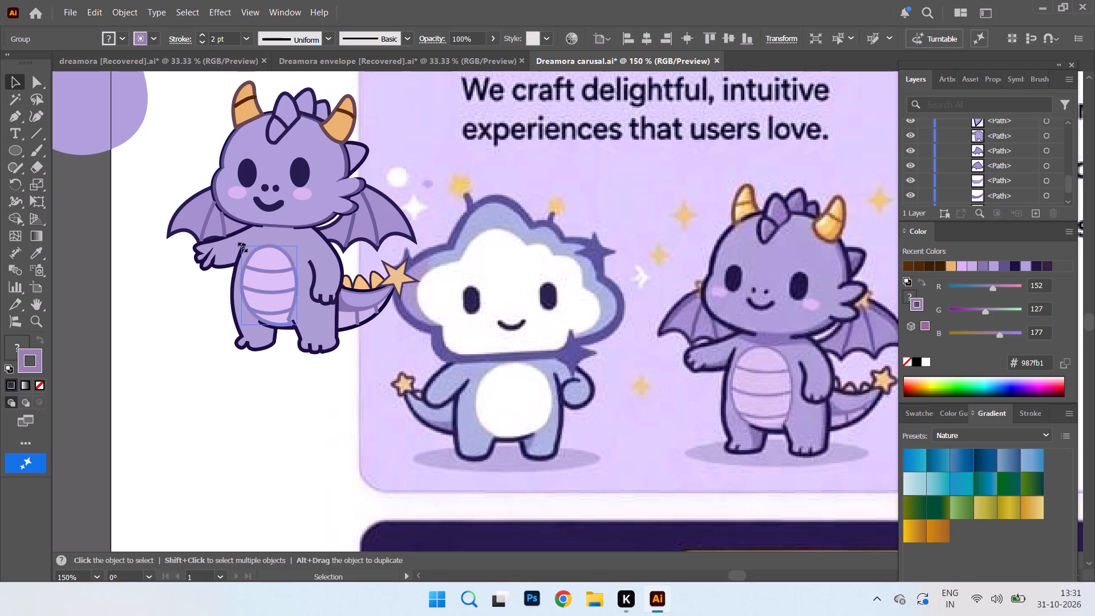
pyautogui.moveTo(241, 246); pyautogui.dragTo(242, 248)
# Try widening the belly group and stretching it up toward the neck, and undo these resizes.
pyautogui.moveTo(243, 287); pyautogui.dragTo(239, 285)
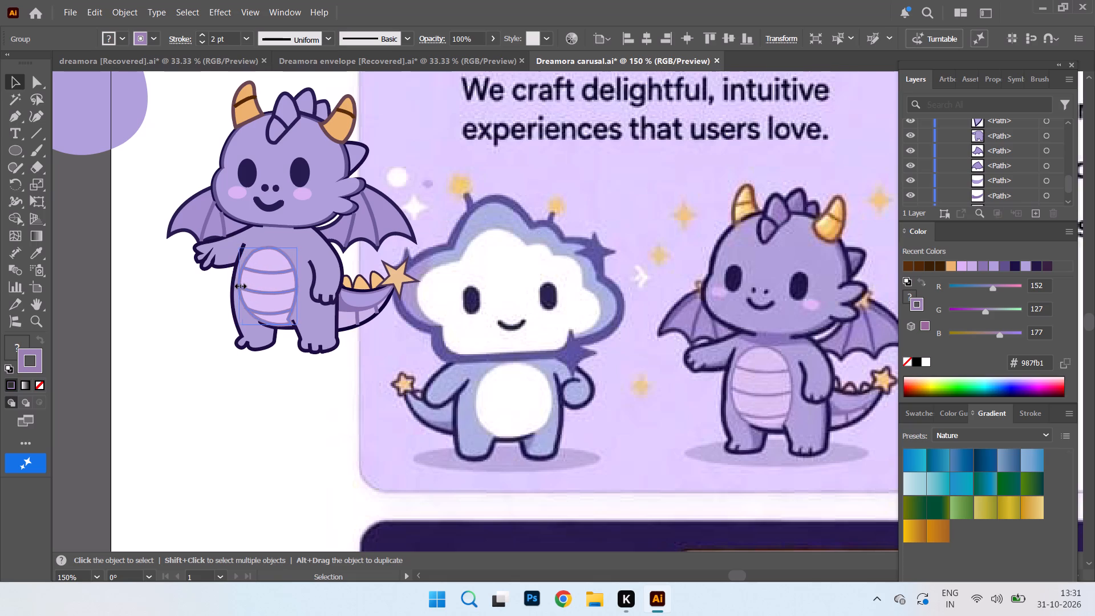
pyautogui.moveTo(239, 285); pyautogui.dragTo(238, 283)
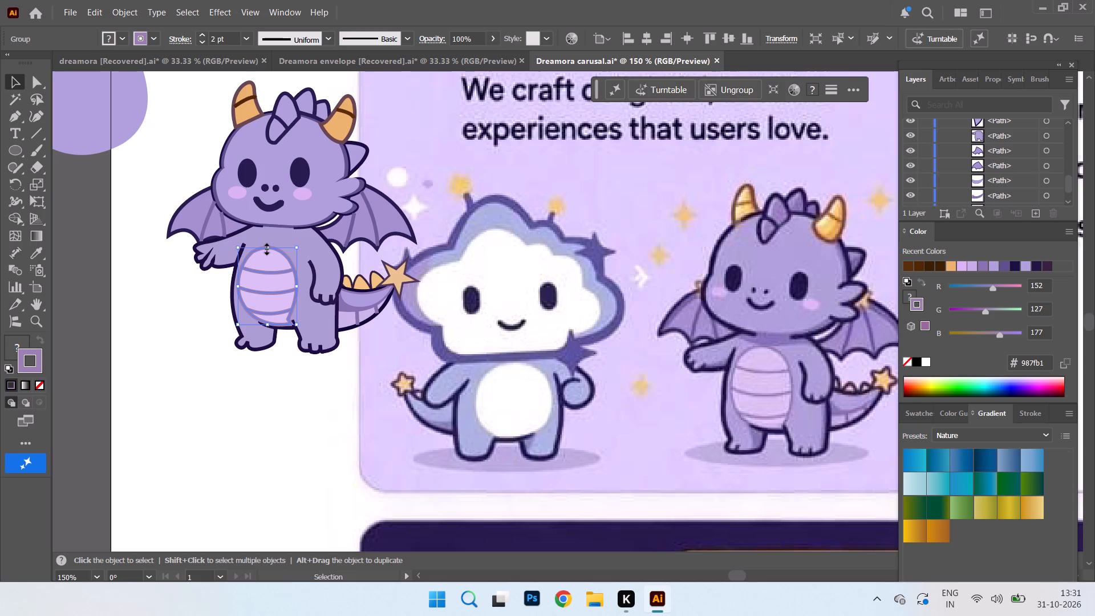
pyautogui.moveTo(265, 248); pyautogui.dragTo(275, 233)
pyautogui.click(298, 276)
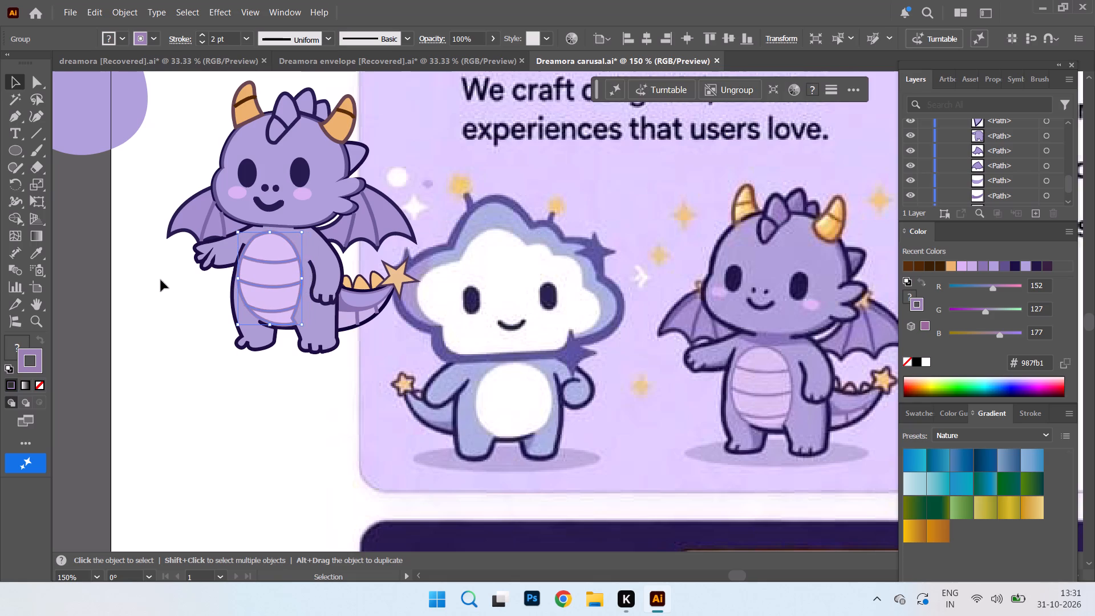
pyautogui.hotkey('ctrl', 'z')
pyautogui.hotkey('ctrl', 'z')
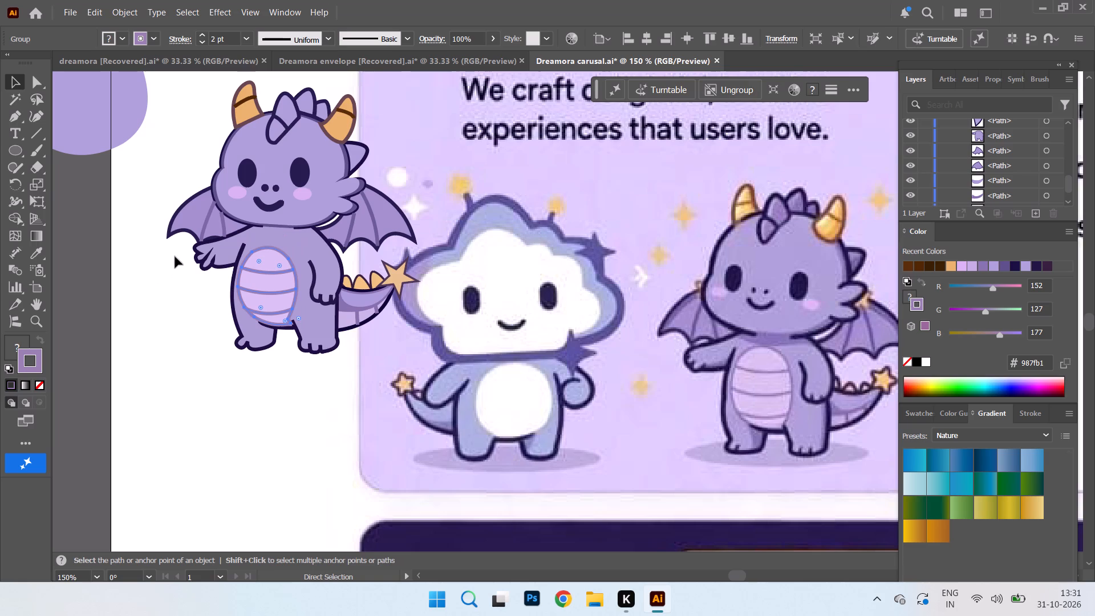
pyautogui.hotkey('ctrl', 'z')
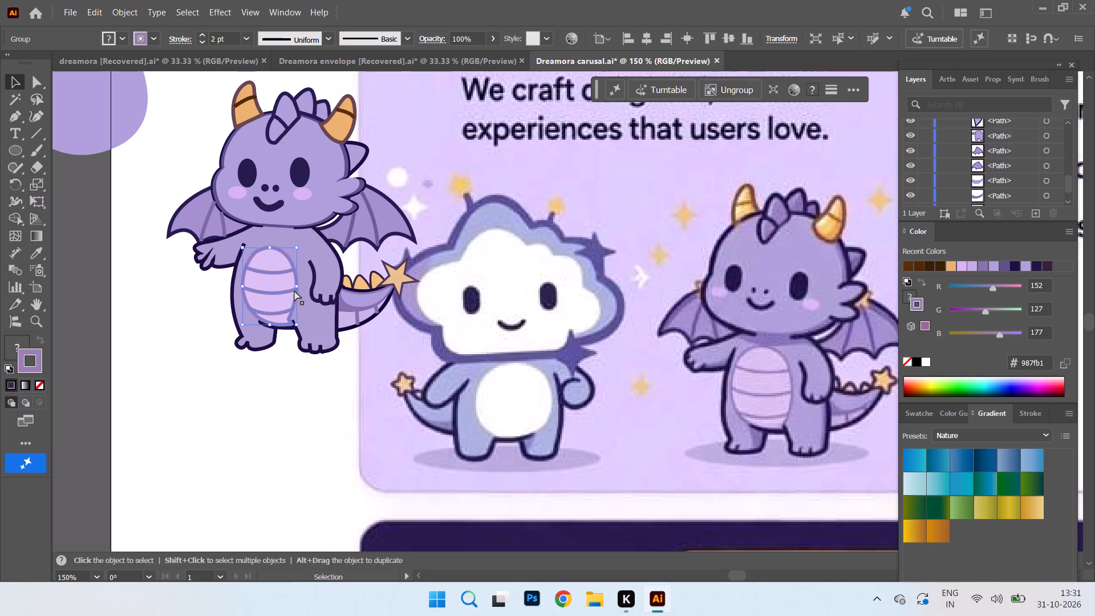
# Shift the belly group slightly toward the raised hand and enlarge it up and toward the tail side to fill the torso.
pyautogui.click(267, 319)
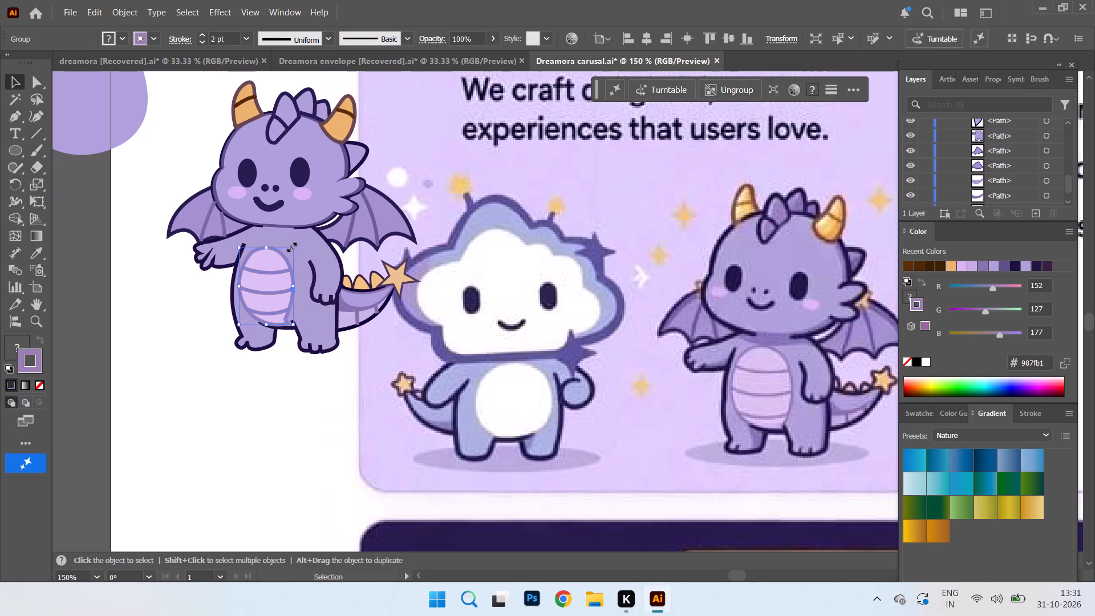
pyautogui.moveTo(291, 250); pyautogui.dragTo(301, 240)
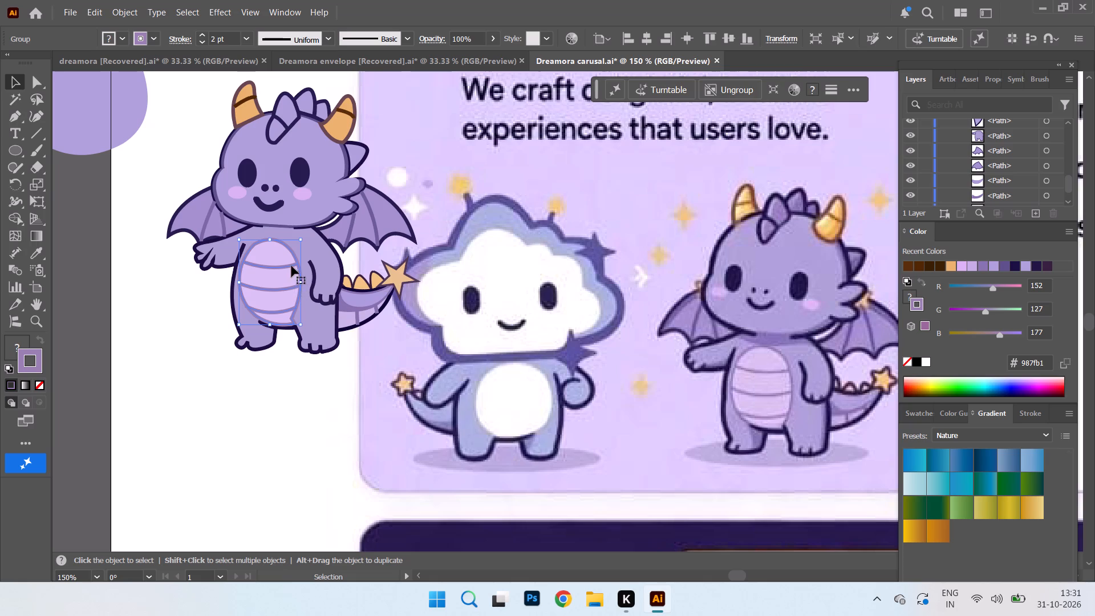
pyautogui.click(306, 331)
pyautogui.click(255, 411)
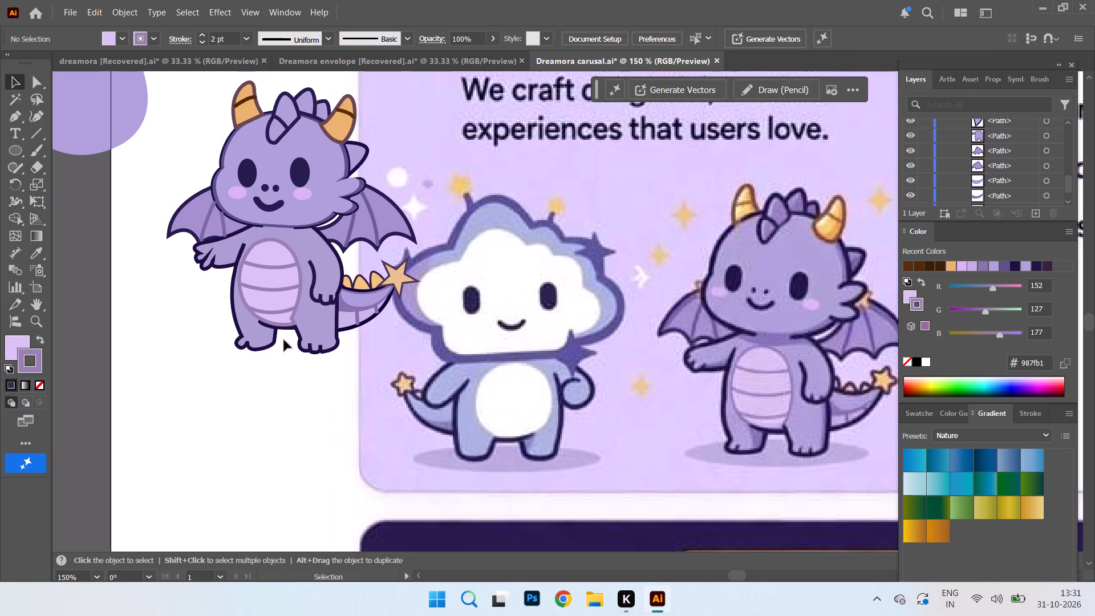
# Move the reference image away from the redrawn dragon to leave blank artboard space beside it.
pyautogui.moveTo(468, 309); pyautogui.dragTo(566, 335)
pyautogui.hotkey('ctrl', '-')
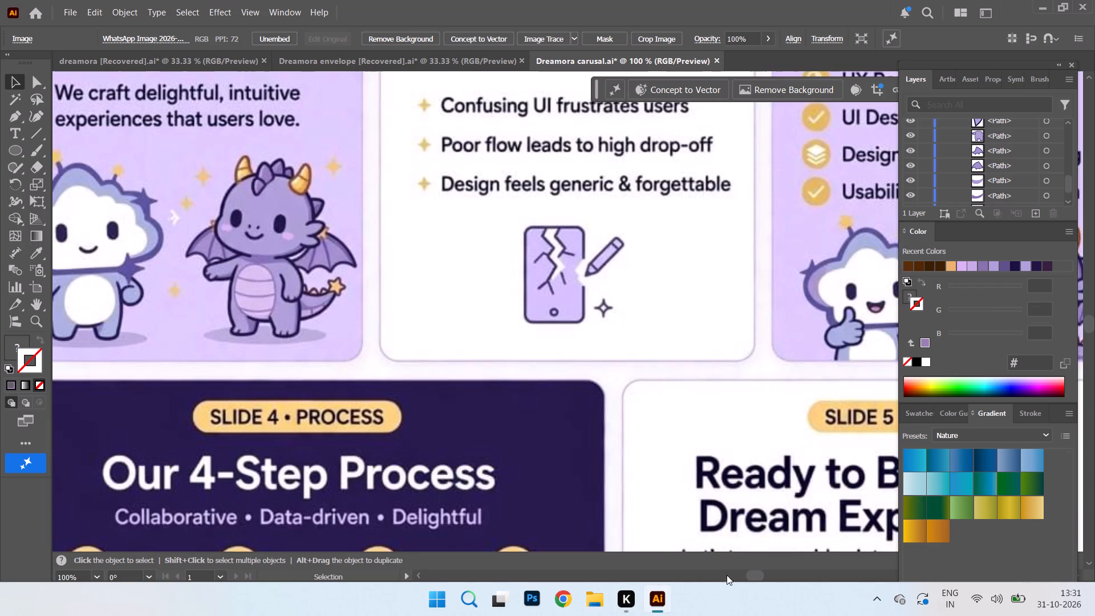
pyautogui.moveTo(760, 574); pyautogui.dragTo(738, 574)
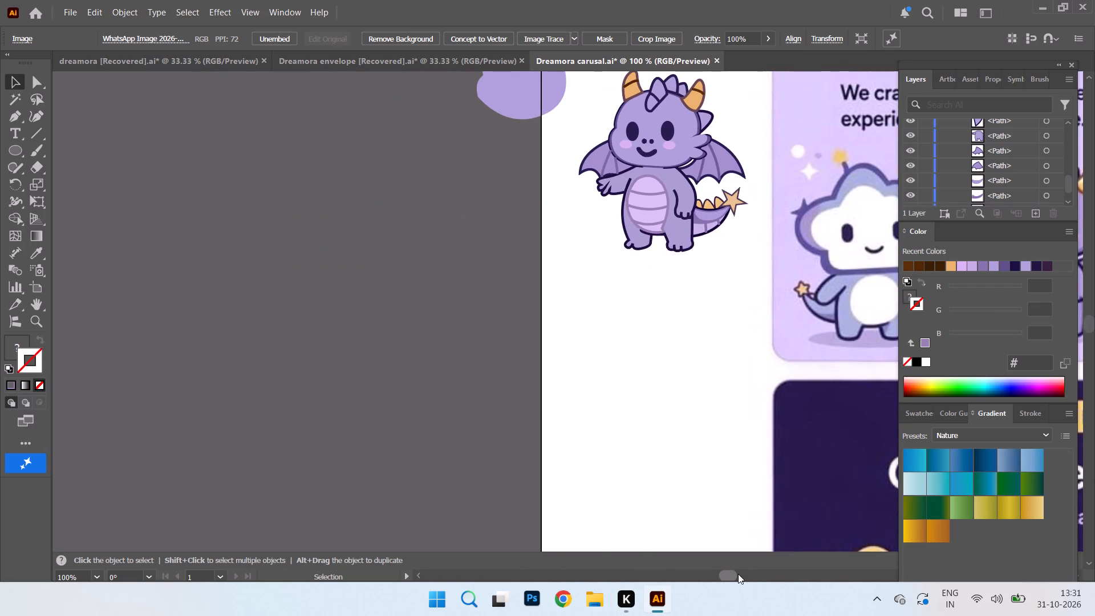
pyautogui.moveTo(738, 574); pyautogui.dragTo(743, 574)
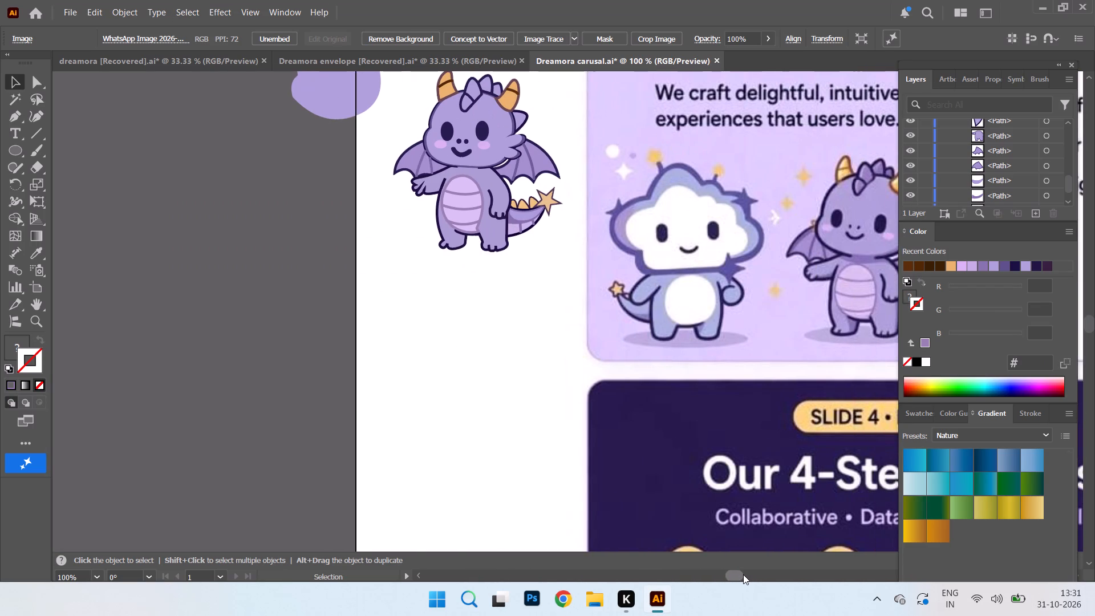
pyautogui.moveTo(743, 574); pyautogui.dragTo(744, 574)
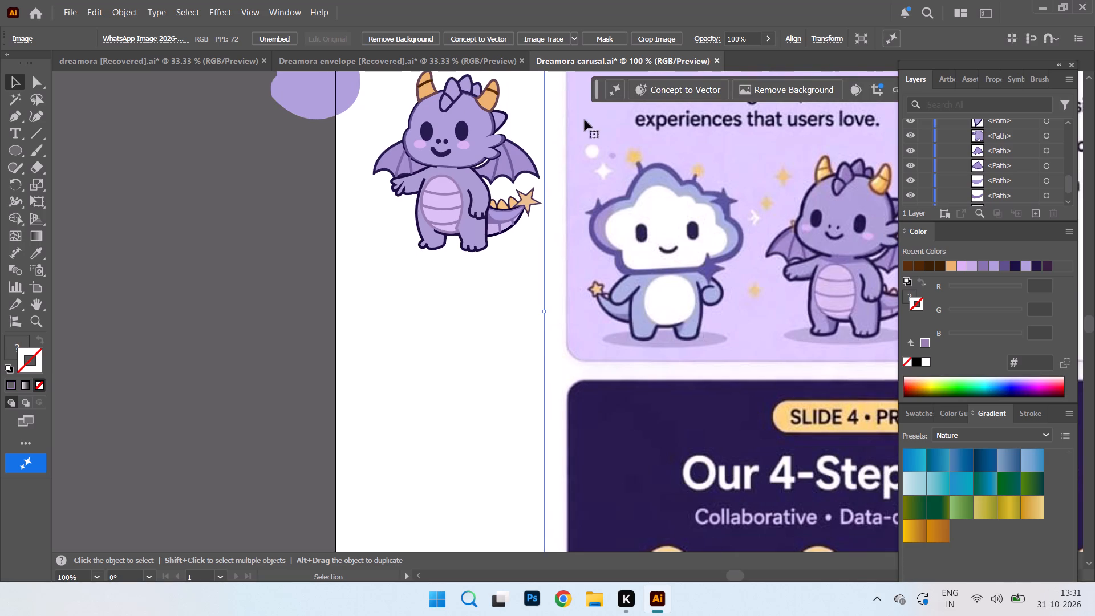
pyautogui.moveTo(582, 133); pyautogui.dragTo(742, 151)
pyautogui.scroll(6, 520, 161)
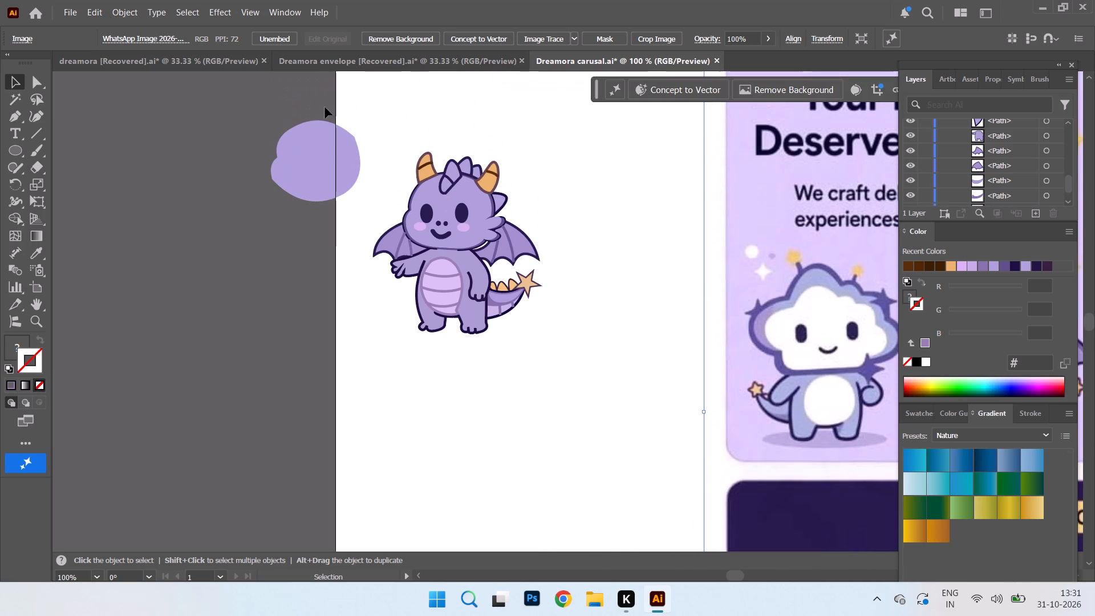
# Move the loose lavender blob off the artboard onto the surrounding canvas.
pyautogui.moveTo(333, 159); pyautogui.dragTo(177, 144)
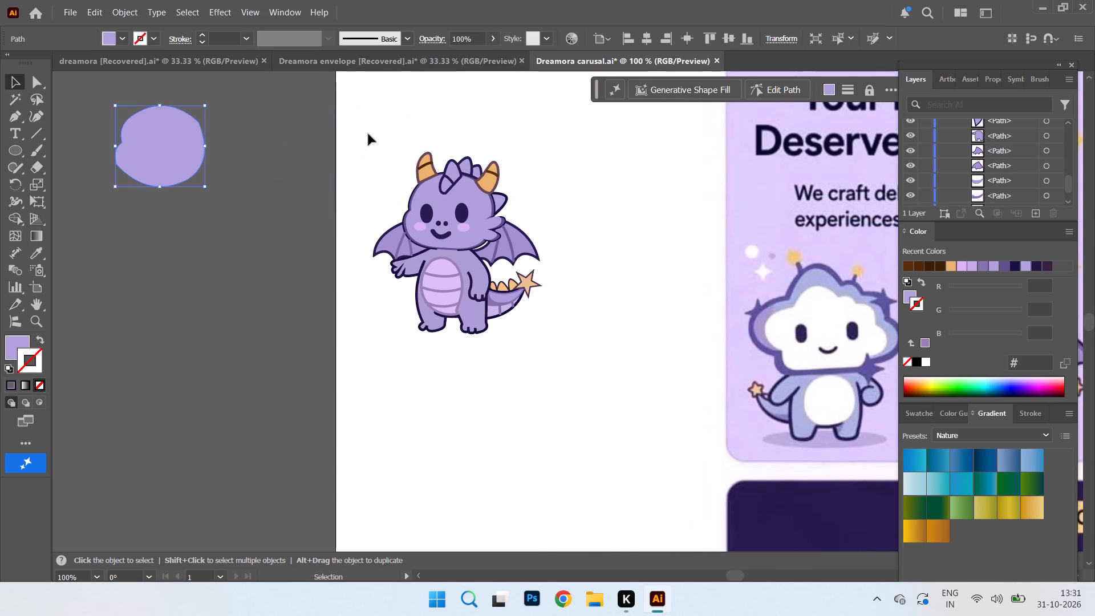
# Group all the shapes of the redrawn dragon mascot.
pyautogui.moveTo(368, 134); pyautogui.dragTo(690, 378)
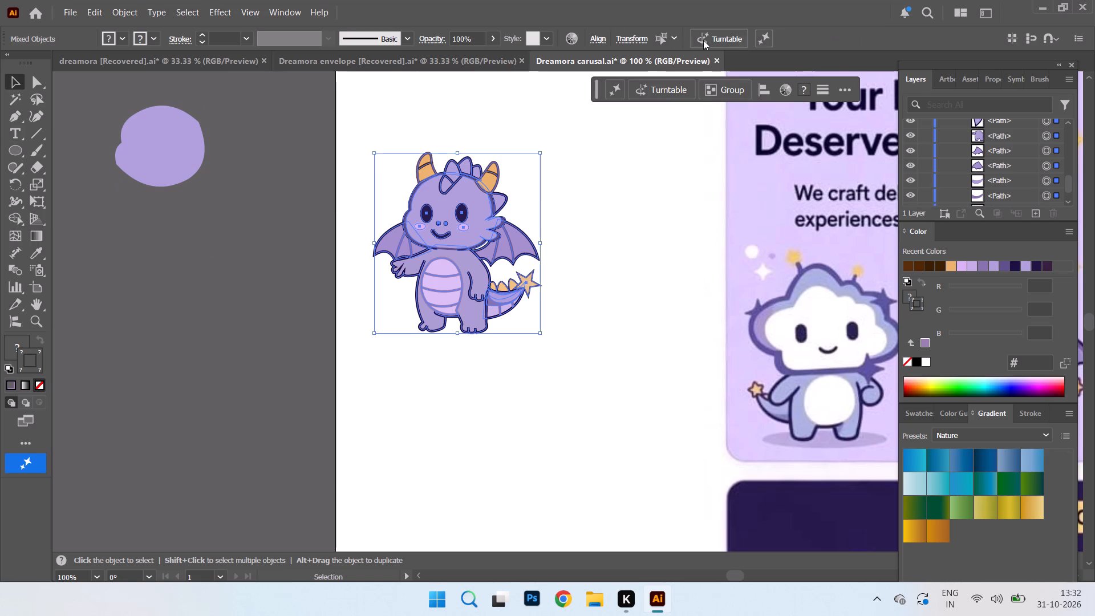
pyautogui.click(729, 94)
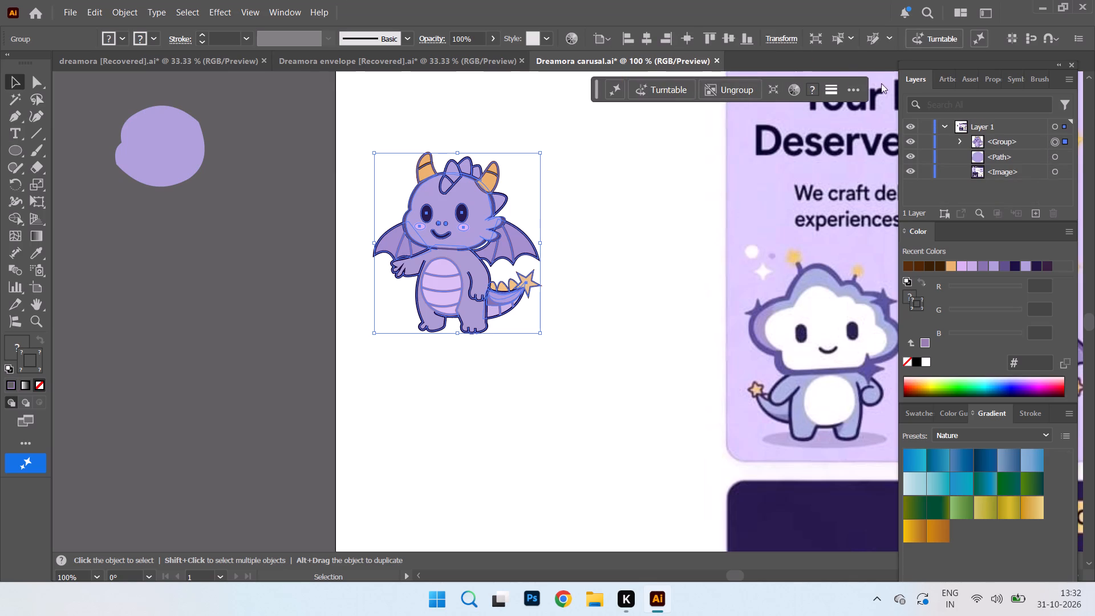
# Copy the cloud logo from the Dreamora envelope document into the Dreamora carusal document, placing it on blank space beside the dragon's head.
pyautogui.click(409, 63)
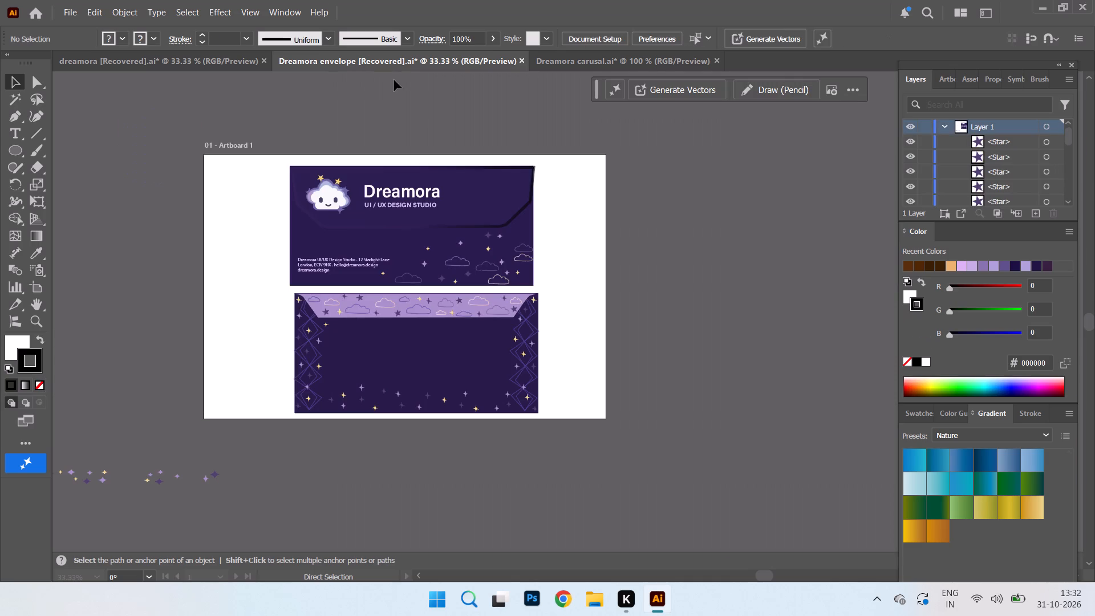
pyautogui.click(331, 201)
pyautogui.rightClick(331, 200)
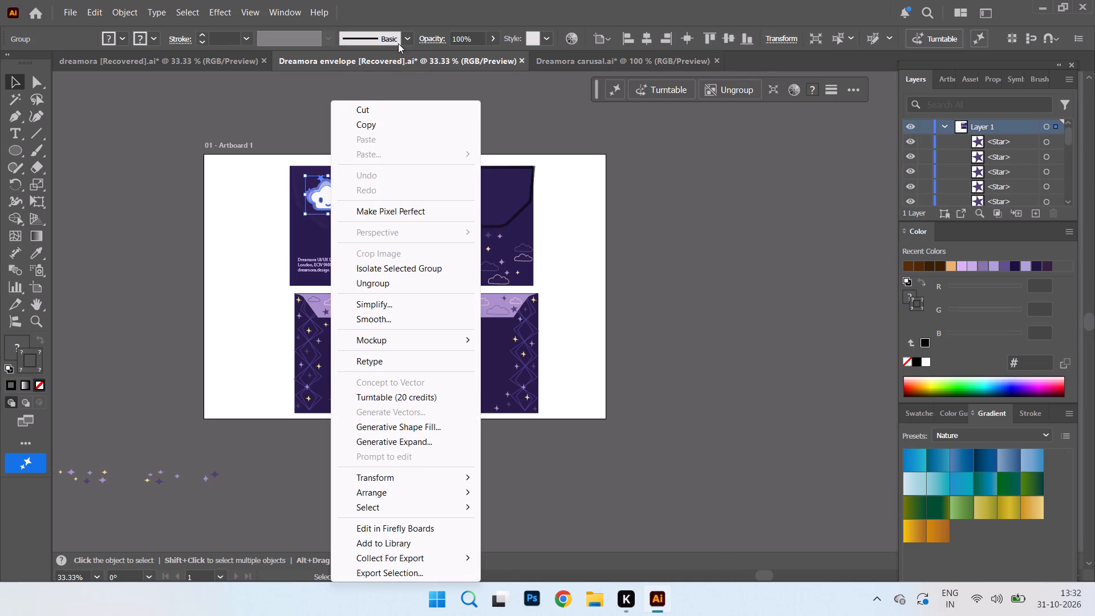
pyautogui.click(373, 120)
pyautogui.click(607, 64)
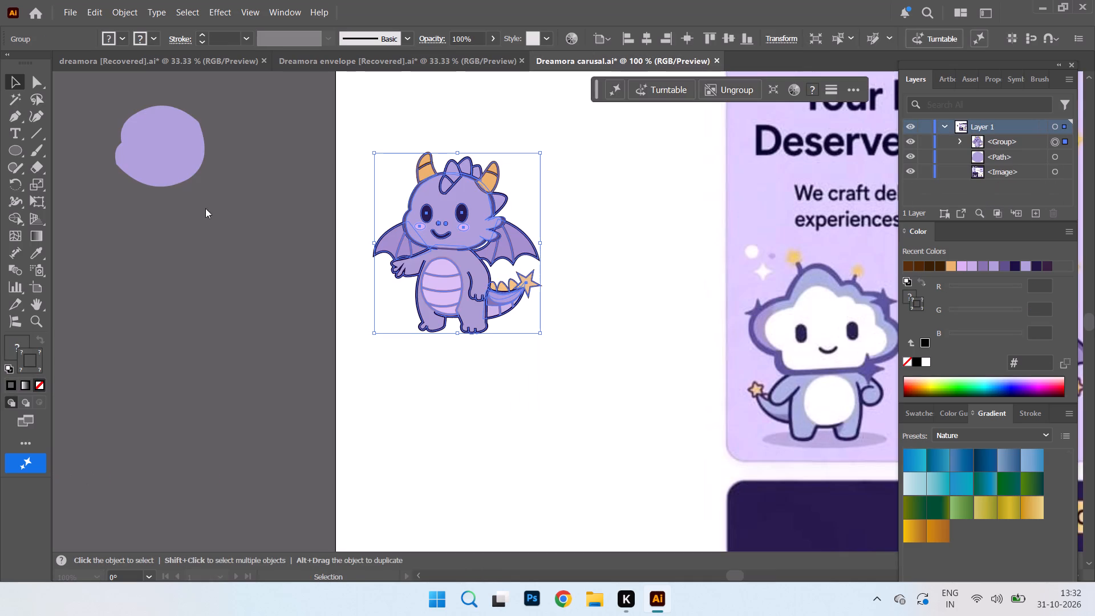
pyautogui.rightClick(591, 157)
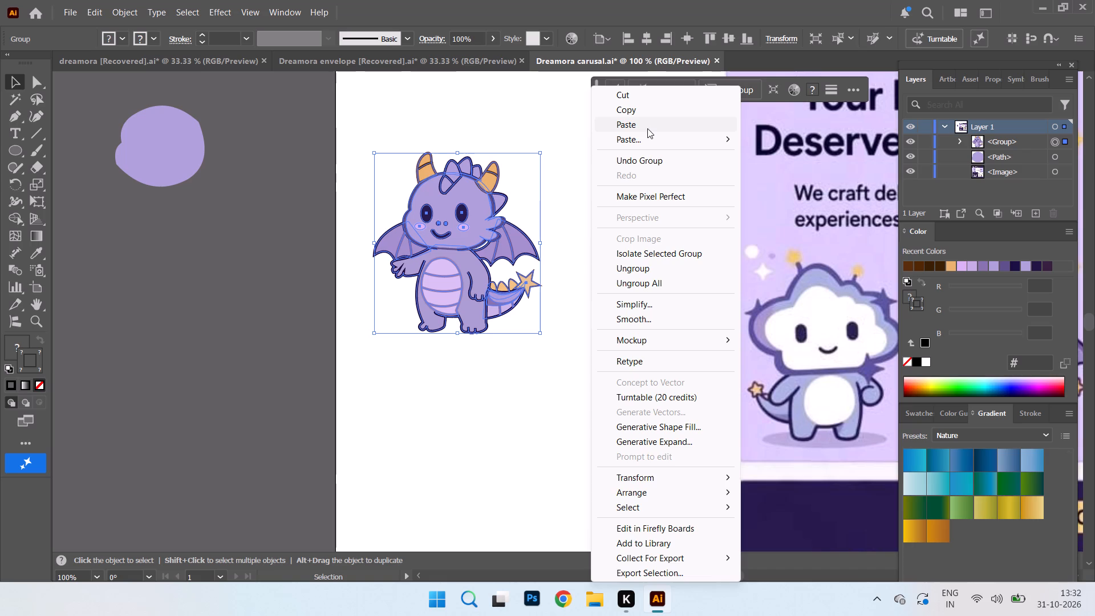
pyautogui.click(647, 128)
pyautogui.moveTo(555, 323); pyautogui.dragTo(599, 246)
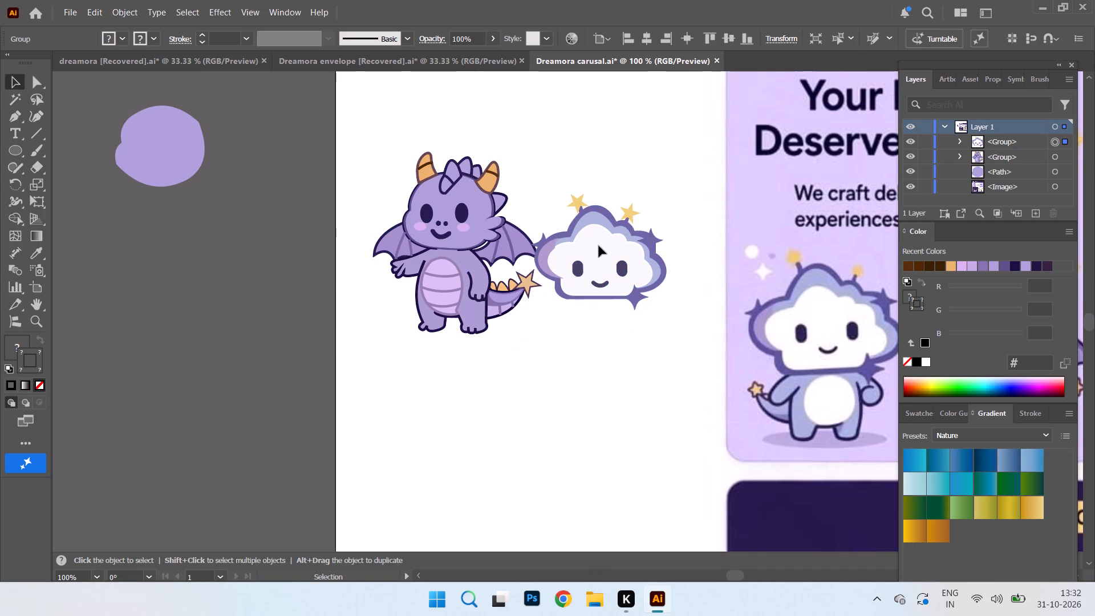
pyautogui.moveTo(599, 246); pyautogui.dragTo(622, 200)
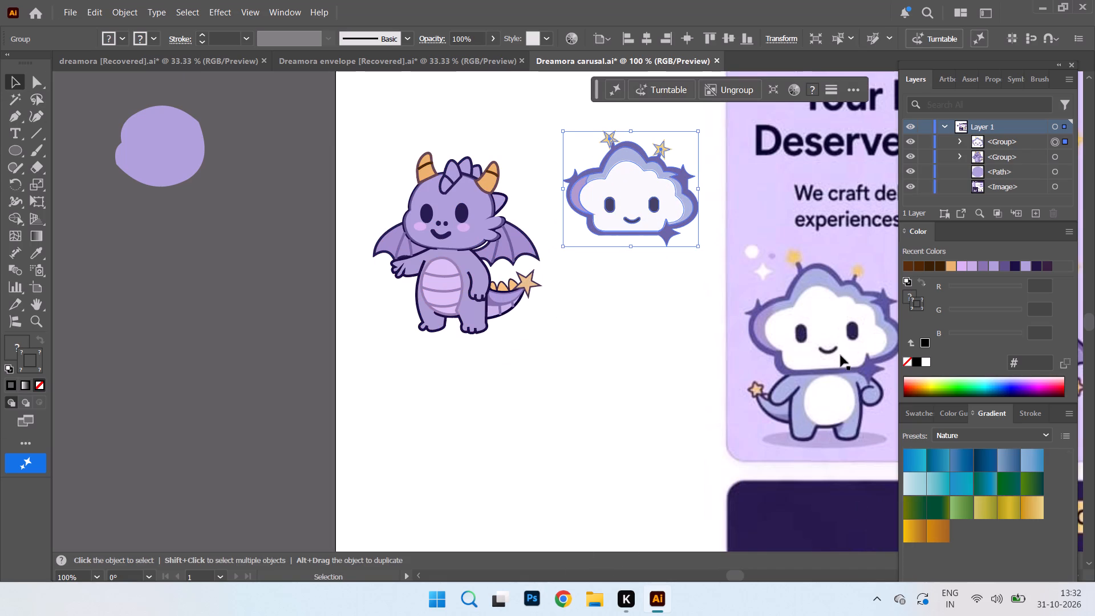
# Move the reference image so its cloud mascot sits closer to the pasted cloud logo.
pyautogui.moveTo(841, 355); pyautogui.dragTo(821, 268)
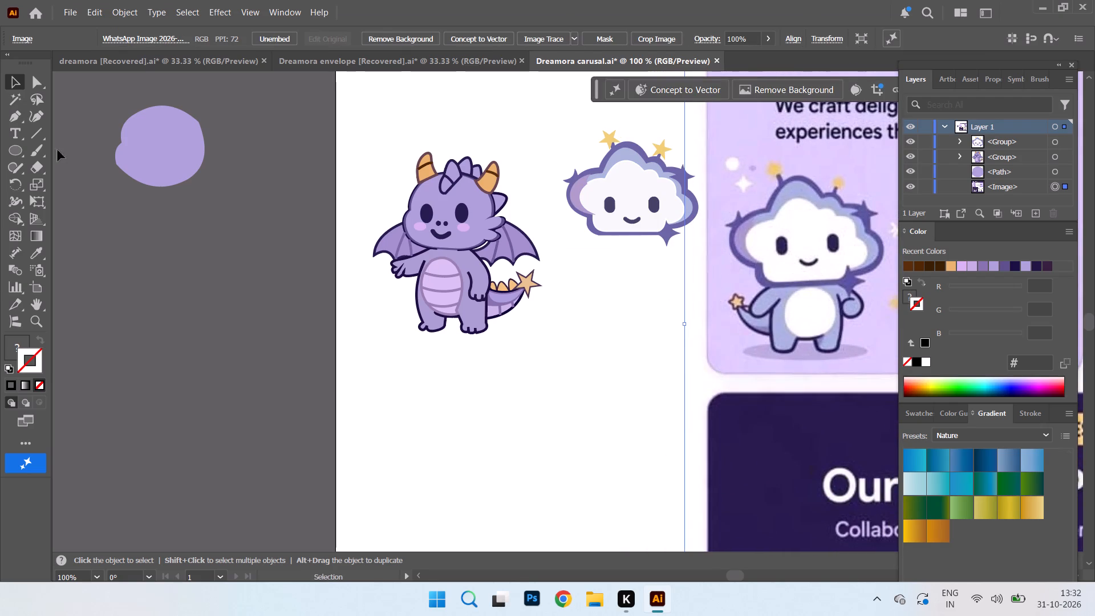
# Trace the cloud mascot's tail-side arm with the Pen tool as an unfilled path with a lavender #aea0d9 stroke.
pyautogui.click(18, 117)
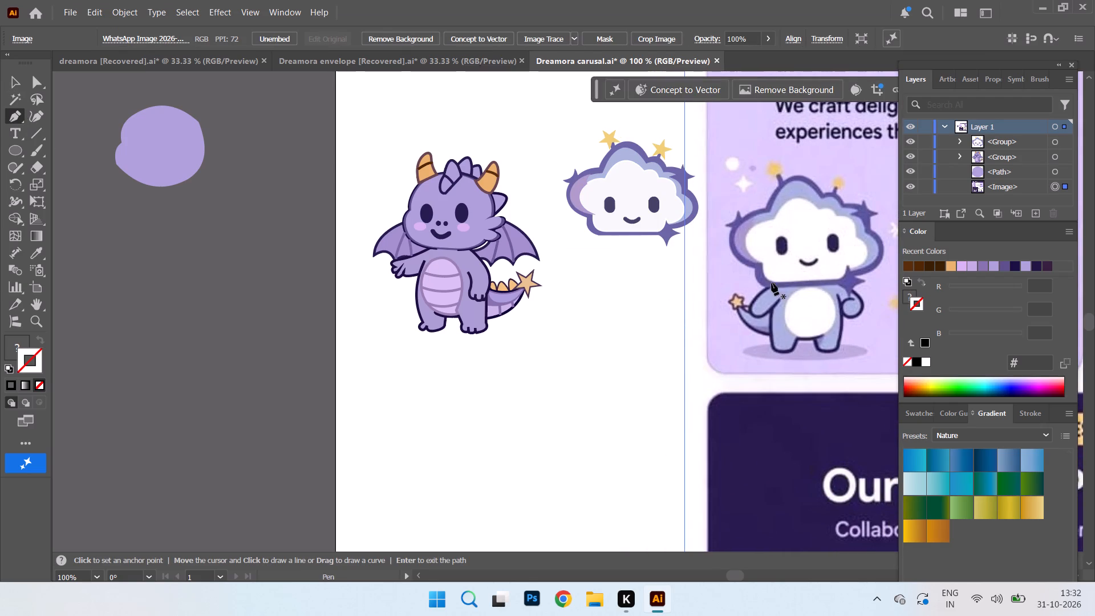
pyautogui.click(777, 281)
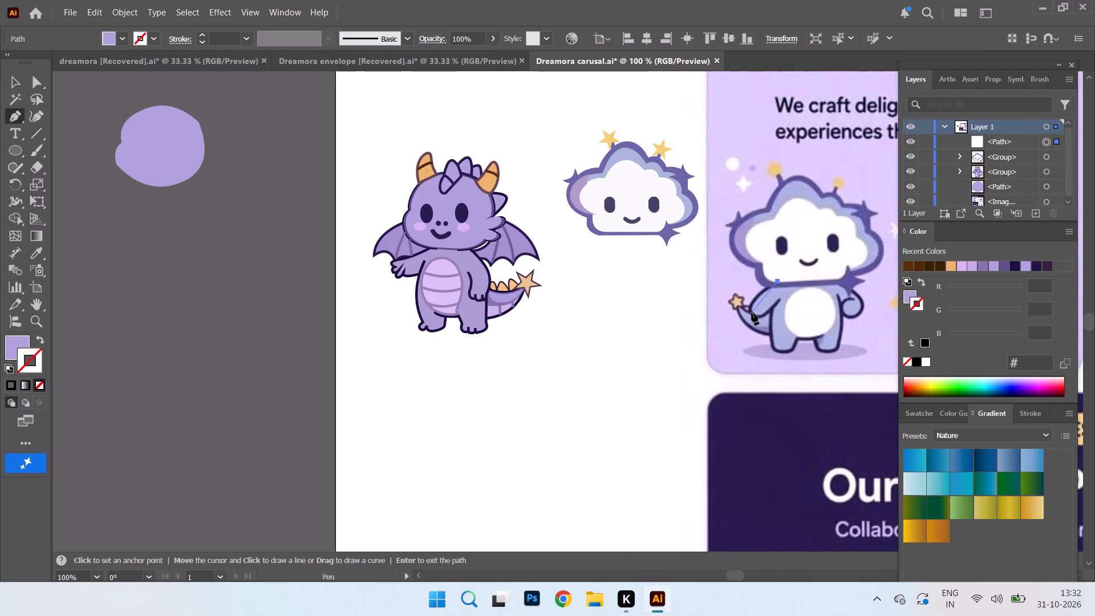
pyautogui.moveTo(752, 313); pyautogui.dragTo(758, 329)
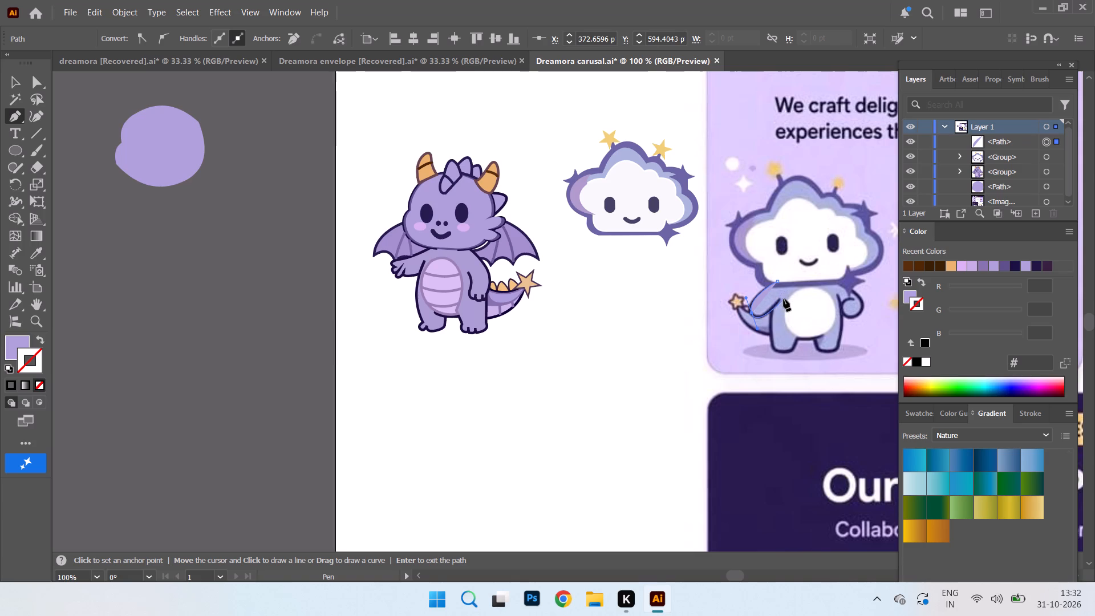
pyautogui.click(781, 299)
pyautogui.hotkey('ctrl', '=')
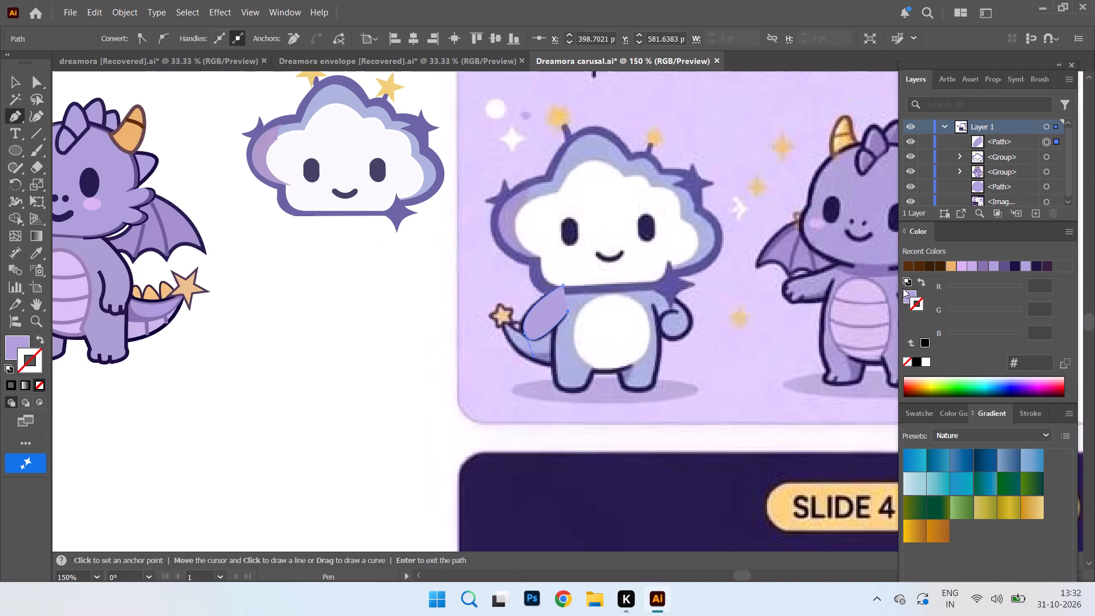
pyautogui.hotkey('ctrl', '=')
pyautogui.scroll(-3, 595, 273)
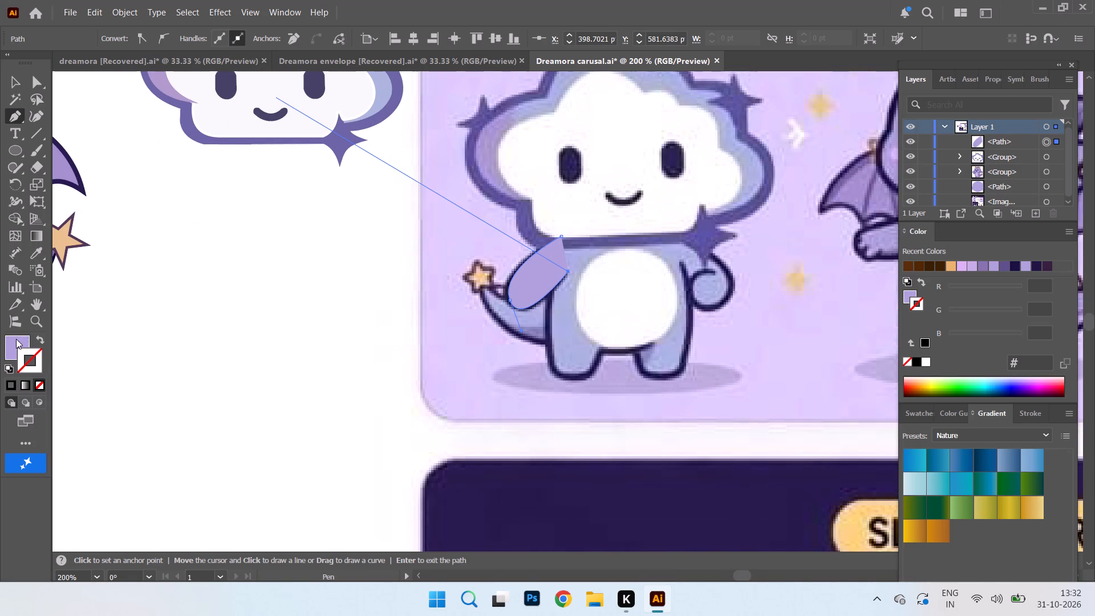
pyautogui.click(39, 338)
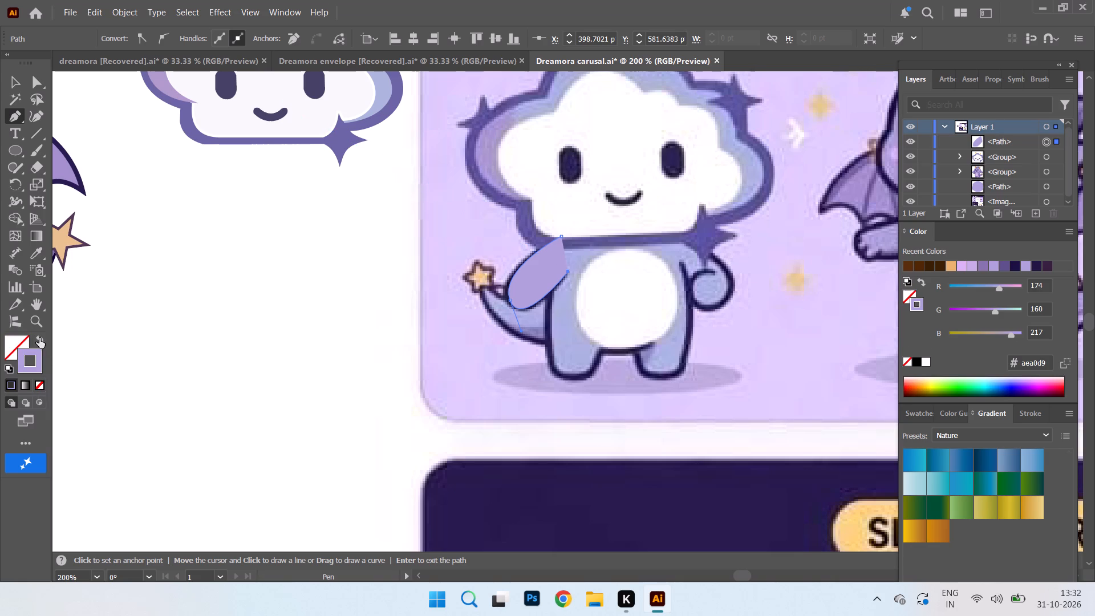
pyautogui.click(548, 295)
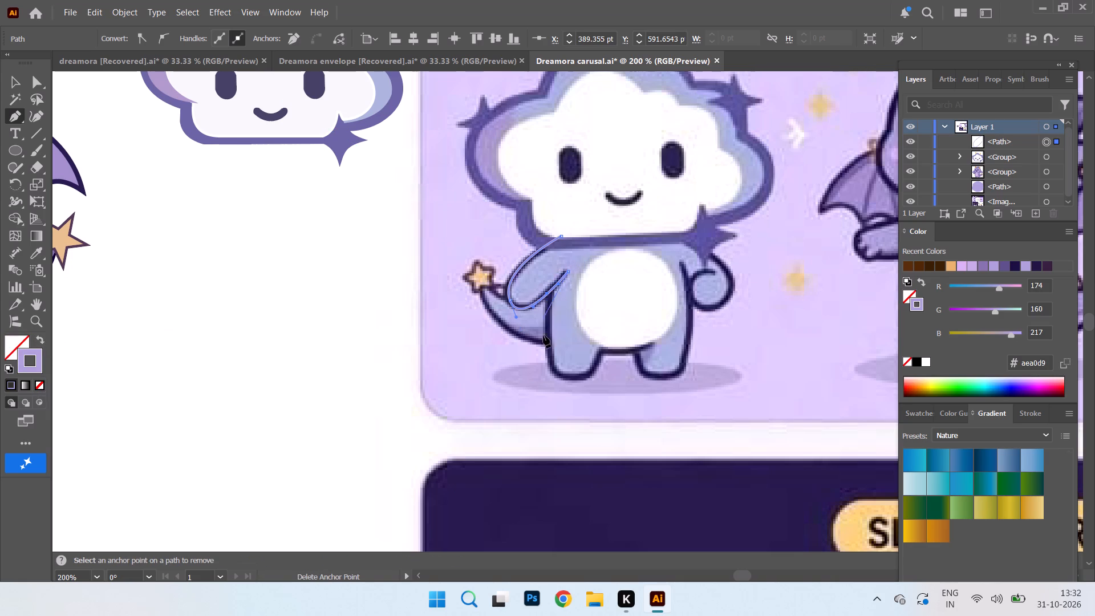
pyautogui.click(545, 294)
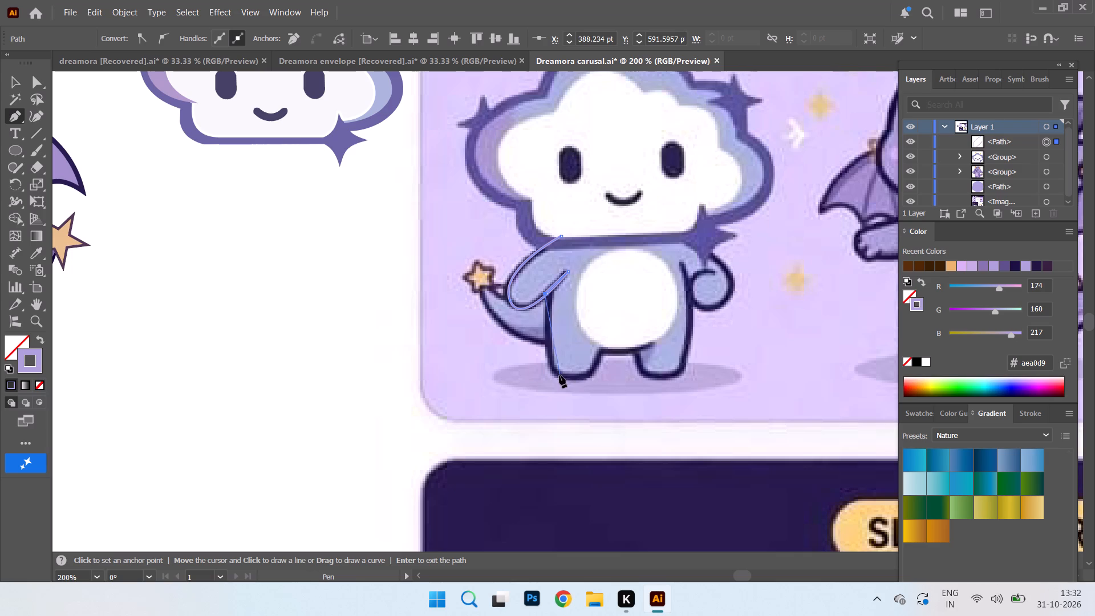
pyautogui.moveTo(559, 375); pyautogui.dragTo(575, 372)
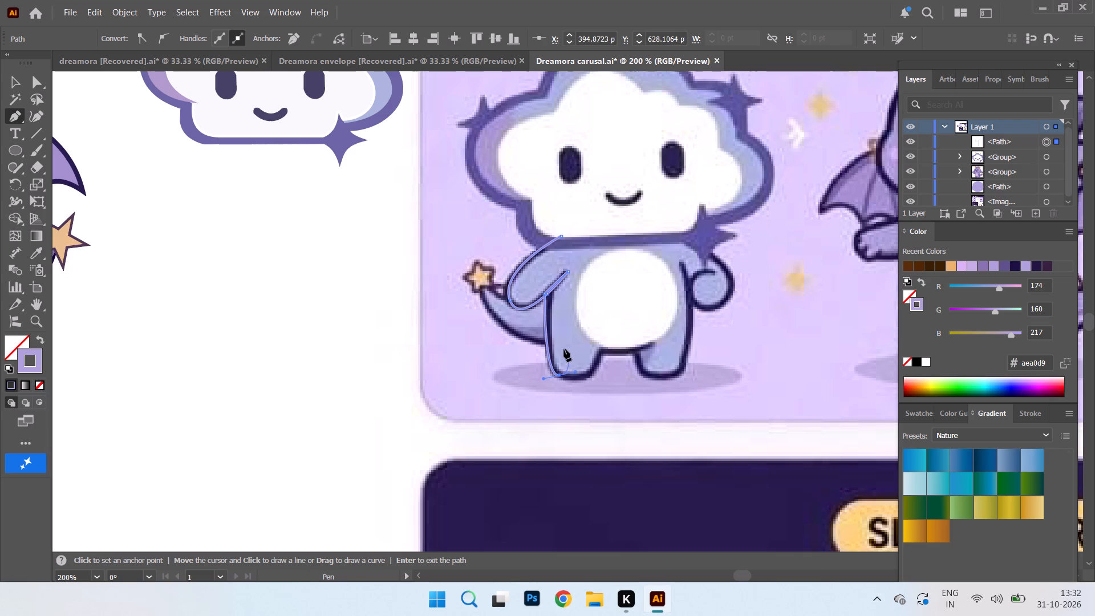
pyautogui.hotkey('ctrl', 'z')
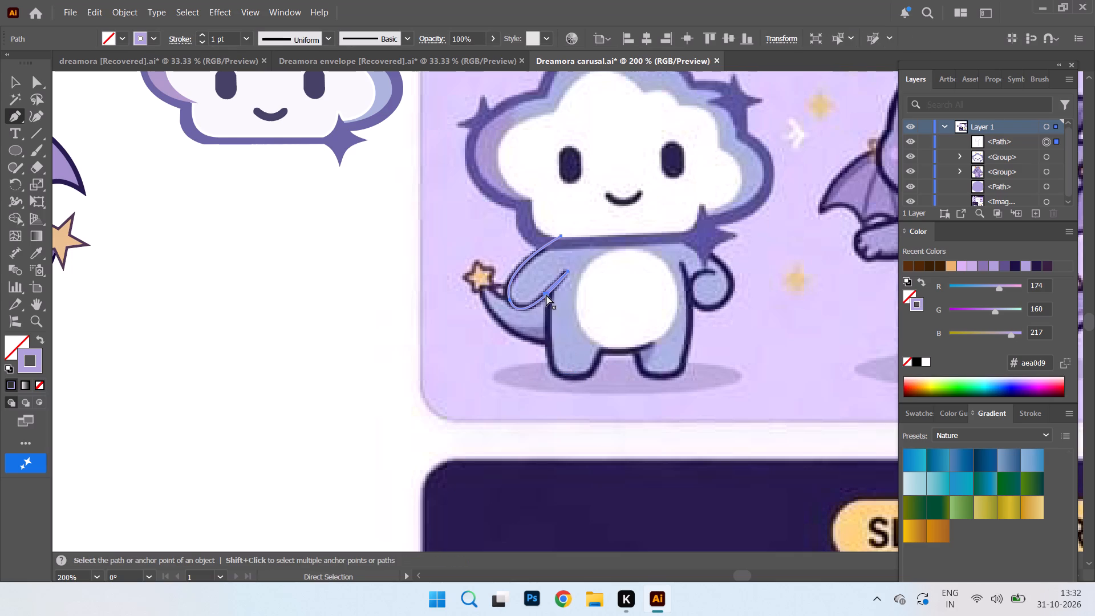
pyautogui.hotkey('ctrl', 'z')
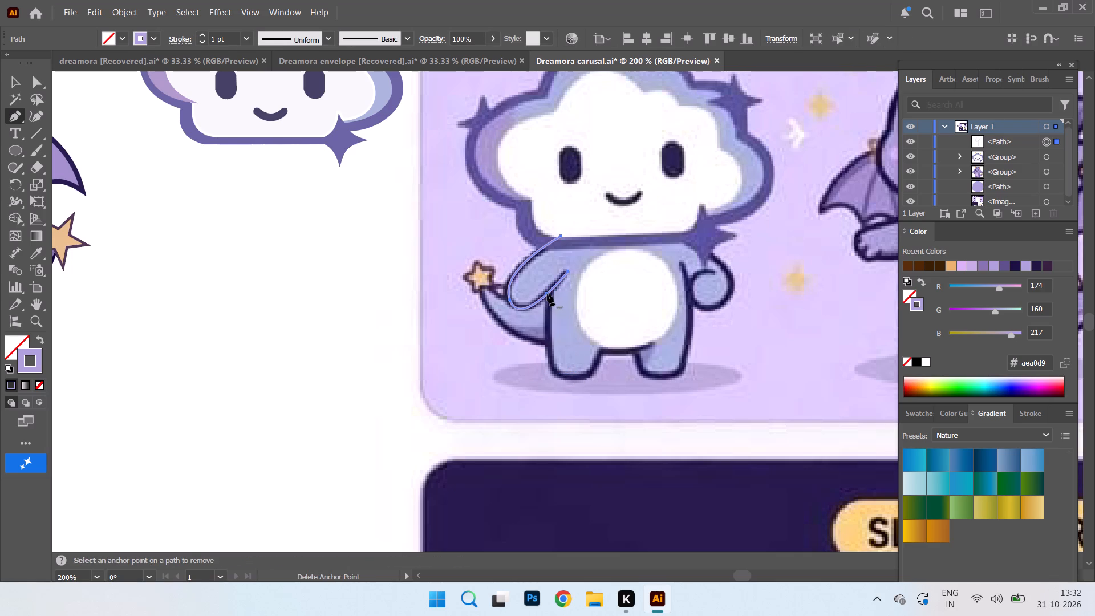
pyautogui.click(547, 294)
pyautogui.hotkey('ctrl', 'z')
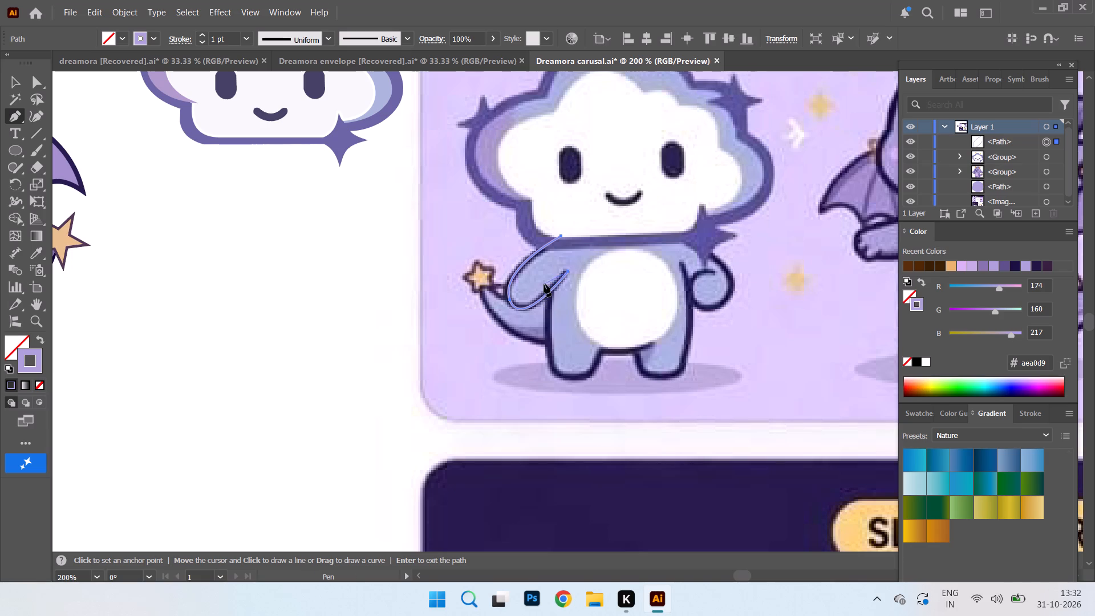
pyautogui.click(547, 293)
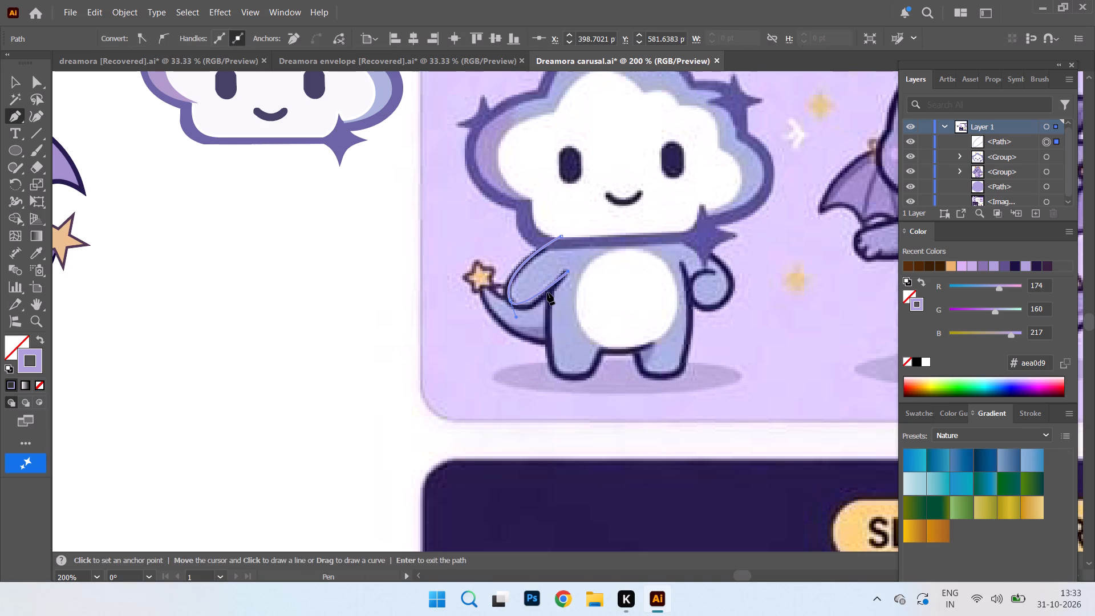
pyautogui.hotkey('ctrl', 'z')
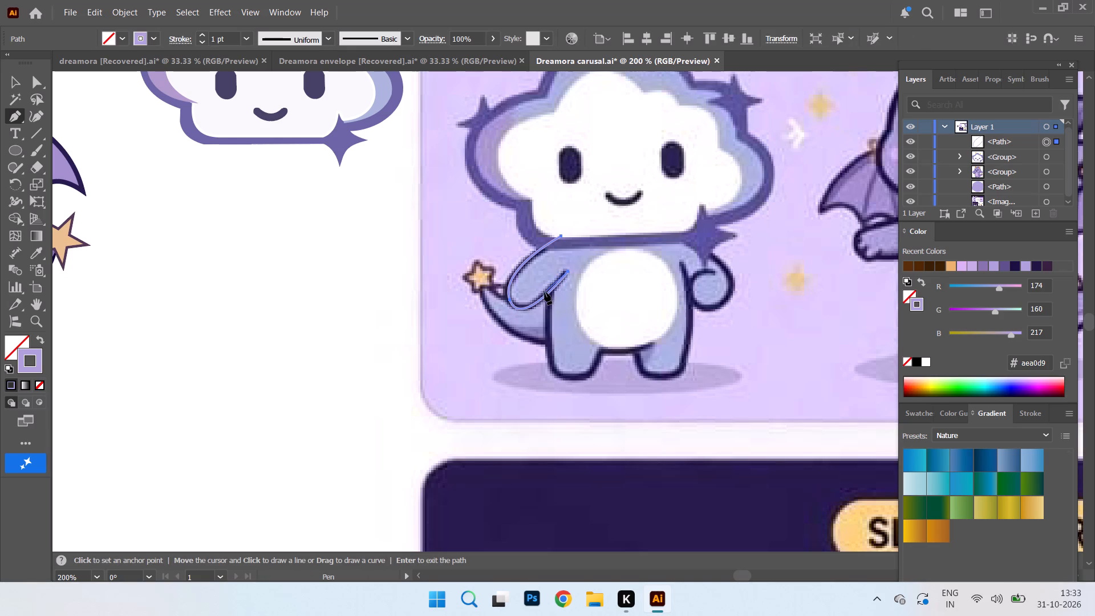
# Trace the cloud mascot's body from the tail-side armpit around that leg and along the belly's lower edge.
pyautogui.click(549, 290)
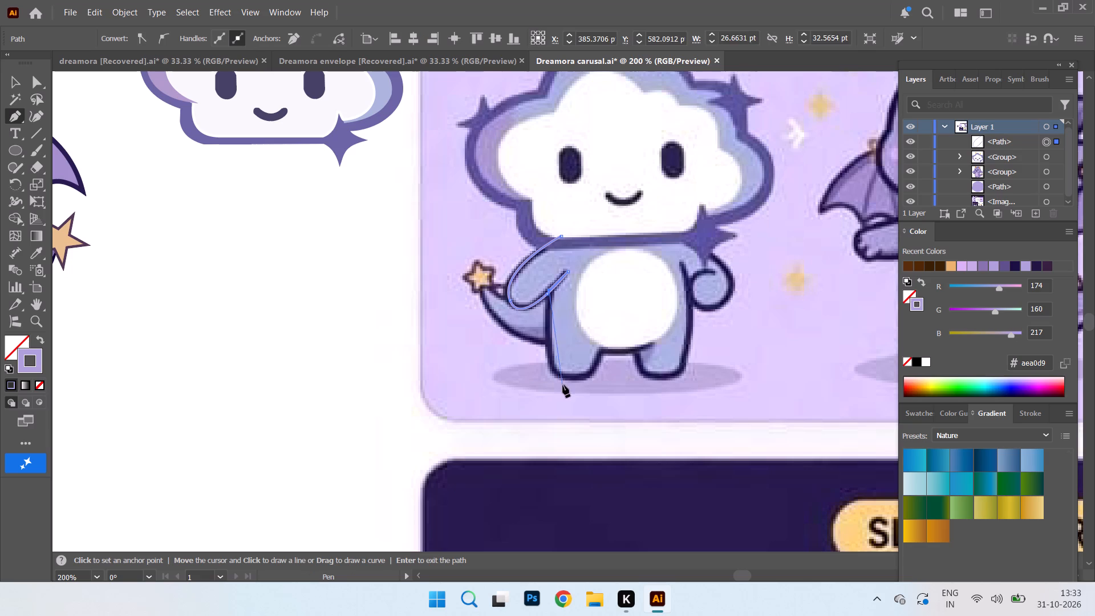
pyautogui.moveTo(559, 376); pyautogui.dragTo(577, 376)
pyautogui.moveTo(594, 368); pyautogui.dragTo(598, 358)
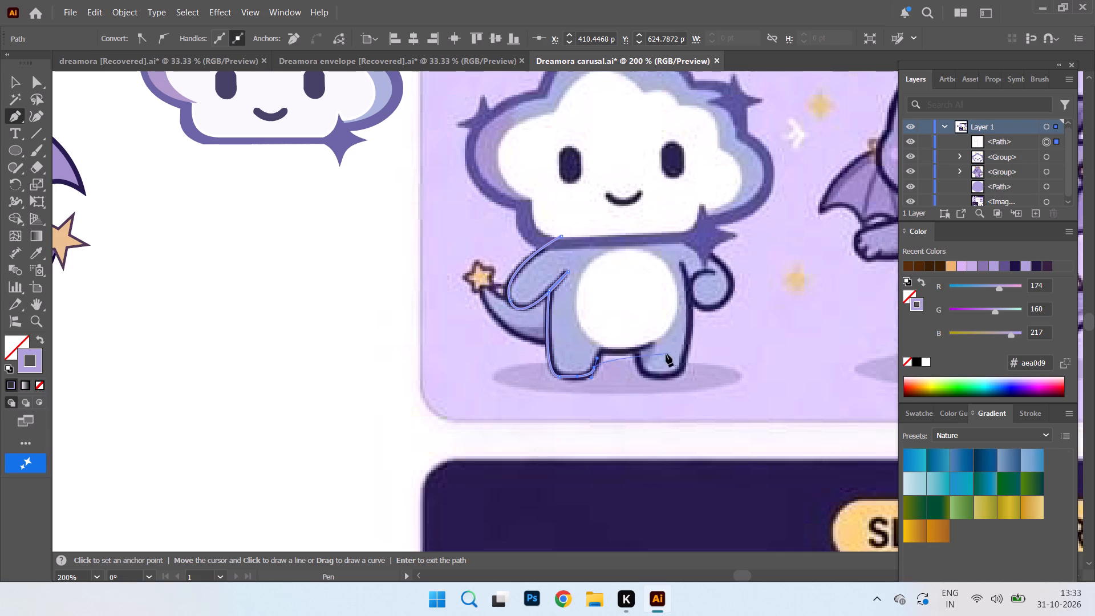
pyautogui.click(602, 348)
pyautogui.moveTo(655, 343); pyautogui.dragTo(703, 326)
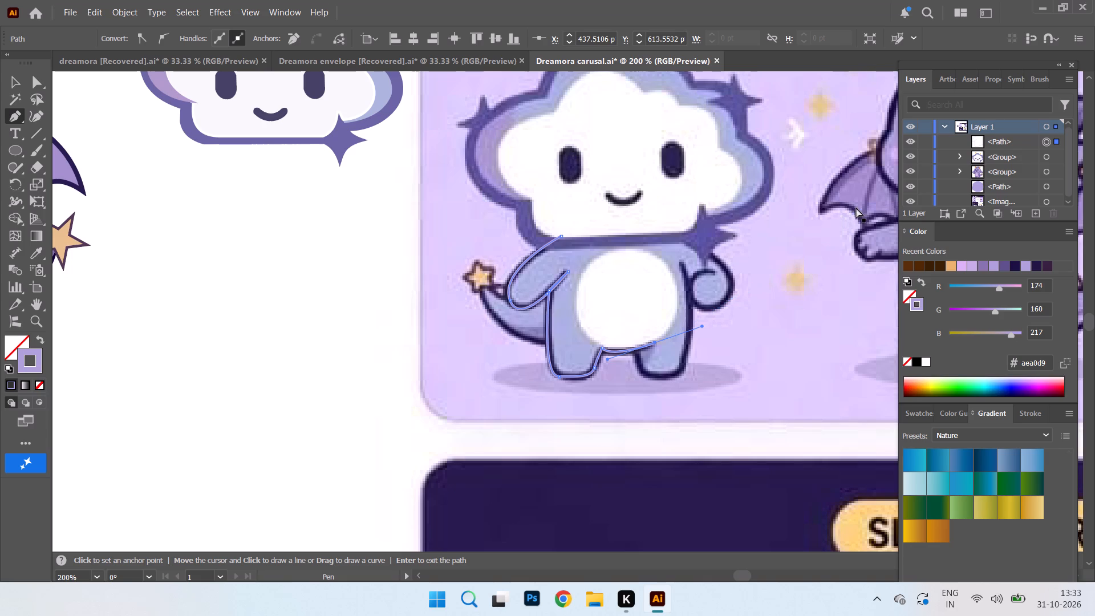
pyautogui.hotkey('ctrl', 'z')
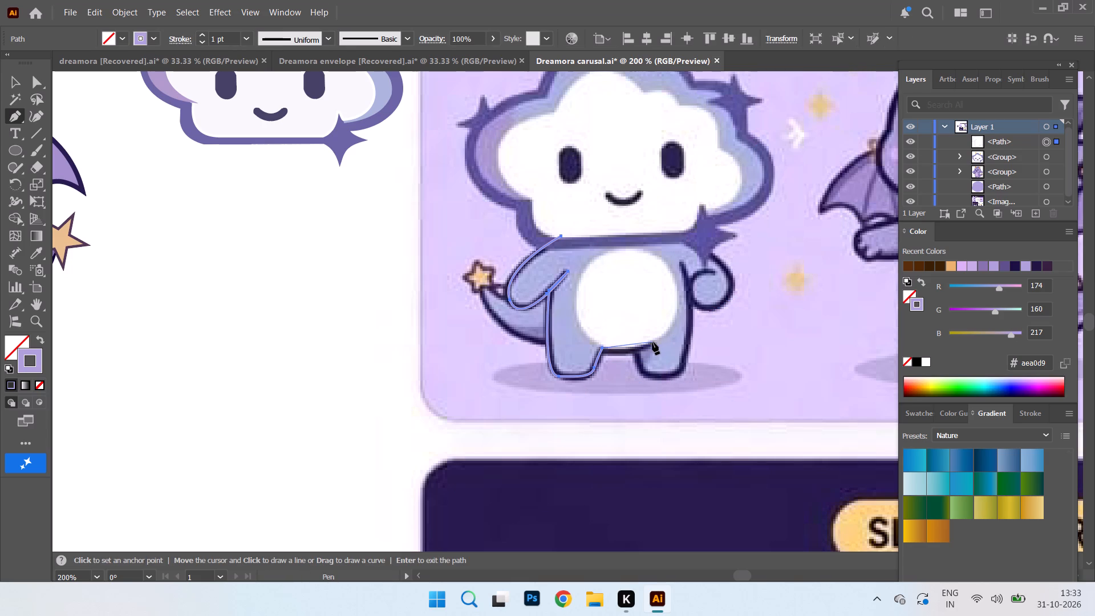
pyautogui.moveTo(652, 342); pyautogui.dragTo(681, 324)
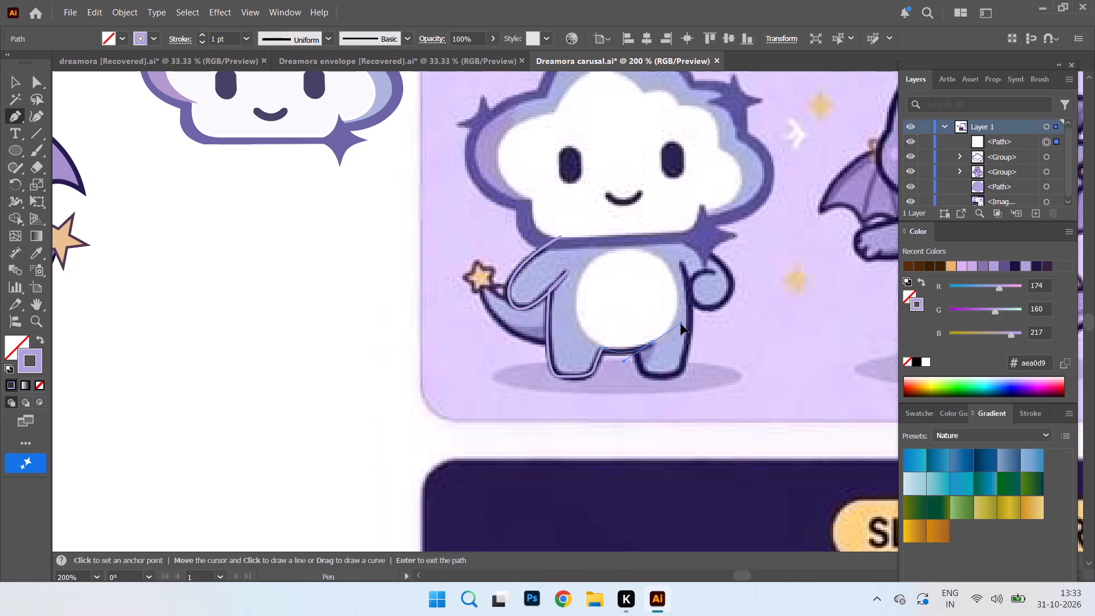
pyautogui.moveTo(681, 324); pyautogui.dragTo(678, 327)
pyautogui.click(653, 342)
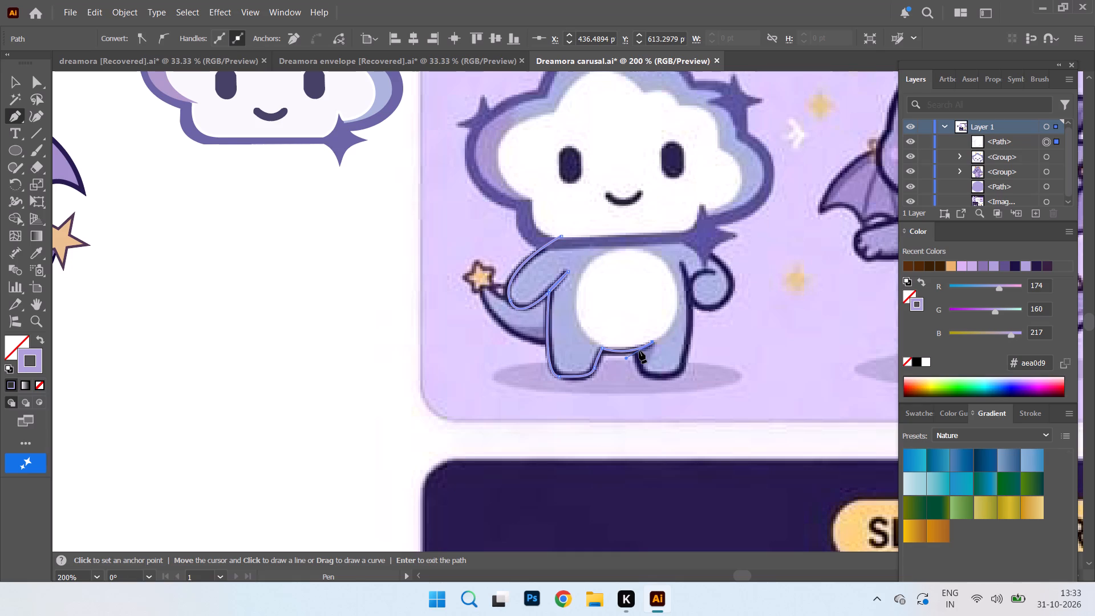
pyautogui.click(637, 350)
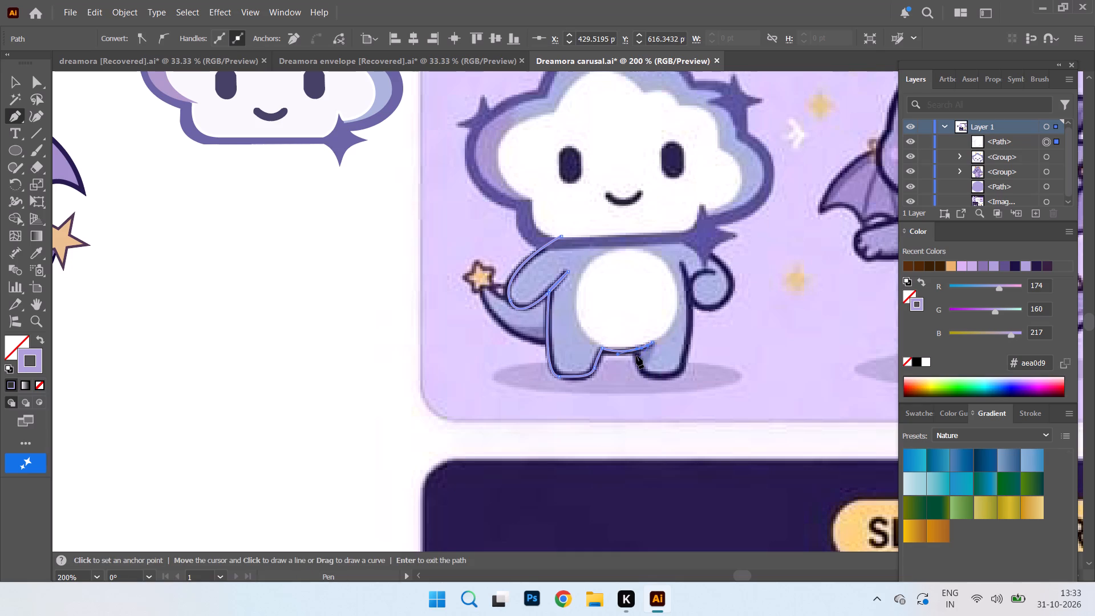
# Trace the cloud mascot's other leg around its foot and up the side of the body to beneath the head's large sparkle.
pyautogui.click(637, 352)
pyautogui.moveTo(663, 375); pyautogui.dragTo(691, 366)
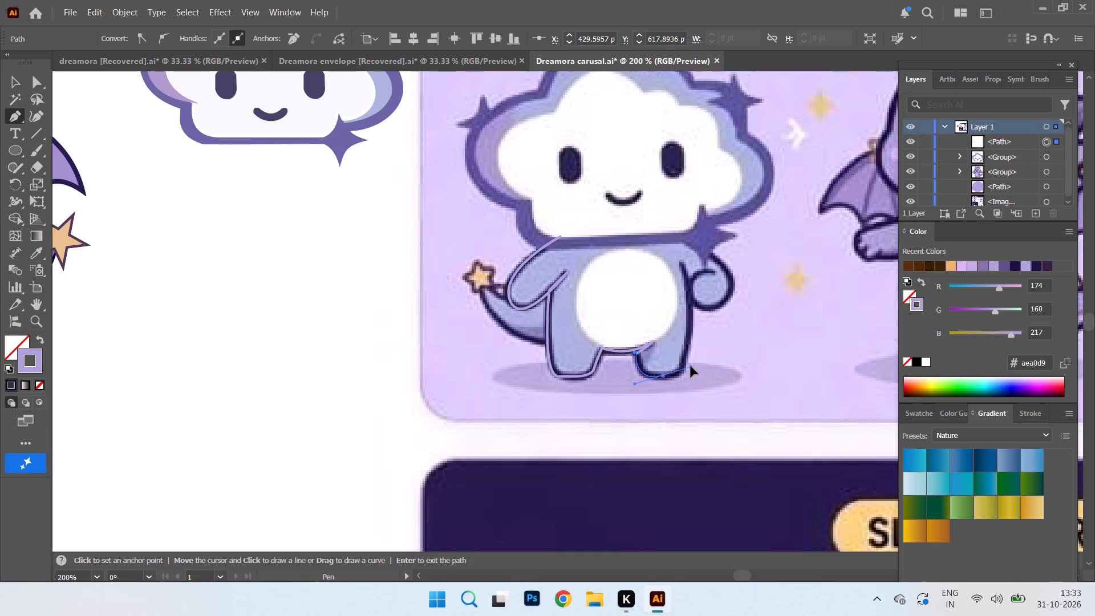
pyautogui.moveTo(691, 366); pyautogui.dragTo(688, 365)
pyautogui.click(663, 376)
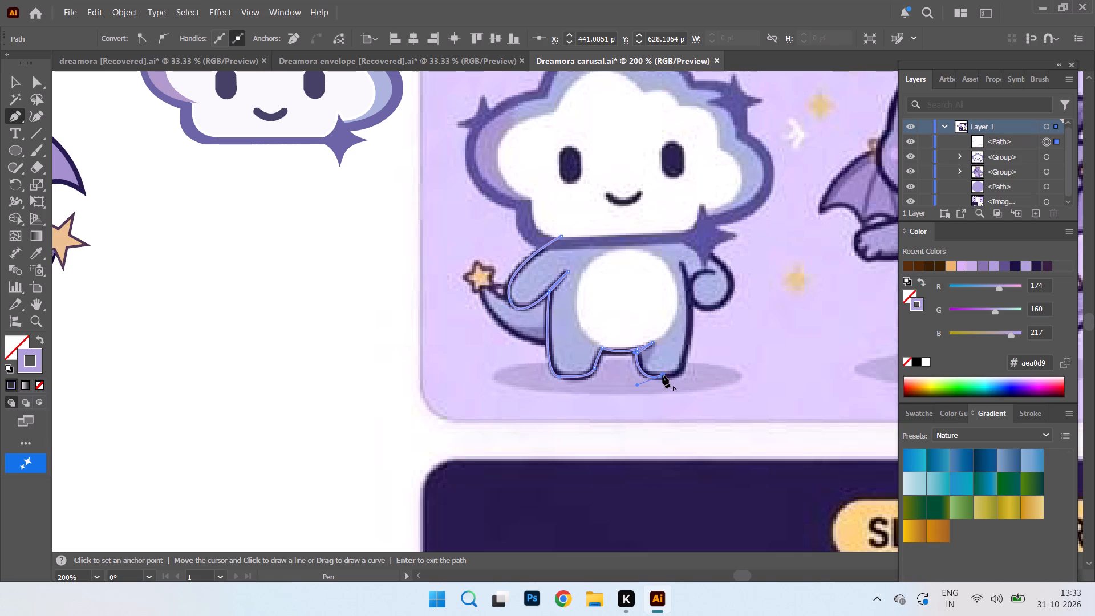
pyautogui.hotkey('ctrl', 'z')
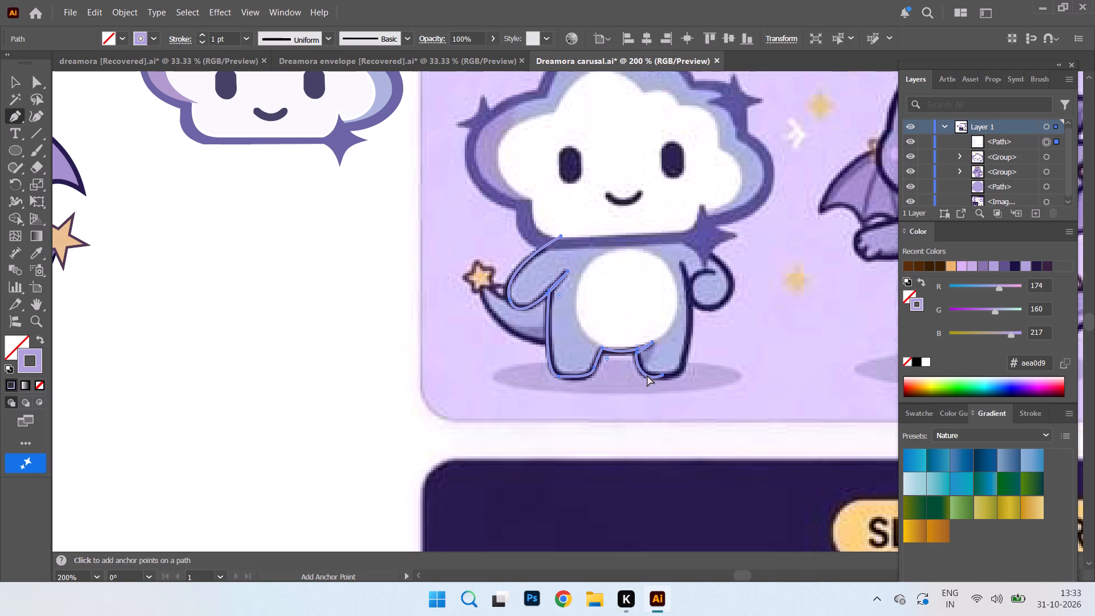
pyautogui.hotkey('ctrl', 'z')
pyautogui.moveTo(647, 375); pyautogui.dragTo(651, 378)
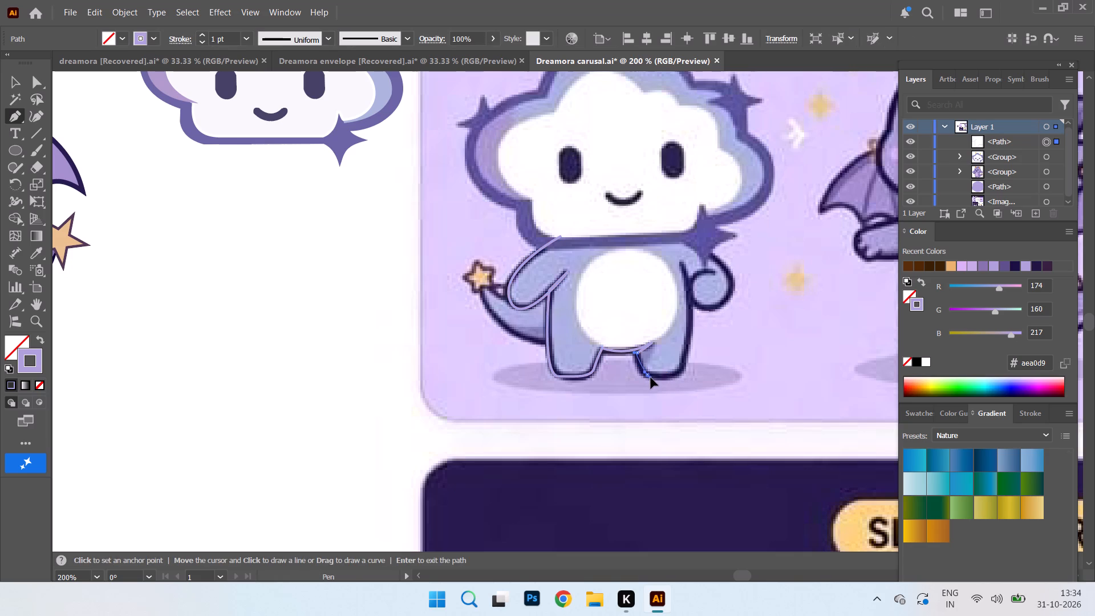
pyautogui.moveTo(651, 378); pyautogui.dragTo(658, 377)
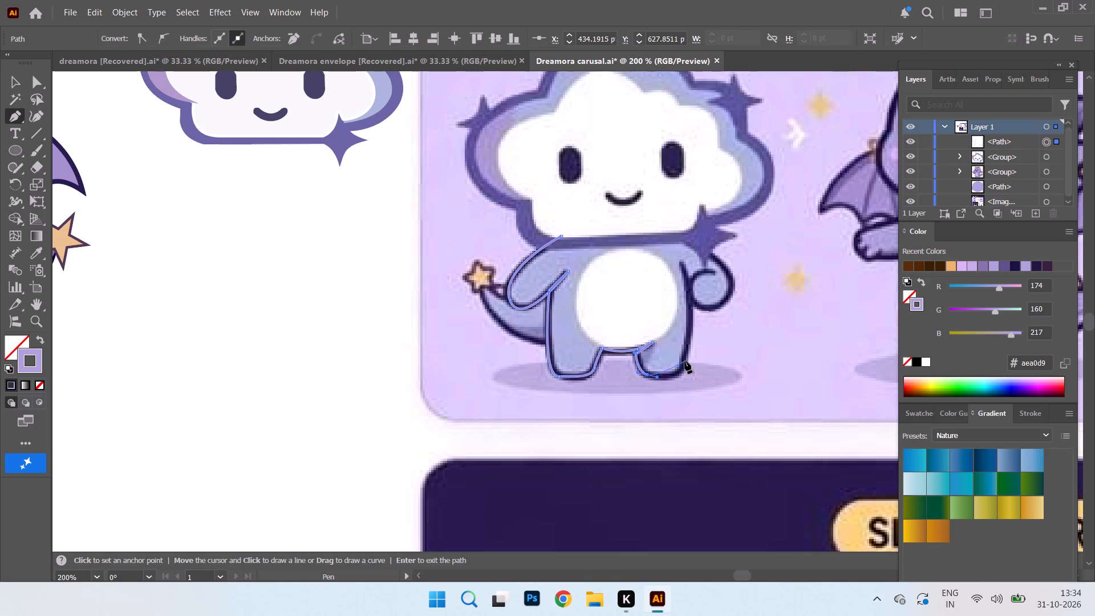
pyautogui.moveTo(685, 361); pyautogui.dragTo(692, 337)
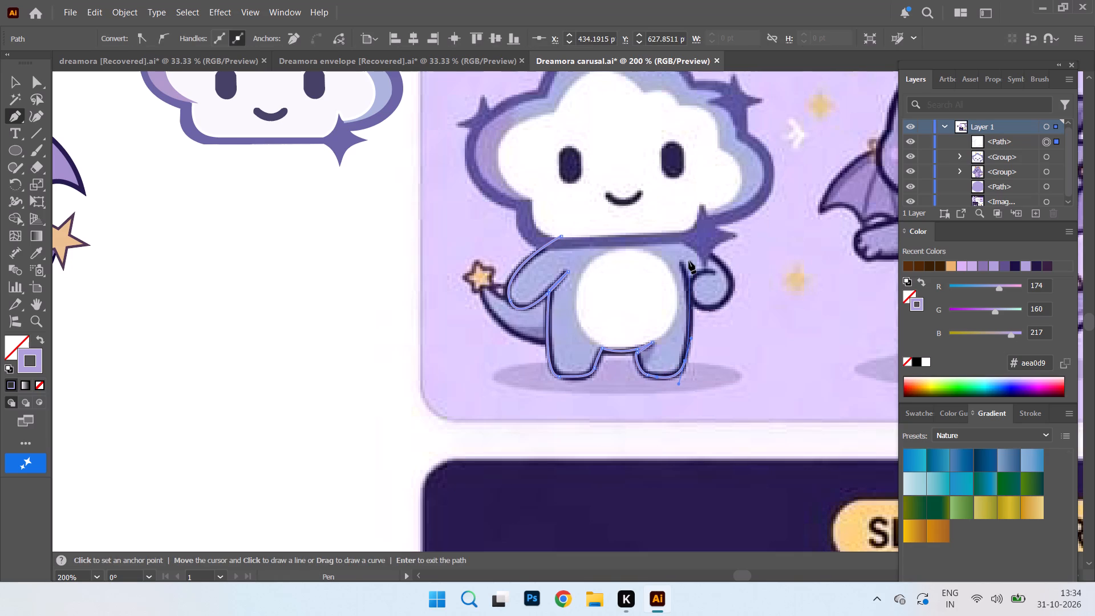
pyautogui.moveTo(683, 264); pyautogui.dragTo(675, 237)
pyautogui.click(683, 266)
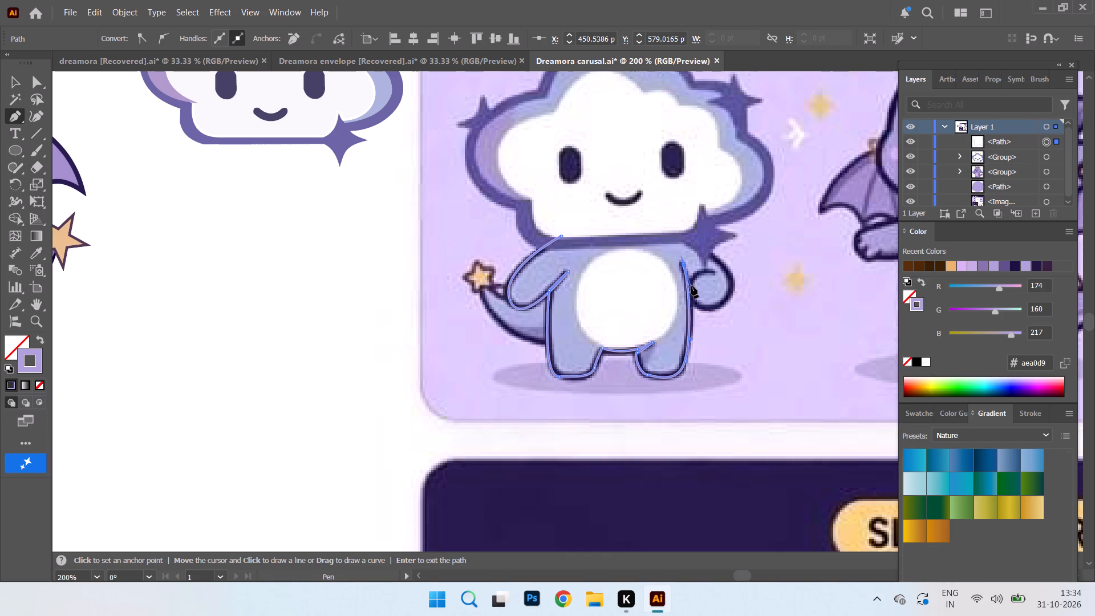
pyautogui.click(683, 264)
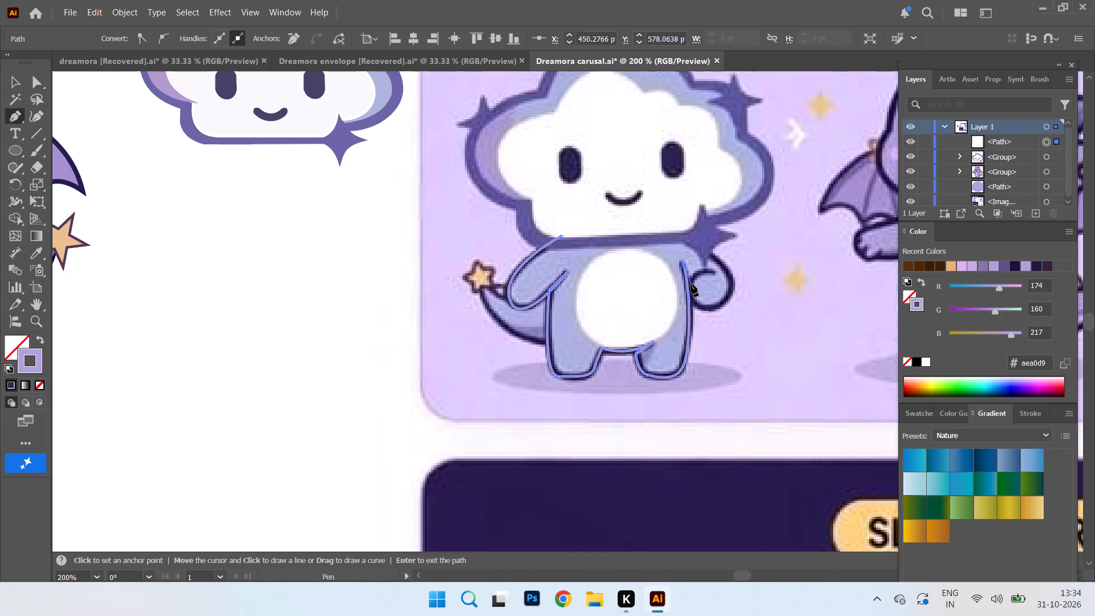
# Extend the body path with a small curve along the upper inner edge of the sparkle-side hand.
pyautogui.click(691, 284)
pyautogui.moveTo(713, 273); pyautogui.dragTo(723, 278)
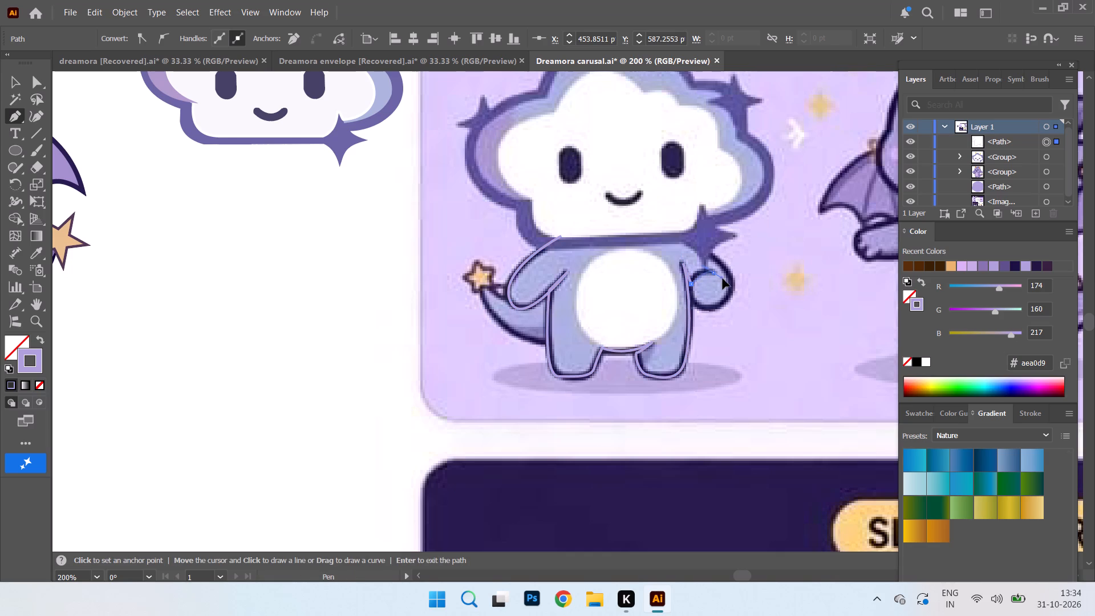
pyautogui.moveTo(723, 278); pyautogui.dragTo(725, 281)
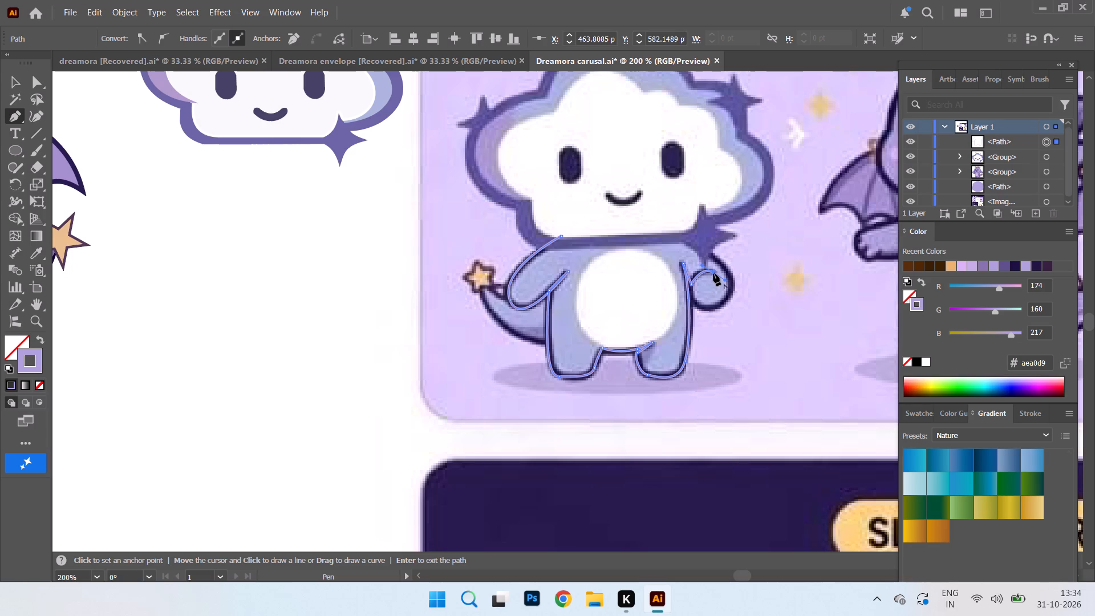
pyautogui.click(713, 273)
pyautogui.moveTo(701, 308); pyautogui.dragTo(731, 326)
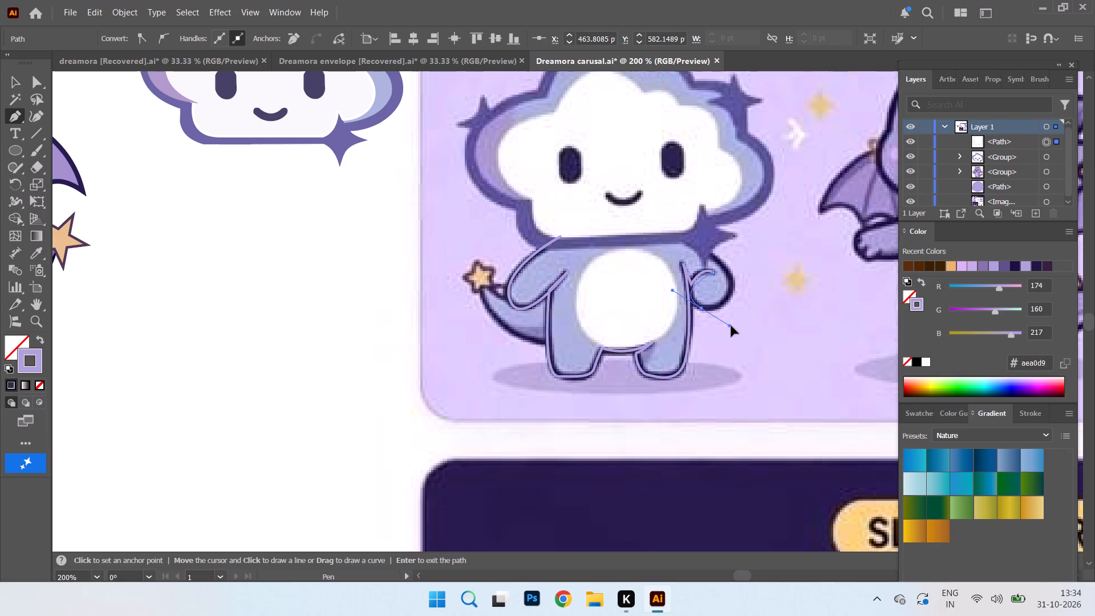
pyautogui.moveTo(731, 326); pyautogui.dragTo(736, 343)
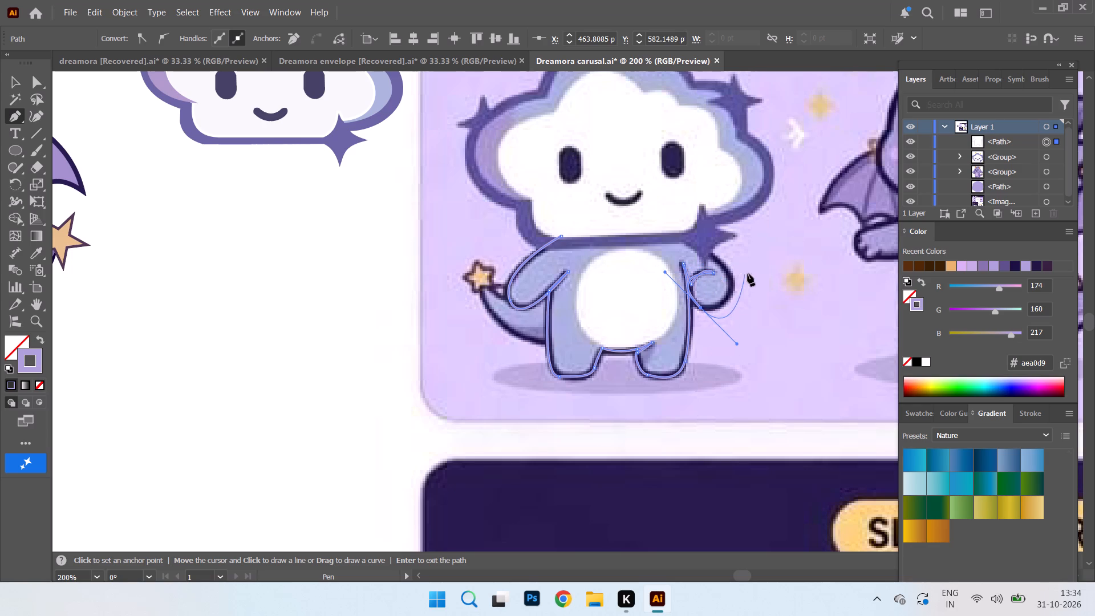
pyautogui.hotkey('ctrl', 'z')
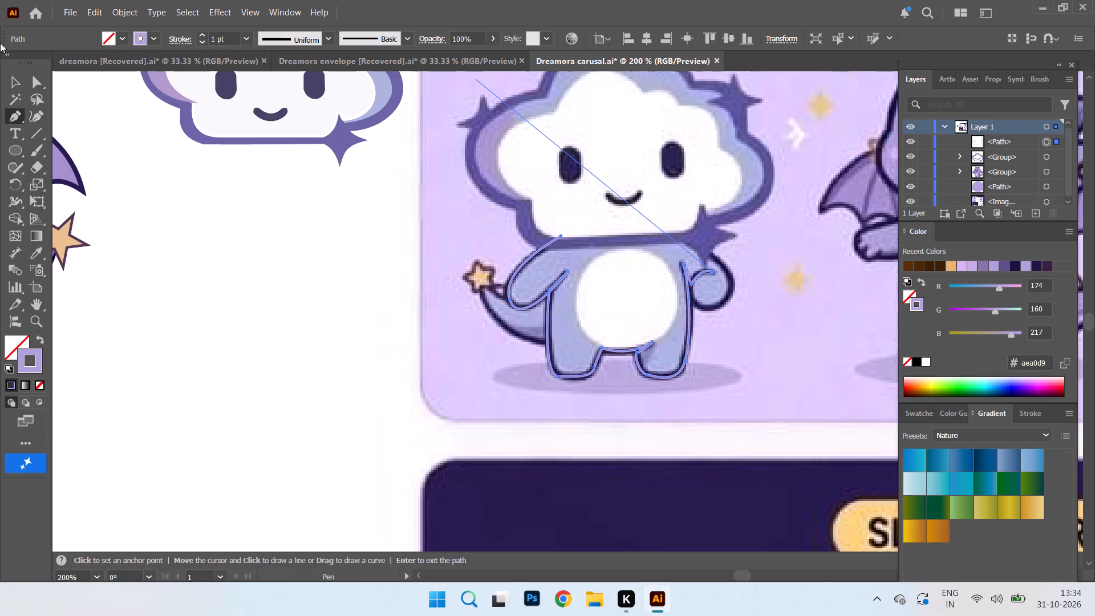
# Add an anchor point on the traced path's small curve at the inner edge of the sparkle-side hand.
pyautogui.click(21, 76)
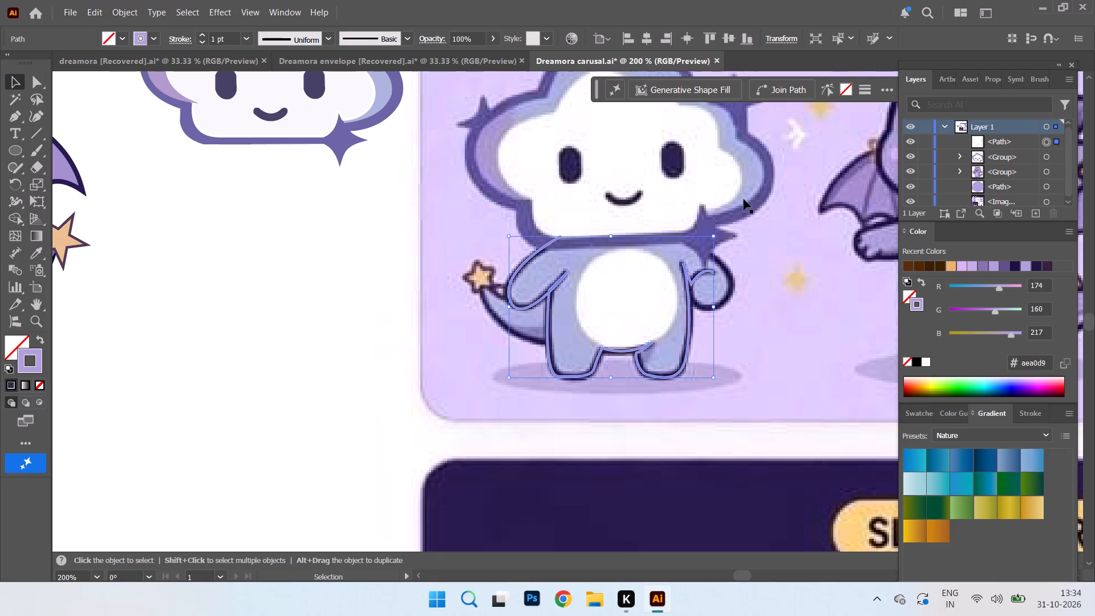
pyautogui.click(12, 121)
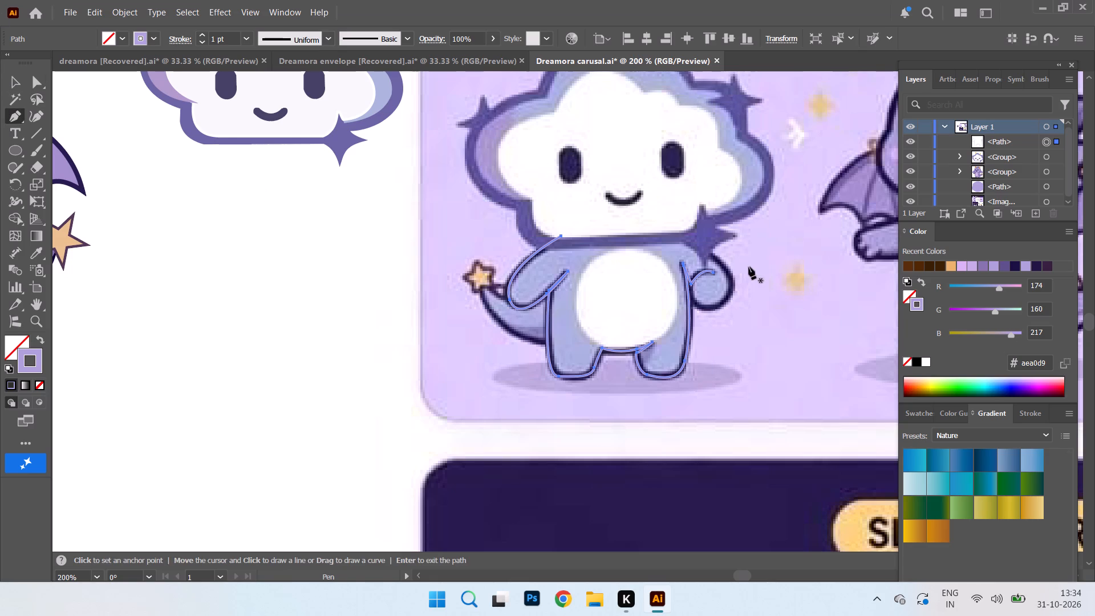
pyautogui.click(695, 278)
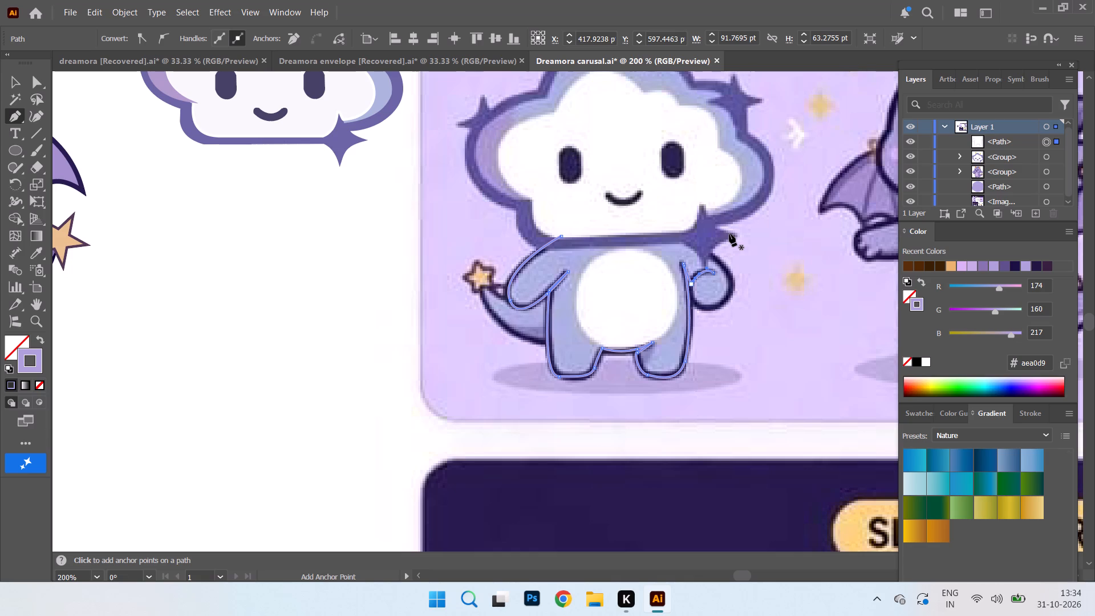
pyautogui.click(17, 80)
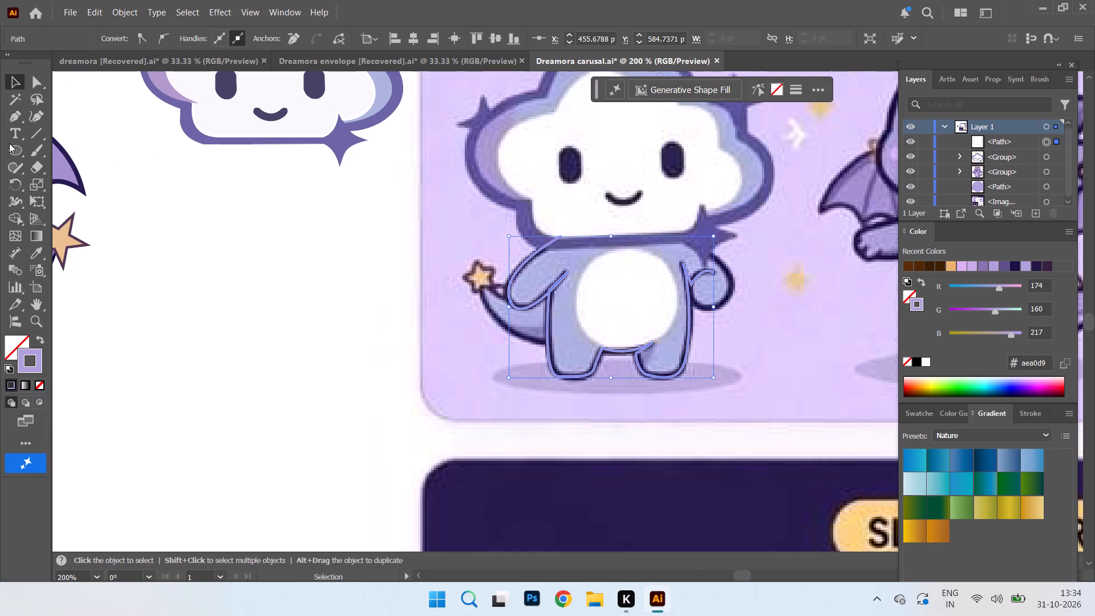
# Trace the sparkle-side arm's outer edge with the Pen tool as a separate path from the head's lower edge around the hand.
pyautogui.click(17, 115)
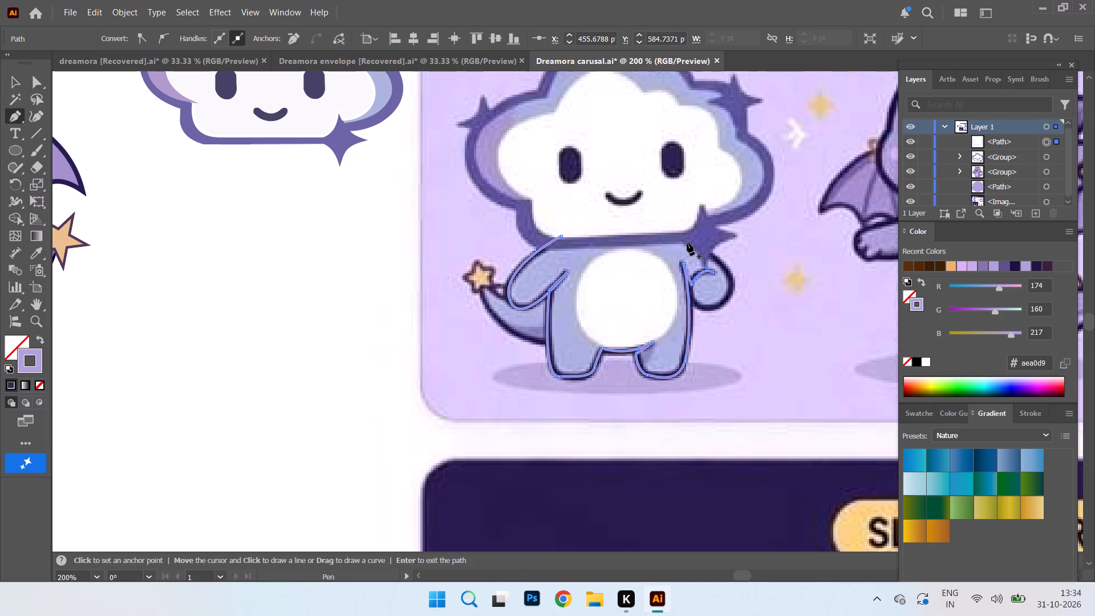
pyautogui.click(680, 233)
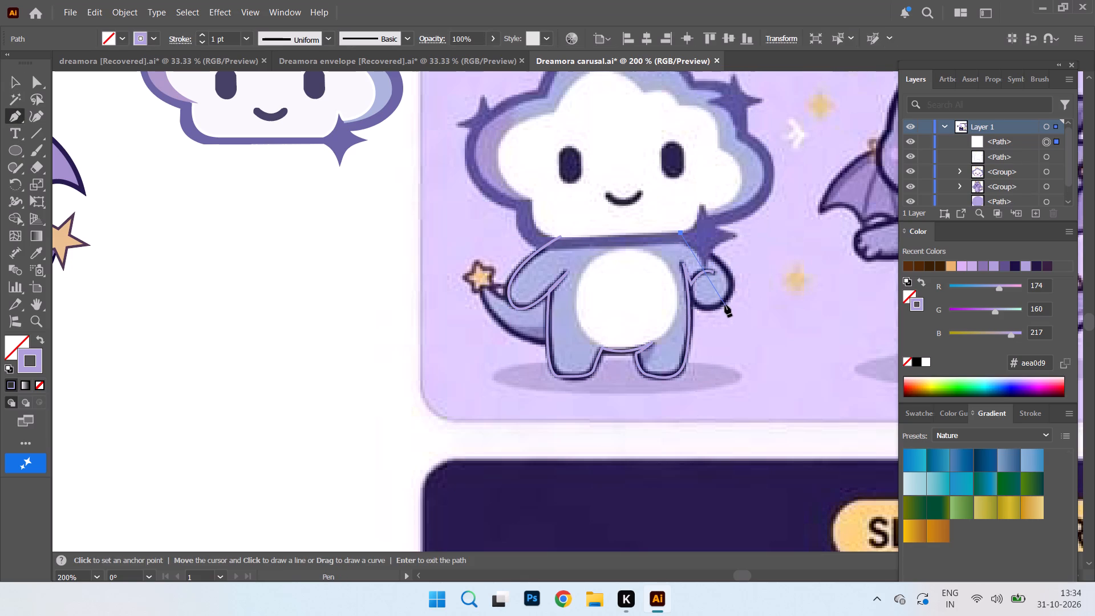
pyautogui.moveTo(724, 303); pyautogui.dragTo(682, 338)
pyautogui.moveTo(682, 338); pyautogui.dragTo(686, 331)
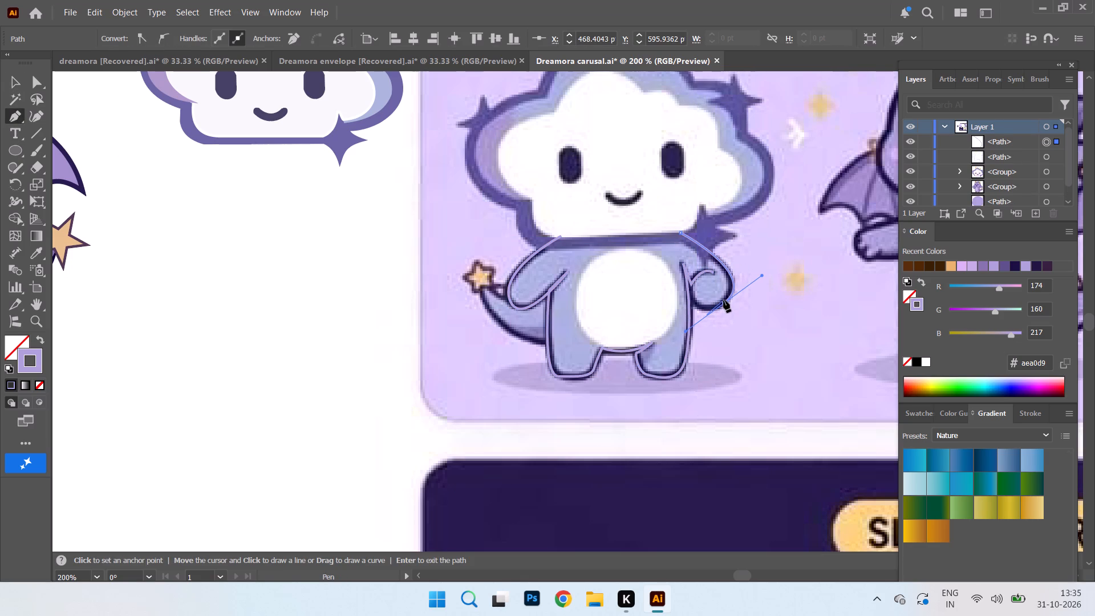
pyautogui.click(724, 302)
pyautogui.moveTo(697, 277); pyautogui.dragTo(712, 229)
pyautogui.moveTo(712, 229); pyautogui.dragTo(705, 227)
pyautogui.hotkey('ctrl', 'z')
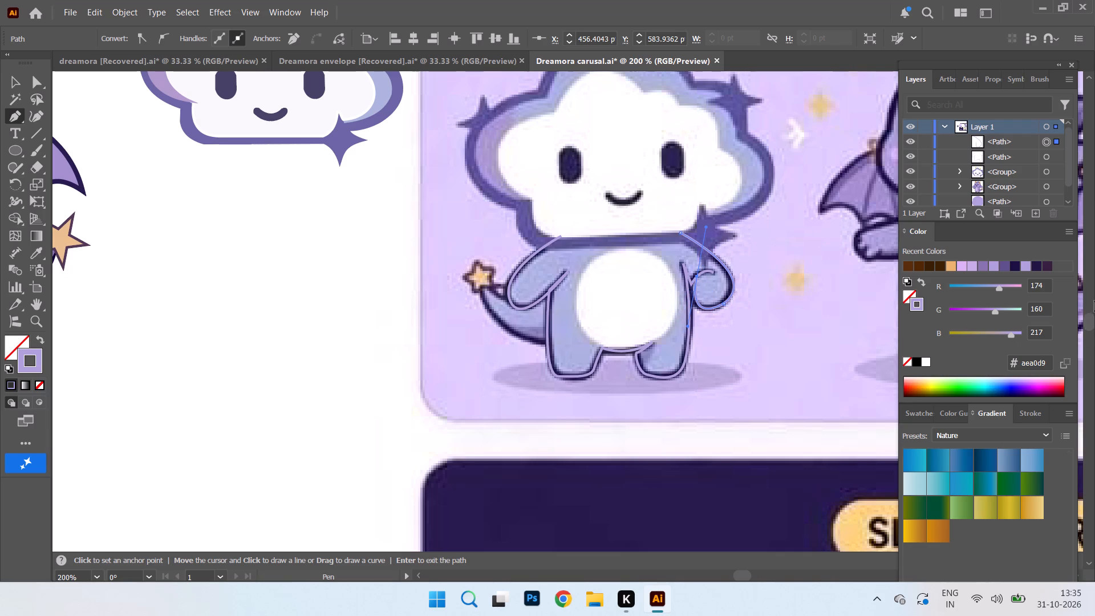
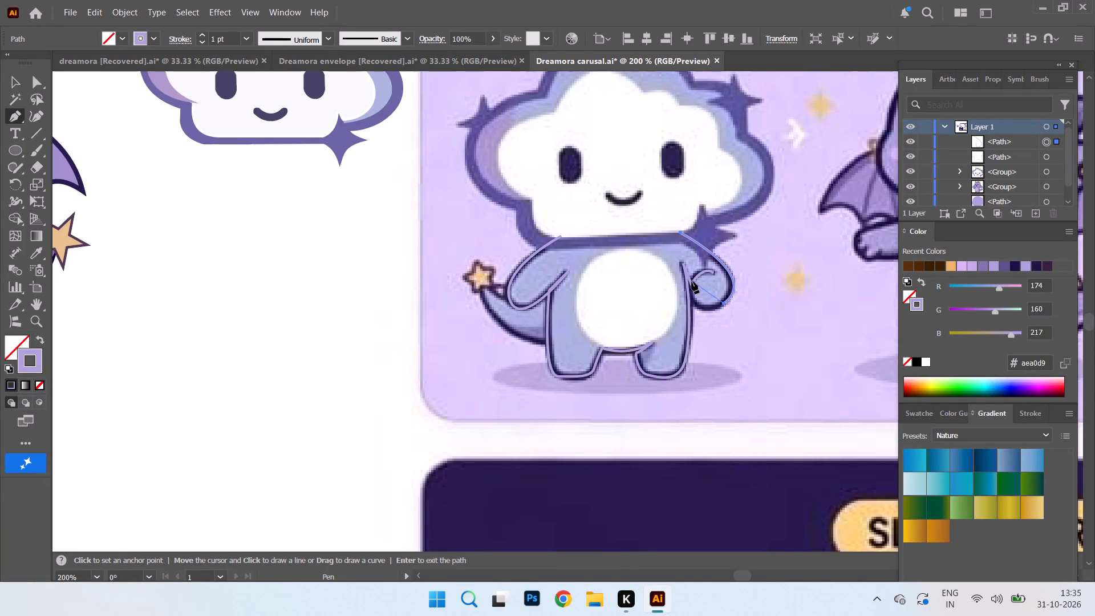
# Finish the outline of the cloud character's raised arm with a curved Pen segment back toward the body, leaving the path open.
pyautogui.moveTo(691, 286); pyautogui.dragTo(687, 241)
pyautogui.moveTo(687, 241); pyautogui.dragTo(690, 244)
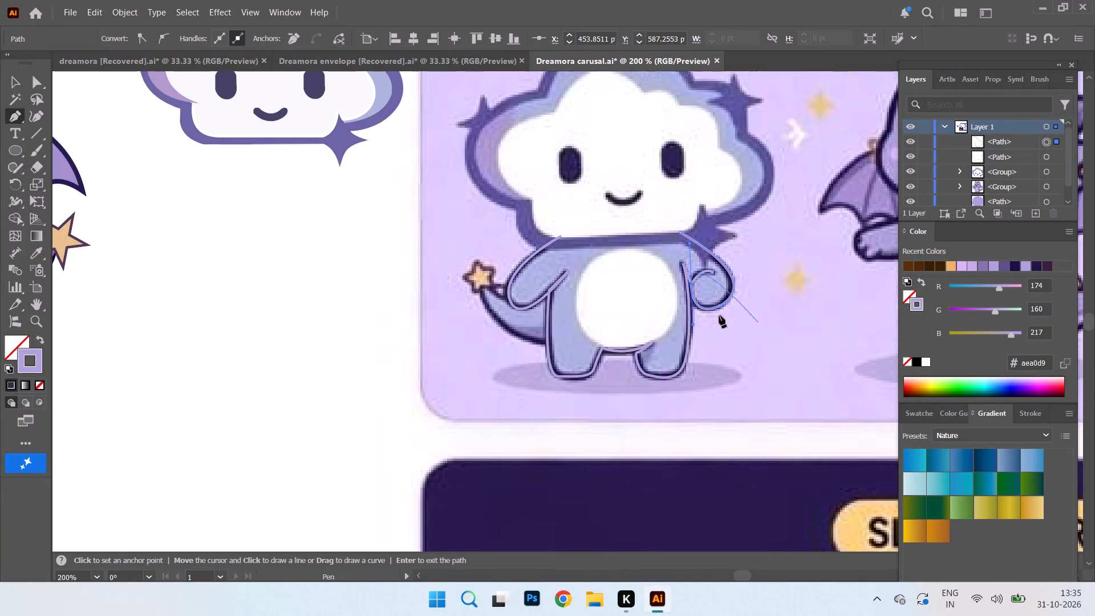
pyautogui.click(18, 80)
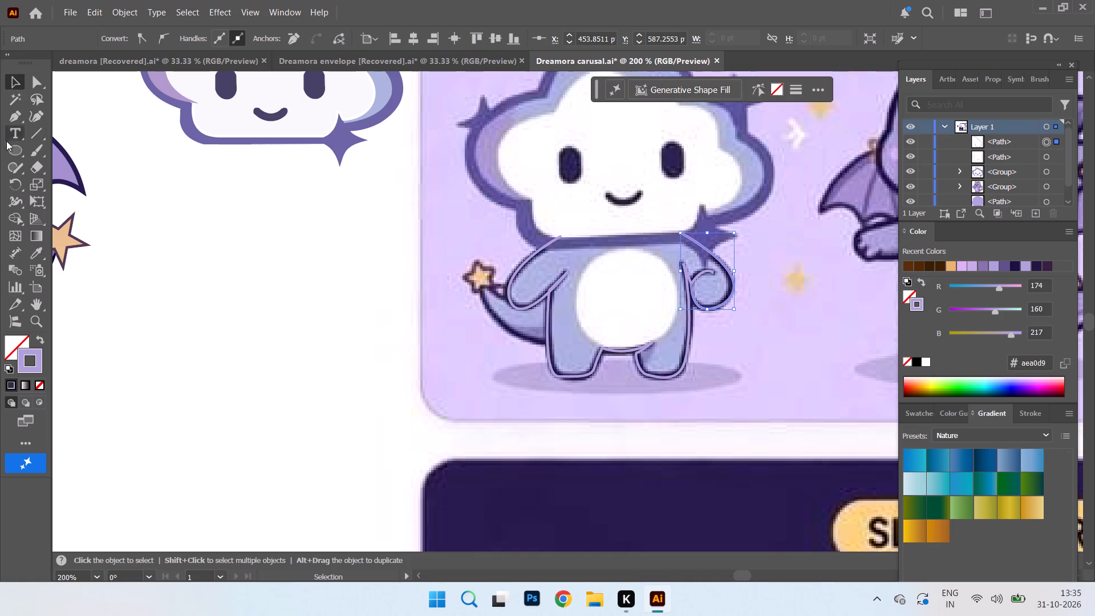
# Trace the cloud character's tail with the Pen tool as a closed curved shape running from the body to the star tip.
pyautogui.click(18, 116)
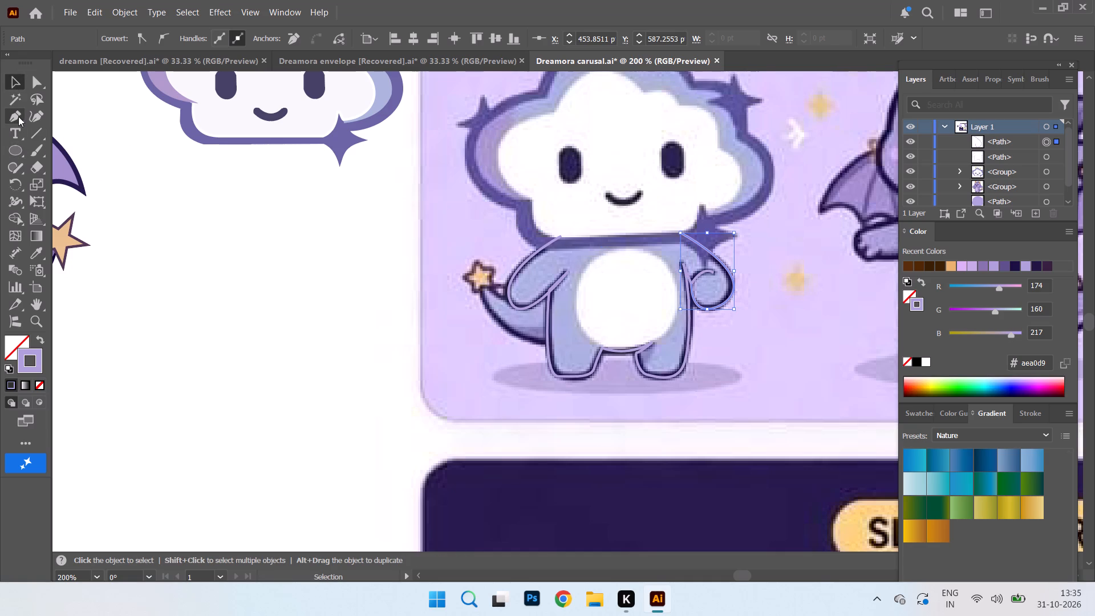
pyautogui.click(557, 299)
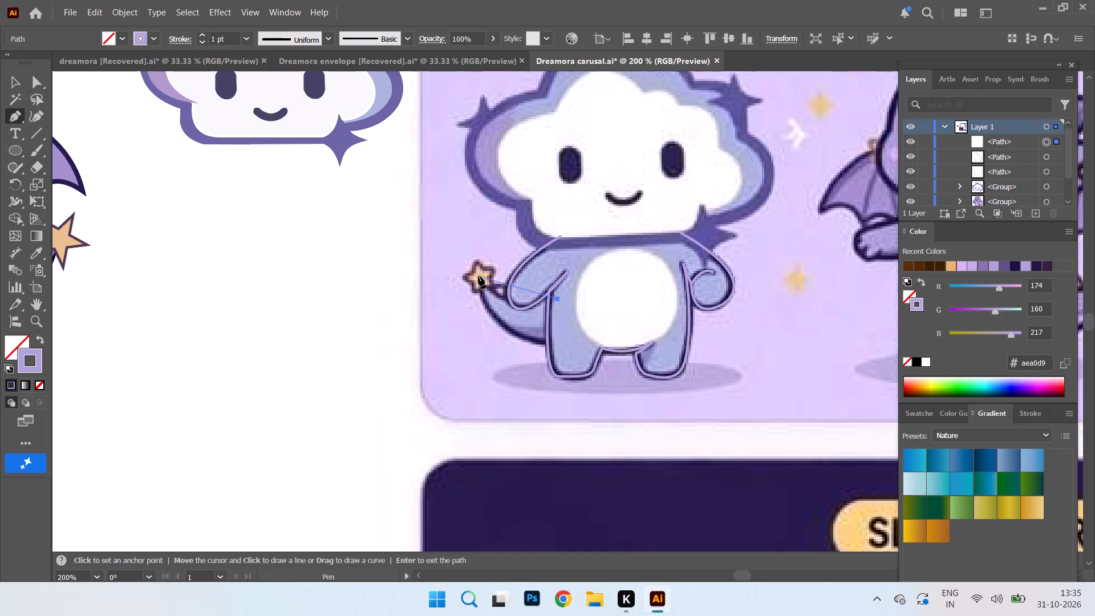
pyautogui.moveTo(478, 275); pyautogui.dragTo(470, 223)
pyautogui.moveTo(470, 223); pyautogui.dragTo(444, 223)
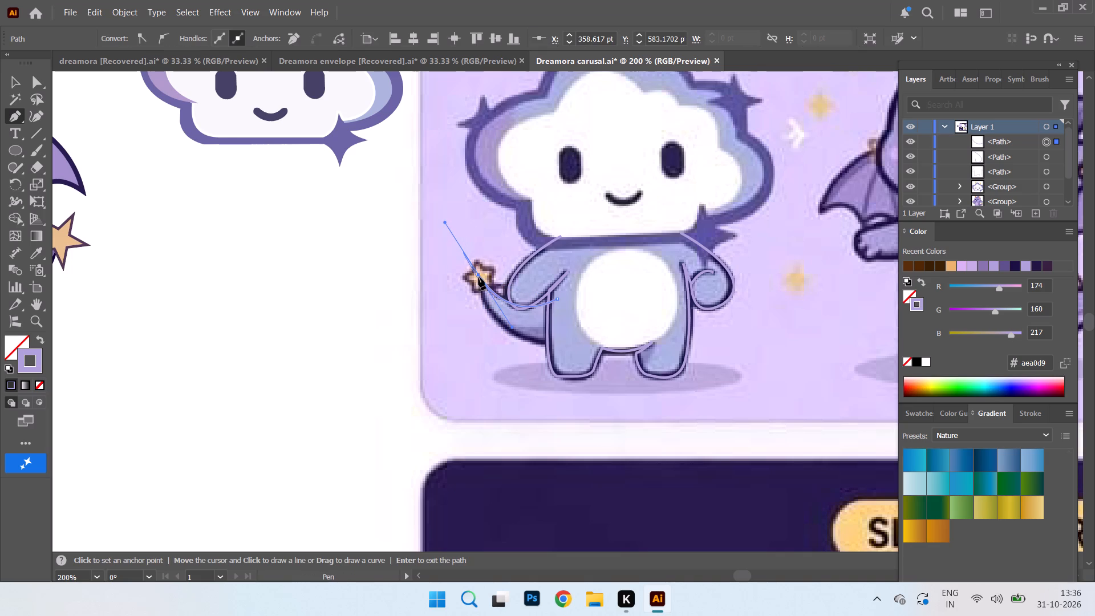
pyautogui.click(478, 274)
pyautogui.moveTo(566, 346); pyautogui.dragTo(650, 345)
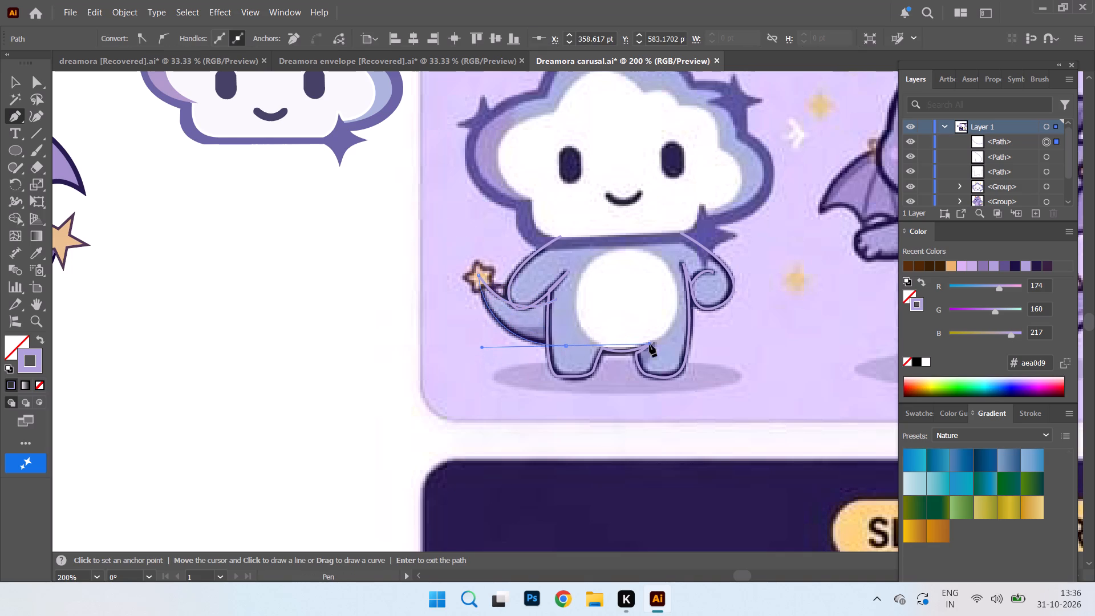
pyautogui.click(565, 345)
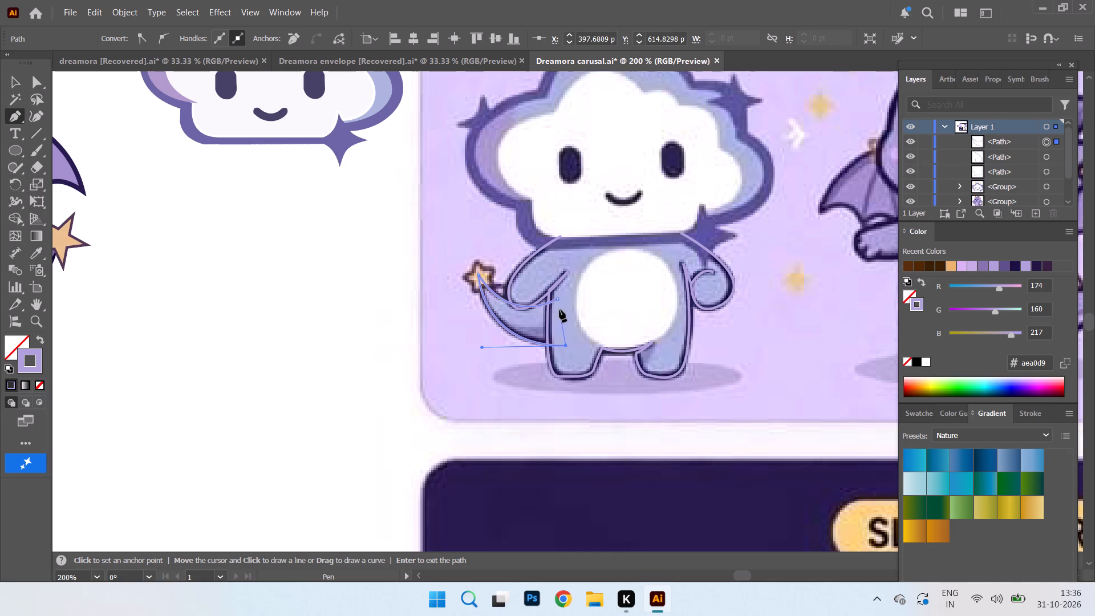
pyautogui.click(559, 299)
# Draw a slightly rotated five-pointed star with the Star tool beside the tip of the cloud character's tail.
pyautogui.rightClick(13, 121)
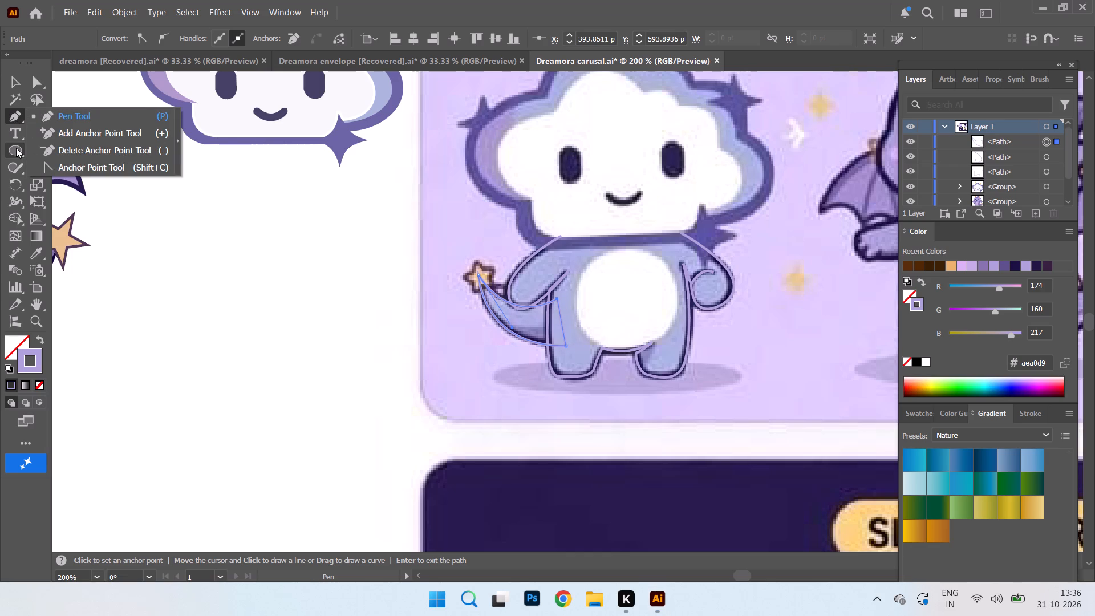
pyautogui.rightClick(16, 148)
pyautogui.click(83, 214)
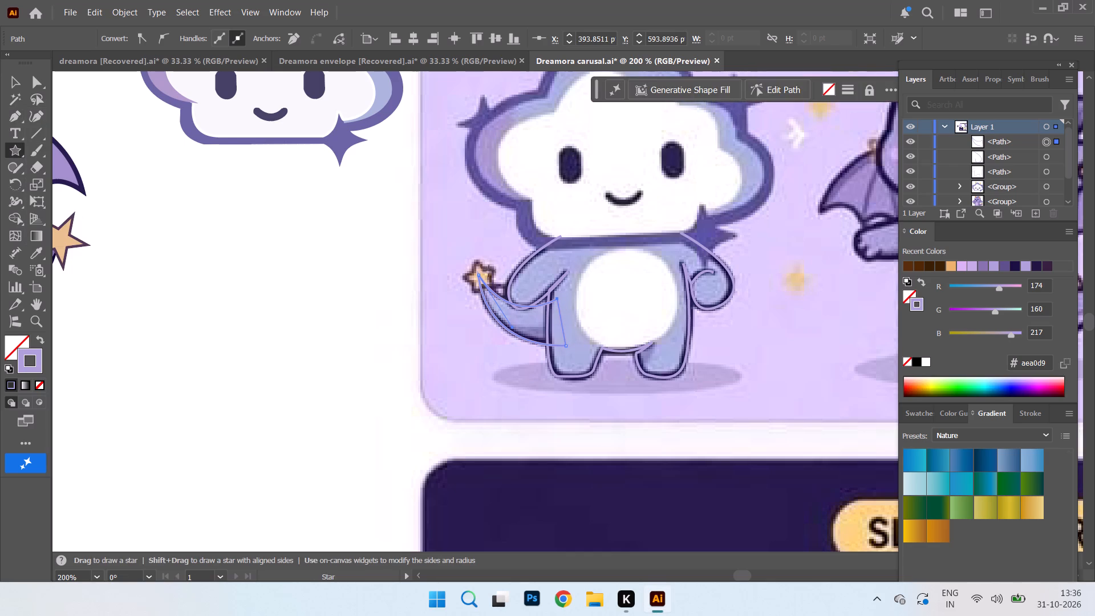
pyautogui.moveTo(459, 271); pyautogui.dragTo(492, 285)
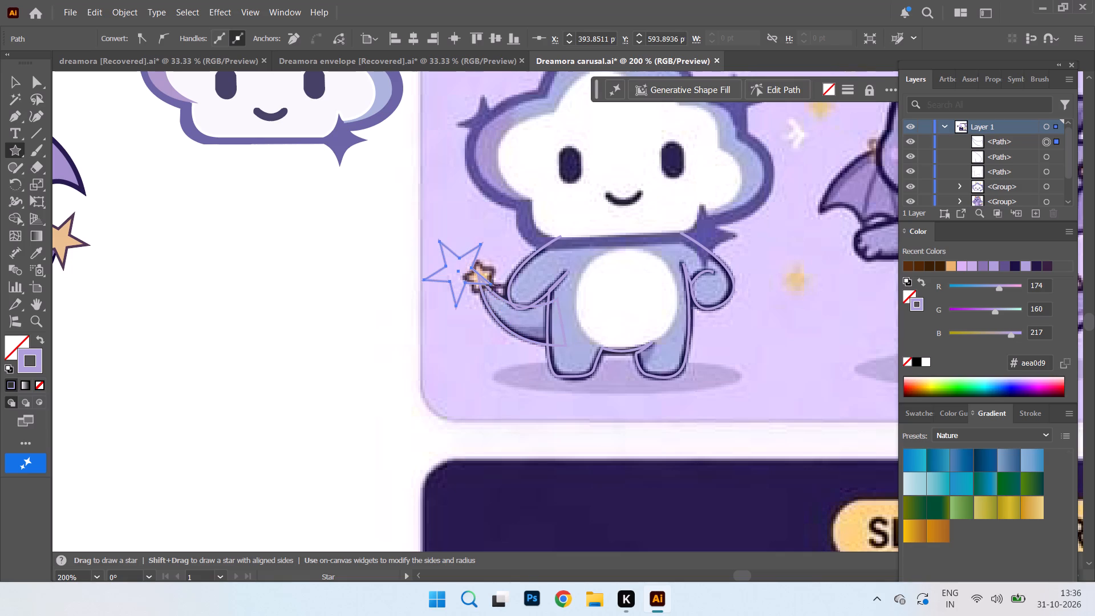
pyautogui.moveTo(492, 285); pyautogui.dragTo(490, 275)
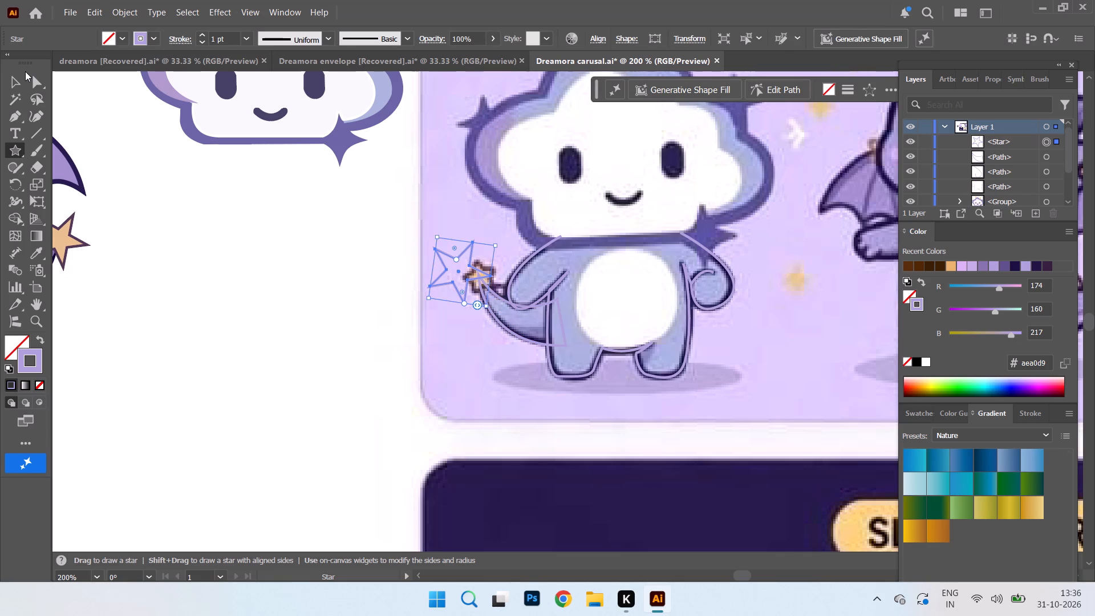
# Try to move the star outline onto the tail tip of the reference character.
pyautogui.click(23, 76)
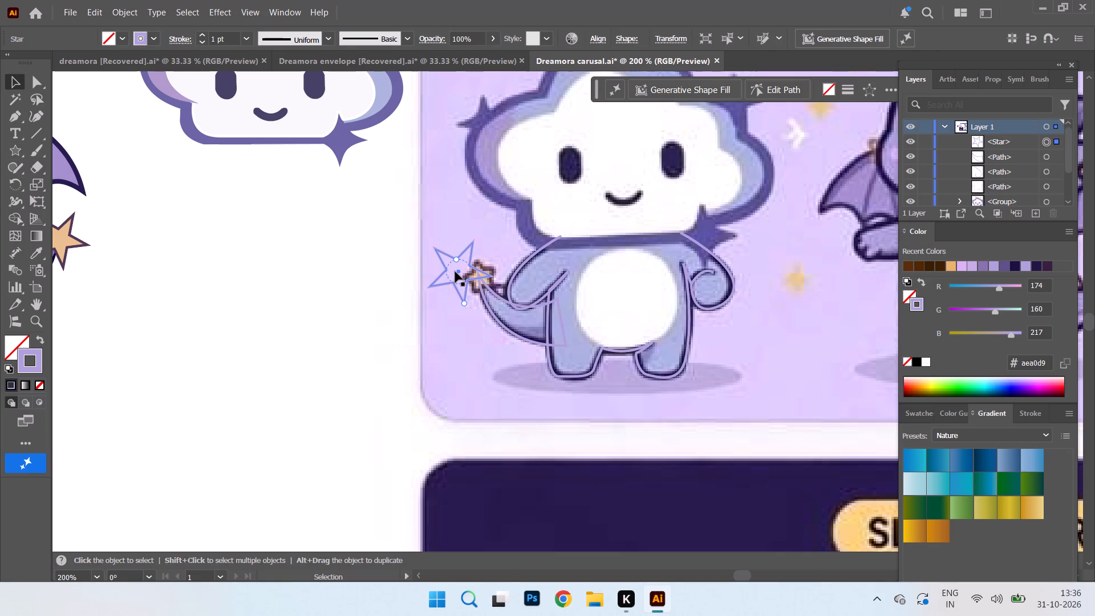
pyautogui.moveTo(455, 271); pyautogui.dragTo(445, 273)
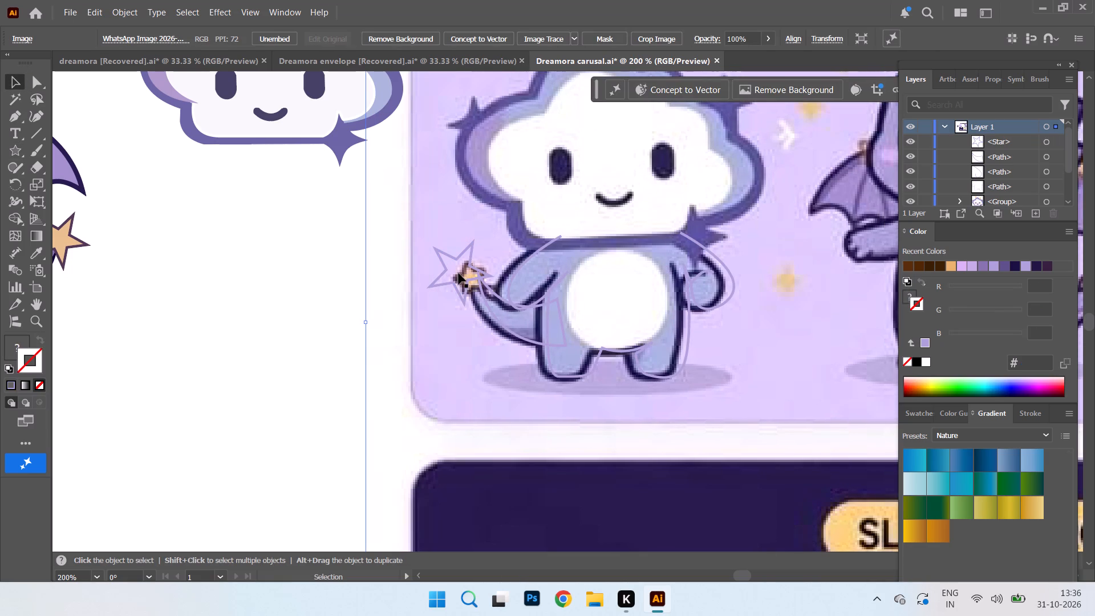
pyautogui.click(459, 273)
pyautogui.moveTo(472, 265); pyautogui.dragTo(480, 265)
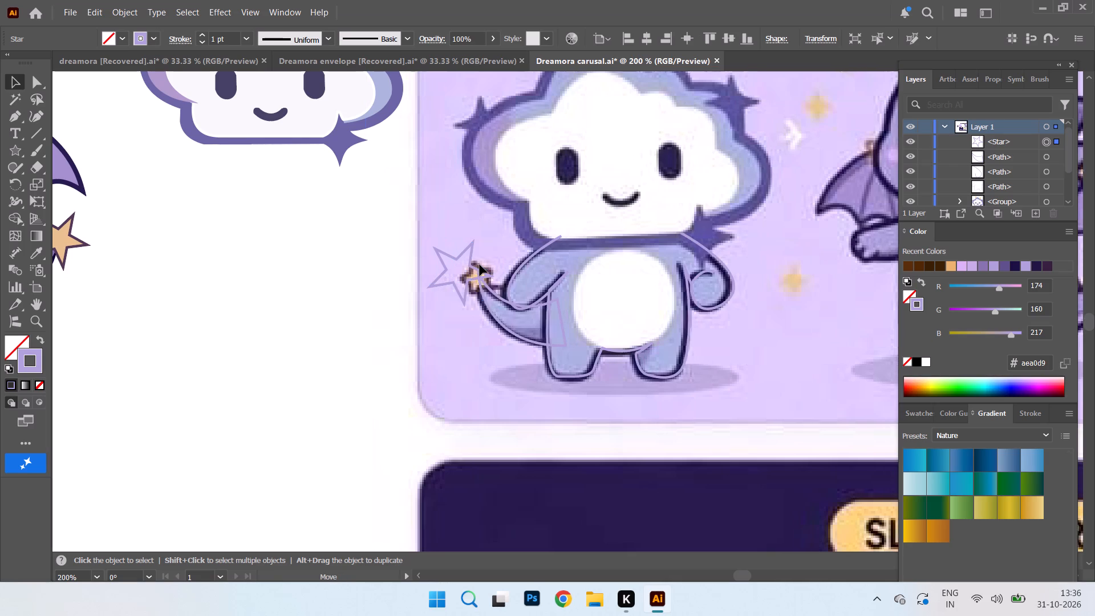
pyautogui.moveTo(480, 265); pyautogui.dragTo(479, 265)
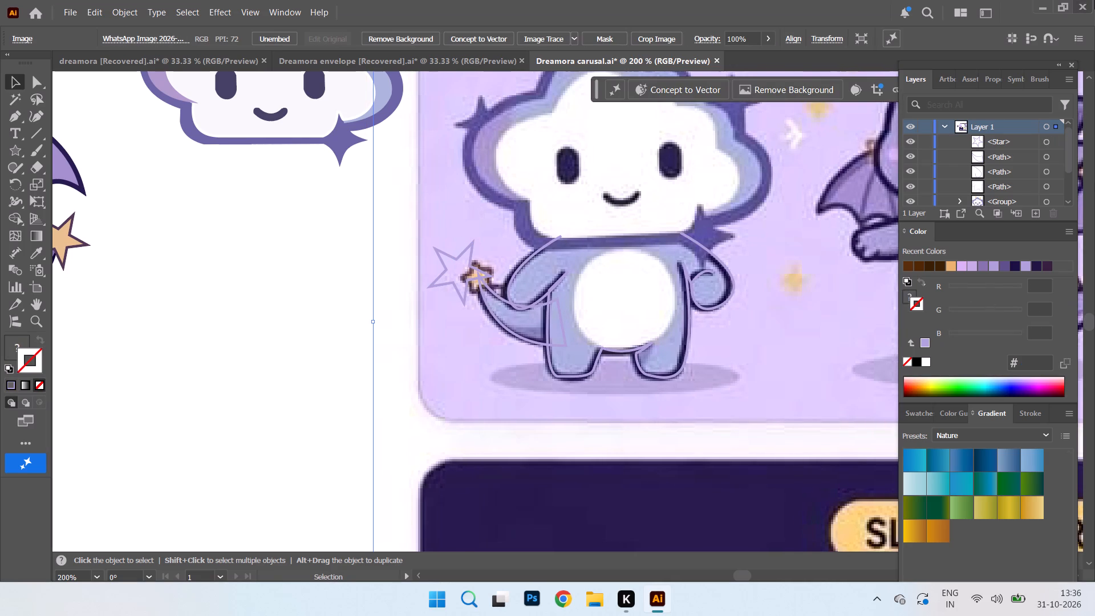
# Move the reference image aside so the traced body, arm, tail and star outlines stand on the blank artboard.
pyautogui.hotkey('ctrl', '-')
pyautogui.hotkey('ctrl', '-')
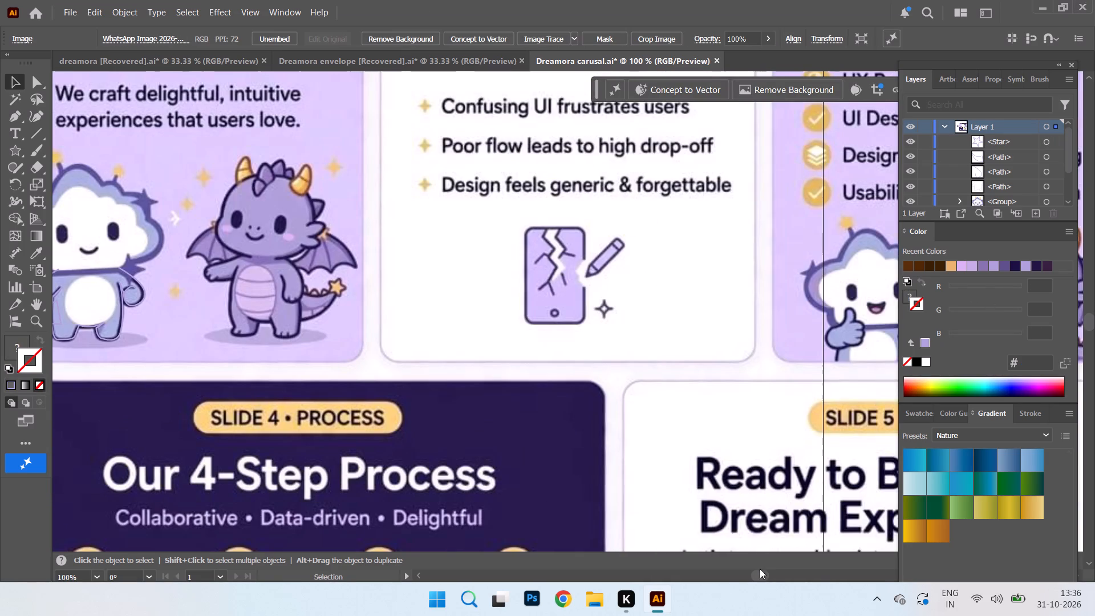
pyautogui.moveTo(759, 576); pyautogui.dragTo(737, 581)
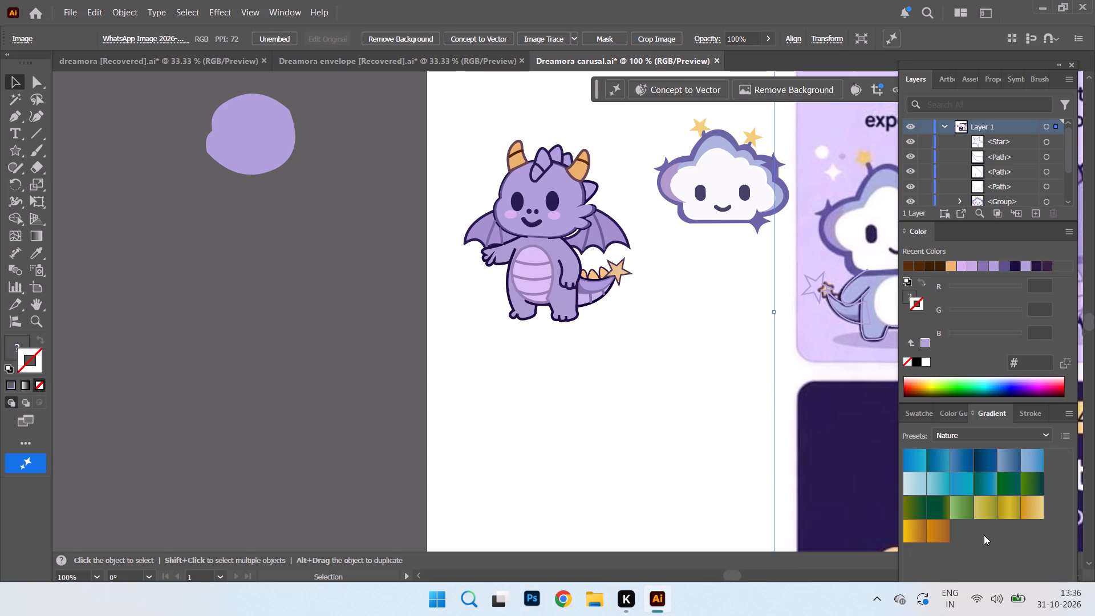
pyautogui.click(739, 574)
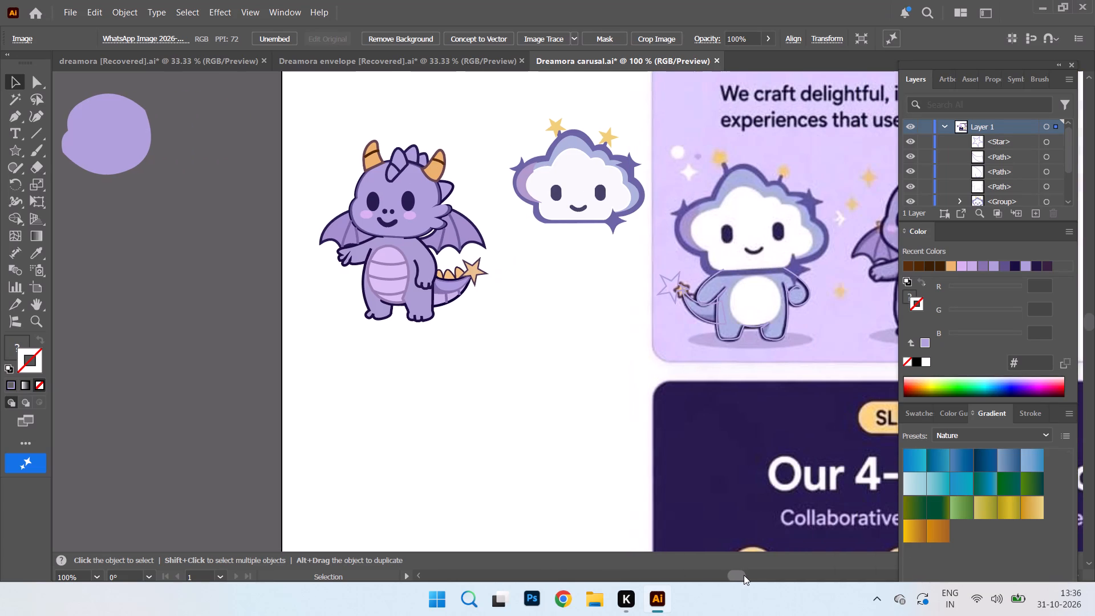
pyautogui.moveTo(719, 245); pyautogui.dragTo(985, 327)
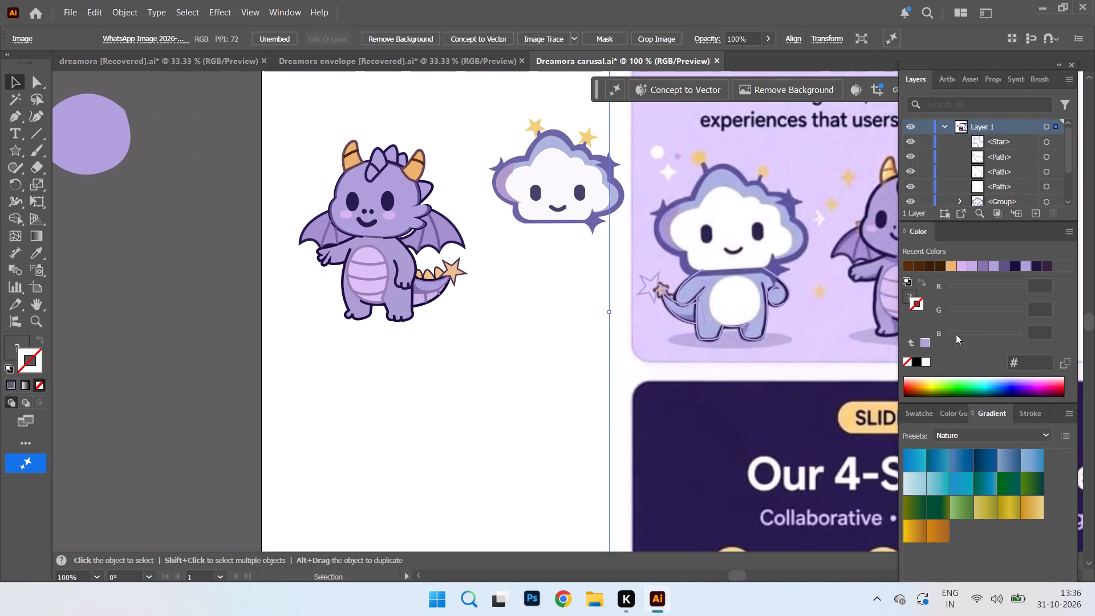
pyautogui.moveTo(687, 396); pyautogui.dragTo(899, 409)
pyautogui.moveTo(674, 447); pyautogui.dragTo(793, 475)
pyautogui.moveTo(760, 472); pyautogui.dragTo(867, 470)
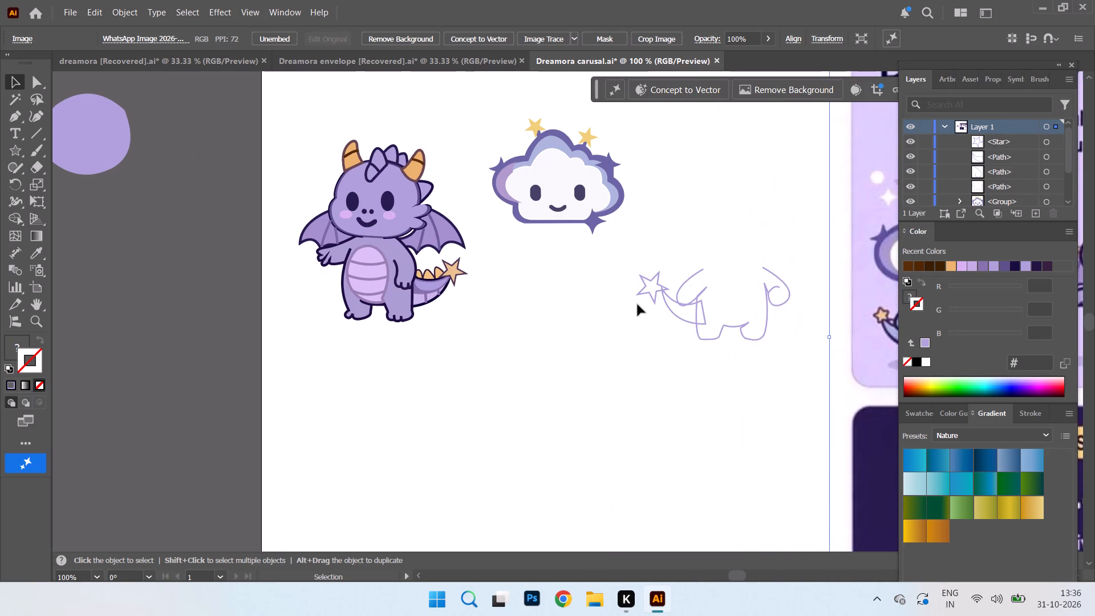
# Move the traced body, arm, tail and star outlines together so they sit directly beneath the cloud head.
pyautogui.moveTo(607, 256); pyautogui.dragTo(824, 359)
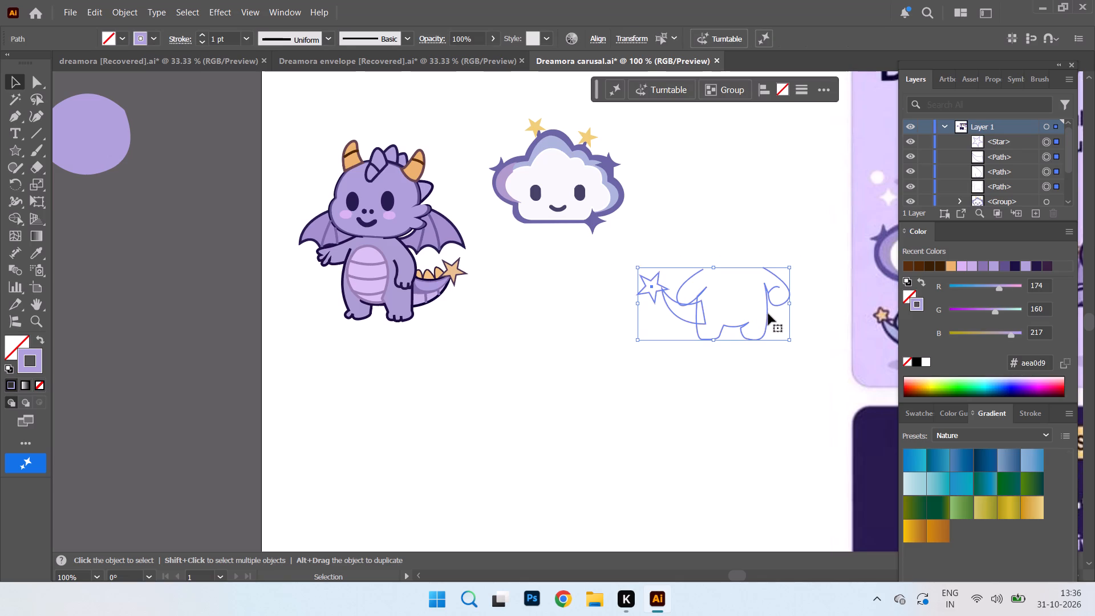
pyautogui.moveTo(768, 322); pyautogui.dragTo(594, 273)
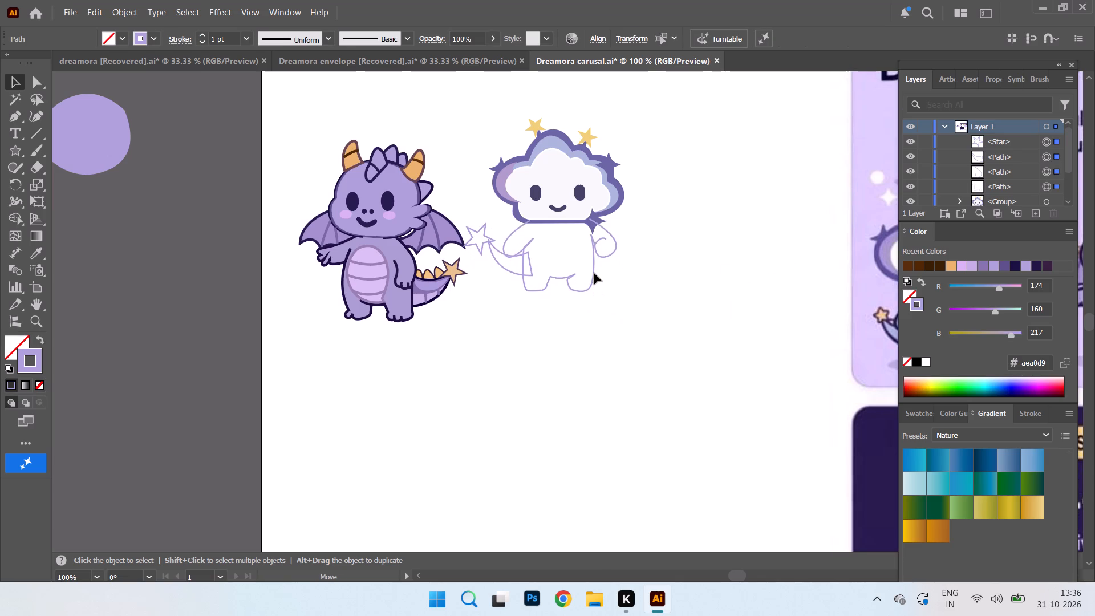
pyautogui.moveTo(594, 273); pyautogui.dragTo(595, 278)
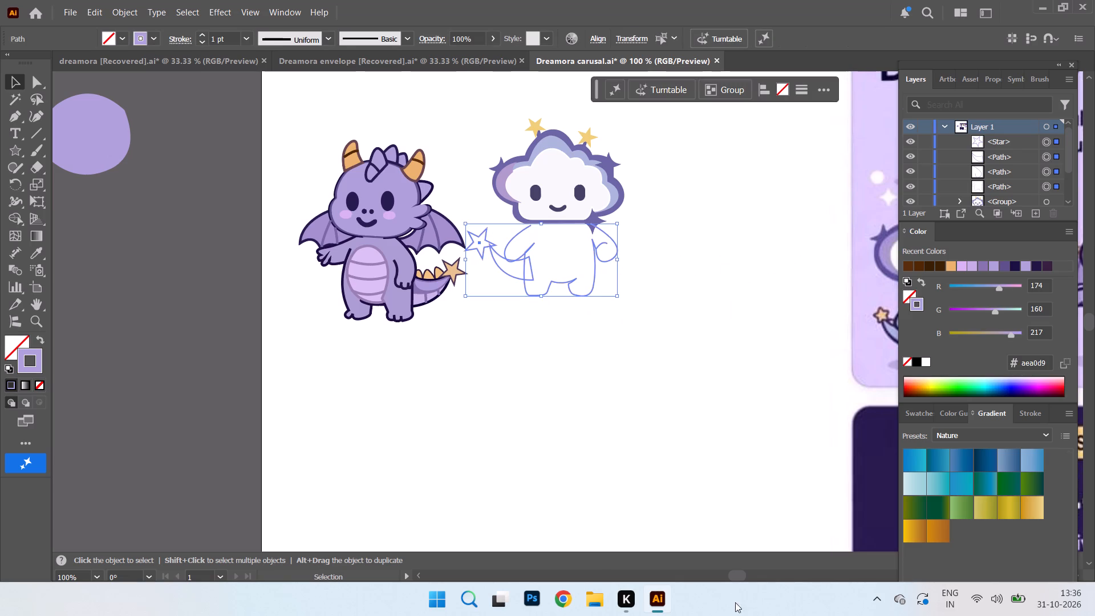
# Place the cloud head group over the reference character's head and enlarge it to match the reference.
pyautogui.moveTo(740, 574); pyautogui.dragTo(744, 569)
pyautogui.moveTo(400, 188); pyautogui.dragTo(700, 249)
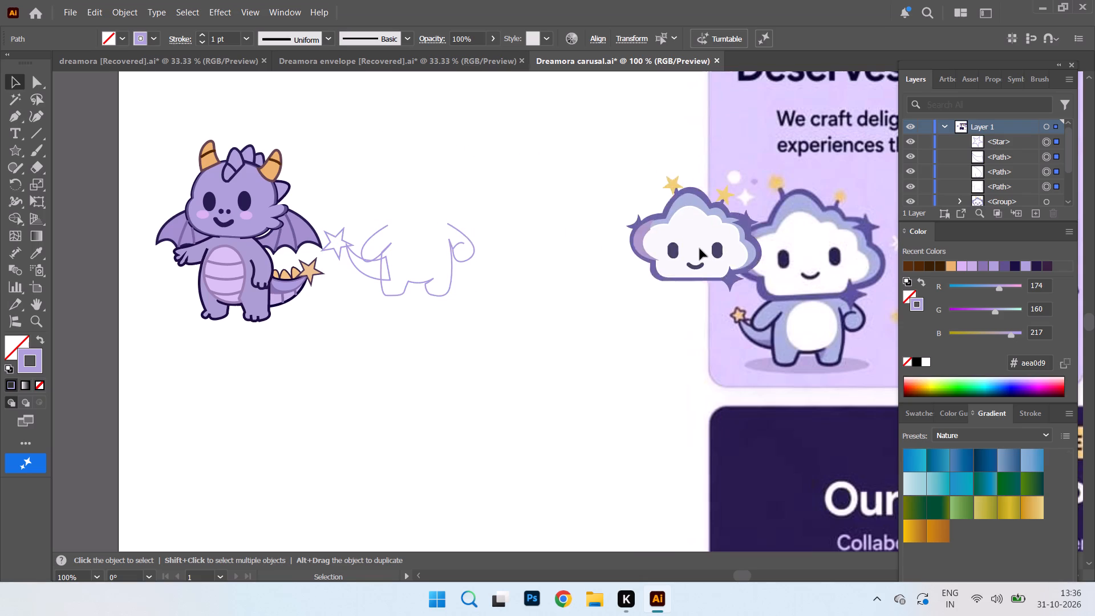
pyautogui.moveTo(700, 249); pyautogui.dragTo(790, 260)
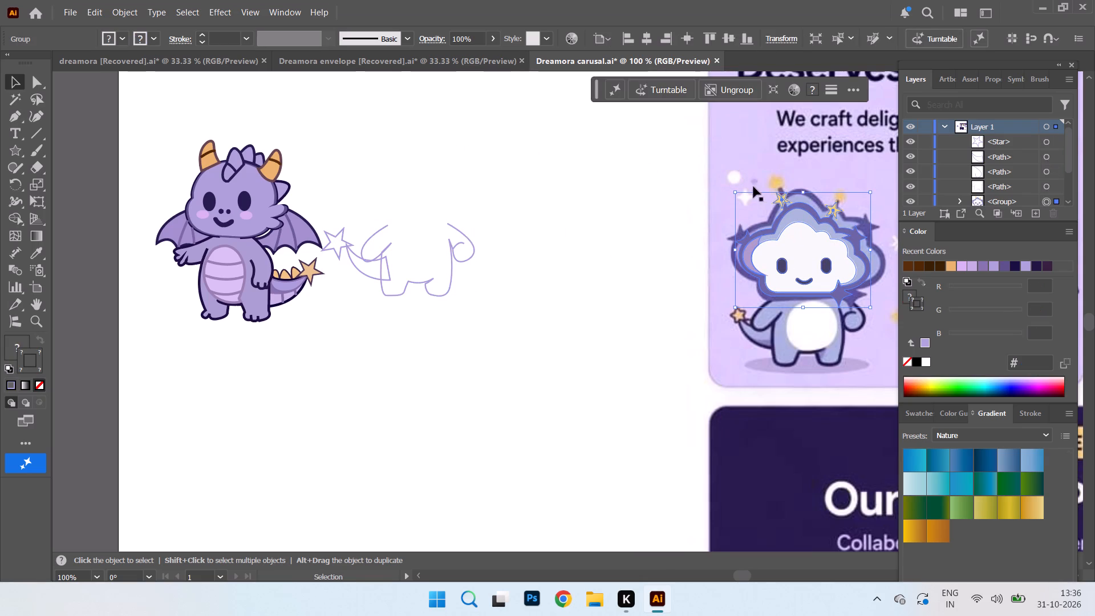
pyautogui.moveTo(735, 192); pyautogui.dragTo(730, 177)
pyautogui.moveTo(871, 241); pyautogui.dragTo(887, 240)
pyautogui.click(728, 308)
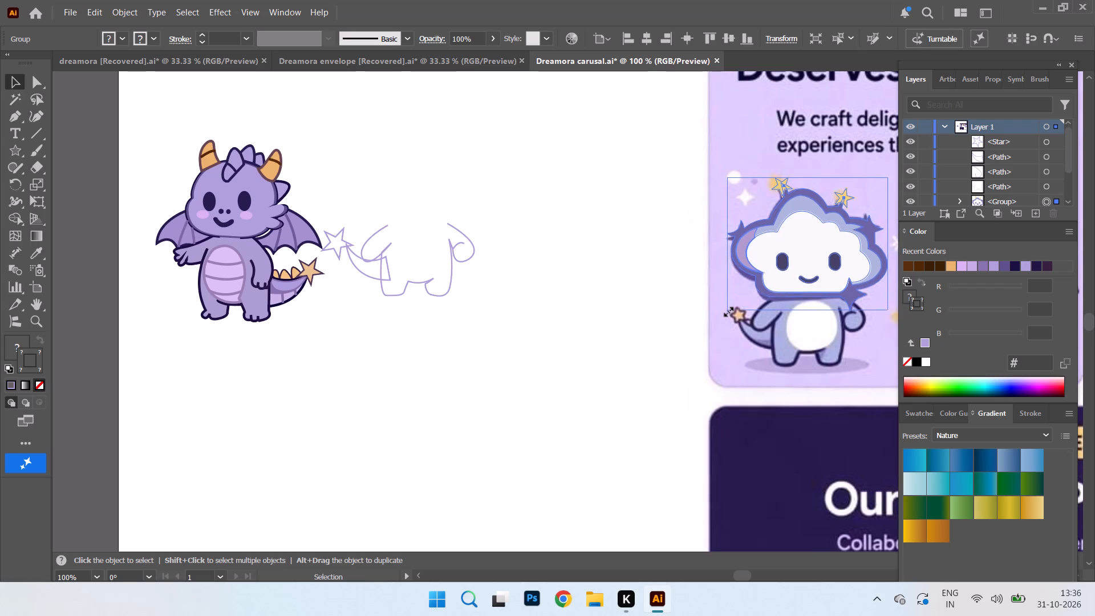
# Move the traced body, arm, tail and star outlines together onto the reference character's body beneath the cloud head.
pyautogui.click(398, 295)
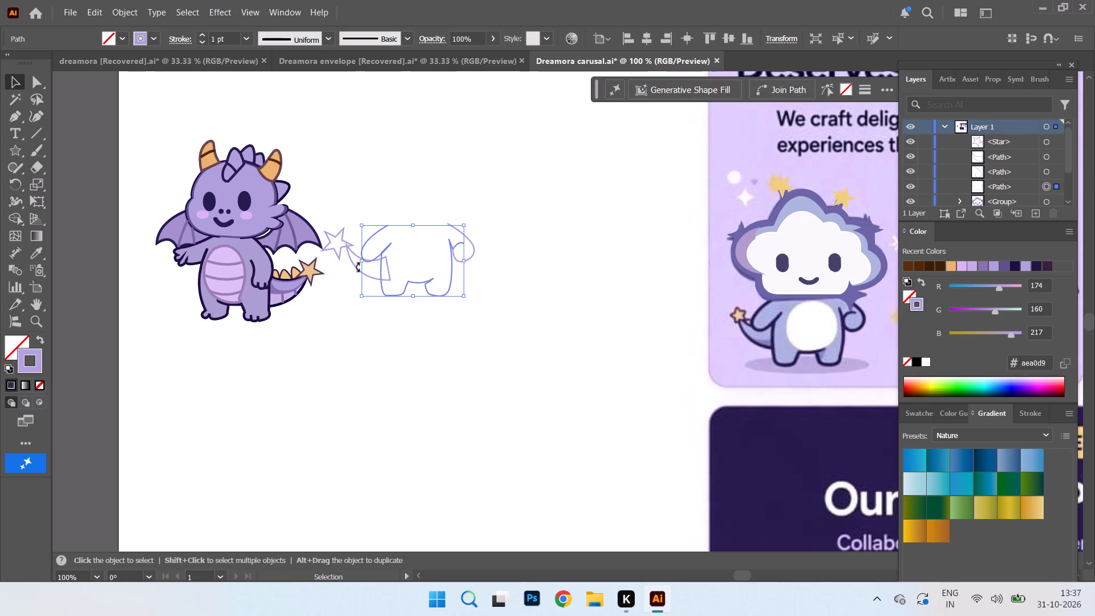
pyautogui.moveTo(330, 194); pyautogui.dragTo(500, 321)
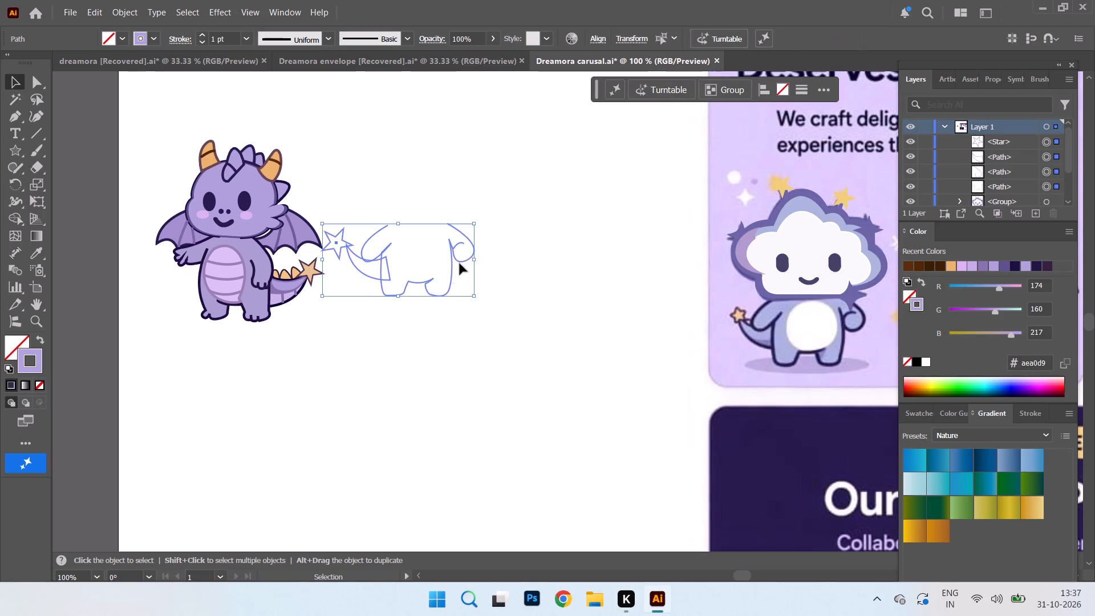
pyautogui.moveTo(461, 260); pyautogui.dragTo(717, 315)
pyautogui.moveTo(327, 200); pyautogui.dragTo(494, 313)
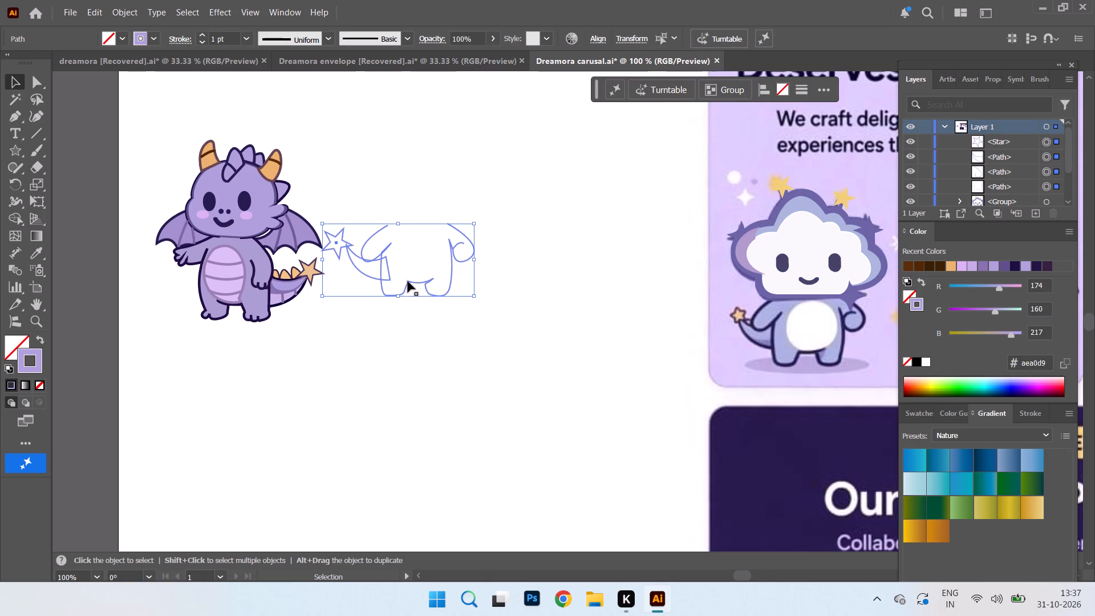
pyautogui.moveTo(408, 281); pyautogui.dragTo(801, 351)
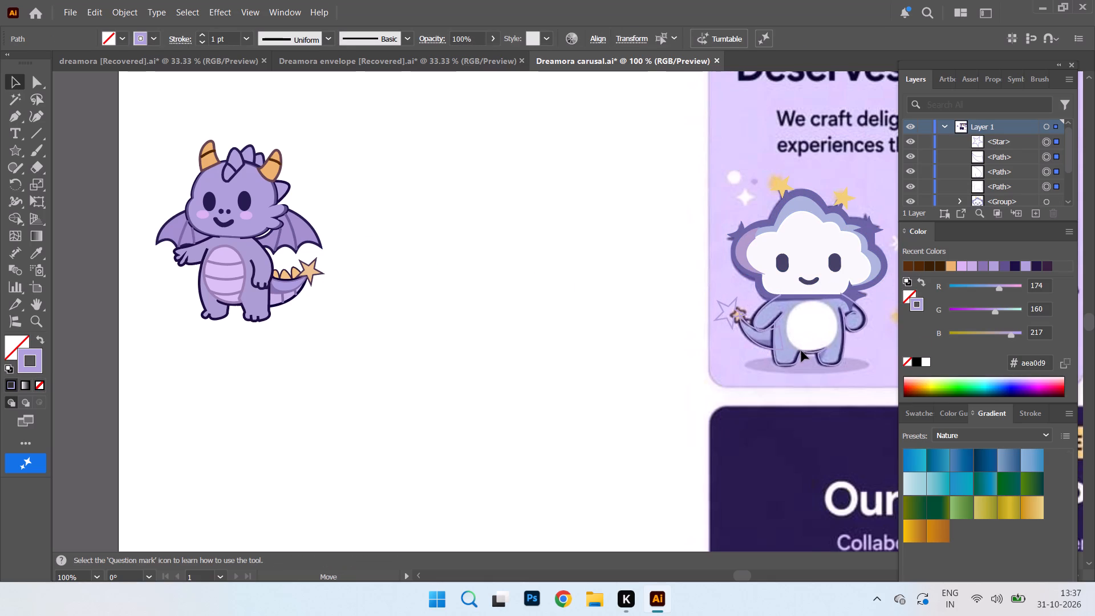
pyautogui.moveTo(801, 351); pyautogui.dragTo(801, 350)
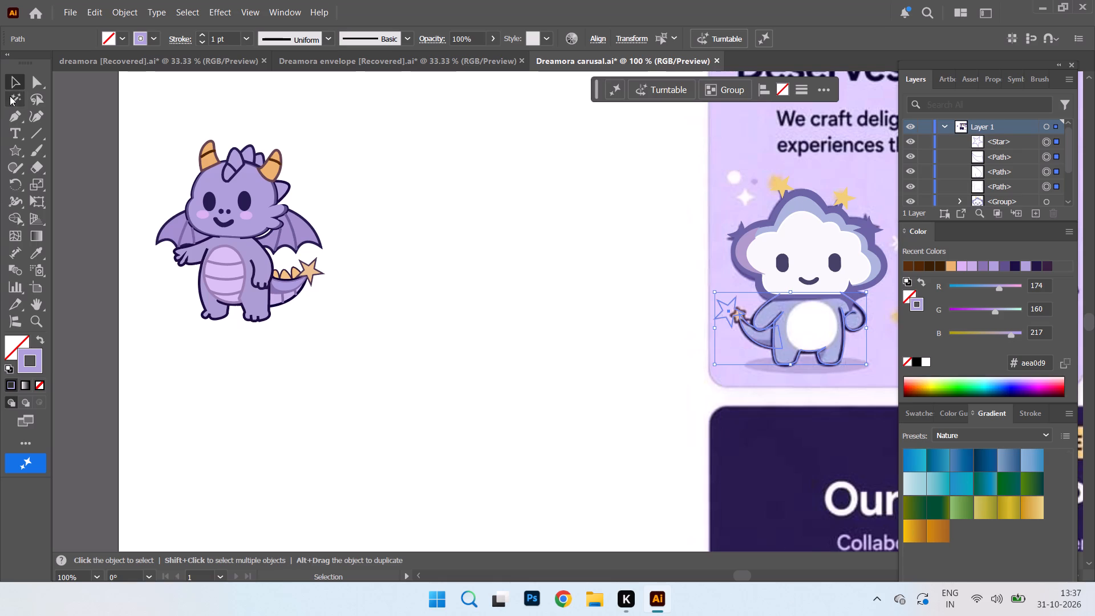
# Connect the open shoulder ends of the body and arm outlines with a straight Pen tool segment along the neckline.
pyautogui.click(7, 115)
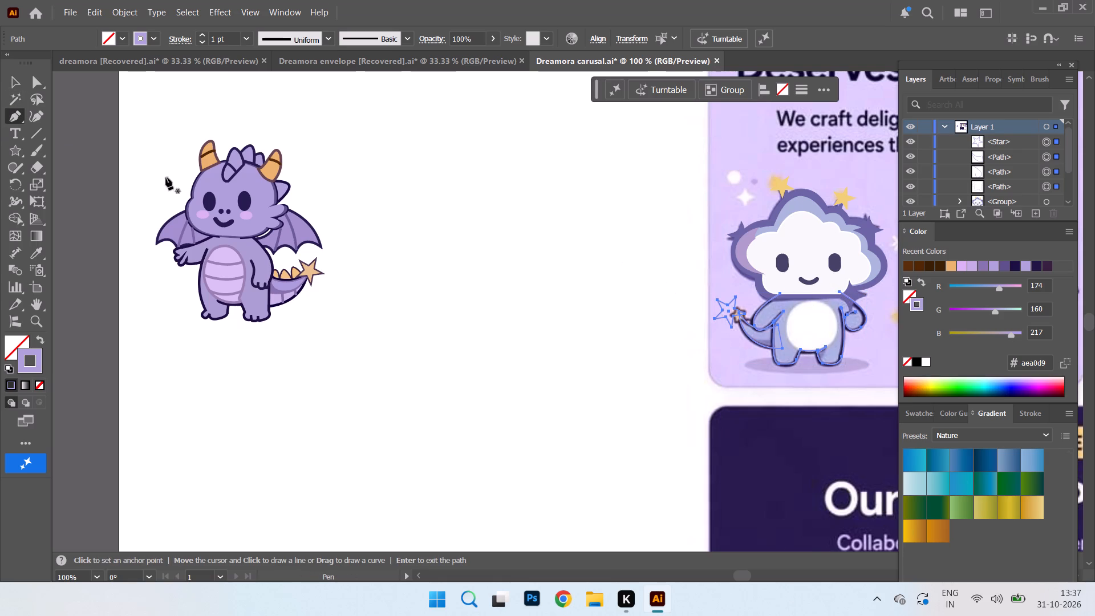
pyautogui.rightClick(14, 119)
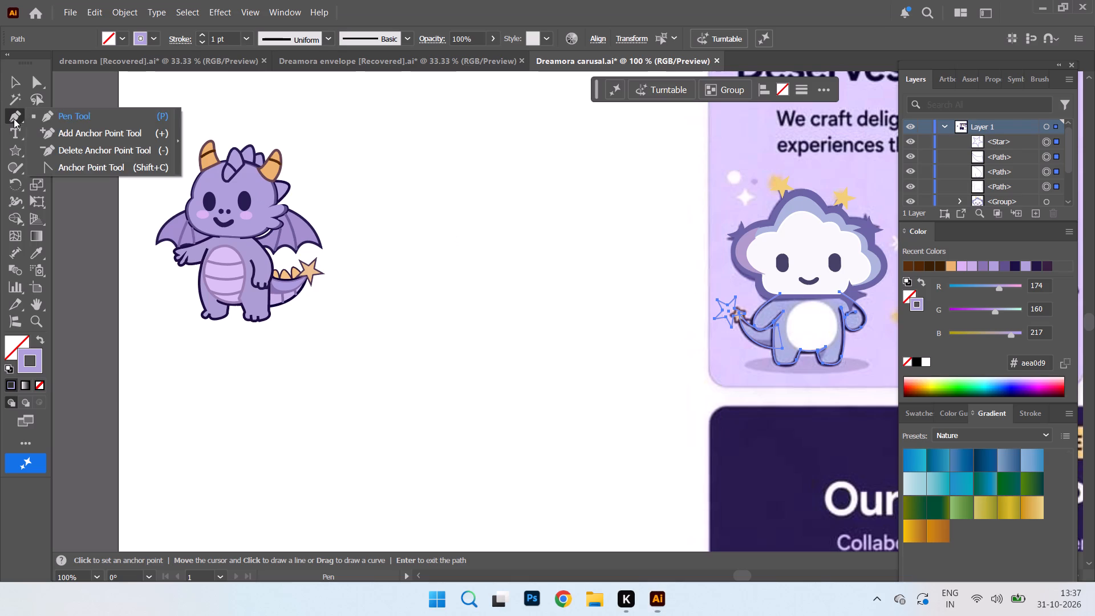
pyautogui.click(79, 116)
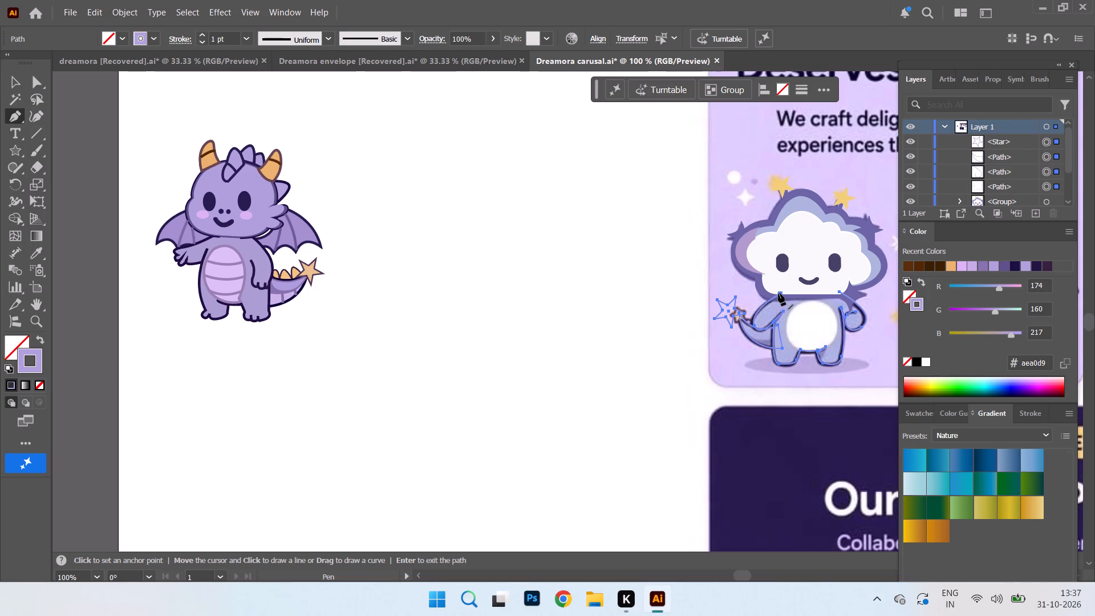
pyautogui.click(778, 293)
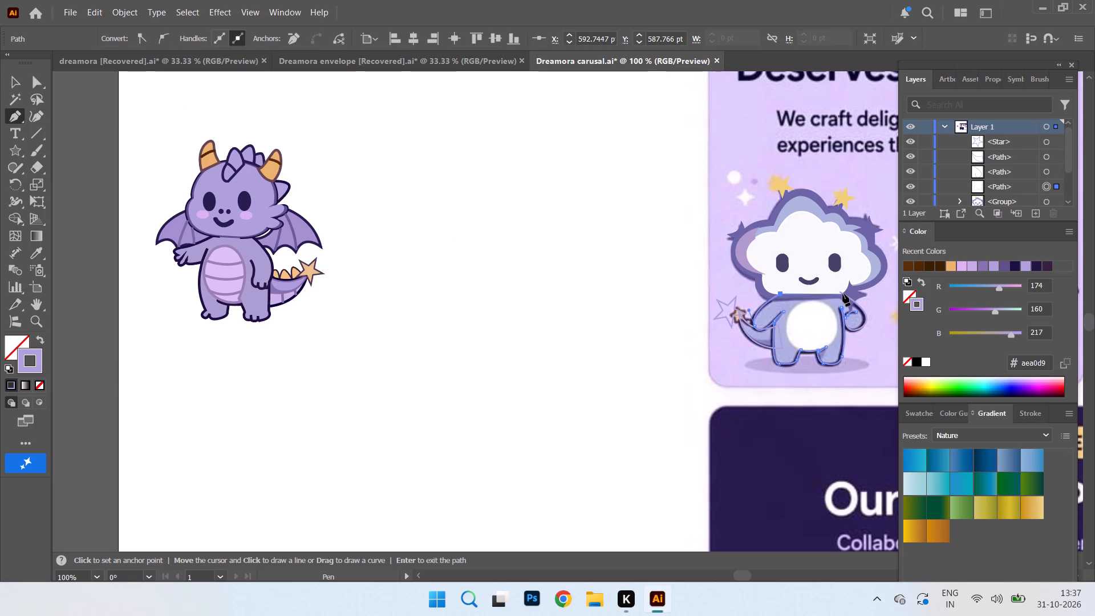
pyautogui.click(840, 291)
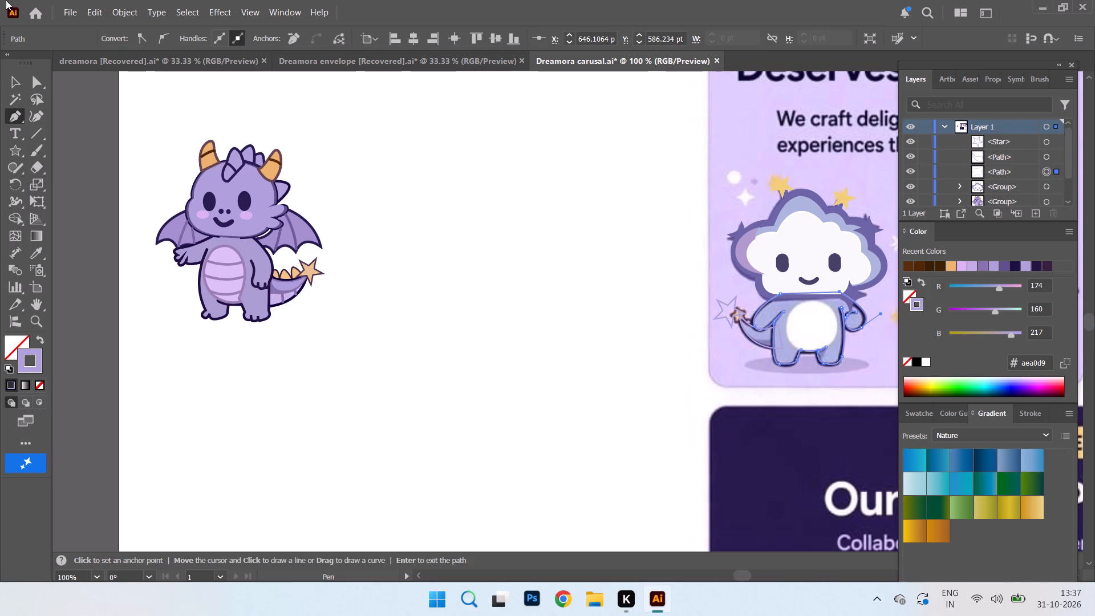
# Draw an ellipse for the belly and fit it over the reference character's white tummy patch.
pyautogui.rightClick(15, 157)
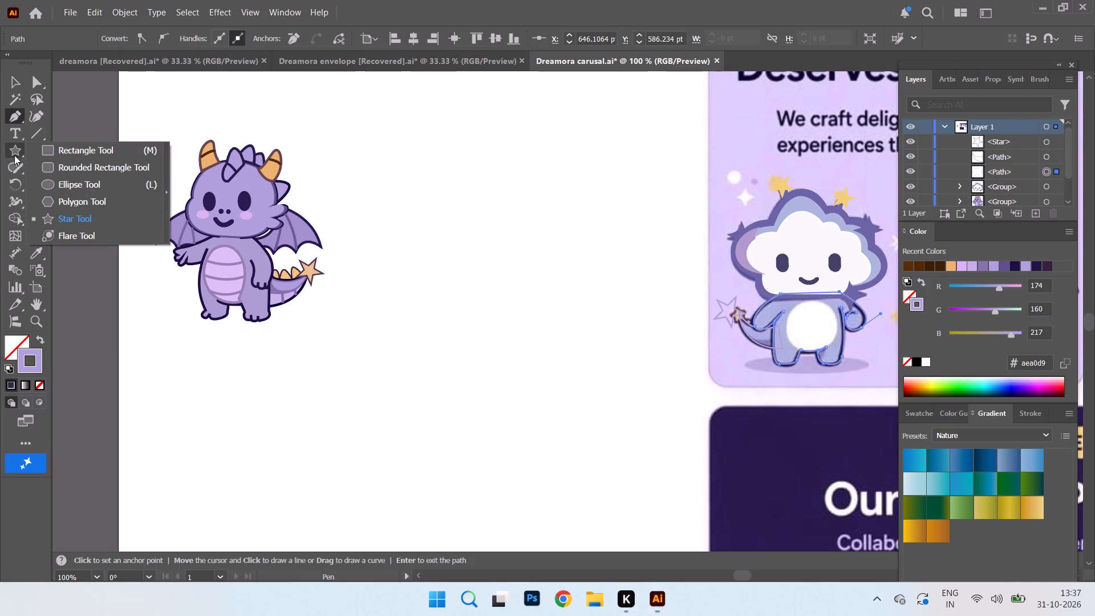
pyautogui.click(109, 188)
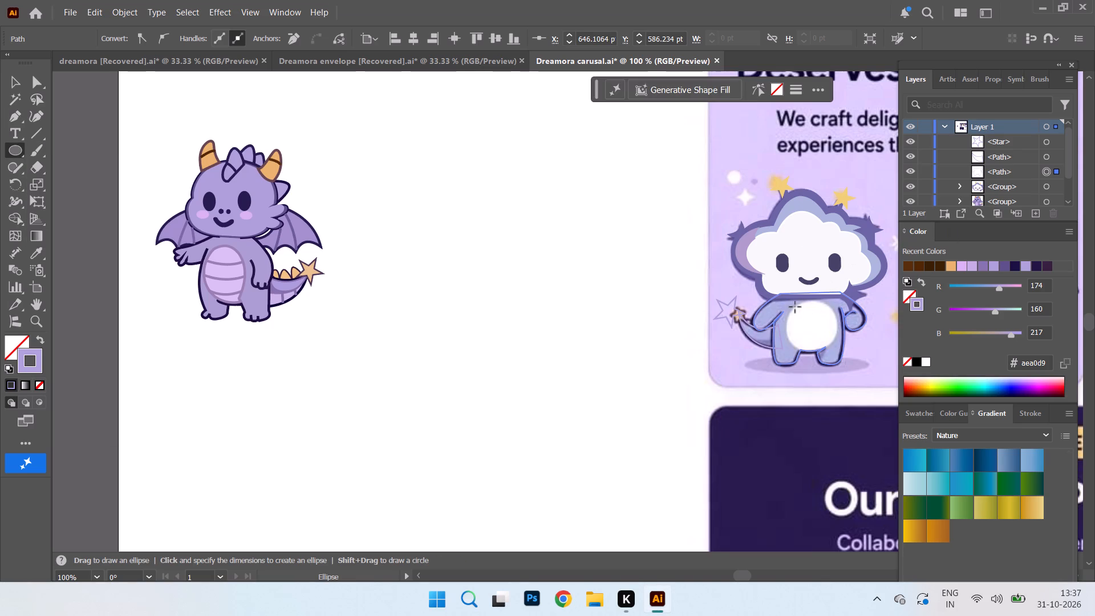
pyautogui.moveTo(791, 305); pyautogui.dragTo(843, 362)
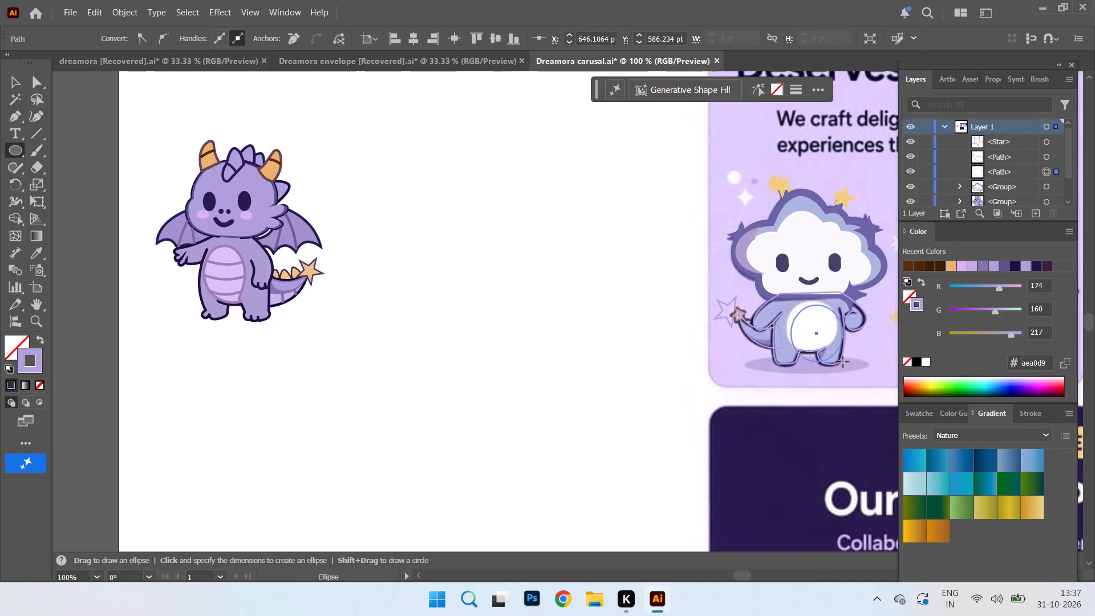
pyautogui.moveTo(843, 362); pyautogui.dragTo(840, 354)
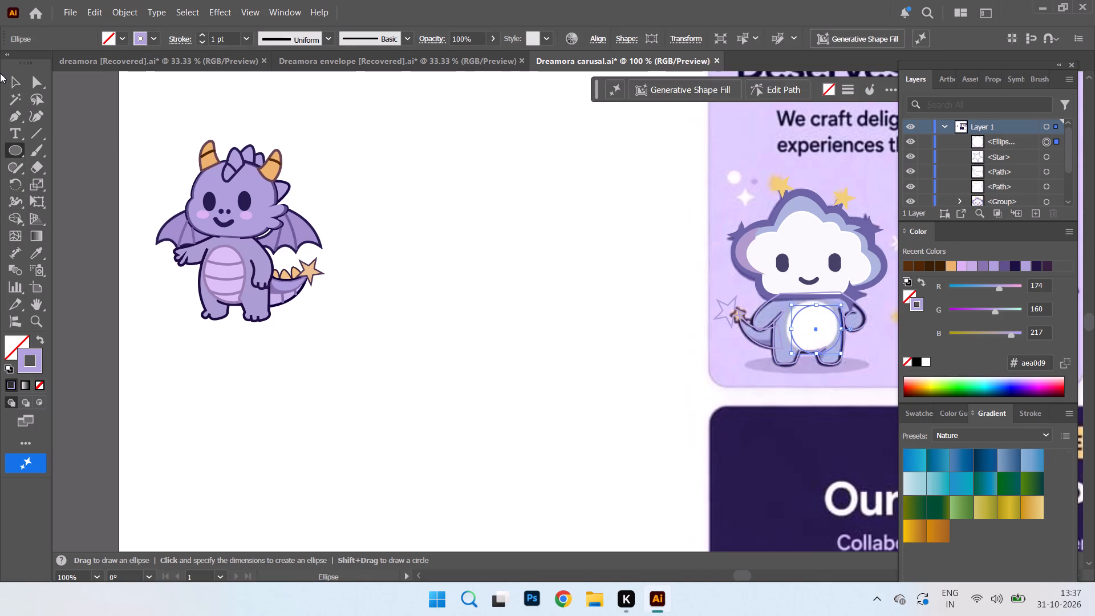
pyautogui.click(16, 83)
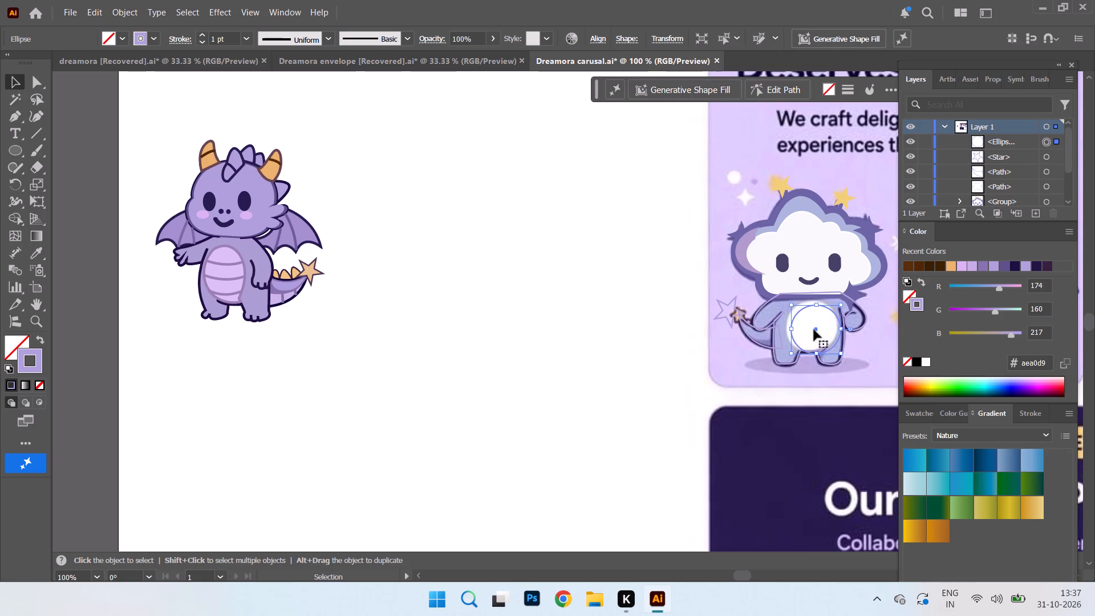
pyautogui.moveTo(814, 330); pyautogui.dragTo(808, 326)
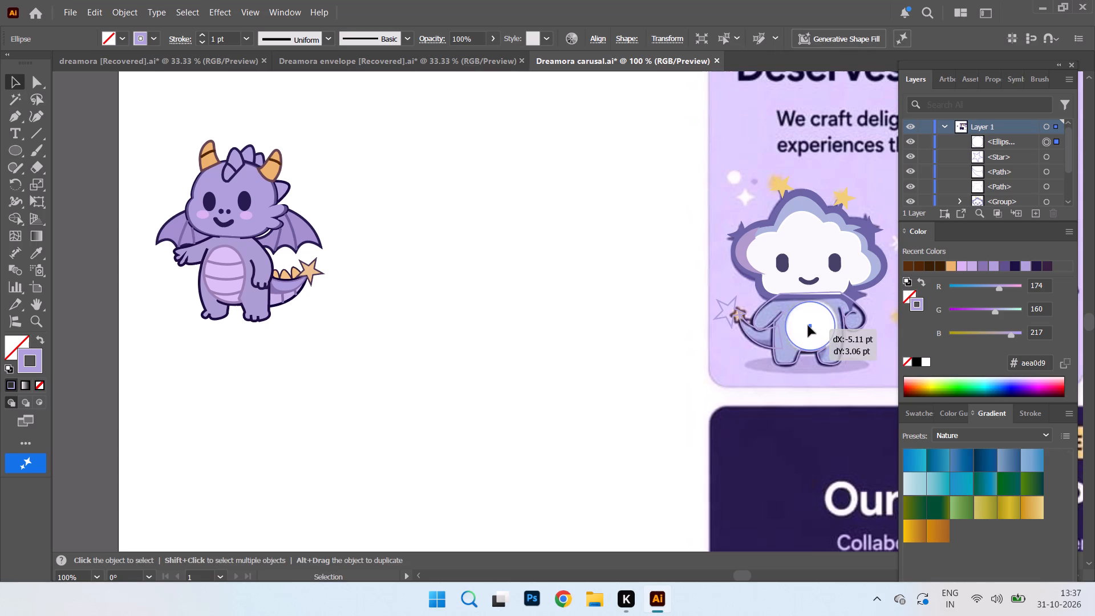
pyautogui.moveTo(808, 326); pyautogui.dragTo(808, 326)
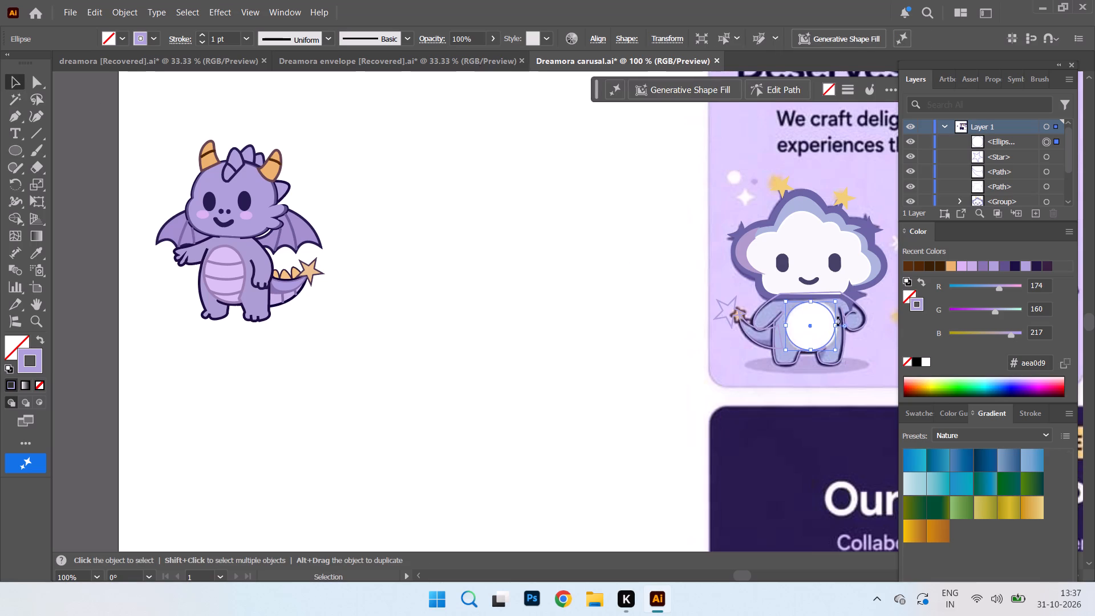
pyautogui.click(837, 323)
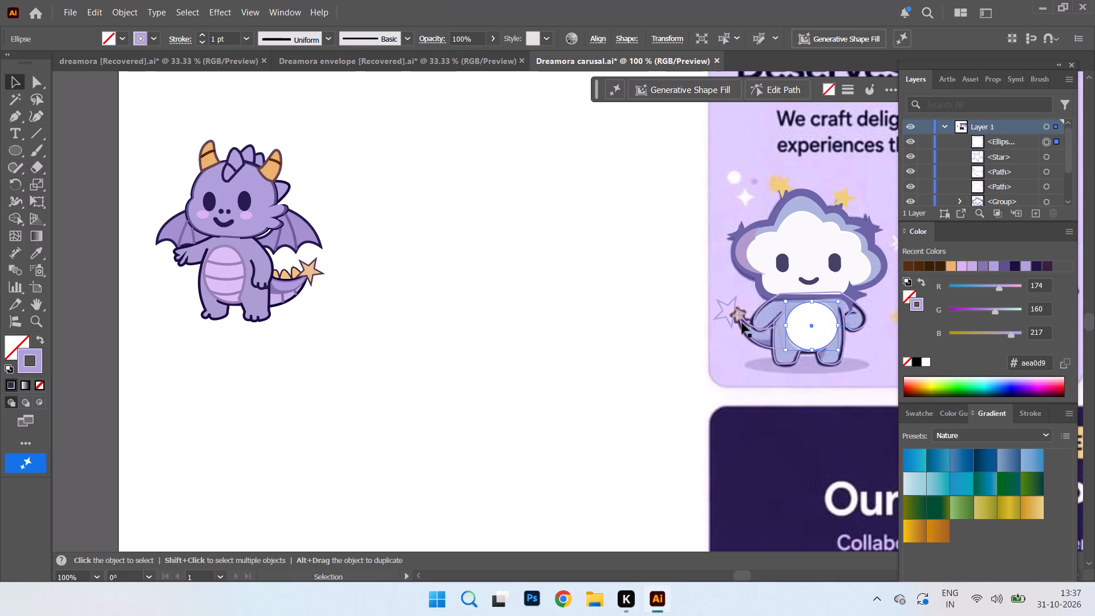
# Shrink the star outline and position it over the star at the reference character's tail tip.
pyautogui.moveTo(726, 318); pyautogui.dragTo(733, 318)
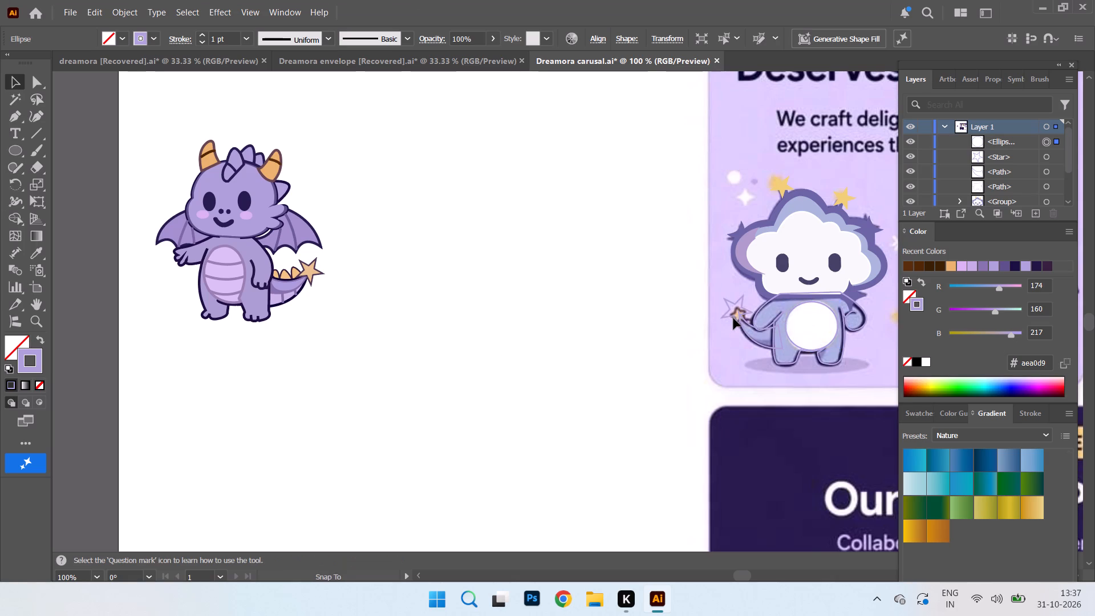
pyautogui.moveTo(733, 318); pyautogui.dragTo(733, 319)
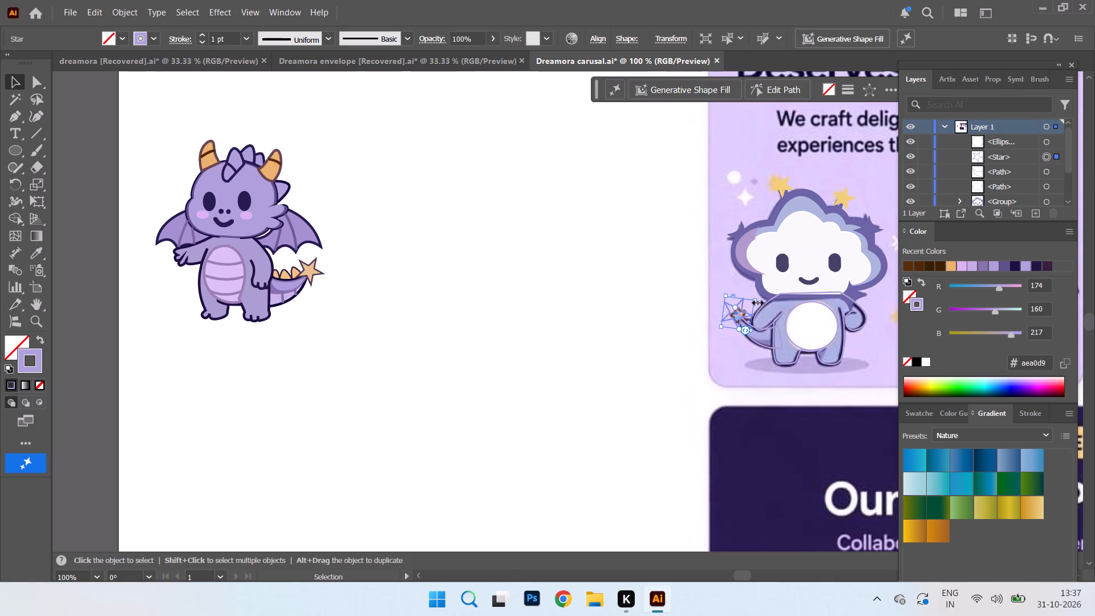
pyautogui.moveTo(756, 299); pyautogui.dragTo(747, 309)
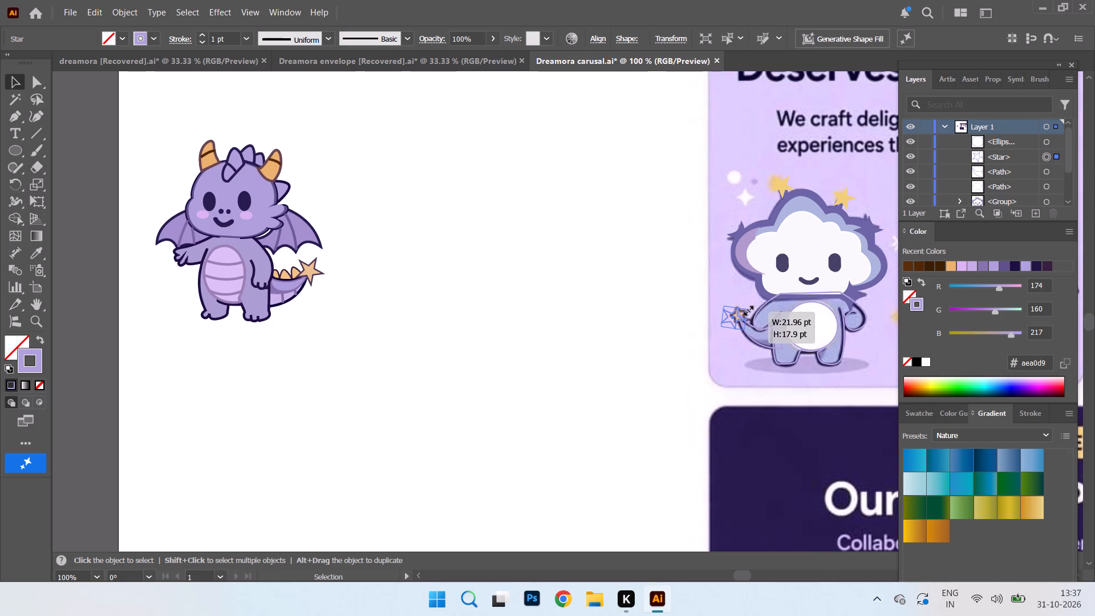
pyautogui.moveTo(747, 309); pyautogui.dragTo(746, 307)
pyautogui.click(733, 318)
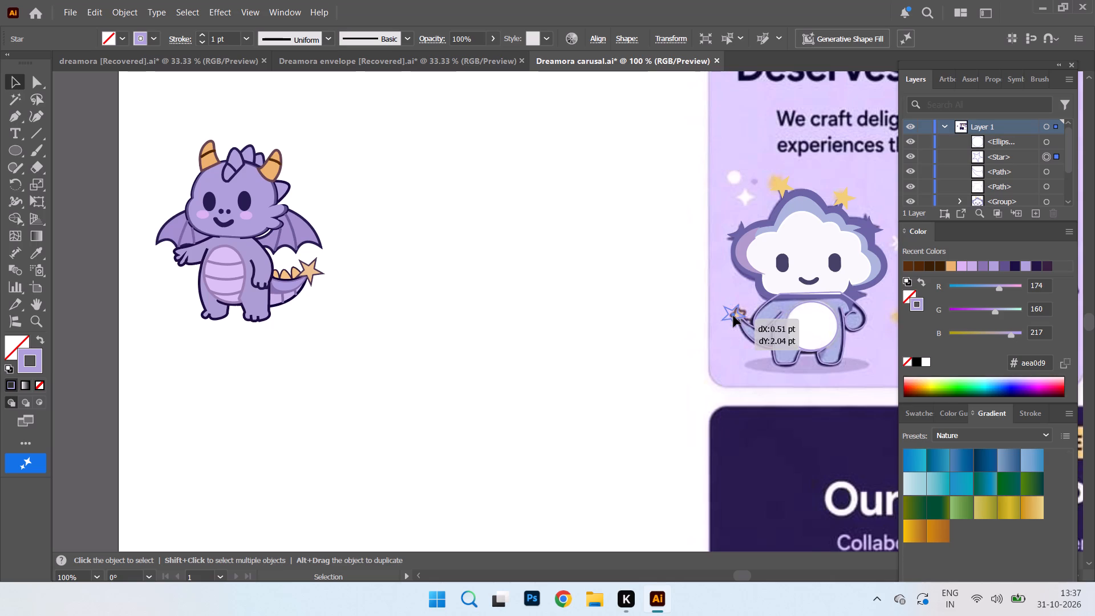
pyautogui.click(736, 327)
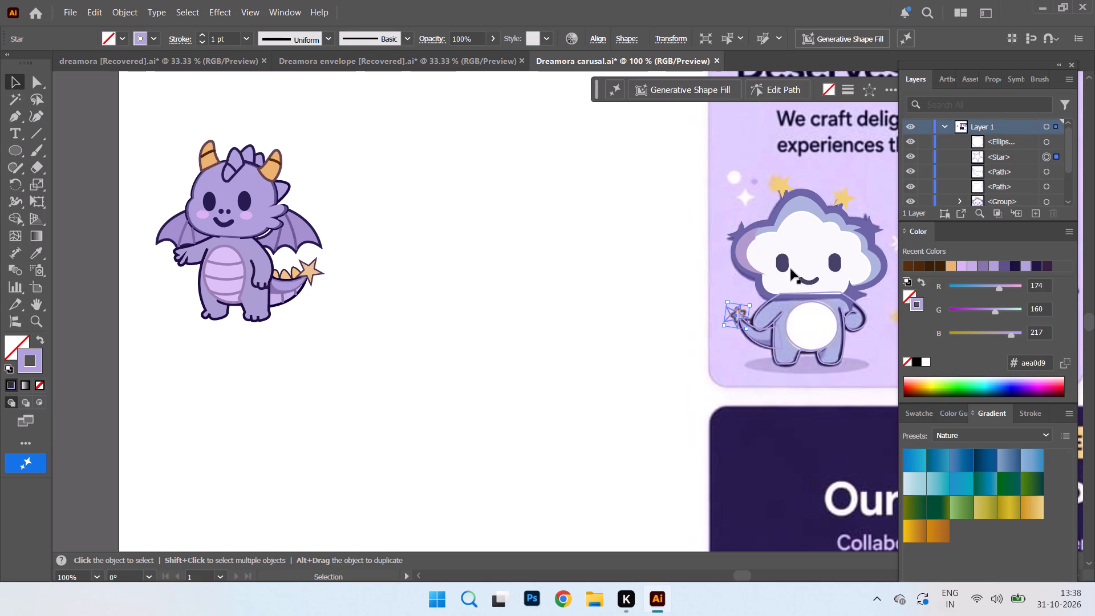
# Fill the joined body shape with the light periwinkle #a6aae1 sampled from the reference character's body.
pyautogui.click(763, 309)
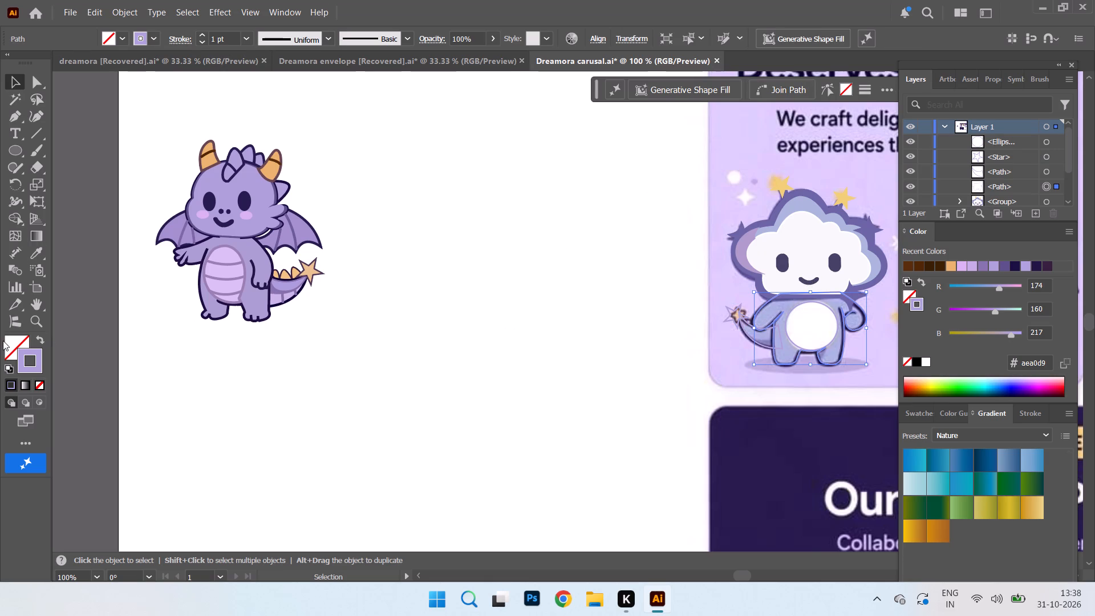
pyautogui.doubleClick(19, 339)
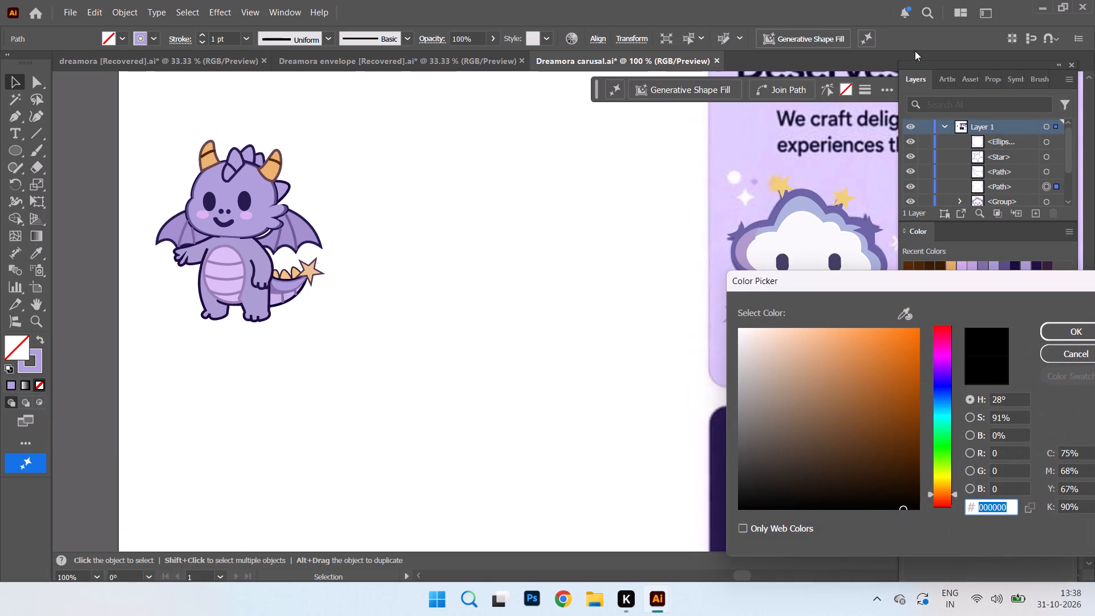
pyautogui.moveTo(894, 282); pyautogui.dragTo(436, 306)
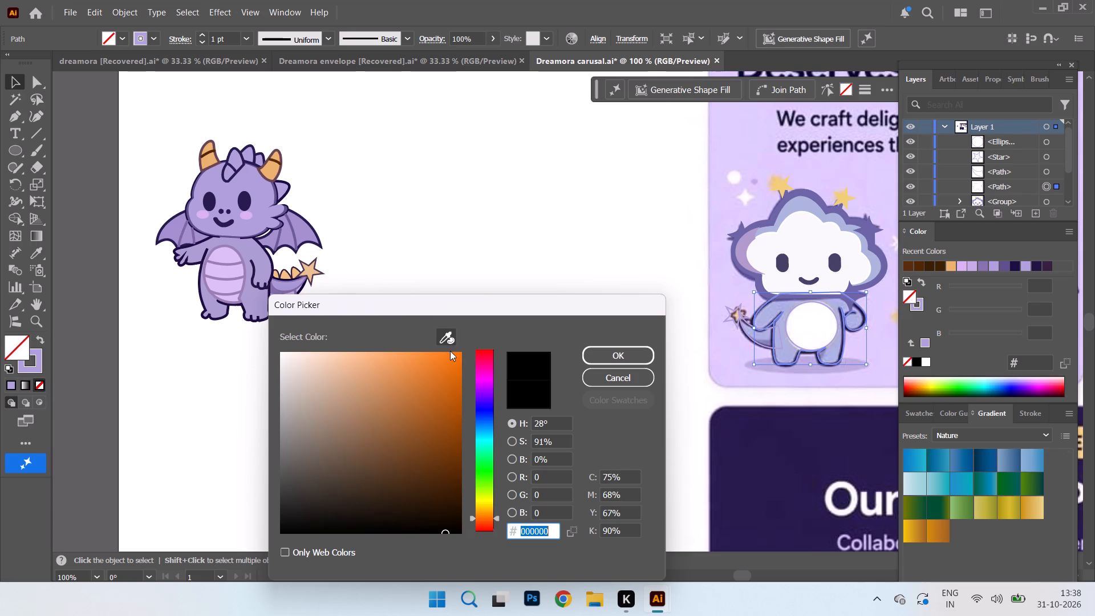
pyautogui.click(443, 339)
pyautogui.click(782, 306)
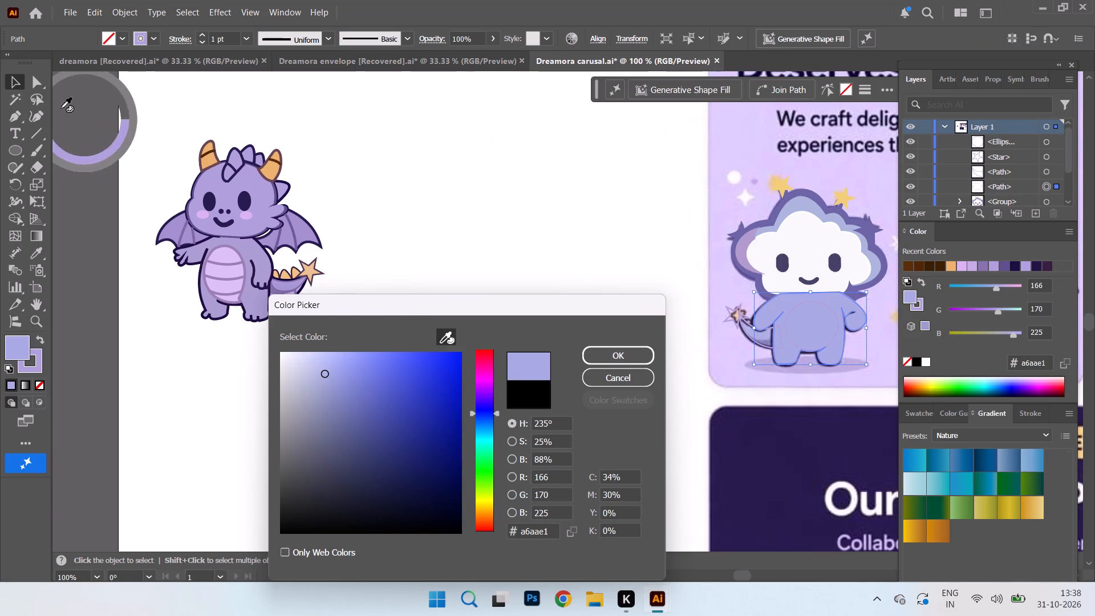
pyautogui.click(10, 74)
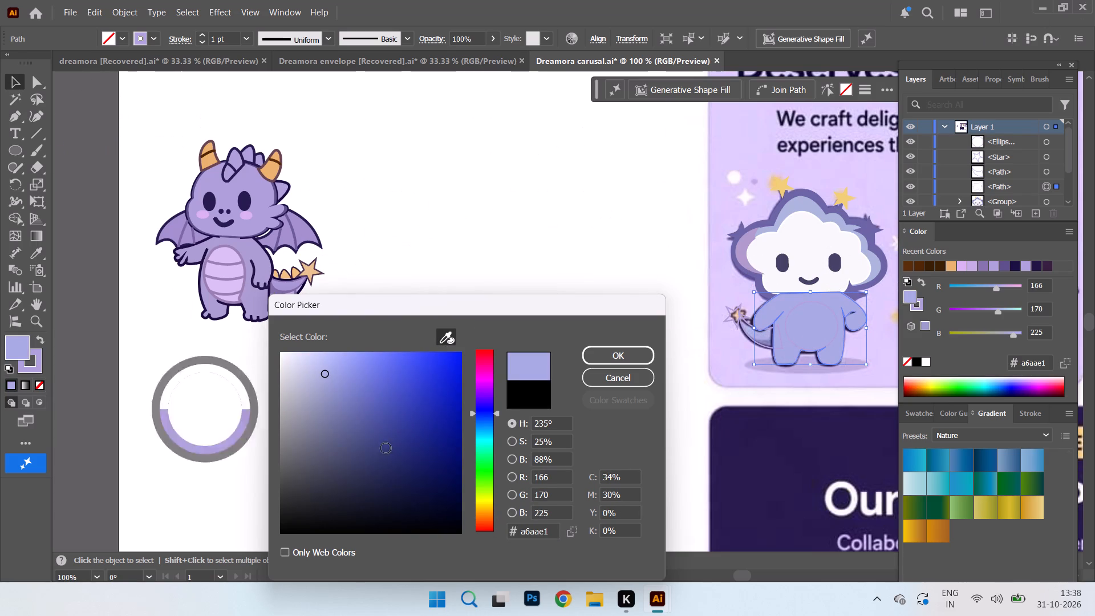
pyautogui.click(605, 359)
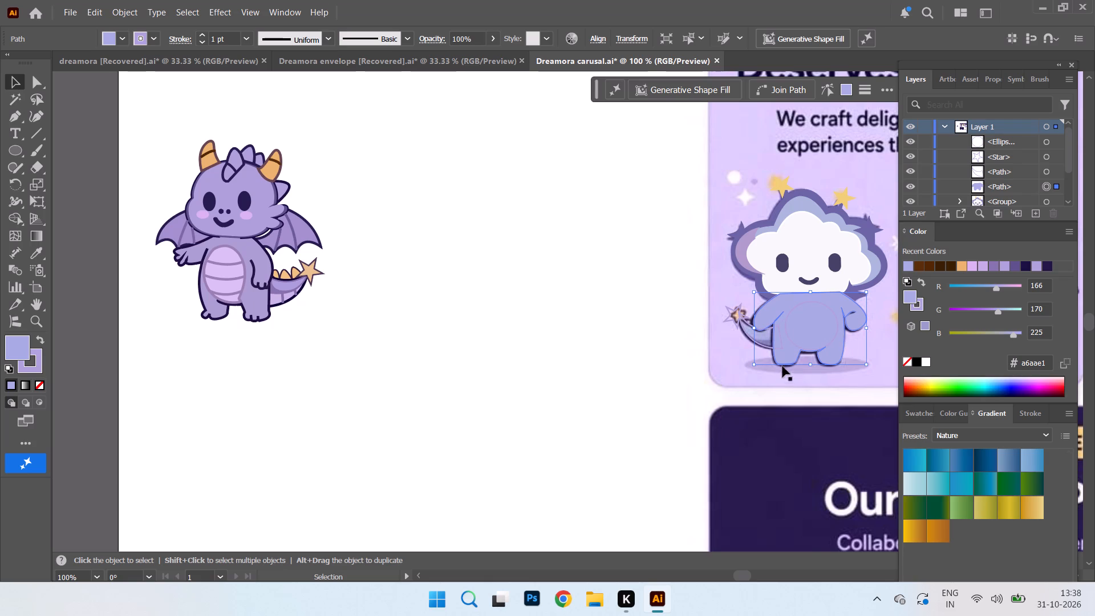
# Set the body shape's stroke to the dark navy #2f294e sampled from the reference character's outline.
pyautogui.doubleClick(29, 368)
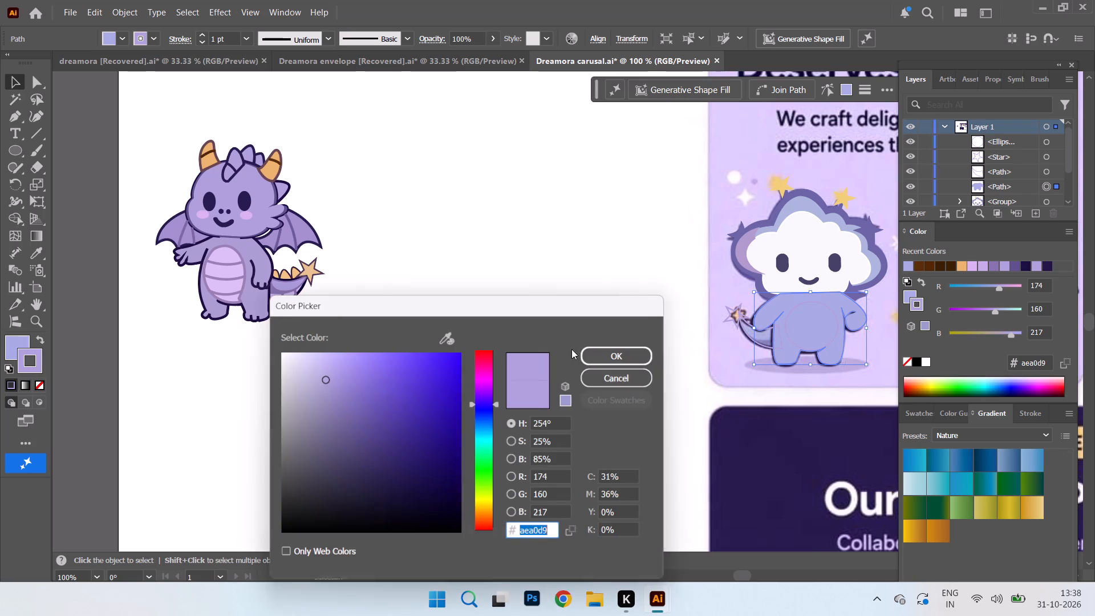
pyautogui.click(455, 333)
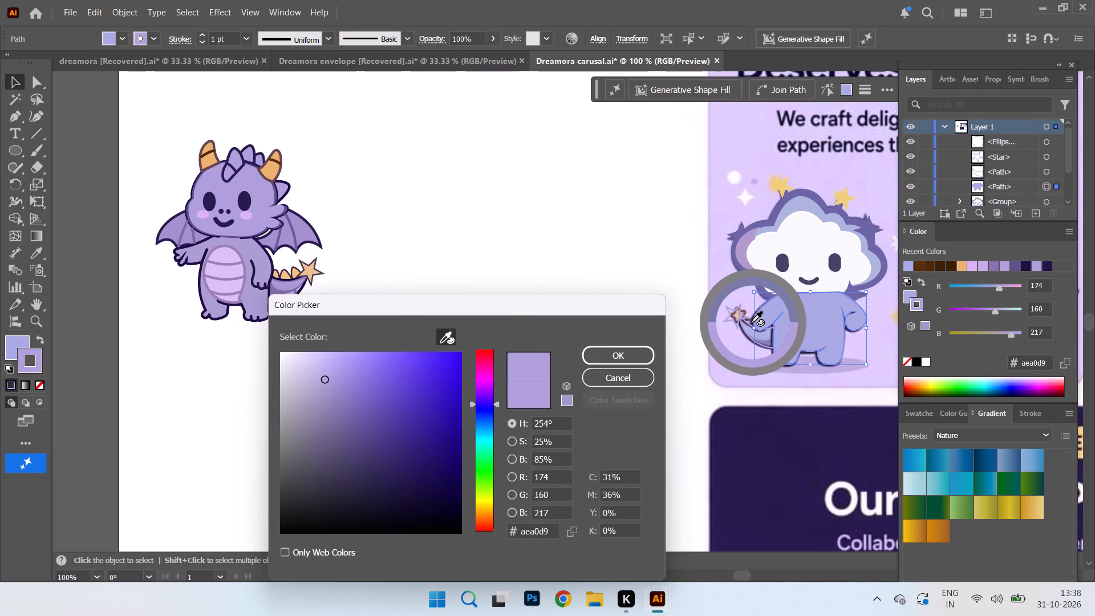
pyautogui.click(752, 322)
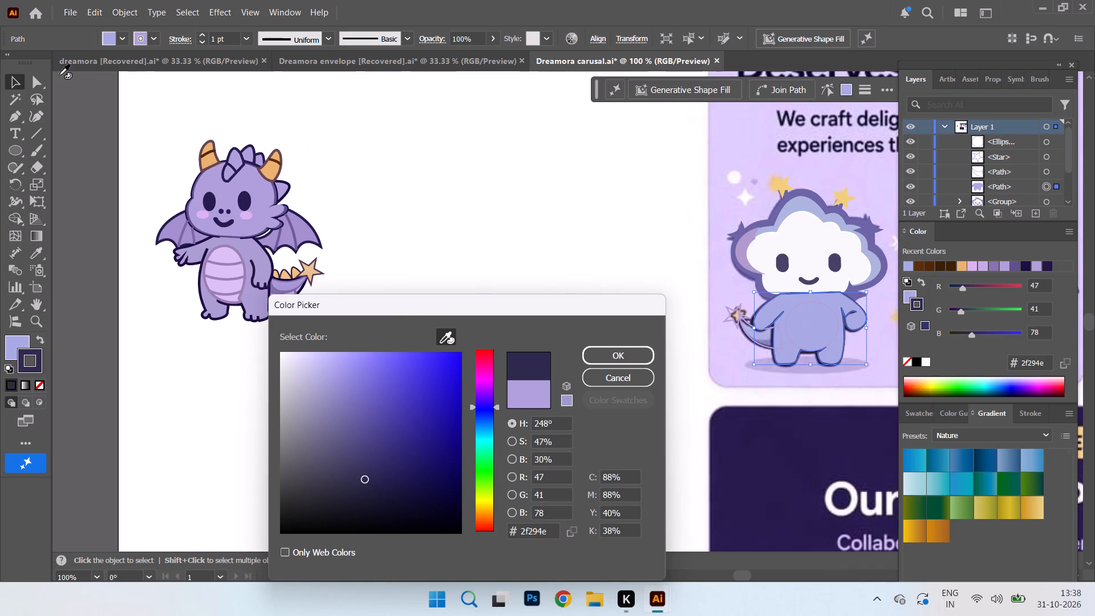
pyautogui.click(9, 83)
pyautogui.click(626, 355)
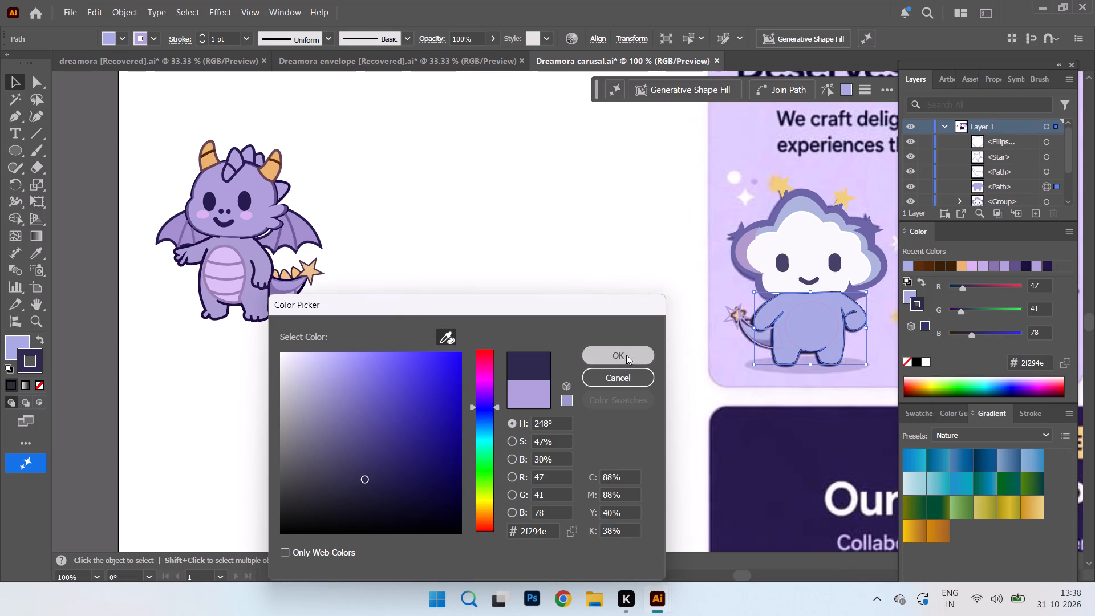
pyautogui.click(592, 264)
# Fill the belly ellipse with the off-white #f7f7f9 sampled from the cloud mascot's face.
pyautogui.click(804, 303)
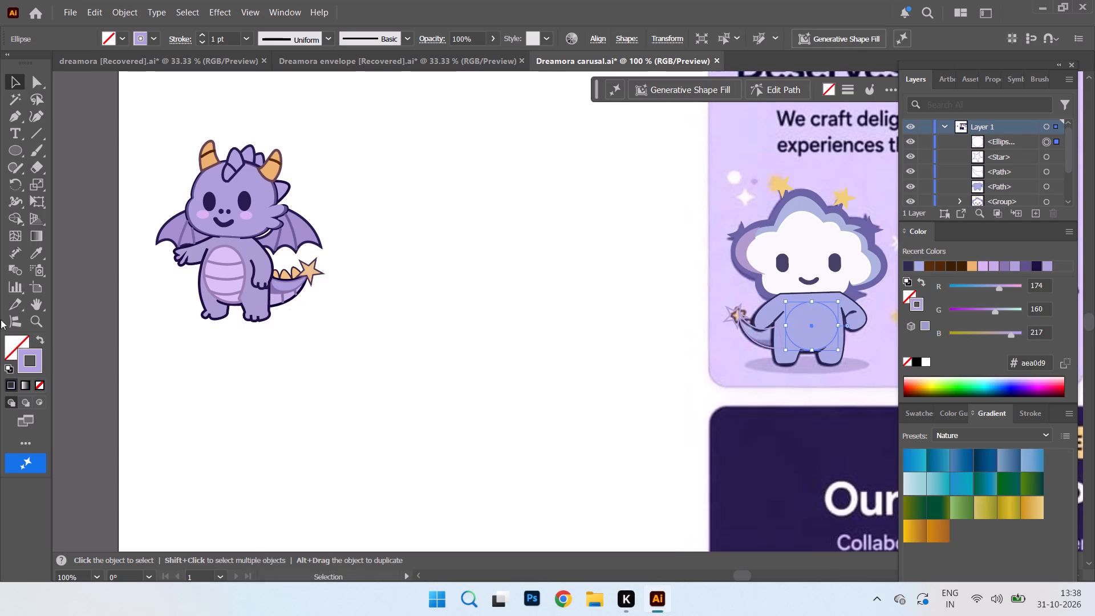
pyautogui.doubleClick(17, 347)
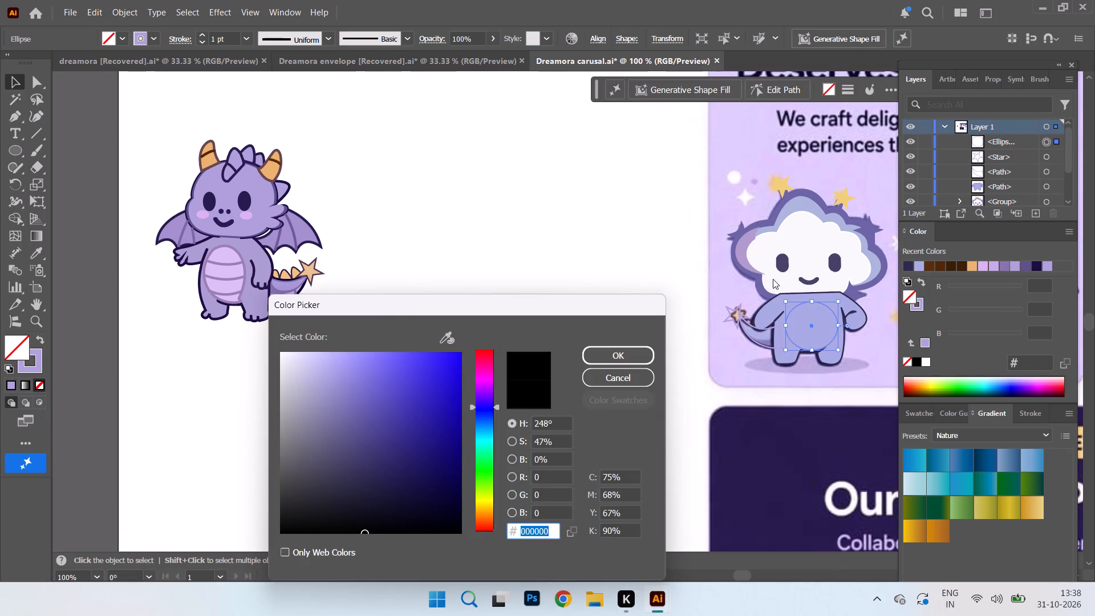
pyautogui.click(447, 331)
pyautogui.click(801, 243)
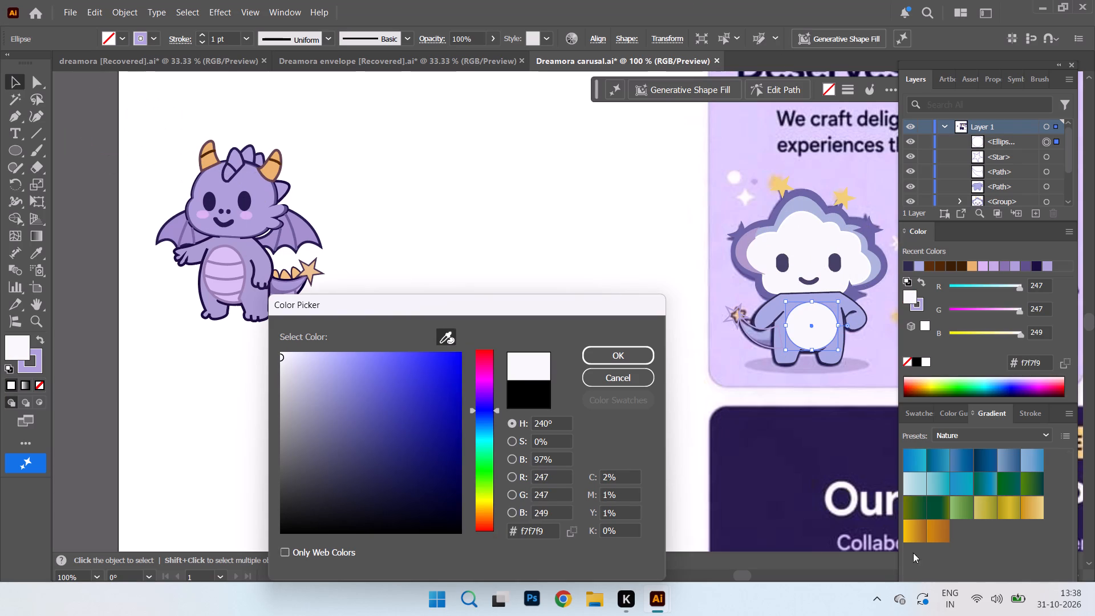
pyautogui.click(605, 349)
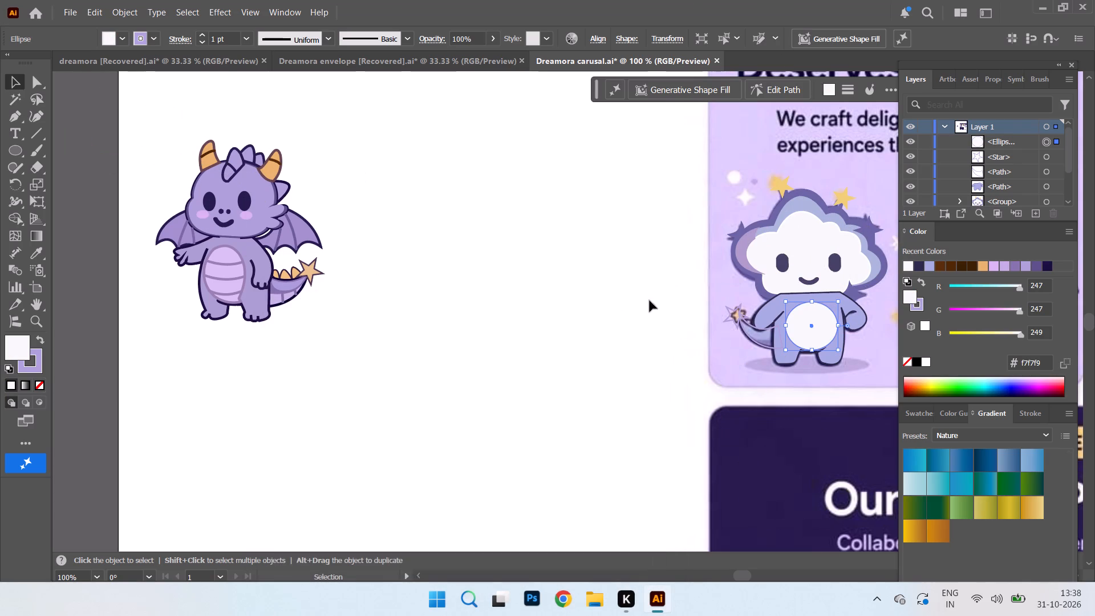
# Fill the tail-tip star with the yellow #f0cf77 sampled from the star above the cloud's head.
pyautogui.click(735, 320)
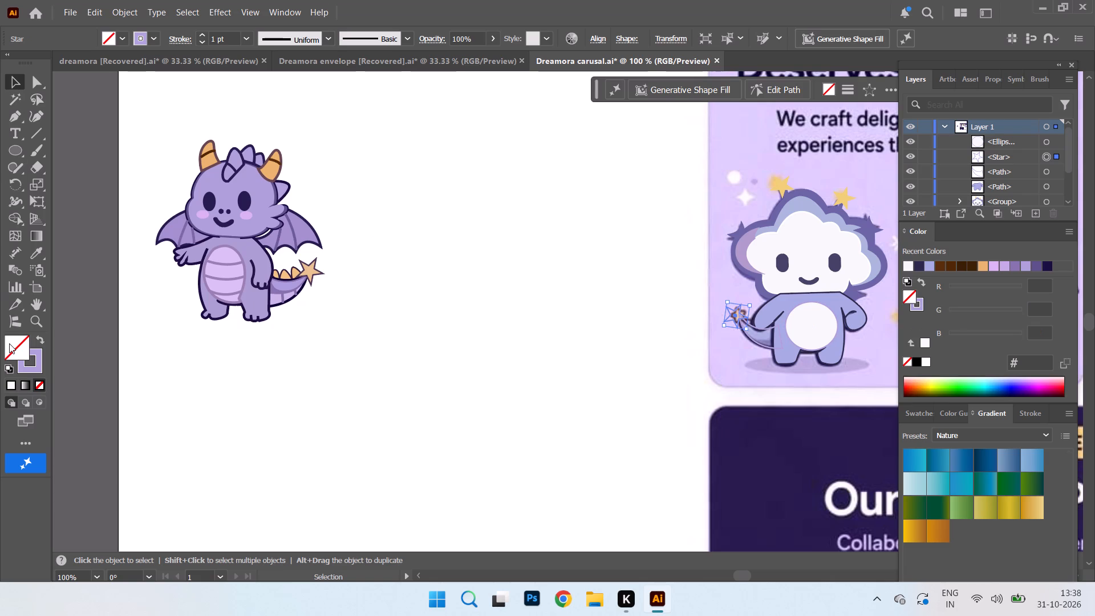
pyautogui.doubleClick(9, 343)
pyautogui.click(432, 344)
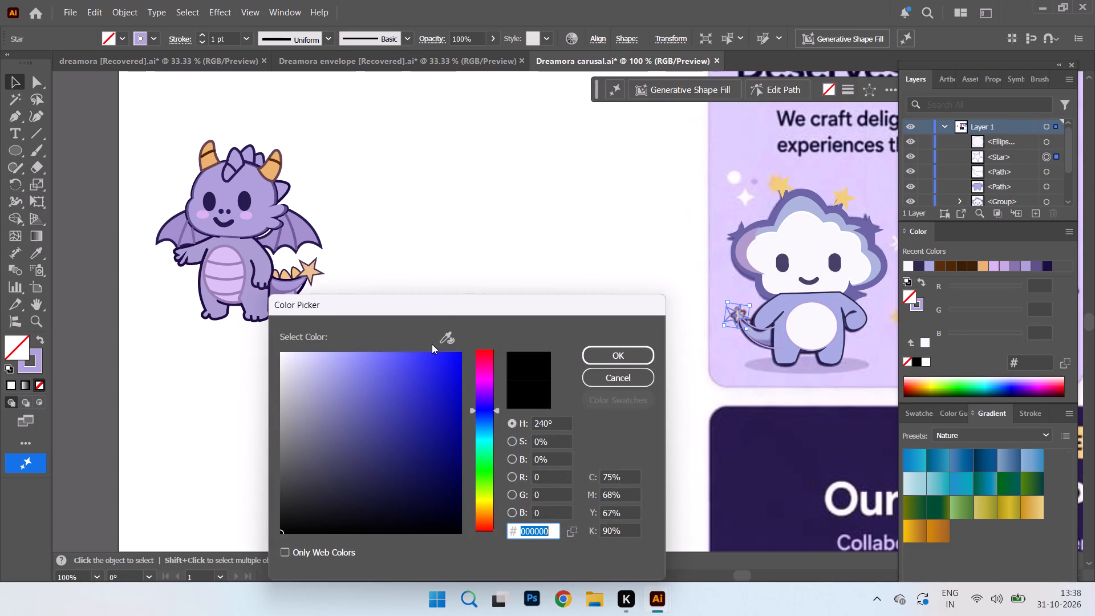
pyautogui.click(455, 328)
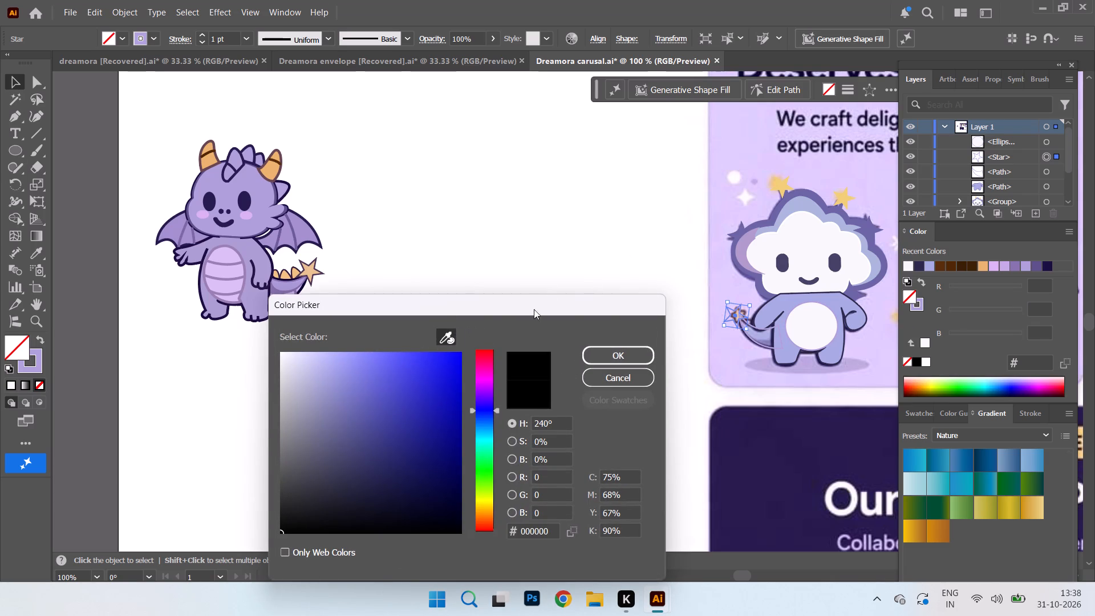
pyautogui.click(777, 185)
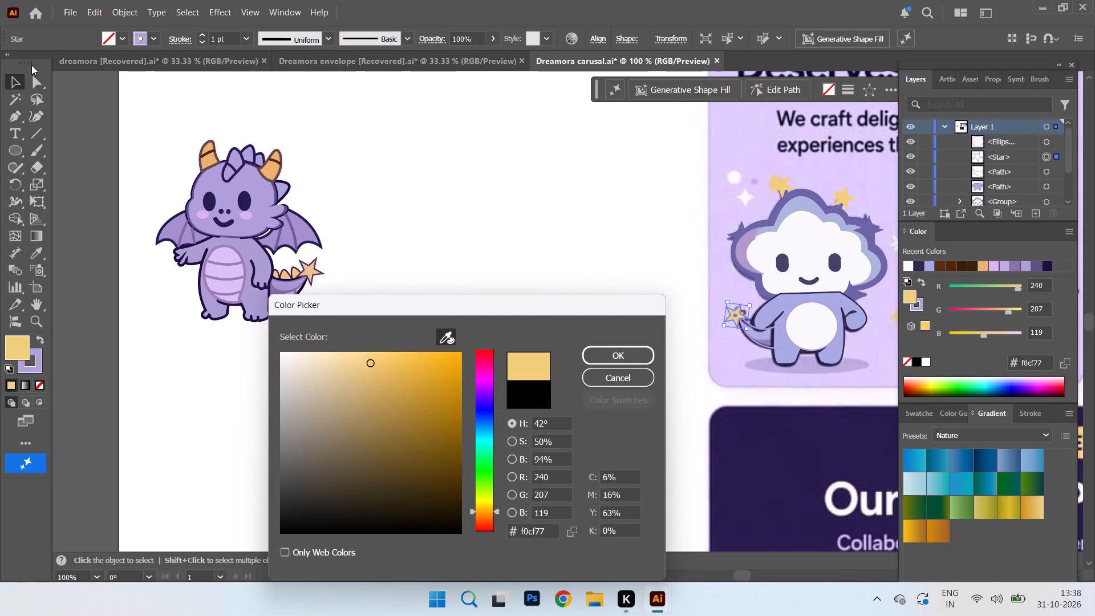
pyautogui.click(603, 356)
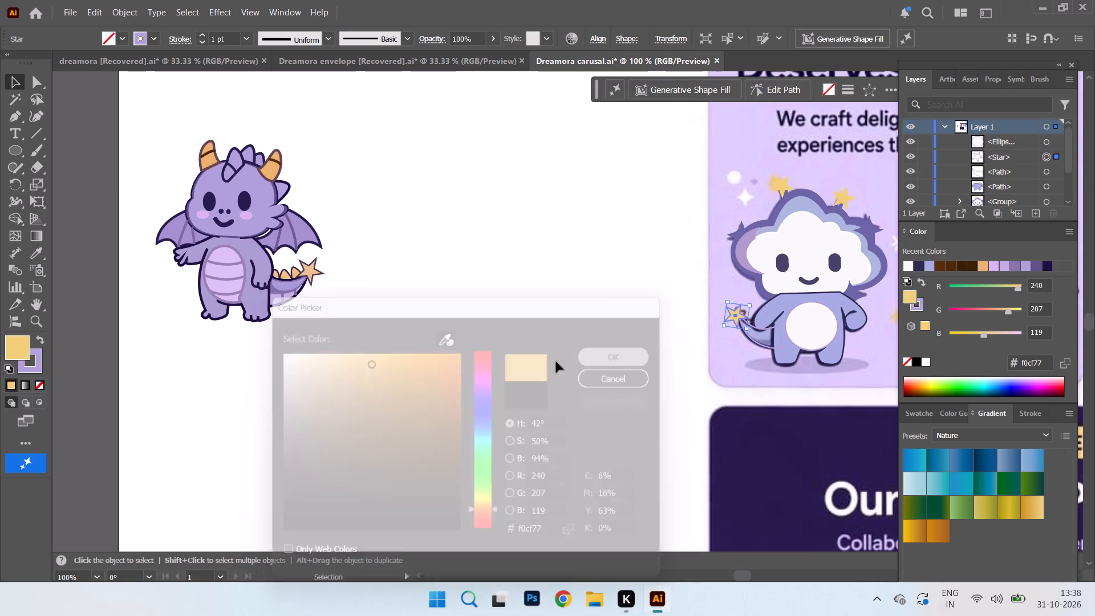
# Set the tail-tip star's stroke to the dark brown #512704 sampled from the dragon's horn.
pyautogui.click(29, 366)
pyautogui.click(29, 366)
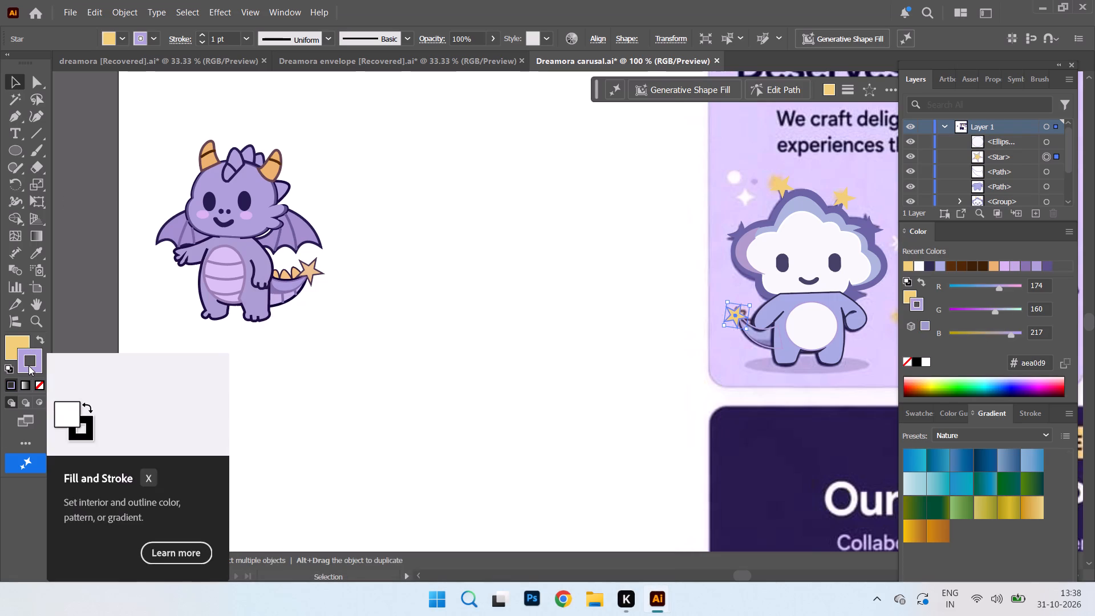
pyautogui.click(444, 333)
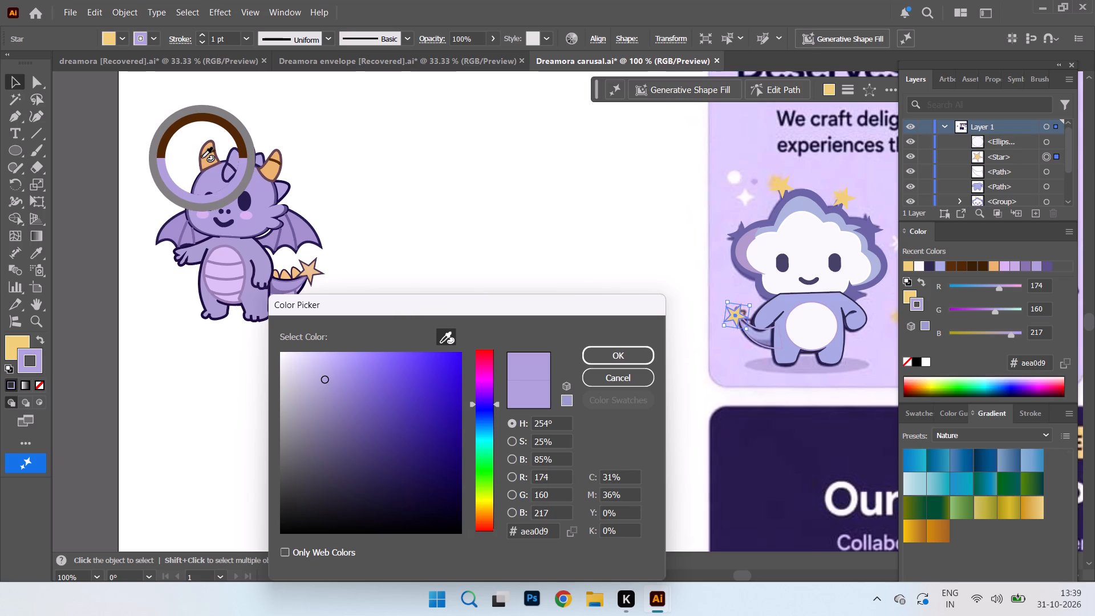
pyautogui.click(202, 158)
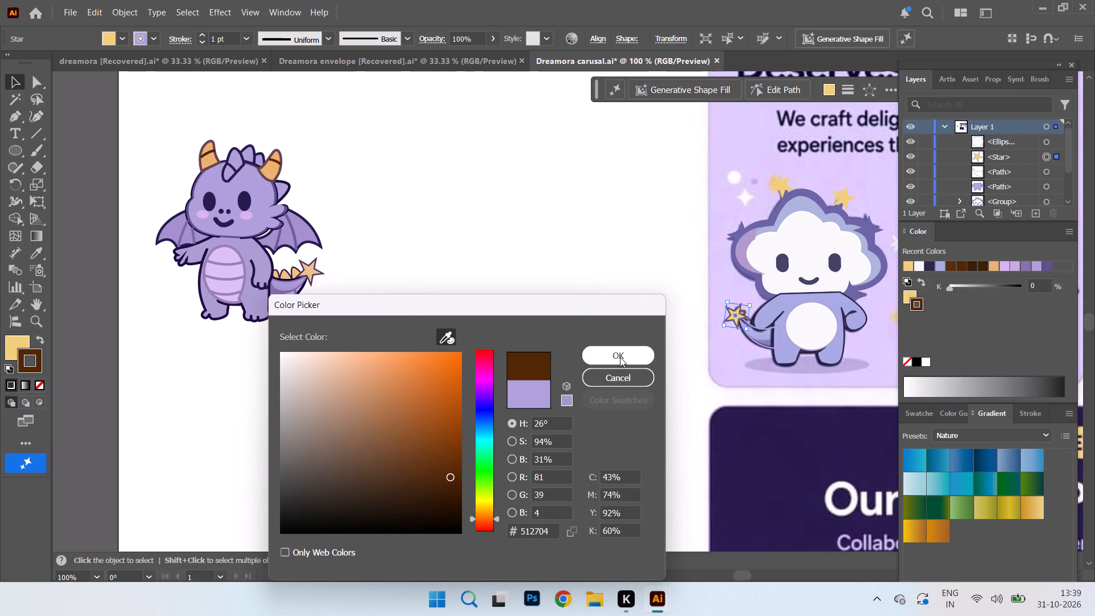
pyautogui.click(620, 357)
pyautogui.click(743, 211)
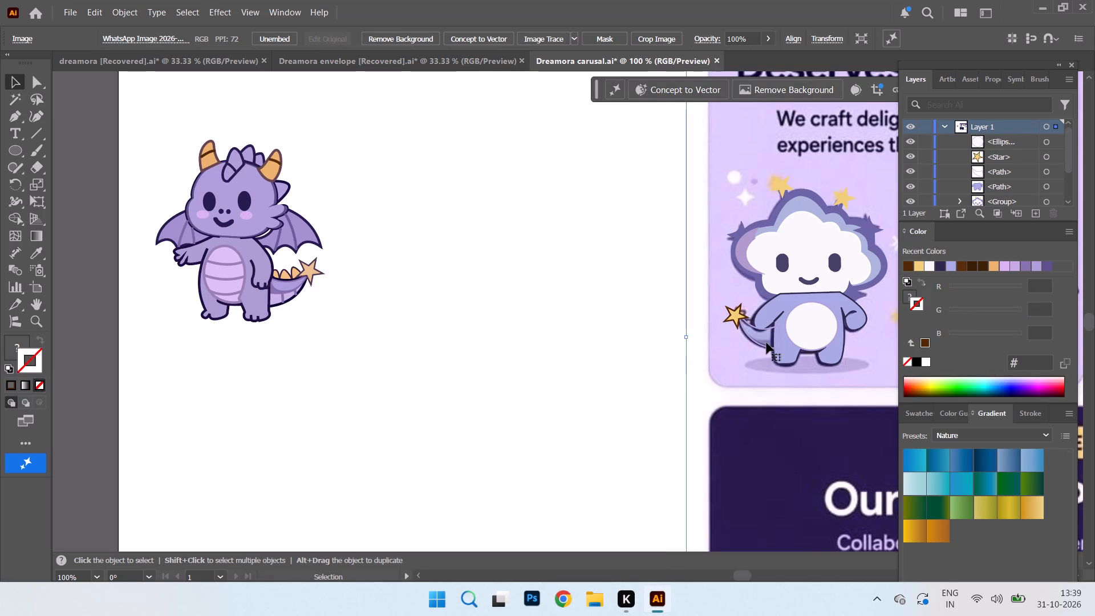
# Fill the tail shape with the periwinkle #a6aae1 sampled from the cloud mascot's body.
pyautogui.click(766, 346)
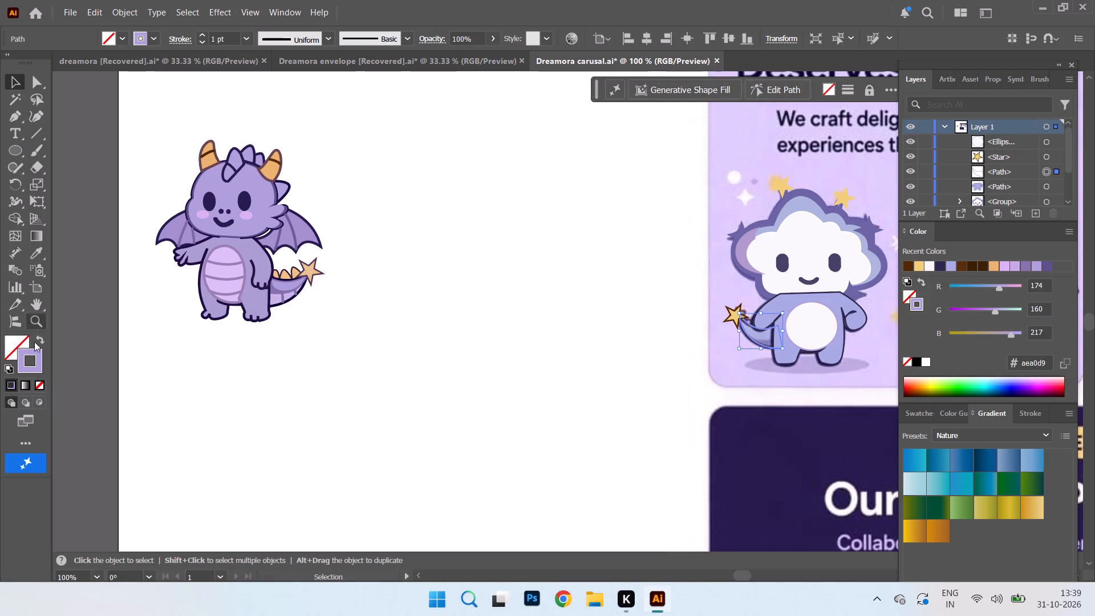
pyautogui.doubleClick(9, 351)
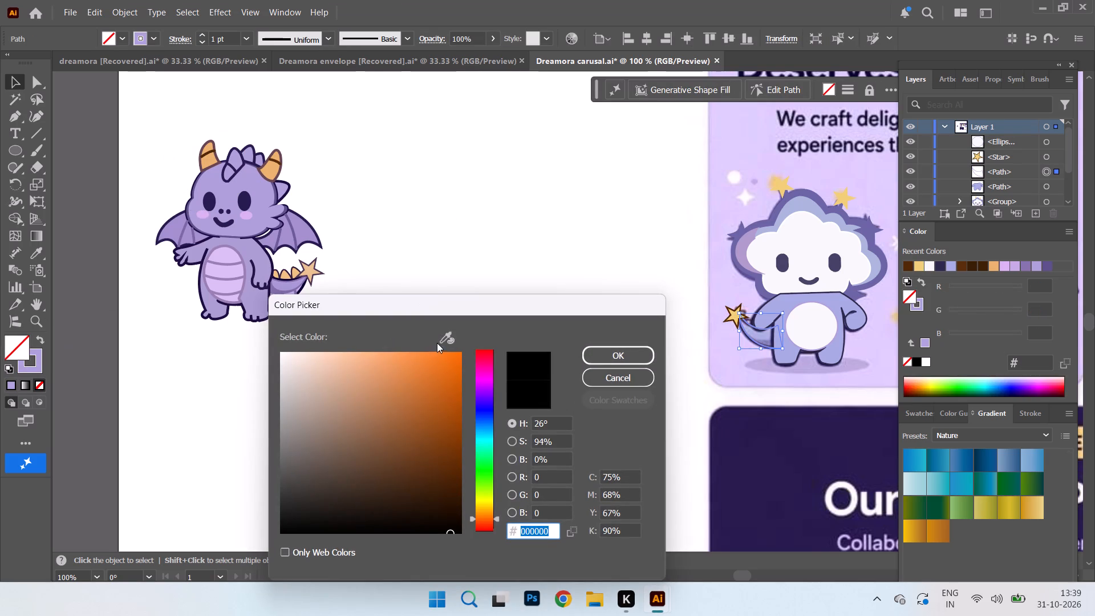
pyautogui.click(443, 342)
pyautogui.click(789, 305)
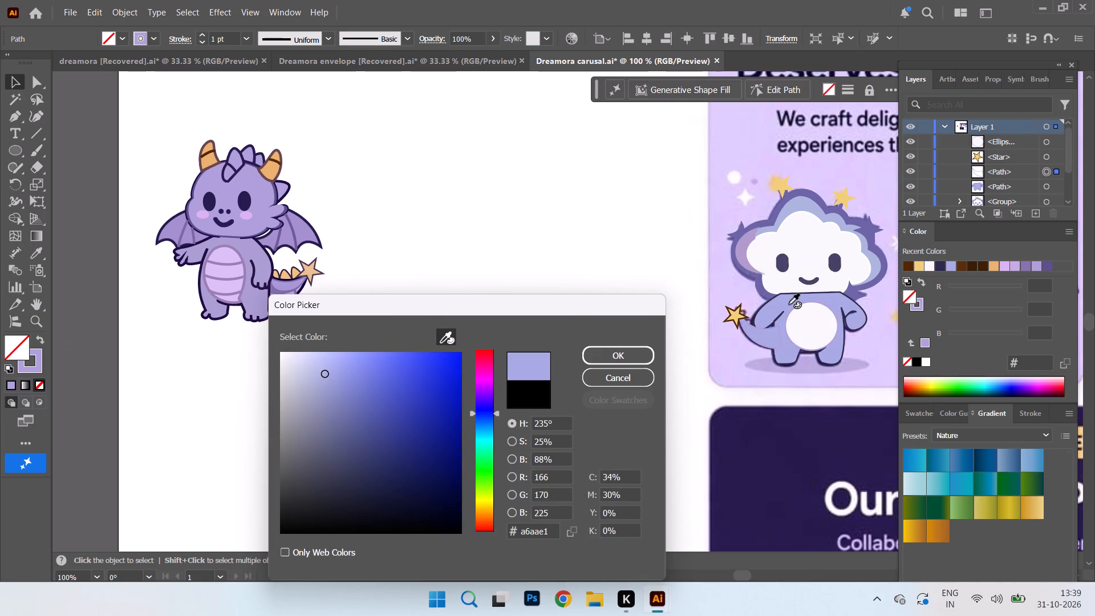
pyautogui.click(599, 360)
# Set the tail shape's stroke to the dark navy #221545 sampled from the dragon's outline.
pyautogui.doubleClick(30, 366)
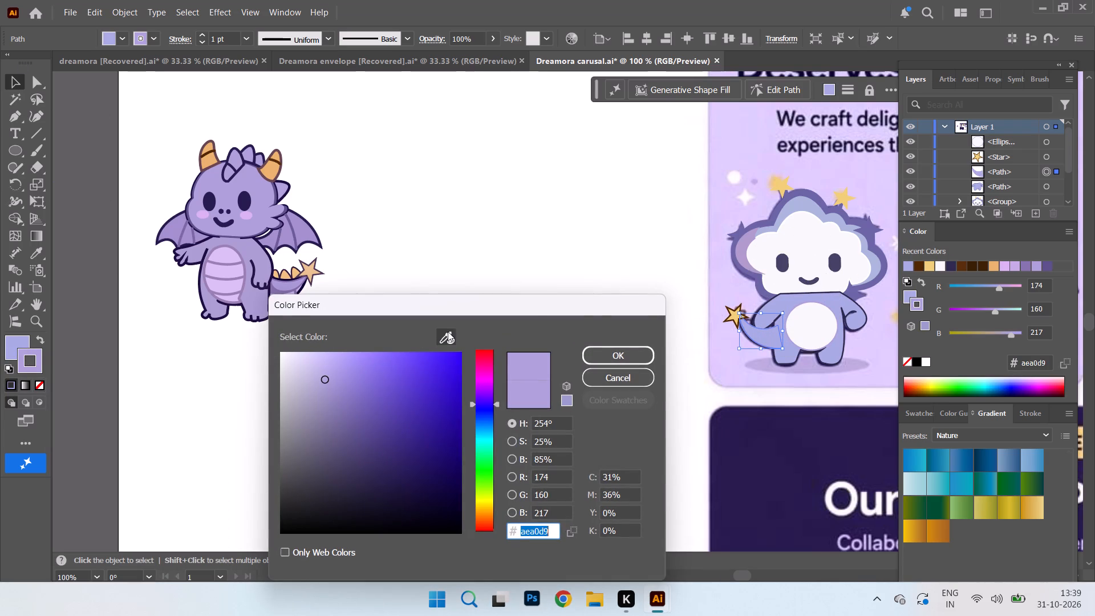
pyautogui.click(448, 331)
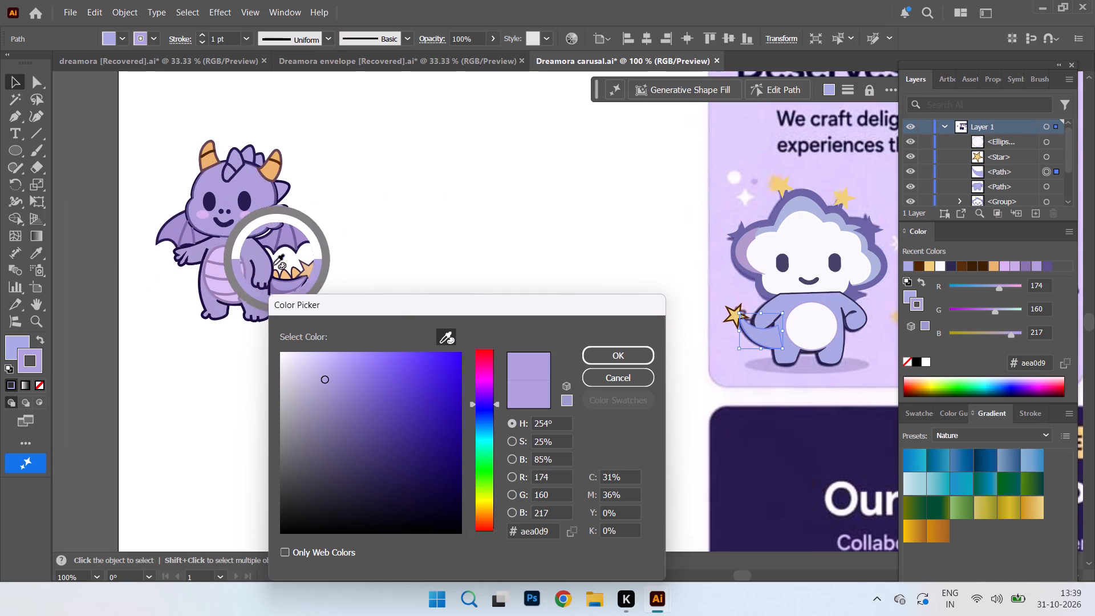
pyautogui.click(261, 289)
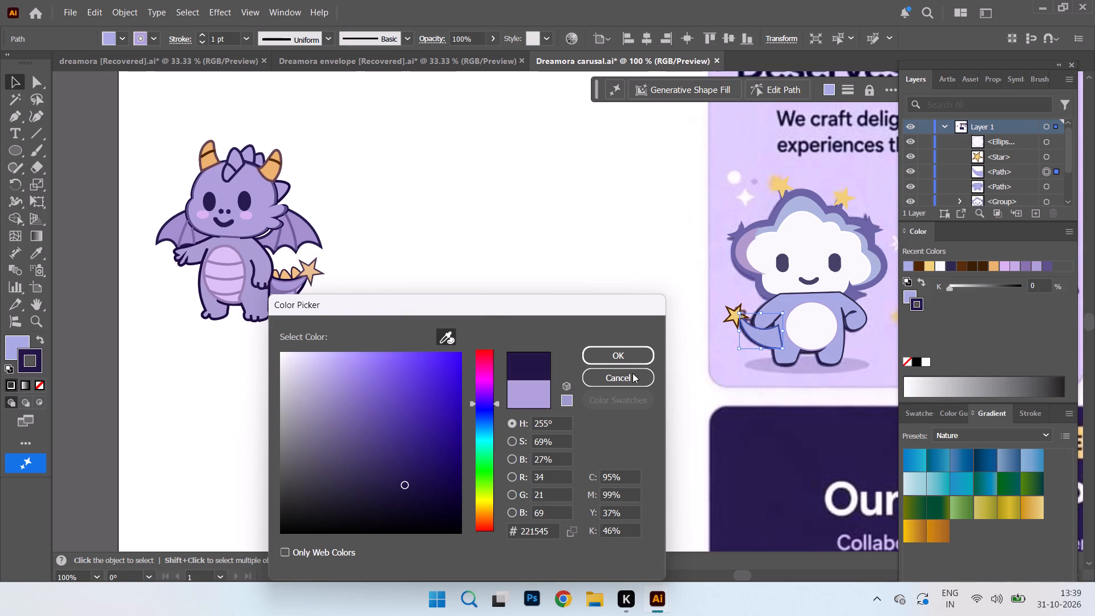
pyautogui.click(621, 358)
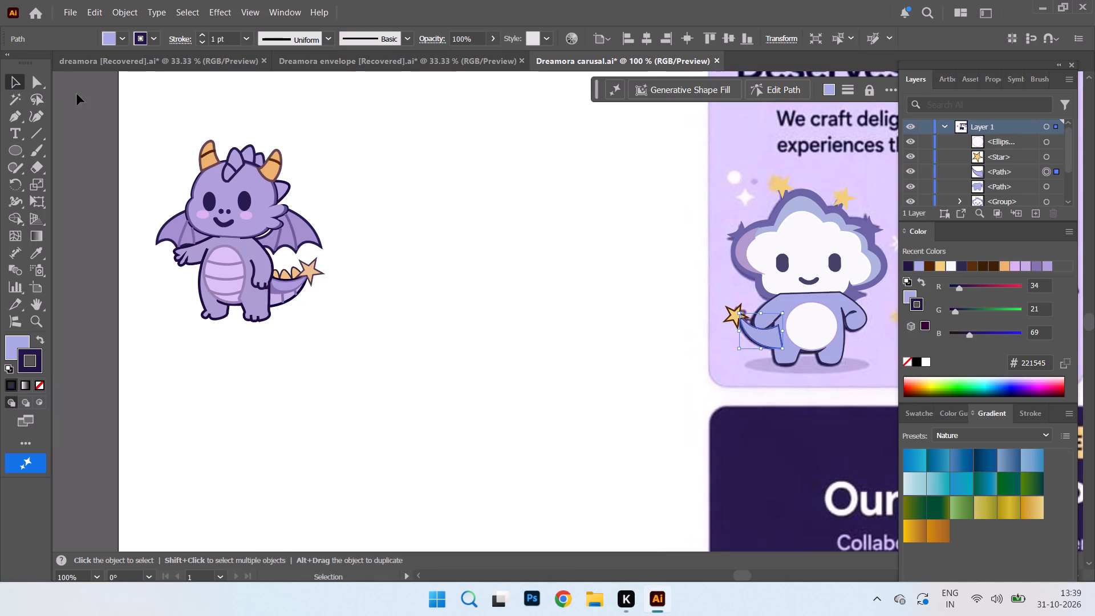
pyautogui.click(86, 94)
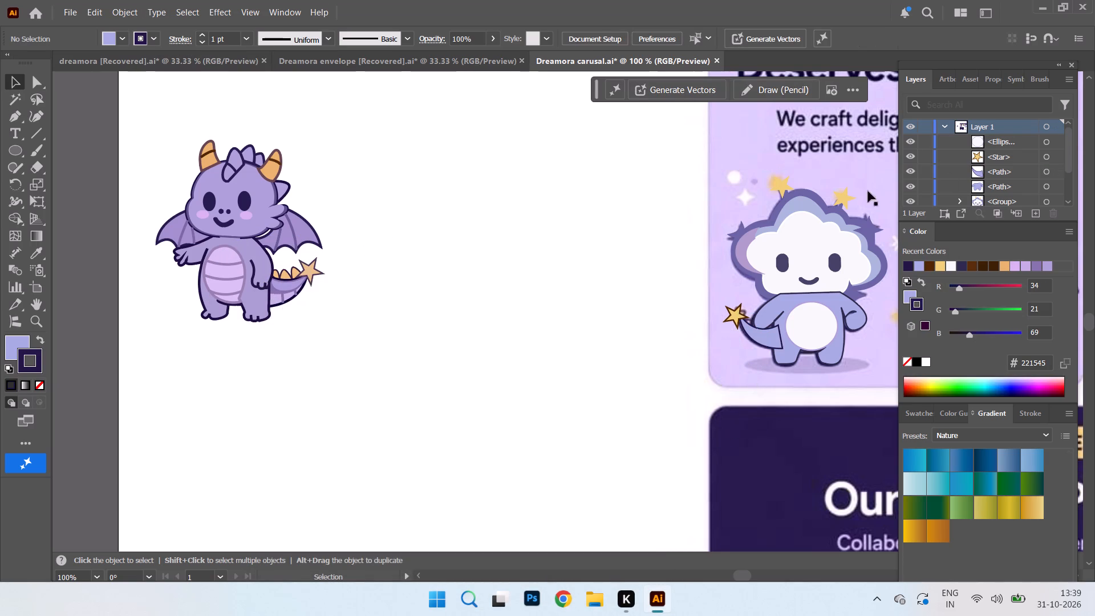
# Reorder the layer objects so the body path lies beneath the cloud head group and the tail path beneath the body.
pyautogui.click(839, 299)
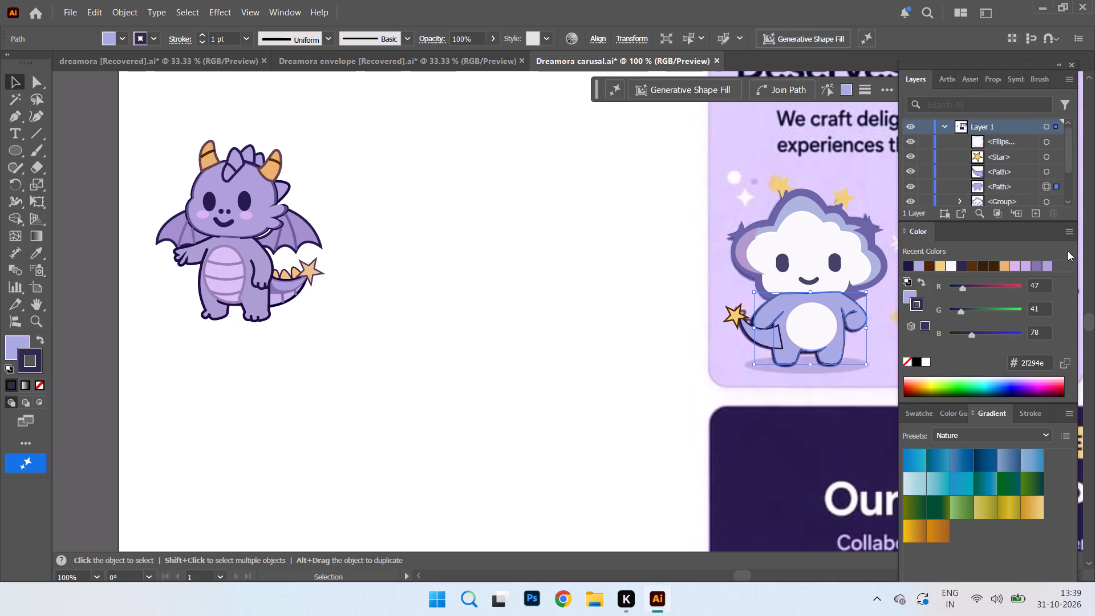
pyautogui.moveTo(1020, 184); pyautogui.dragTo(1008, 159)
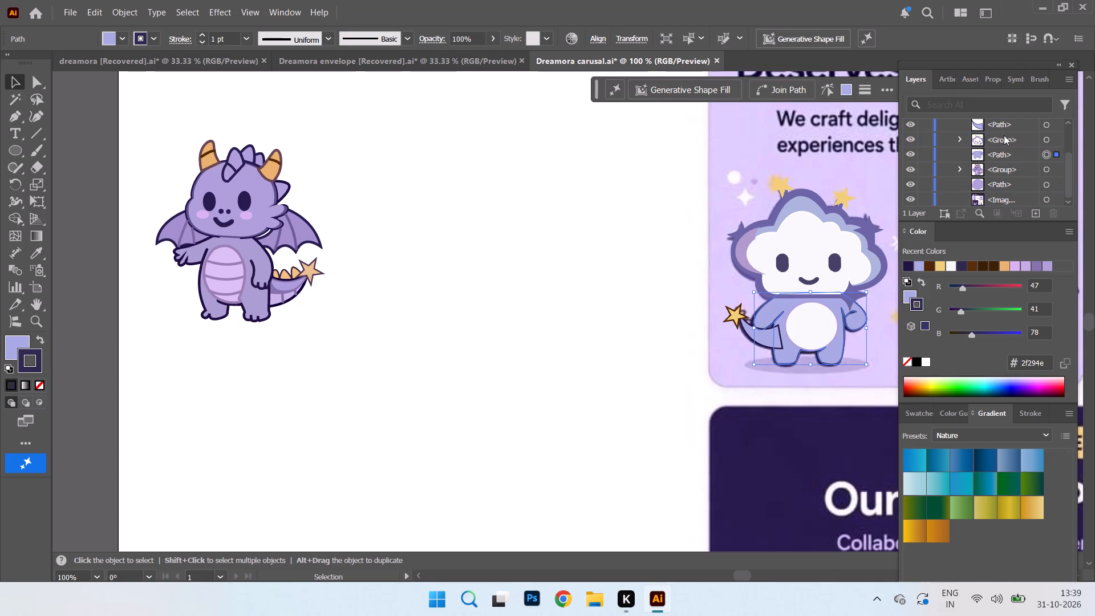
pyautogui.moveTo(1001, 123); pyautogui.dragTo(1003, 160)
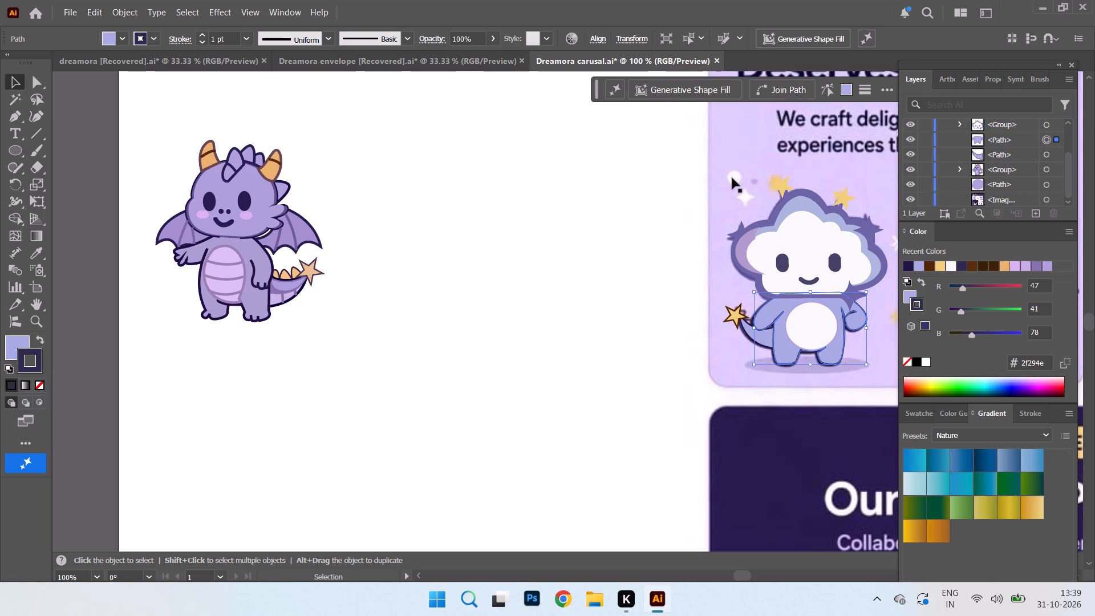
# Move the reference image away from the redrawn cloud mascot so the vector art stands clear on the artboard.
pyautogui.moveTo(747, 152); pyautogui.dragTo(988, 202)
pyautogui.moveTo(814, 418); pyautogui.dragTo(858, 425)
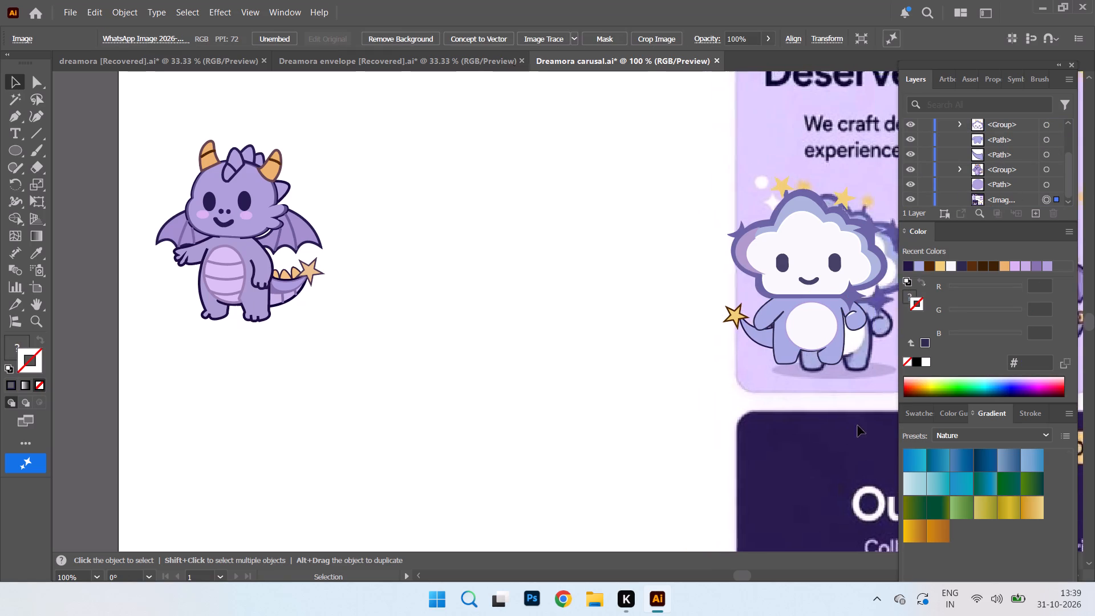
pyautogui.moveTo(858, 425); pyautogui.dragTo(865, 425)
pyautogui.moveTo(787, 411); pyautogui.dragTo(890, 333)
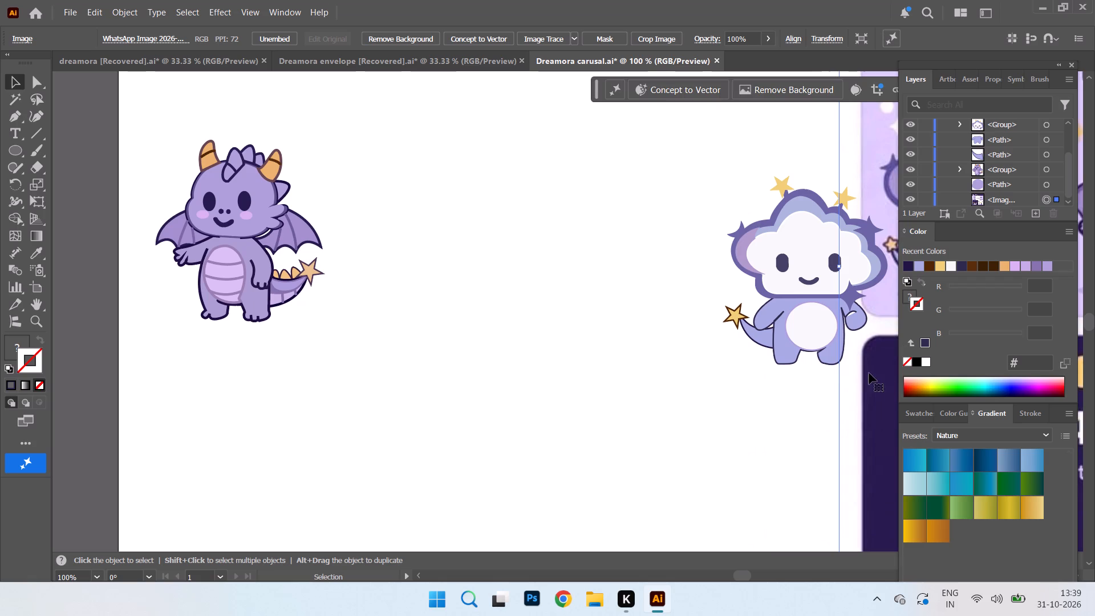
pyautogui.moveTo(857, 391); pyautogui.dragTo(892, 386)
# Select all parts of the redrawn cloud mascot and move them beside the purple dragon.
pyautogui.moveTo(670, 173); pyautogui.dragTo(833, 376)
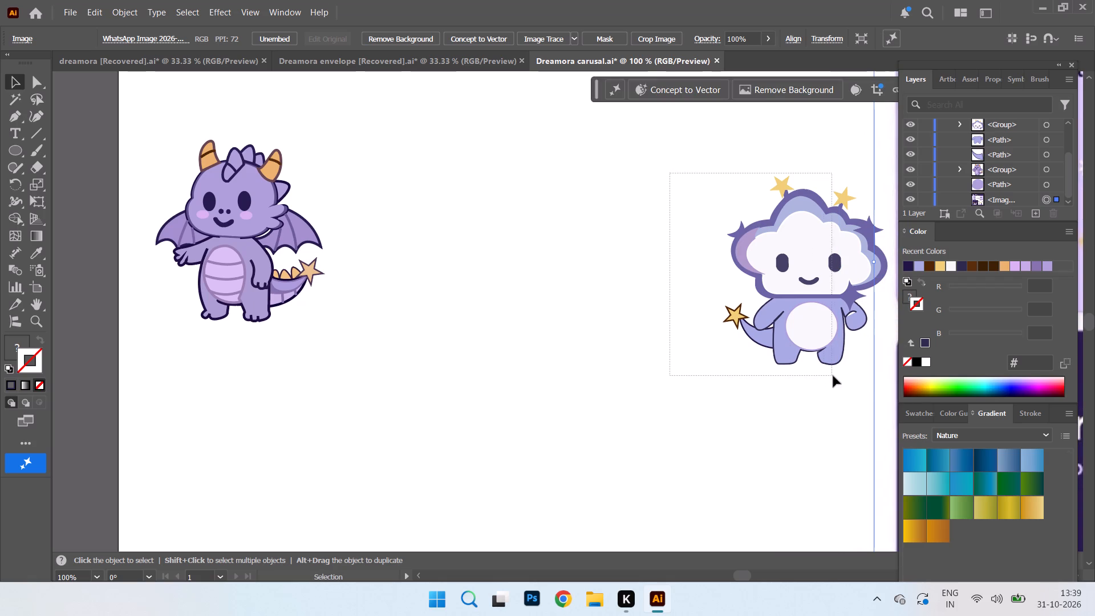
pyautogui.moveTo(833, 376); pyautogui.dragTo(865, 368)
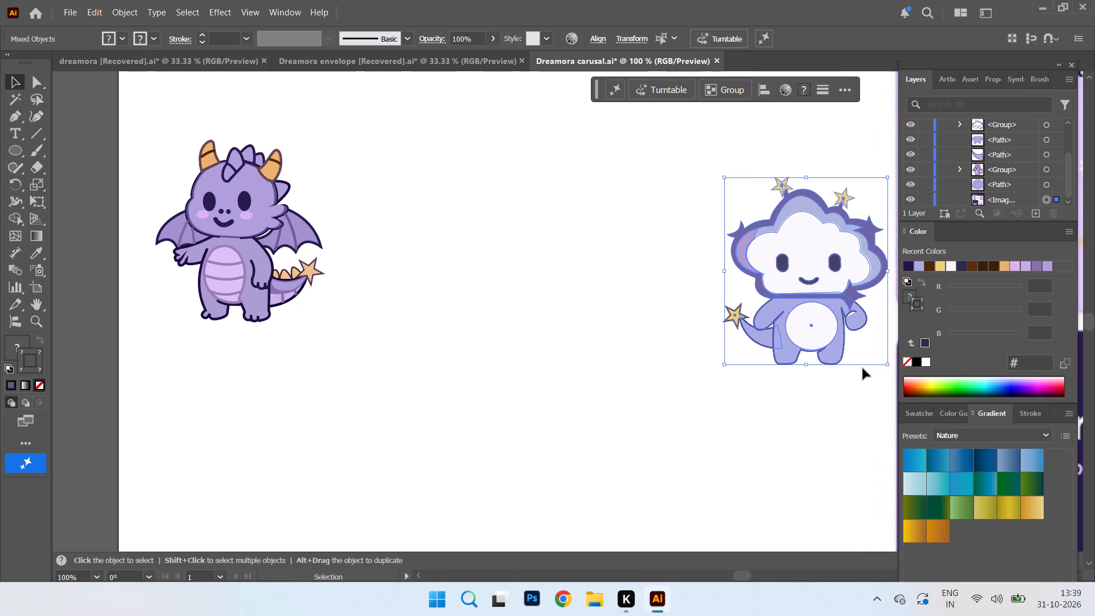
pyautogui.moveTo(824, 282); pyautogui.dragTo(445, 252)
pyautogui.moveTo(344, 146); pyautogui.dragTo(339, 136)
pyautogui.click(575, 208)
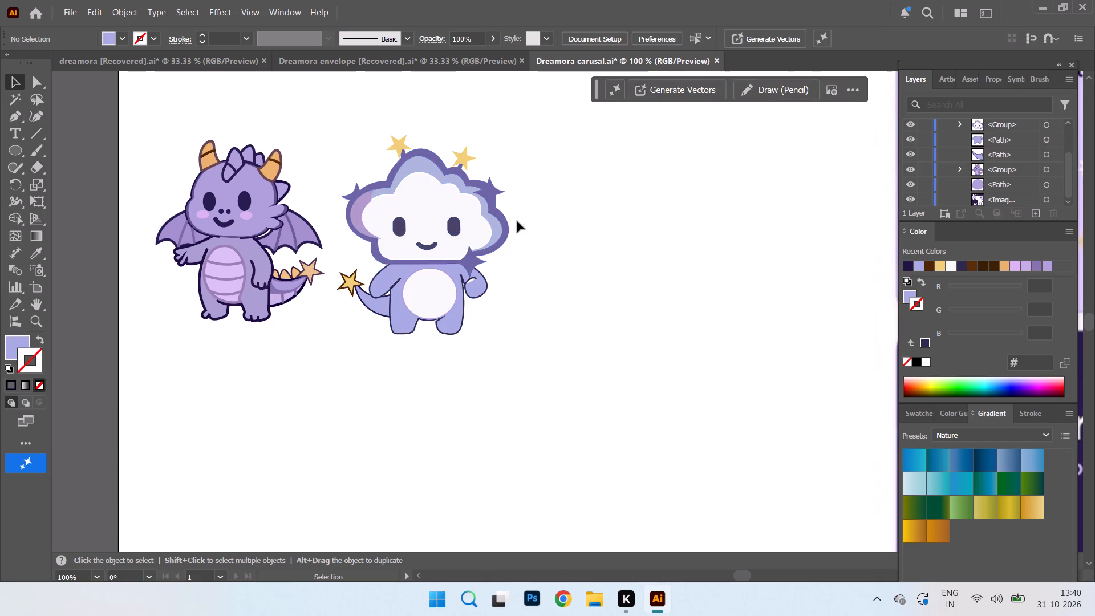
# Shift the cloud head group slightly so it sits centred on top of the body.
pyautogui.click(406, 226)
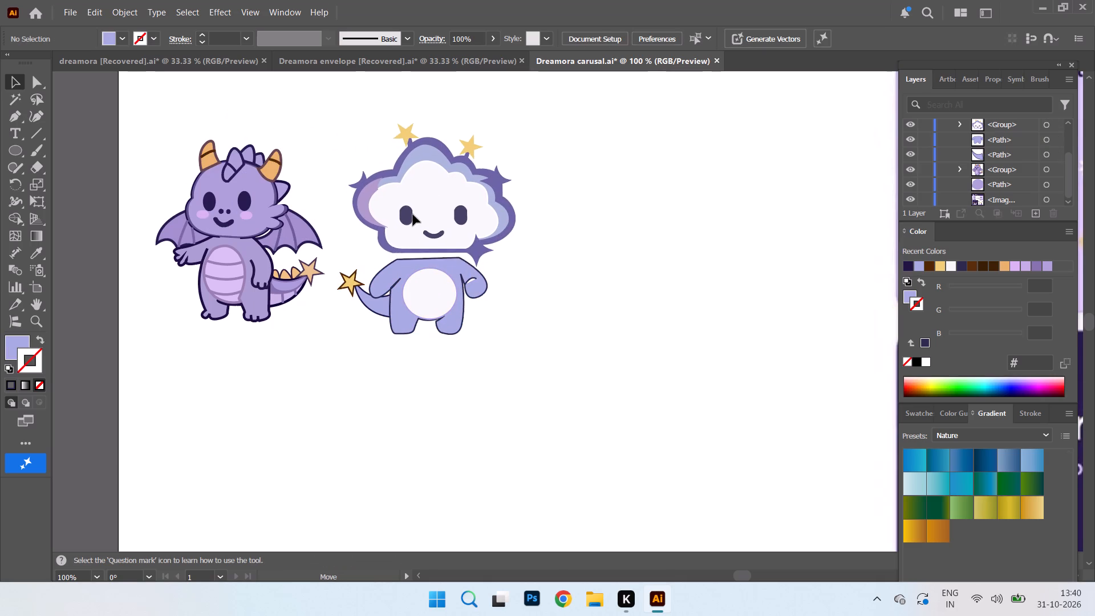
pyautogui.click(548, 241)
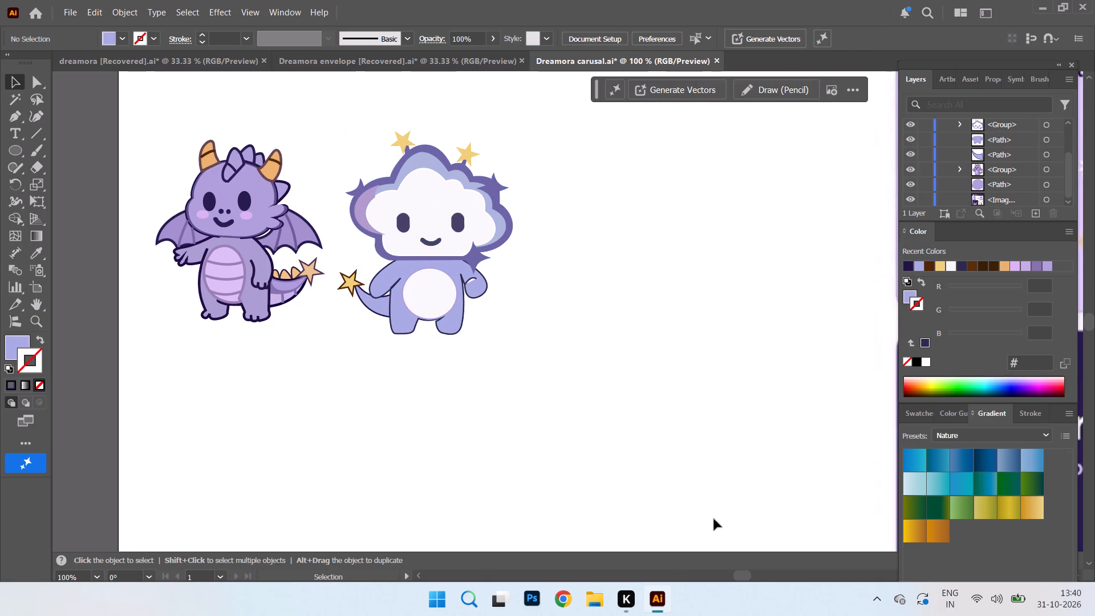
# Move the reference image back beside the redrawn cloud mascot so its two characters can be compared with it.
pyautogui.moveTo(742, 576); pyautogui.dragTo(747, 576)
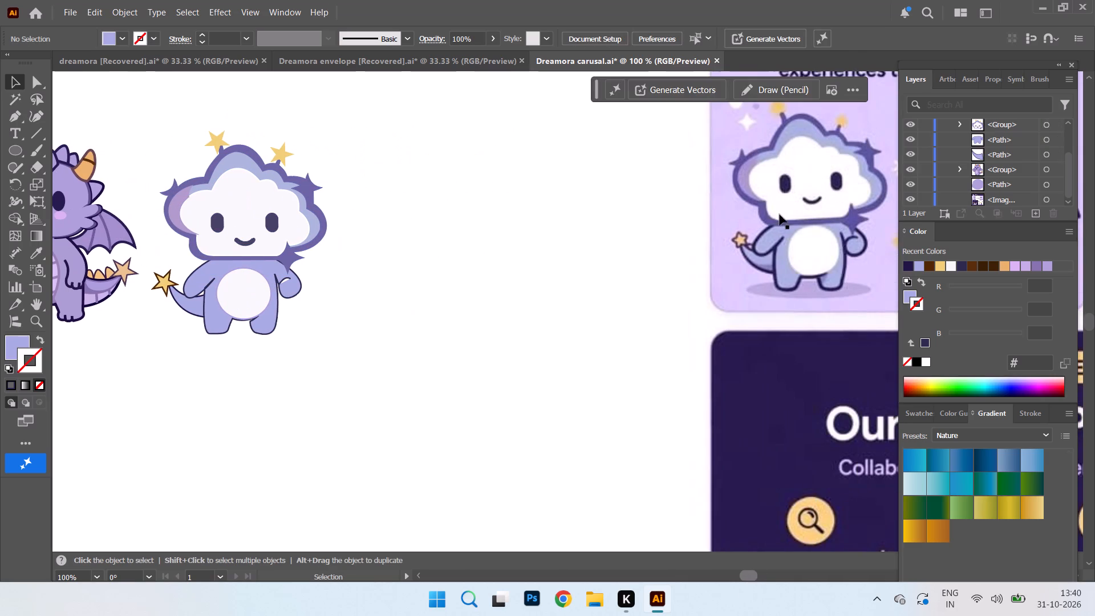
pyautogui.moveTo(781, 218); pyautogui.dragTo(443, 271)
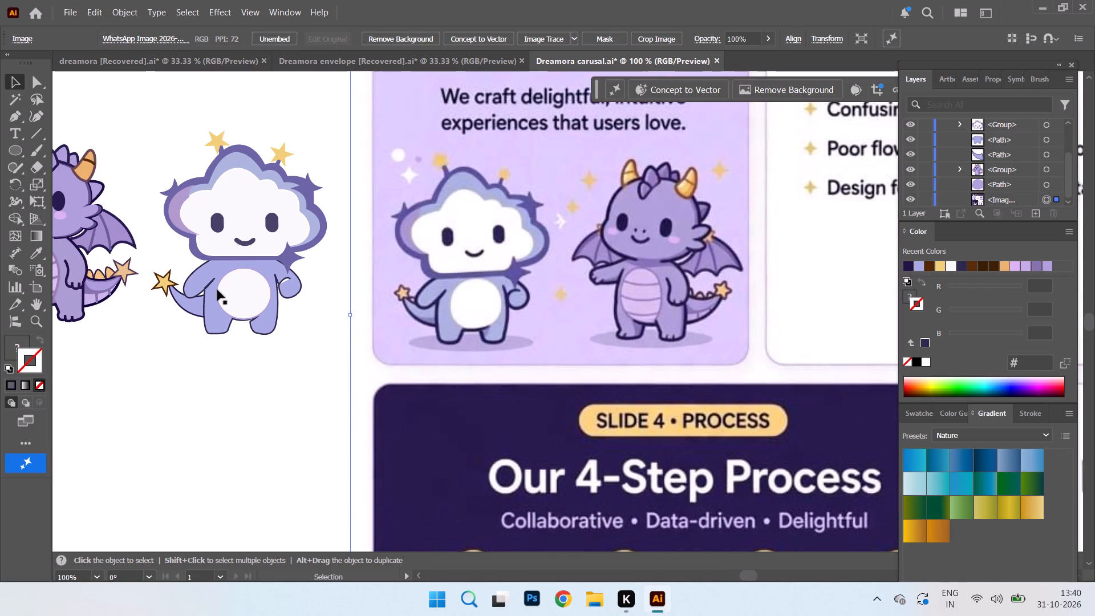
# Change the belly ellipse's outline to a light grey, c8c6ce.
pyautogui.click(250, 299)
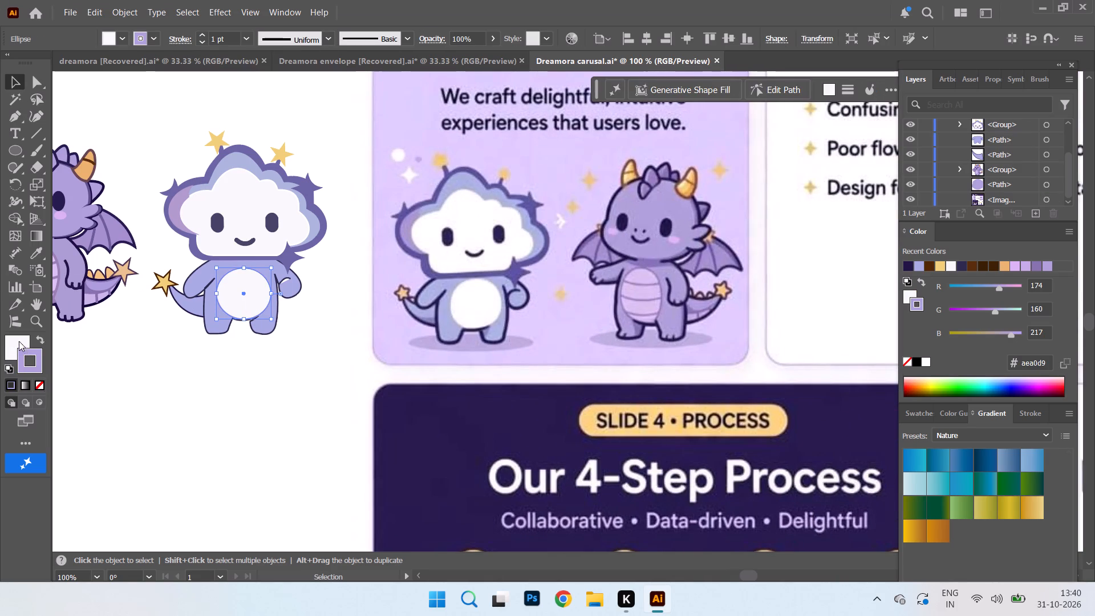
pyautogui.doubleClick(21, 350)
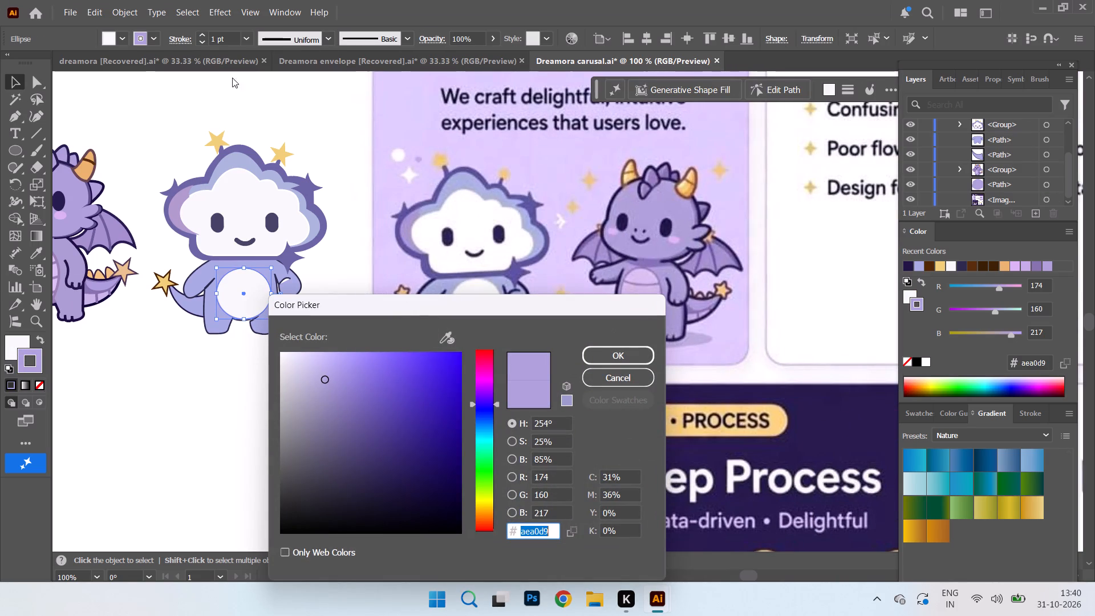
pyautogui.click(301, 524)
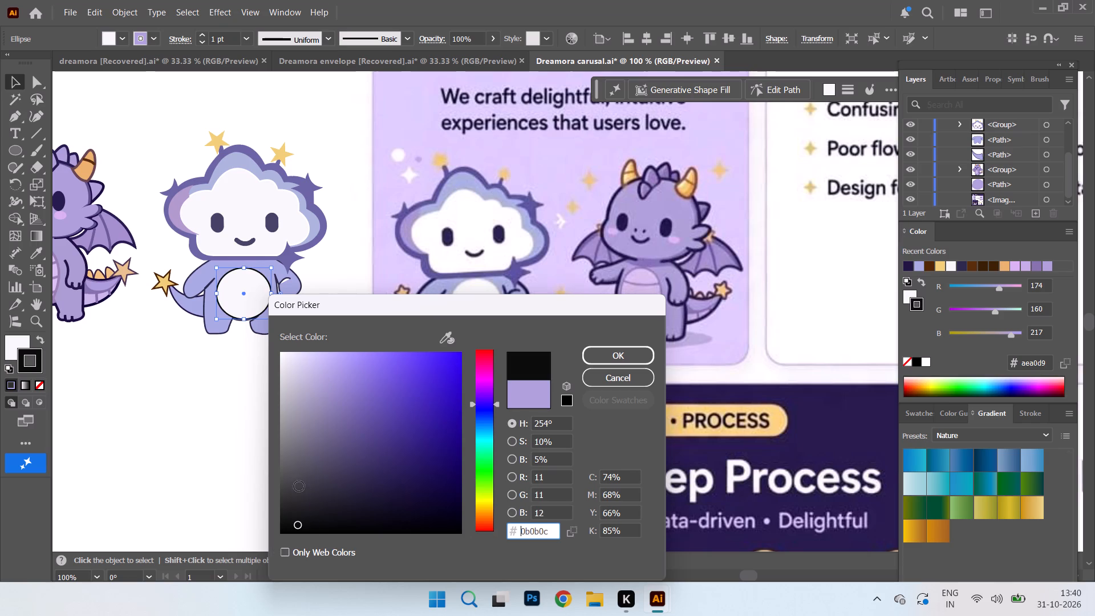
pyautogui.click(302, 462)
pyautogui.click(294, 379)
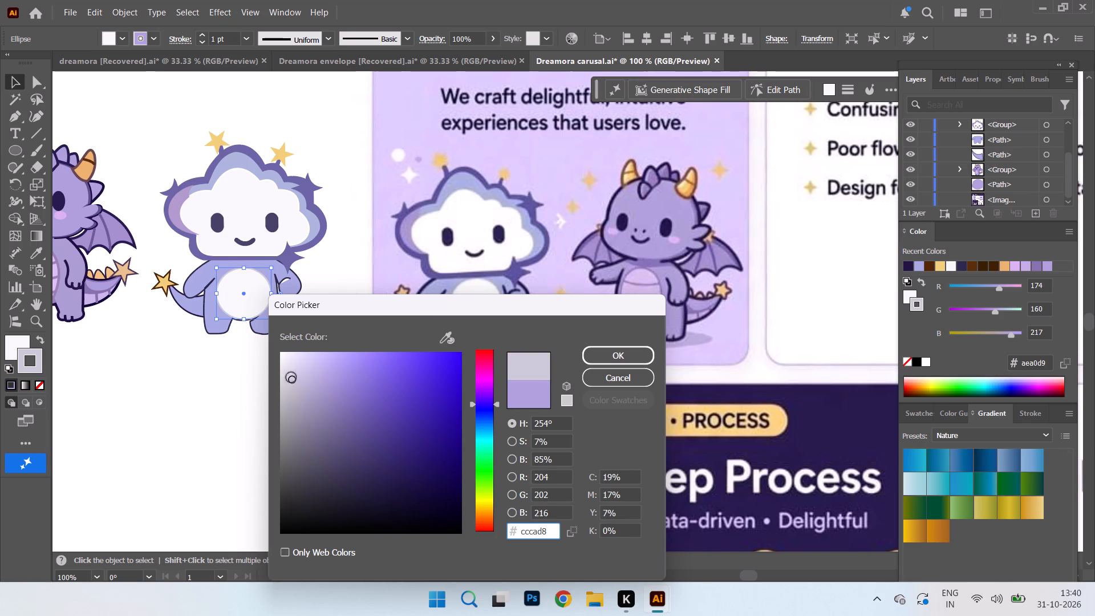
pyautogui.click(300, 400)
pyautogui.click(286, 424)
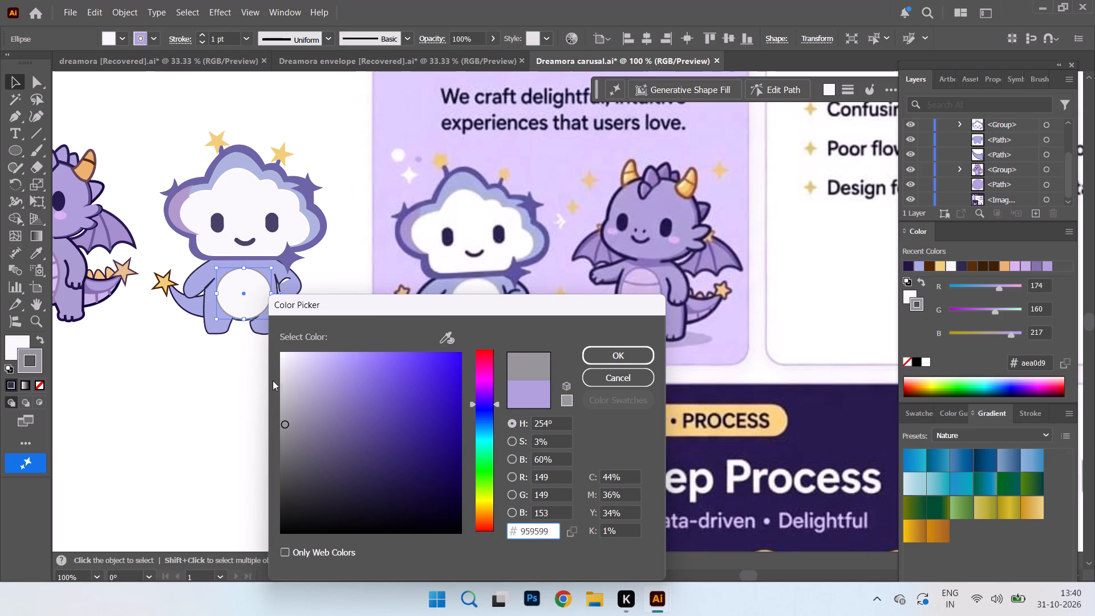
pyautogui.click(289, 386)
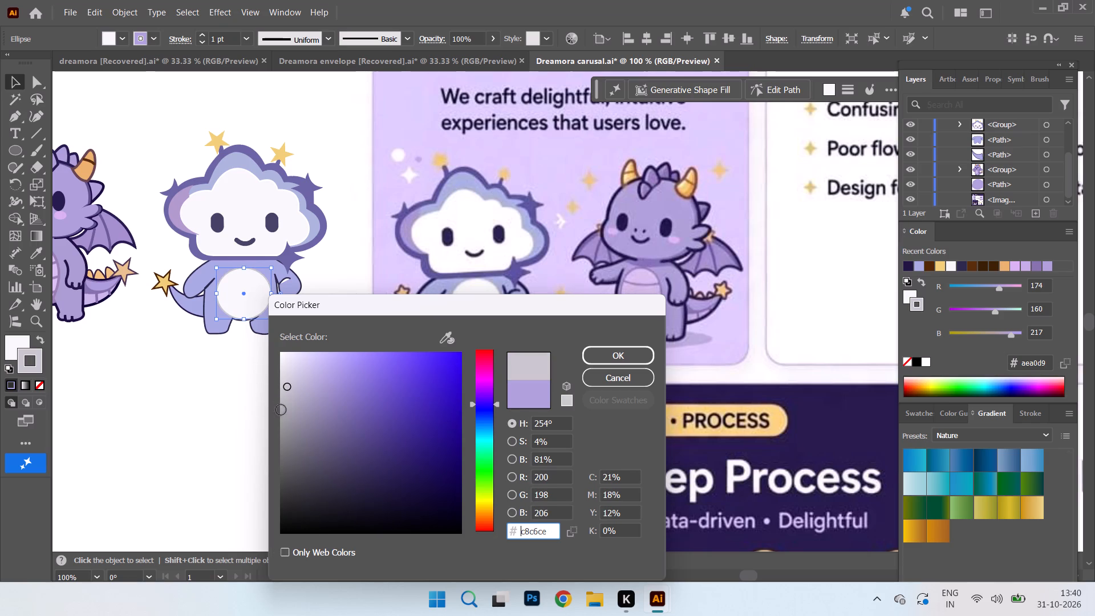
pyautogui.click(603, 363)
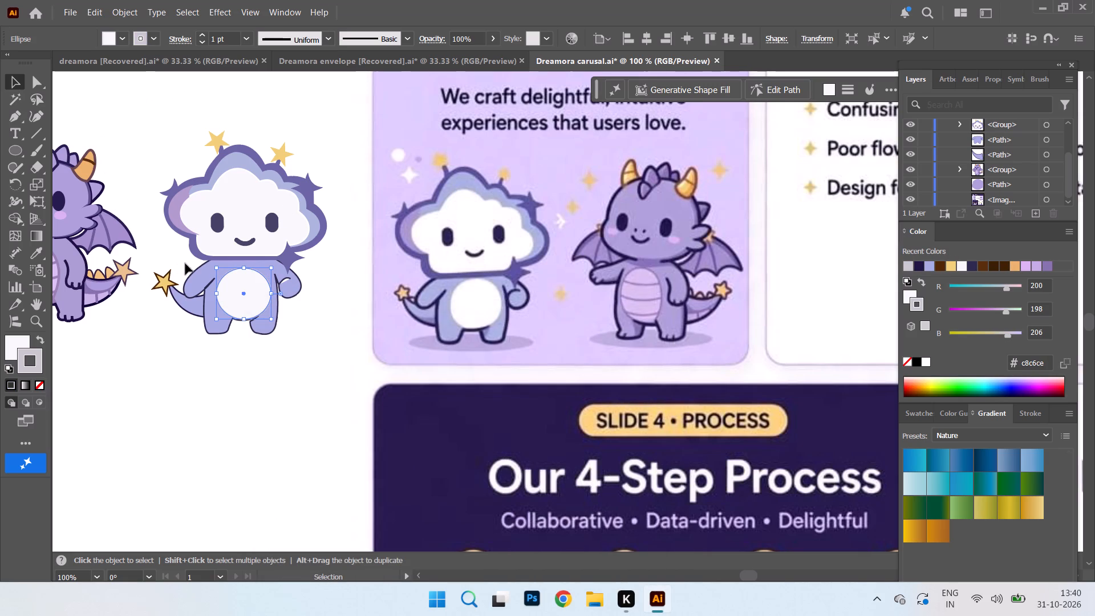
# Set the cloud mascot's body outline to a 2 pt stroke.
pyautogui.click(197, 281)
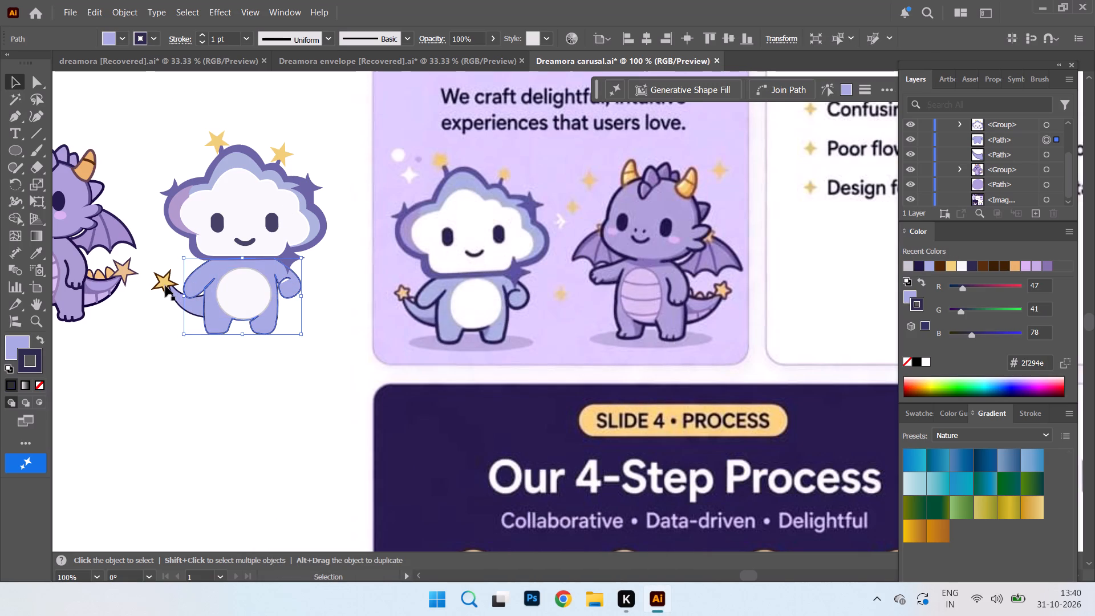
pyautogui.keyDown('shift'); pyautogui.click(165, 286); pyautogui.keyUp('shift')
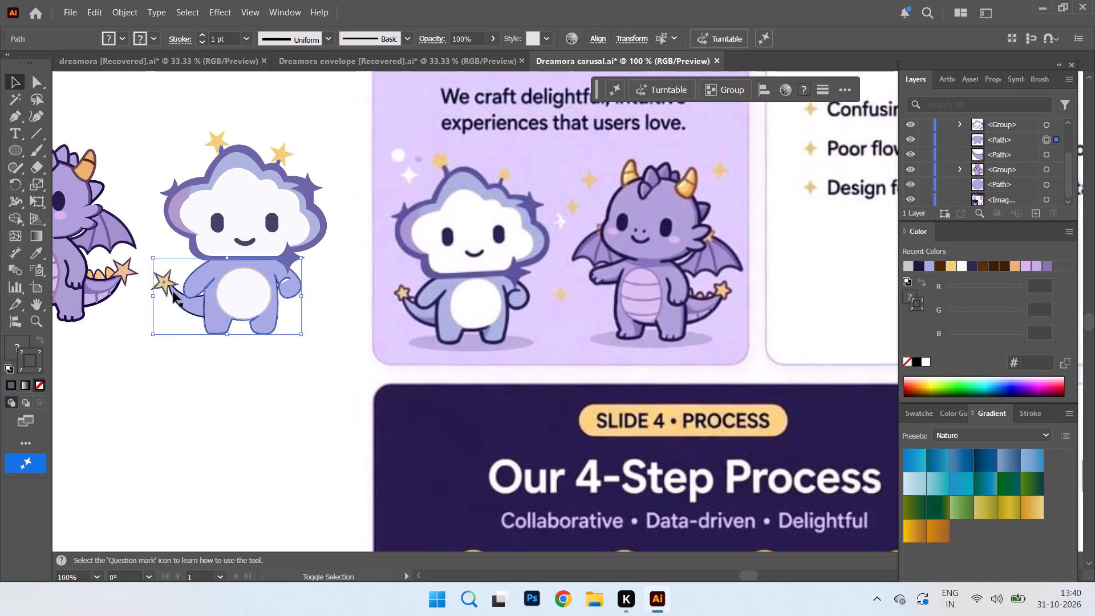
pyautogui.keyDown('shift'); pyautogui.click(177, 300); pyautogui.keyUp('shift')
pyautogui.click(156, 428)
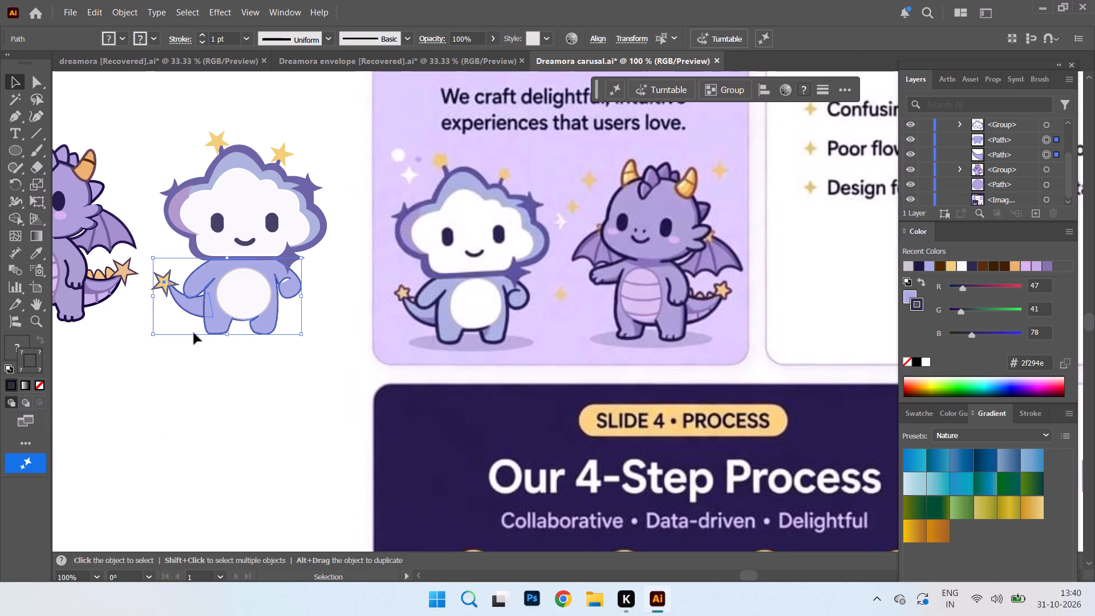
pyautogui.click(211, 268)
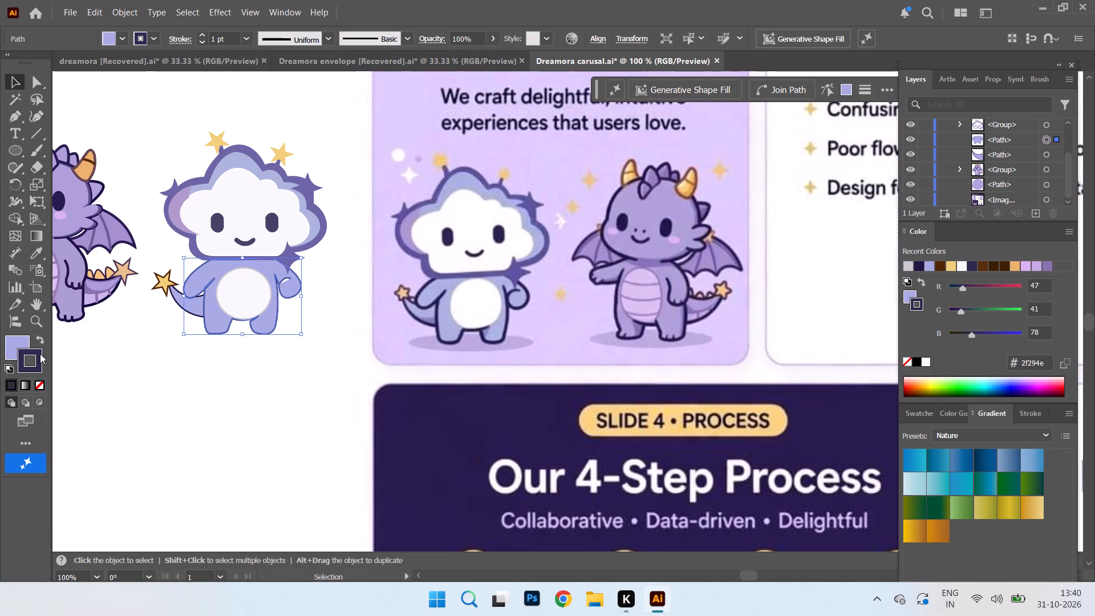
pyautogui.moveTo(217, 40); pyautogui.dragTo(175, 50)
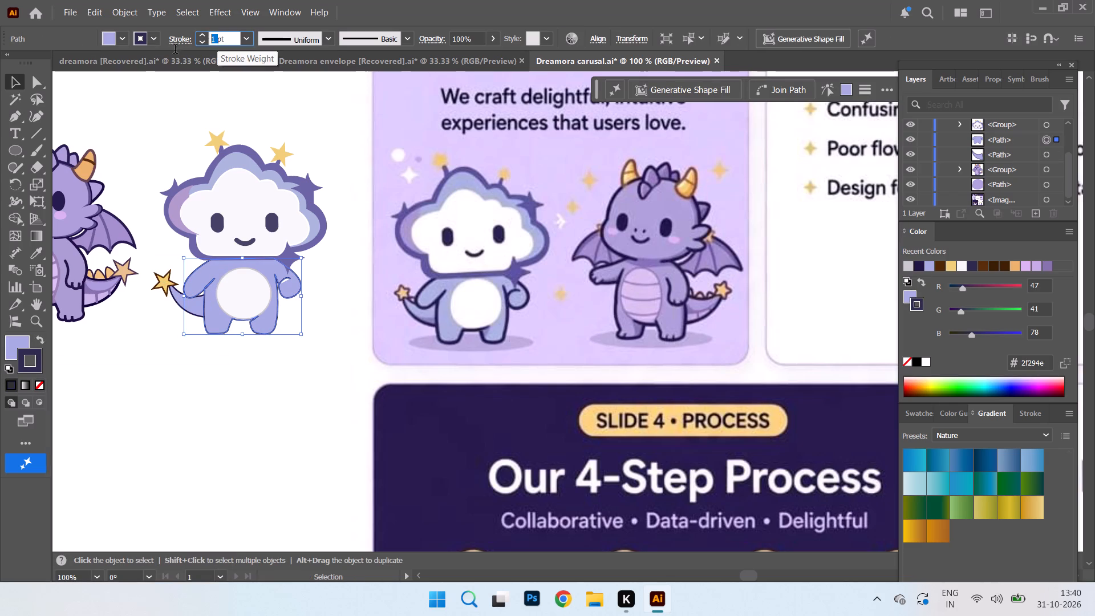
pyautogui.moveTo(175, 50); pyautogui.dragTo(160, 54)
pyautogui.press('2')
pyautogui.press('Return')
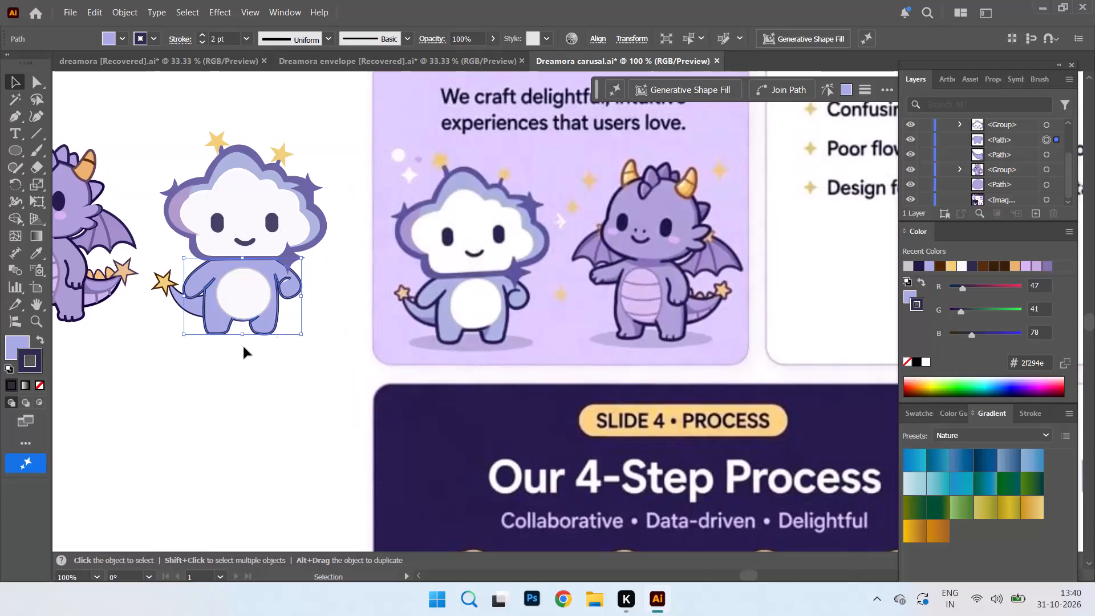
pyautogui.click(165, 122)
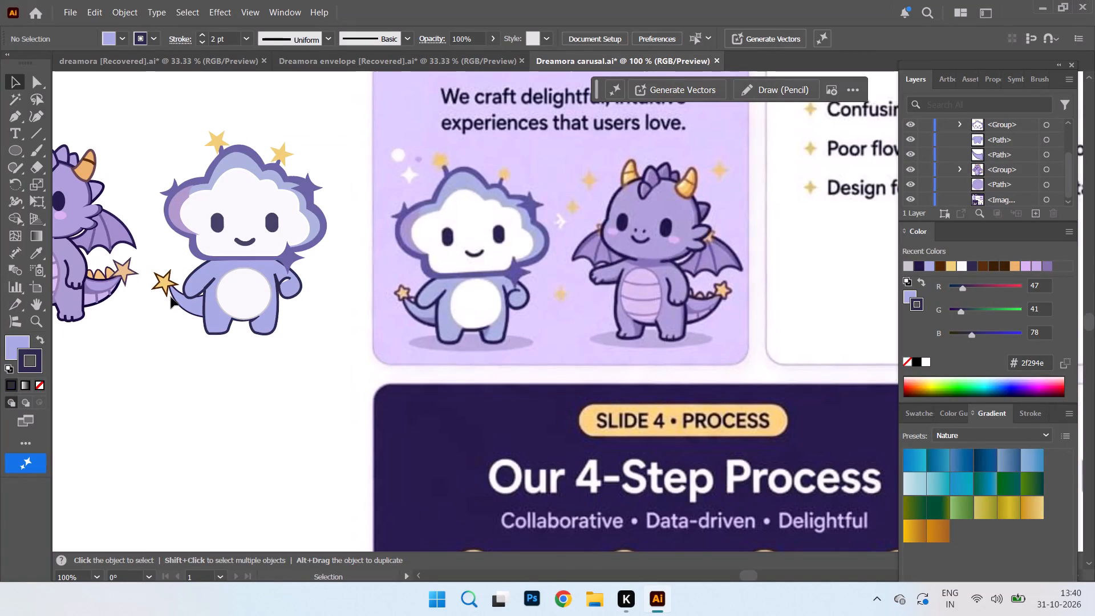
# Set the cloud mascot's tail outline to a 2 pt stroke.
pyautogui.click(181, 306)
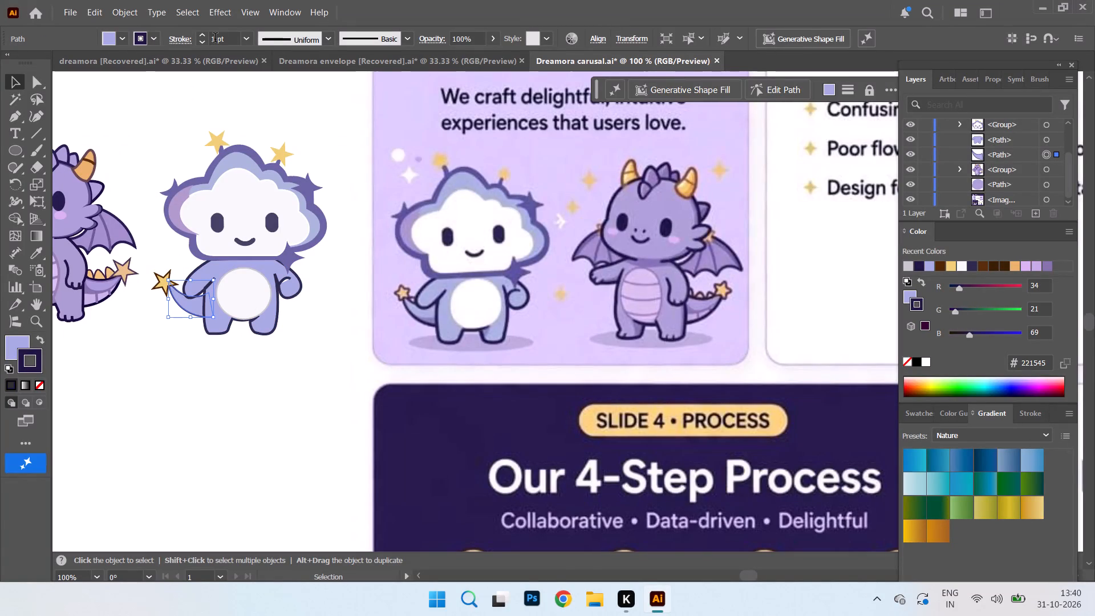
pyautogui.moveTo(216, 38); pyautogui.dragTo(173, 53)
pyautogui.press('2')
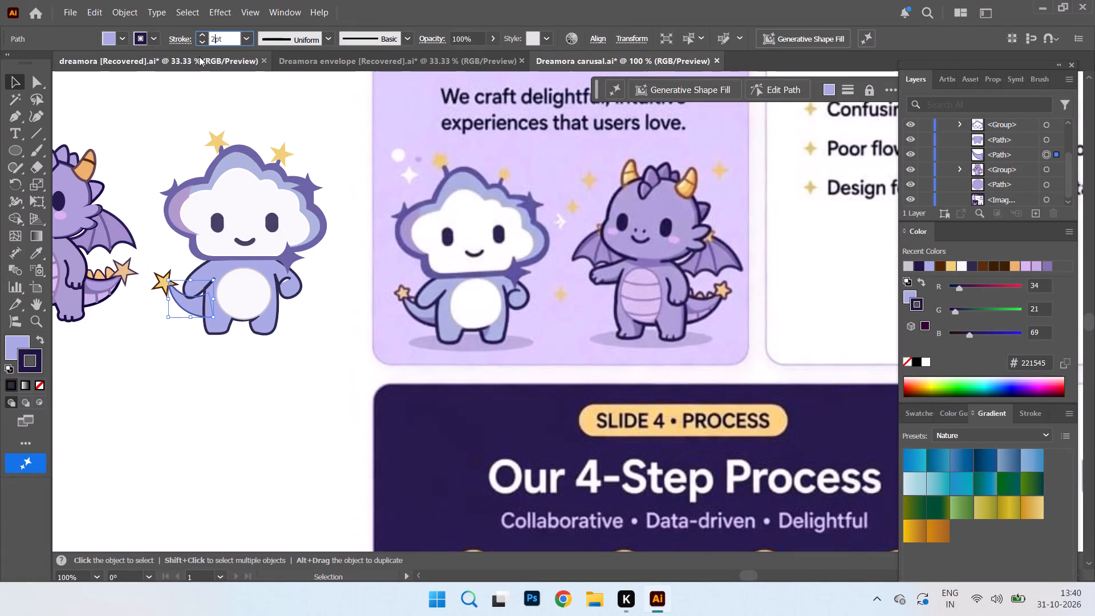
pyautogui.press('Return')
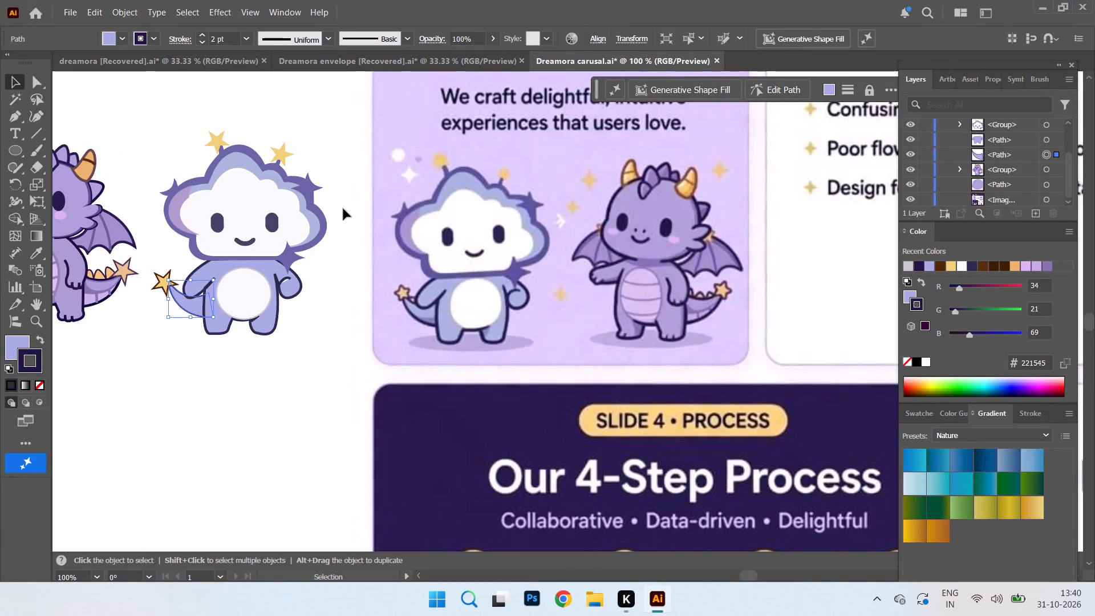
pyautogui.click(101, 398)
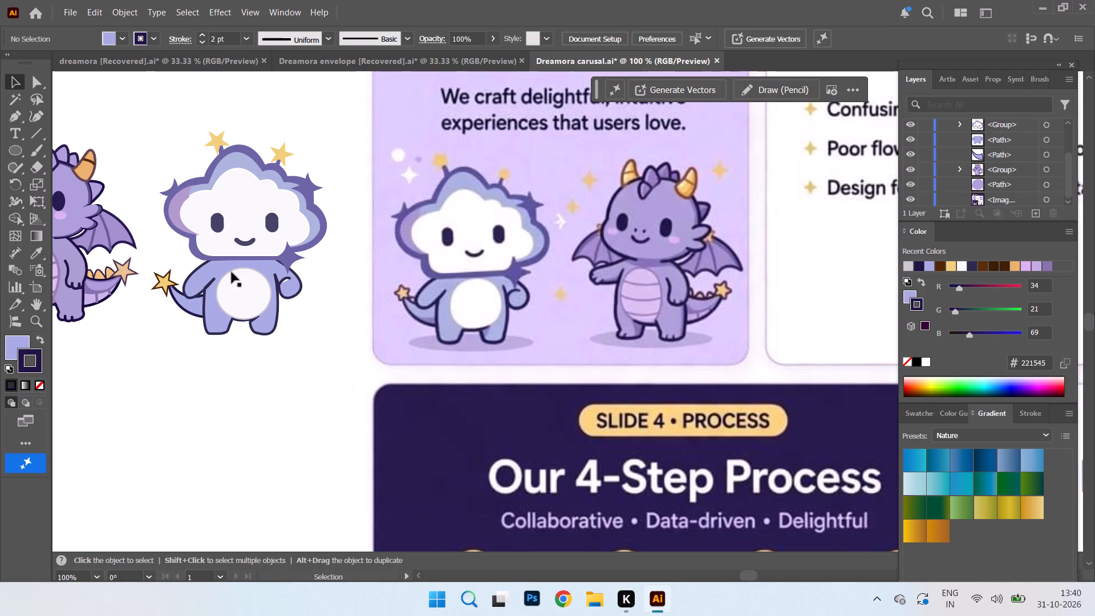
# Set the outline of the star at the tip of the tail to a 2 pt stroke.
pyautogui.click(164, 284)
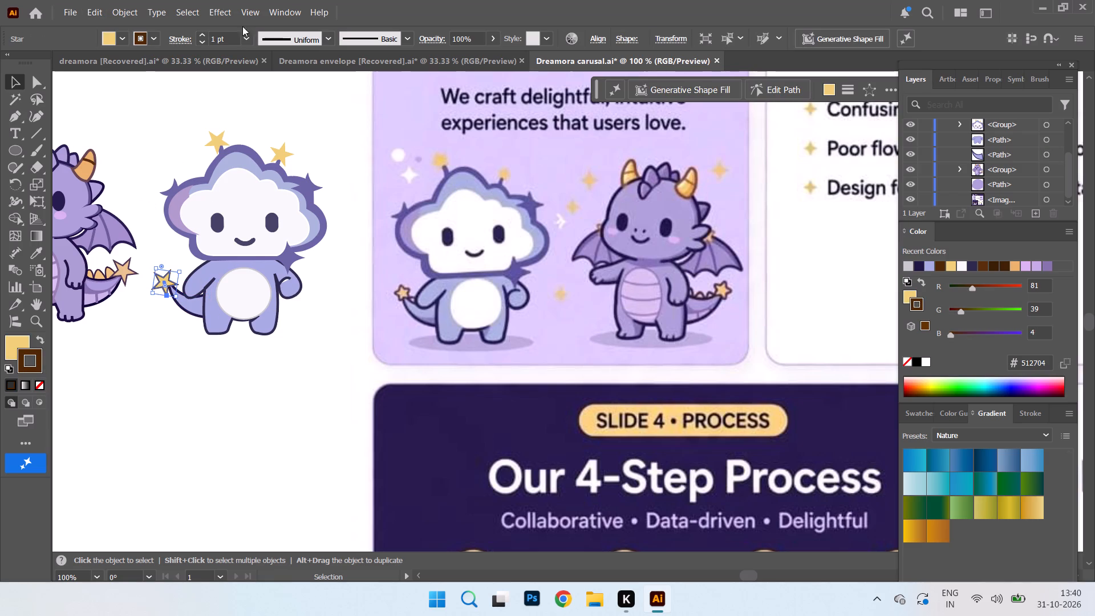
pyautogui.moveTo(214, 43); pyautogui.dragTo(160, 43)
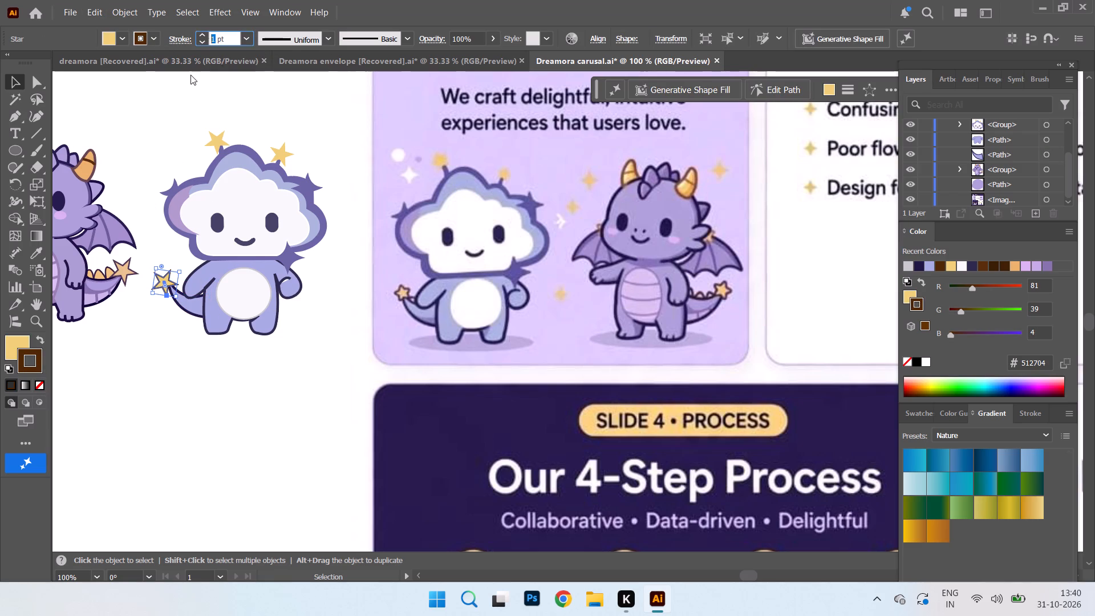
pyautogui.press('2')
pyautogui.press('Return')
pyautogui.click(268, 392)
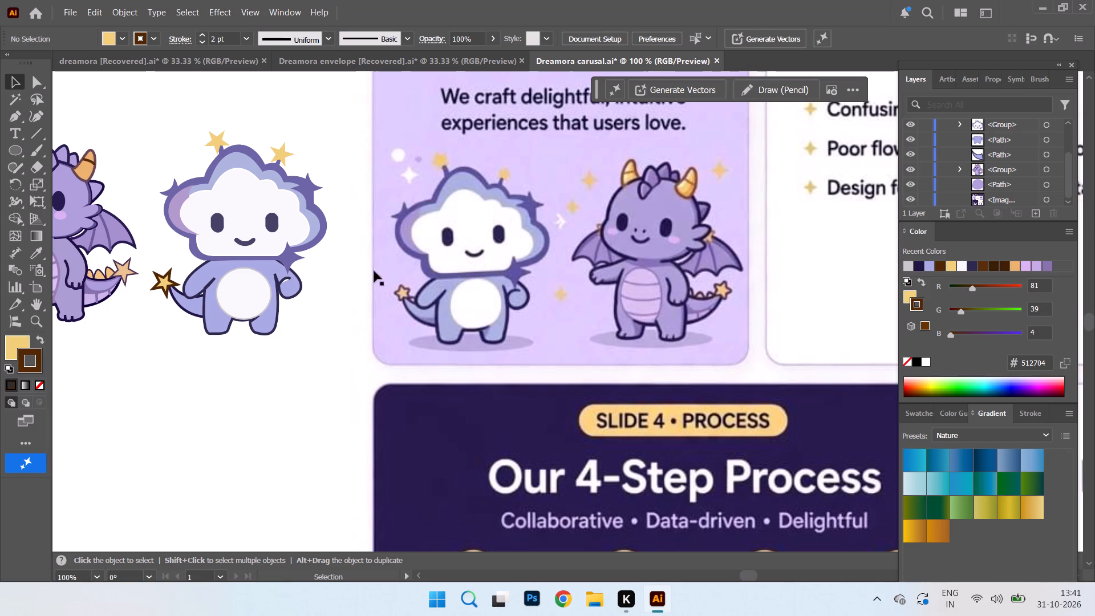
# Nudge the belly ellipse slightly to the left on the cloud mascot's body.
pyautogui.click(248, 300)
pyautogui.click(246, 302)
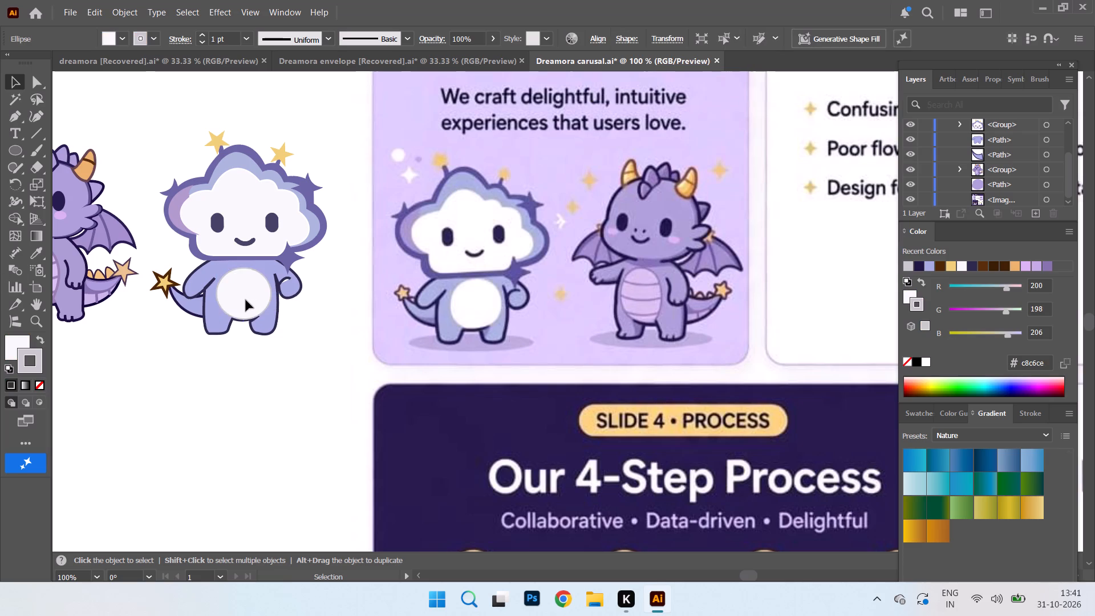
pyautogui.click(202, 416)
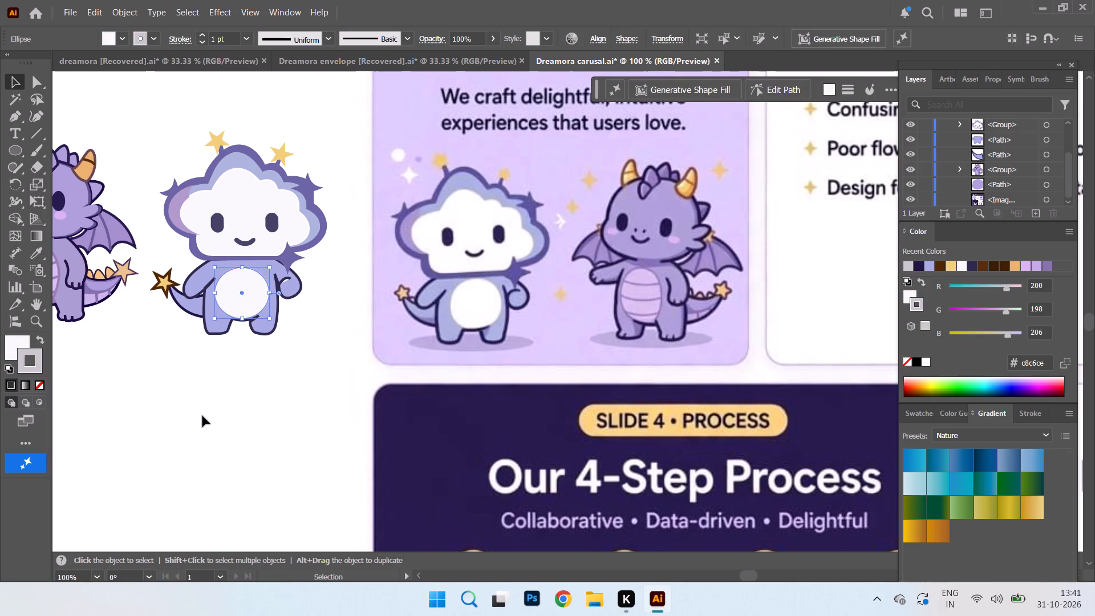
# Scale the cloud head group down slightly in width and height, keeping it seated on top of the body.
pyautogui.click(248, 212)
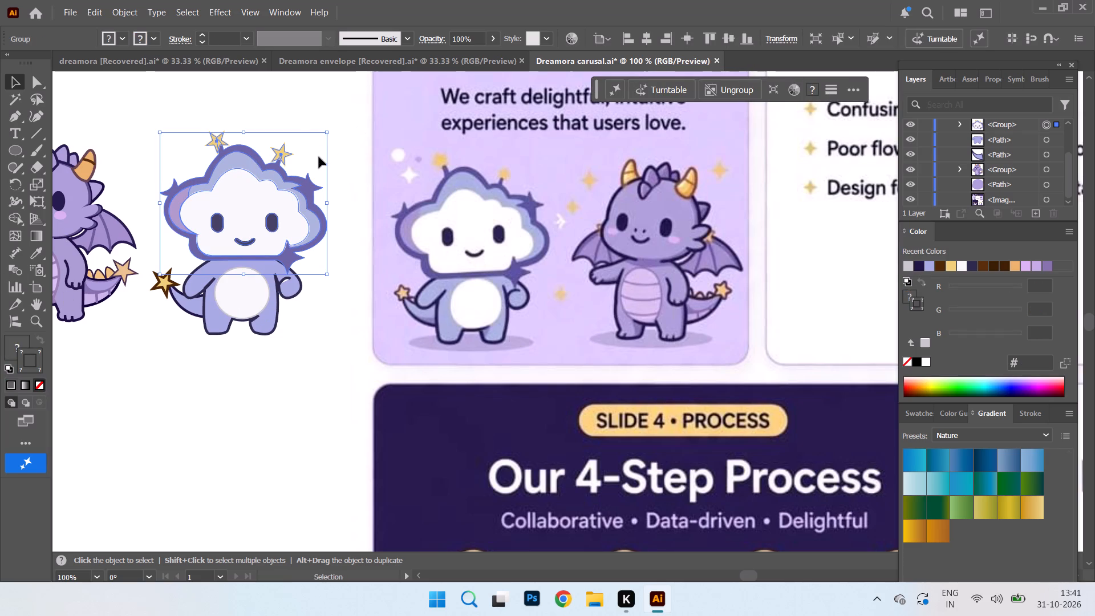
pyautogui.moveTo(324, 129); pyautogui.dragTo(318, 132)
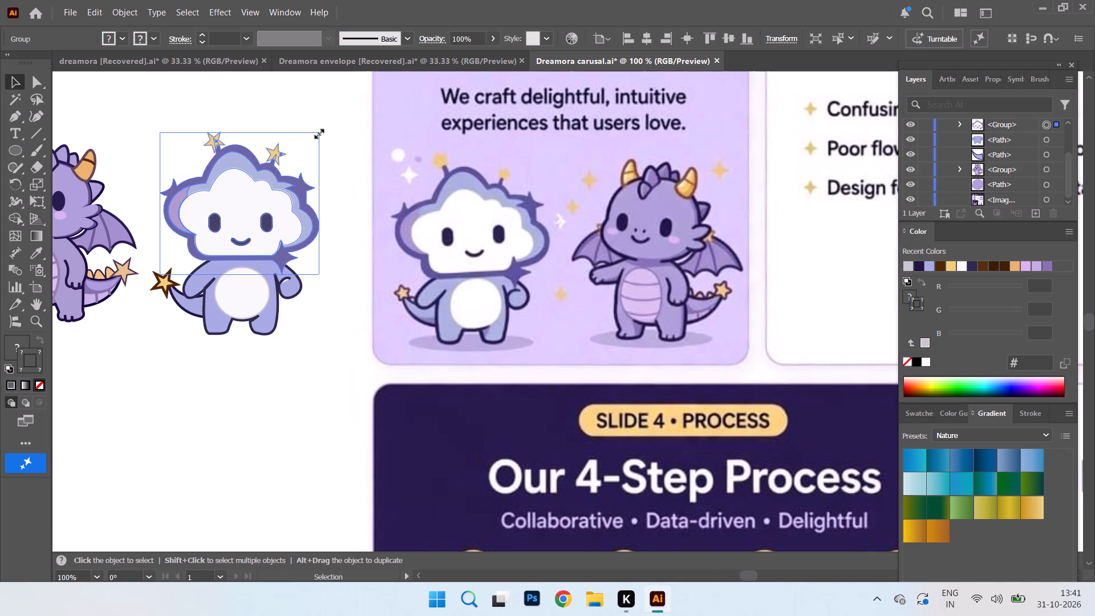
pyautogui.moveTo(318, 132); pyautogui.dragTo(317, 139)
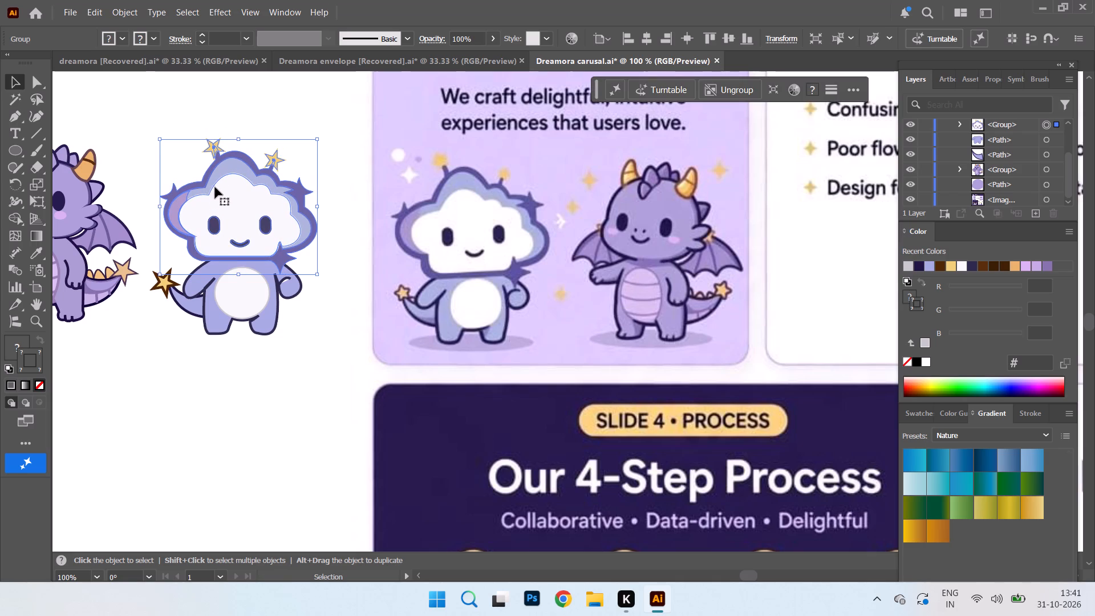
pyautogui.moveTo(157, 138); pyautogui.dragTo(163, 139)
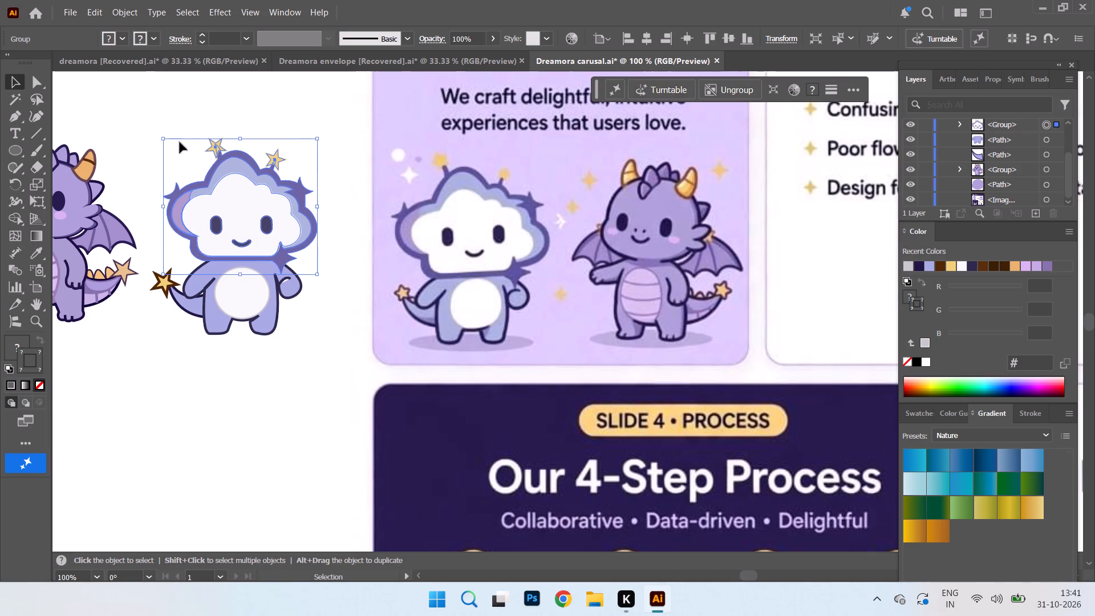
pyautogui.click(230, 112)
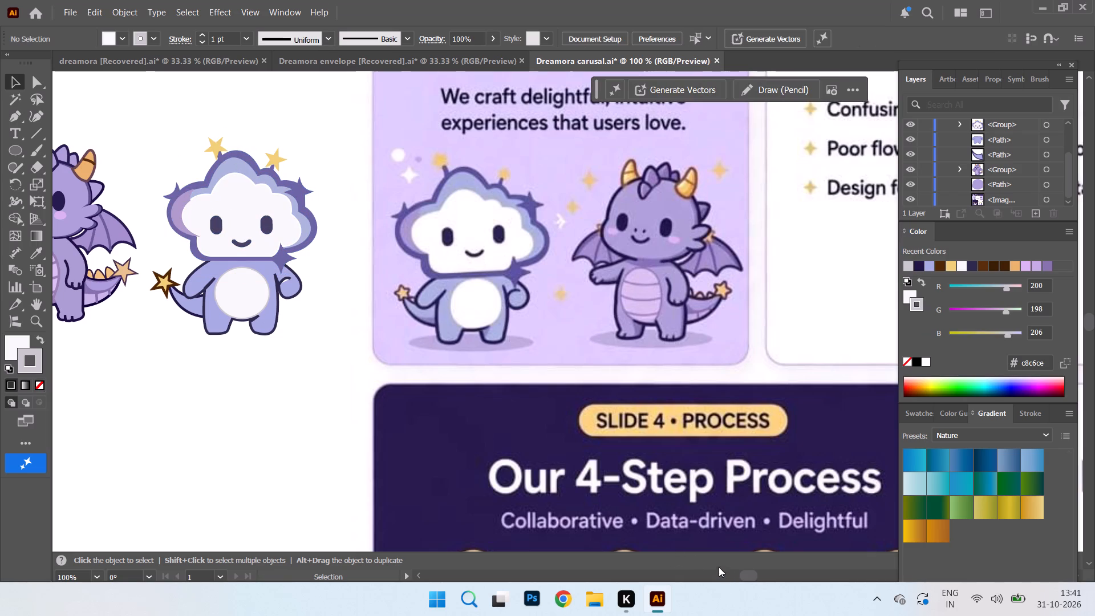
# Select all parts of the redrawn cloud mascot together.
pyautogui.moveTo(143, 114); pyautogui.dragTo(322, 344)
pyautogui.moveTo(322, 344); pyautogui.dragTo(322, 344)
# Save the document, and save it again as the Adobe Illustrator file Dreamora carusal in Downloads.
pyautogui.click(68, 7)
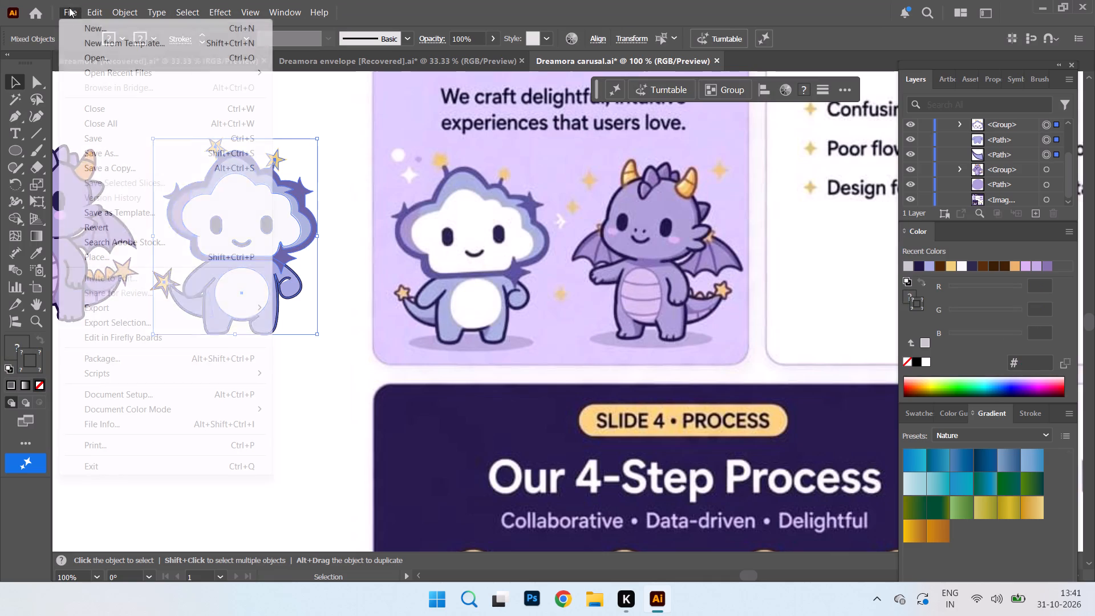
pyautogui.click(111, 139)
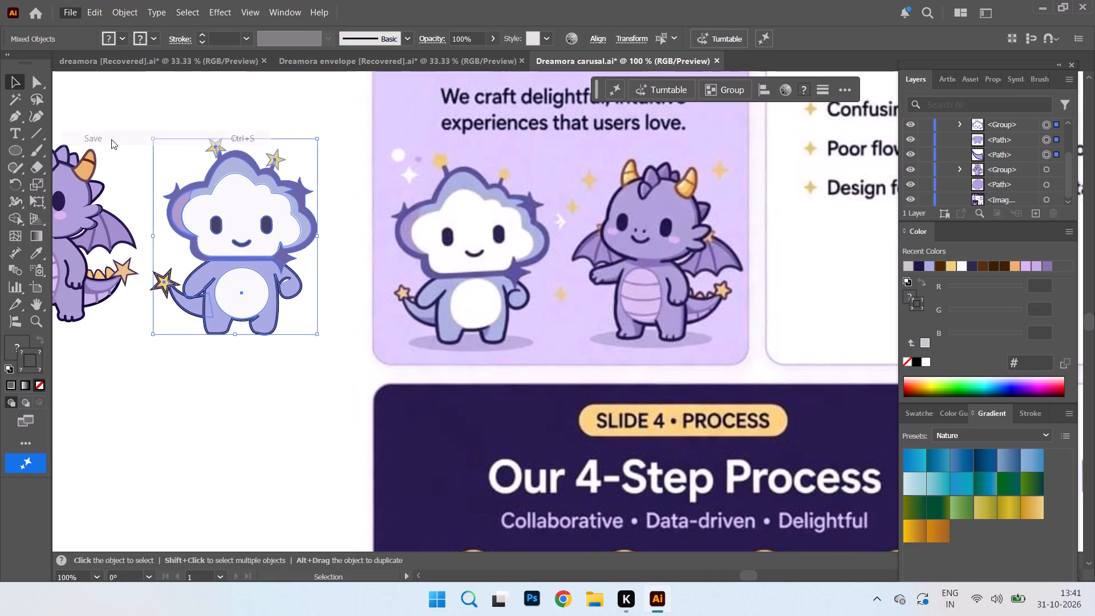
pyautogui.click(67, 1)
pyautogui.click(115, 156)
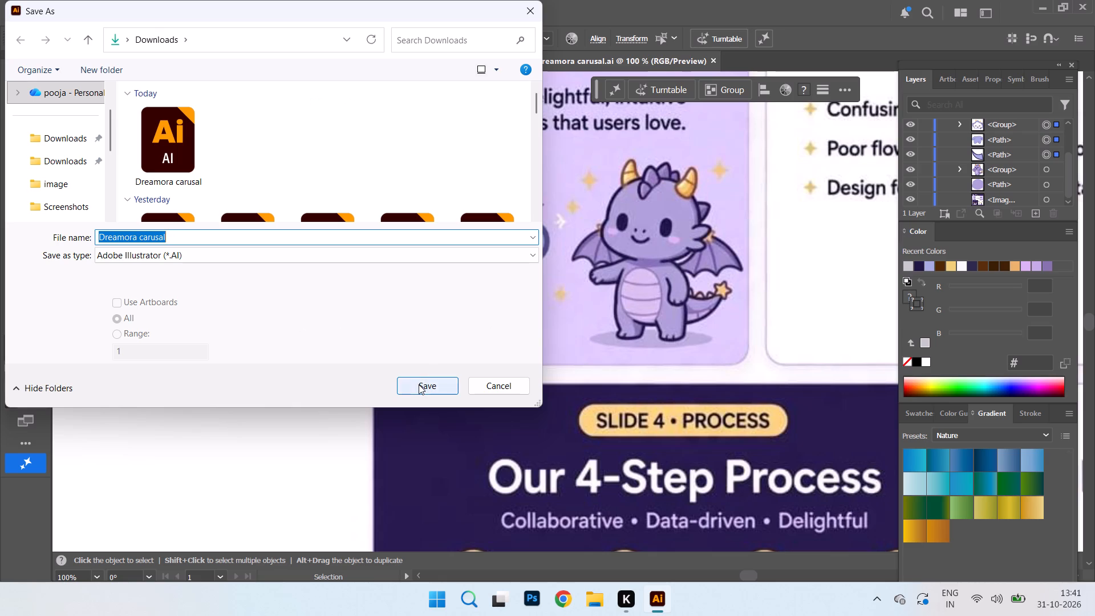
pyautogui.click(419, 384)
pyautogui.click(588, 353)
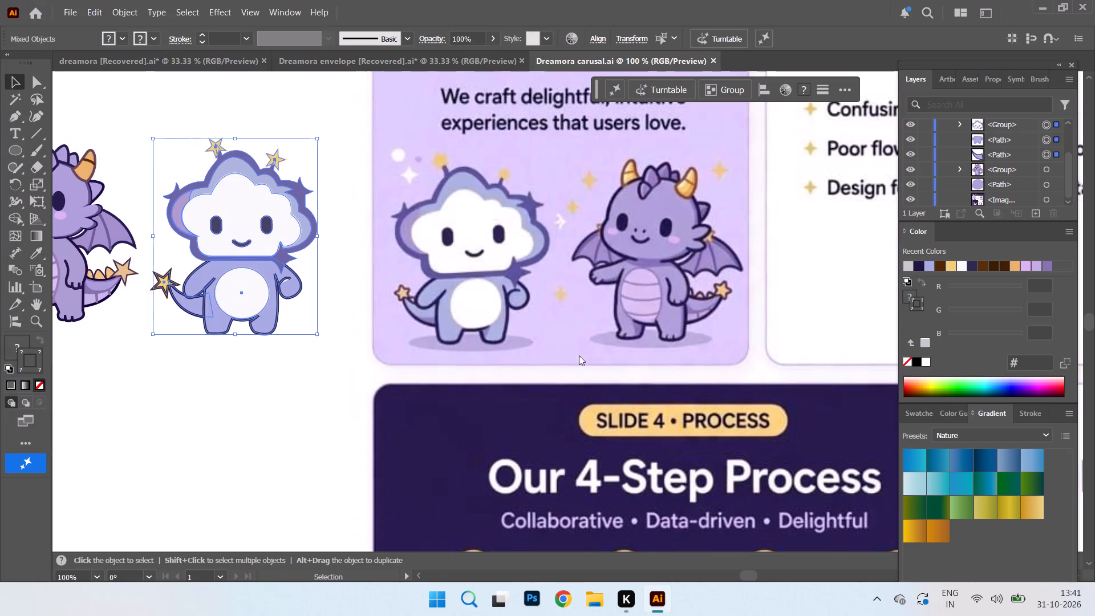
pyautogui.click(627, 509)
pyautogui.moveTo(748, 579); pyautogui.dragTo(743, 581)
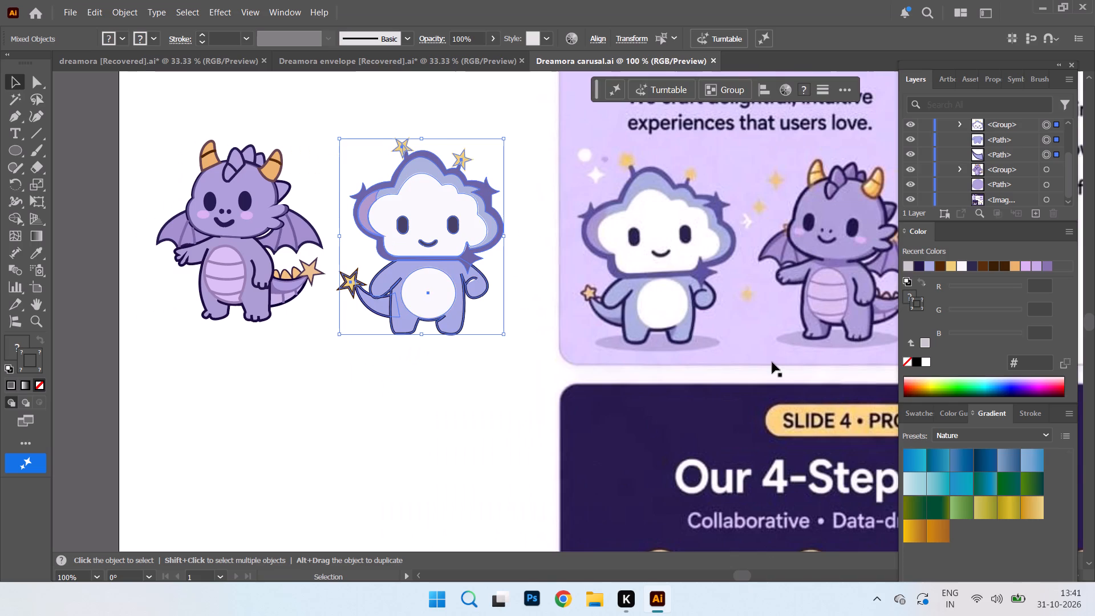
# Move the reference image closer to the redrawn dragon and cloud mascots.
pyautogui.moveTo(772, 346); pyautogui.dragTo(673, 420)
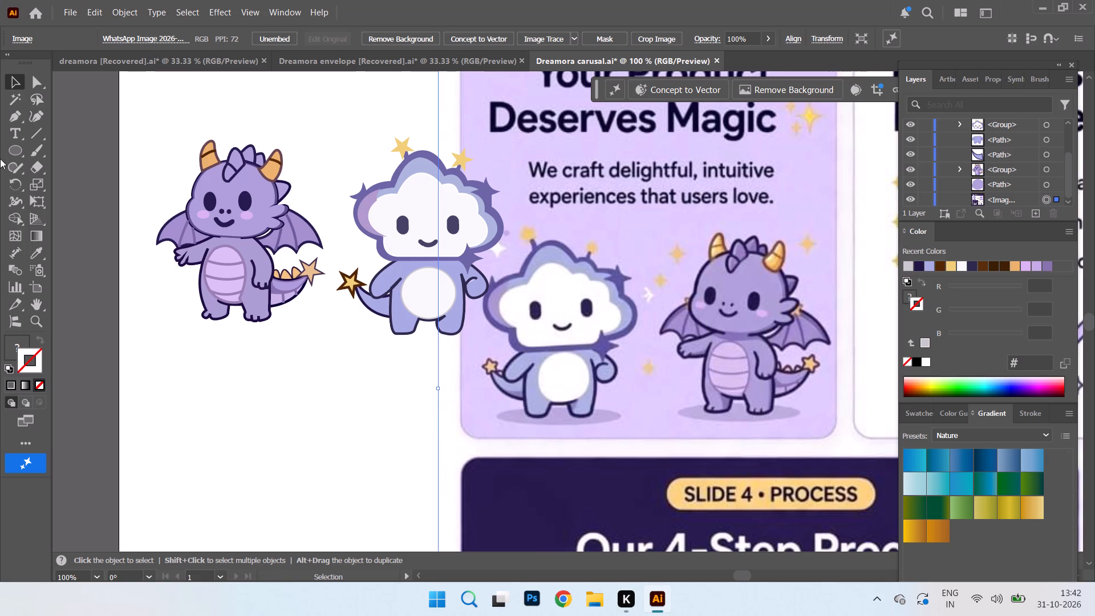
# Draw a closed, narrow neck-shadow shape with the Pen tool across the dragon's neck, just below its chin.
pyautogui.click(11, 116)
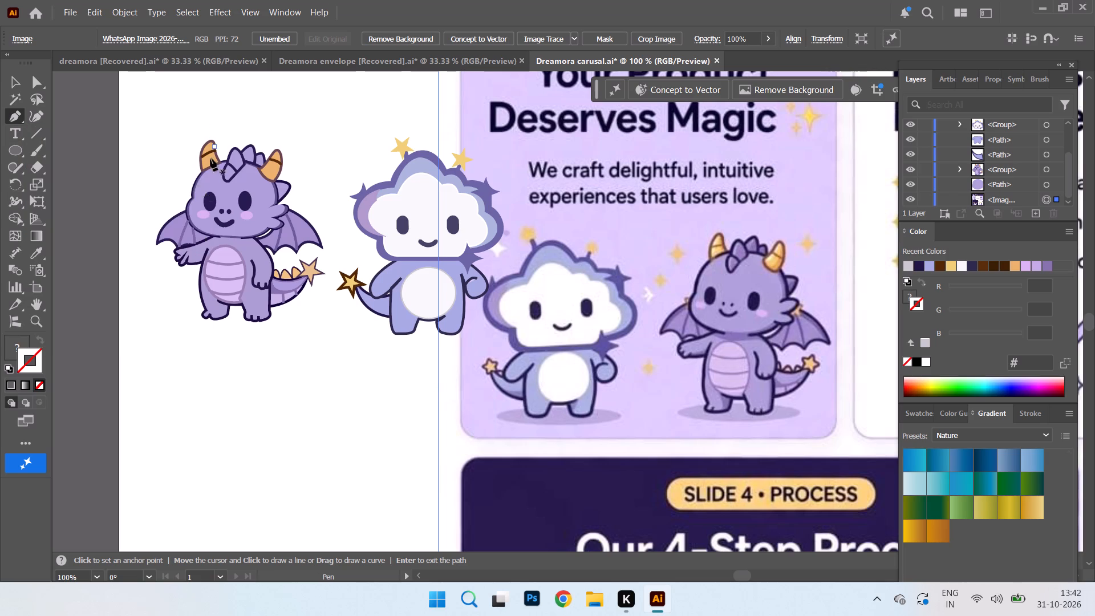
pyautogui.click(210, 238)
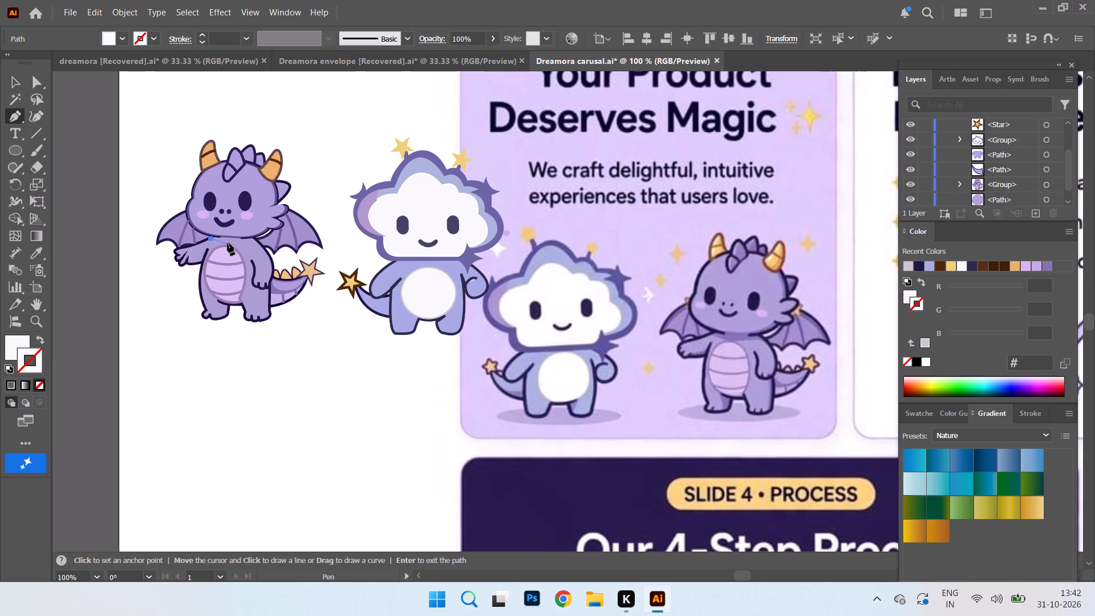
pyautogui.moveTo(227, 242); pyautogui.dragTo(238, 242)
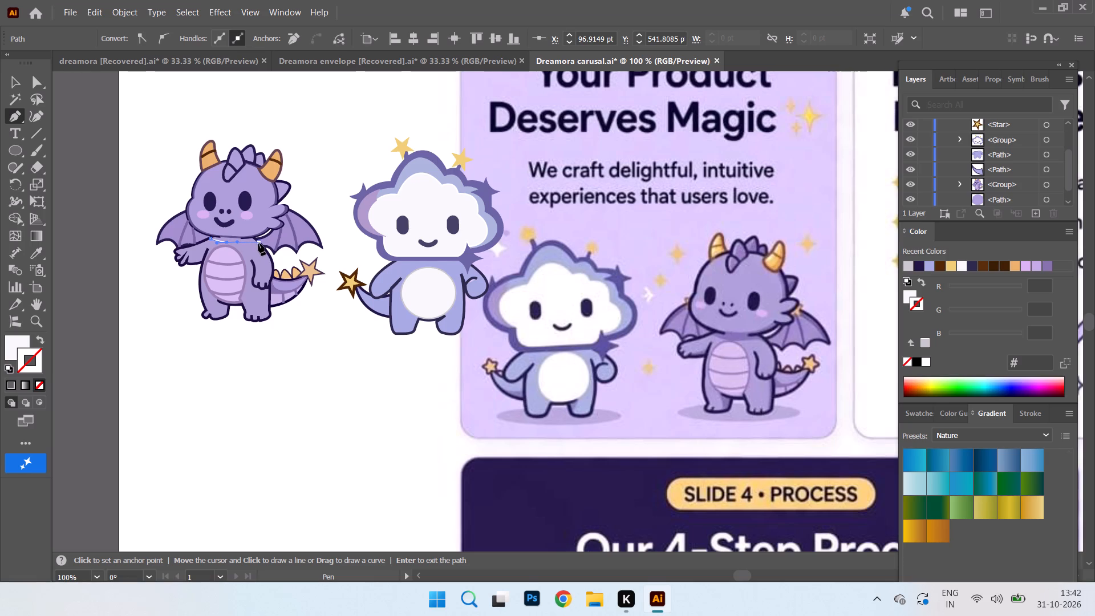
pyautogui.click(258, 243)
pyautogui.click(253, 236)
pyautogui.moveTo(212, 235); pyautogui.dragTo(210, 230)
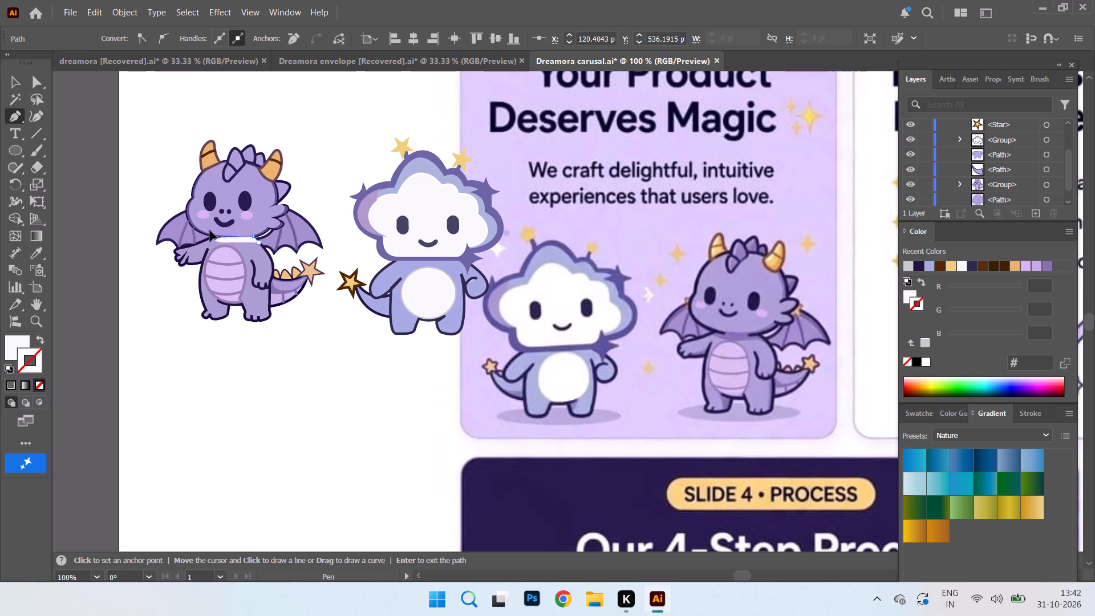
pyautogui.moveTo(210, 230); pyautogui.dragTo(209, 230)
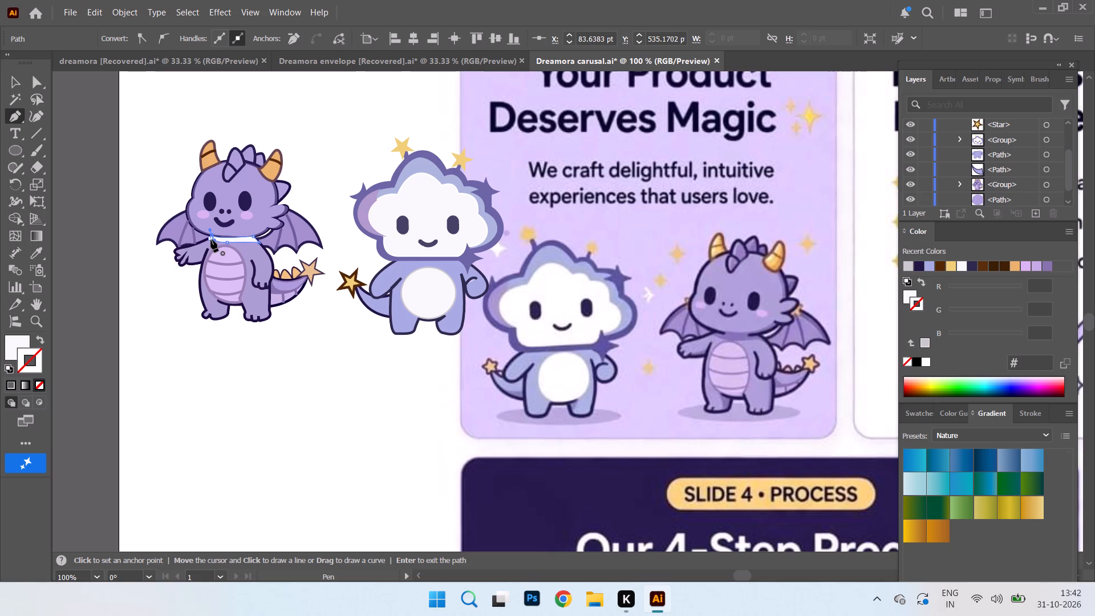
pyautogui.click(210, 239)
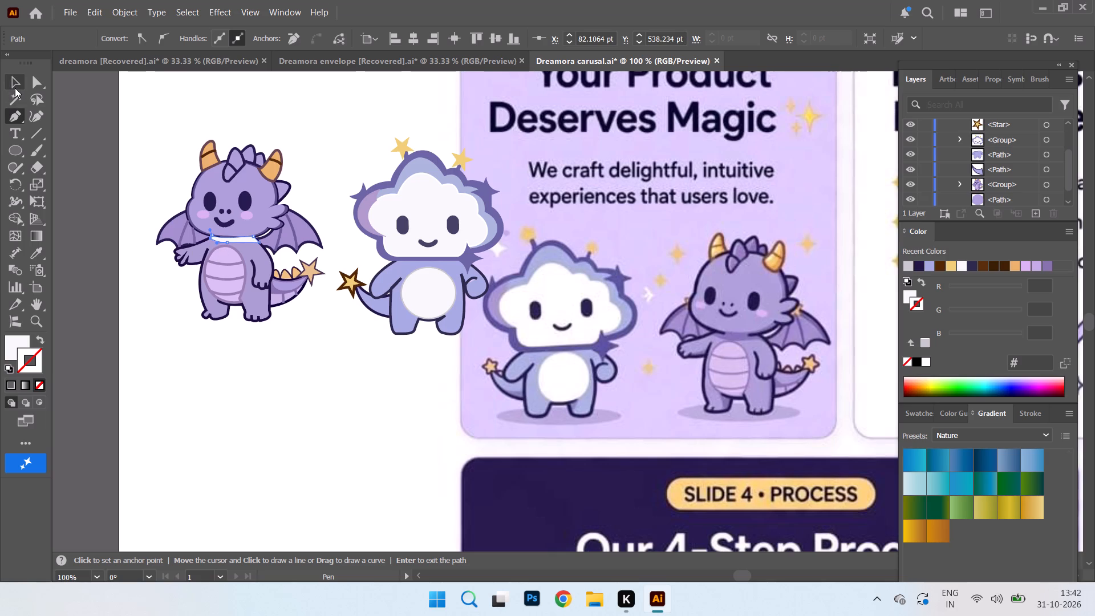
# Fill the neck-shadow shape with purple #8b77b4 sampled from the dragon in the reference image.
pyautogui.click(15, 88)
pyautogui.doubleClick(10, 342)
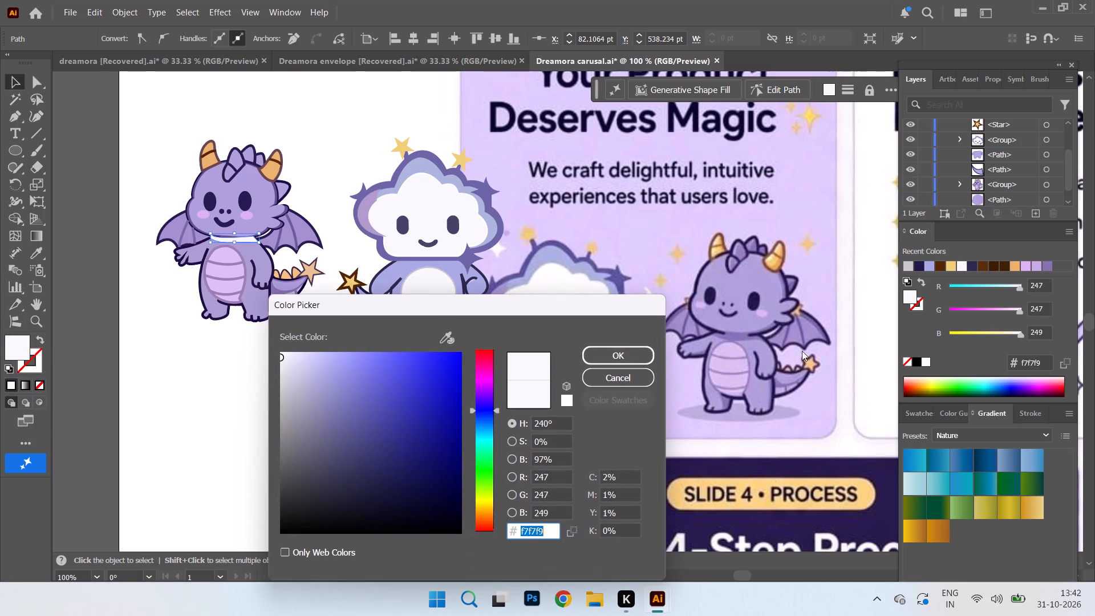
pyautogui.click(445, 342)
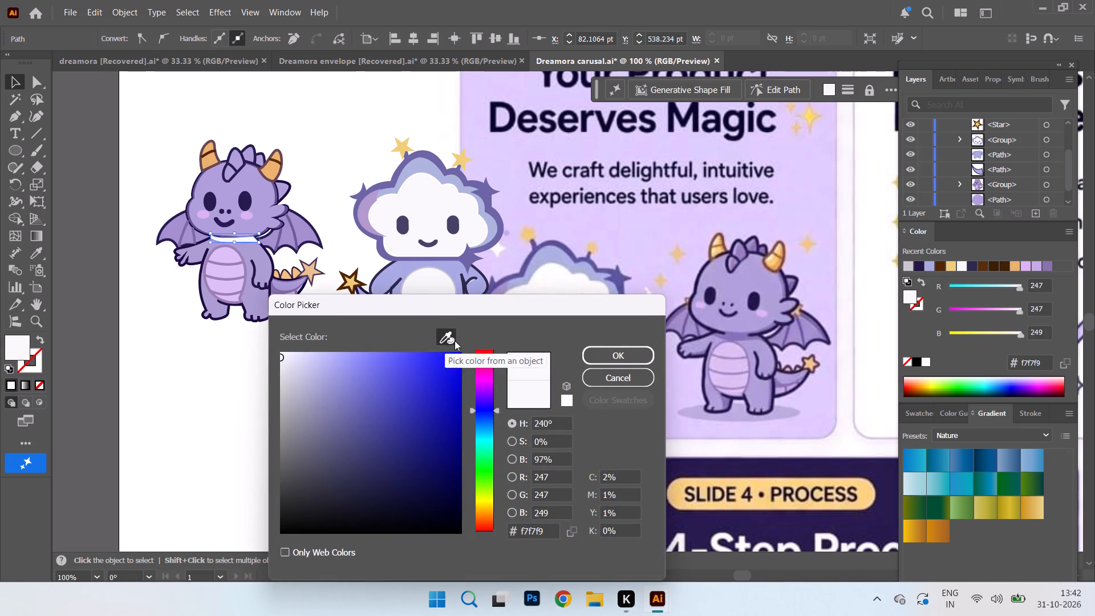
pyautogui.click(731, 339)
pyautogui.click(594, 355)
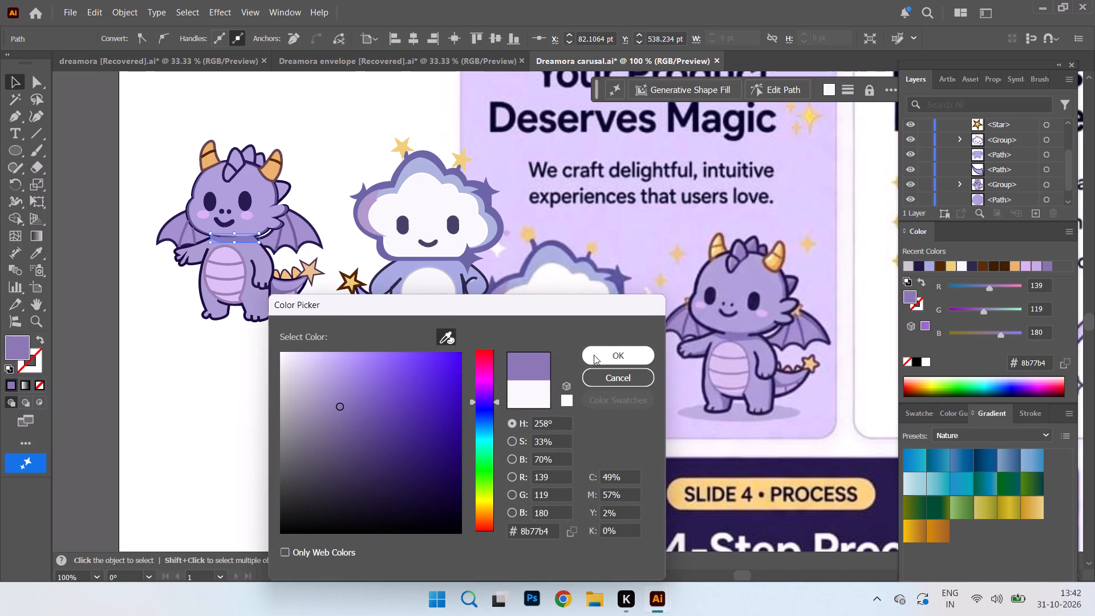
pyautogui.click(103, 358)
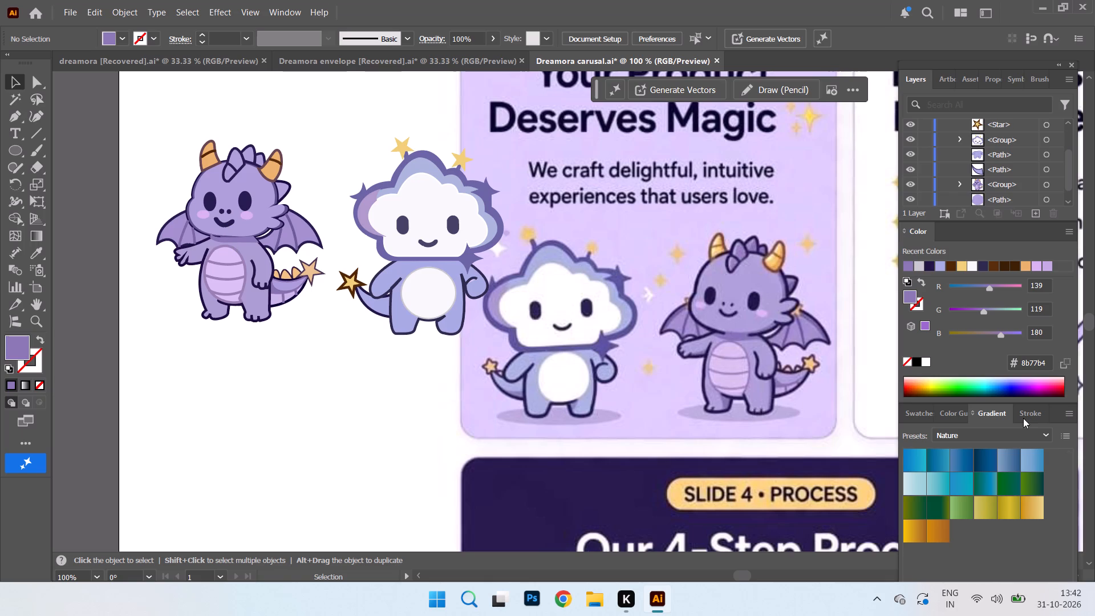
# Resize the neck-shadow shape slightly at its left and top edges to fit between the dragon's chin and body.
pyautogui.hotkey('ctrl', '=')
pyautogui.hotkey('ctrl', '=')
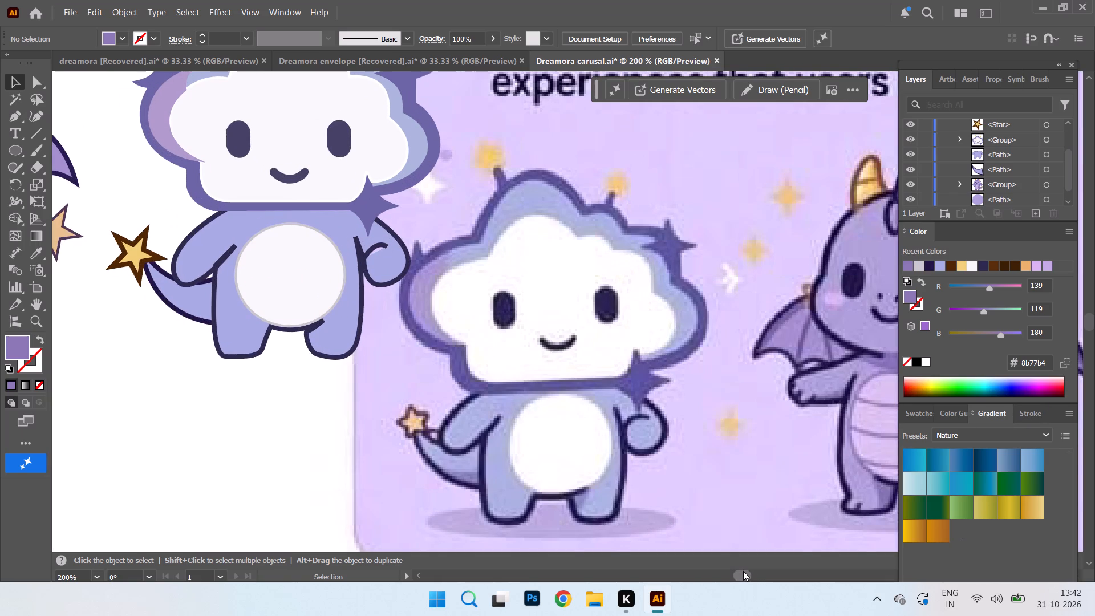
pyautogui.moveTo(743, 571); pyautogui.dragTo(735, 573)
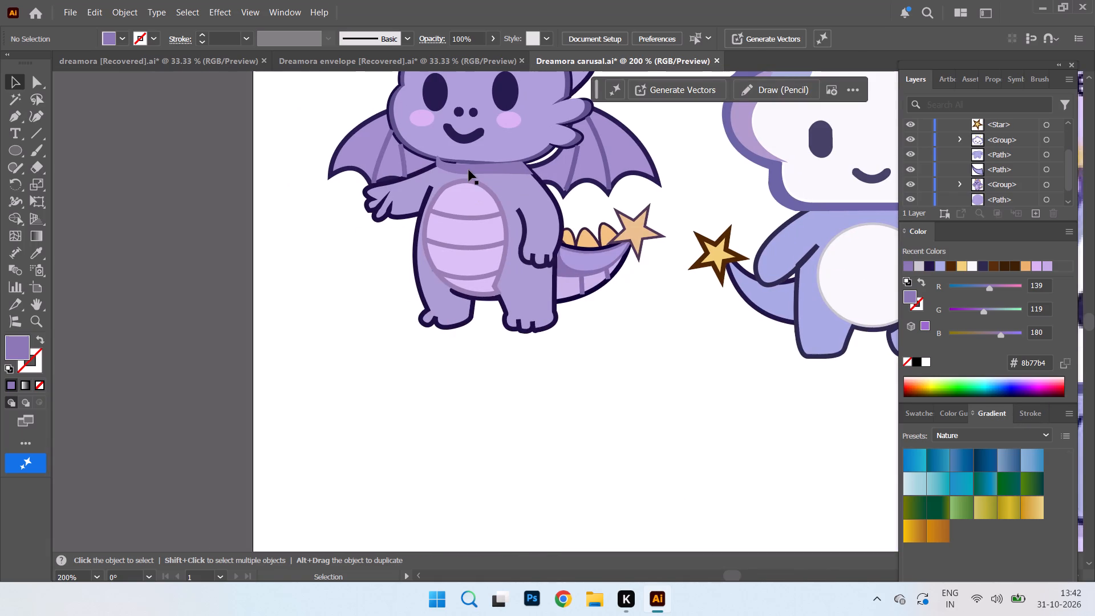
pyautogui.click(469, 169)
pyautogui.moveTo(436, 162); pyautogui.dragTo(440, 166)
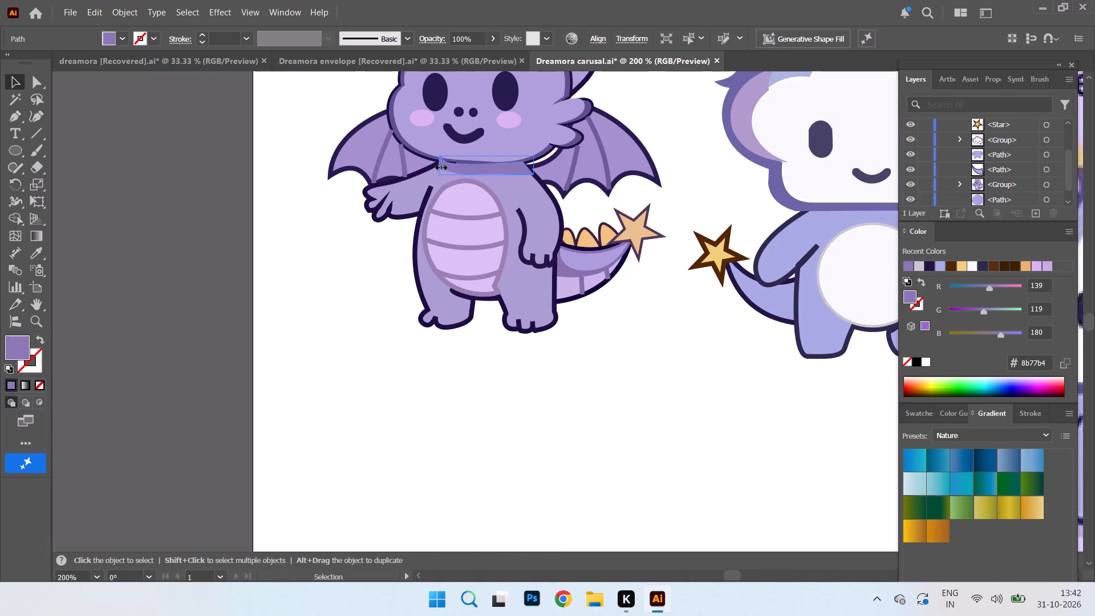
pyautogui.moveTo(440, 166); pyautogui.dragTo(437, 171)
pyautogui.moveTo(486, 153); pyautogui.dragTo(486, 156)
pyautogui.moveTo(486, 156); pyautogui.dragTo(498, 160)
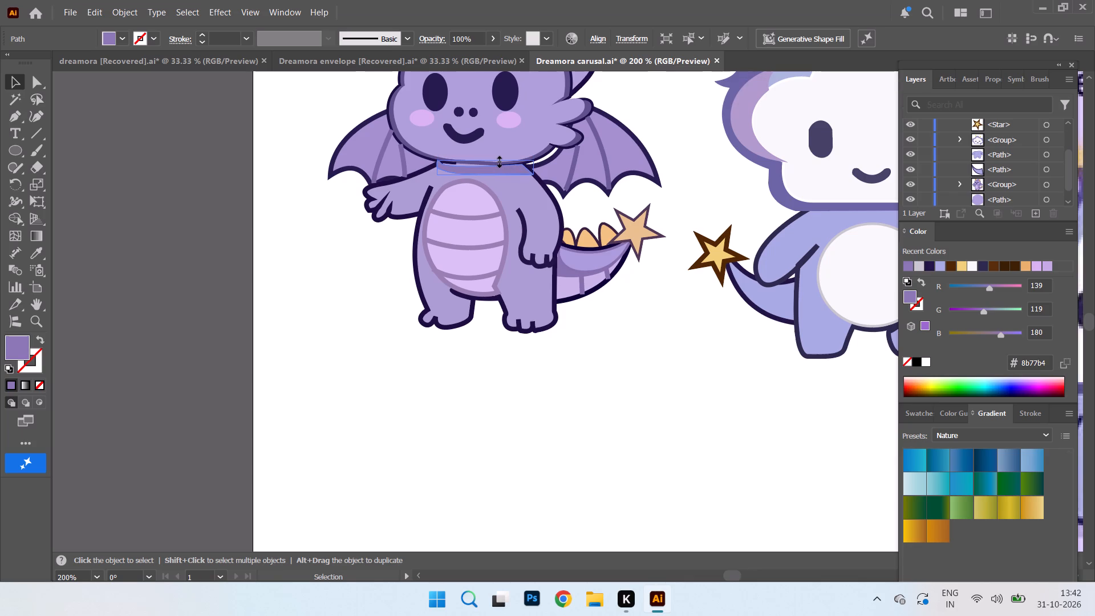
pyautogui.moveTo(498, 160); pyautogui.dragTo(502, 159)
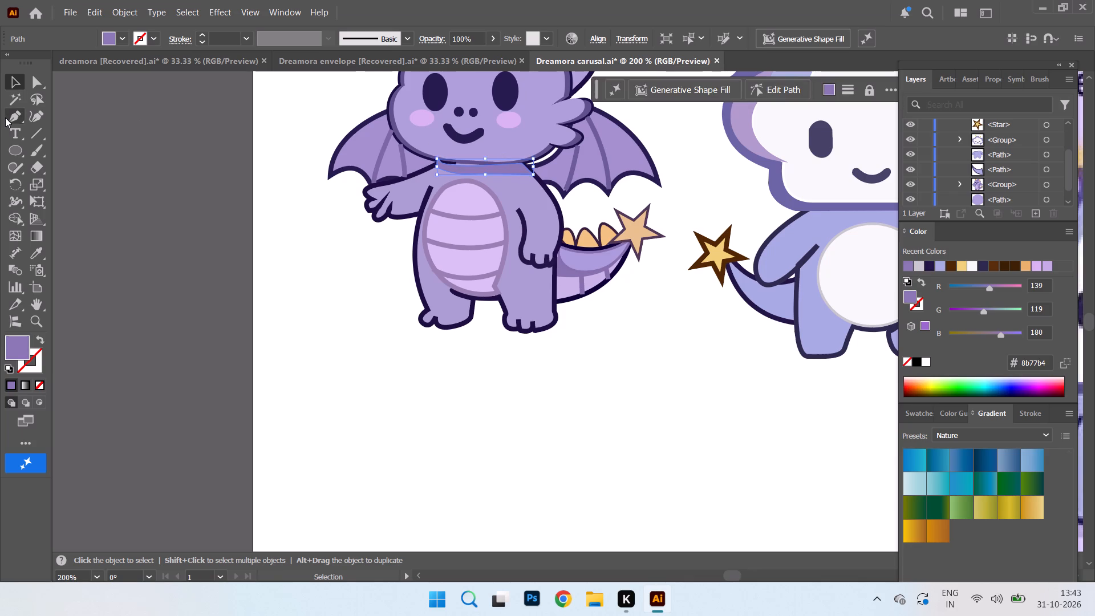
# Delete the protruding anchor point at the upper left end of the dragon's neck shadow.
pyautogui.click(9, 117)
pyautogui.hotkey('ctrl', '=')
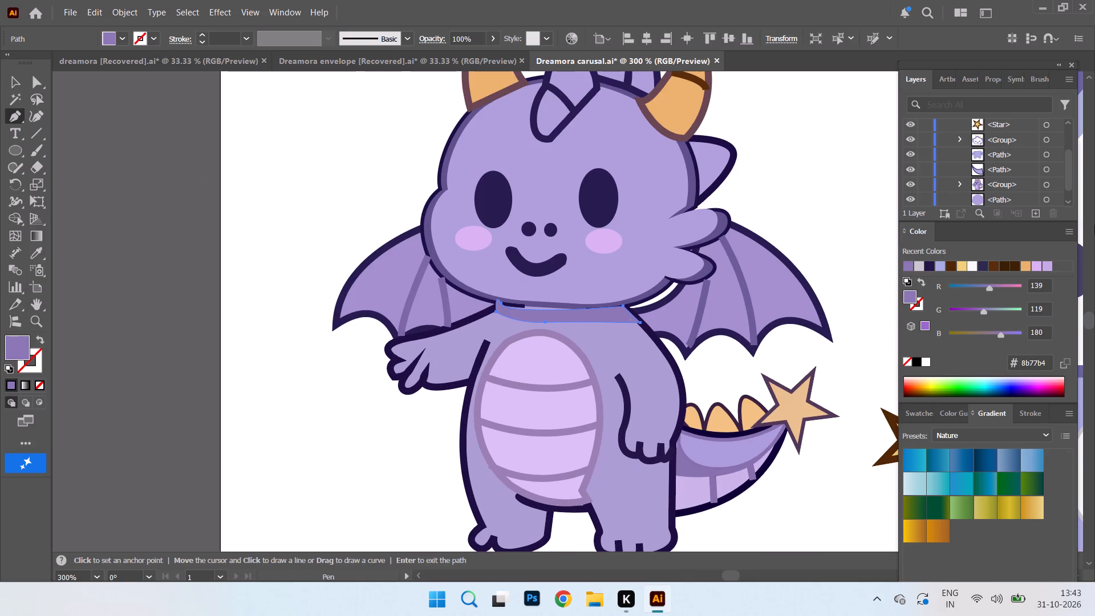
pyautogui.press('=')
pyautogui.hotkey('ctrl', '=')
pyautogui.hotkey('ctrl', '=')
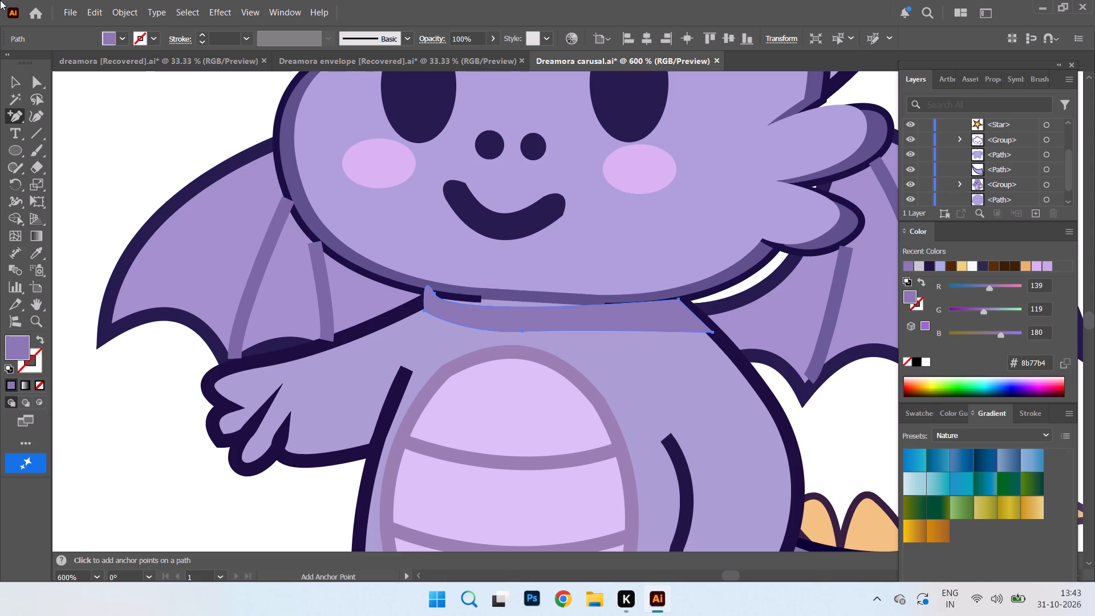
pyautogui.rightClick(20, 115)
pyautogui.click(69, 154)
pyautogui.click(433, 294)
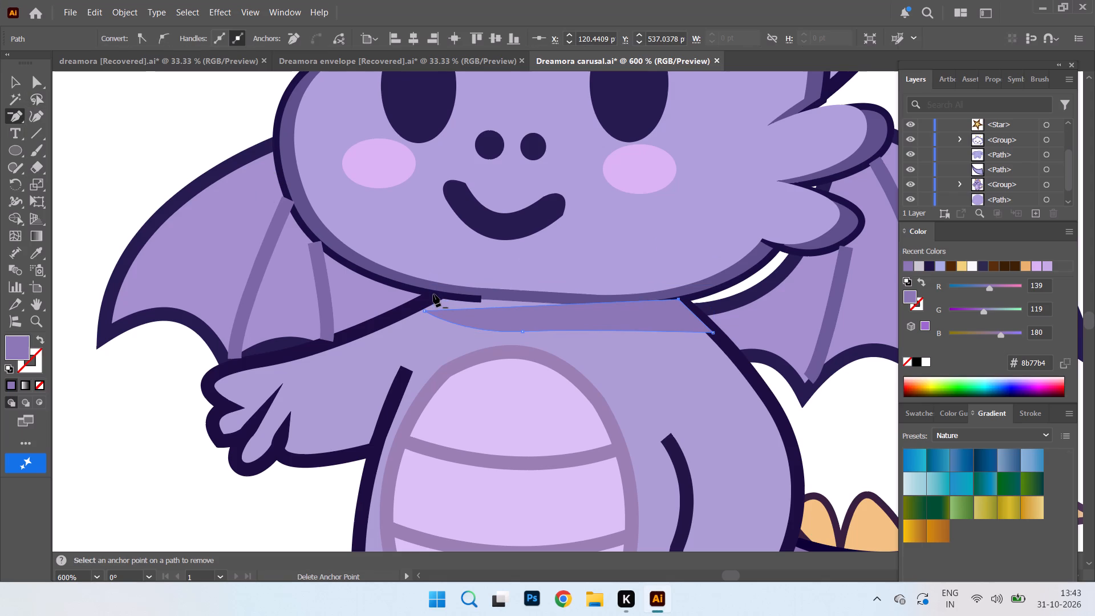
# Add an anchor point on the neck shadow's upper edge, near its left end.
pyautogui.rightClick(22, 117)
pyautogui.click(99, 135)
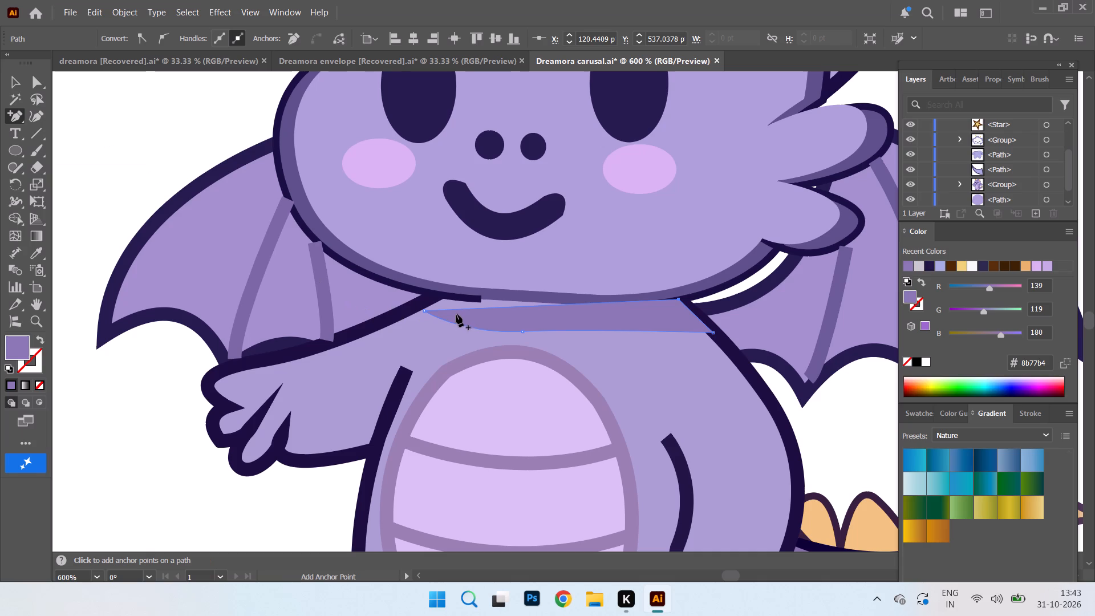
pyautogui.click(446, 310)
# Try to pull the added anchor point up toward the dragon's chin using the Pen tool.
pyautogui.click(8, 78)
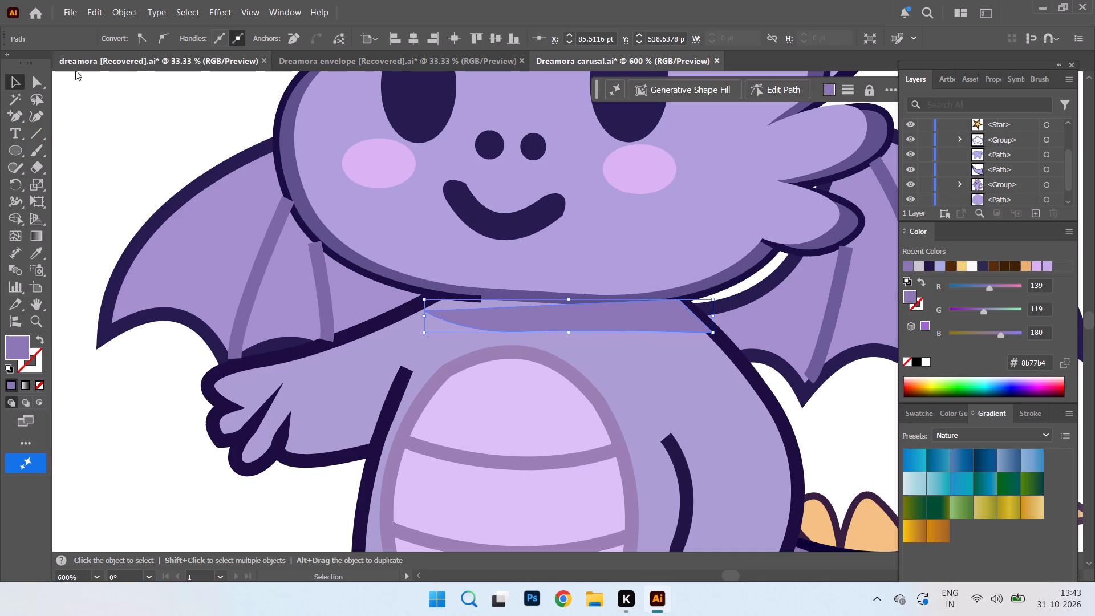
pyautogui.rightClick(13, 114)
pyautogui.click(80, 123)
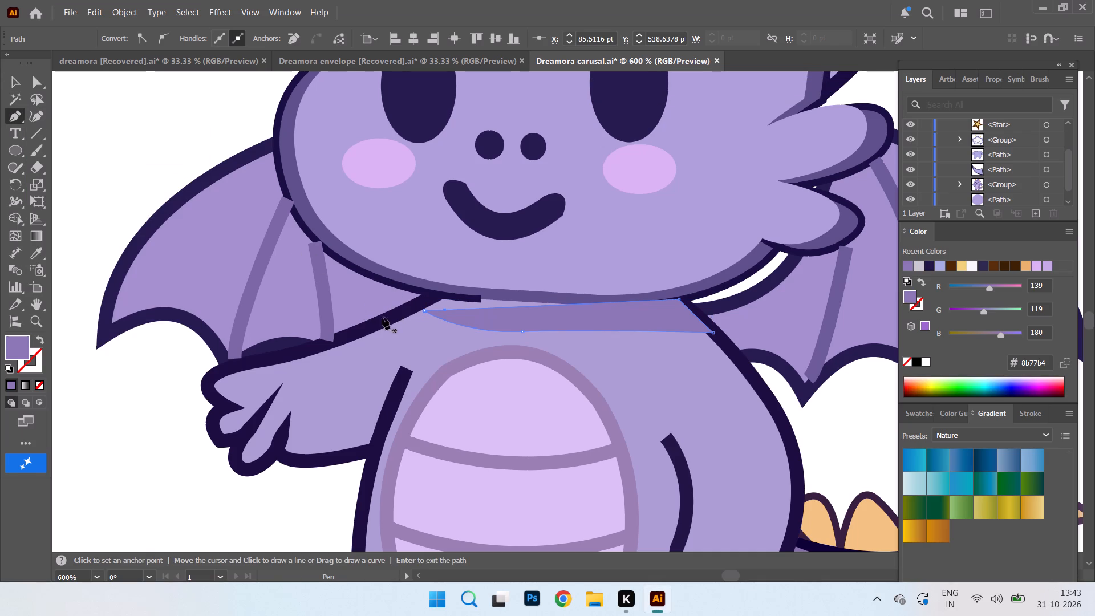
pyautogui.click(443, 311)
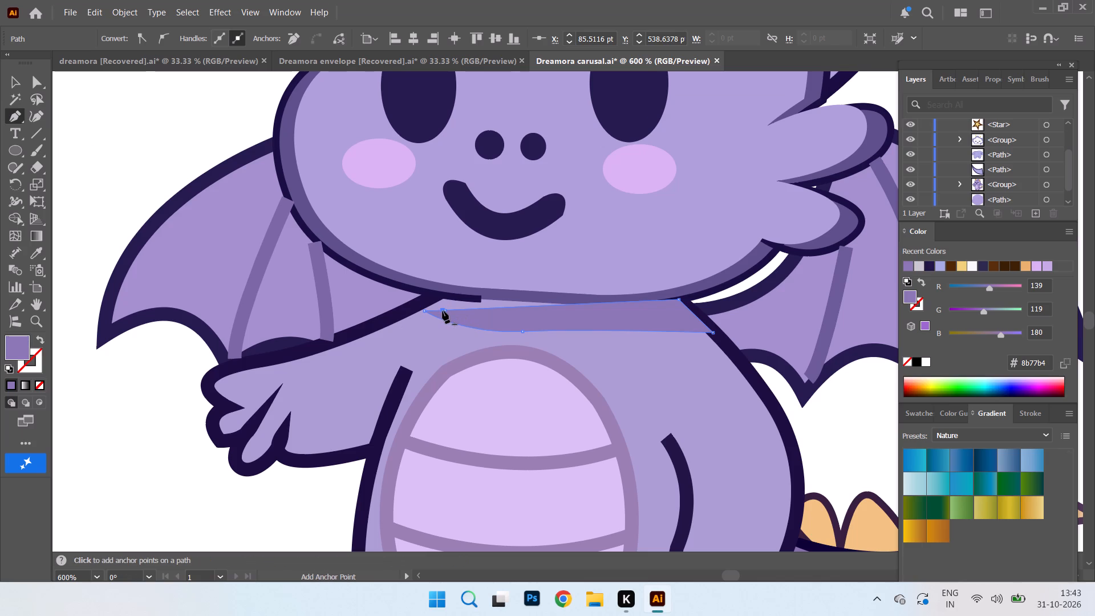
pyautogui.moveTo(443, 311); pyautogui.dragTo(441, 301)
# Adjust the direction handles at the added anchor with the Anchor Point tool, bending the neck shadow's upper edge.
pyautogui.rightClick(14, 123)
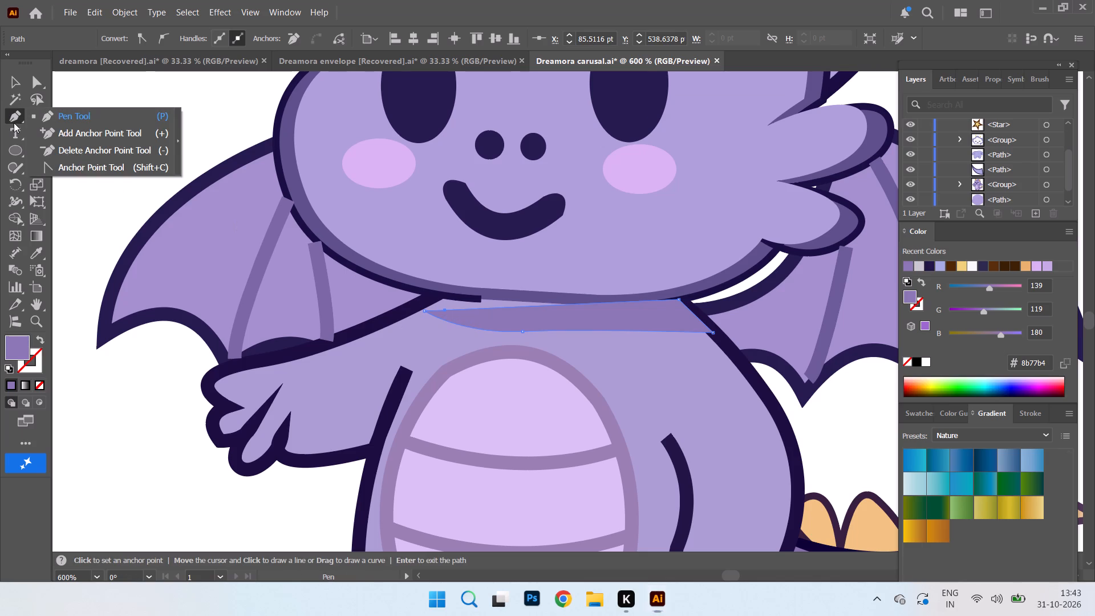
pyautogui.click(92, 167)
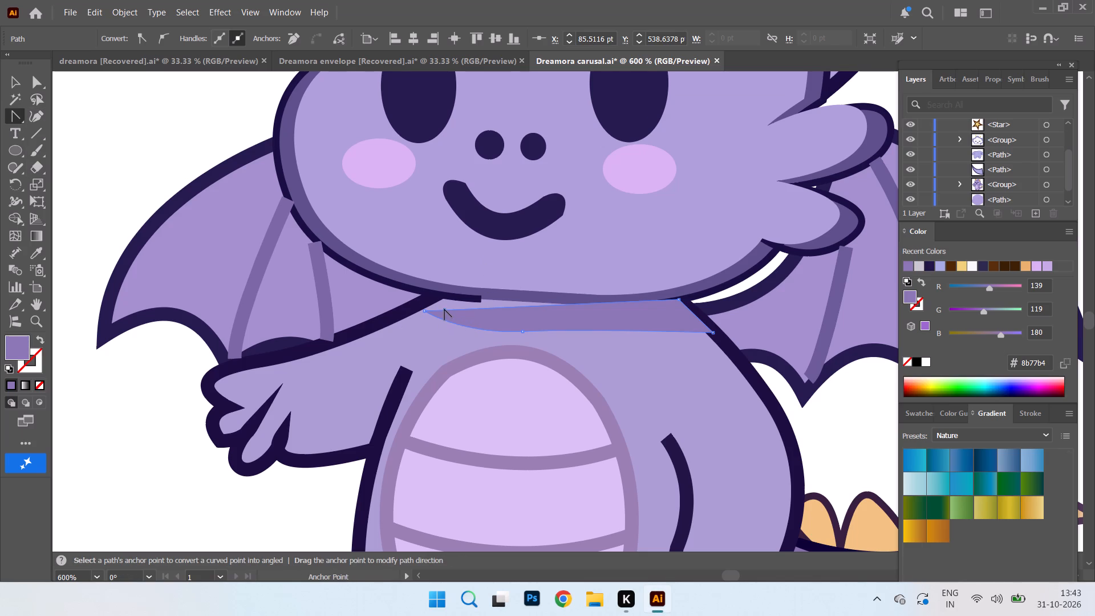
pyautogui.click(444, 311)
pyautogui.moveTo(480, 310); pyautogui.dragTo(470, 306)
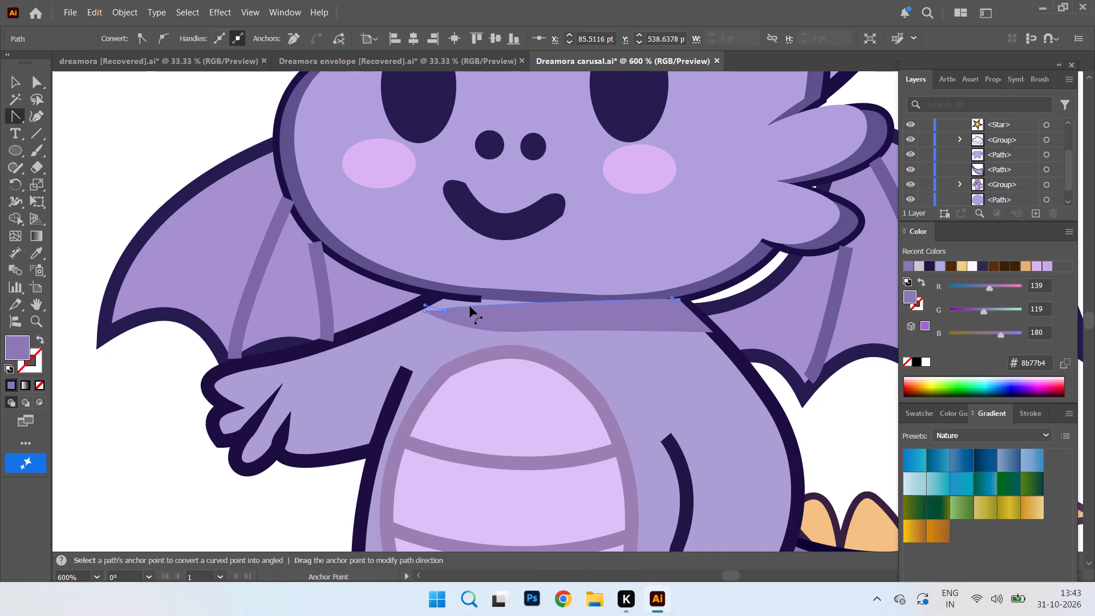
pyautogui.moveTo(470, 306); pyautogui.dragTo(469, 311)
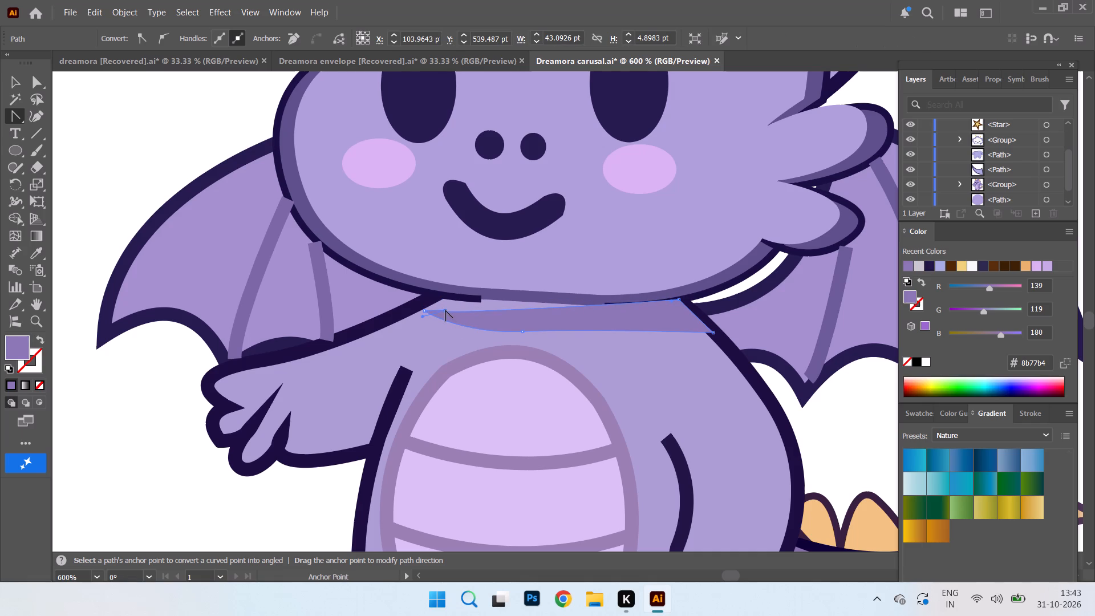
# Move the added anchor point up to the dragon's chin outline so the neck shadow closes the gap beneath the head.
pyautogui.click(38, 84)
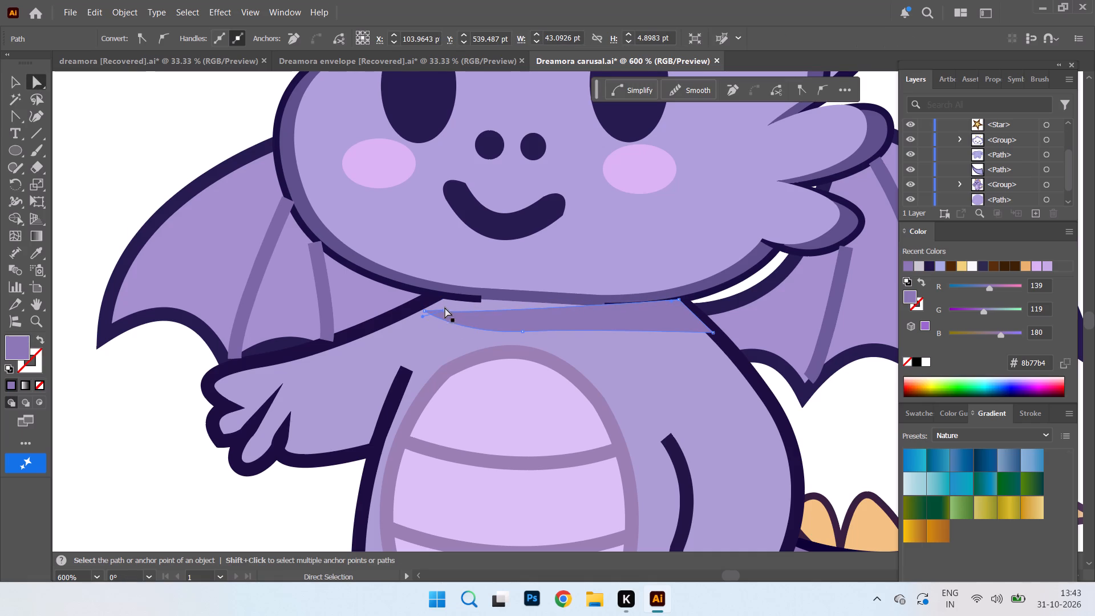
pyautogui.moveTo(447, 310); pyautogui.dragTo(440, 300)
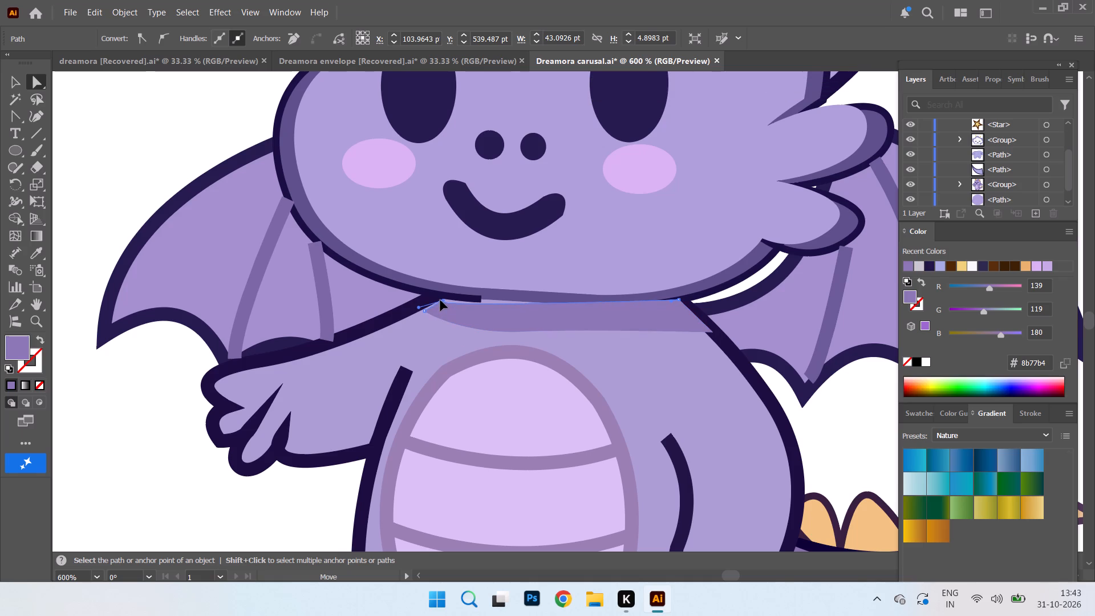
pyautogui.moveTo(440, 300); pyautogui.dragTo(446, 297)
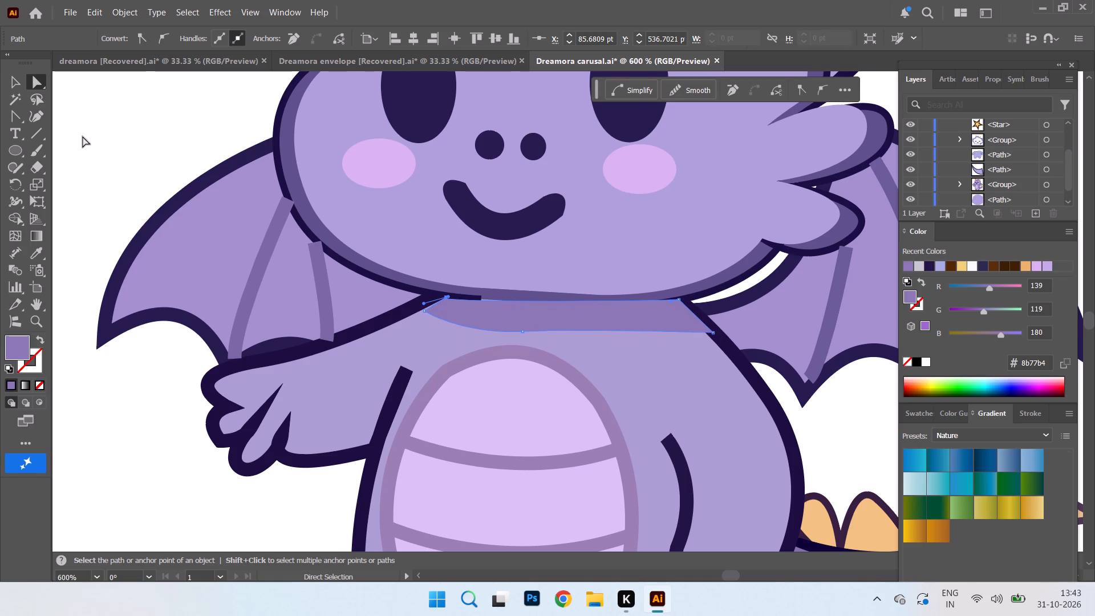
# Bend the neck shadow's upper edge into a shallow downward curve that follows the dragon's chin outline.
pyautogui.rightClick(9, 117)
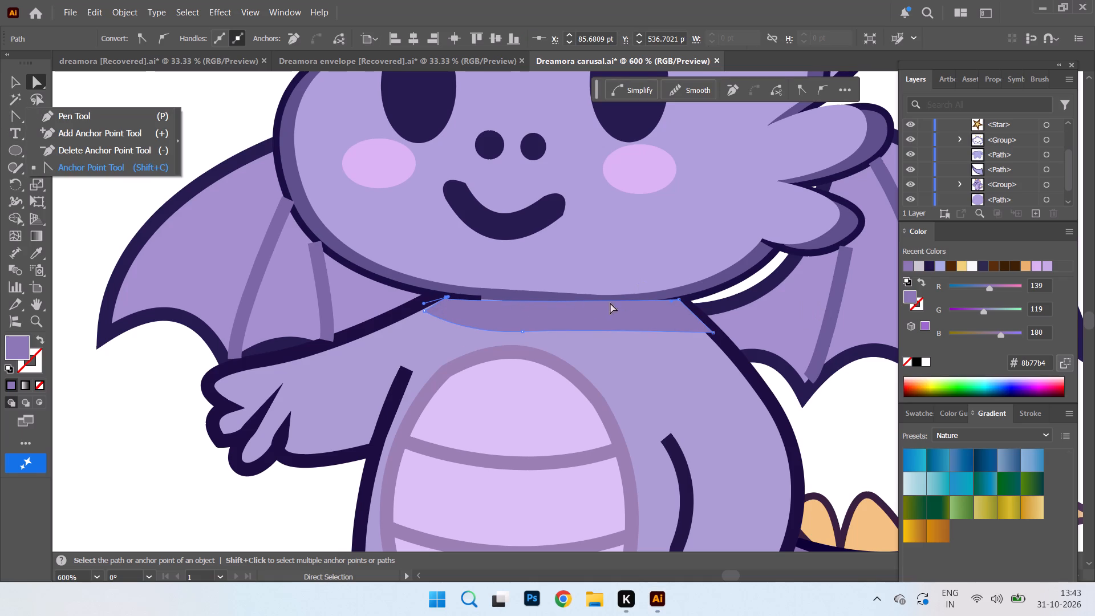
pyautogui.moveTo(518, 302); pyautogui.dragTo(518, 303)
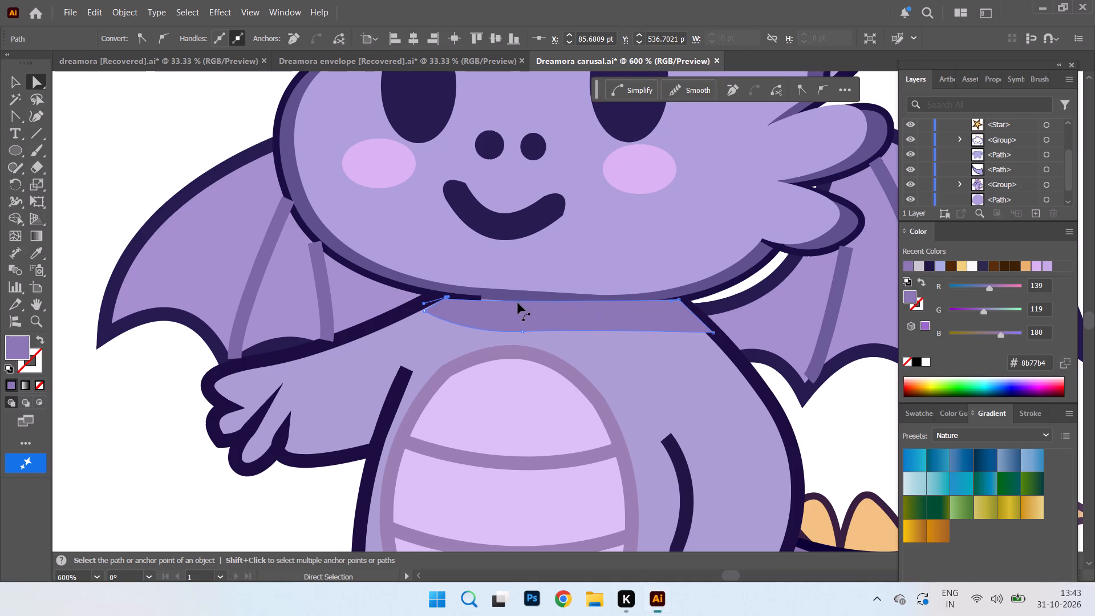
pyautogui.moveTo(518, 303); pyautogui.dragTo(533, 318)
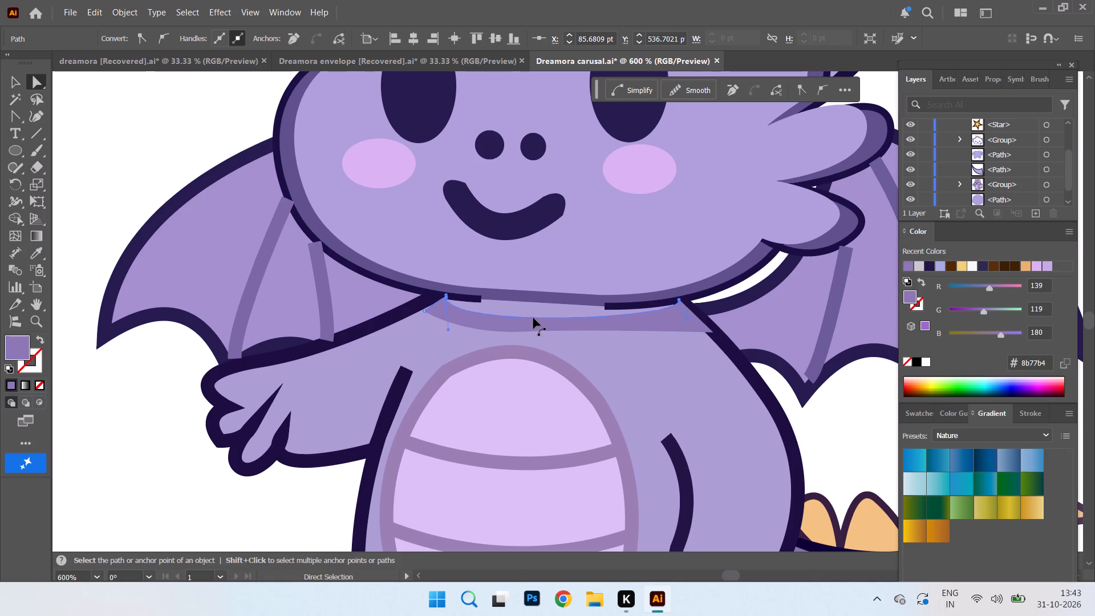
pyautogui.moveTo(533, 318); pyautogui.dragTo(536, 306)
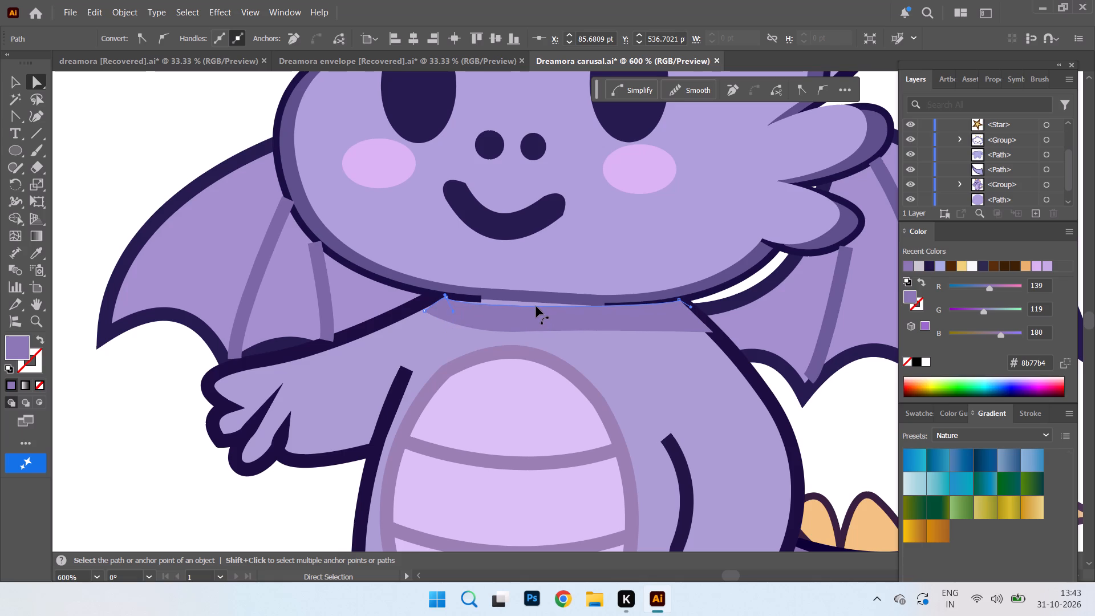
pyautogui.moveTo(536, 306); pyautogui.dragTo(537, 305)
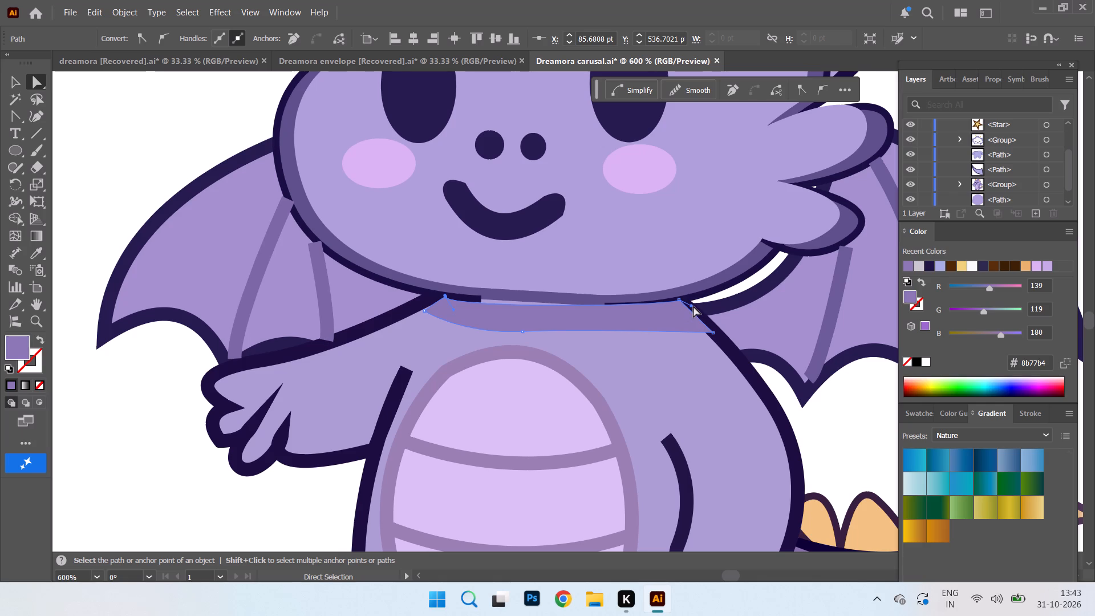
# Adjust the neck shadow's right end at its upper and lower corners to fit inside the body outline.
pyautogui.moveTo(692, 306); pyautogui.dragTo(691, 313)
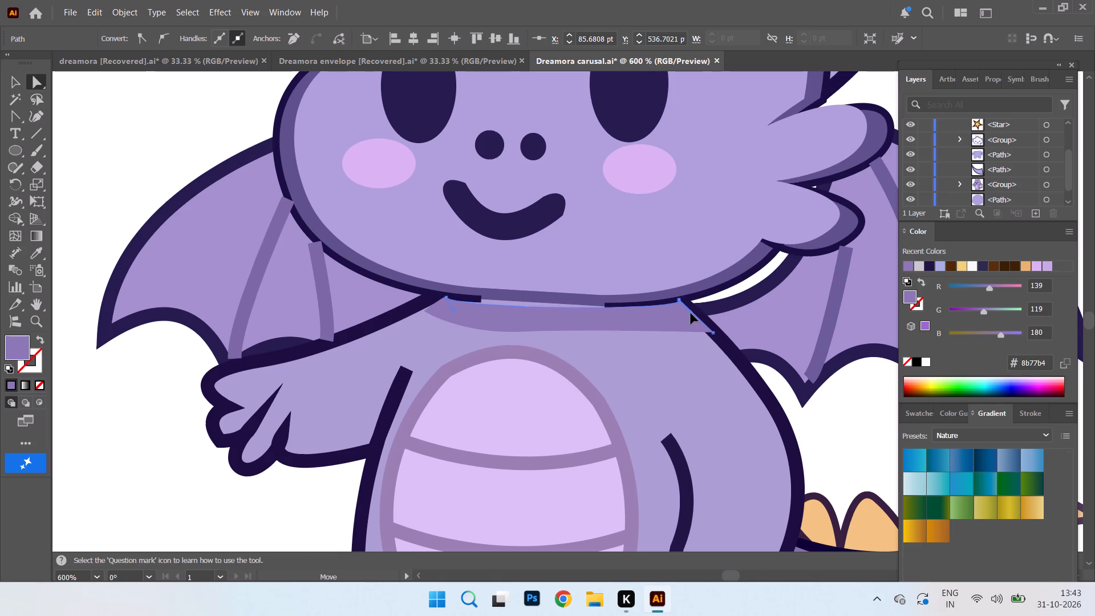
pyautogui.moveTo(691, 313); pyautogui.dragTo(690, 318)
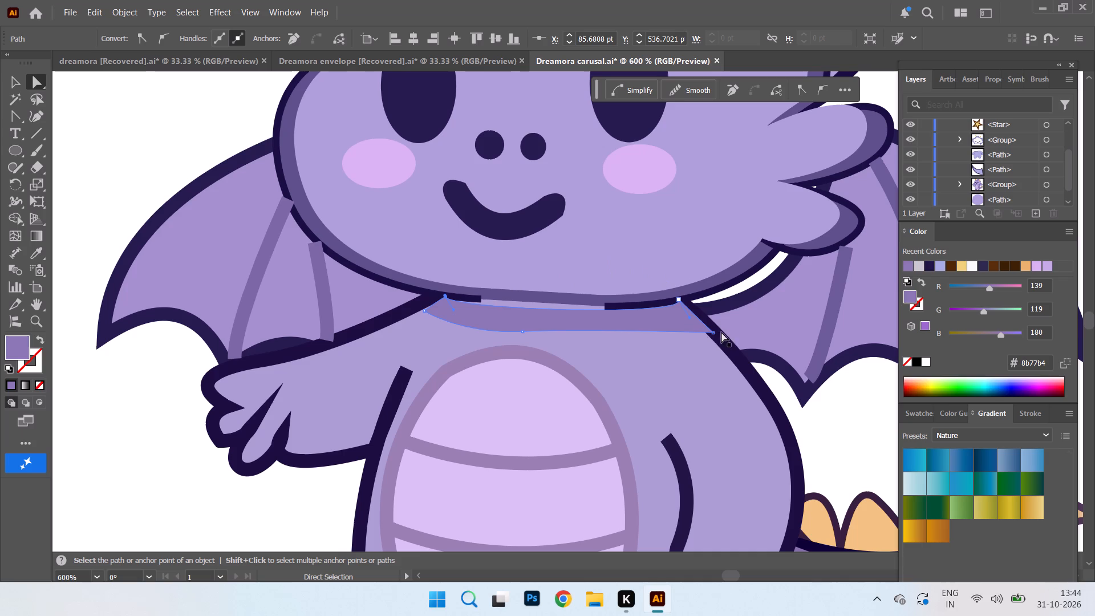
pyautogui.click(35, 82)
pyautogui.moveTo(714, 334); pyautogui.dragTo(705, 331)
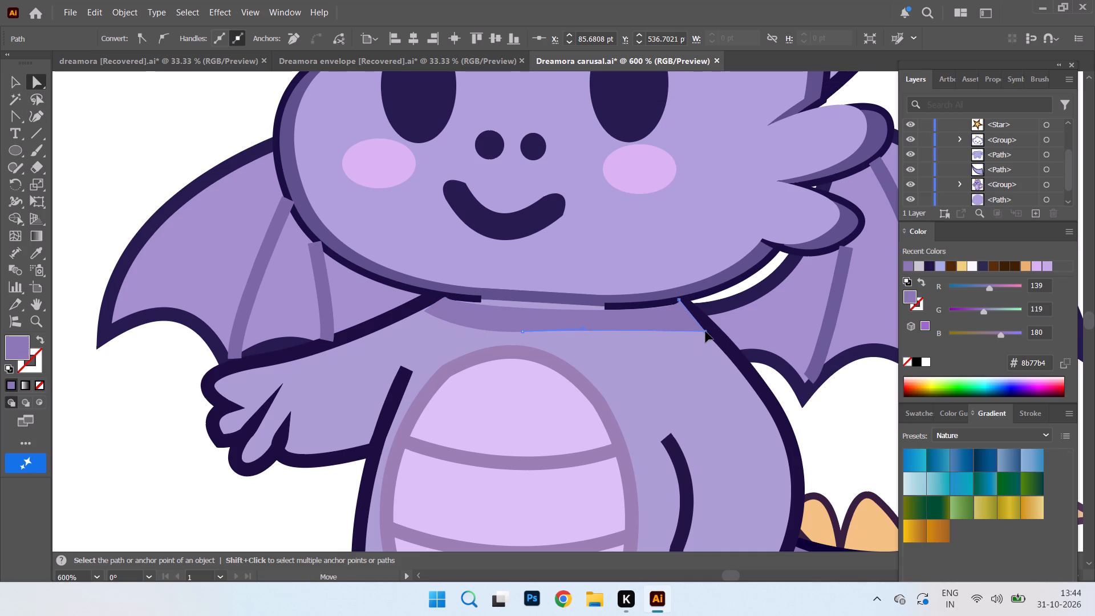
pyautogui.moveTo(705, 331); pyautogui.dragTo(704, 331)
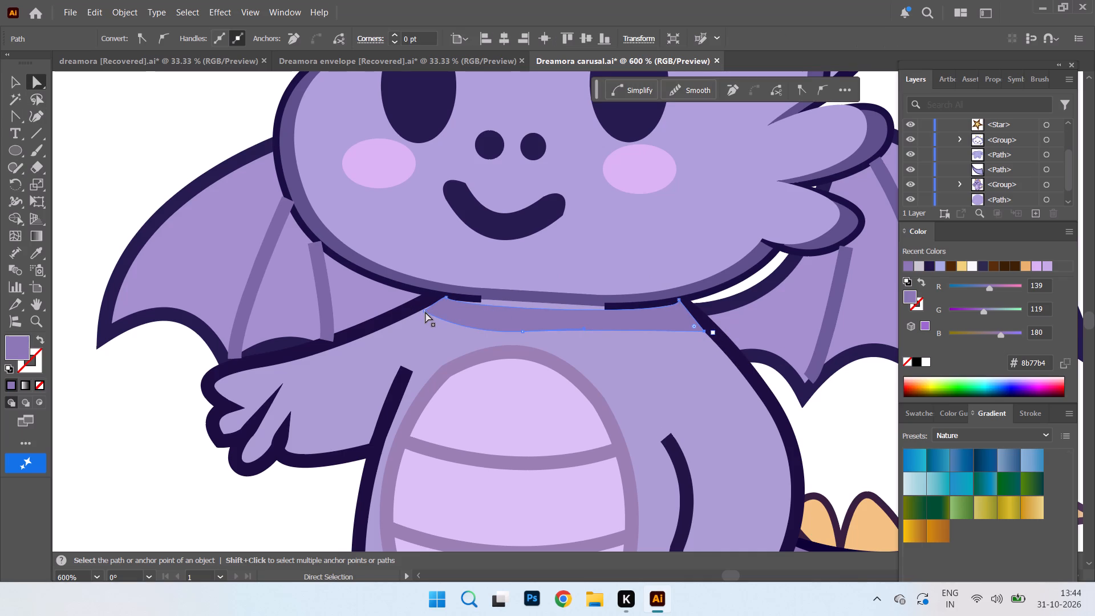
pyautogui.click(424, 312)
# Compare the redrawn dragon and cloud mascots with the reference artwork.
pyautogui.hotkey('ctrl', '-')
pyautogui.hotkey('ctrl', '-')
pyautogui.hotkey('ctrl', '-')
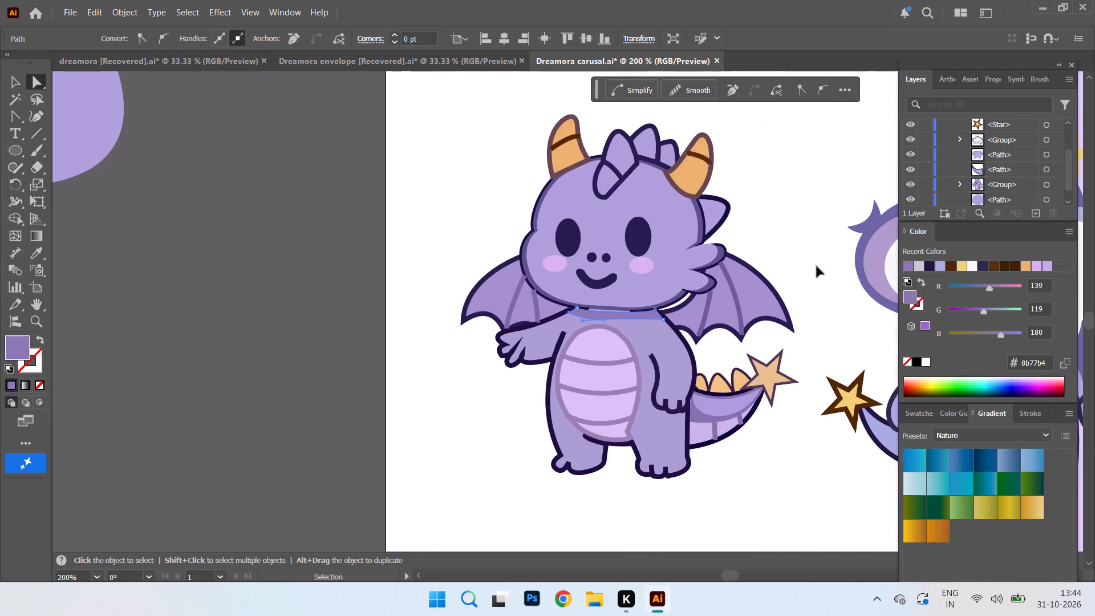
pyautogui.hotkey('ctrl', '-')
pyautogui.click(739, 202)
pyautogui.moveTo(725, 574); pyautogui.dragTo(736, 573)
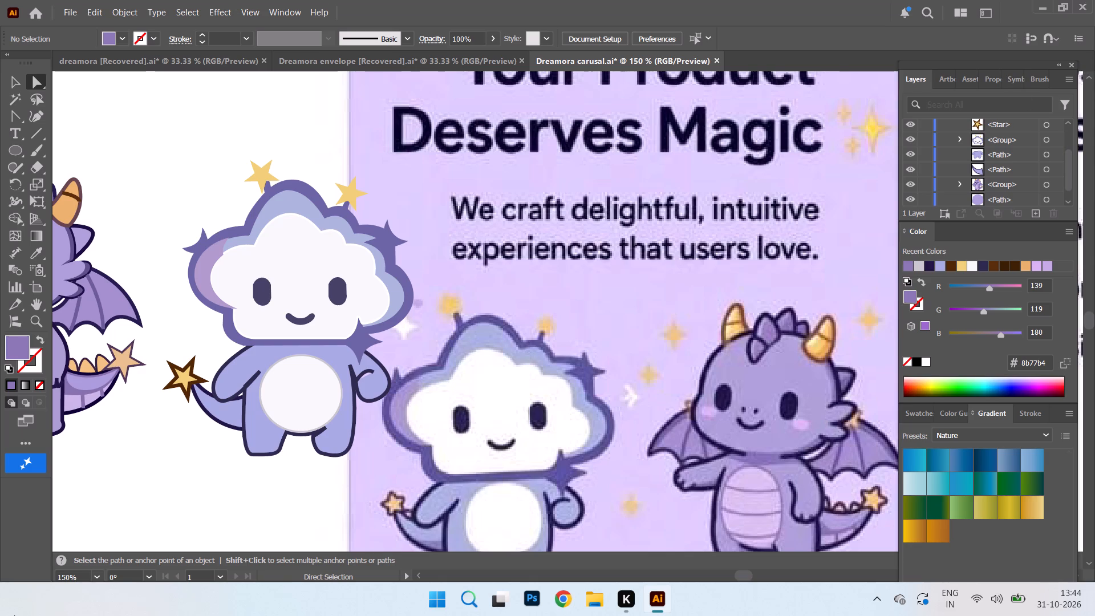
pyautogui.hotkey('ctrl', '=')
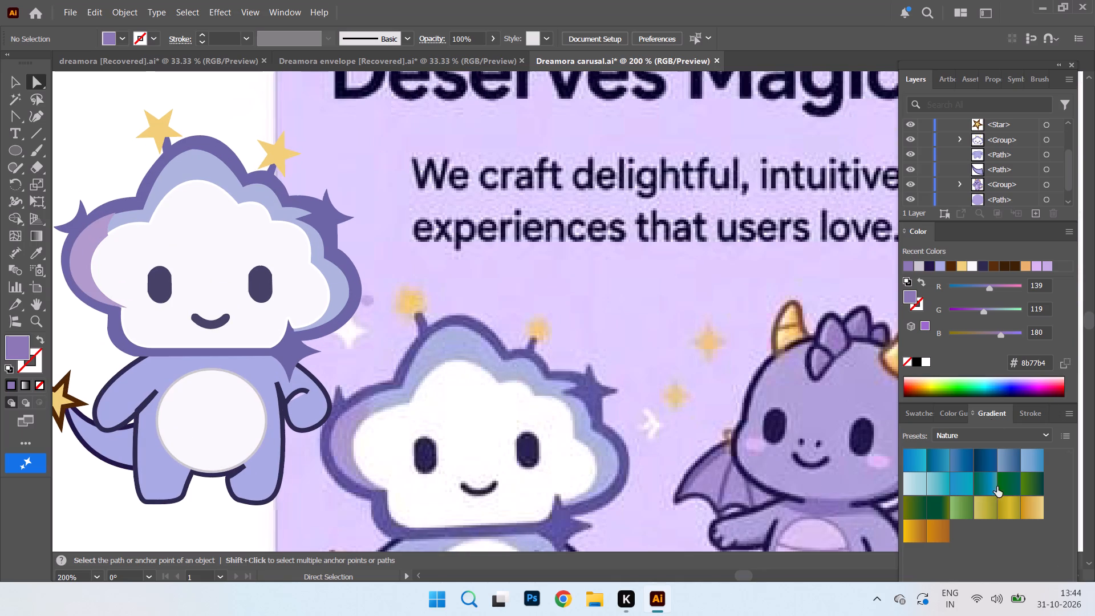
pyautogui.moveTo(741, 573); pyautogui.dragTo(688, 569)
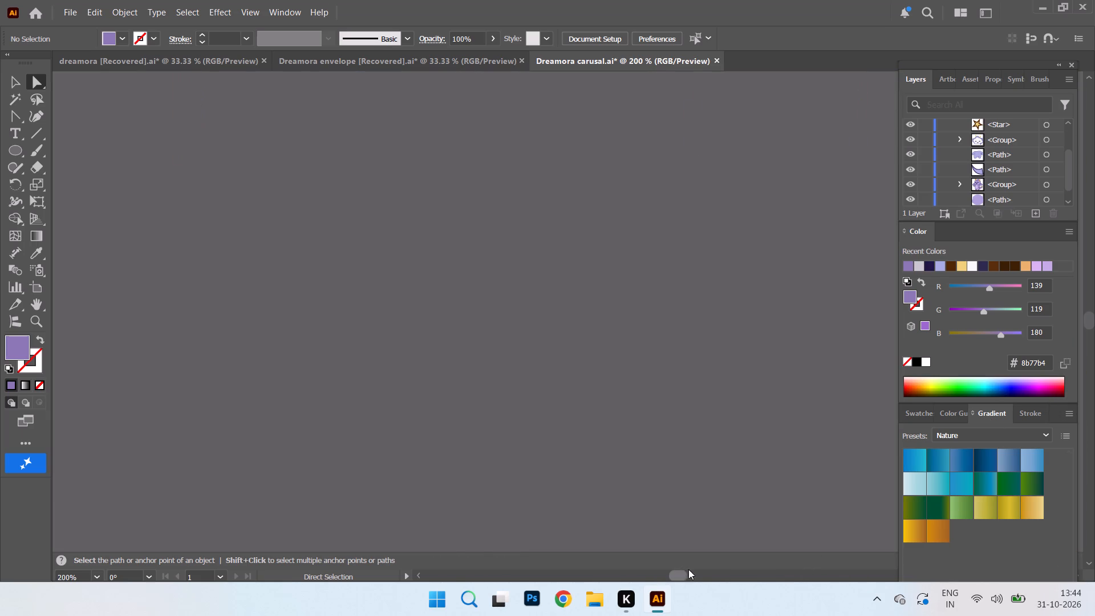
pyautogui.moveTo(688, 569); pyautogui.dragTo(731, 568)
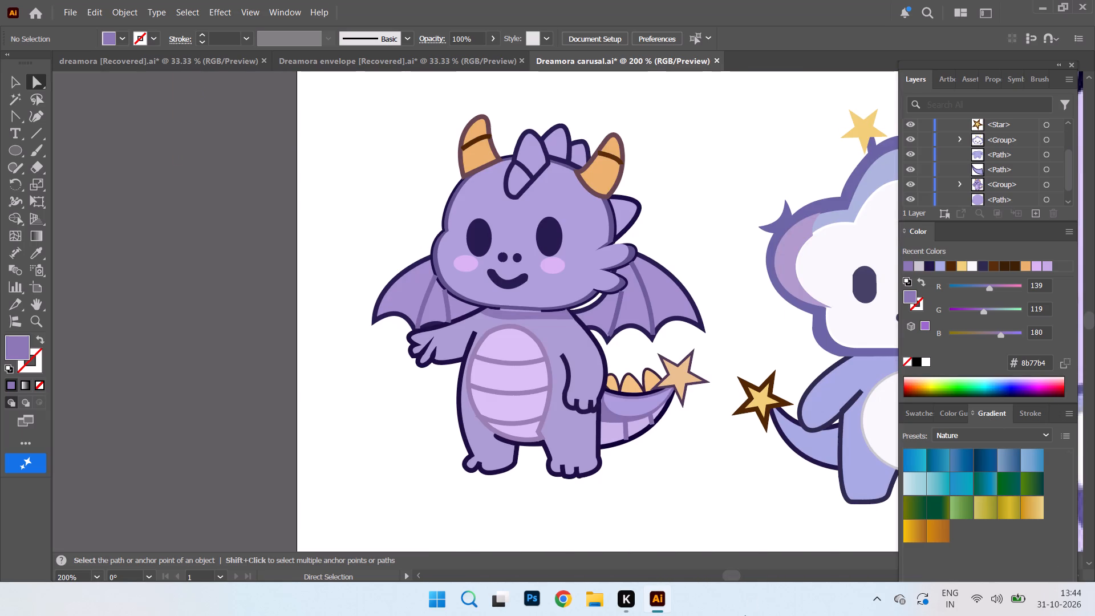
# Delete the neck shadow shape beneath the dragon's head.
pyautogui.hotkey('ctrl', '=')
pyautogui.hotkey('ctrl', '=')
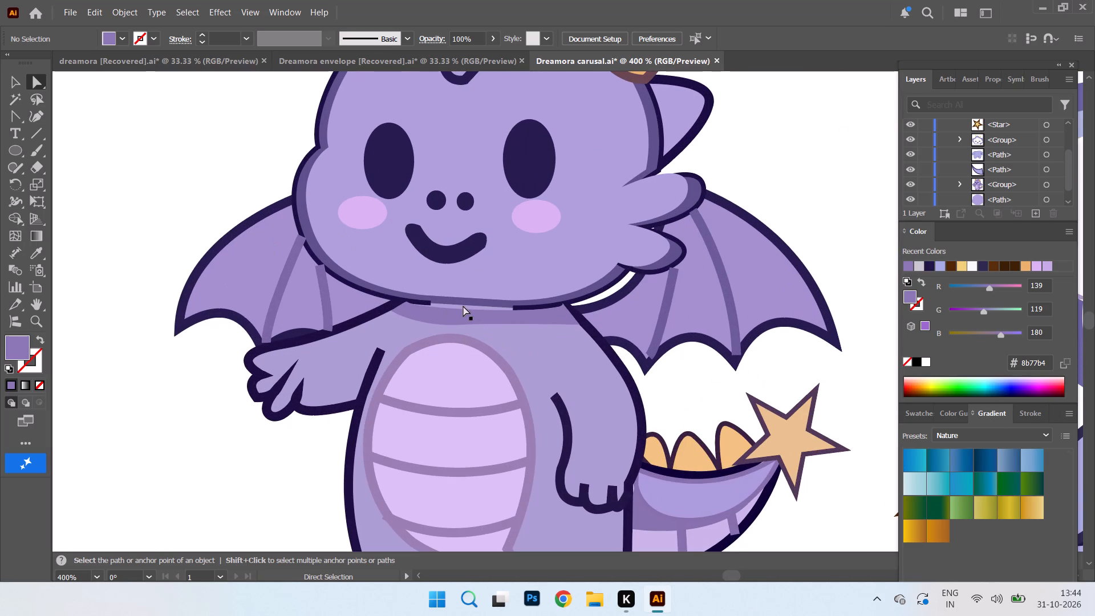
pyautogui.click(472, 318)
pyautogui.press('Delete')
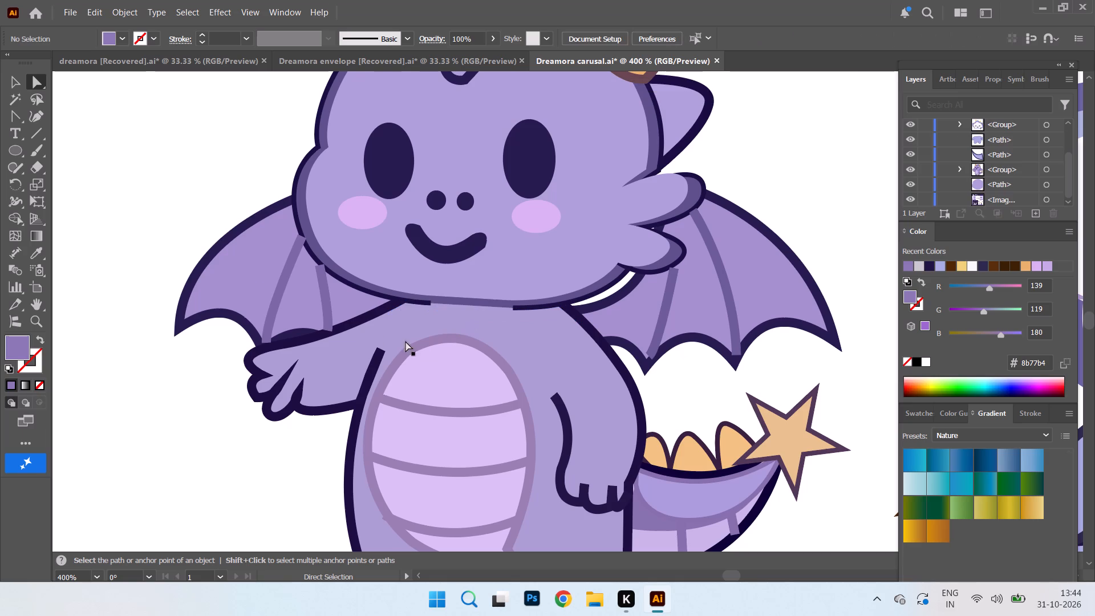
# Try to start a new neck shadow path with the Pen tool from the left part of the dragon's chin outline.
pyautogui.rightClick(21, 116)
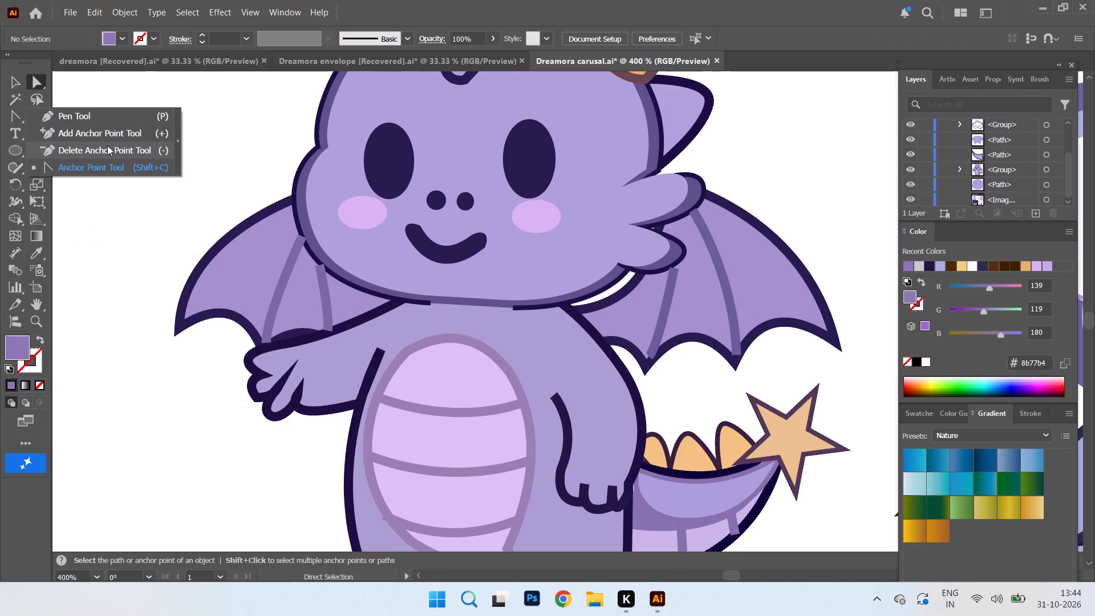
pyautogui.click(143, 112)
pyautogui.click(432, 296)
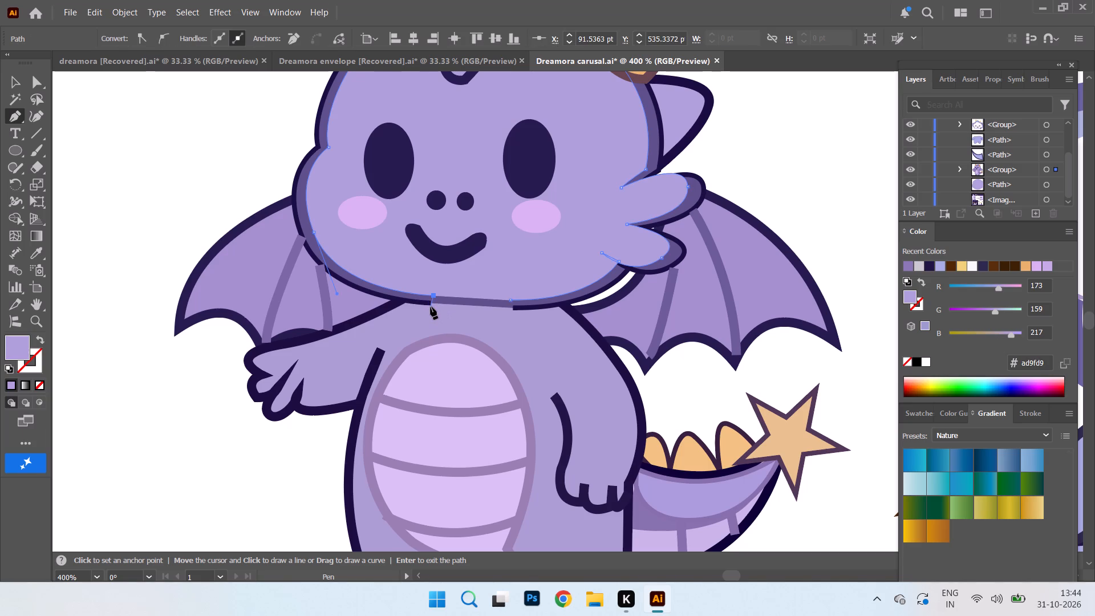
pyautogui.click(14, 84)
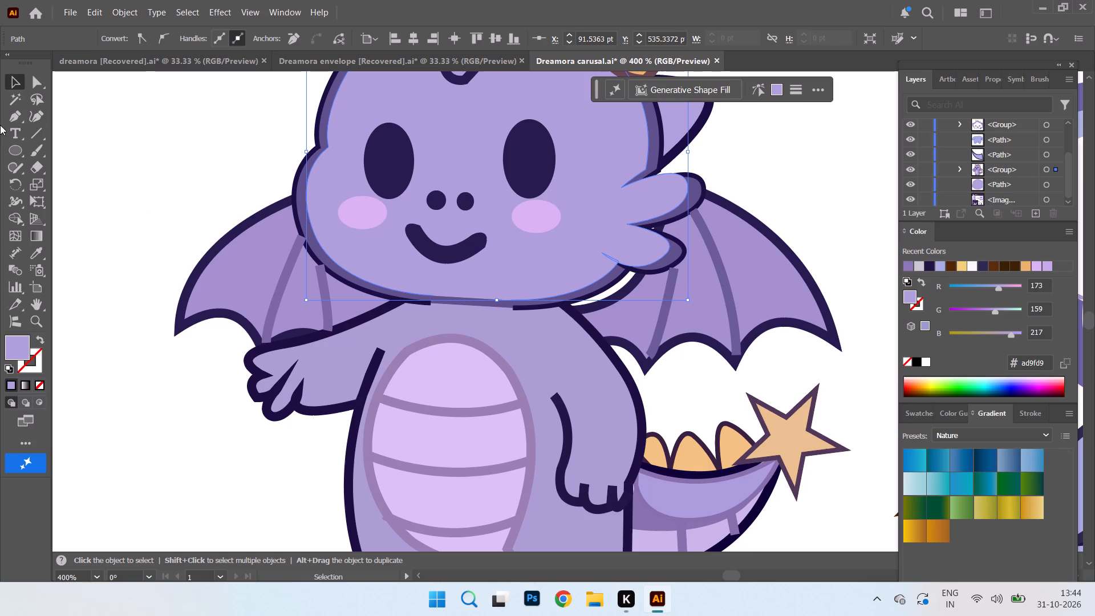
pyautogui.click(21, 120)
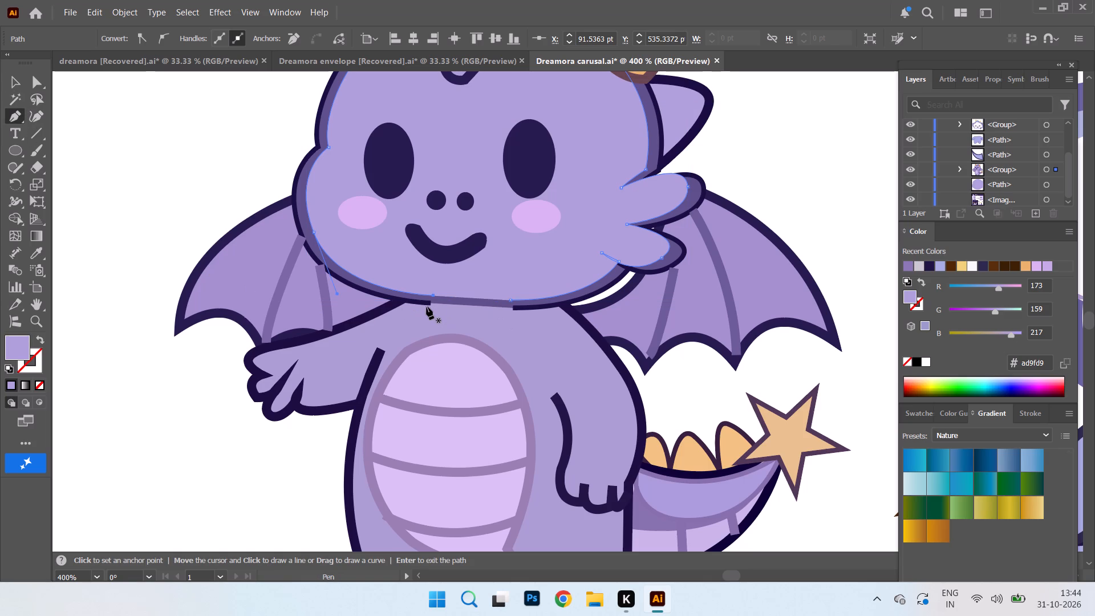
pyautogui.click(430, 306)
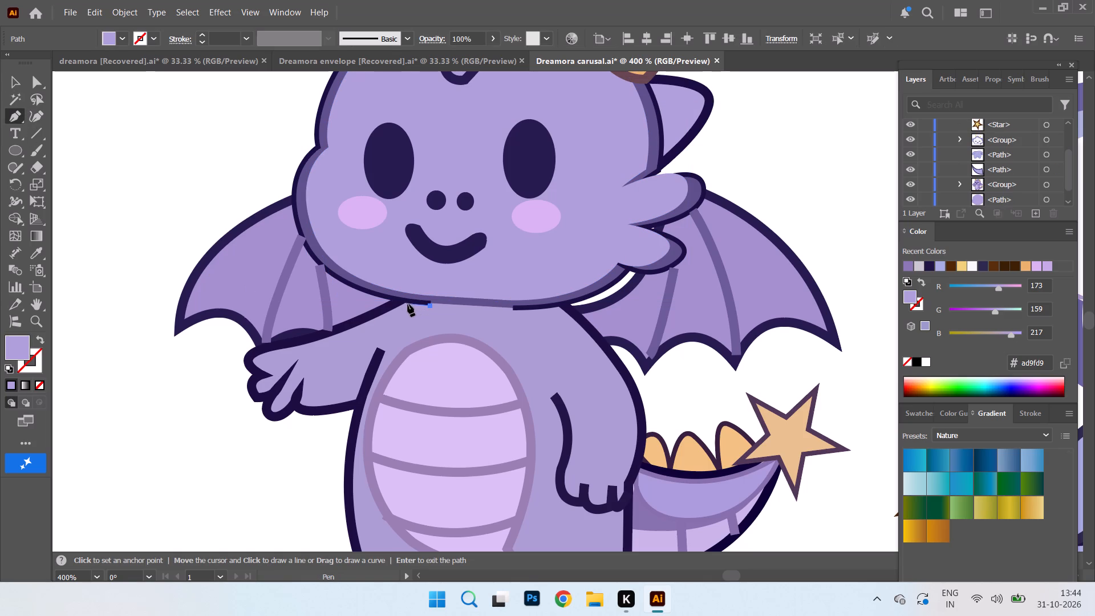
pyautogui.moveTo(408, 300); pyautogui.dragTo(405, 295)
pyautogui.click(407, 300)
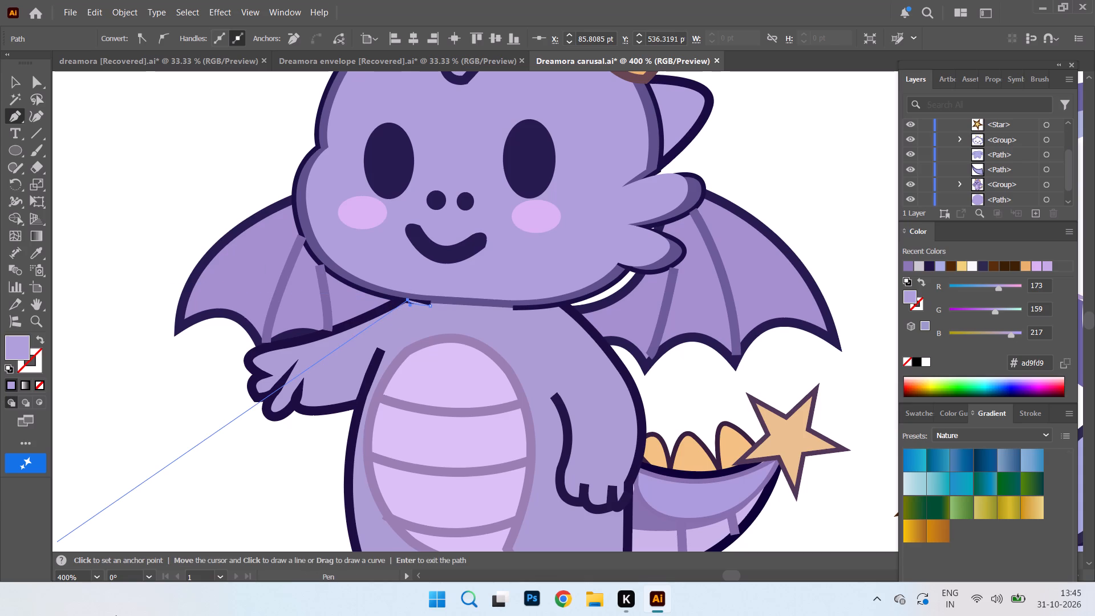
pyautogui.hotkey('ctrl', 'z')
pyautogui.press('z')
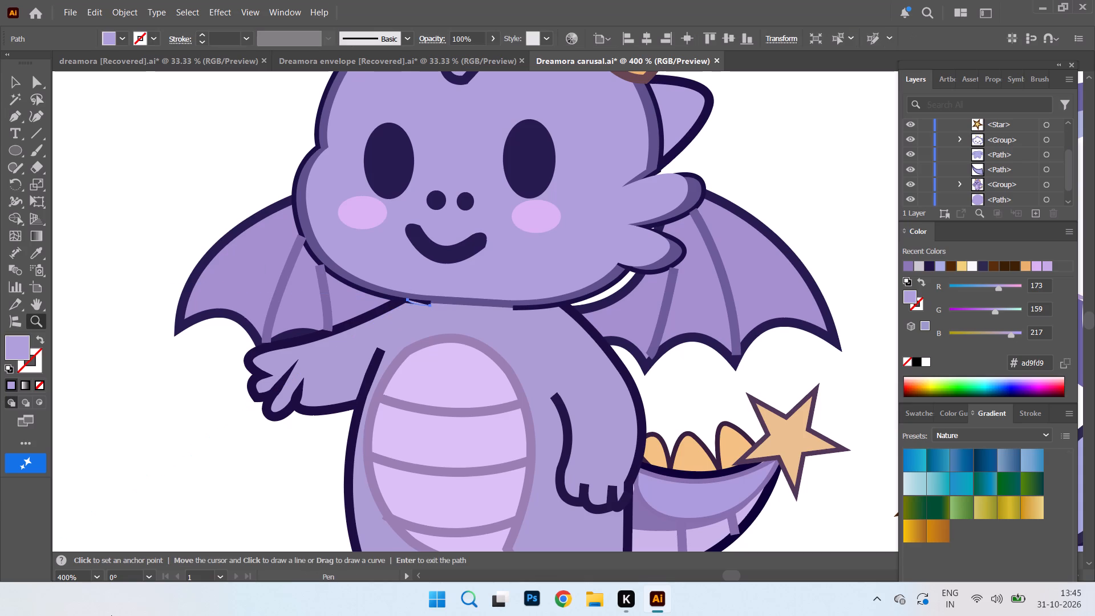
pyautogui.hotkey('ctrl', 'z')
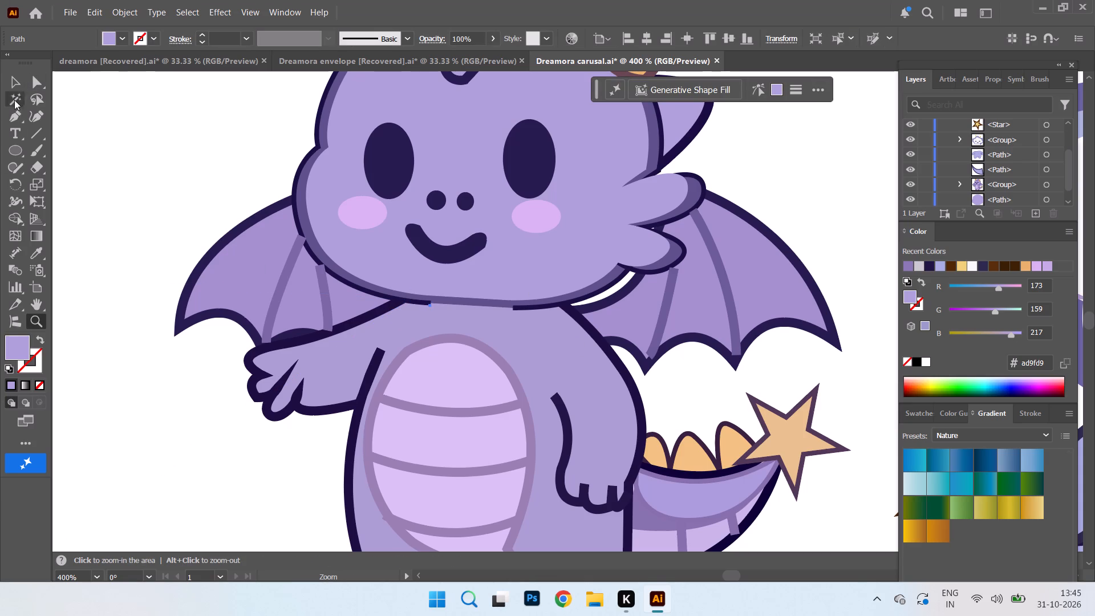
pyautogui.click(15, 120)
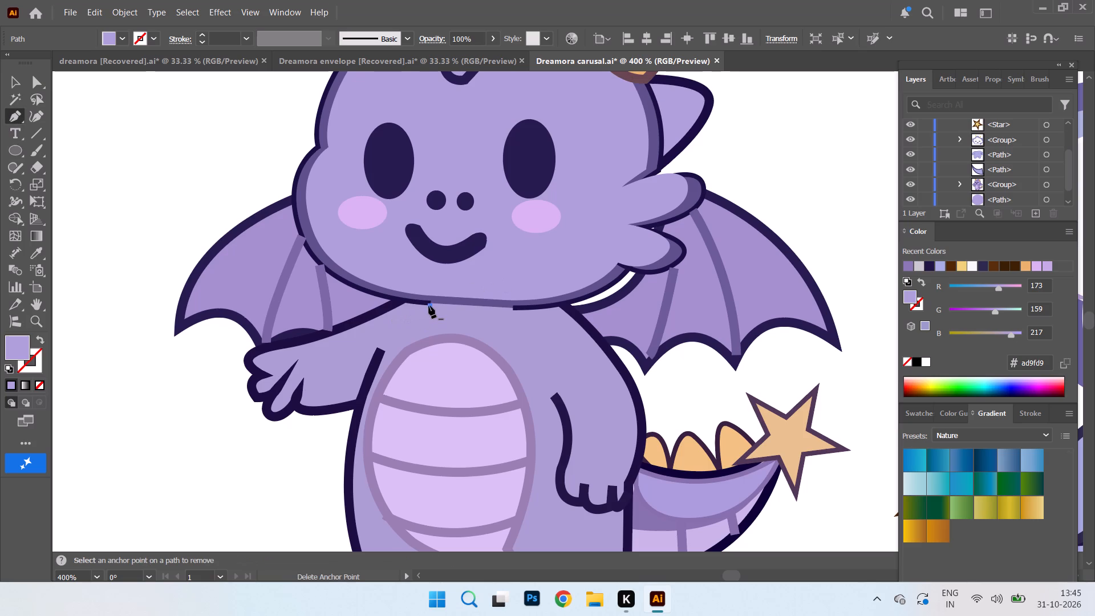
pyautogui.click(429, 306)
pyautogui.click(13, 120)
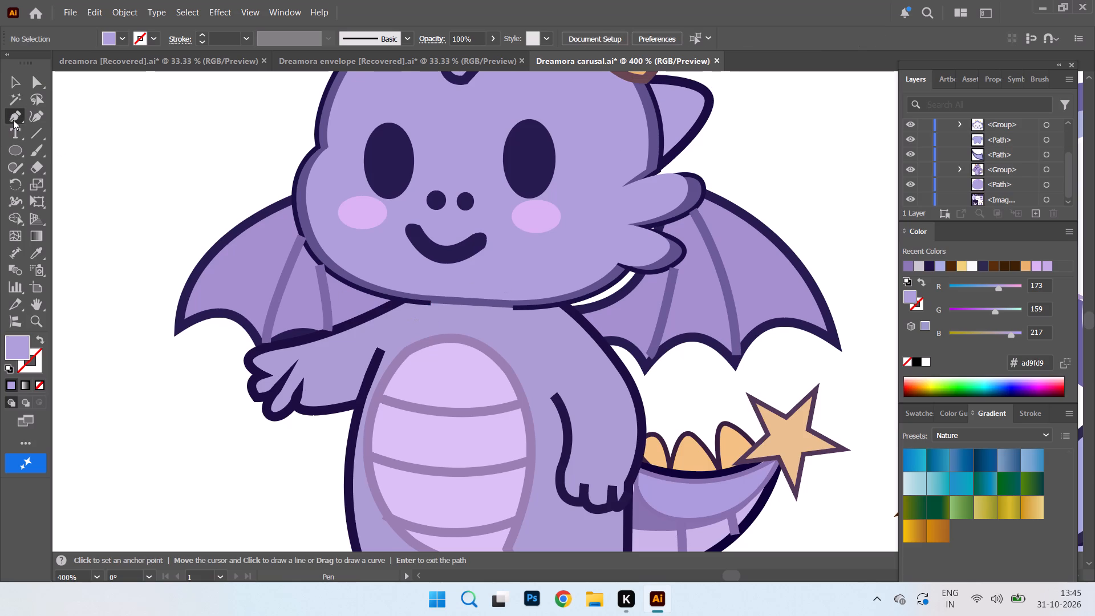
# Start a new neck shadow path with the Pen tool, curving from the chin outline's right segment end to the neck's right corner.
pyautogui.rightClick(3, 115)
pyautogui.rightClick(21, 120)
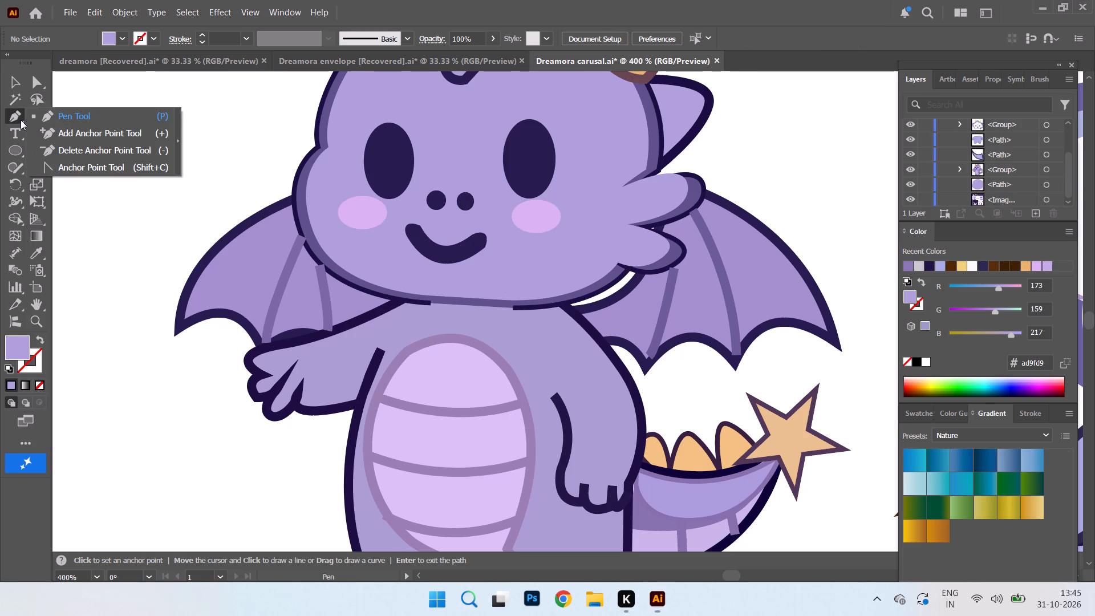
pyautogui.click(100, 115)
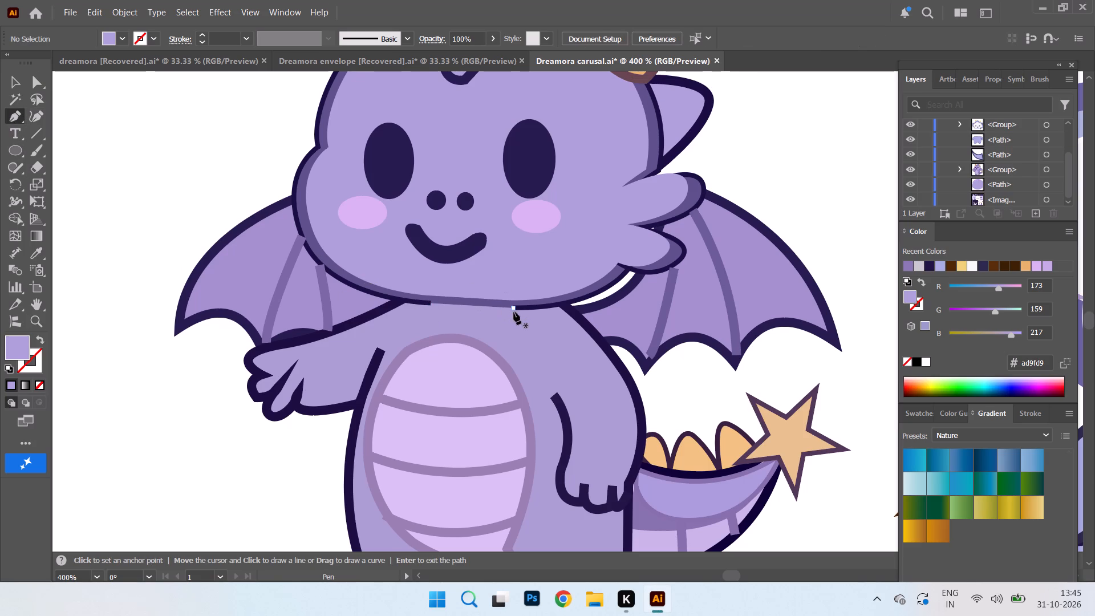
pyautogui.click(514, 310)
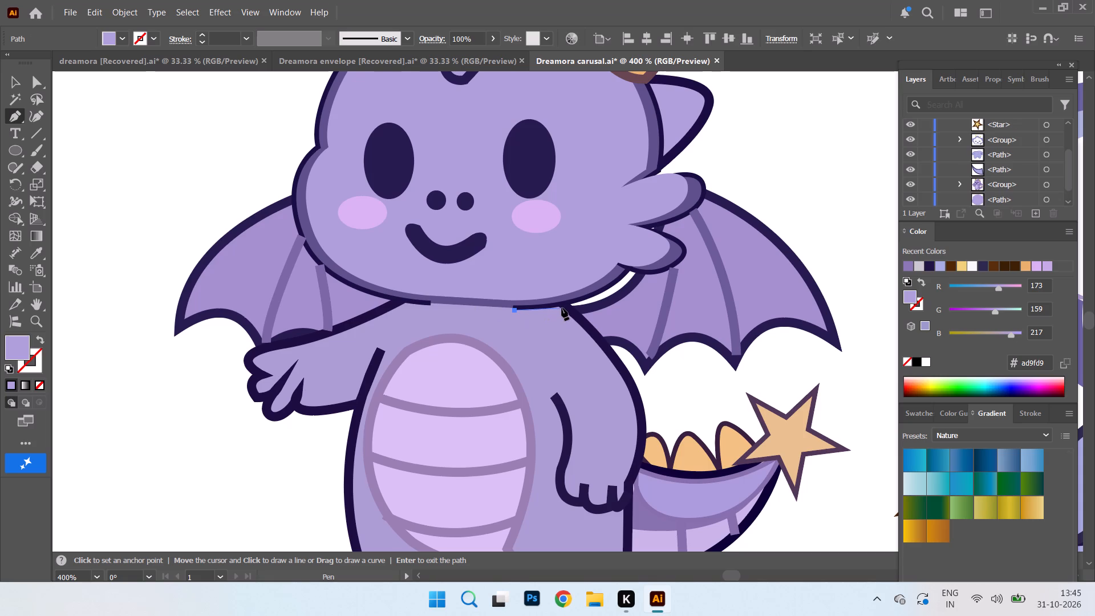
pyautogui.click(560, 305)
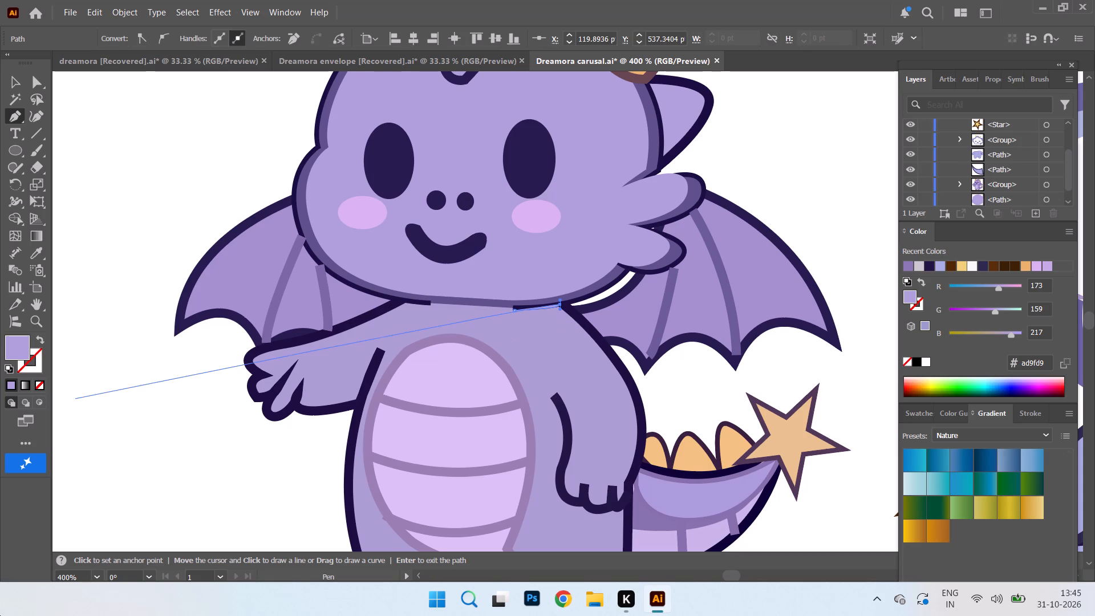
pyautogui.hotkey('ctrl', 'z')
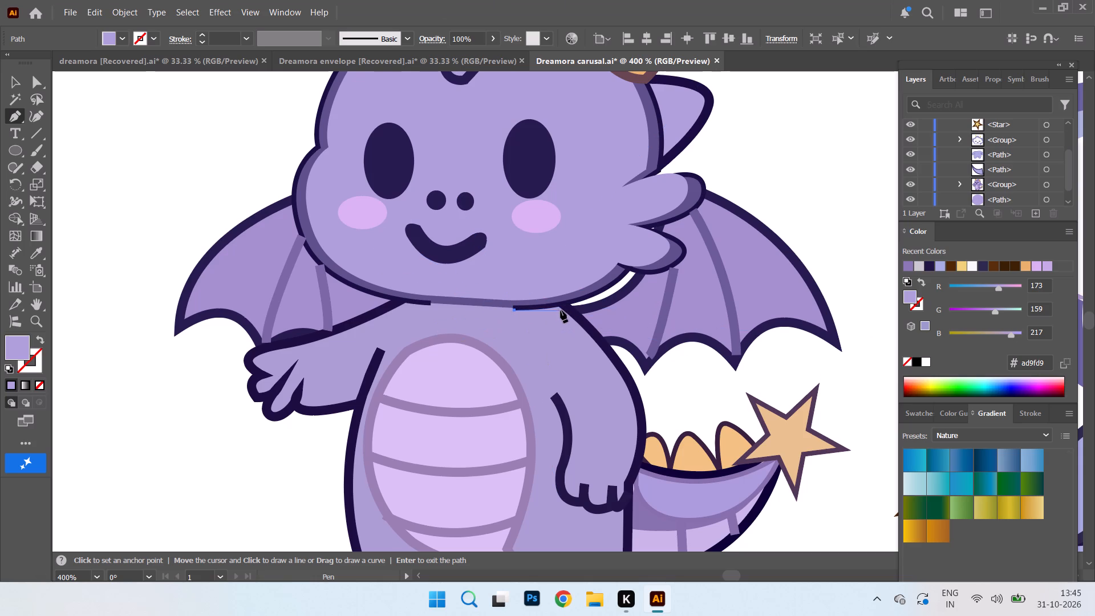
pyautogui.moveTo(560, 306); pyautogui.dragTo(566, 302)
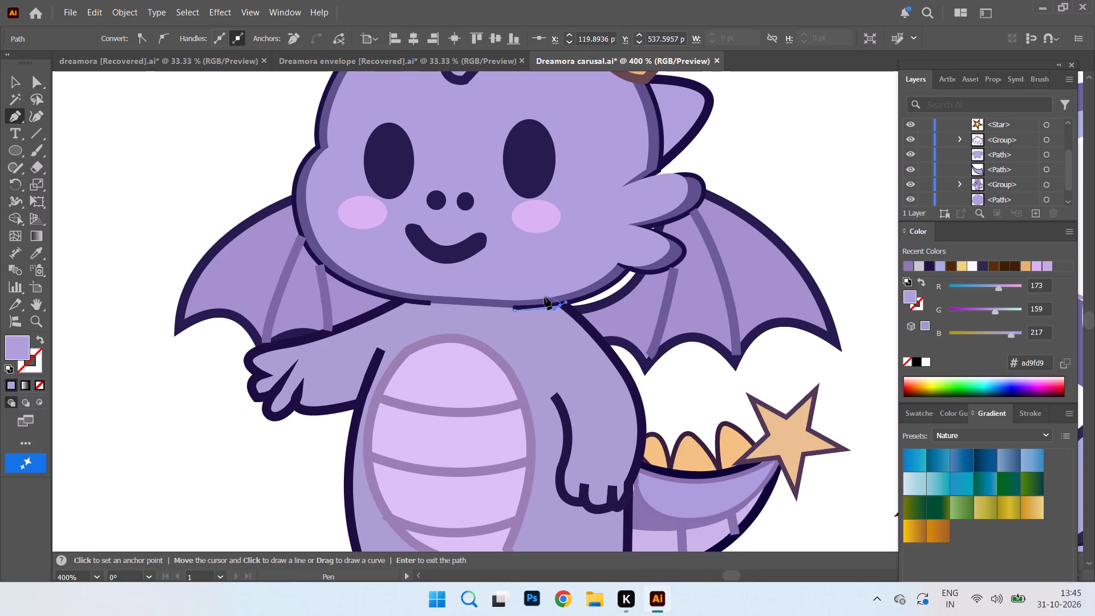
pyautogui.hotkey('ctrl', 'z')
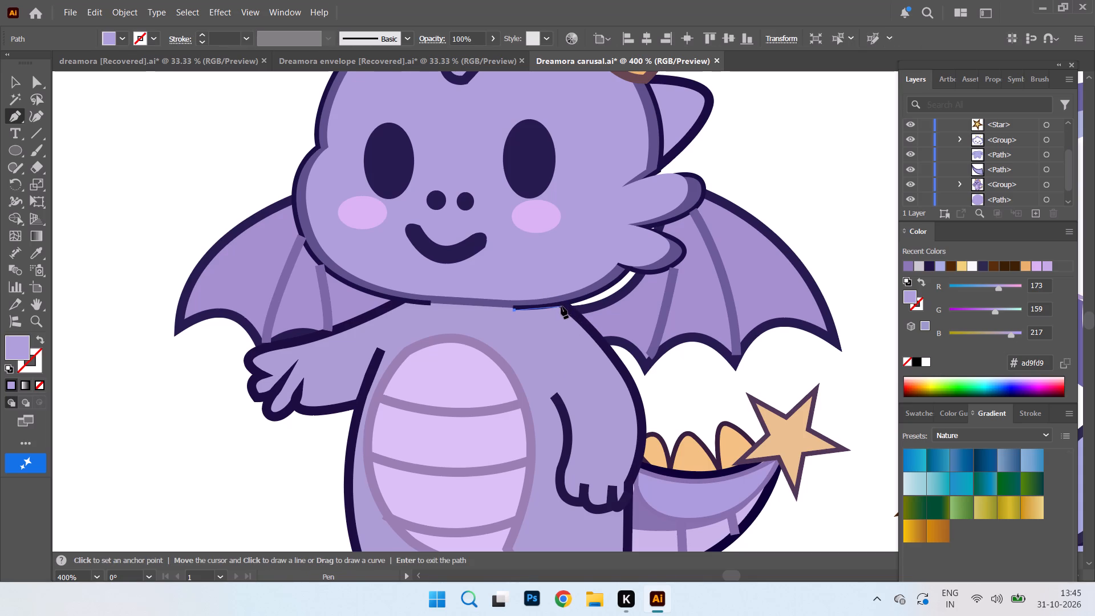
pyautogui.moveTo(559, 306); pyautogui.dragTo(571, 300)
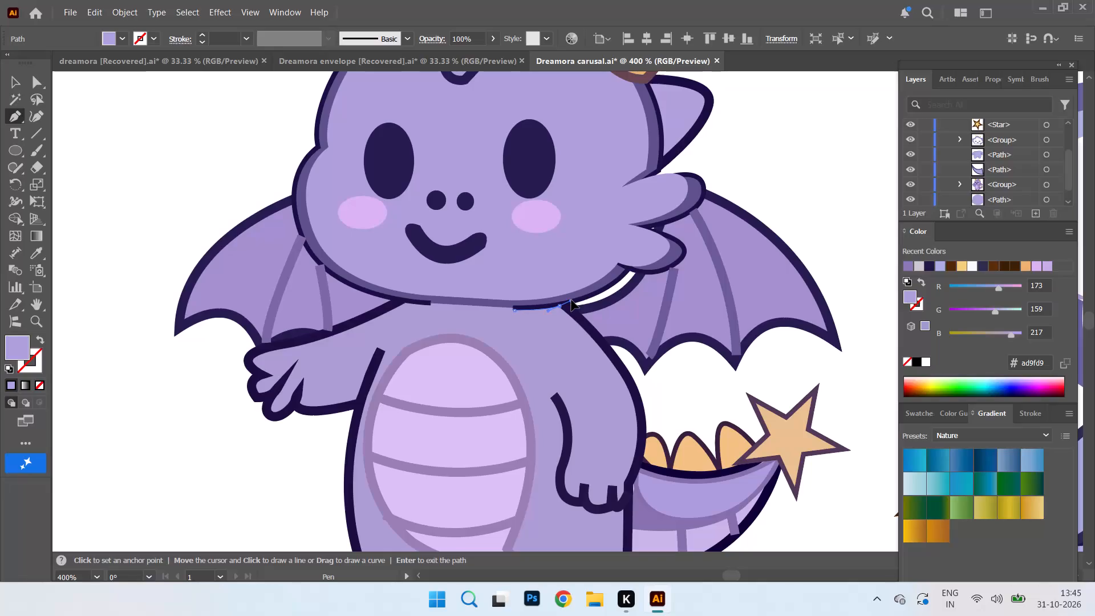
pyautogui.moveTo(571, 300); pyautogui.dragTo(573, 302)
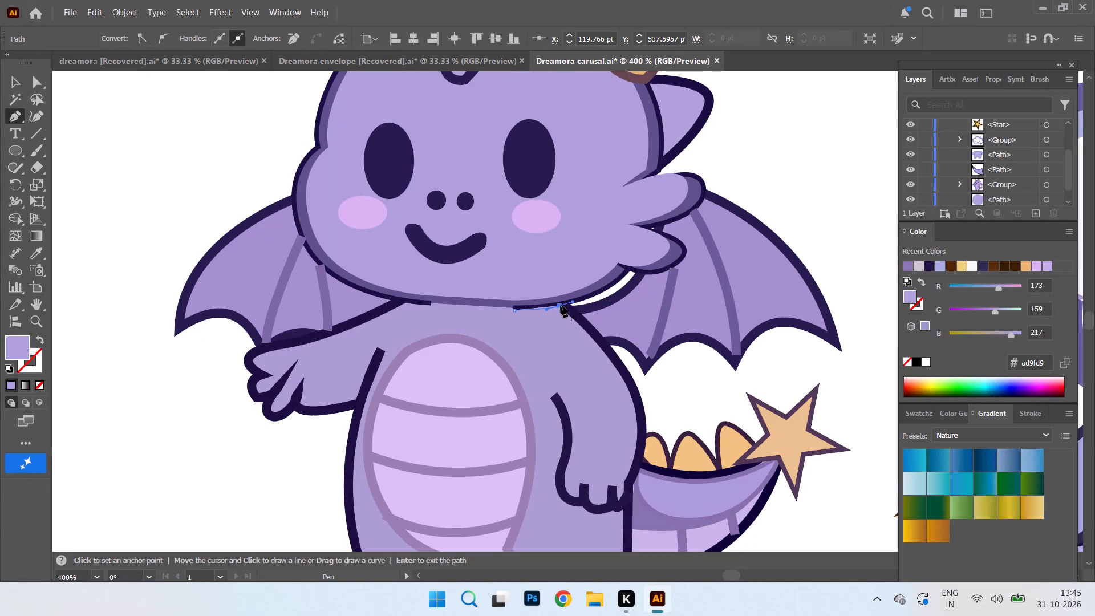
pyautogui.hotkey('ctrl', '=')
pyautogui.hotkey('ctrl', '=')
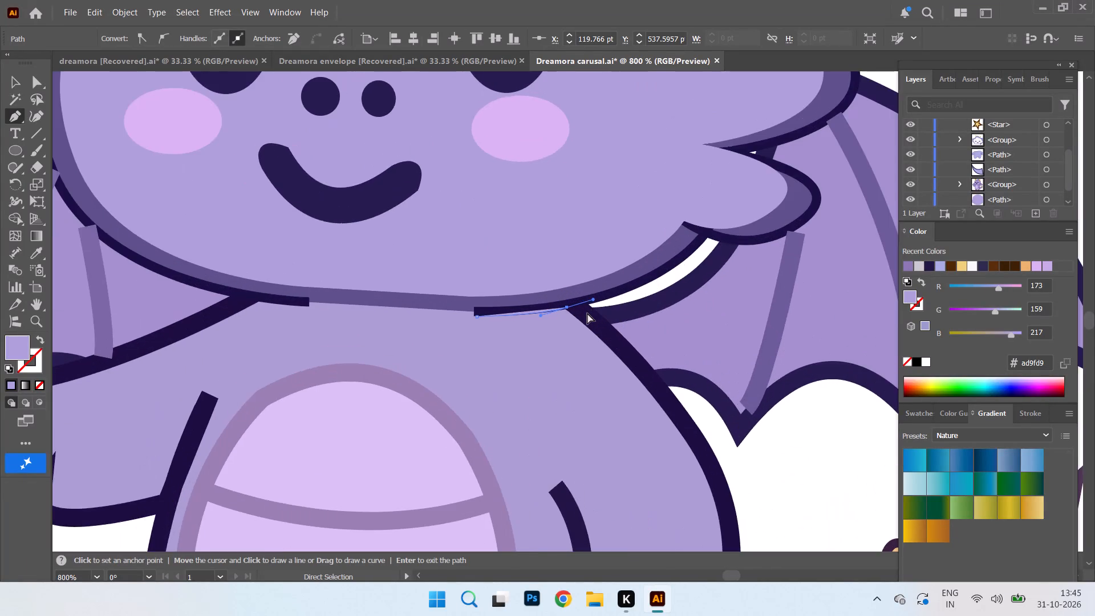
pyautogui.hotkey('ctrl', '=')
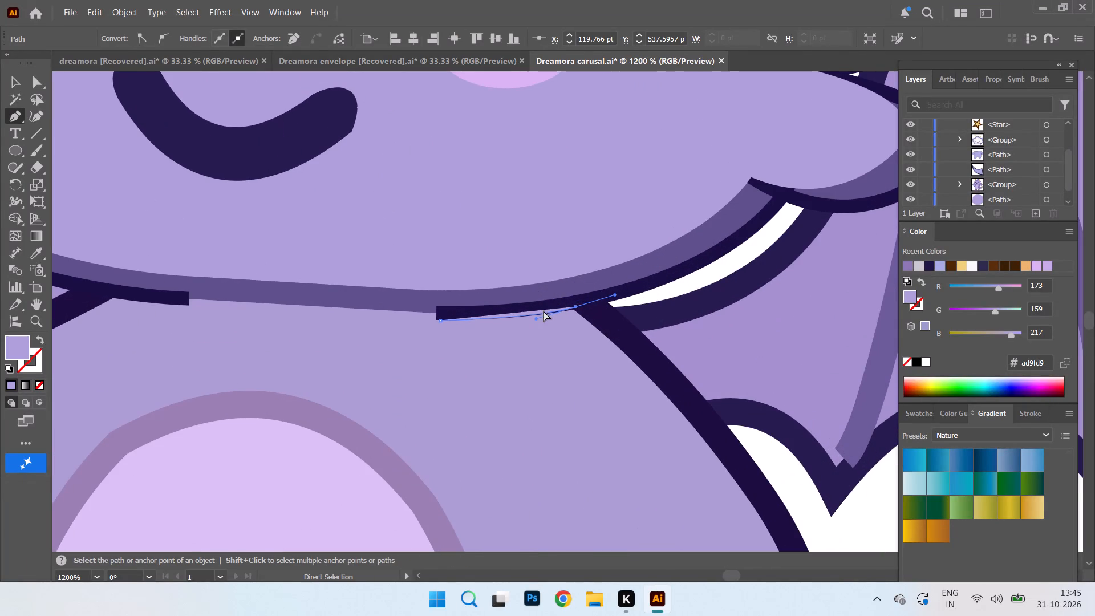
pyautogui.hotkey('ctrl', 'z')
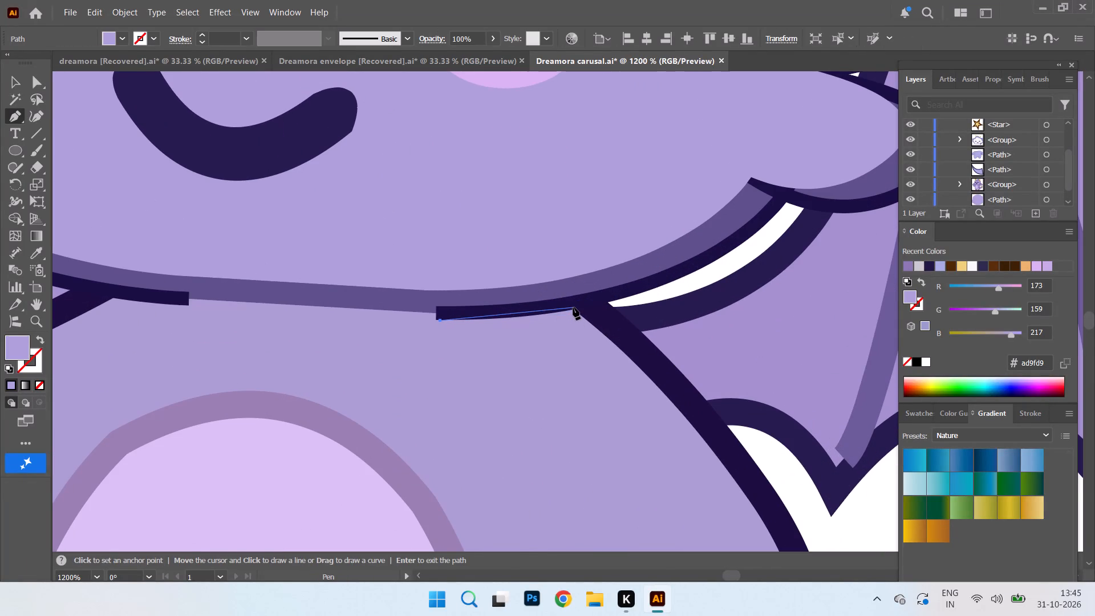
pyautogui.moveTo(573, 307); pyautogui.dragTo(583, 298)
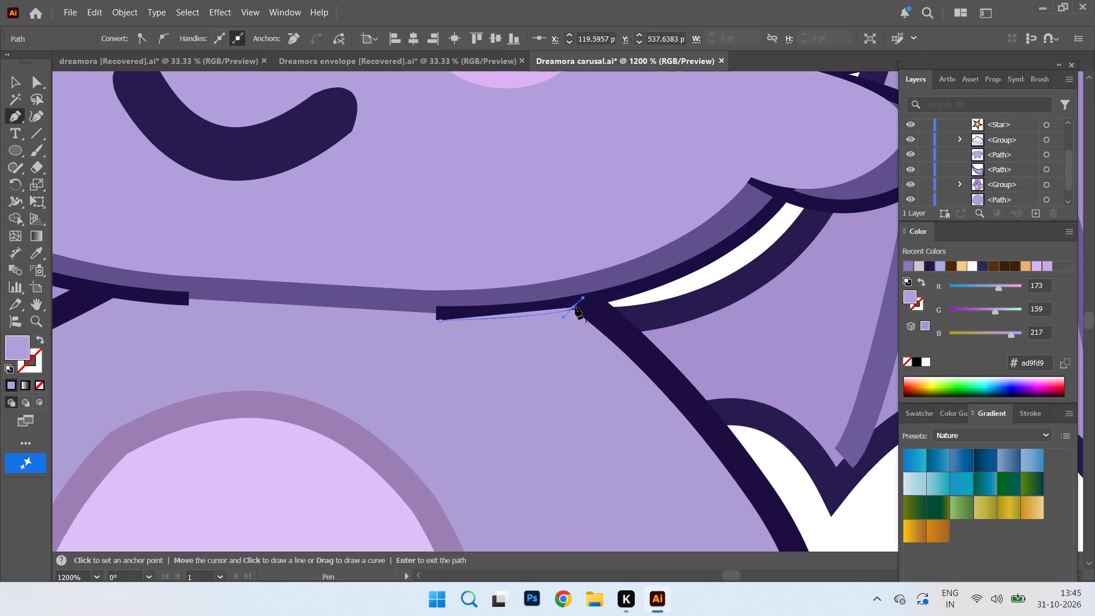
pyautogui.click(574, 307)
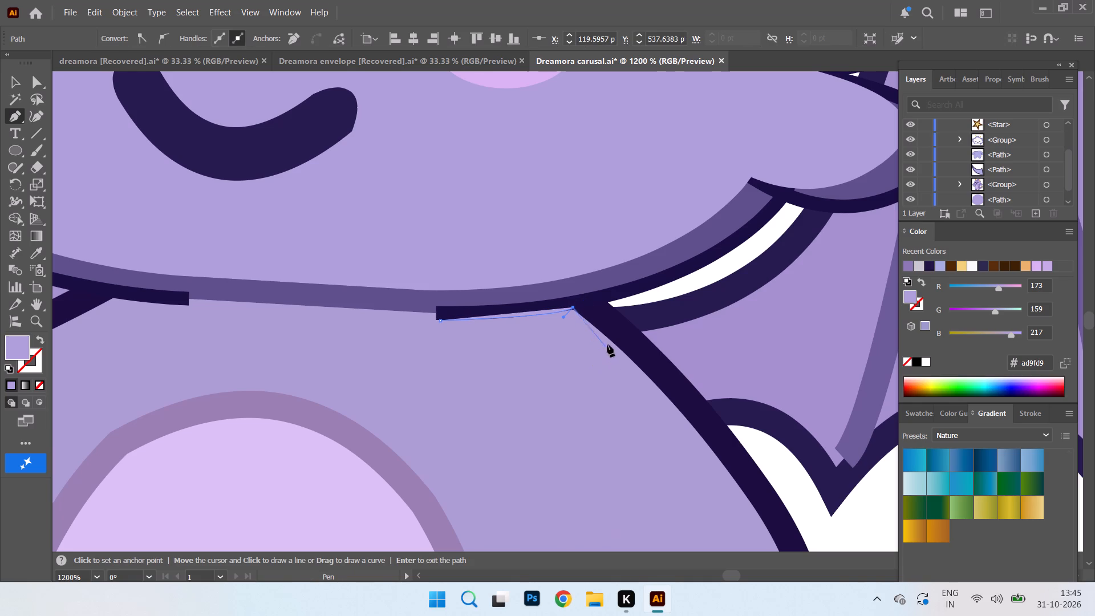
# Draw the shadow's curved lower edge across the neck to the left shoulder and close the path along the underside of the chin.
pyautogui.click(610, 341)
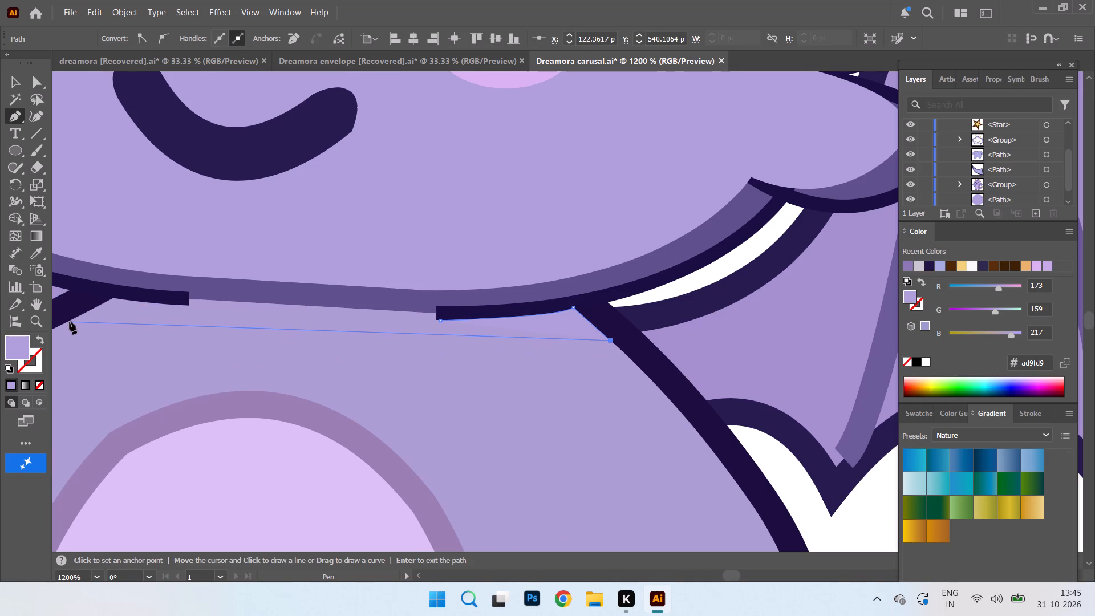
pyautogui.moveTo(68, 321); pyautogui.dragTo(67, 319)
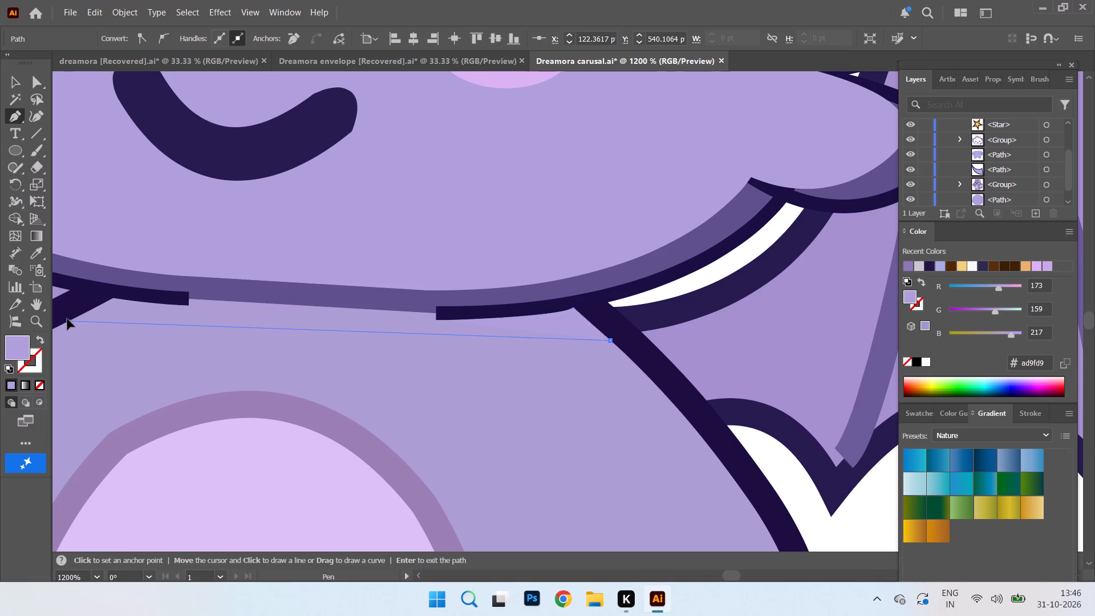
pyautogui.moveTo(67, 319); pyautogui.dragTo(217, 244)
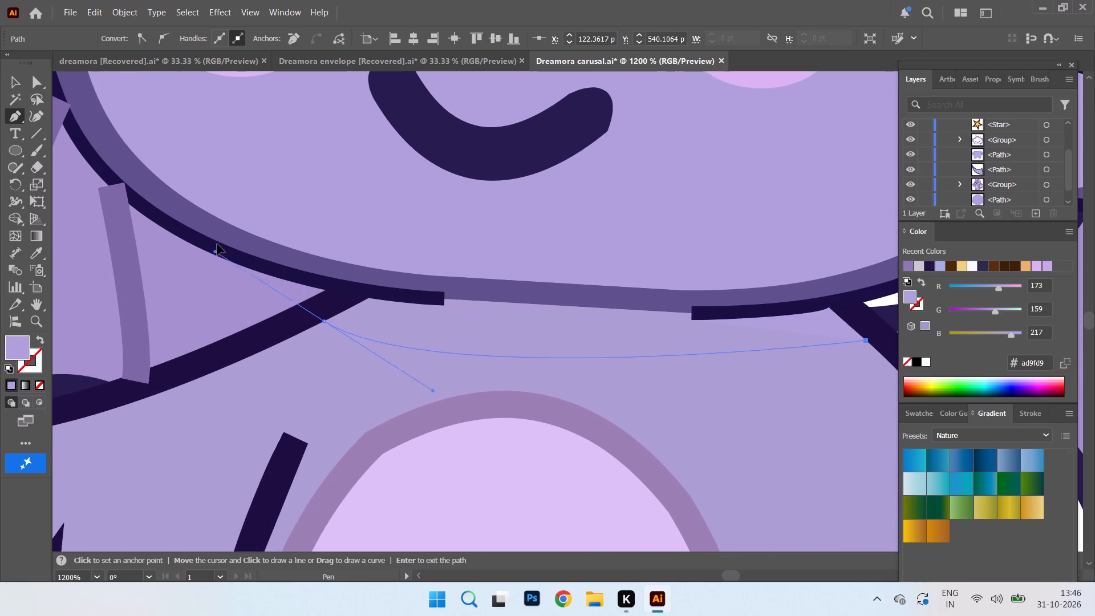
pyautogui.moveTo(217, 244); pyautogui.dragTo(170, 240)
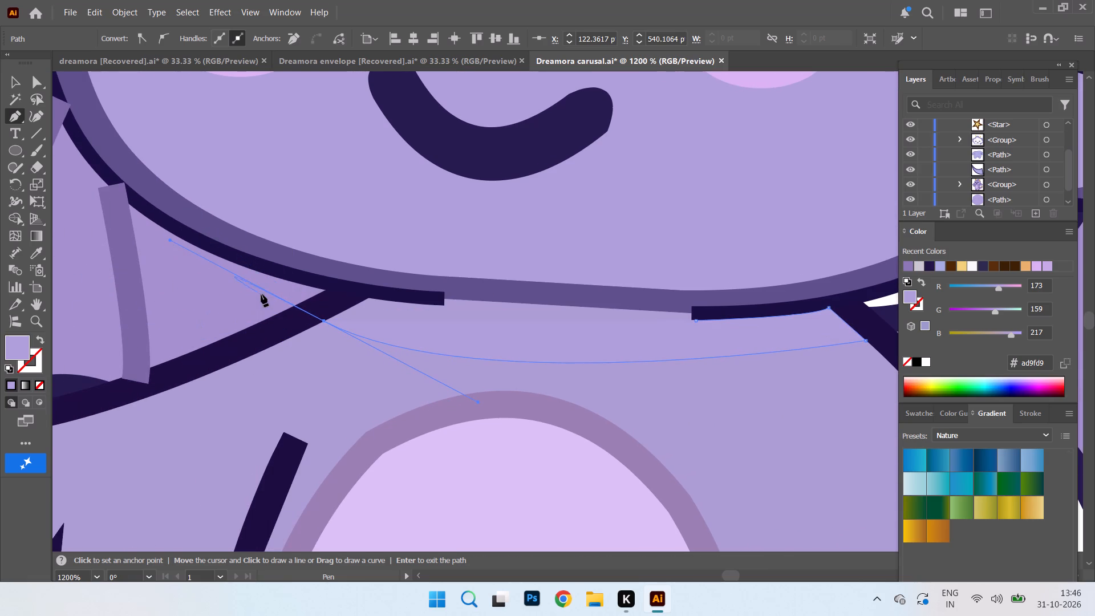
pyautogui.click(323, 323)
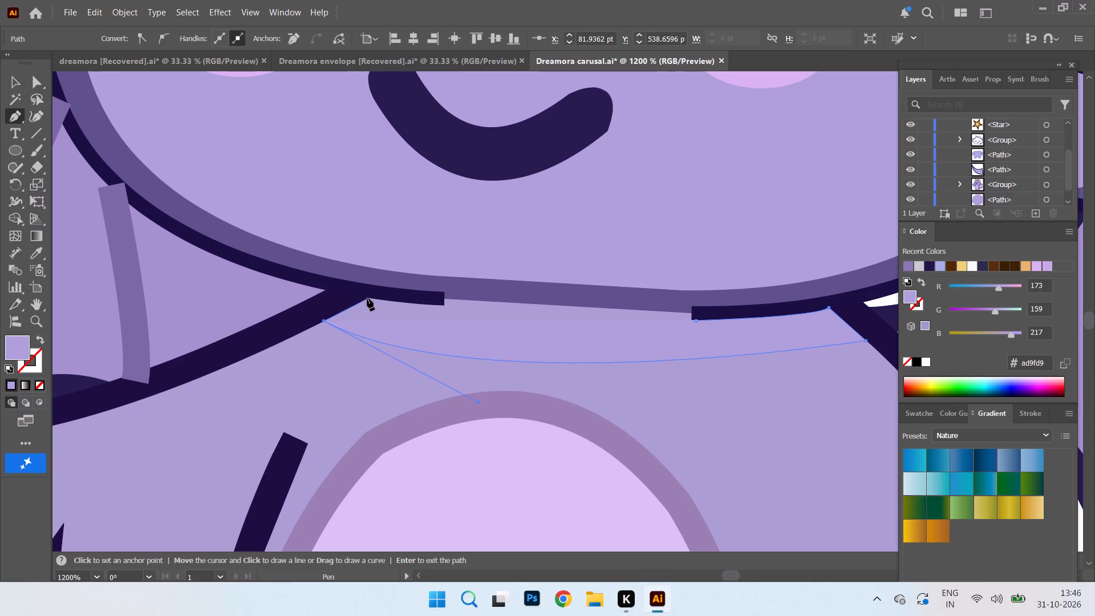
pyautogui.click(367, 298)
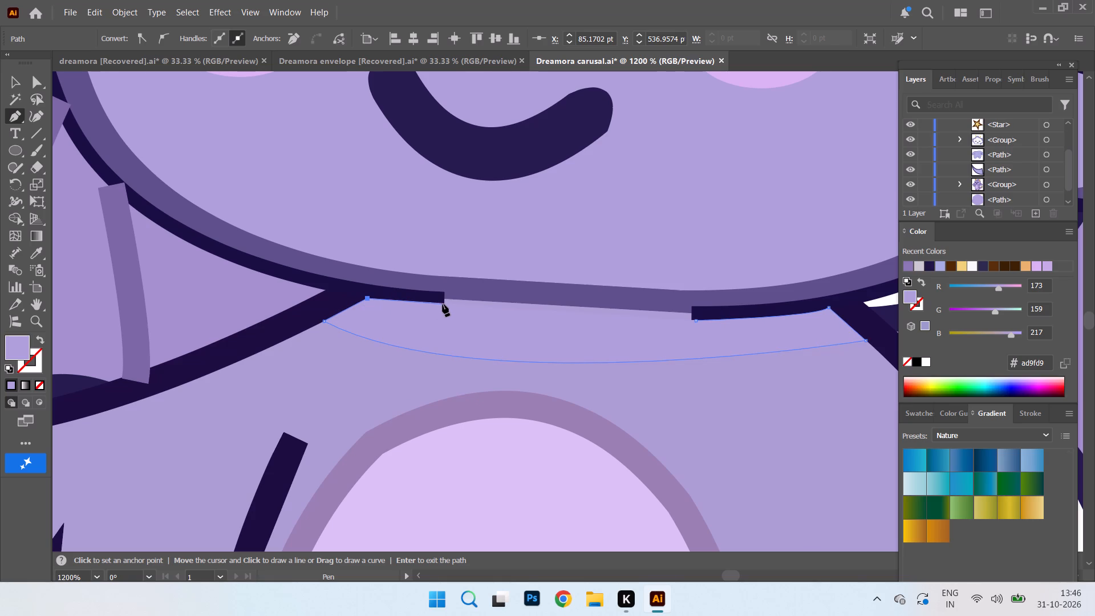
pyautogui.click(444, 303)
pyautogui.click(444, 291)
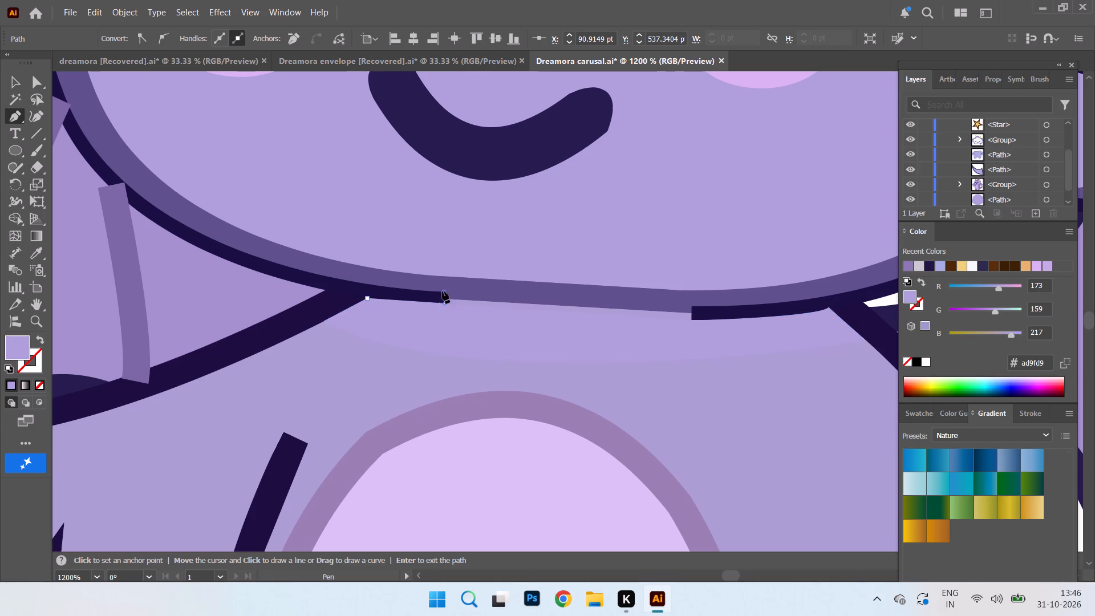
pyautogui.moveTo(691, 310); pyautogui.dragTo(729, 303)
pyautogui.click(691, 311)
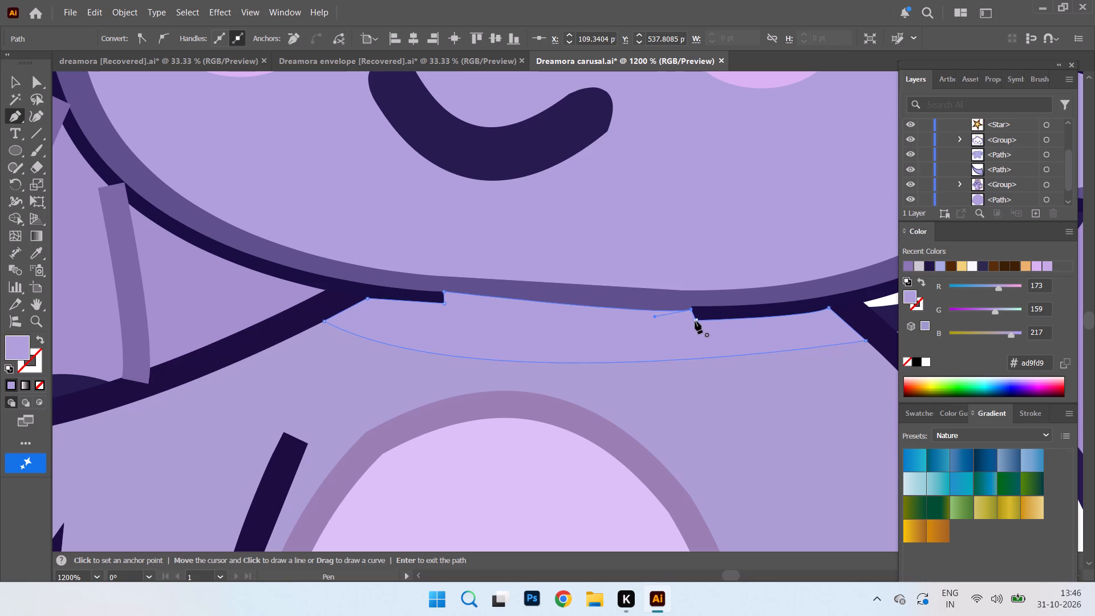
pyautogui.click(695, 321)
# Fill the neck shadow with the darker purple #8470b8 sampled from the reference dragon's neck.
pyautogui.hotkey('ctrl', '-')
pyautogui.hotkey('ctrl', '-')
pyautogui.hotkey('ctrl', '-')
pyautogui.hotkey('ctrl', '-')
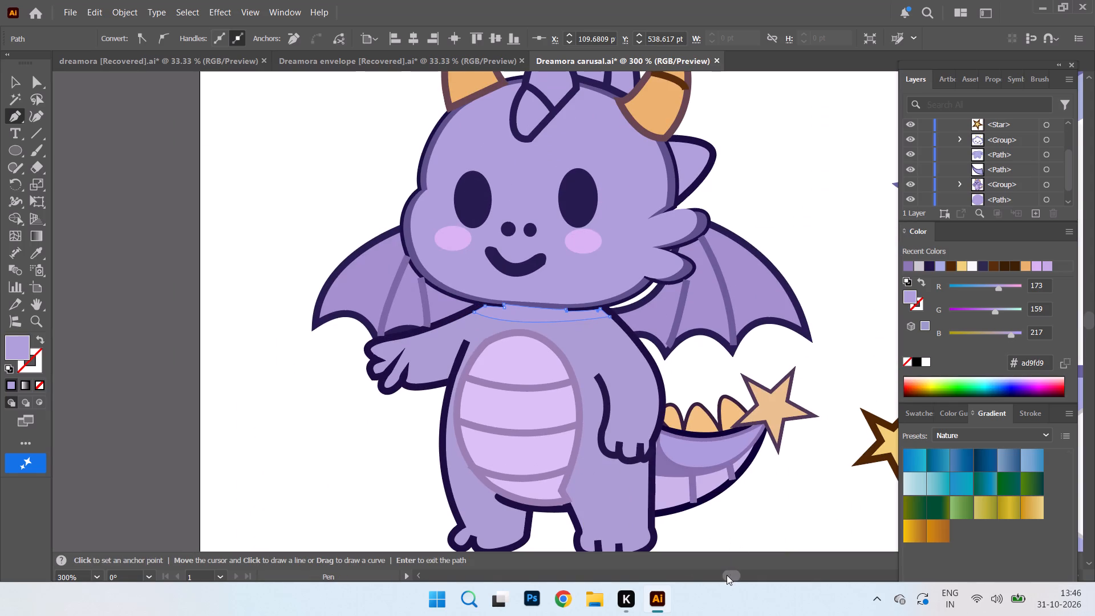
pyautogui.moveTo(727, 575); pyautogui.dragTo(731, 575)
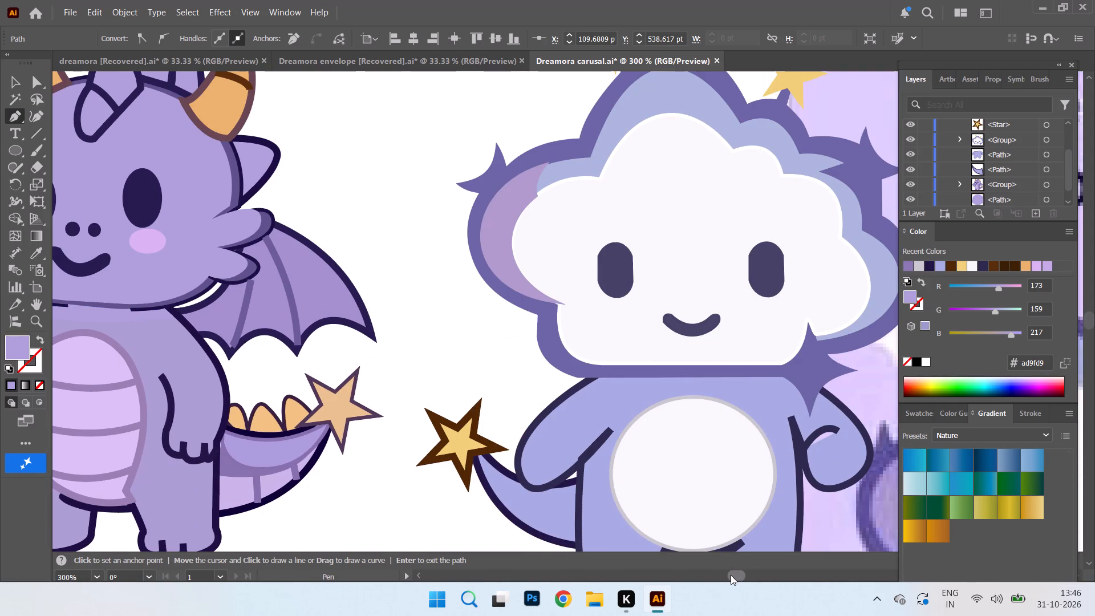
pyautogui.moveTo(731, 575); pyautogui.dragTo(742, 568)
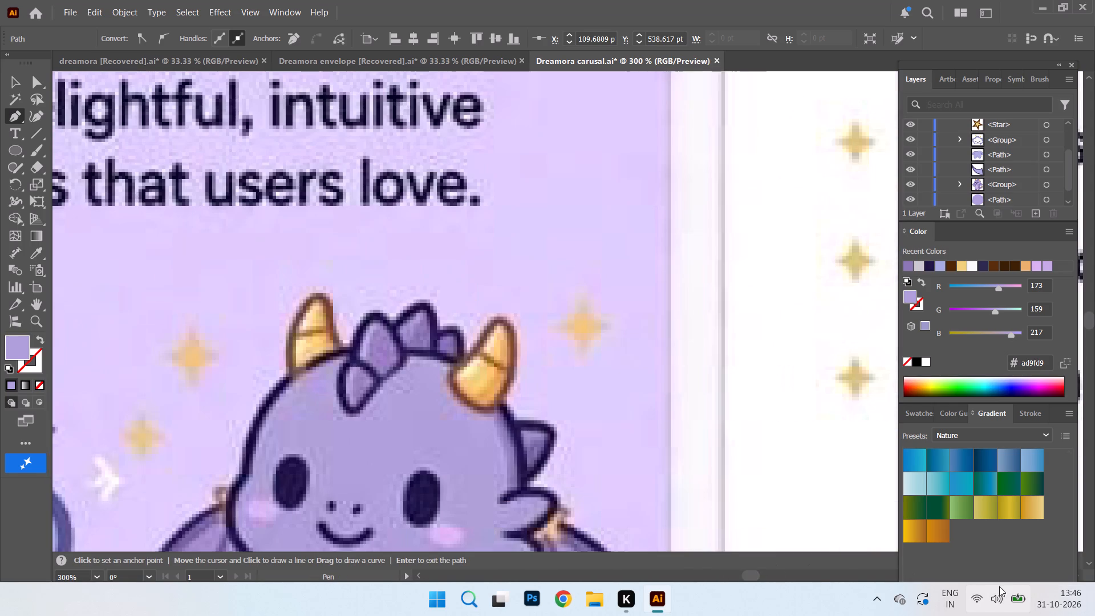
pyautogui.hotkey('ctrl', '-')
pyautogui.hotkey('ctrl', '-')
pyautogui.hotkey('ctrl', '-')
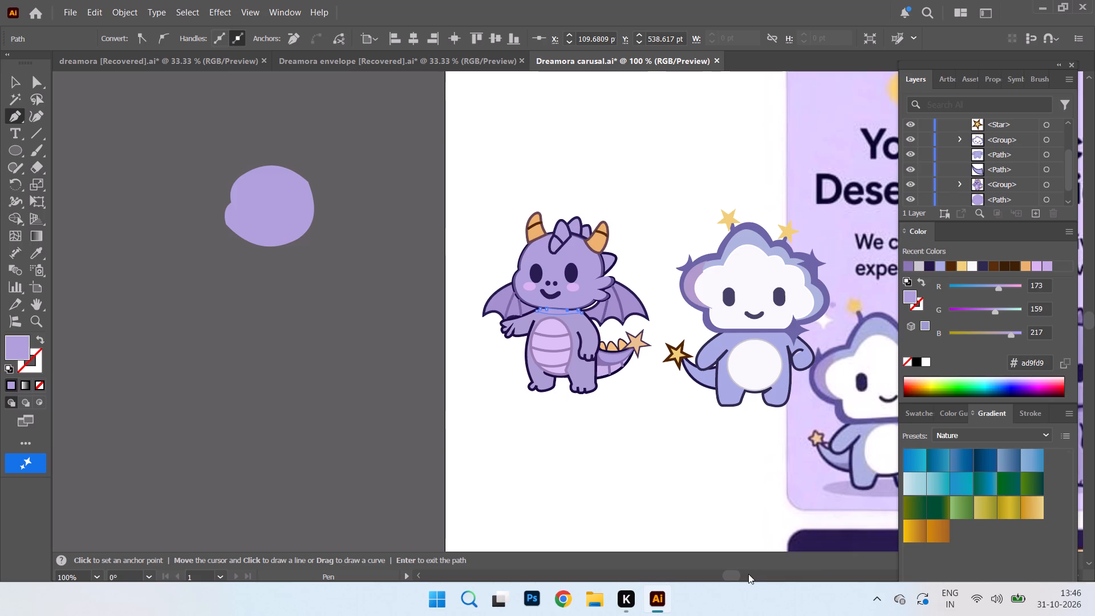
pyautogui.moveTo(735, 573); pyautogui.dragTo(741, 574)
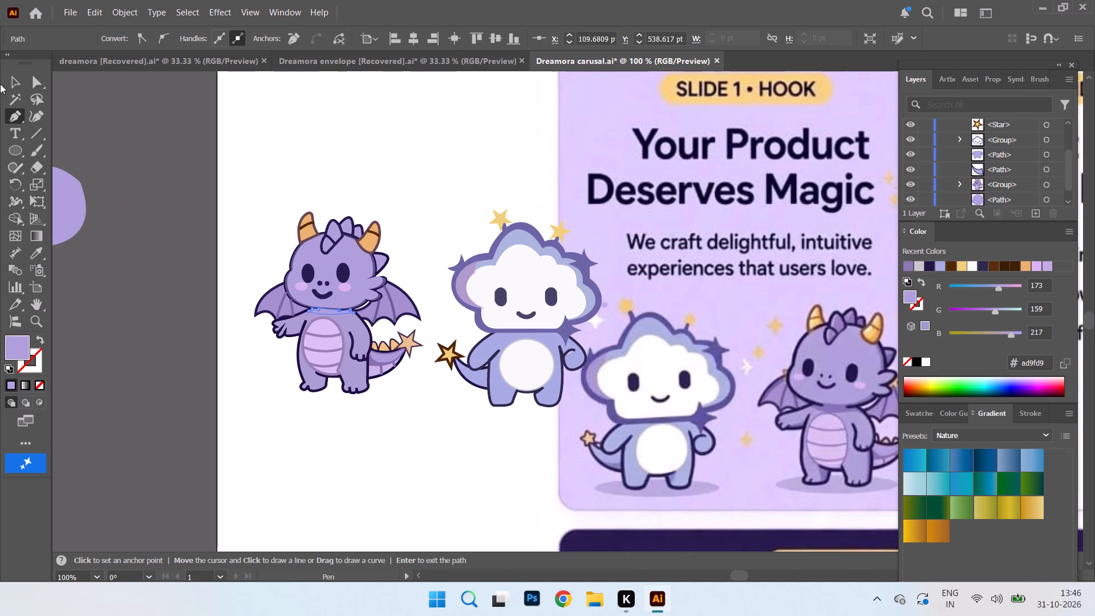
pyautogui.doubleClick(25, 343)
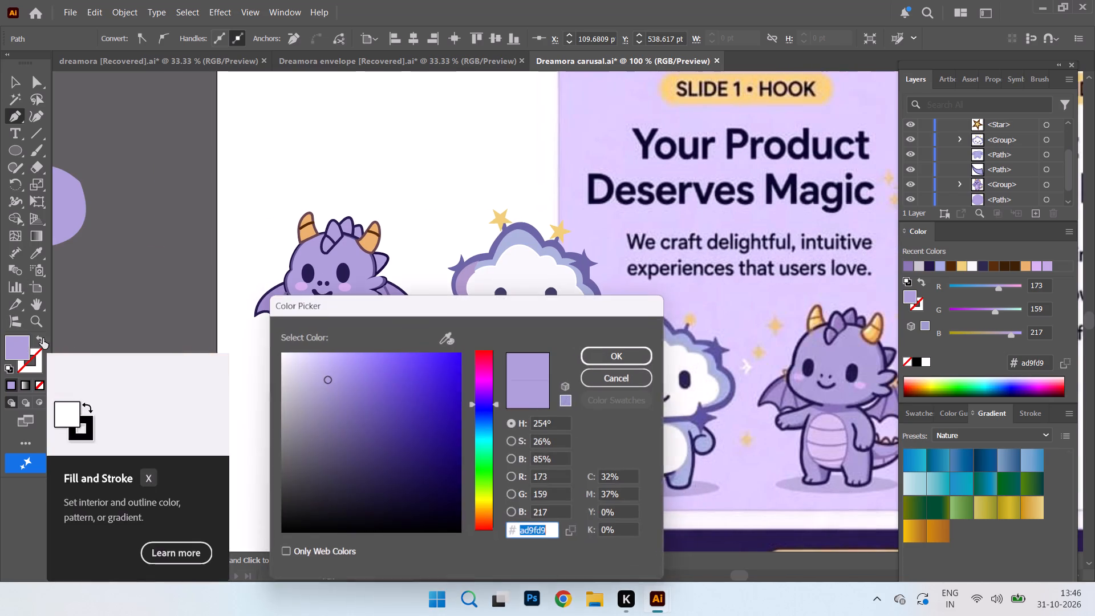
pyautogui.click(450, 344)
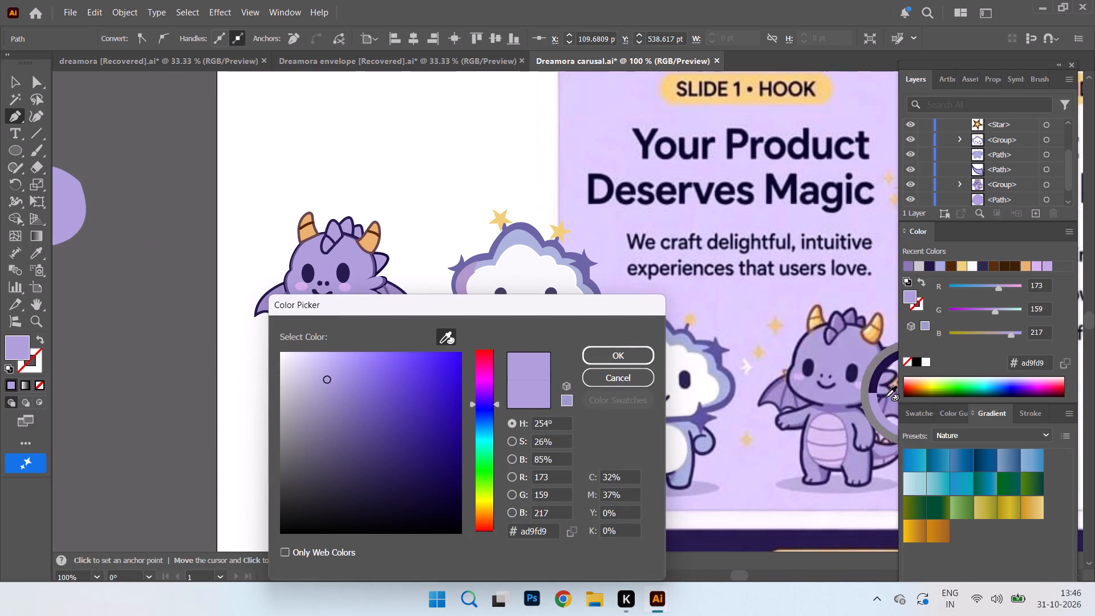
pyautogui.click(832, 408)
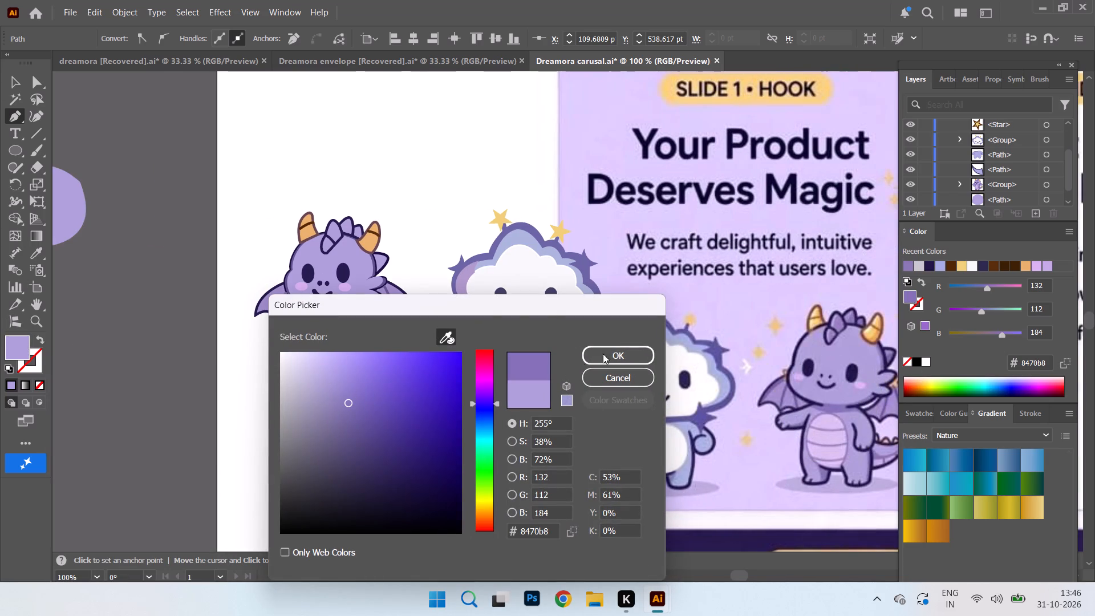
pyautogui.click(605, 352)
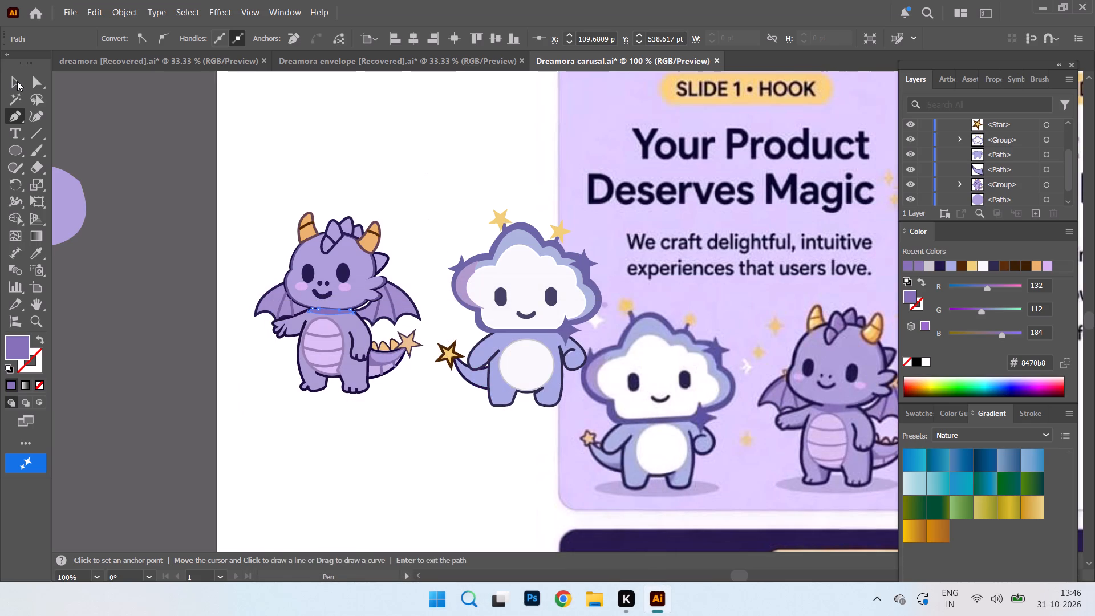
# Move the reference image sideways, clear of the vector cloud mascot.
pyautogui.click(17, 81)
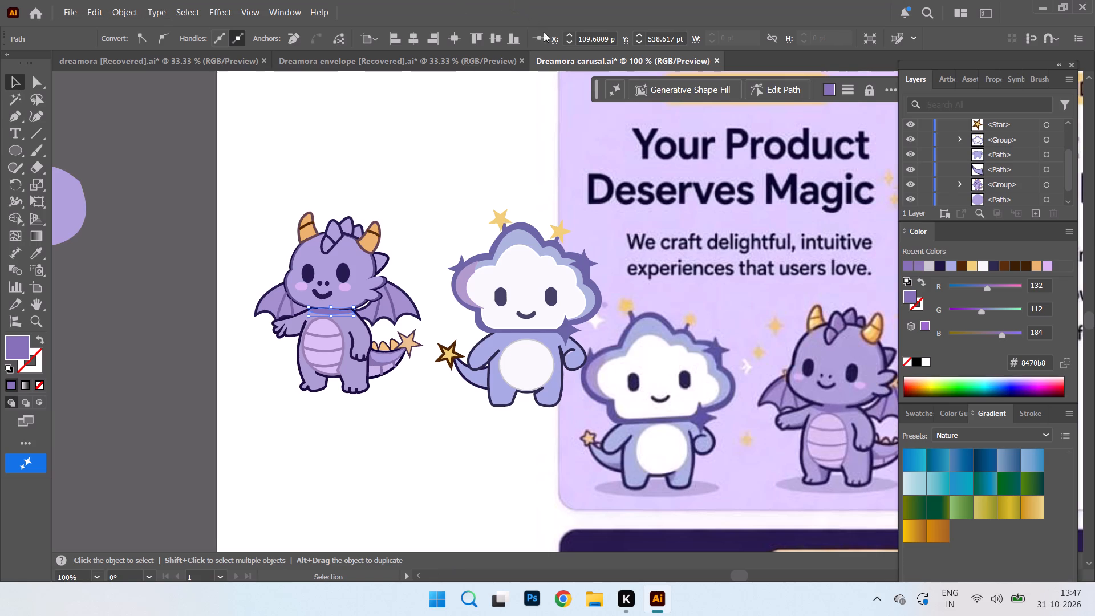
pyautogui.click(670, 462)
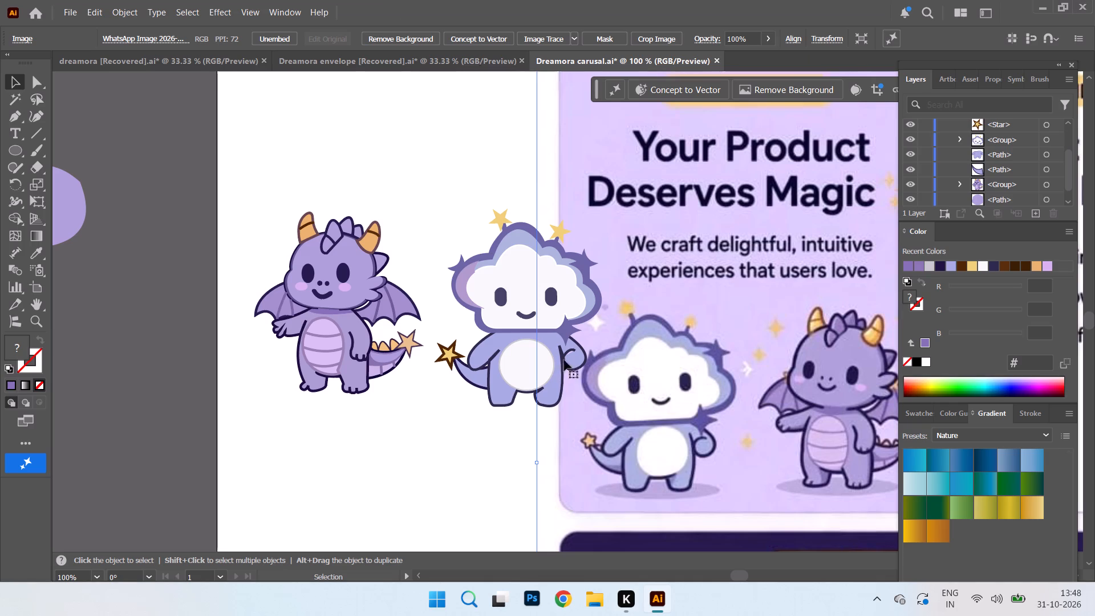
pyautogui.moveTo(638, 230); pyautogui.dragTo(647, 236)
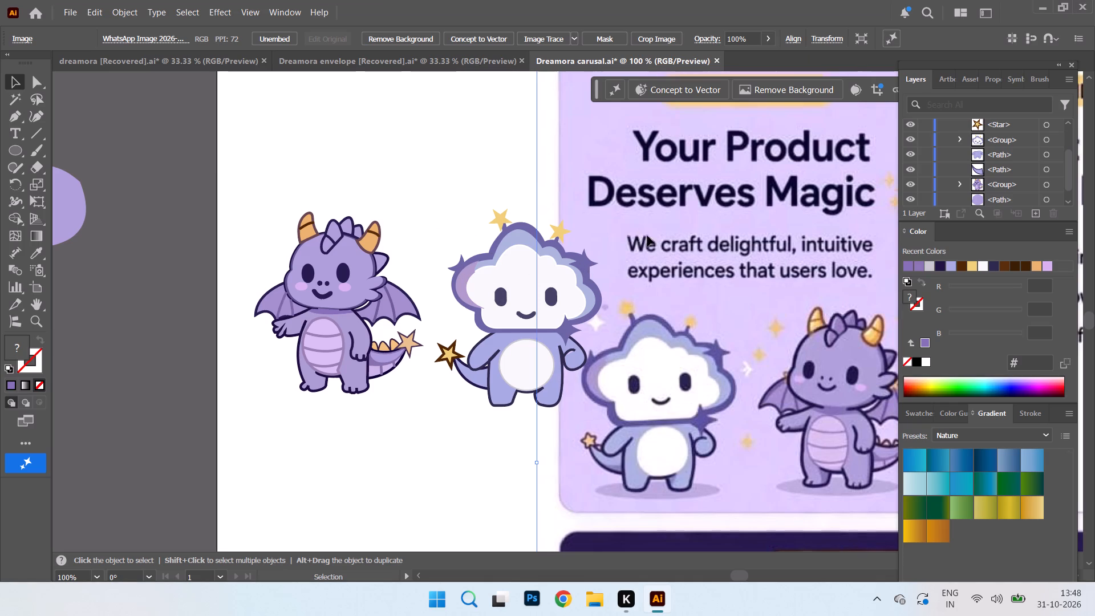
pyautogui.moveTo(647, 236); pyautogui.dragTo(790, 256)
# Select only the cloud mascot's head group and stretch it slightly wider on its left side.
pyautogui.moveTo(426, 213); pyautogui.dragTo(581, 294)
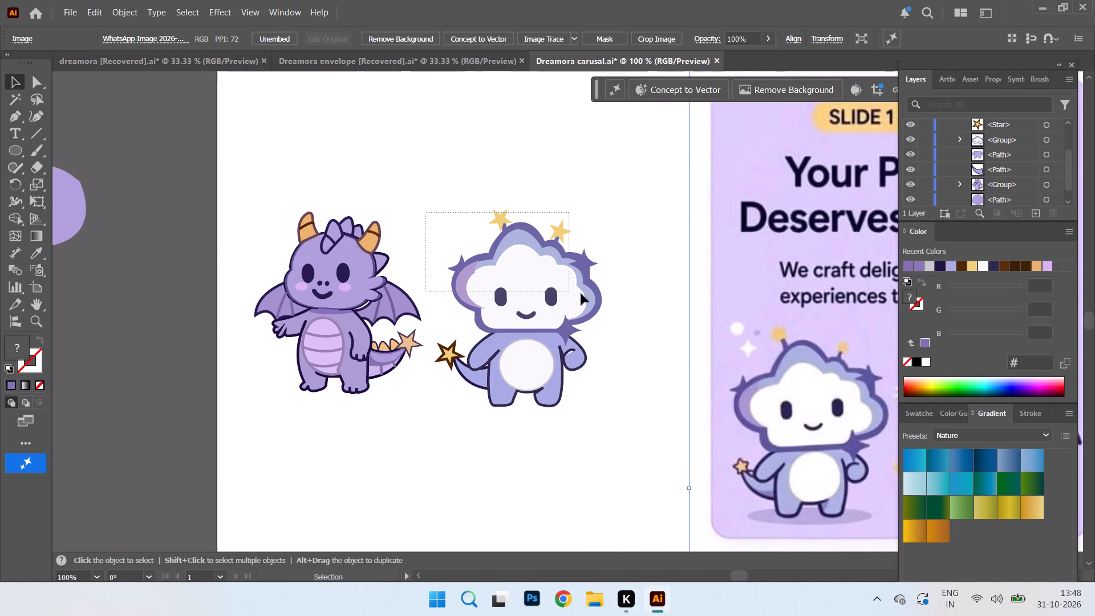
pyautogui.moveTo(581, 294); pyautogui.dragTo(647, 331)
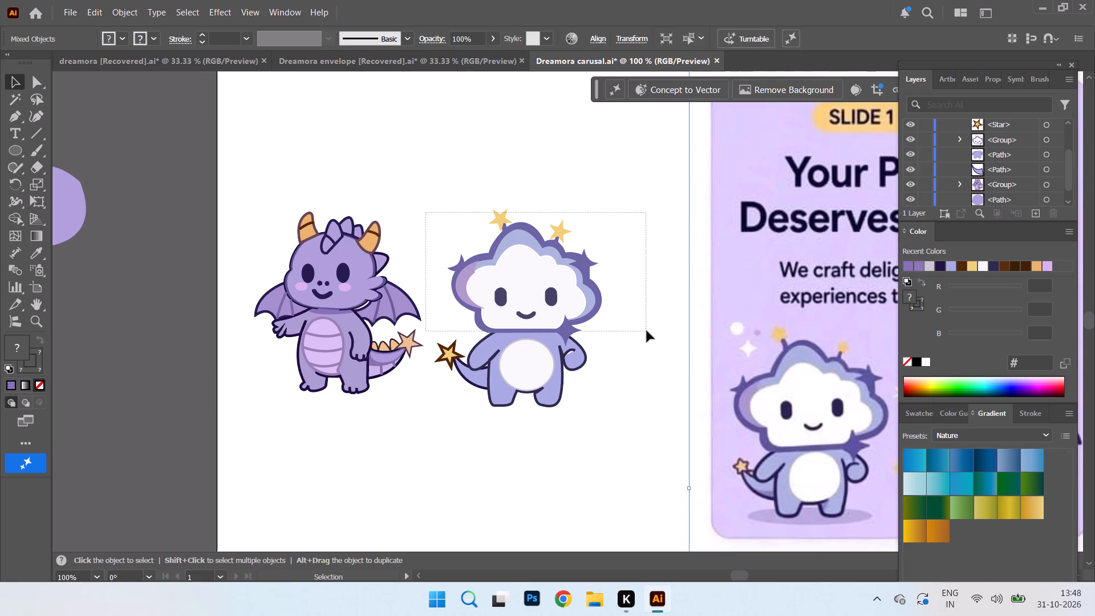
pyautogui.click(460, 174)
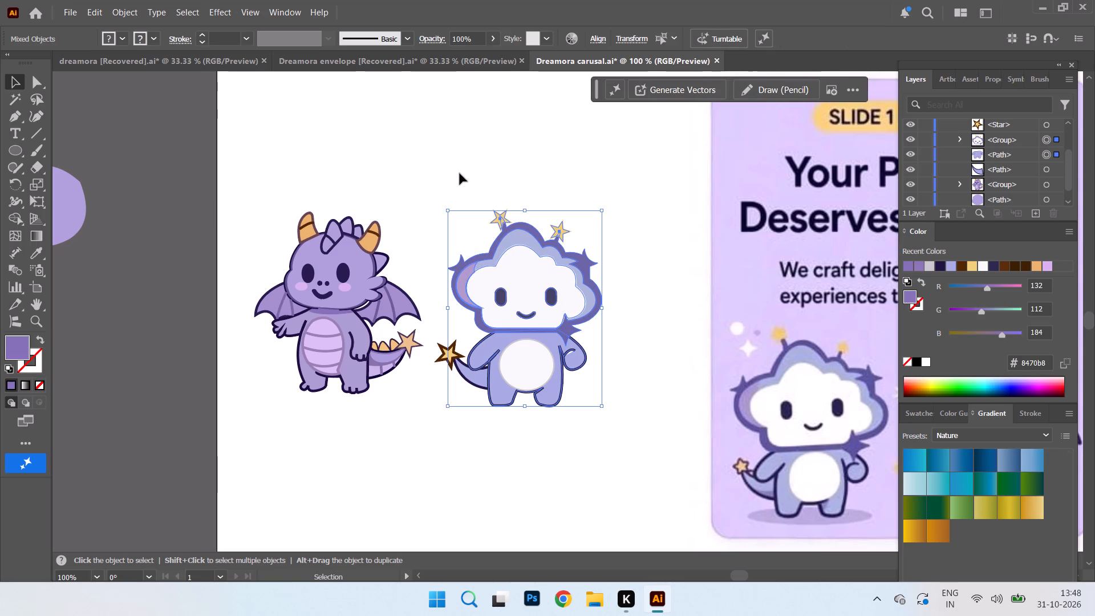
pyautogui.moveTo(436, 194); pyautogui.dragTo(631, 327)
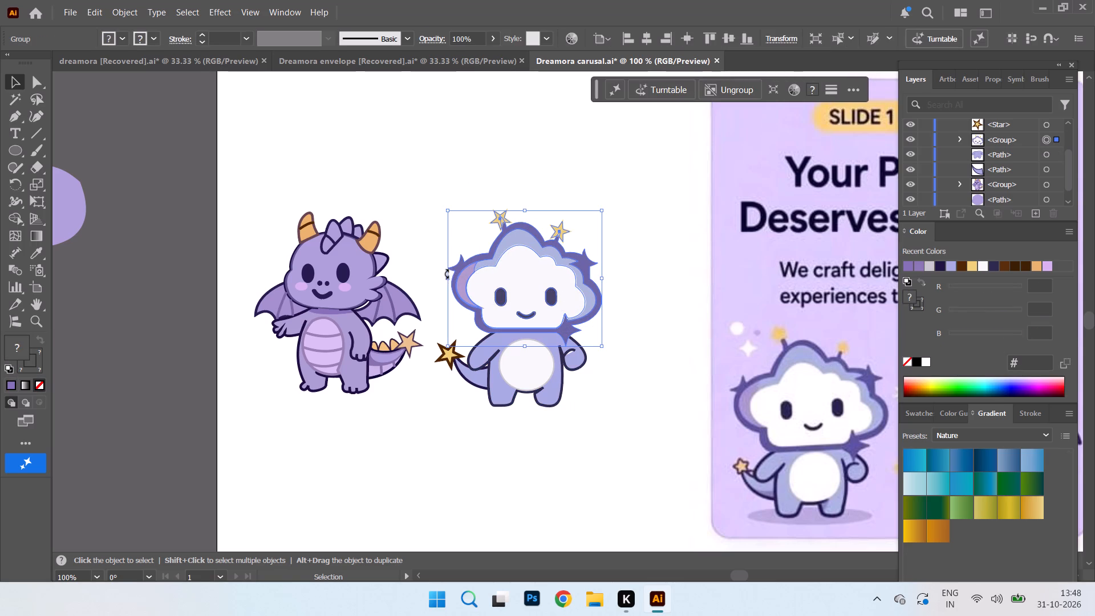
pyautogui.moveTo(449, 277); pyautogui.dragTo(442, 275)
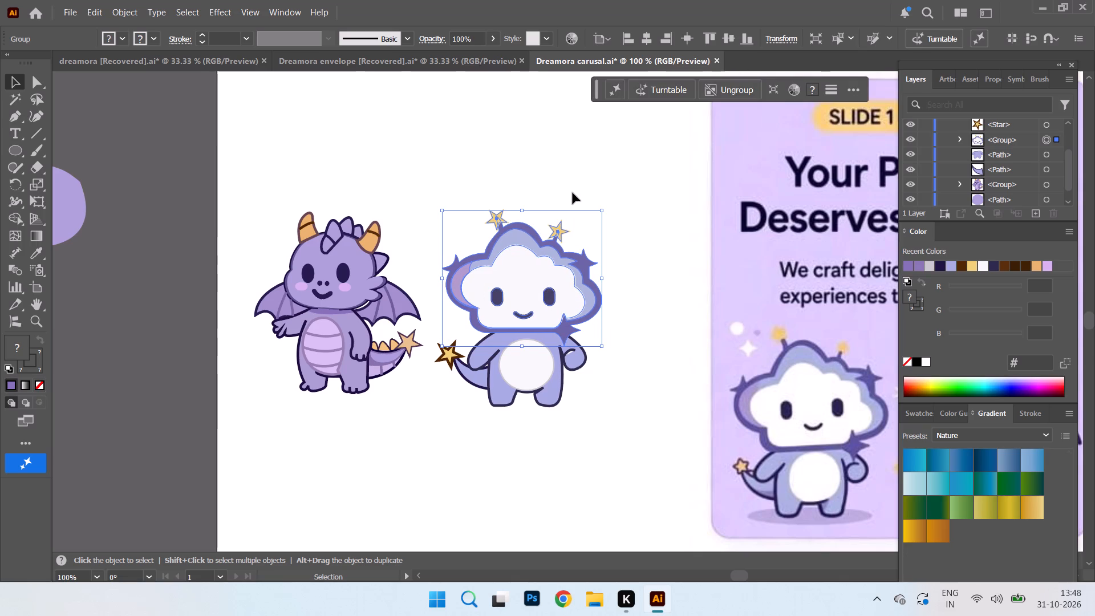
pyautogui.click(583, 183)
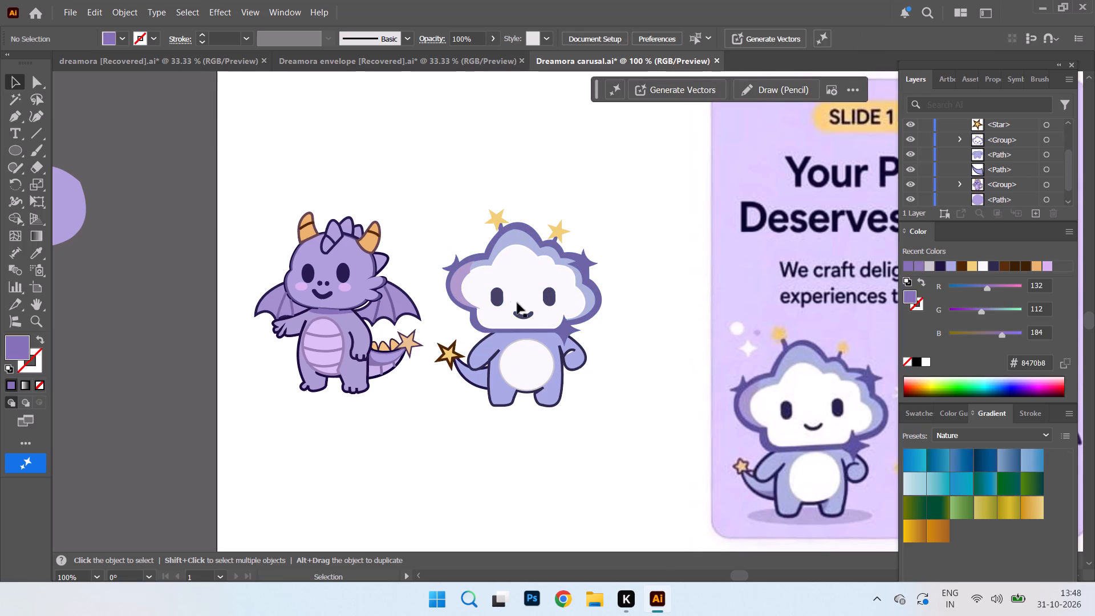
# Shift the cloud mascot's widened head slightly to the right over its body.
pyautogui.moveTo(527, 285); pyautogui.dragTo(534, 286)
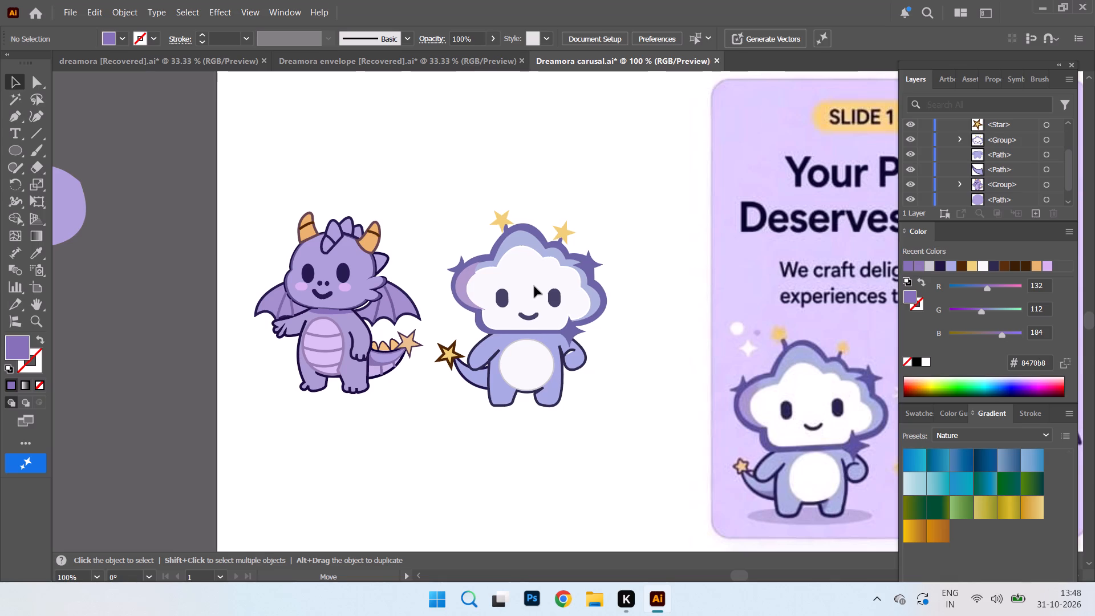
pyautogui.moveTo(534, 286); pyautogui.dragTo(535, 286)
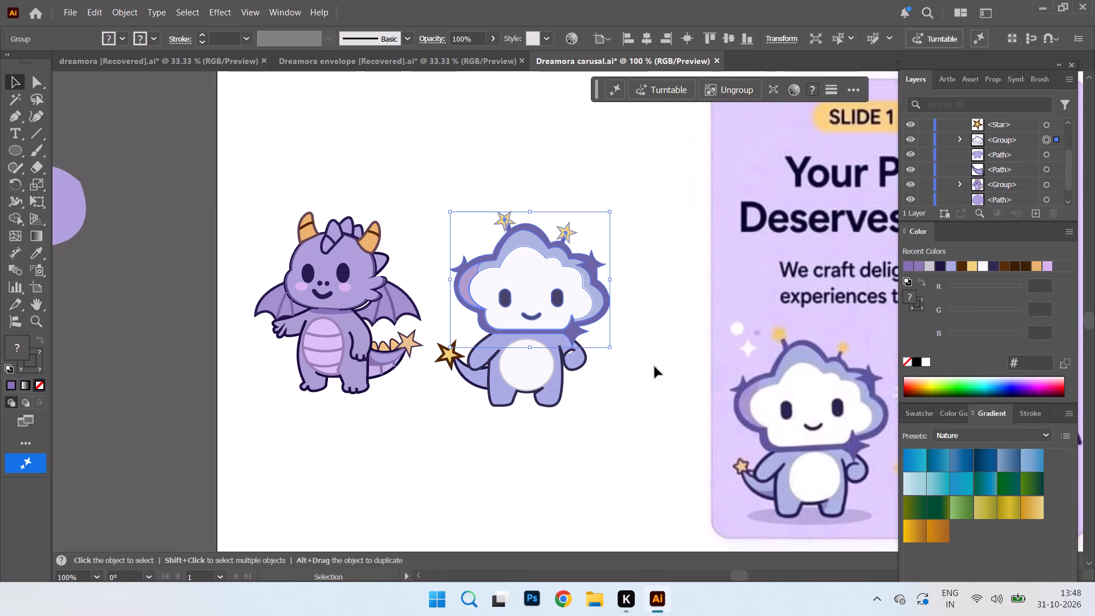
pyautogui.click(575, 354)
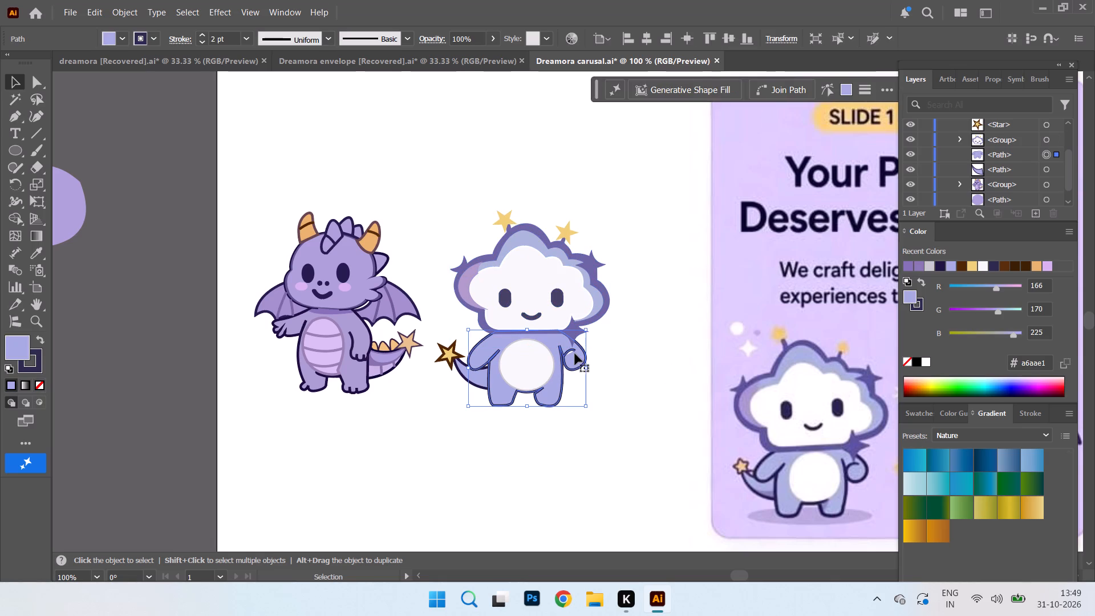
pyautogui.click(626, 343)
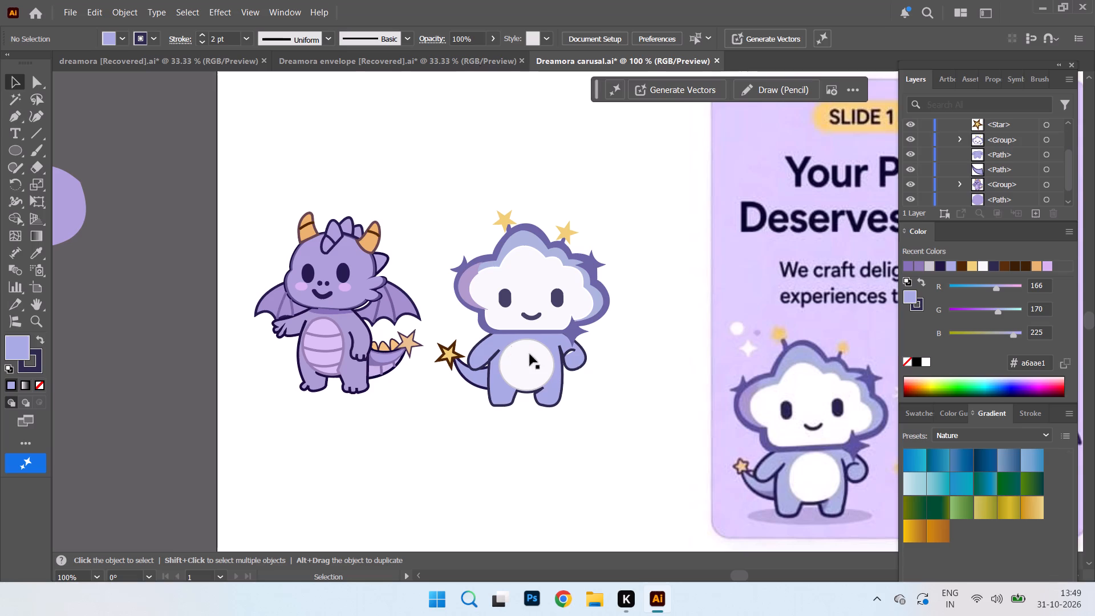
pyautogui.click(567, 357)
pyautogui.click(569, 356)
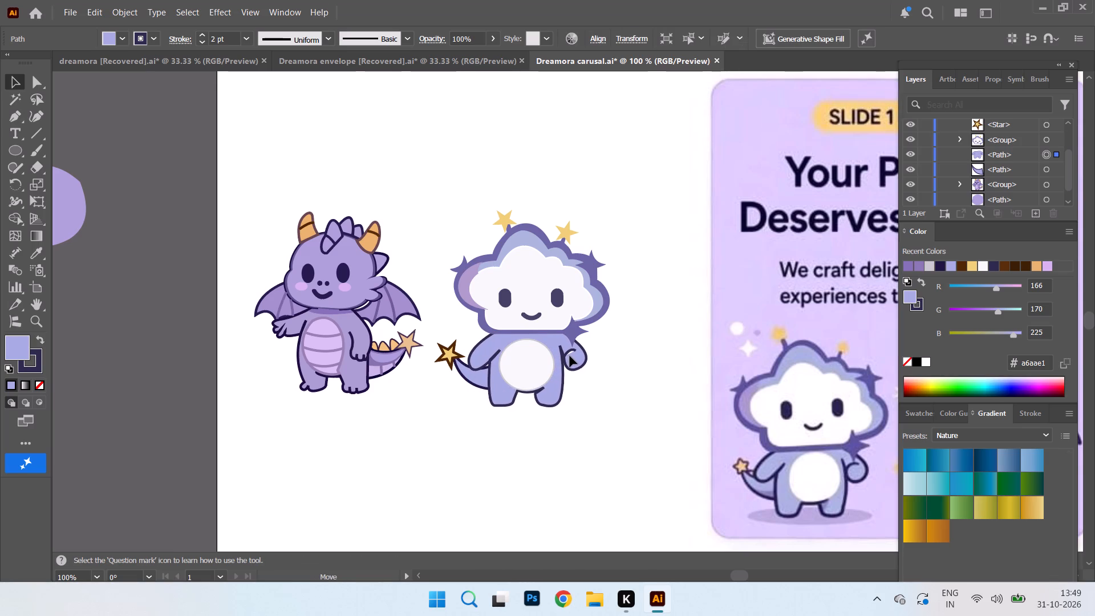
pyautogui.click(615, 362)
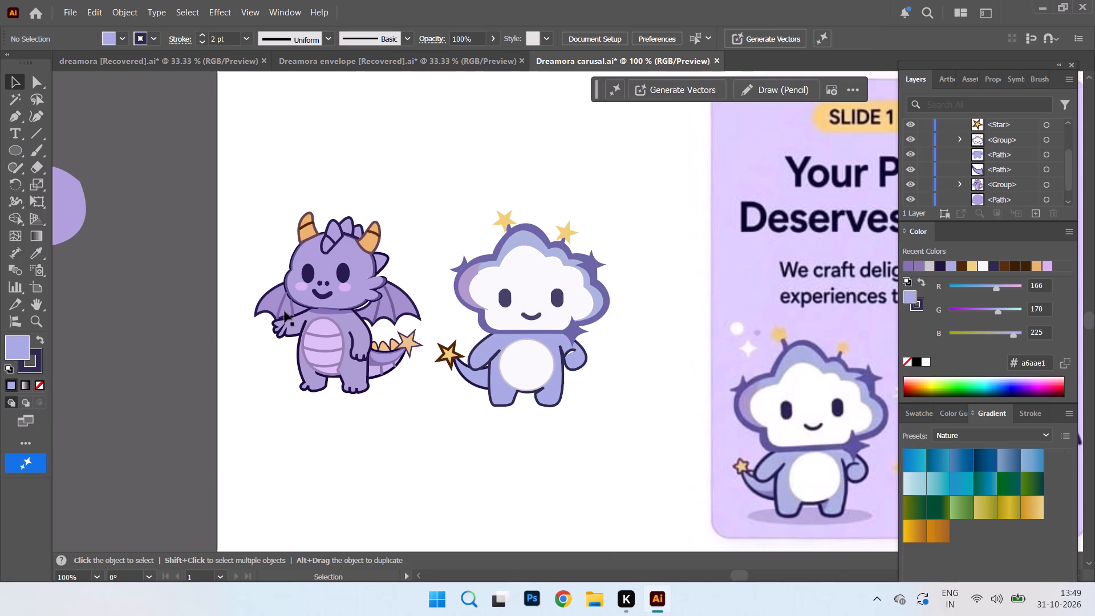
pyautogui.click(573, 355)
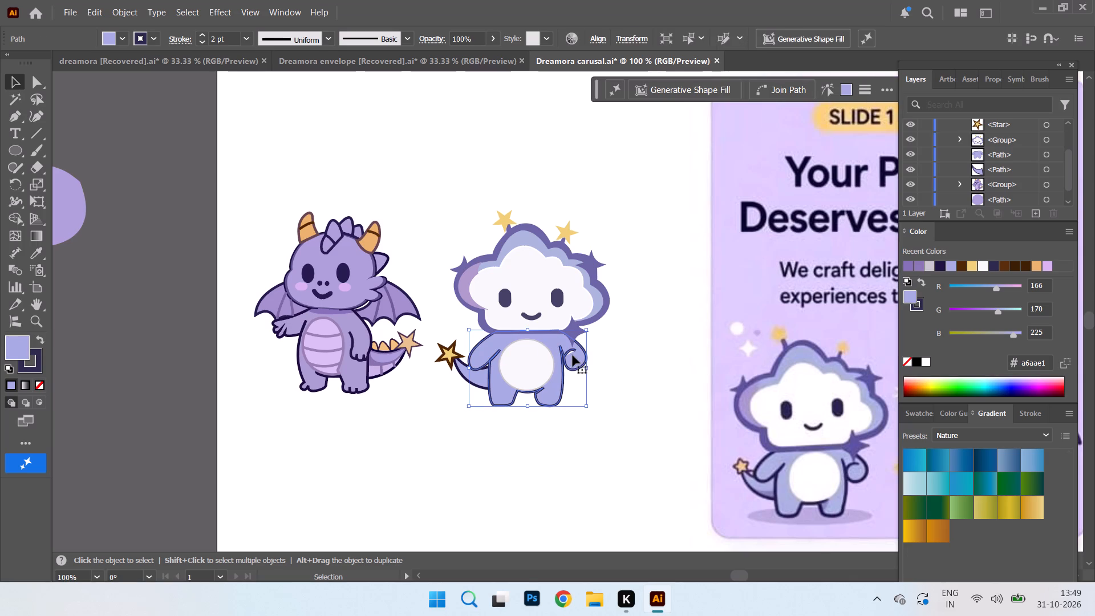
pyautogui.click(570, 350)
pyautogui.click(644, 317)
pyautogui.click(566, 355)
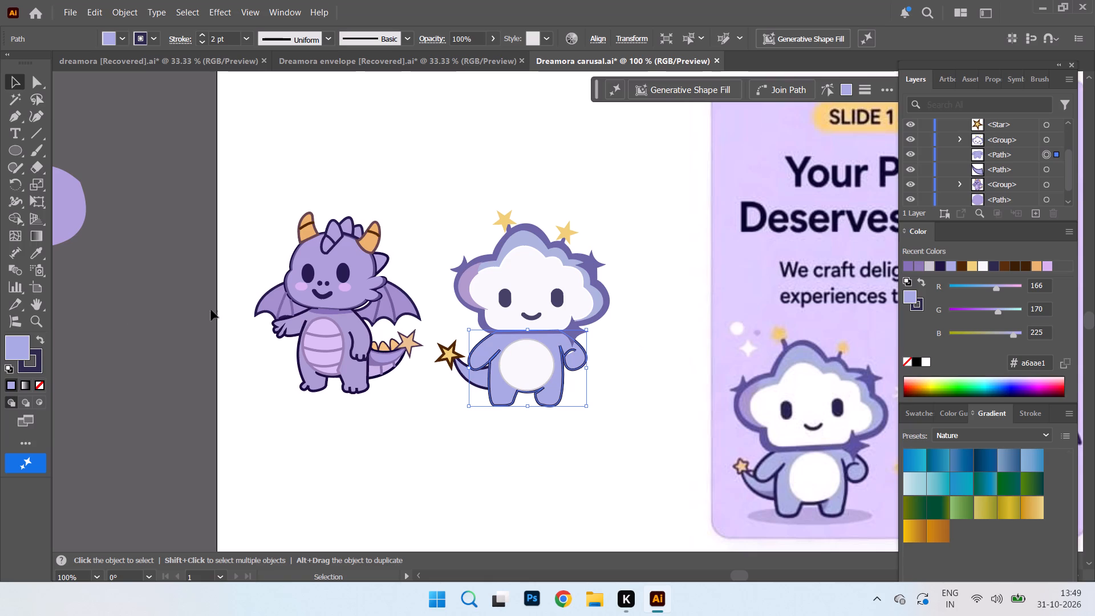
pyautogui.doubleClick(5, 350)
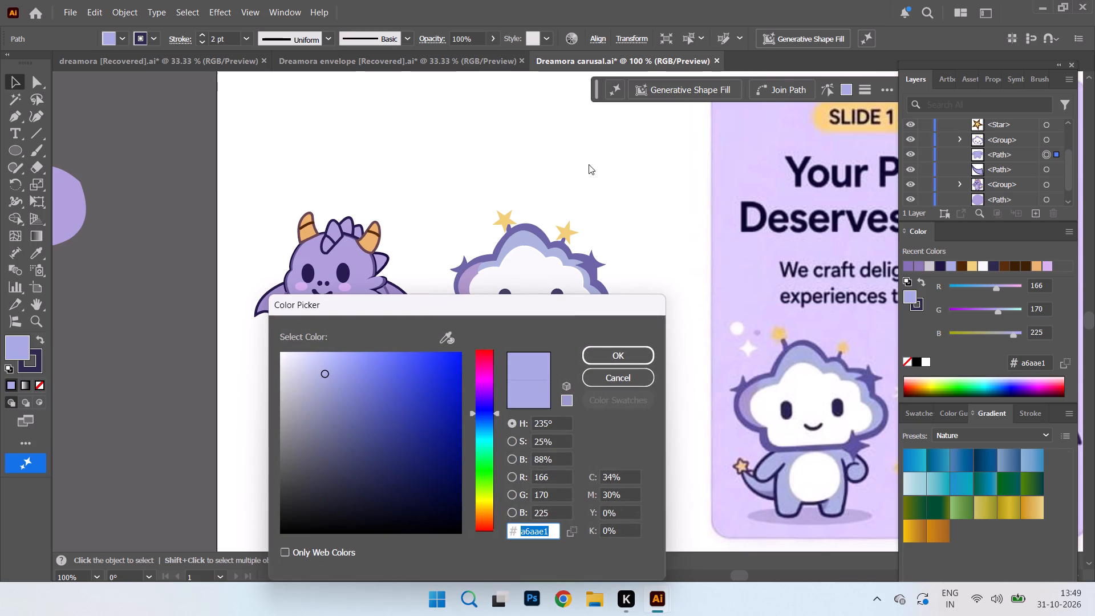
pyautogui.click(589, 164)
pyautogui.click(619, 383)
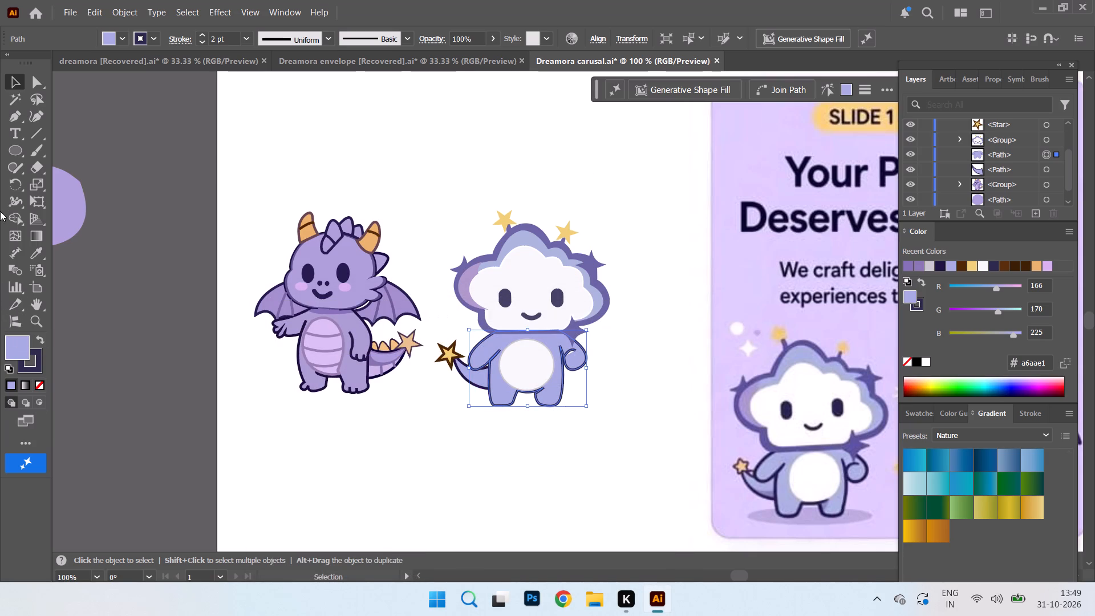
# Draw a small closed patch with the Pen tool over the white gap in the cloud mascot's right-hand arm.
pyautogui.click(10, 153)
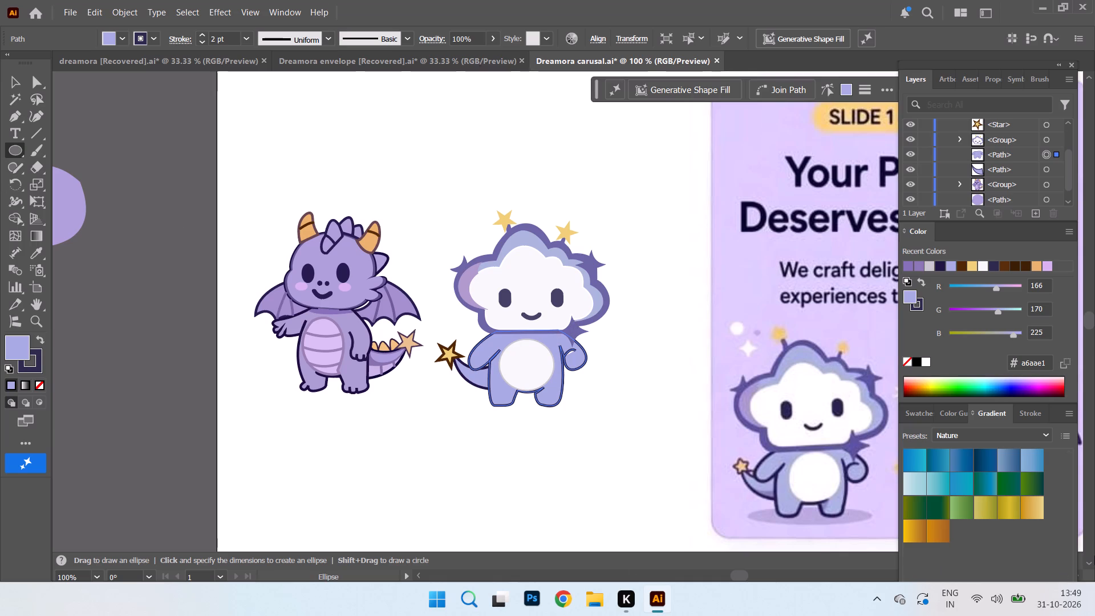
pyautogui.hotkey('ctrl', '=')
pyautogui.hotkey('ctrl', '=')
pyautogui.hotkey('ctrl', '=')
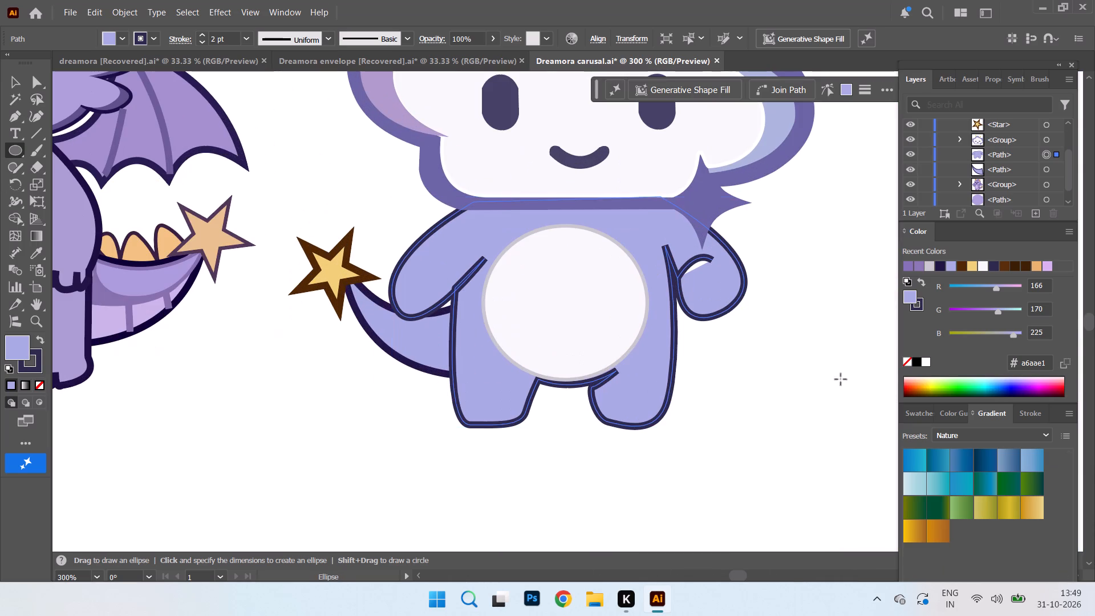
pyautogui.click(13, 112)
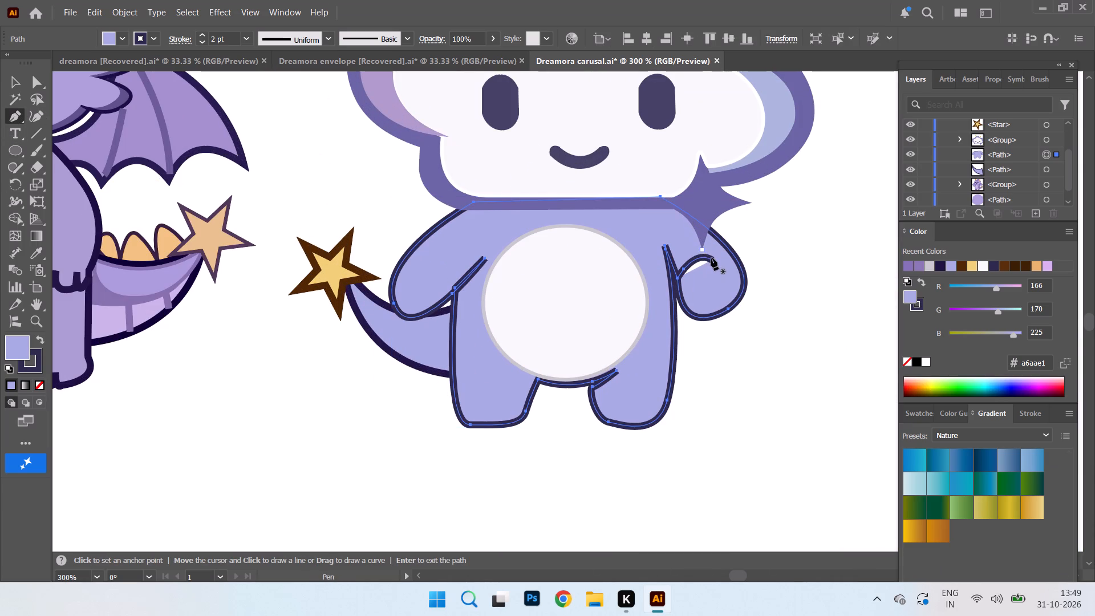
pyautogui.click(711, 248)
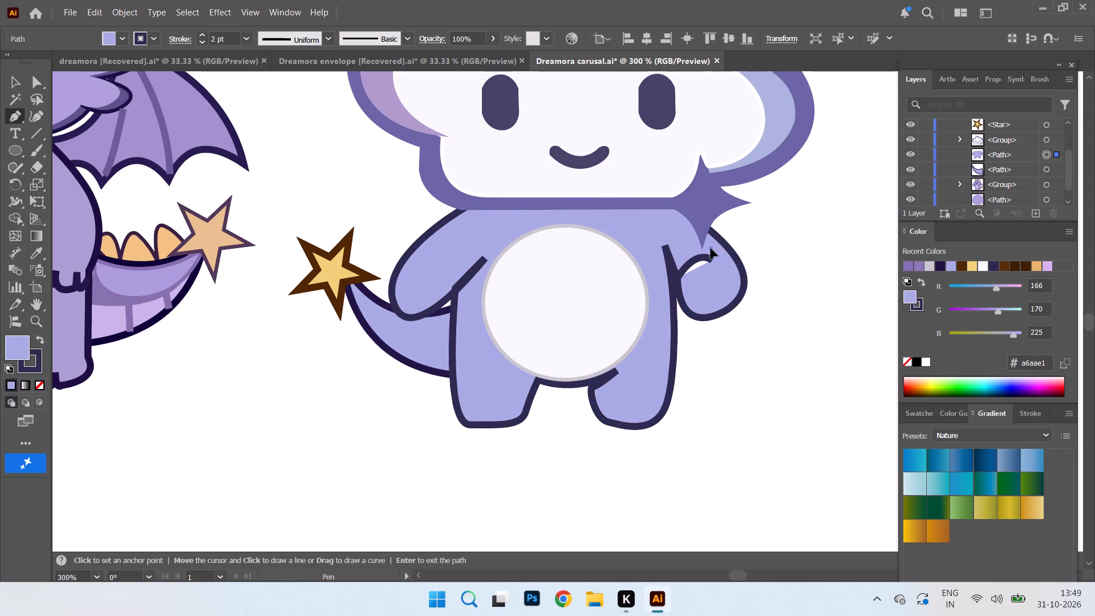
pyautogui.moveTo(679, 260); pyautogui.dragTo(678, 264)
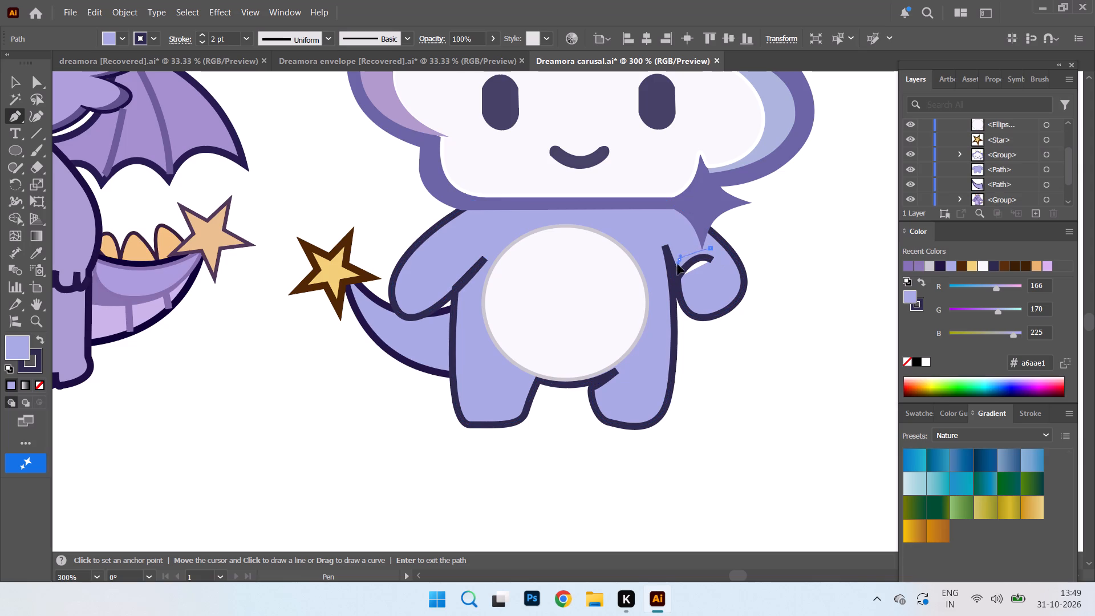
pyautogui.moveTo(678, 264); pyautogui.dragTo(676, 270)
pyautogui.click(686, 285)
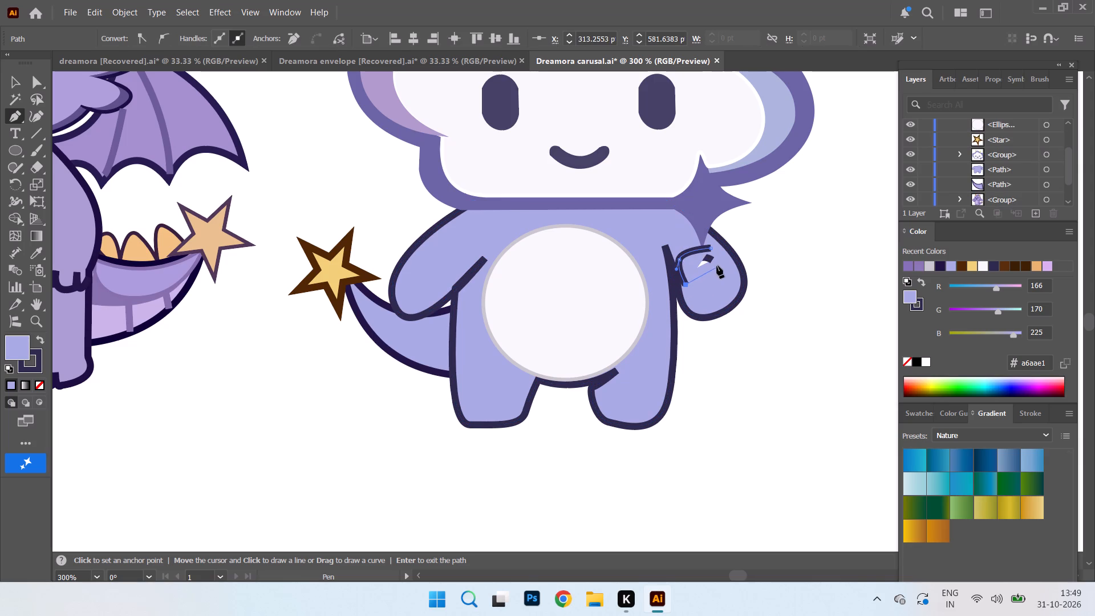
pyautogui.click(717, 266)
pyautogui.click(710, 249)
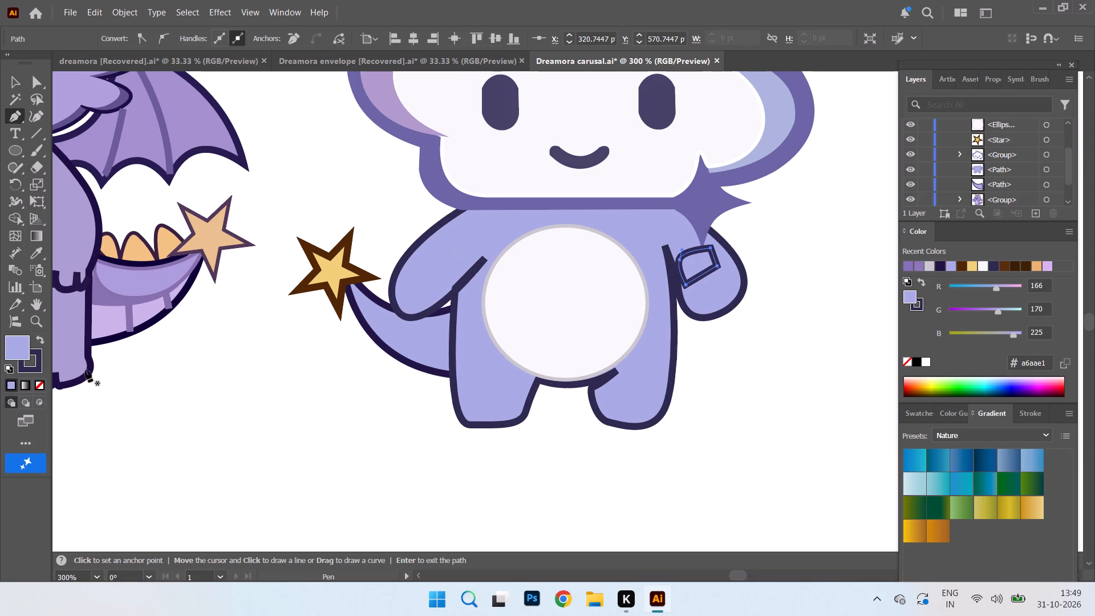
# Remove the arm patch's outline and fill it with the body colour #a6aae1 sampled from the cloud mascot.
pyautogui.click(40, 380)
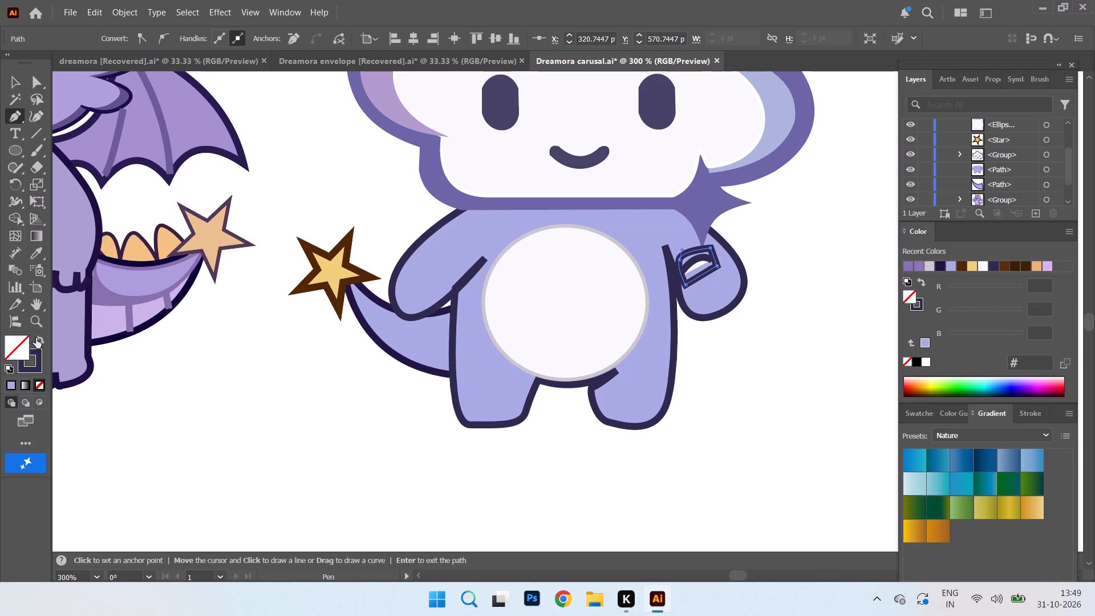
pyautogui.click(36, 338)
pyautogui.doubleClick(19, 346)
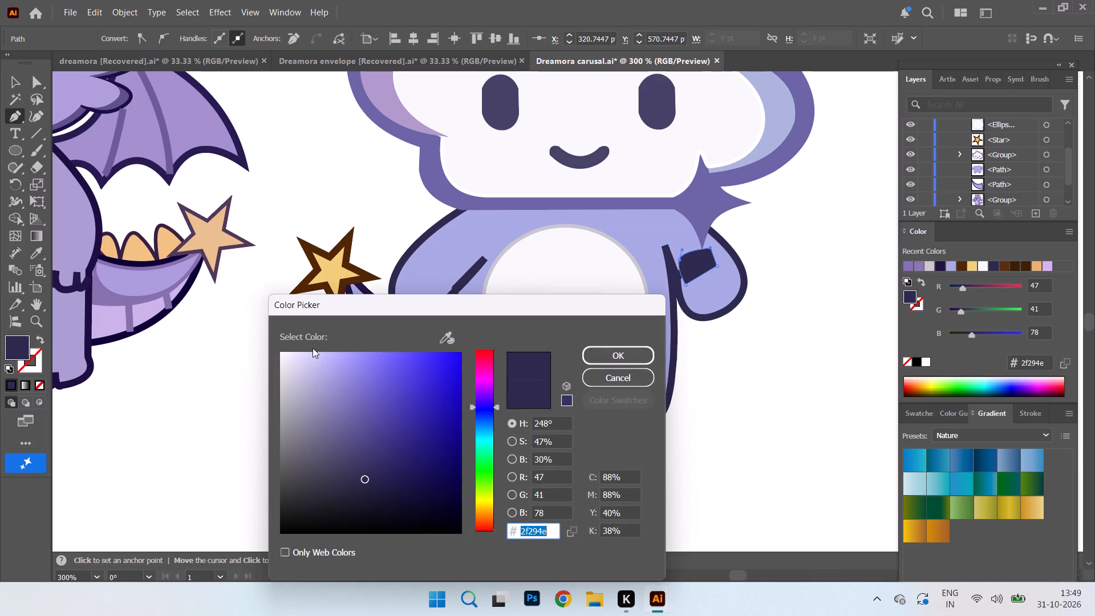
pyautogui.click(449, 337)
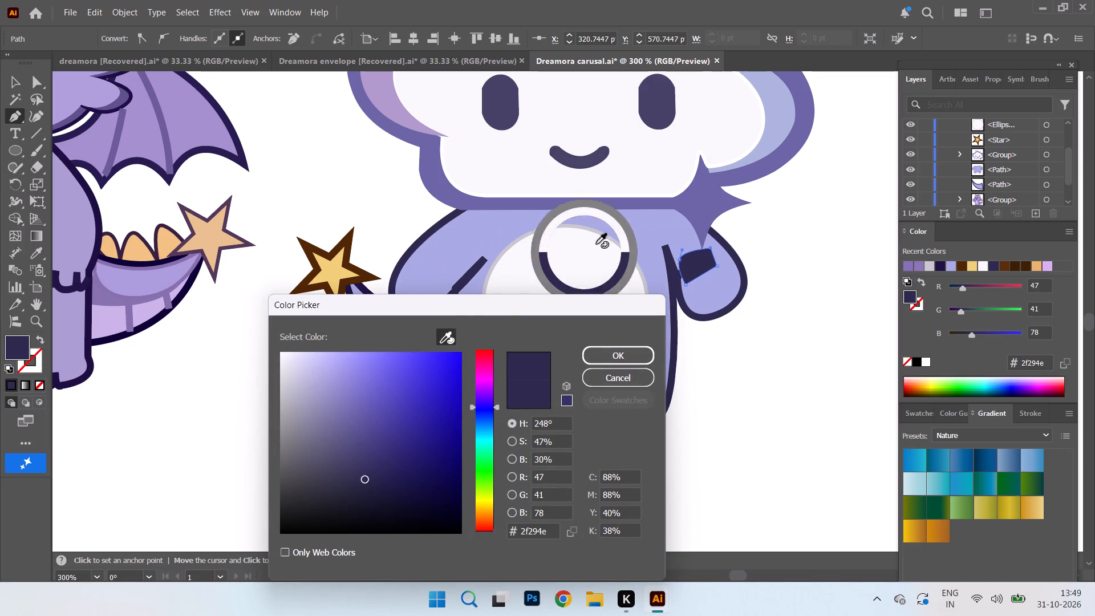
pyautogui.click(642, 230)
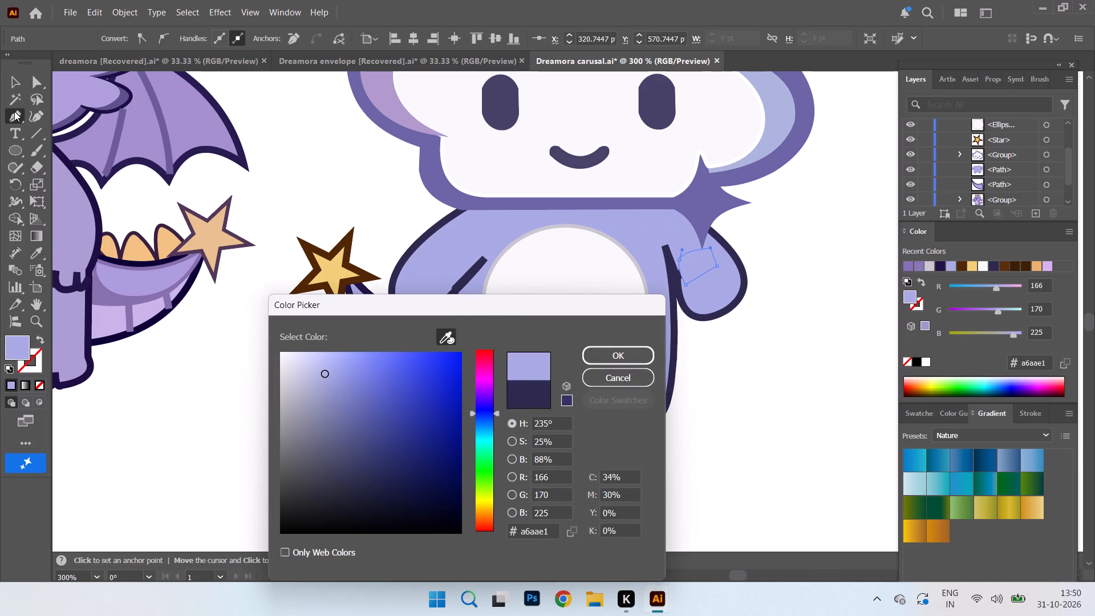
pyautogui.click(16, 80)
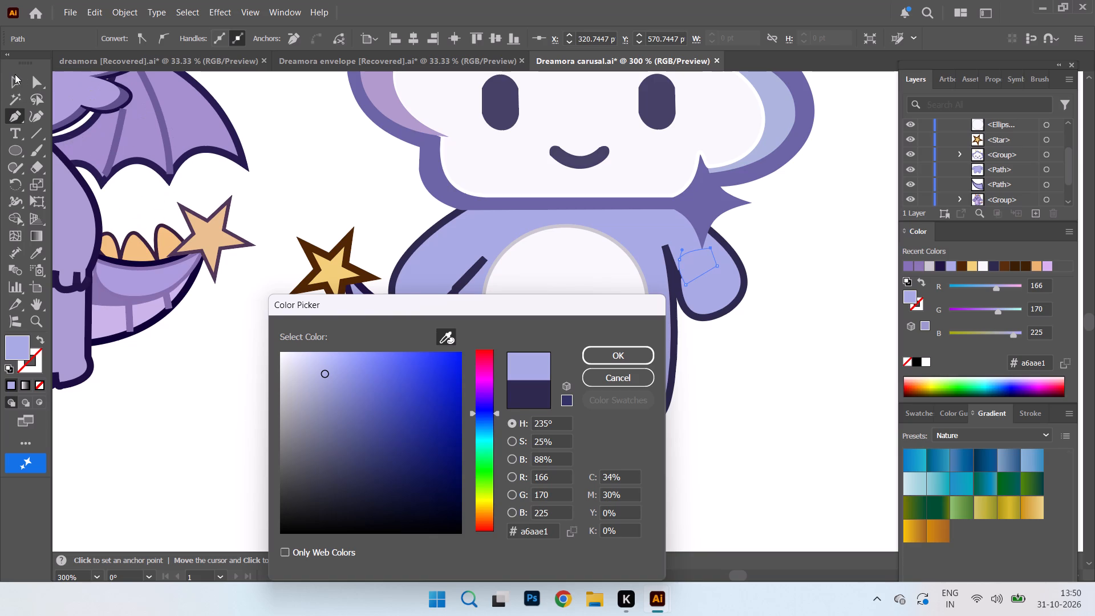
pyautogui.click(13, 80)
pyautogui.click(12, 82)
pyautogui.click(618, 351)
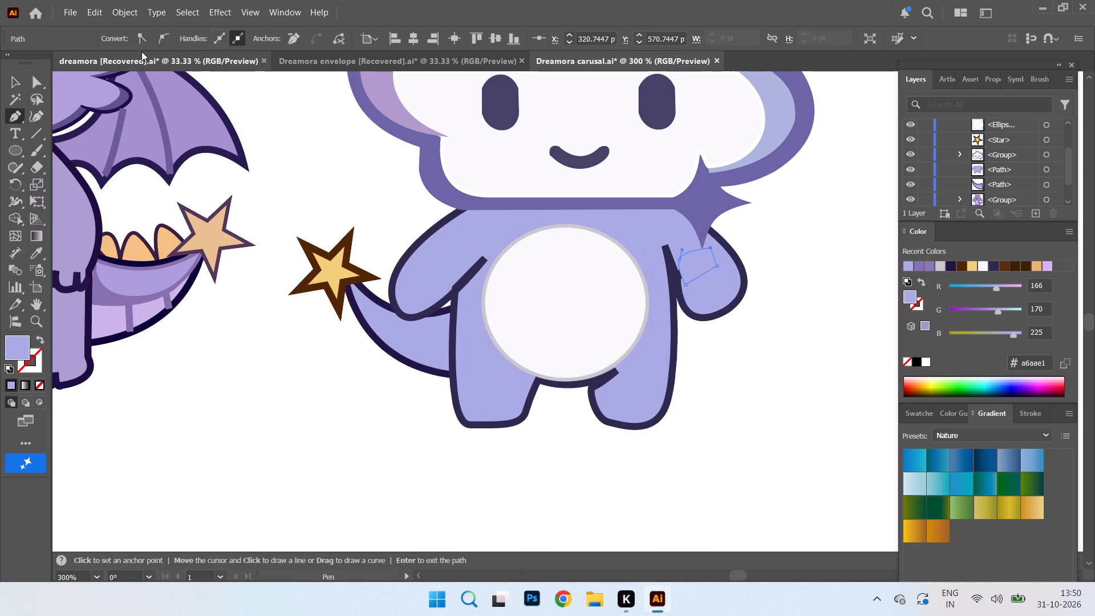
pyautogui.click(67, 19)
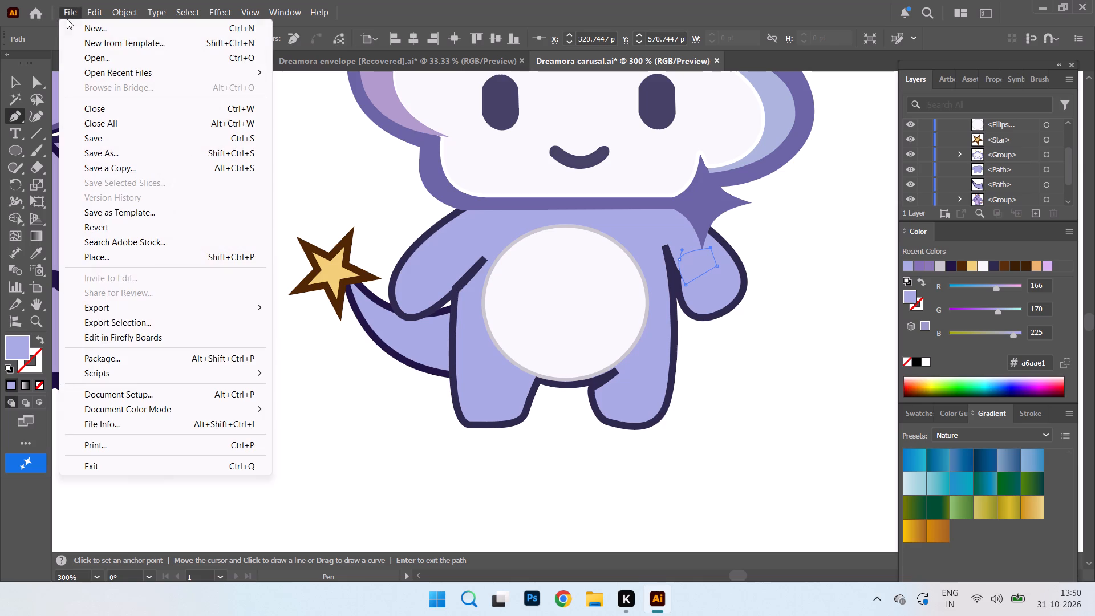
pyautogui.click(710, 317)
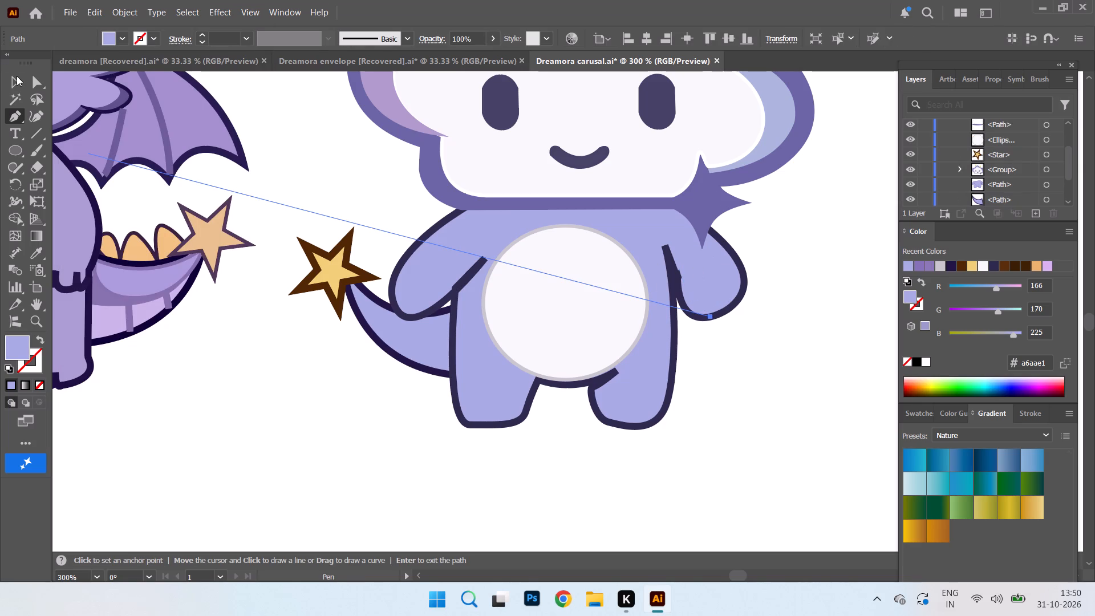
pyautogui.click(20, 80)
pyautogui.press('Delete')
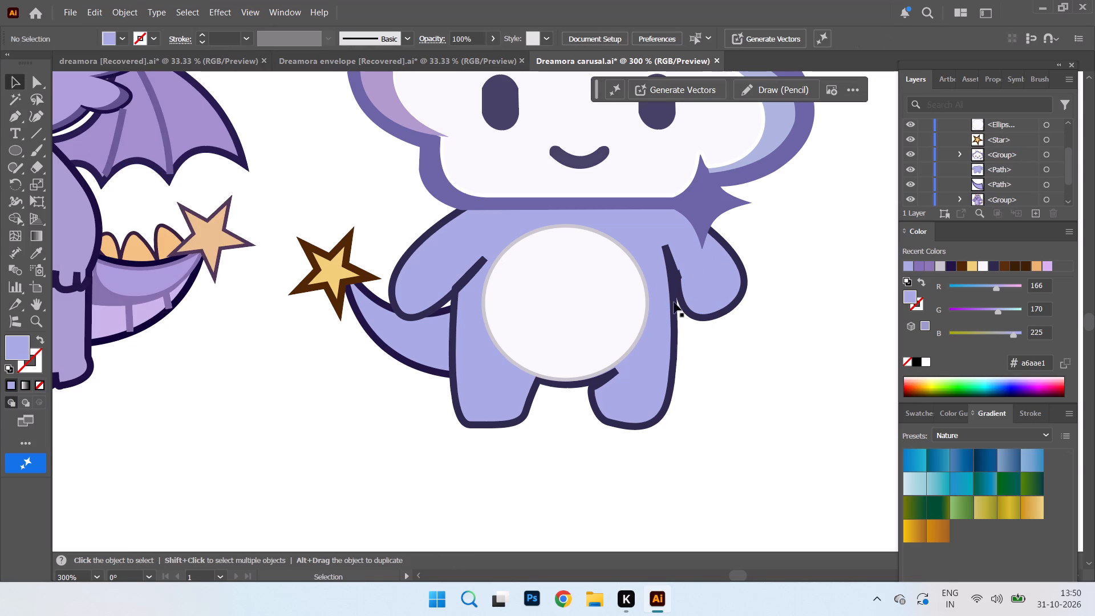
# Move the cloud mascot's arm patch down the stacking order, directly beneath the body path and above the tail path.
pyautogui.click(698, 320)
pyautogui.click(697, 315)
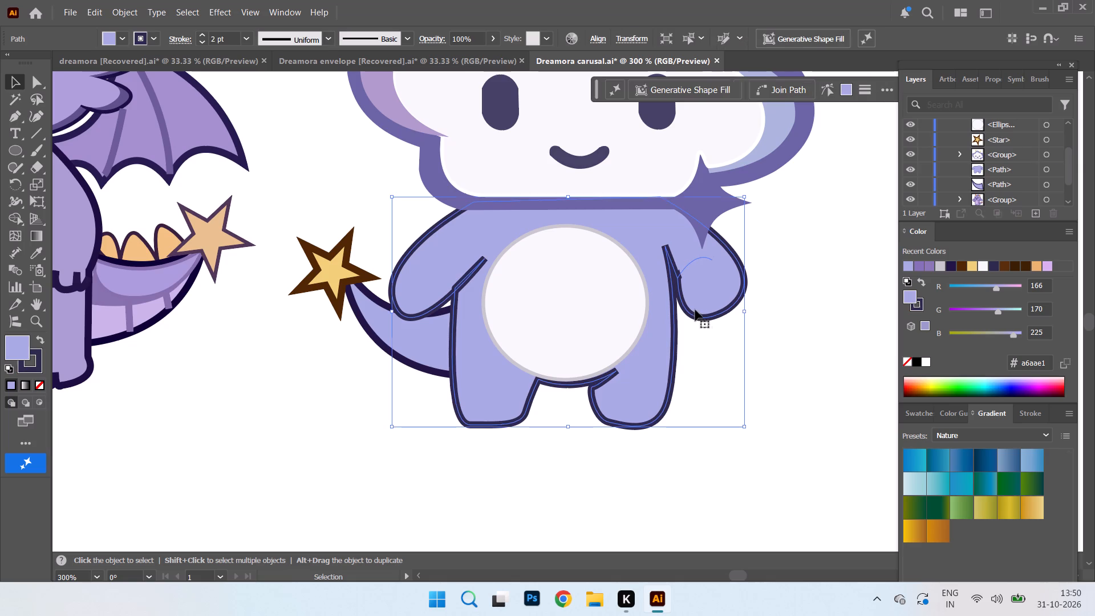
pyautogui.click(698, 273)
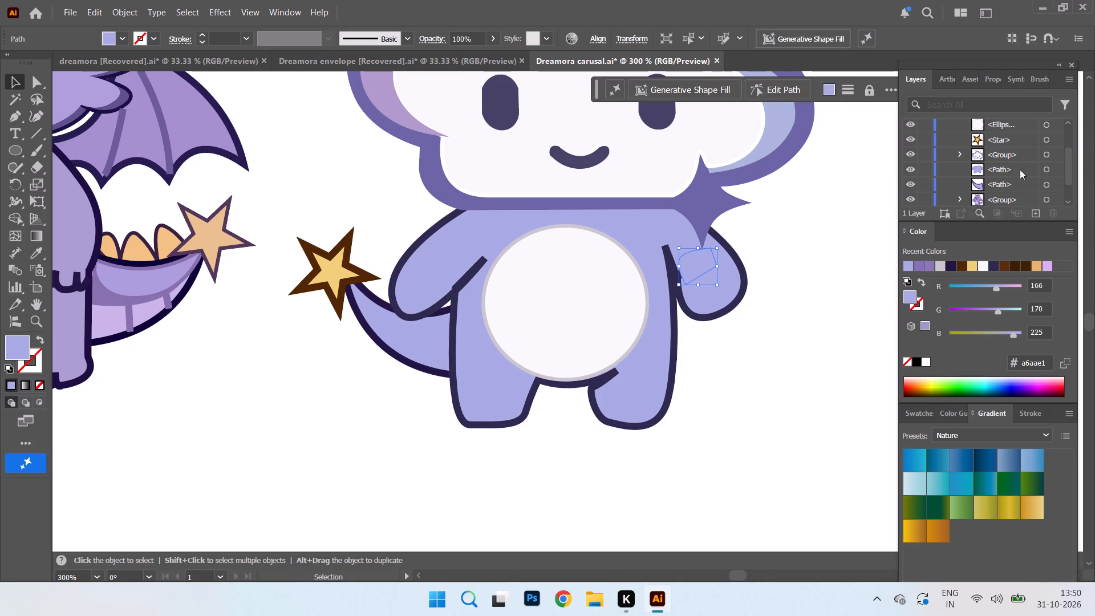
pyautogui.scroll(6, 1001, 139)
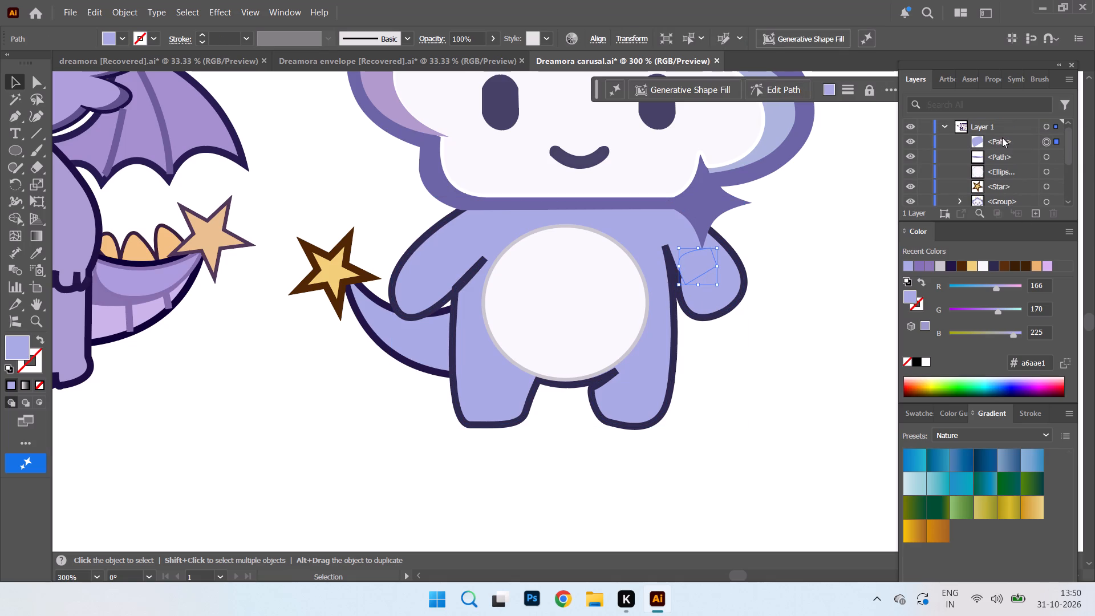
pyautogui.moveTo(1028, 138); pyautogui.dragTo(1023, 202)
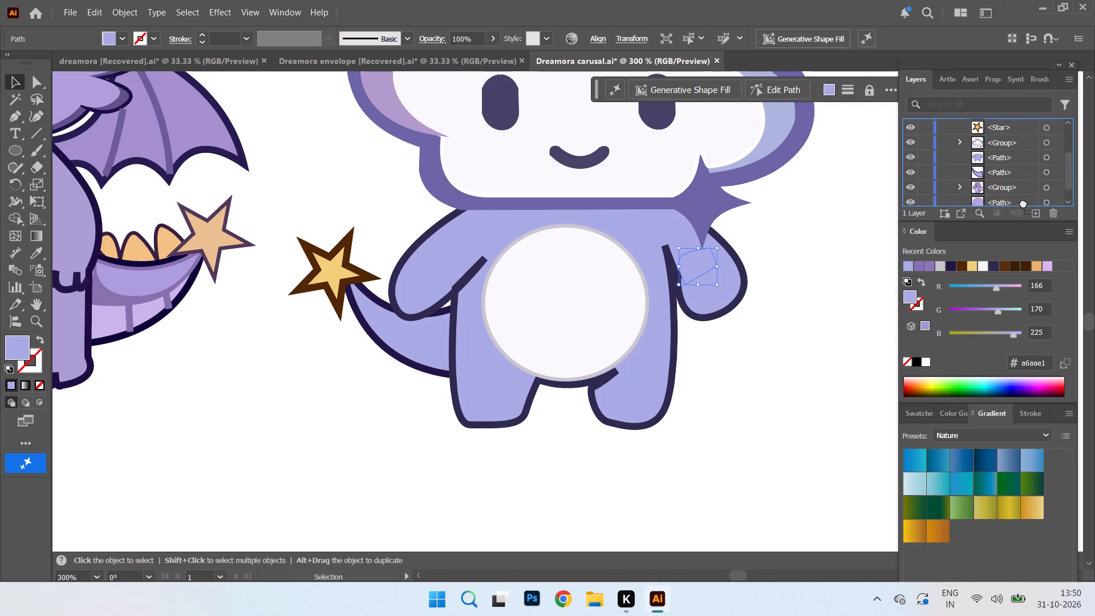
pyautogui.moveTo(1023, 202); pyautogui.dragTo(1031, 164)
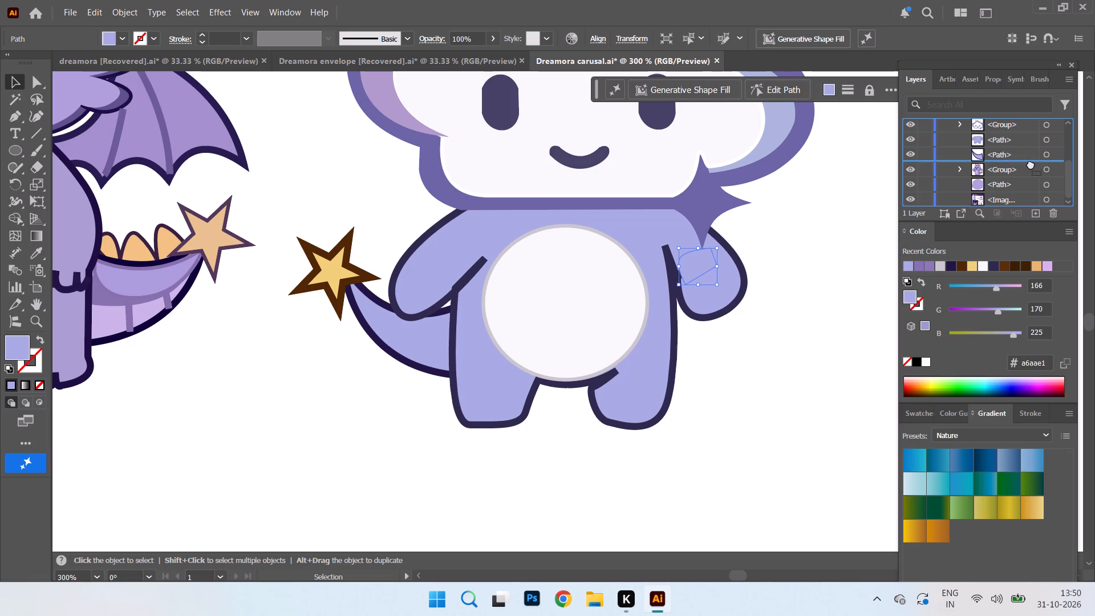
pyautogui.moveTo(1031, 164); pyautogui.dragTo(1031, 174)
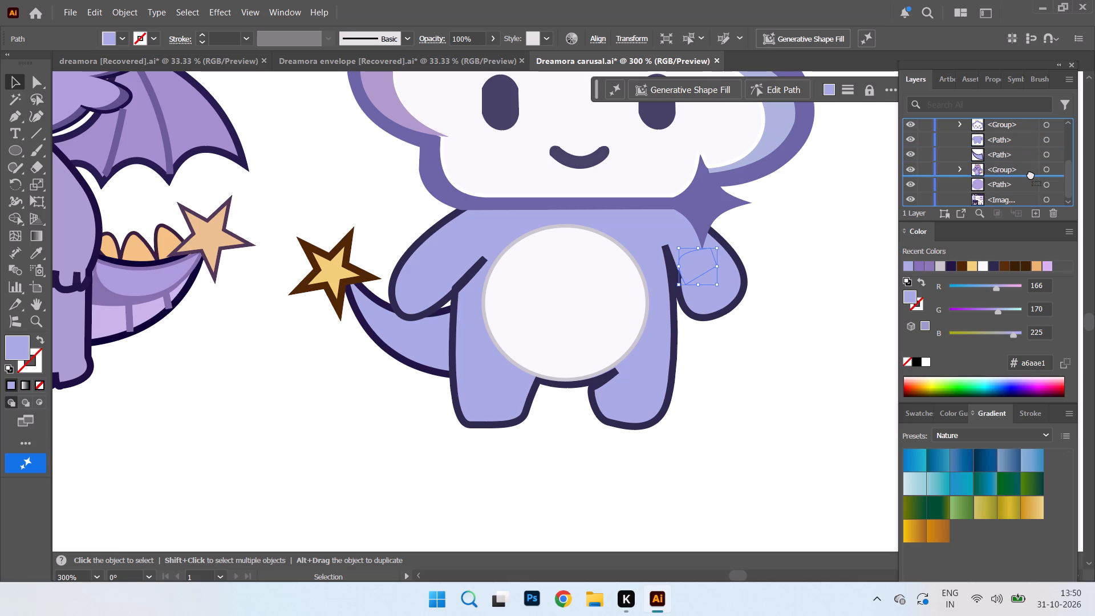
pyautogui.moveTo(1031, 174); pyautogui.dragTo(1041, 145)
pyautogui.click(793, 291)
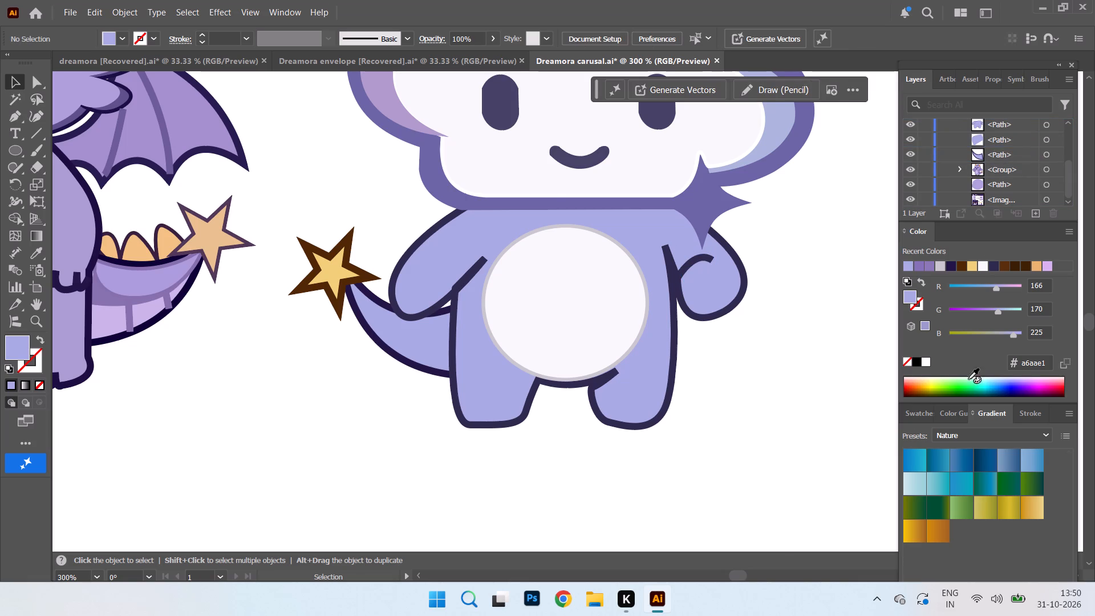
# Ungroup the dragon mascot into its separate parts.
pyautogui.hotkey('ctrl', '-')
pyautogui.hotkey('ctrl', '-')
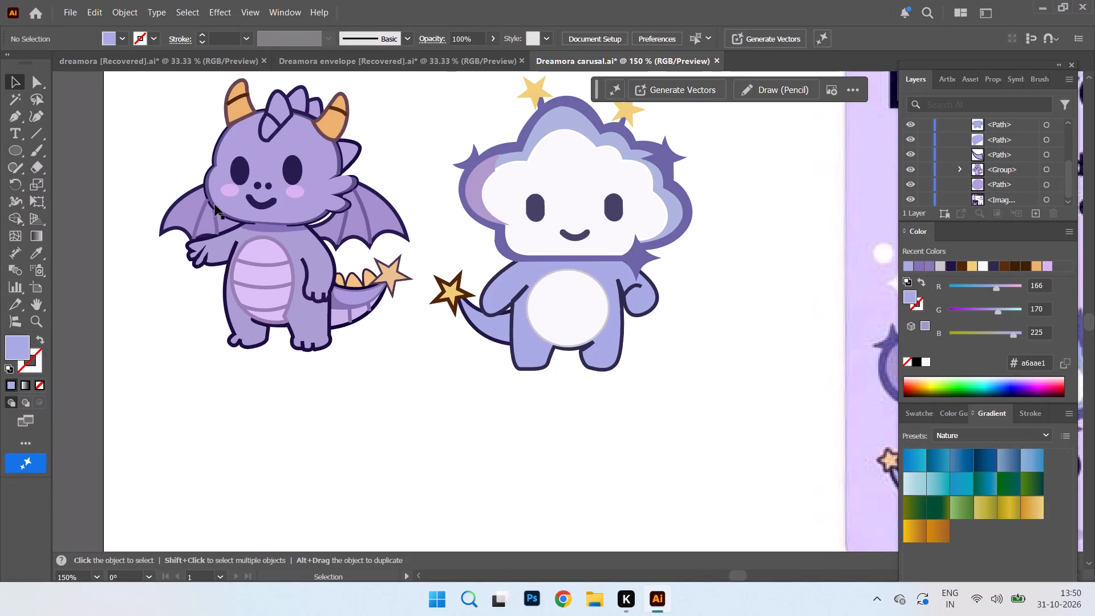
pyautogui.click(201, 212)
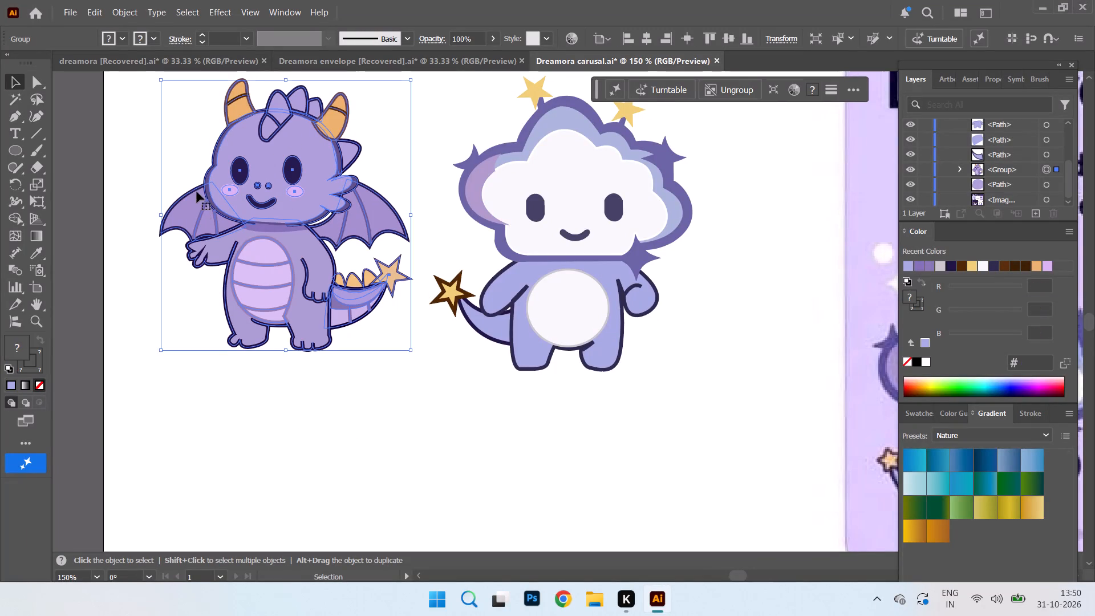
pyautogui.click(719, 88)
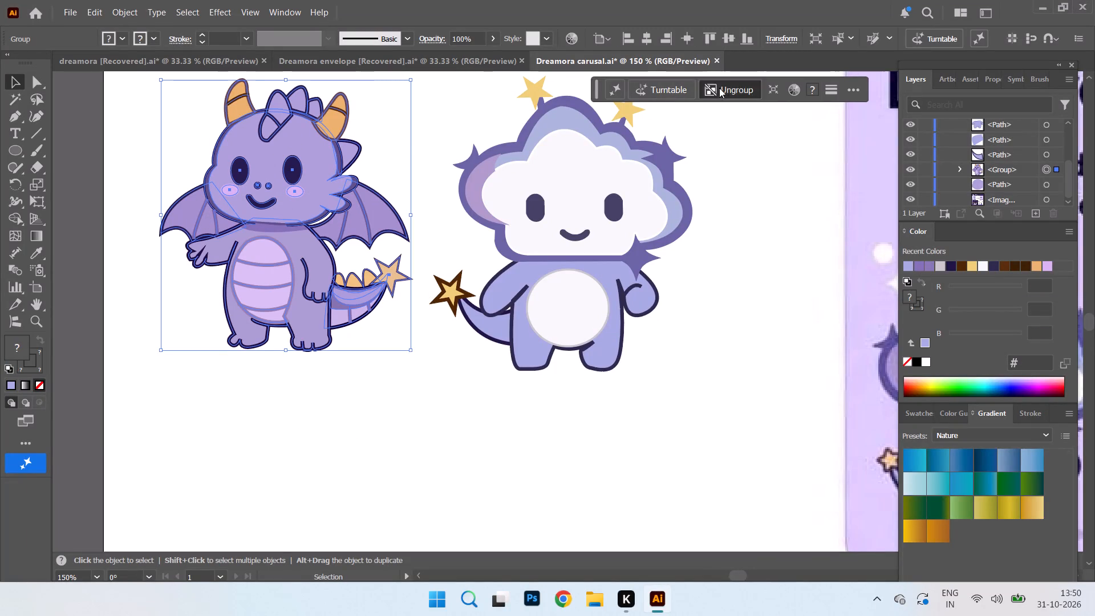
pyautogui.click(200, 216)
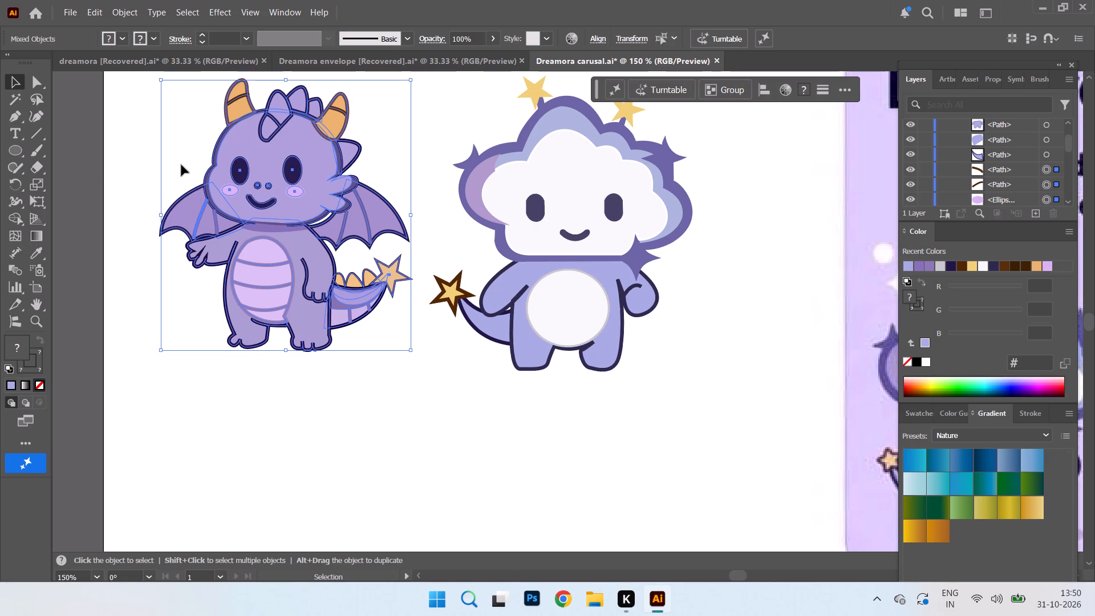
pyautogui.click(123, 167)
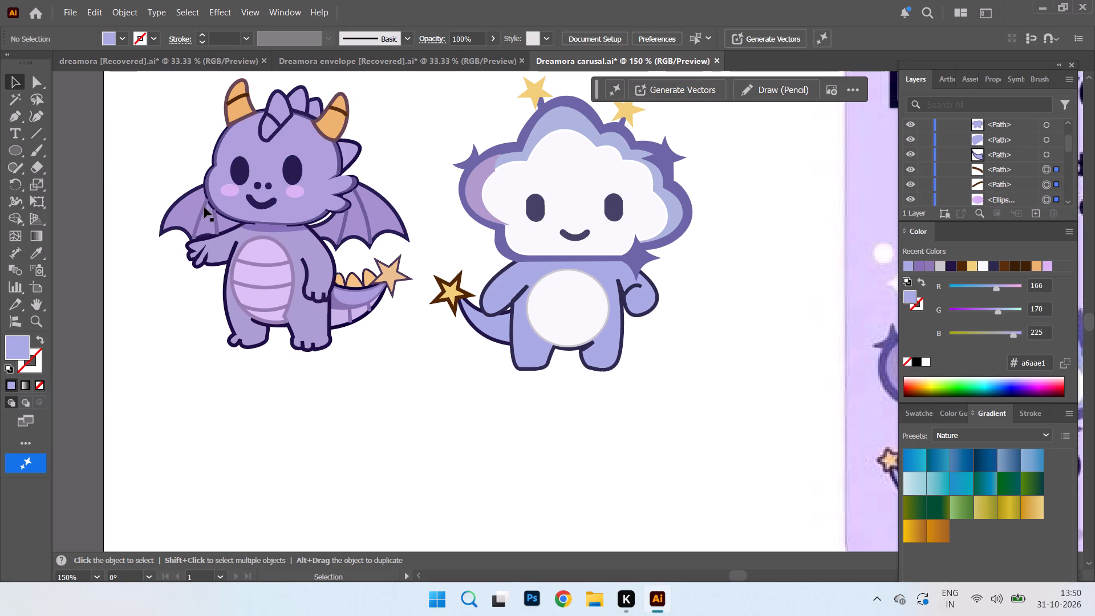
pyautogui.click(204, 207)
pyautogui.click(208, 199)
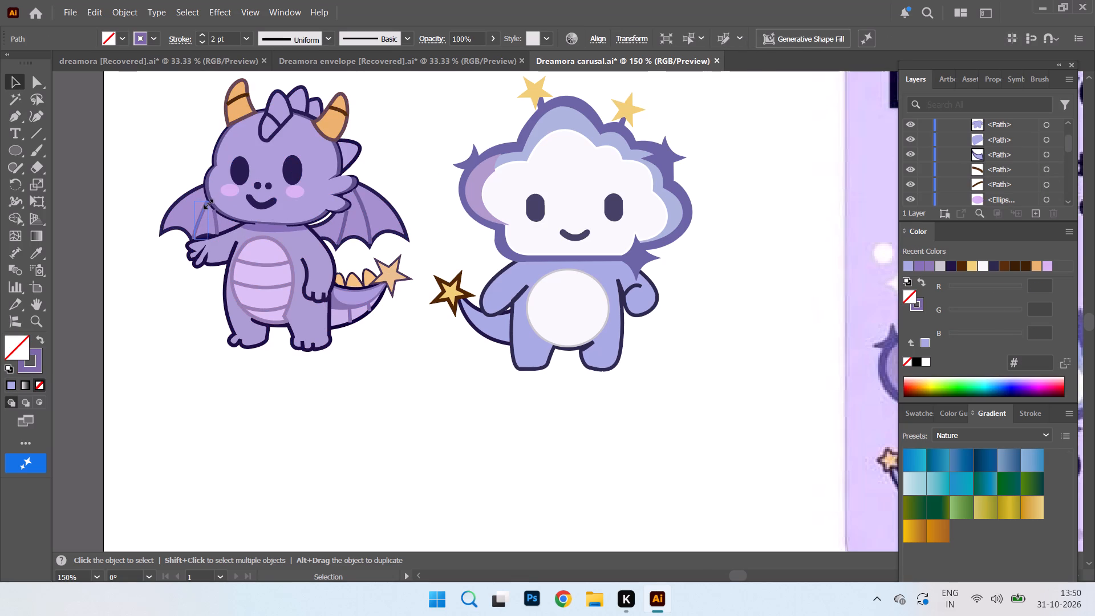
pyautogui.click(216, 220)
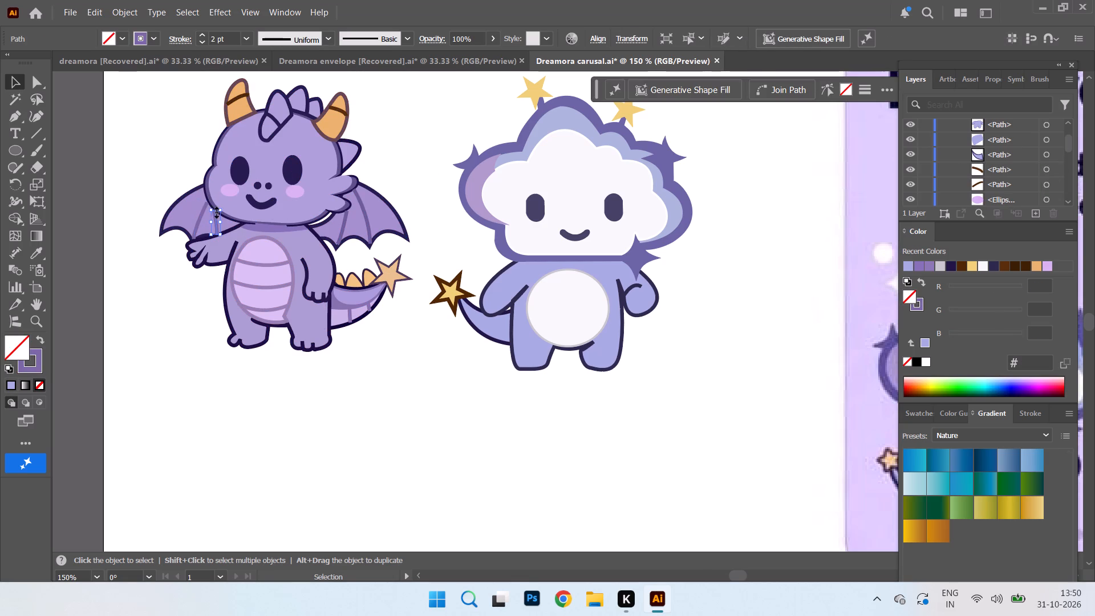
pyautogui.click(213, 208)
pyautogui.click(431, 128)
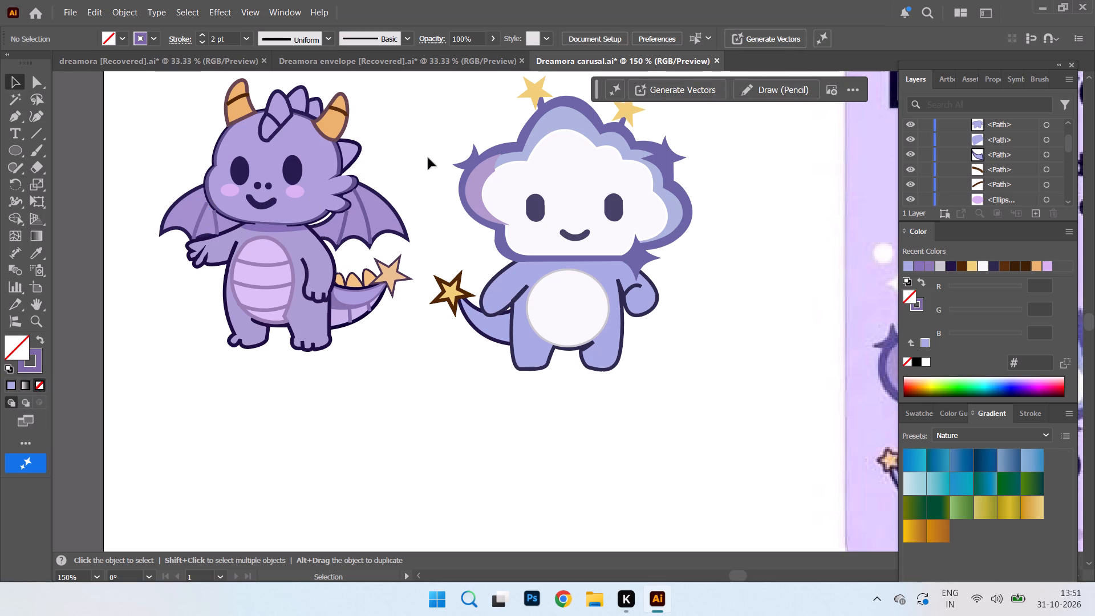
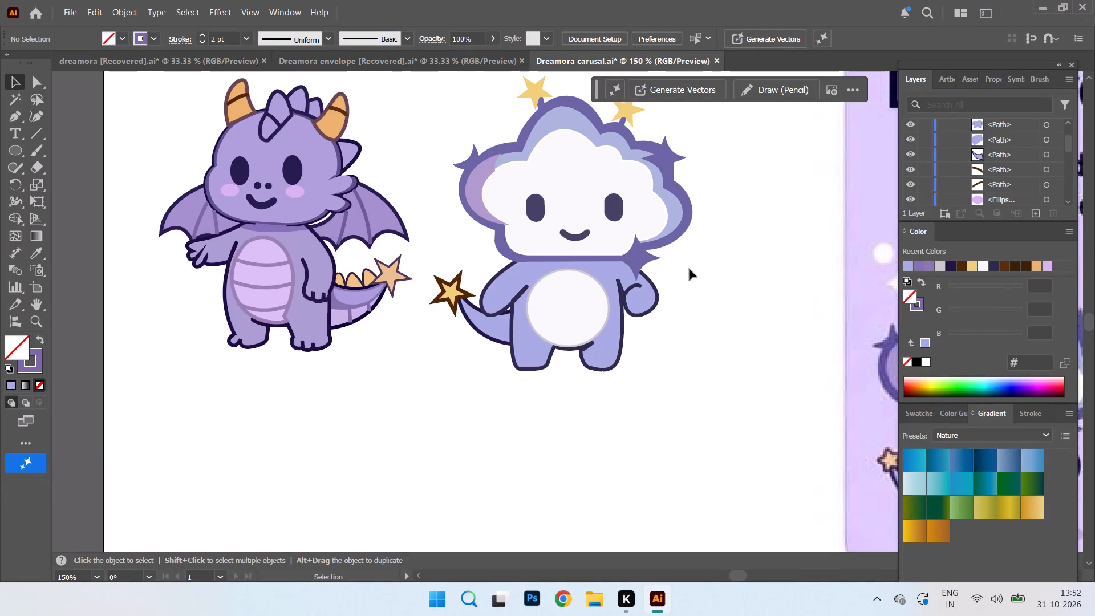
# Ungroup the cloud mascot's head into its separate parts.
pyautogui.click(508, 249)
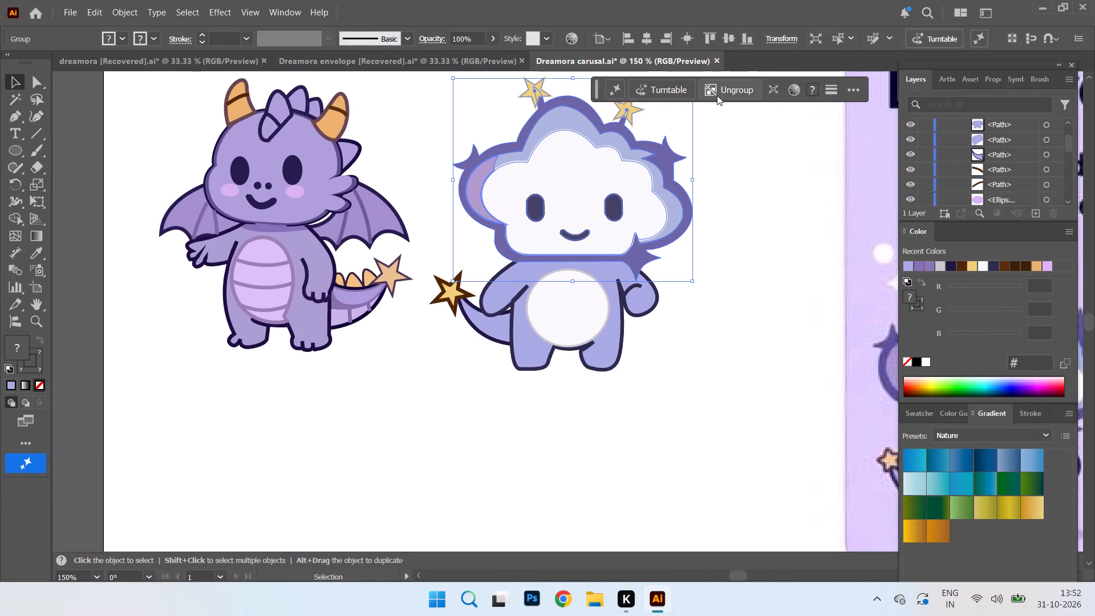
pyautogui.click(724, 94)
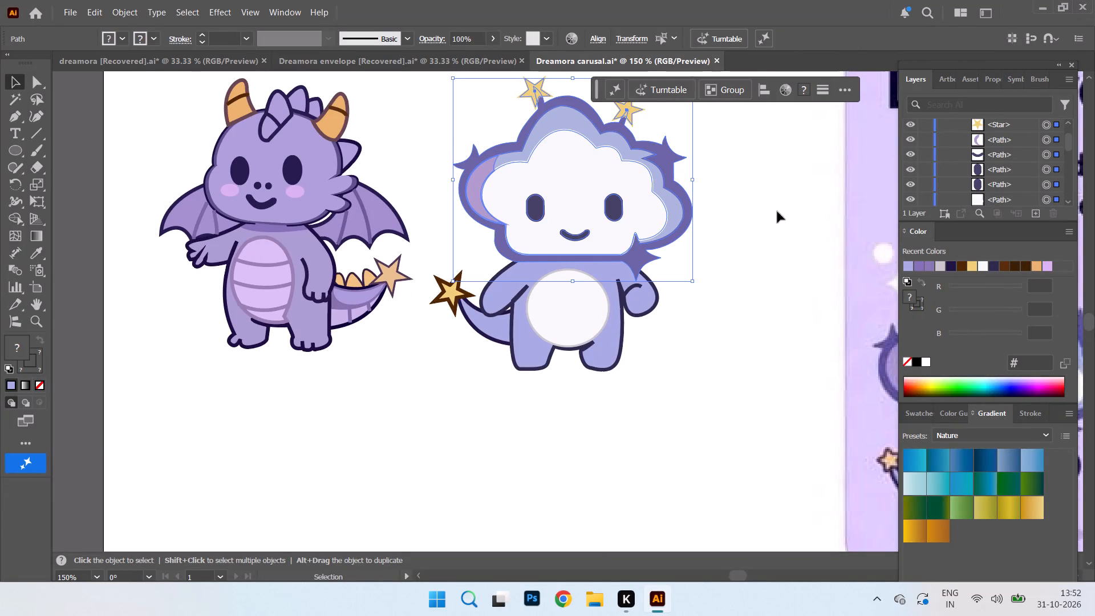
pyautogui.click(755, 226)
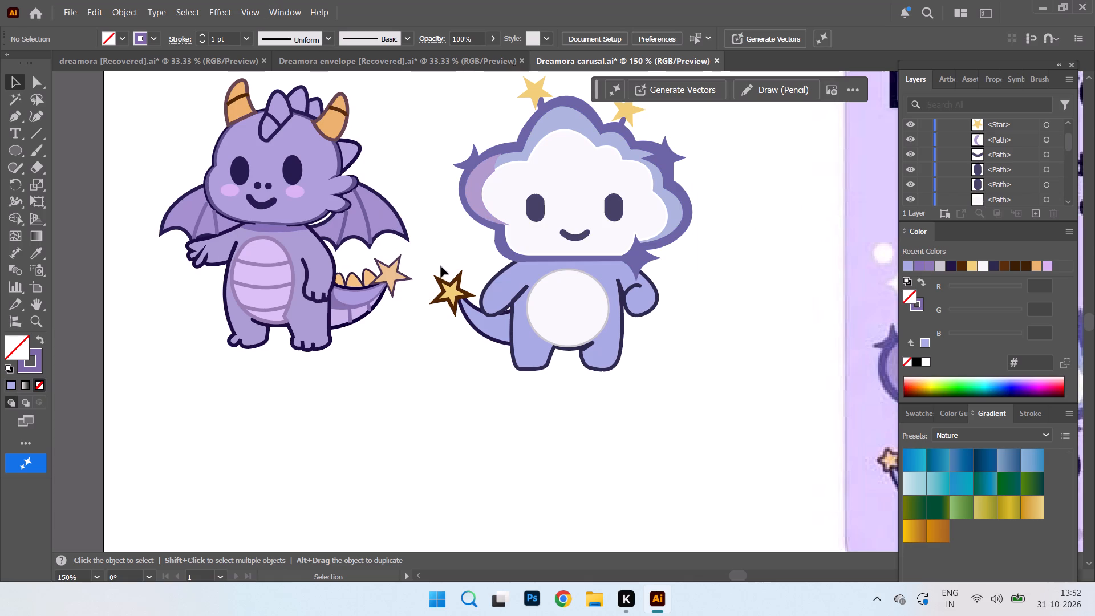
pyautogui.click(452, 281)
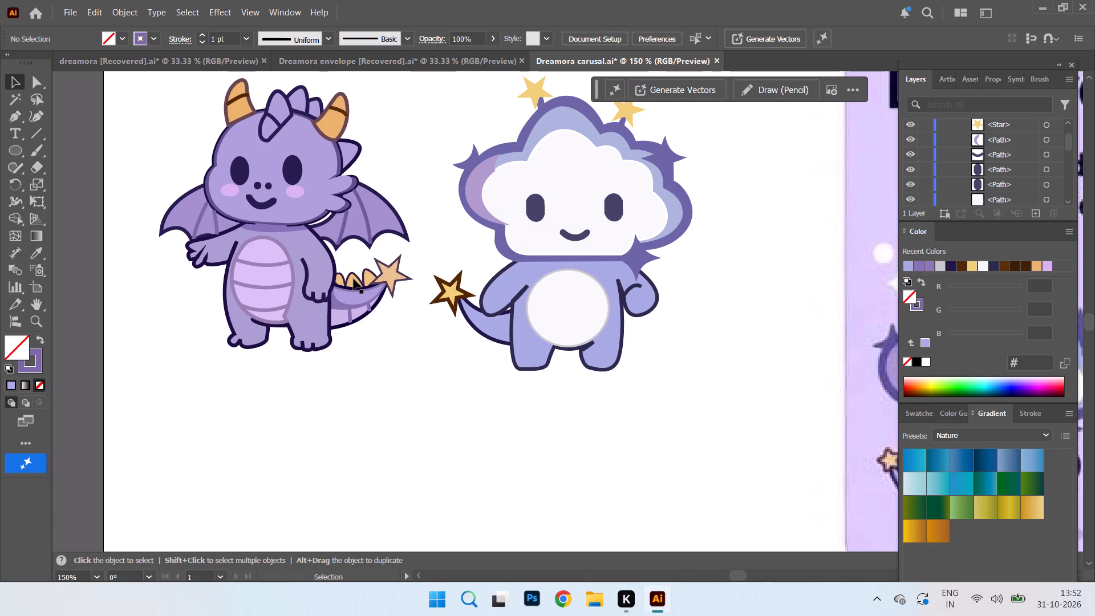
# Set the outline weight of the orange spikes on the dragon's tail to 2 pt.
pyautogui.click(354, 279)
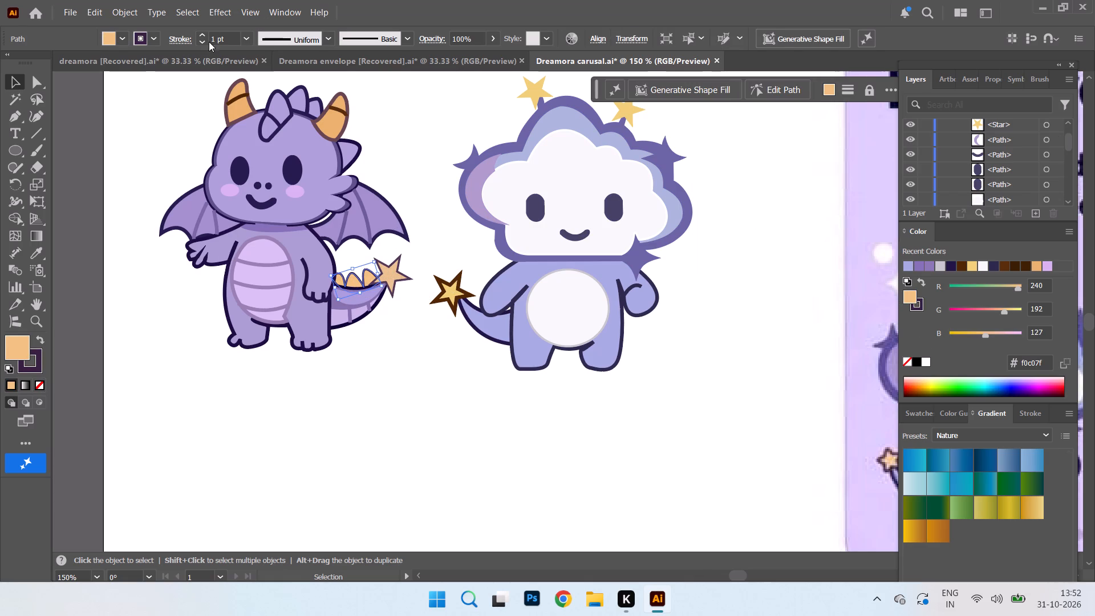
pyautogui.moveTo(214, 40); pyautogui.dragTo(176, 54)
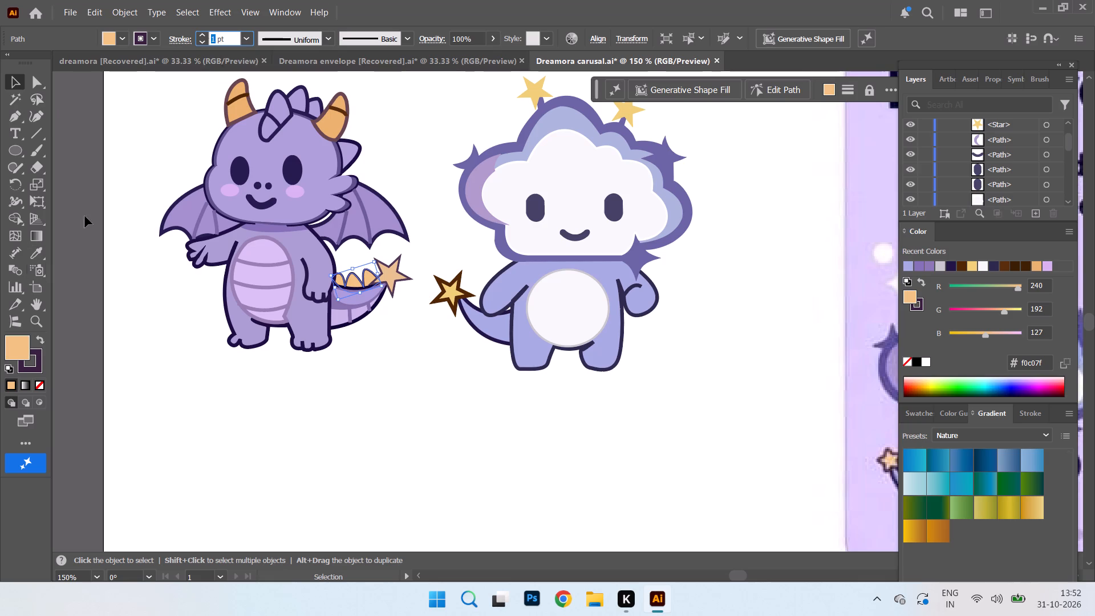
pyautogui.press('2')
pyautogui.press('Return')
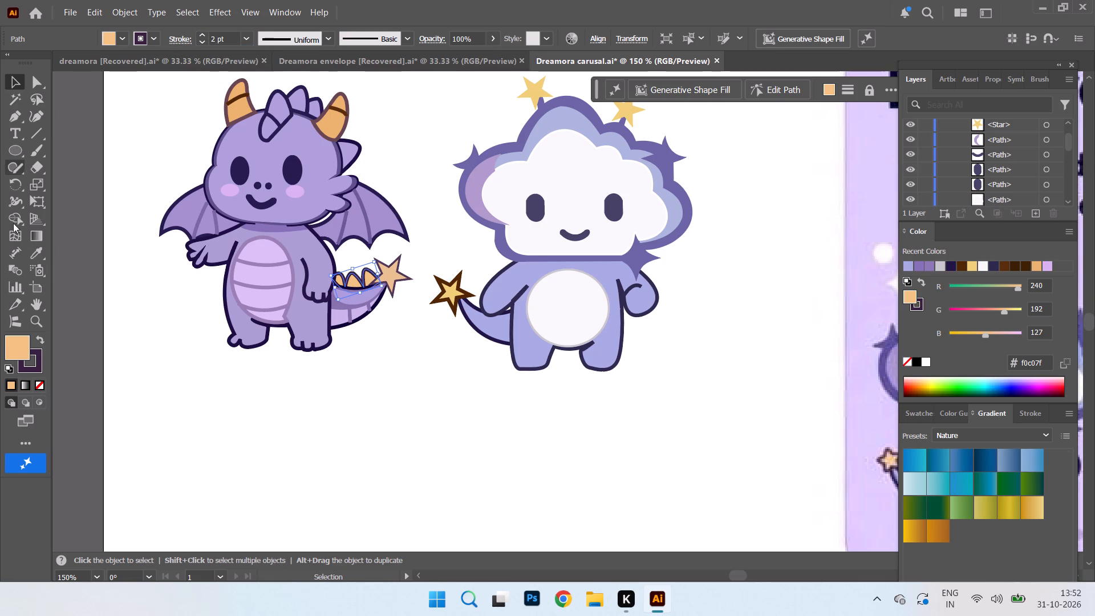
# Recolour the outline of the dragon's tail spikes to dark brown #754413, based on the hue sampled from the horns.
pyautogui.doubleClick(22, 367)
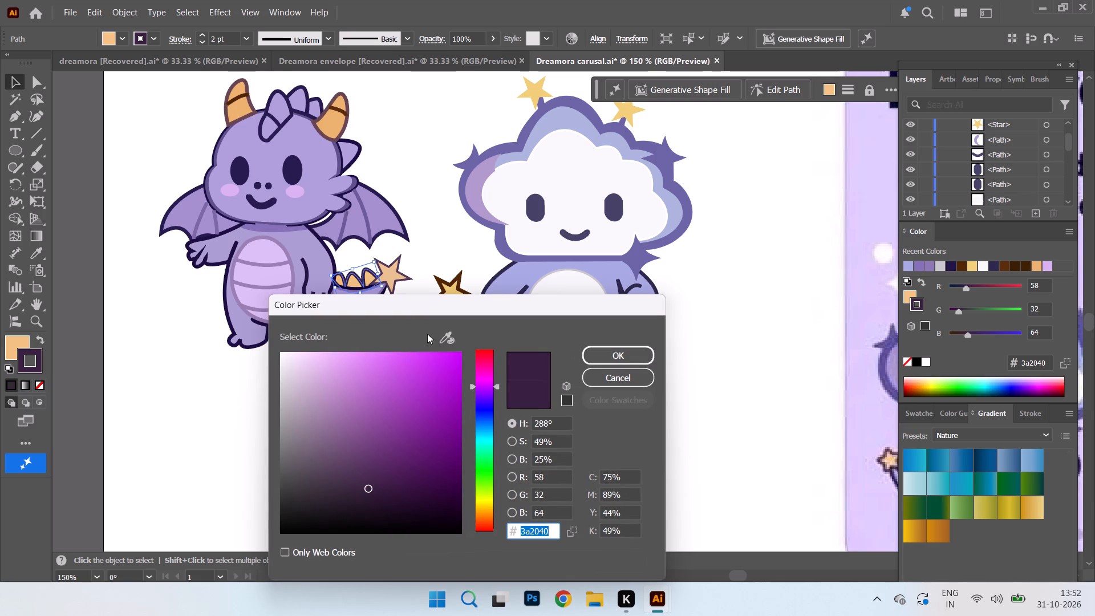
pyautogui.click(449, 337)
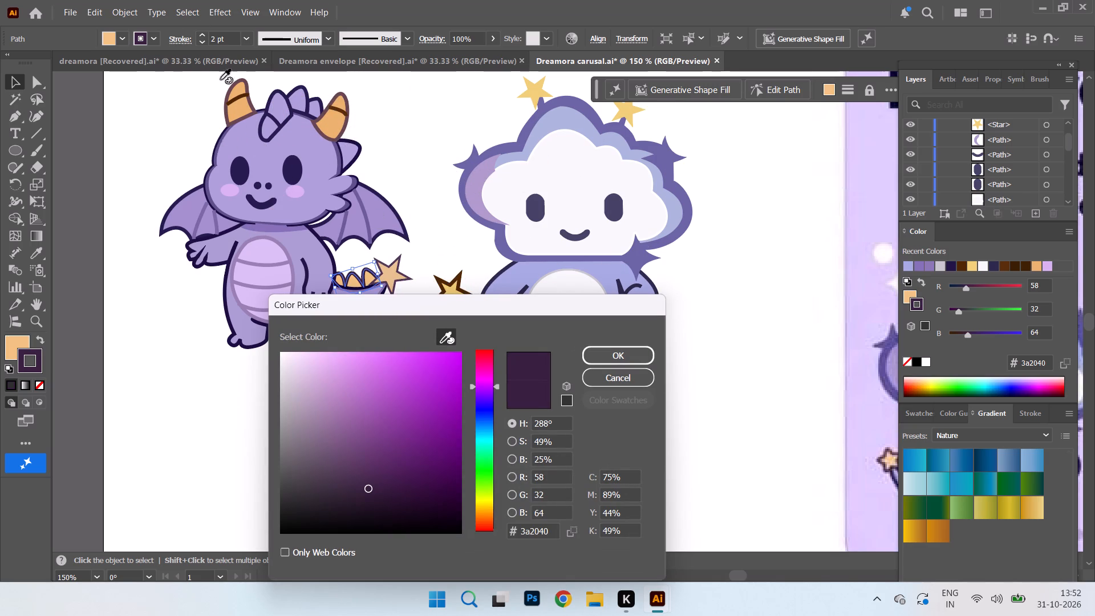
pyautogui.click(225, 103)
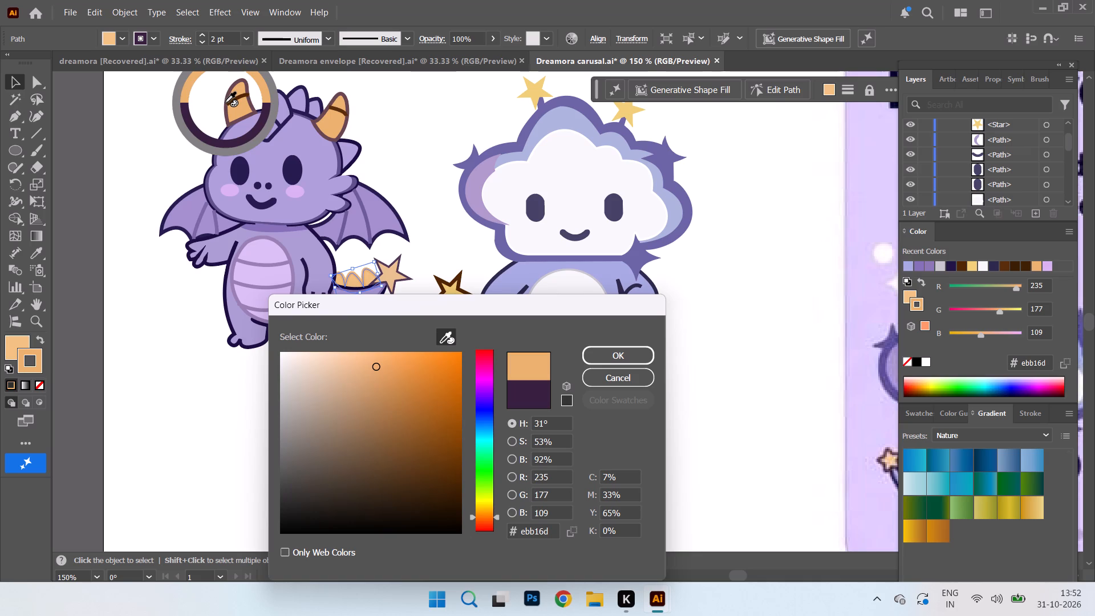
pyautogui.click(444, 468)
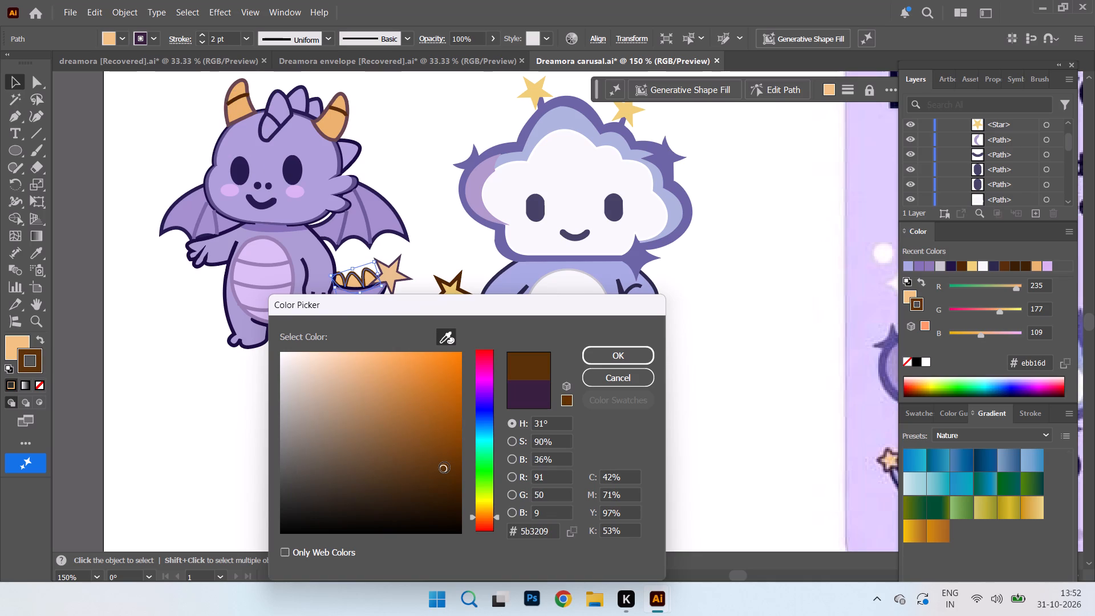
pyautogui.click(333, 103)
pyautogui.click(333, 103)
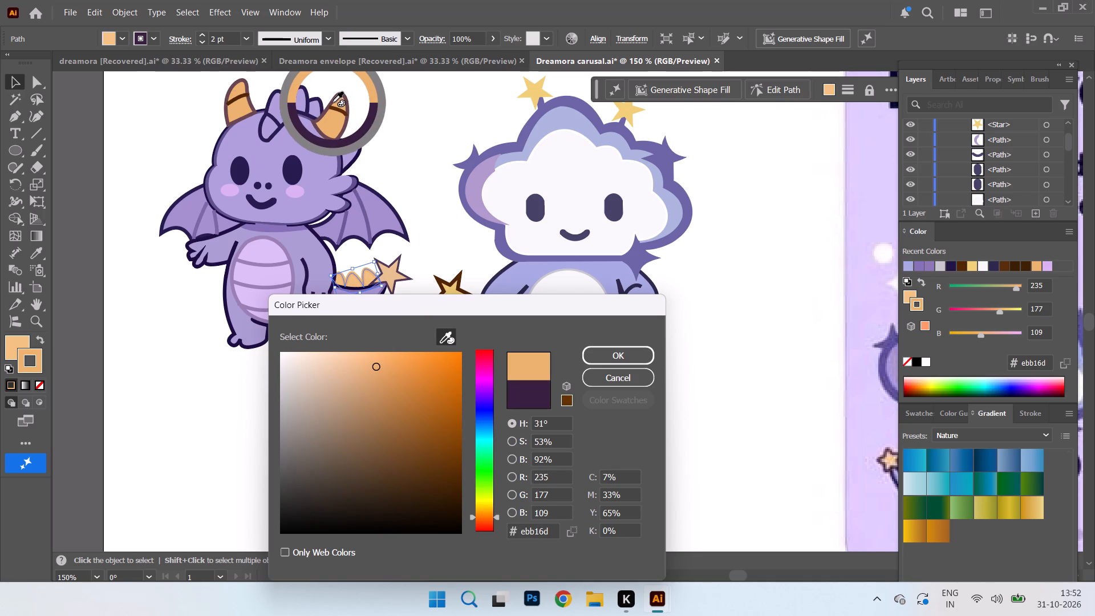
pyautogui.click(332, 105)
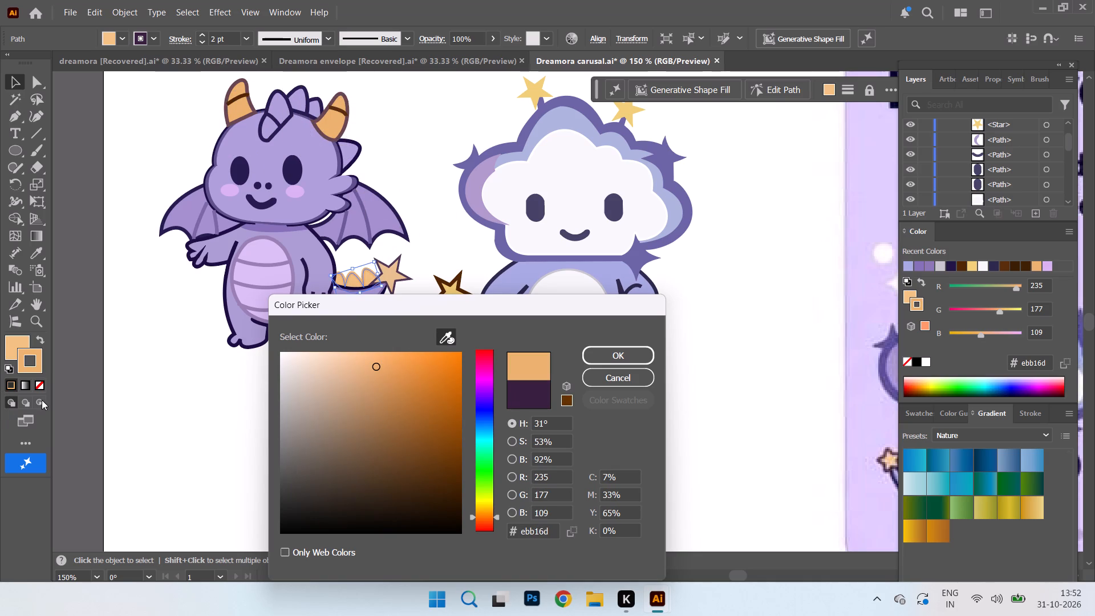
pyautogui.doubleClick(31, 367)
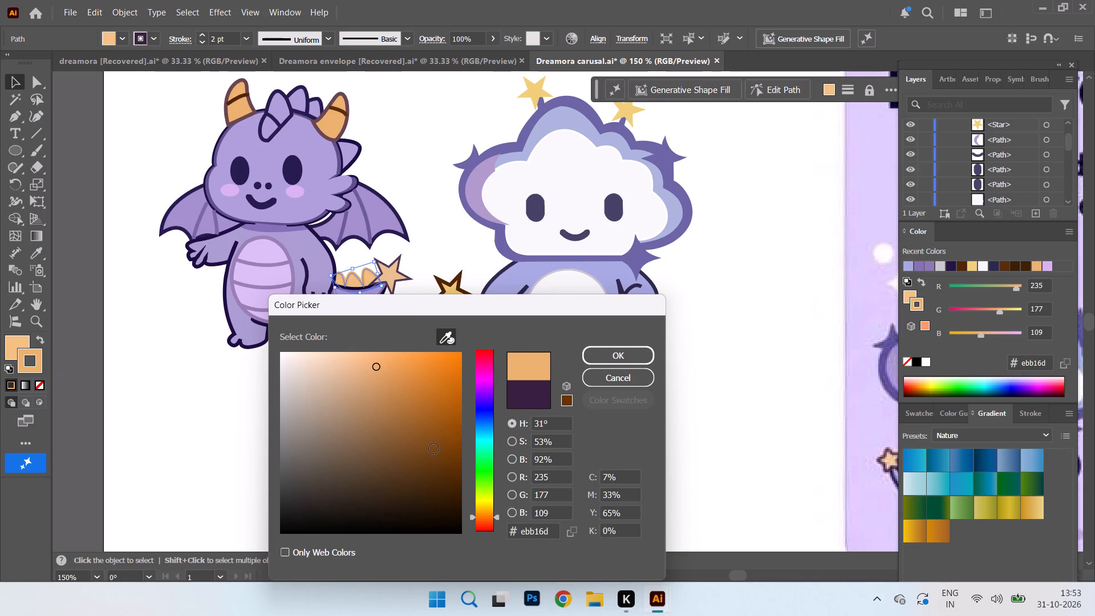
pyautogui.click(434, 449)
pyautogui.click(640, 354)
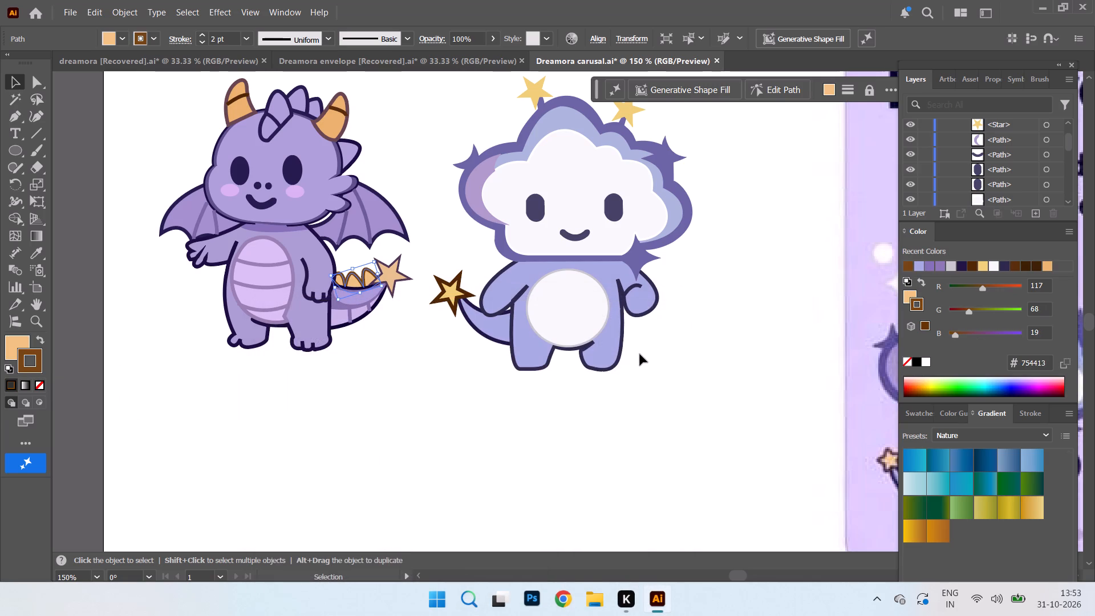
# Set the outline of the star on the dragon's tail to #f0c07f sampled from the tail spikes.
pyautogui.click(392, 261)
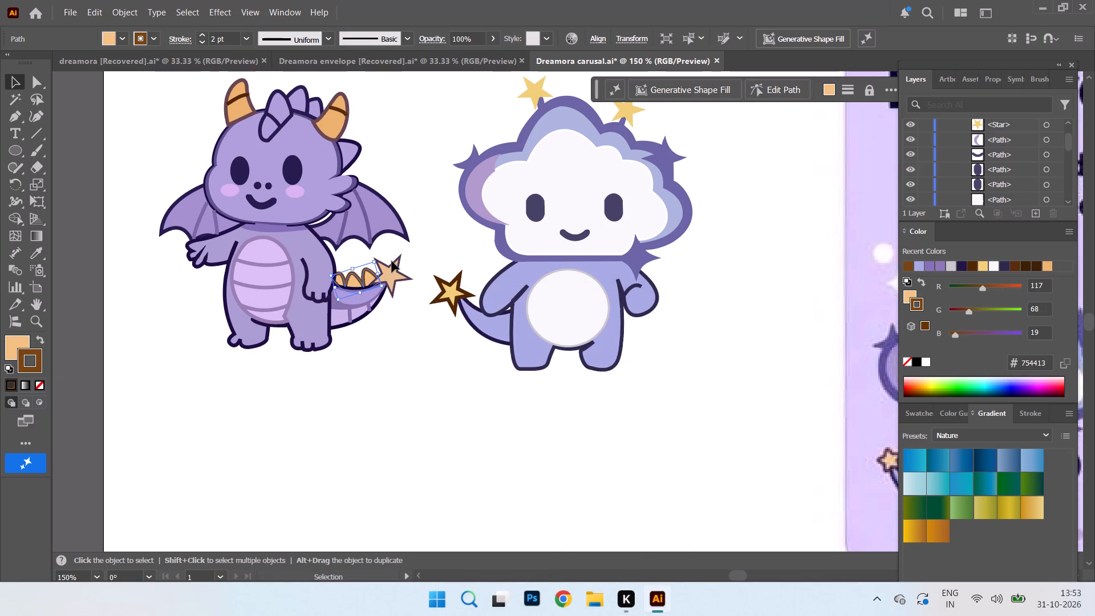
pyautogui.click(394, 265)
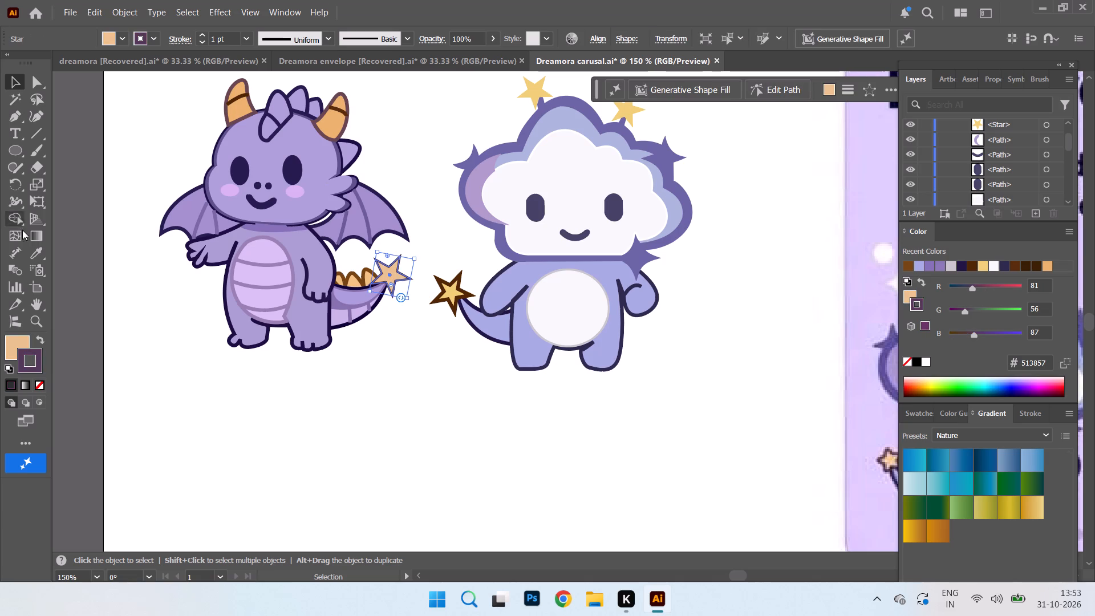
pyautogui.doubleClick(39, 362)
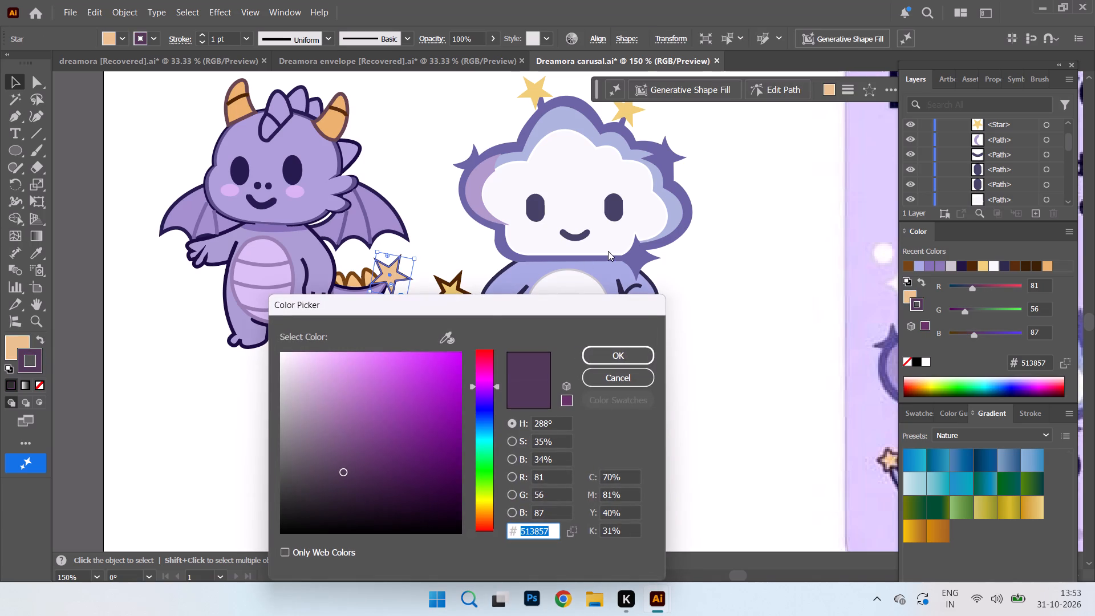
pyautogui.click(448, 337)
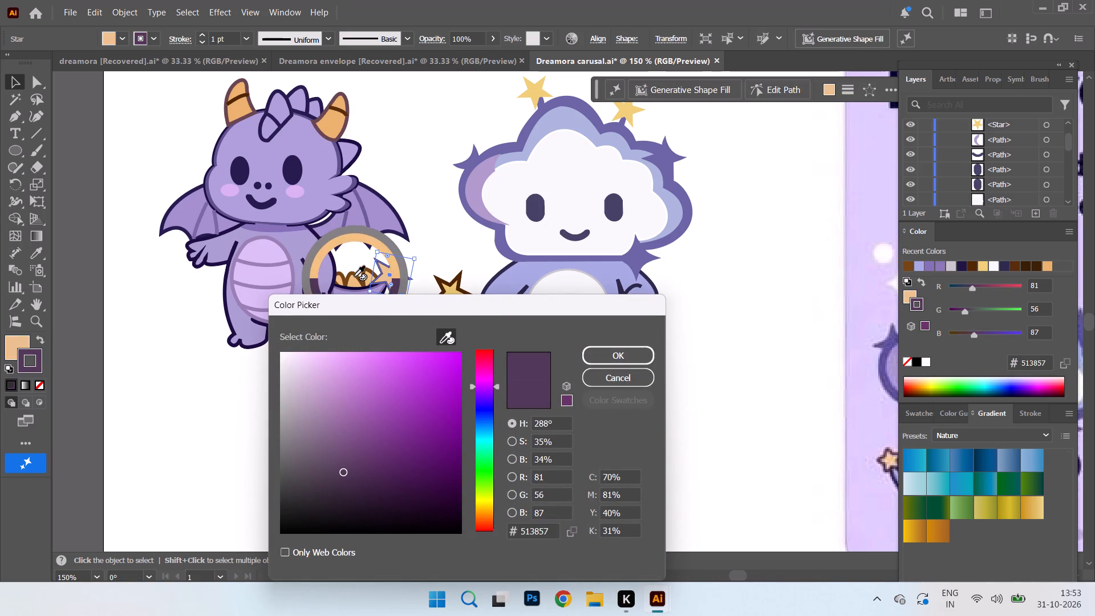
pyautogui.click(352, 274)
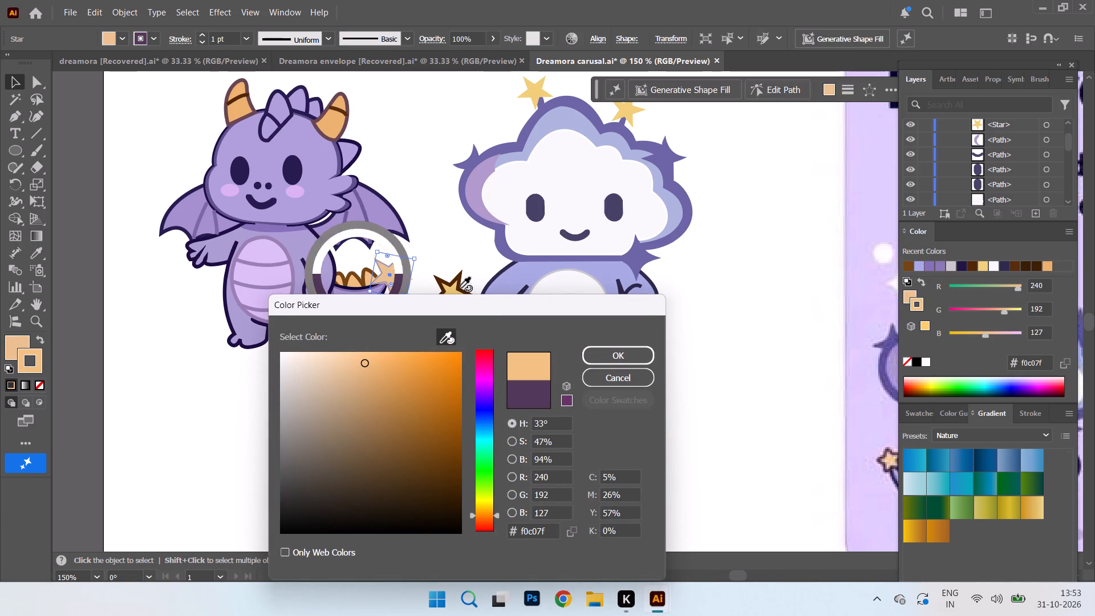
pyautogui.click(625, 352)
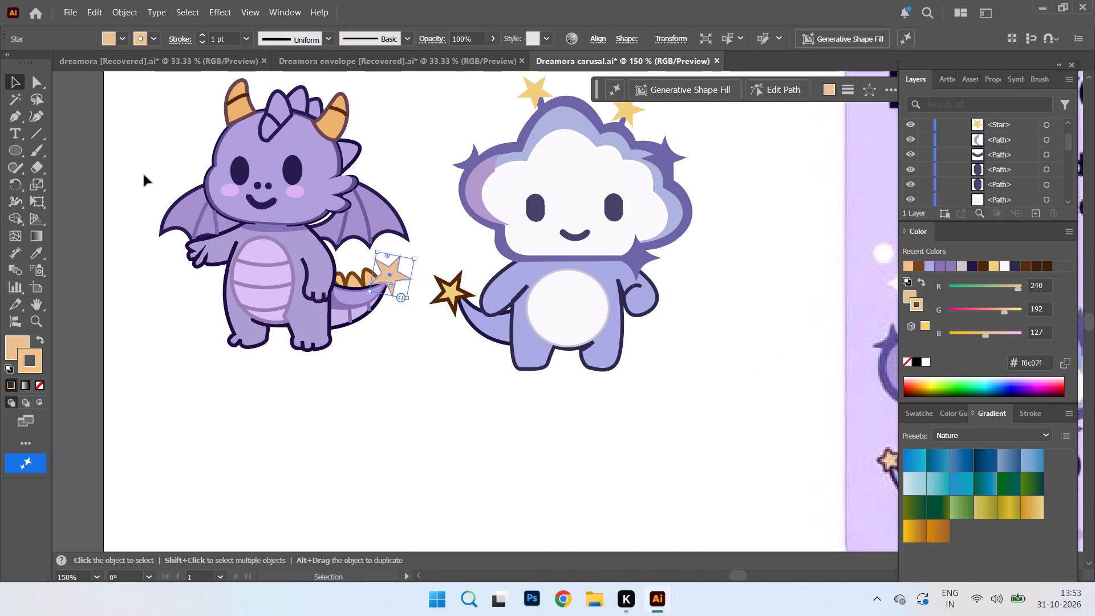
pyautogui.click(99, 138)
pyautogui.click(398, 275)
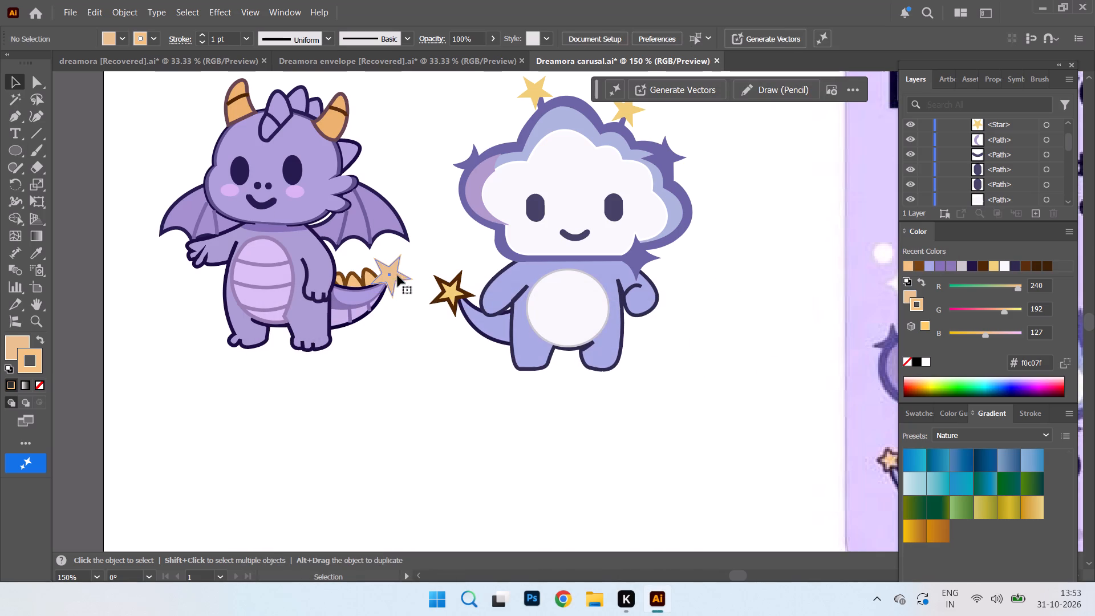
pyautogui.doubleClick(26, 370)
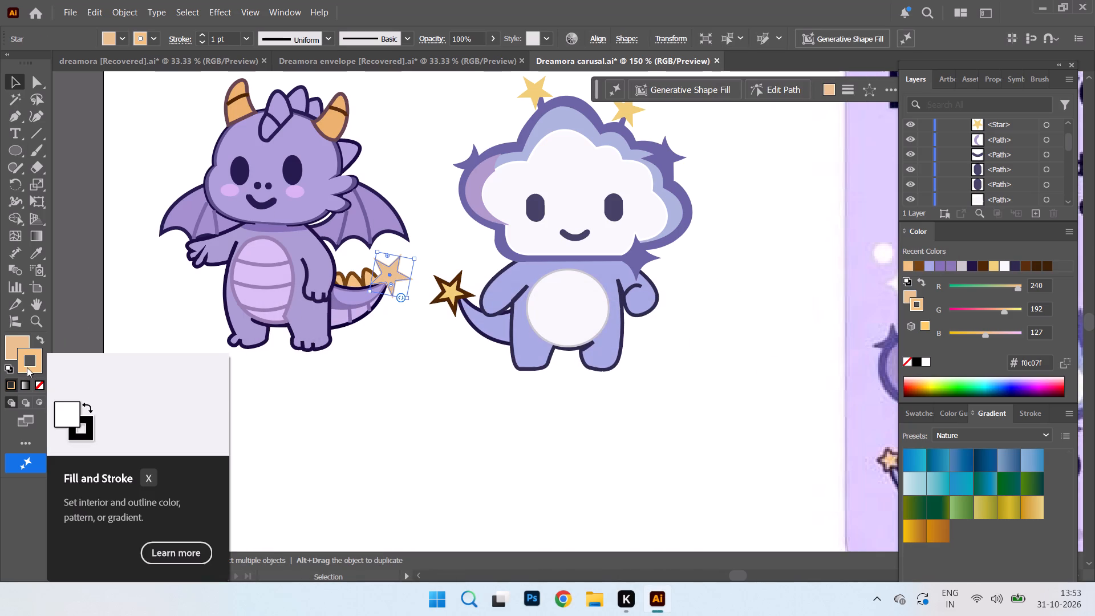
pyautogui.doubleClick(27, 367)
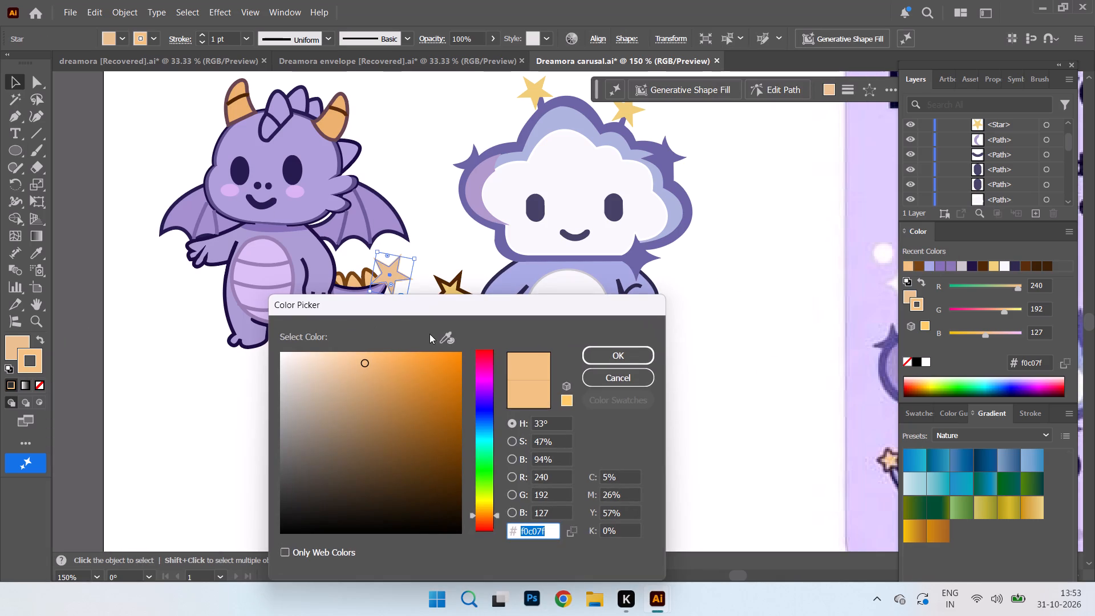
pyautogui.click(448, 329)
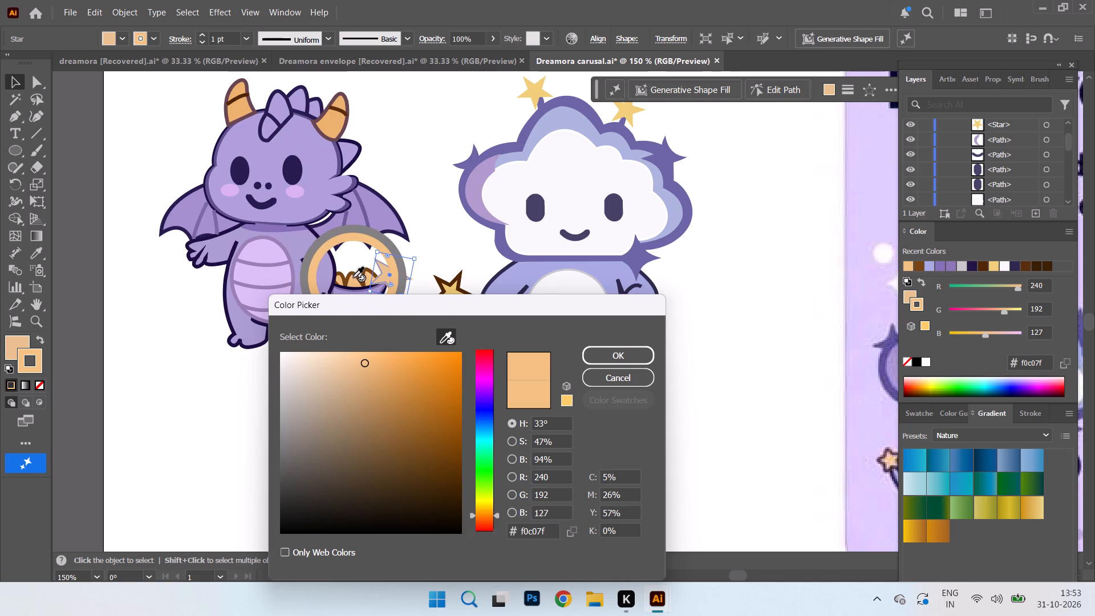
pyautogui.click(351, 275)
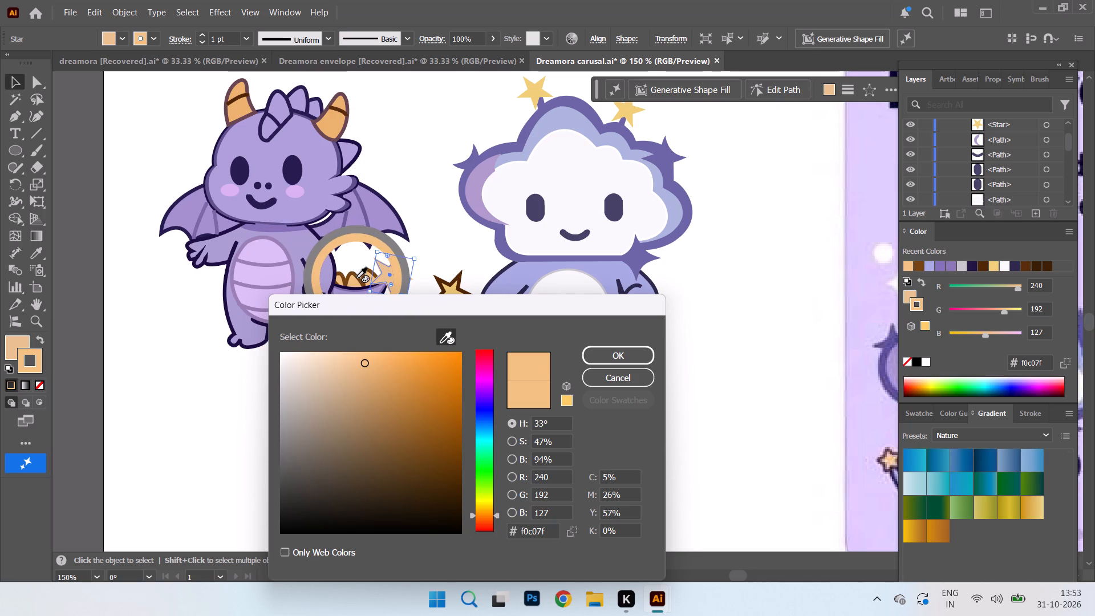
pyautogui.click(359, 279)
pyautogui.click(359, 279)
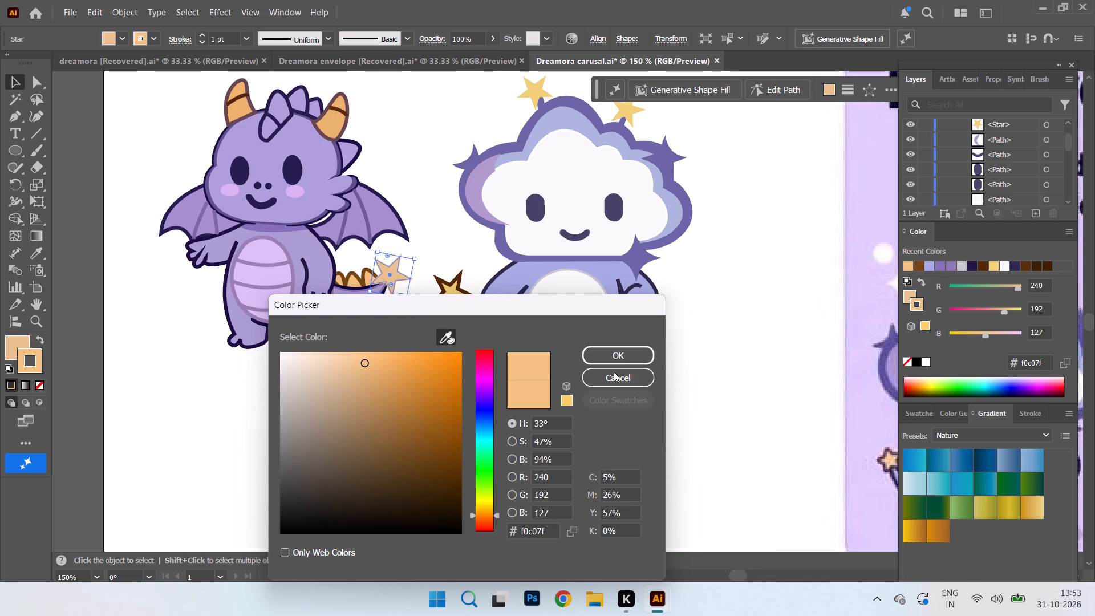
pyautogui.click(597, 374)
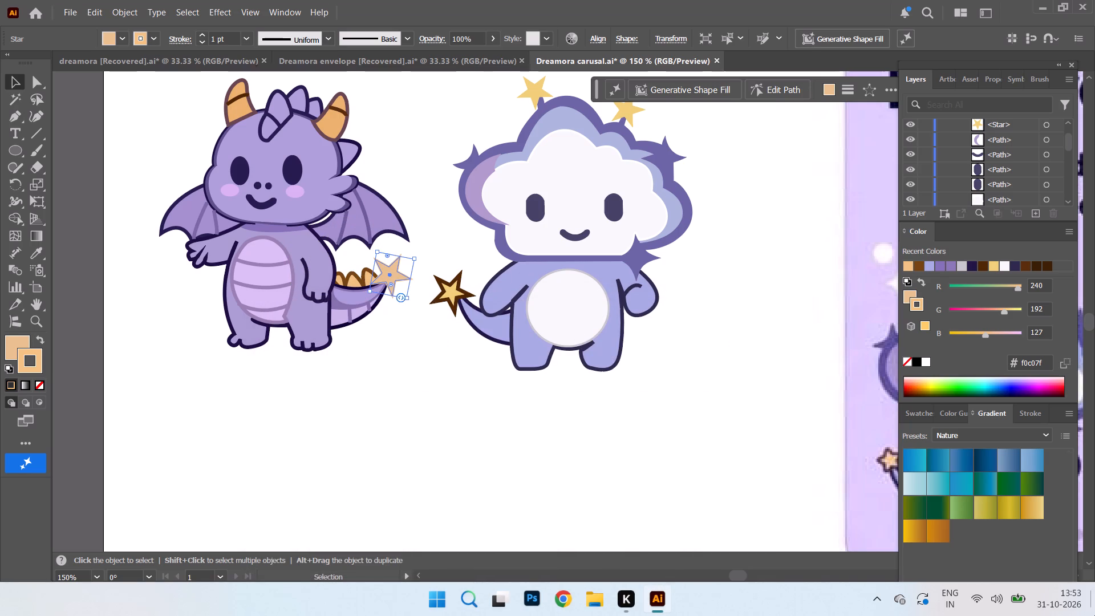
# Recolour the outline of the star on the dragon's tail to brown #7a5120.
pyautogui.doubleClick(25, 368)
pyautogui.click(451, 330)
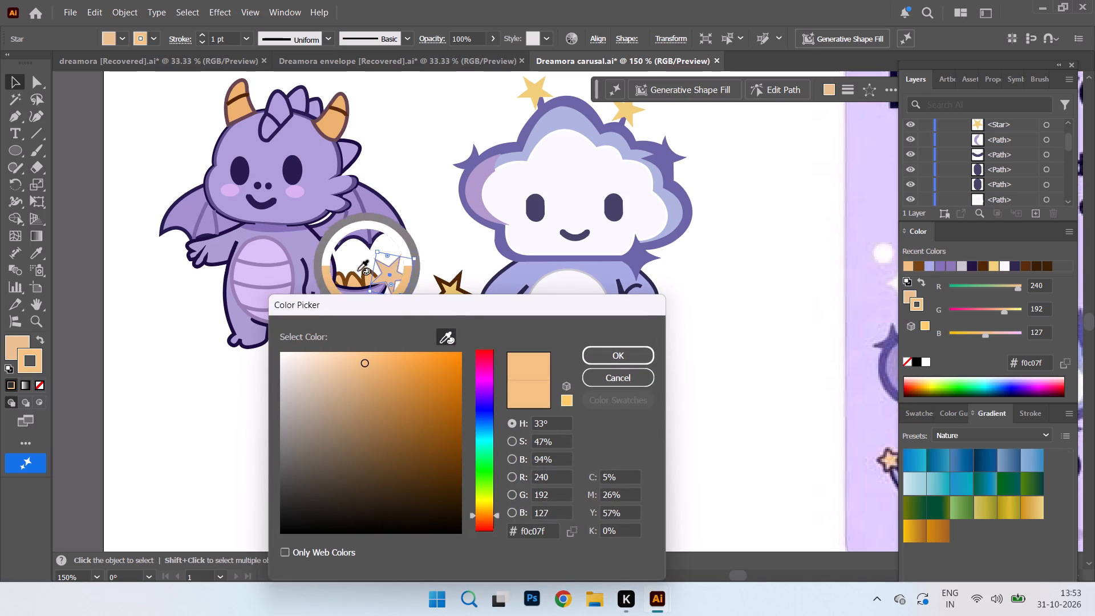
pyautogui.click(439, 470)
pyautogui.click(451, 450)
pyautogui.click(416, 446)
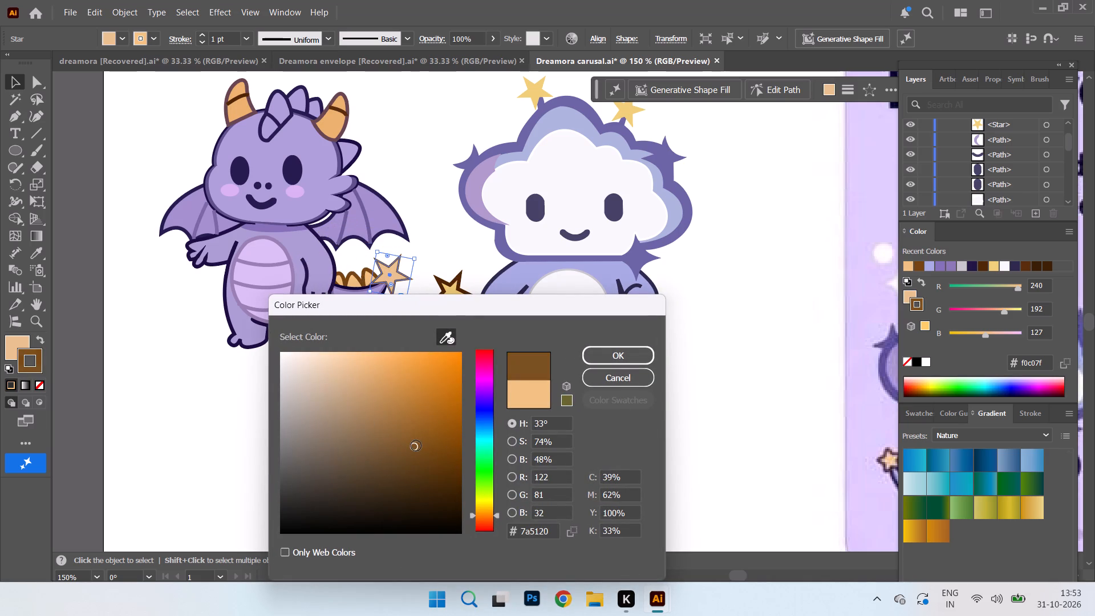
pyautogui.click(624, 350)
pyautogui.click(716, 328)
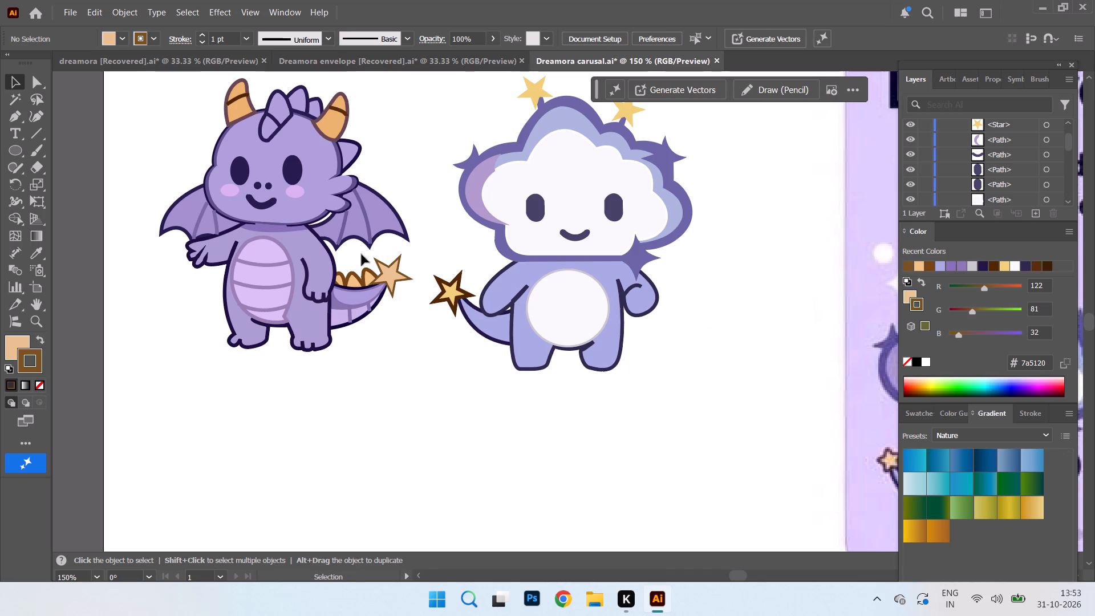
# Set the outline weight of the star on the dragon's tail to 2 pt.
pyautogui.click(391, 264)
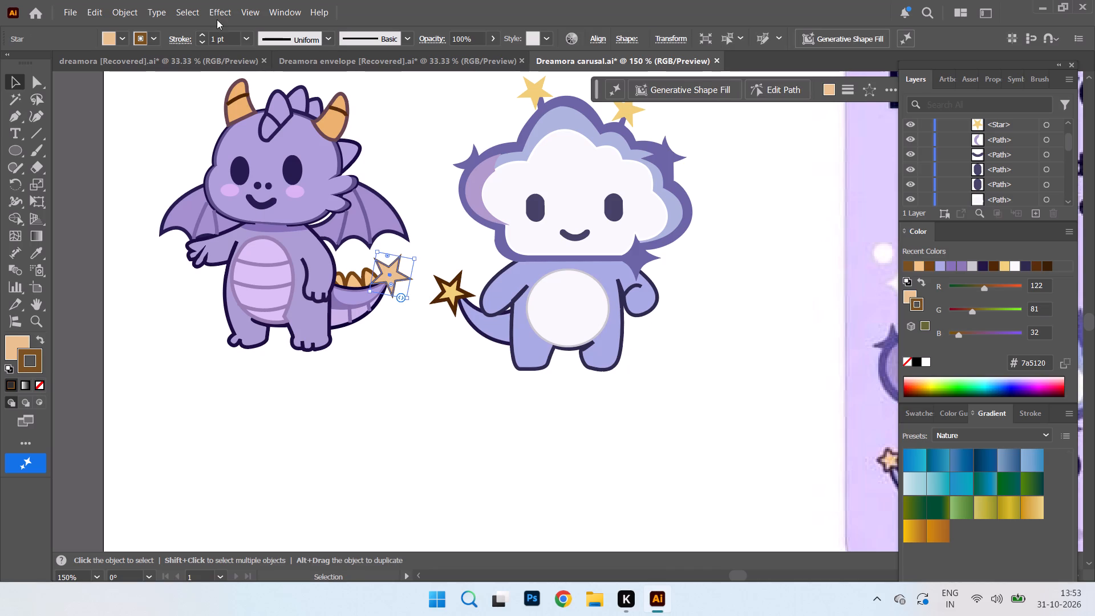
pyautogui.moveTo(216, 40); pyautogui.dragTo(160, 59)
pyautogui.press('2')
pyautogui.press('Return')
pyautogui.click(306, 405)
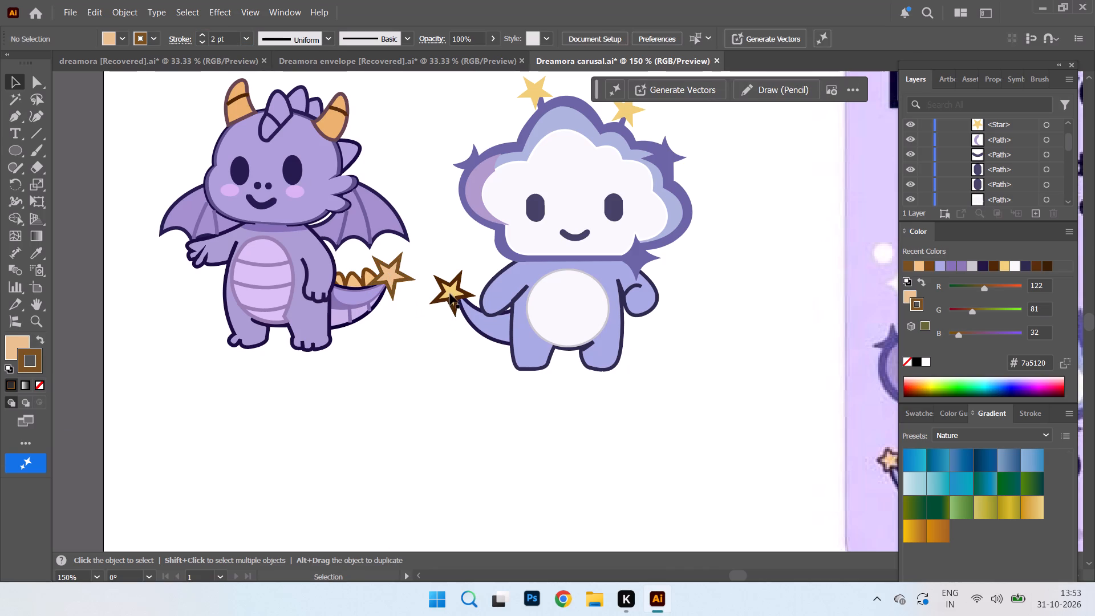
# Round the inner corners of the star on the dragon's tail.
pyautogui.click(396, 281)
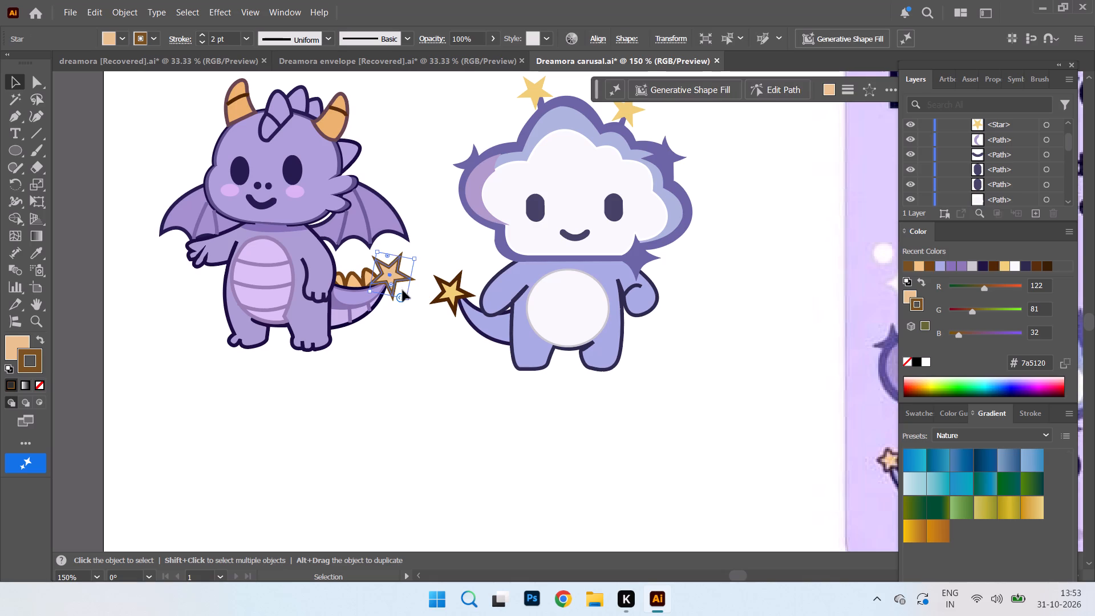
pyautogui.hotkey('ctrl', '=')
pyautogui.hotkey('ctrl', '=')
pyautogui.hotkey('ctrl', '=')
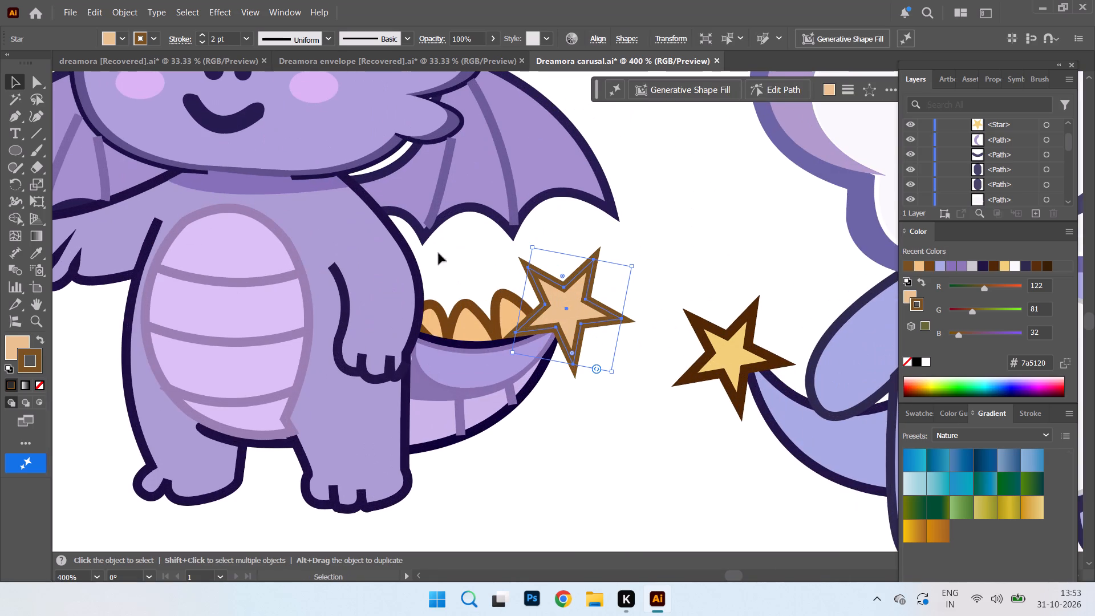
pyautogui.click(576, 306)
pyautogui.moveTo(563, 274); pyautogui.dragTo(563, 286)
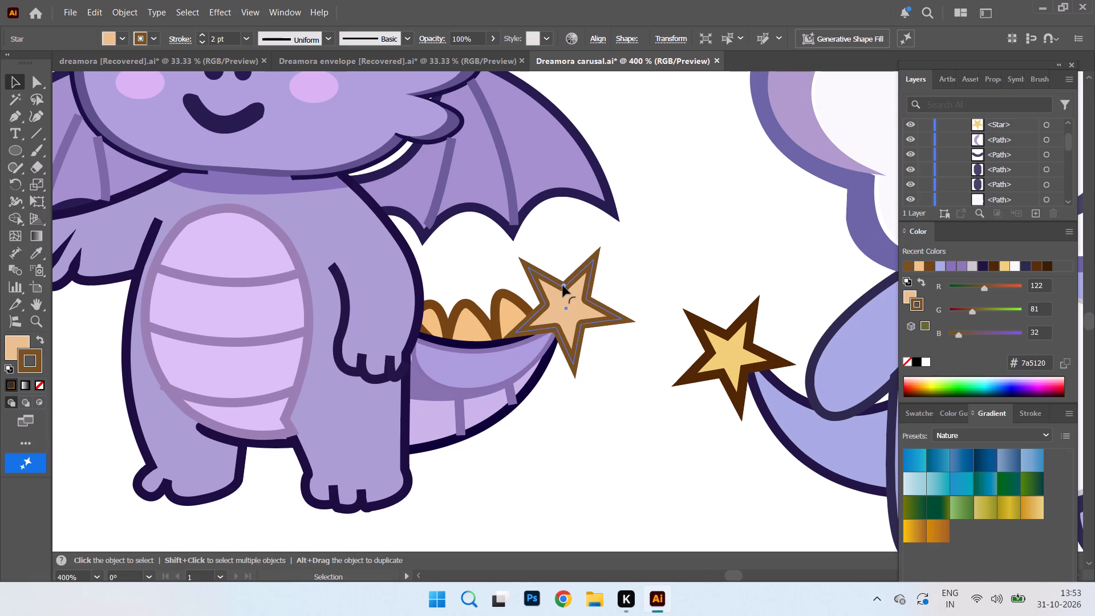
pyautogui.moveTo(563, 286); pyautogui.dragTo(557, 274)
pyautogui.moveTo(557, 274); pyautogui.dragTo(556, 273)
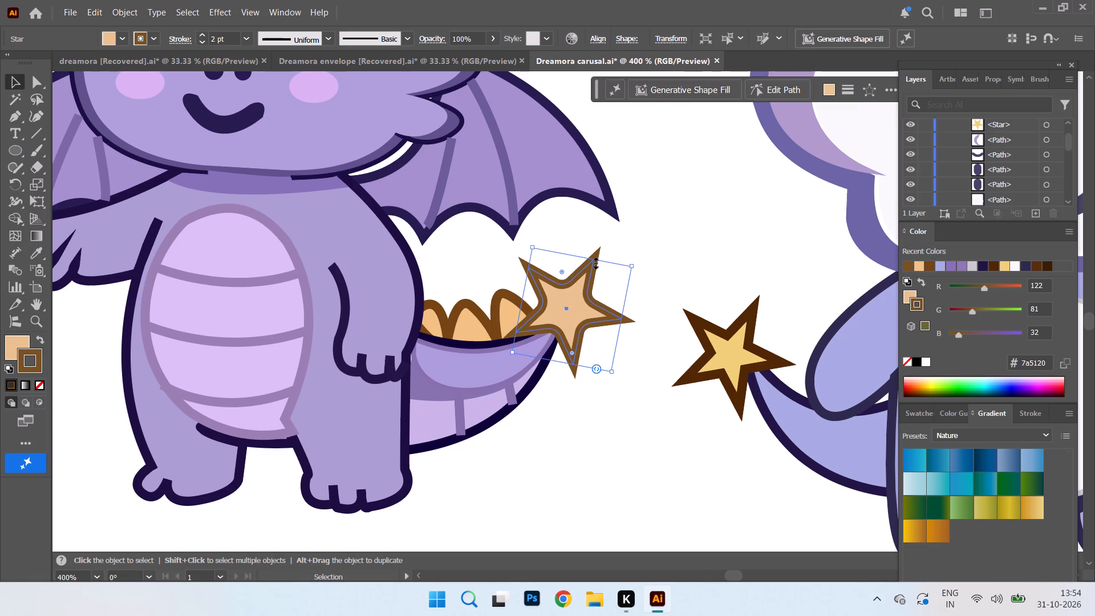
# Round the outer points of the star on the dragon's tail into soft tips.
pyautogui.click(594, 262)
pyautogui.click(661, 249)
pyautogui.click(591, 268)
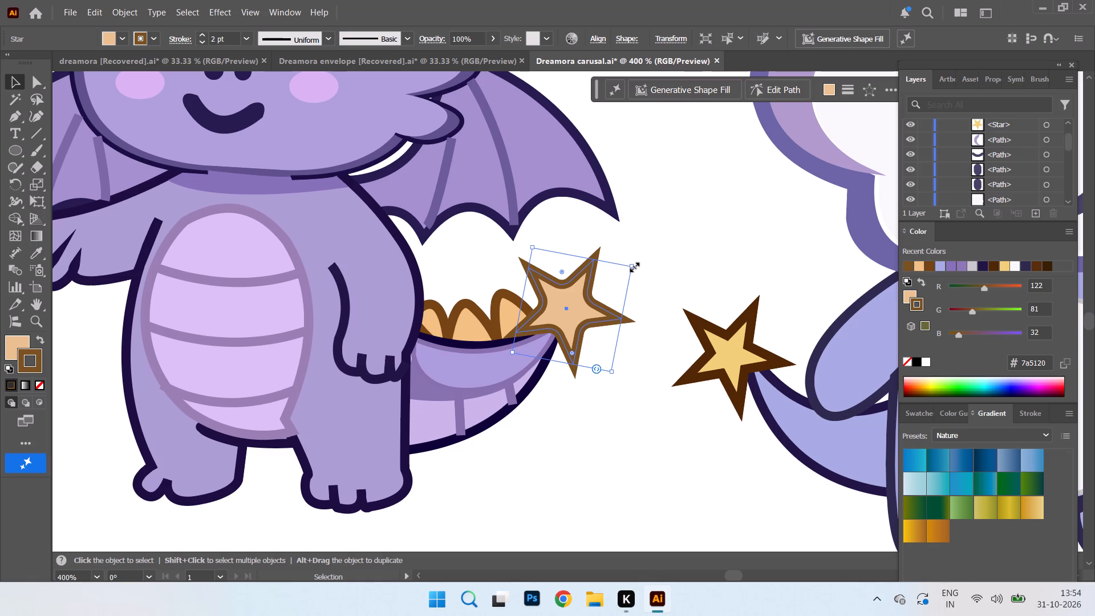
pyautogui.click(633, 265)
pyautogui.doubleClick(583, 267)
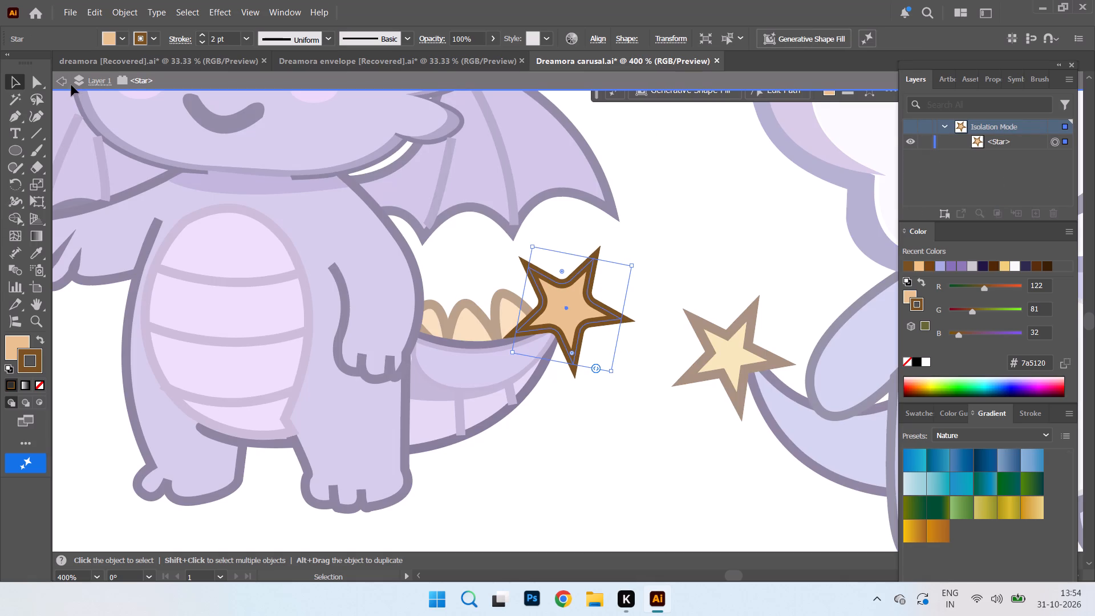
pyautogui.click(56, 80)
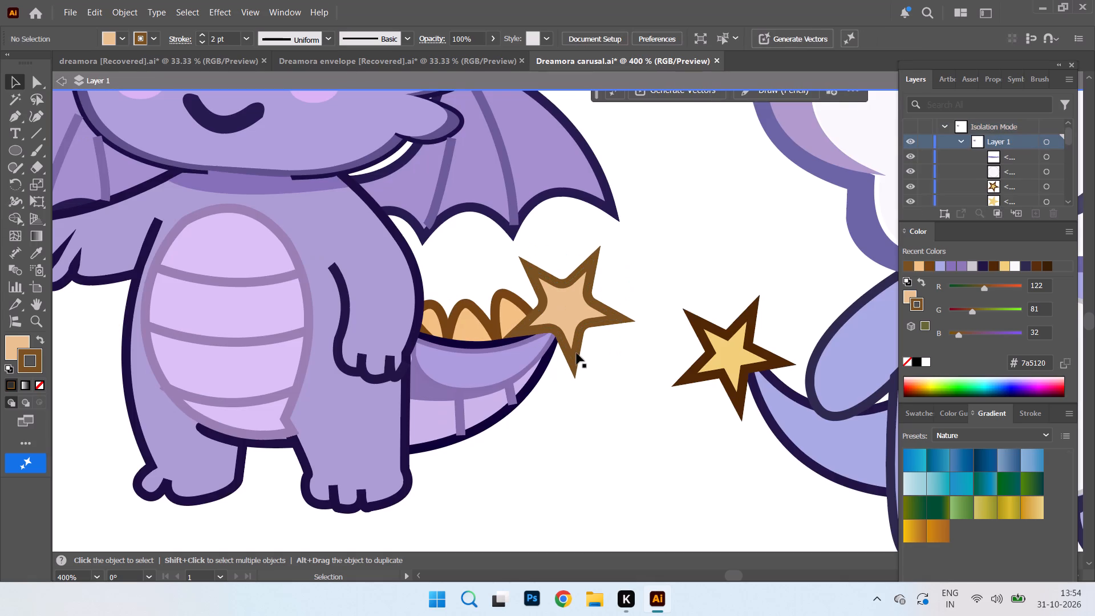
pyautogui.click(577, 353)
pyautogui.click(573, 353)
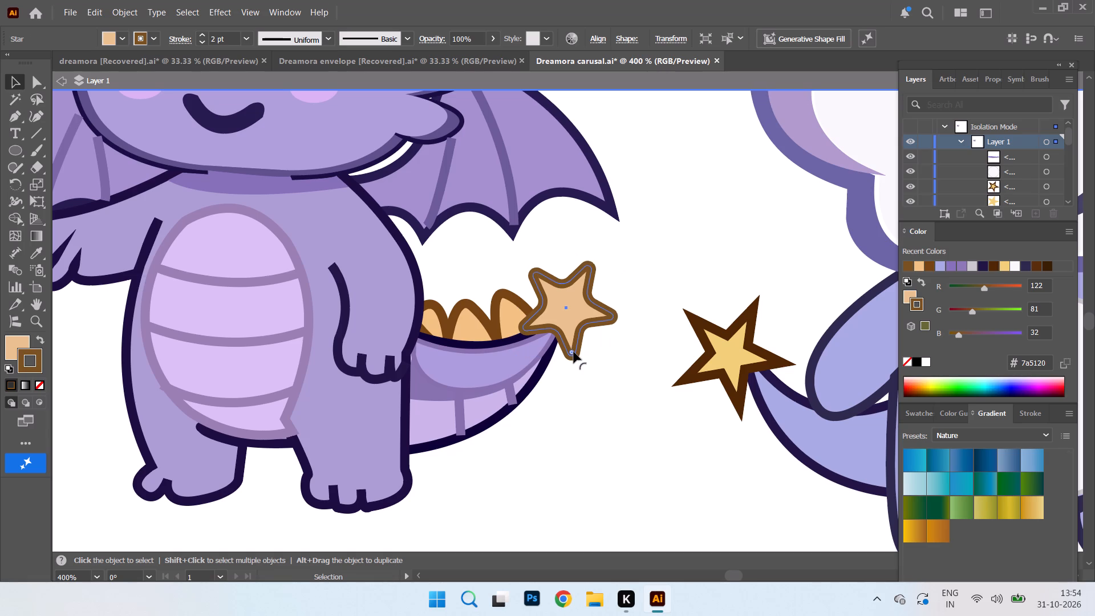
pyautogui.click(640, 262)
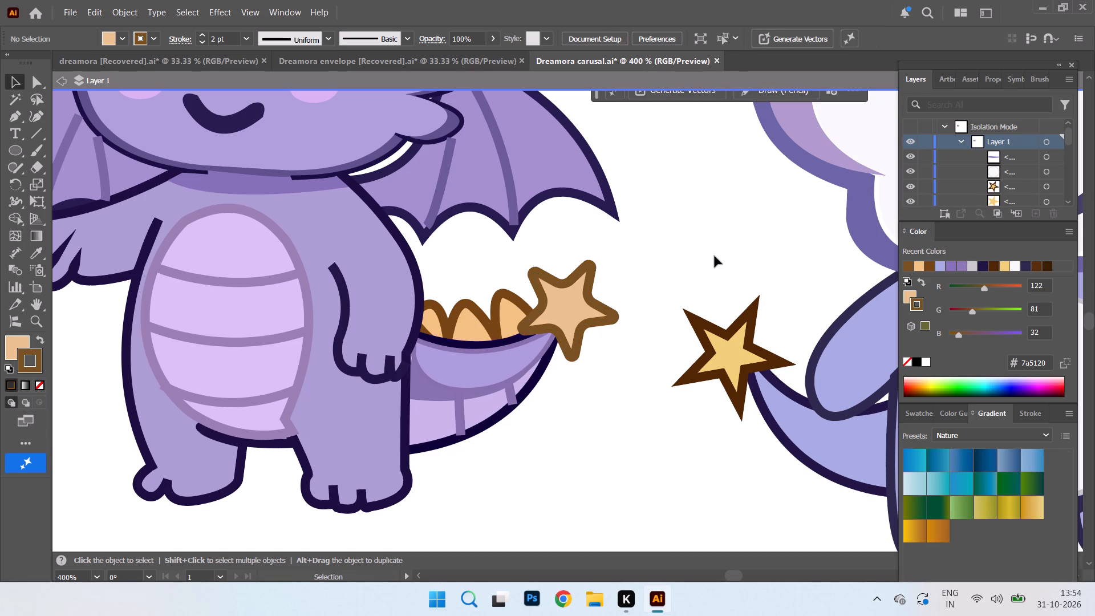
pyautogui.hotkey('ctrl', '-')
pyautogui.hotkey('ctrl', '-')
pyautogui.hotkey('ctrl', '-')
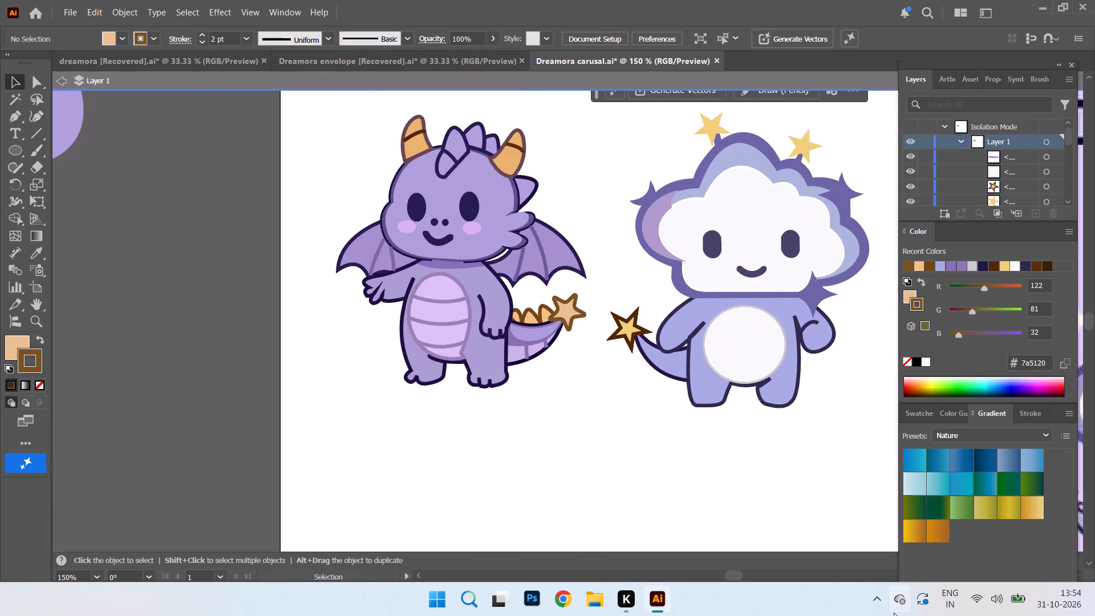
pyautogui.hotkey('ctrl', '-')
pyautogui.hotkey('ctrl', '-')
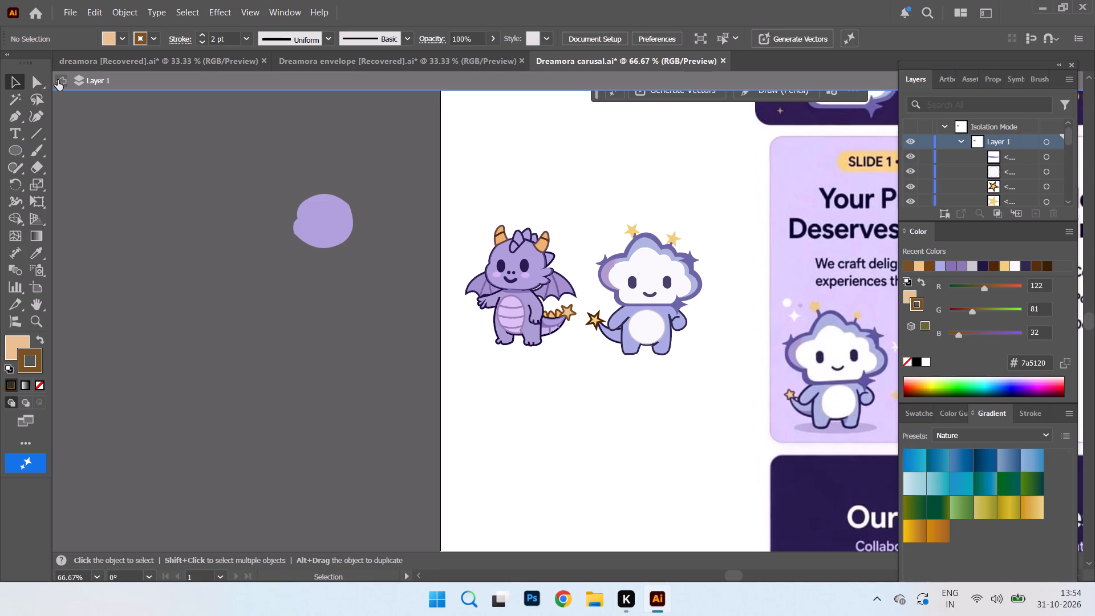
pyautogui.click(58, 80)
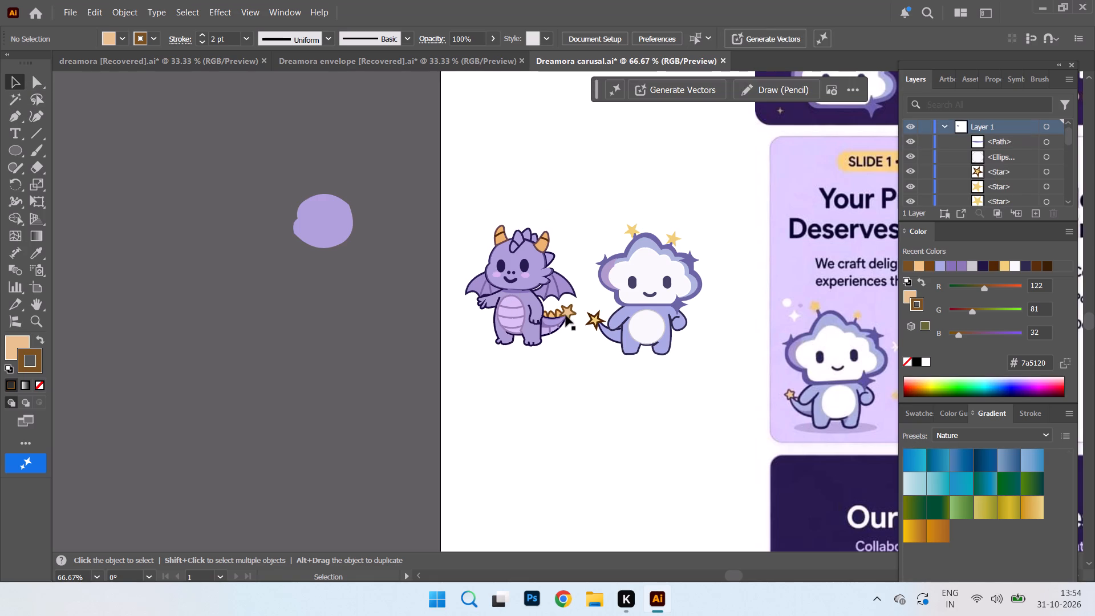
# Nudge the rounded star slightly to sit on the tip of the dragon's tail.
pyautogui.moveTo(569, 310); pyautogui.dragTo(569, 310)
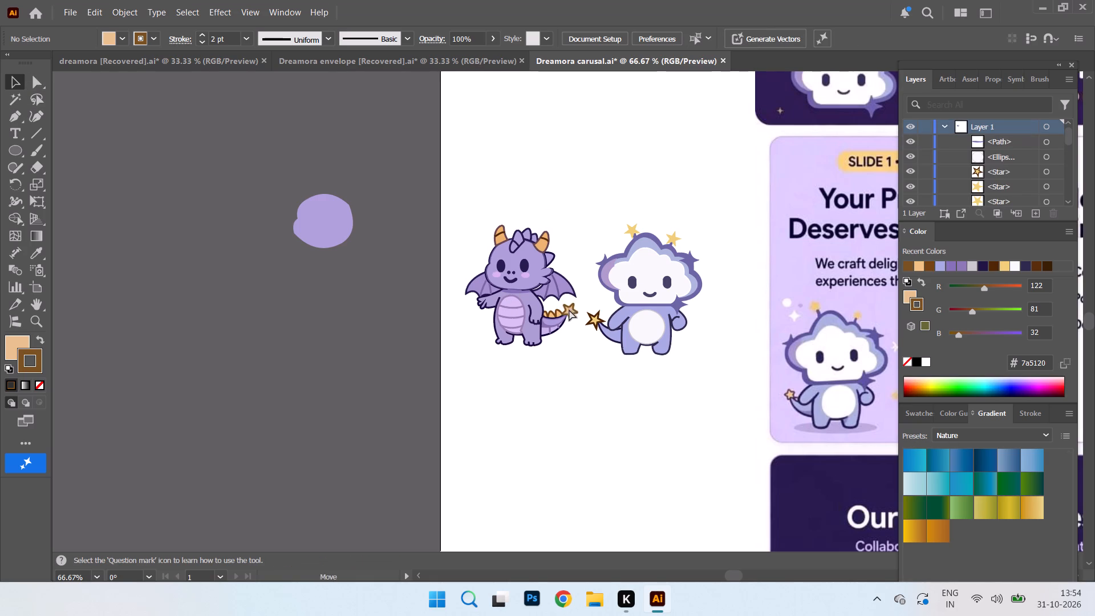
pyautogui.moveTo(569, 310); pyautogui.dragTo(574, 307)
pyautogui.moveTo(574, 307); pyautogui.dragTo(571, 305)
pyautogui.hotkey('ctrl', '=')
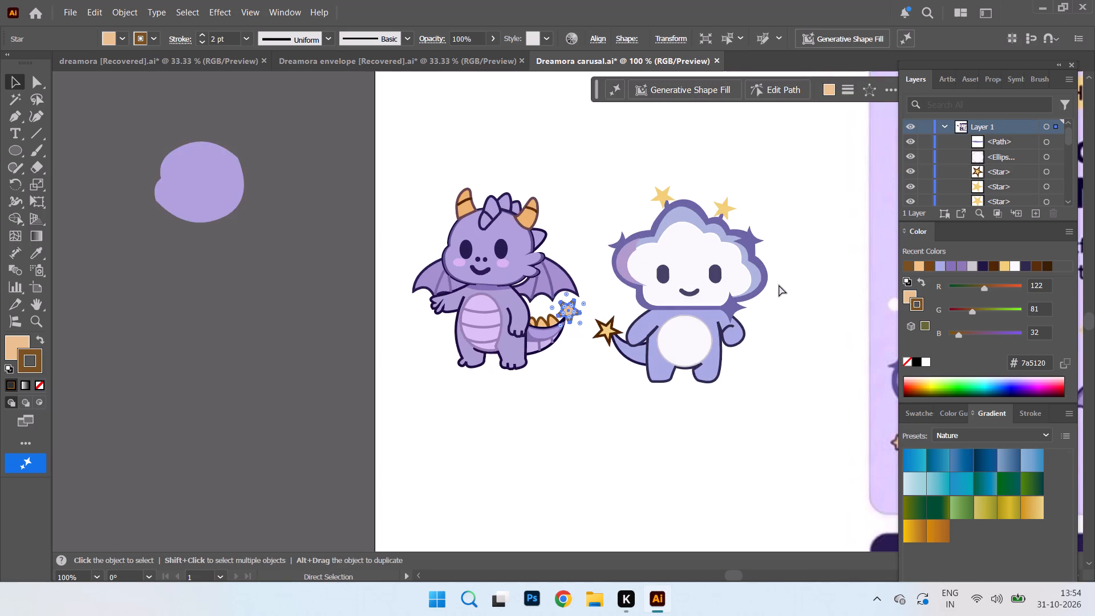
pyautogui.hotkey('ctrl', '=')
pyautogui.click(558, 453)
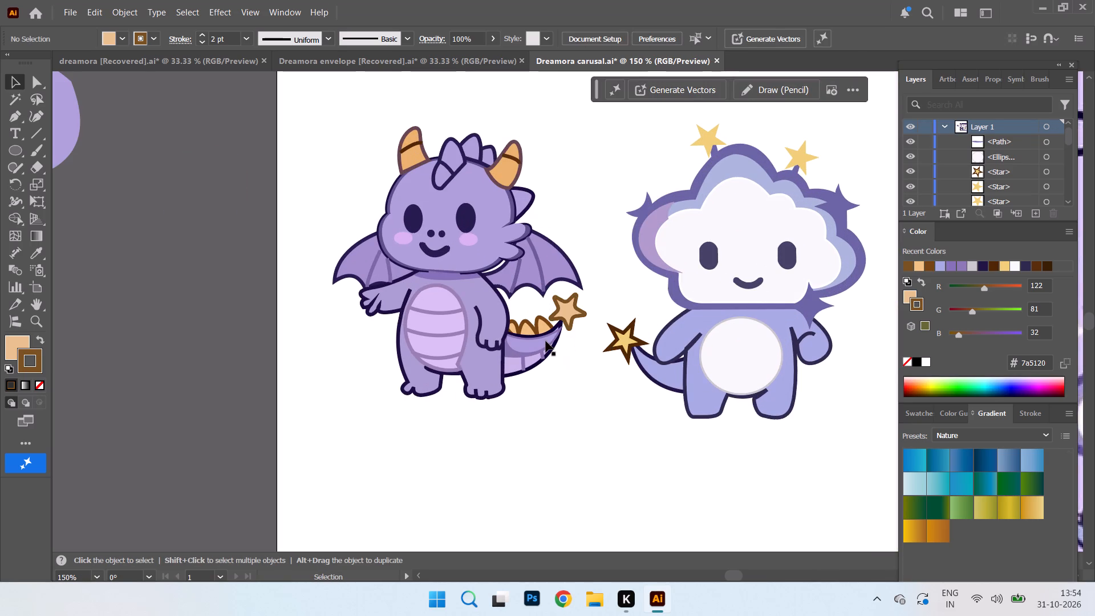
# Adjust the angle of the purple shading shape on the dragon's tail slightly near its tip.
pyautogui.click(546, 341)
pyautogui.moveTo(562, 326); pyautogui.dragTo(558, 331)
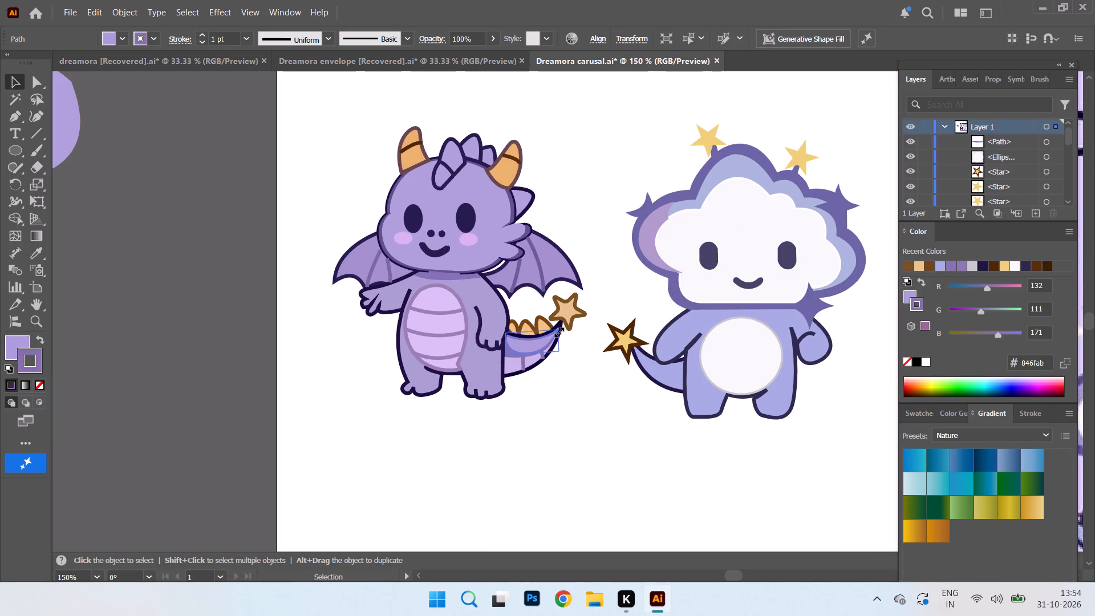
pyautogui.moveTo(558, 331); pyautogui.dragTo(557, 329)
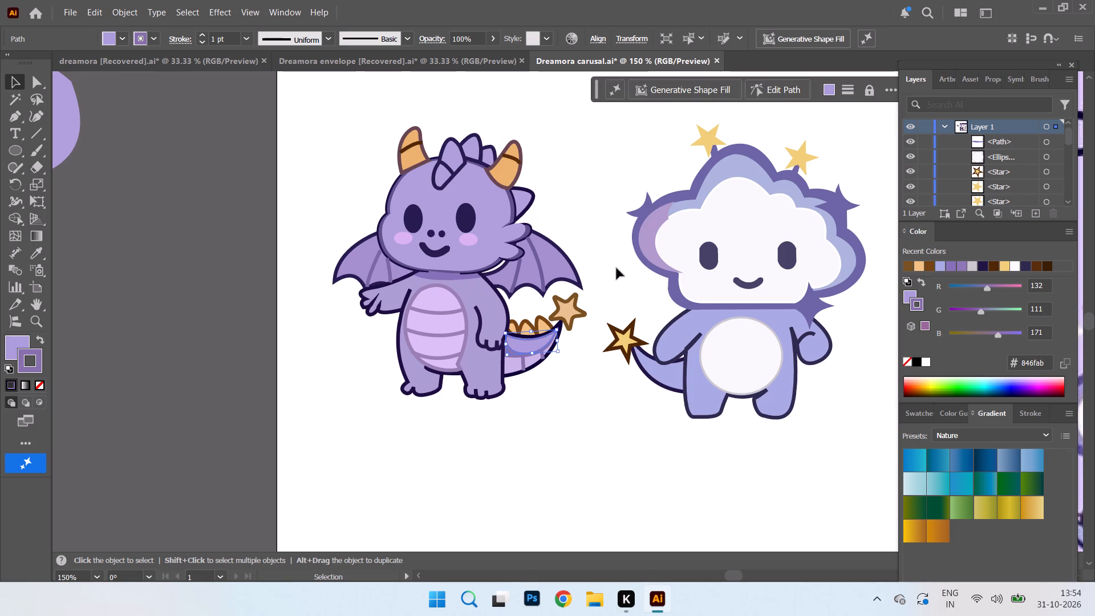
pyautogui.click(615, 244)
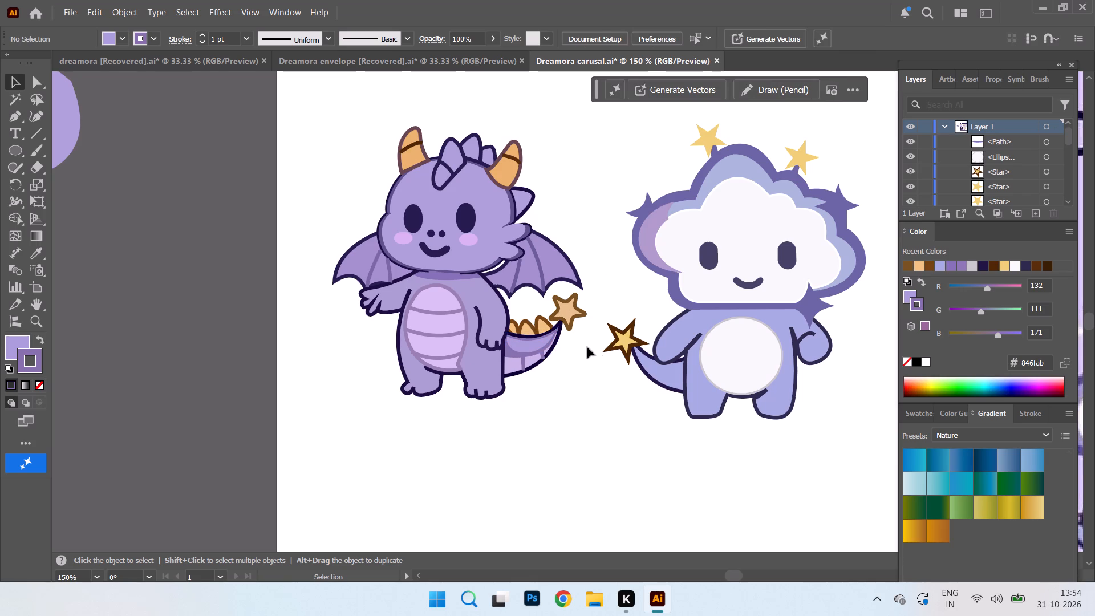
# Remove the old sharp-pointed star from the cloud mascot's tail.
pyautogui.moveTo(622, 331); pyautogui.dragTo(545, 410)
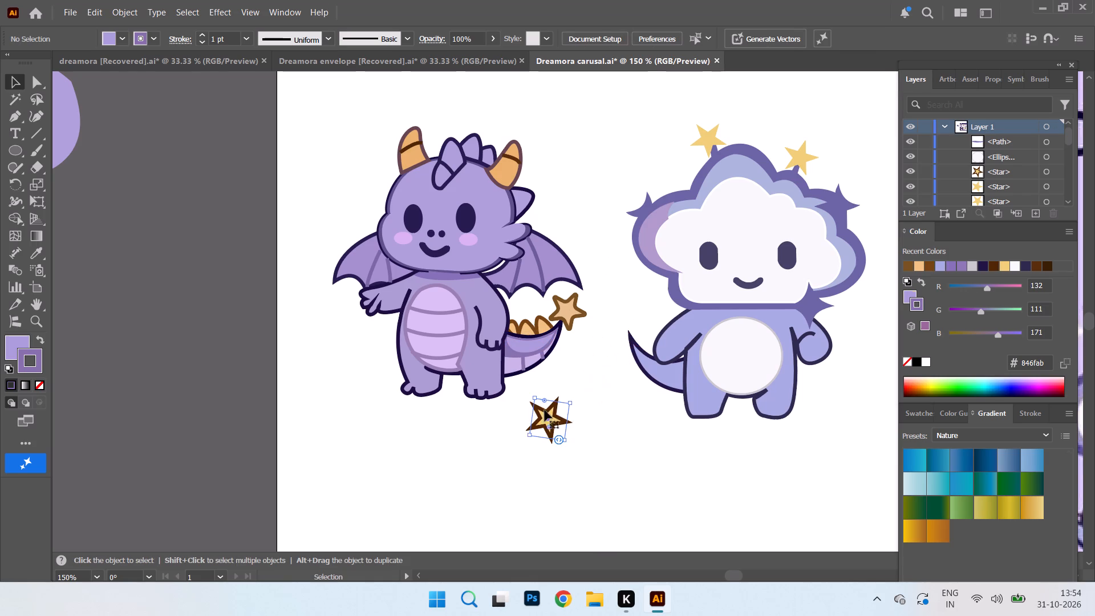
pyautogui.press('Delete')
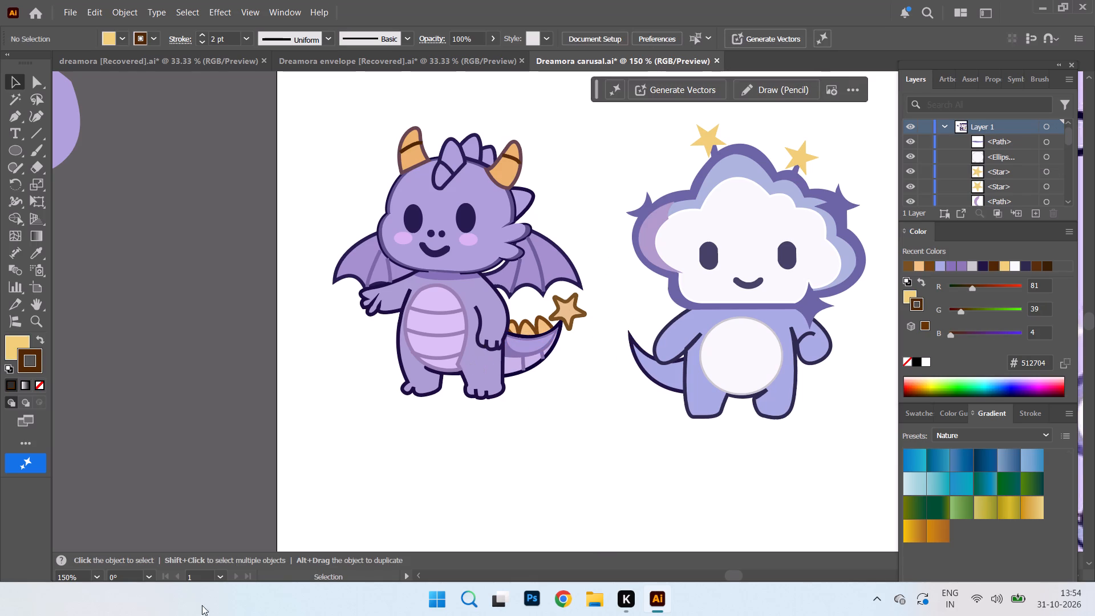
# Place a copy of the dragon's rounded tail star on the tip of the cloud mascot's tail.
pyautogui.click(571, 315)
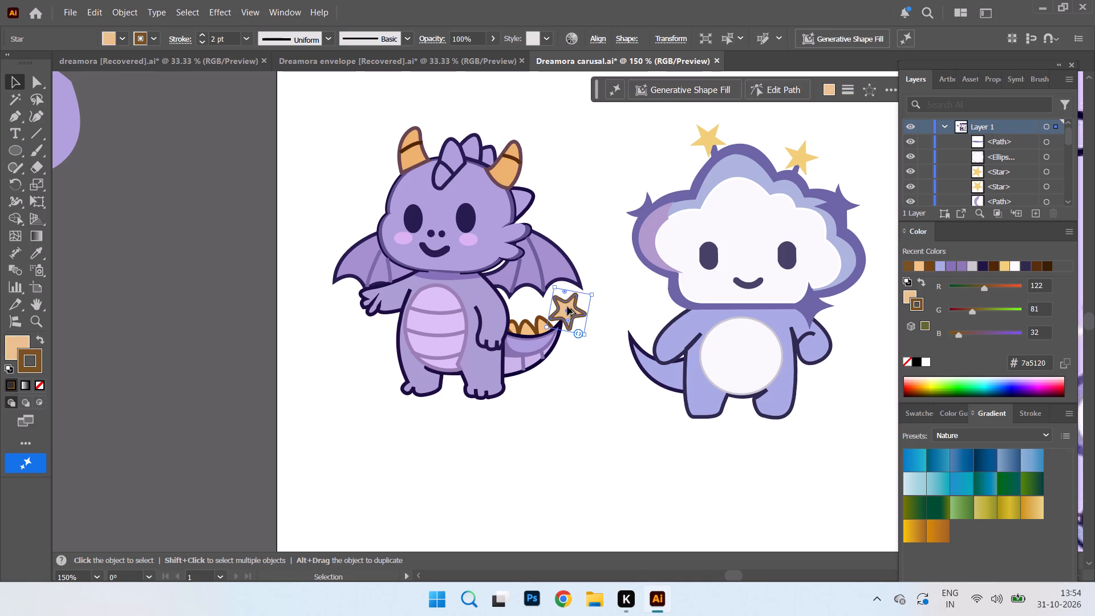
pyautogui.keyDown('alt'); pyautogui.moveTo(567, 307); pyautogui.dragTo(624, 322); pyautogui.keyUp('alt')
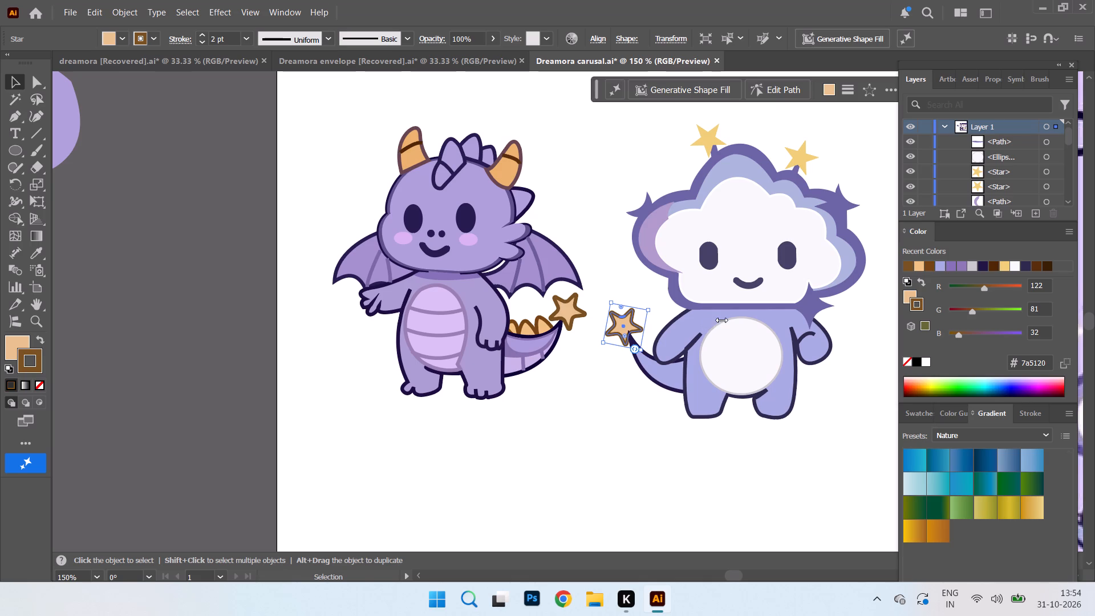
pyautogui.hotkey('ctrl', '-')
pyautogui.hotkey('ctrl', '-')
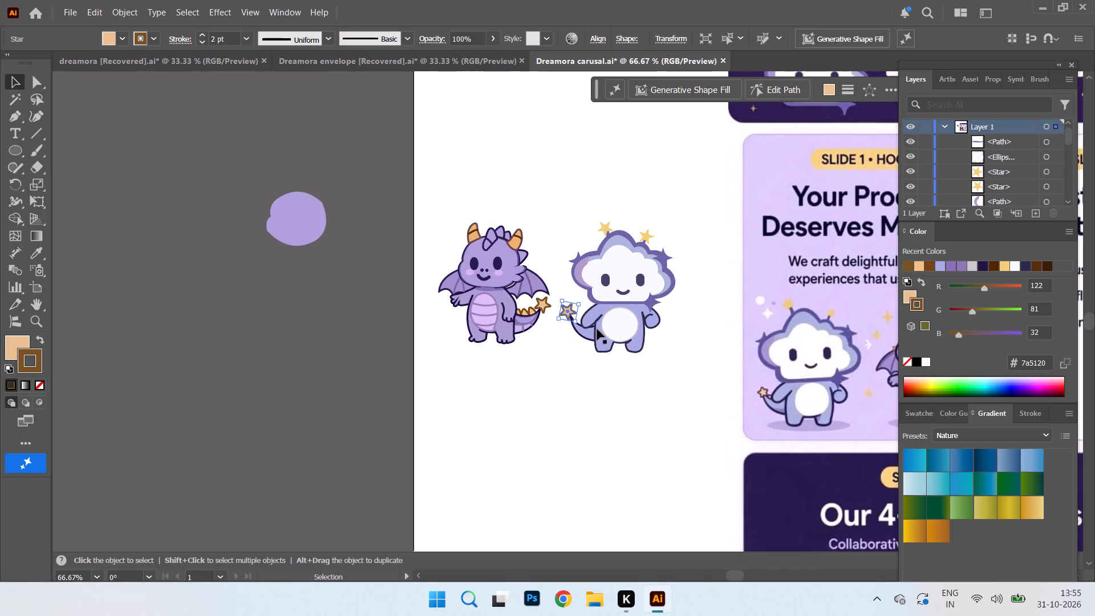
pyautogui.click(696, 307)
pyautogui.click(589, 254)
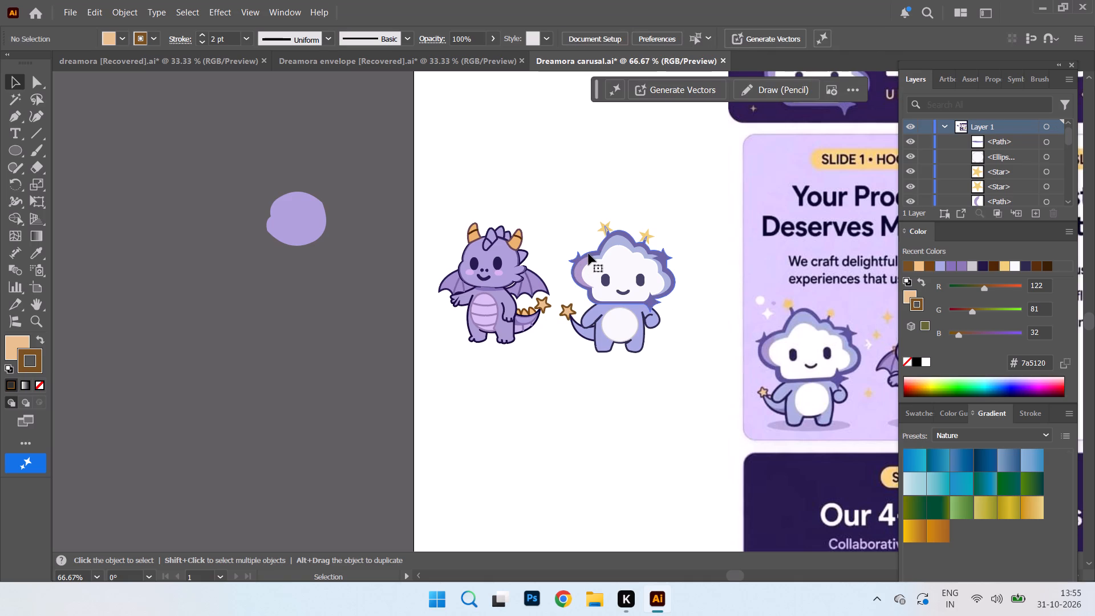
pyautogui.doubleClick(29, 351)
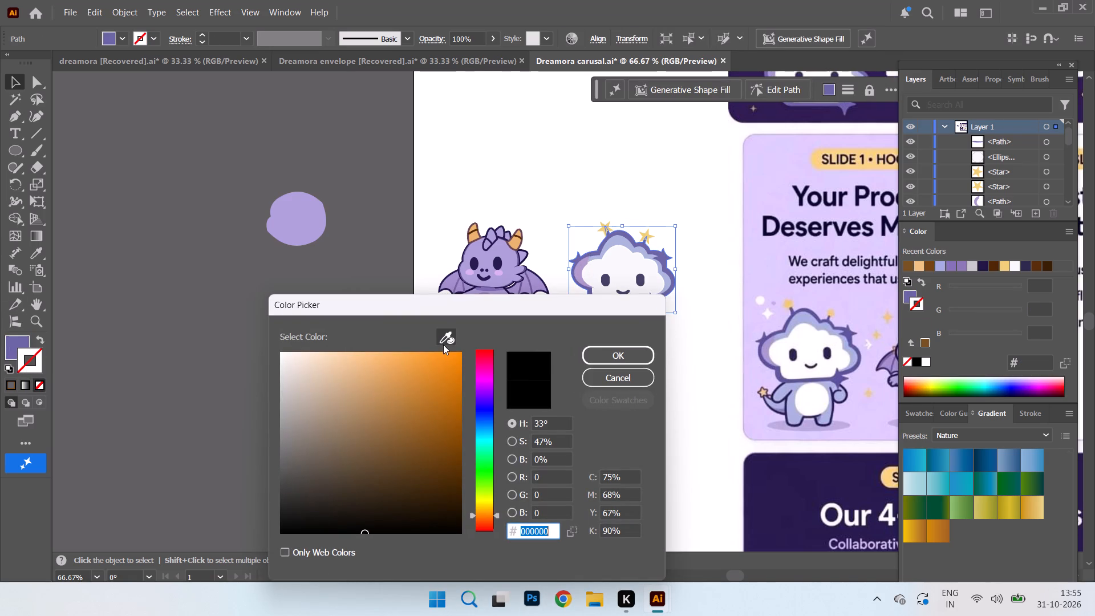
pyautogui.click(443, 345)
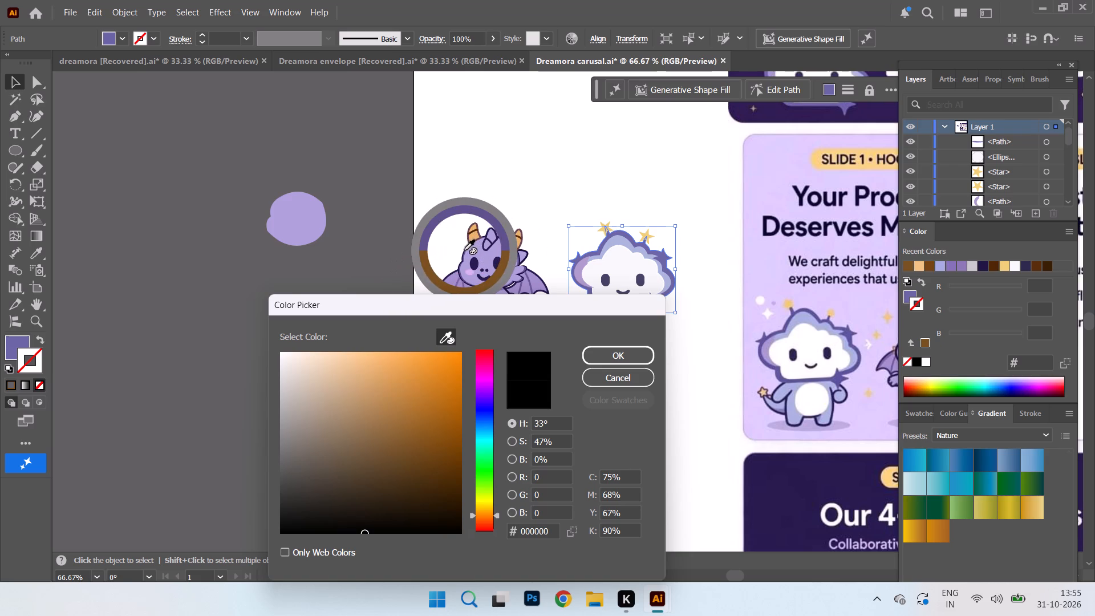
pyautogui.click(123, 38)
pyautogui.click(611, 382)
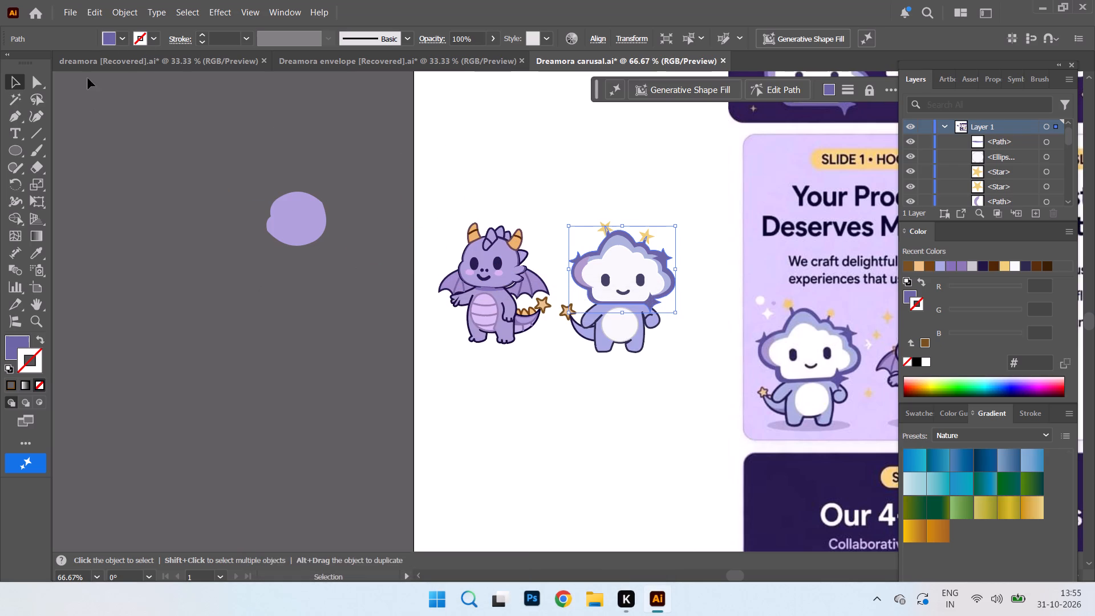
# Recolour the fill of the cloud head's outer border shape to the recently used dark indigo.
pyautogui.click(124, 30)
pyautogui.click(123, 39)
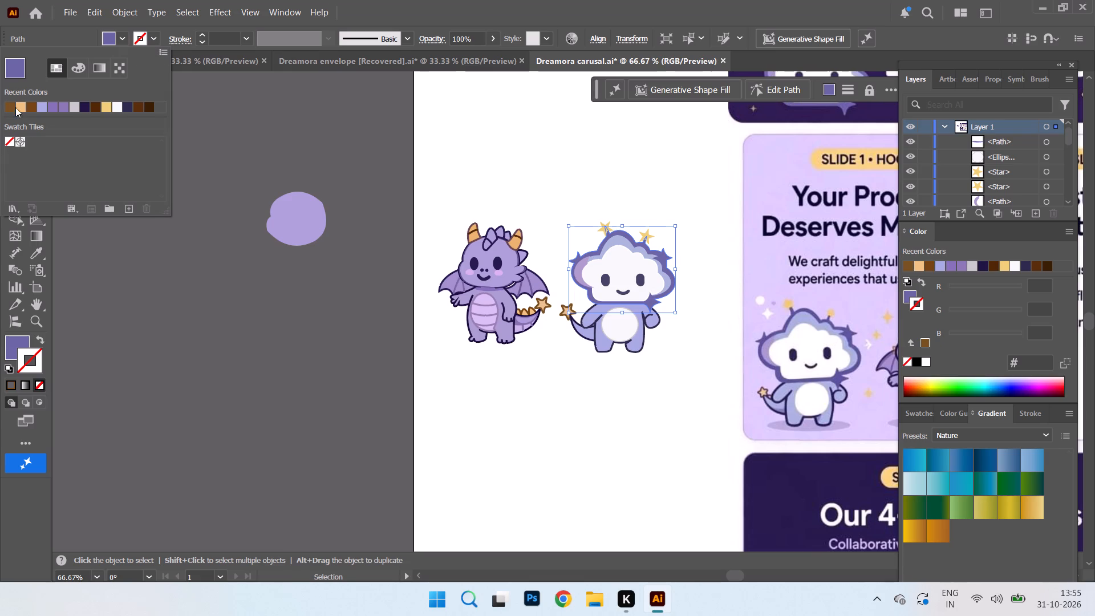
pyautogui.click(83, 106)
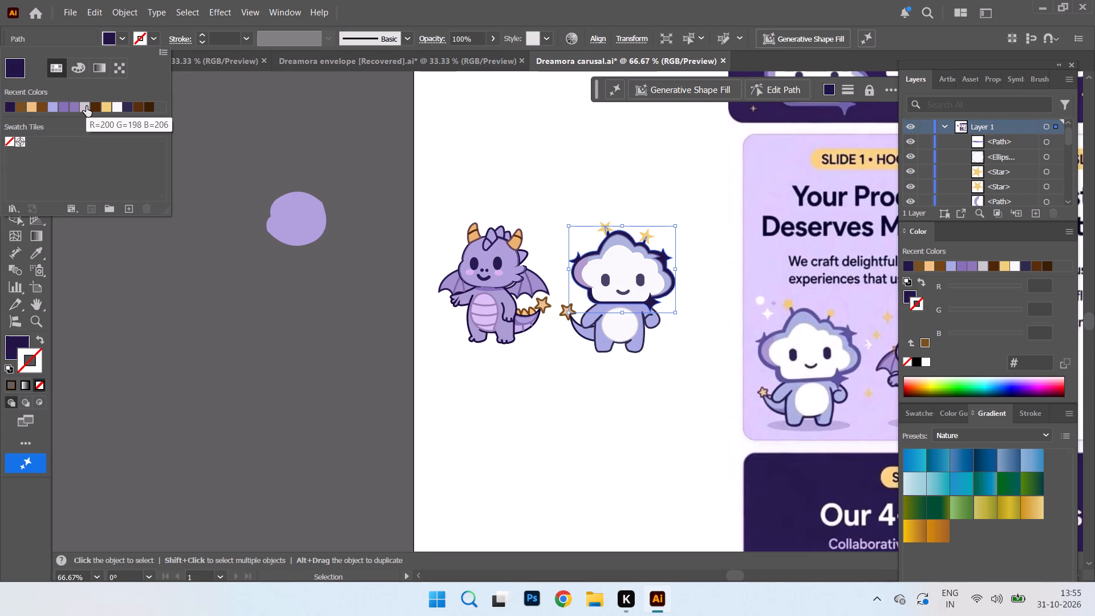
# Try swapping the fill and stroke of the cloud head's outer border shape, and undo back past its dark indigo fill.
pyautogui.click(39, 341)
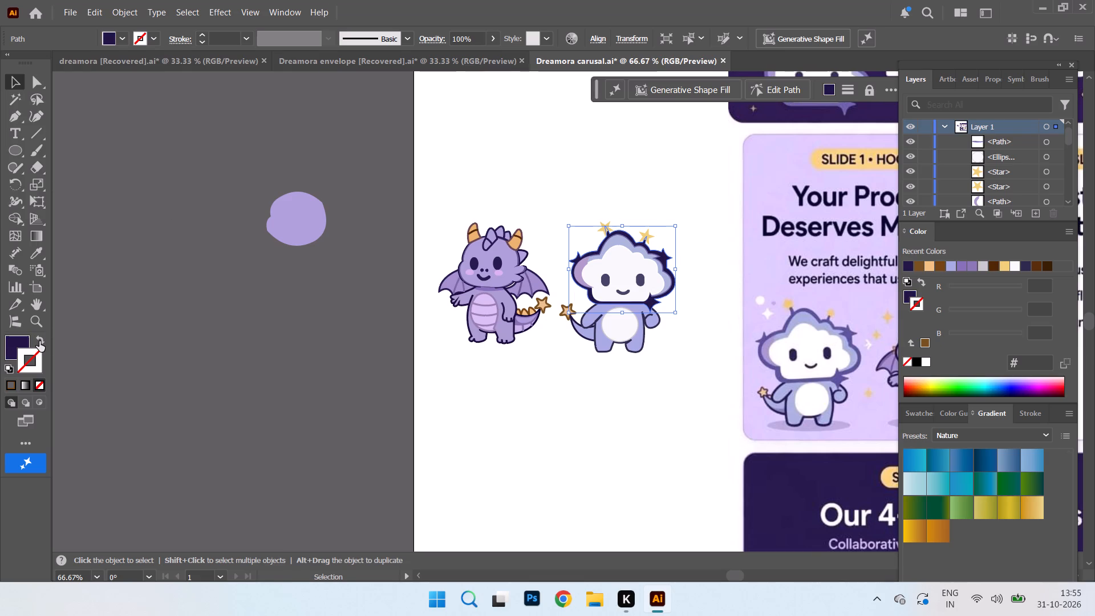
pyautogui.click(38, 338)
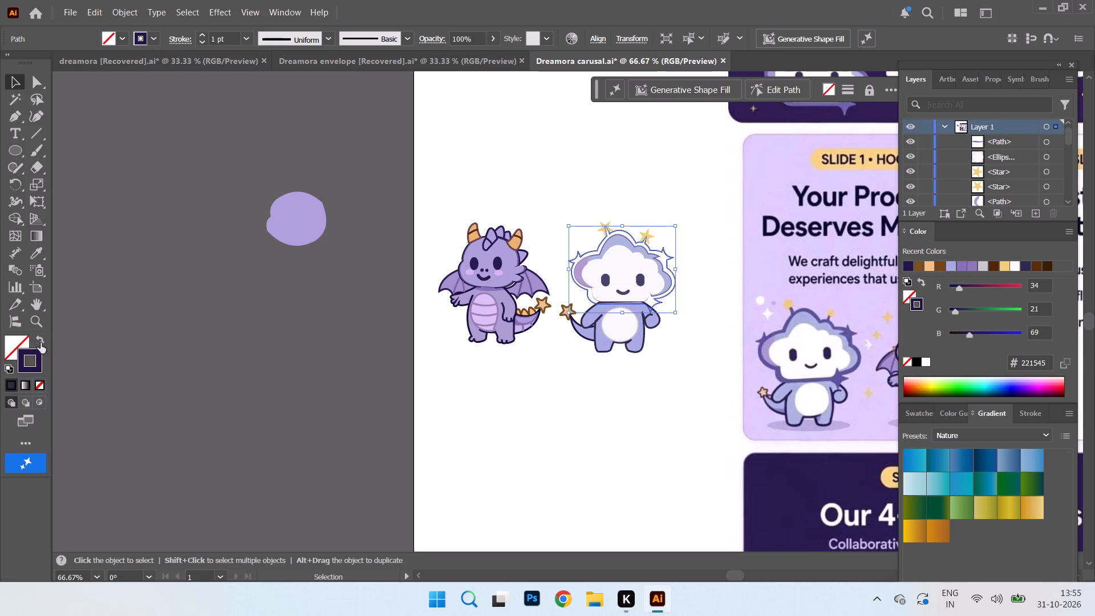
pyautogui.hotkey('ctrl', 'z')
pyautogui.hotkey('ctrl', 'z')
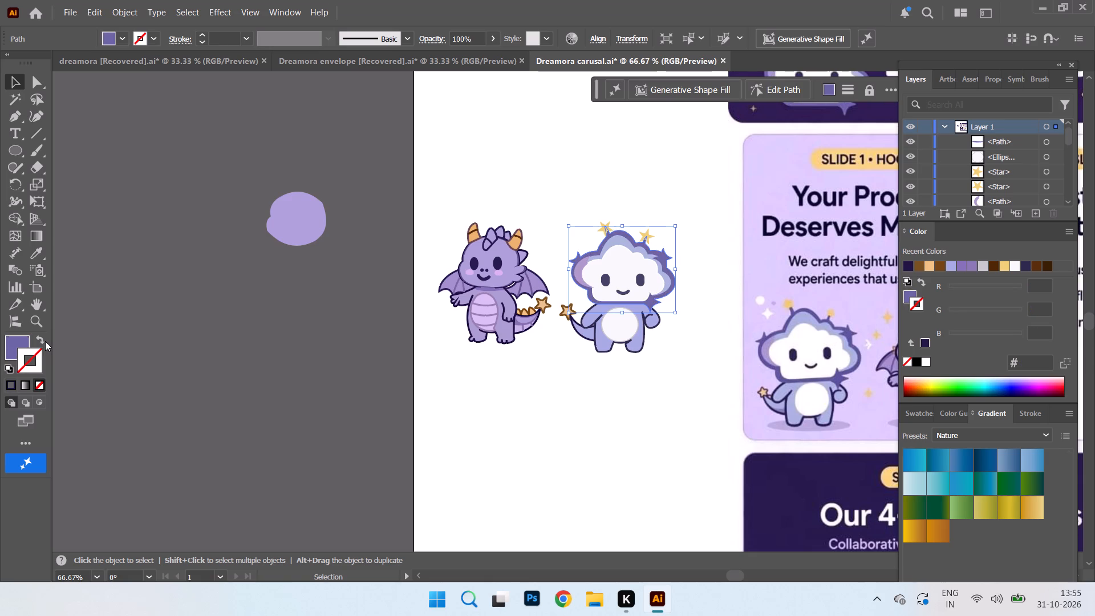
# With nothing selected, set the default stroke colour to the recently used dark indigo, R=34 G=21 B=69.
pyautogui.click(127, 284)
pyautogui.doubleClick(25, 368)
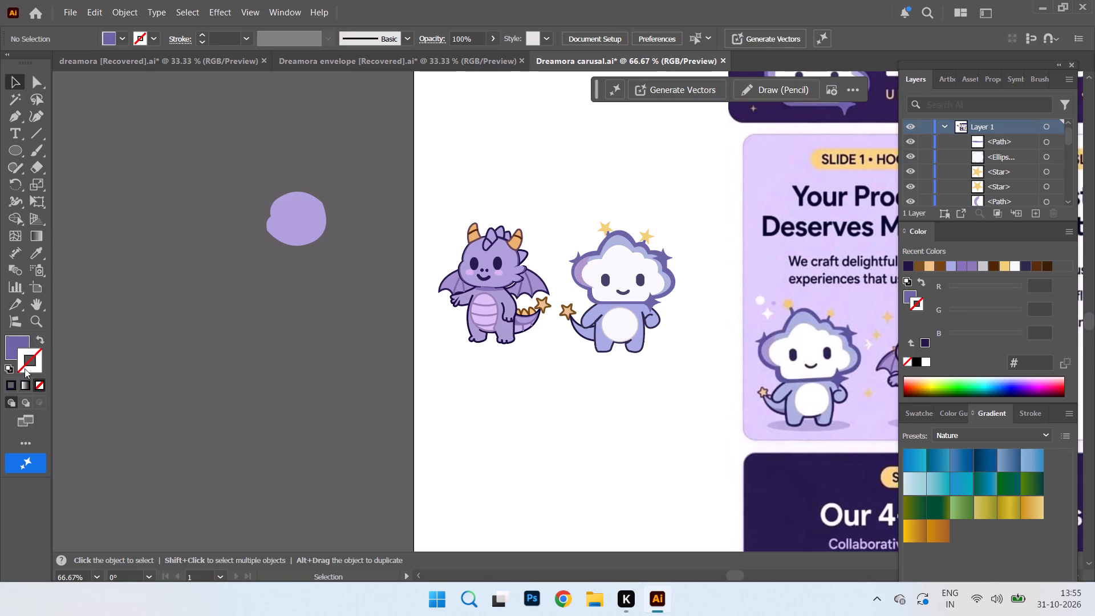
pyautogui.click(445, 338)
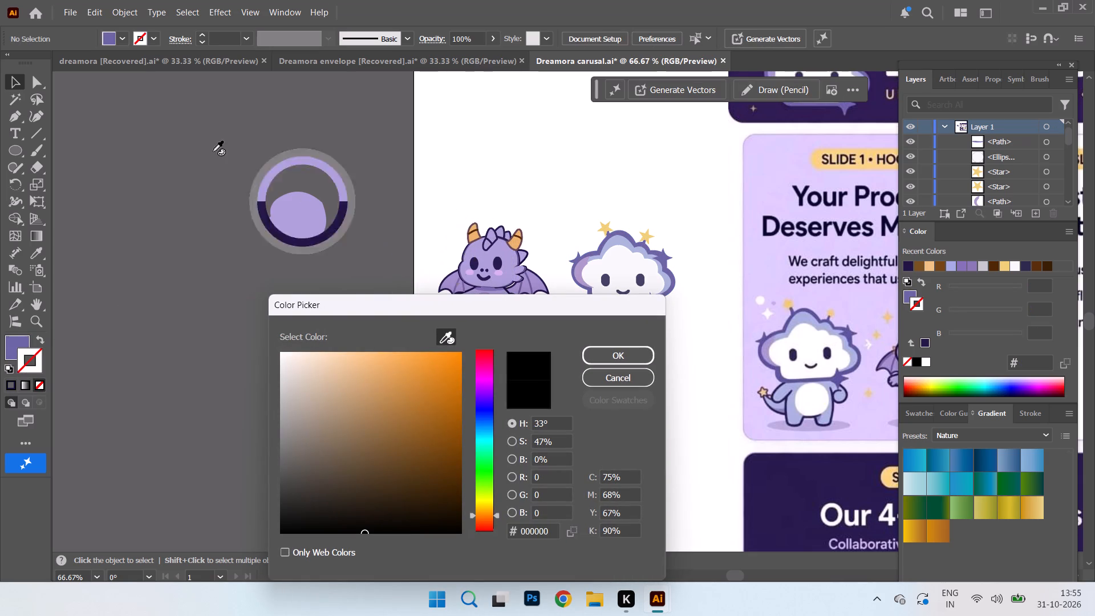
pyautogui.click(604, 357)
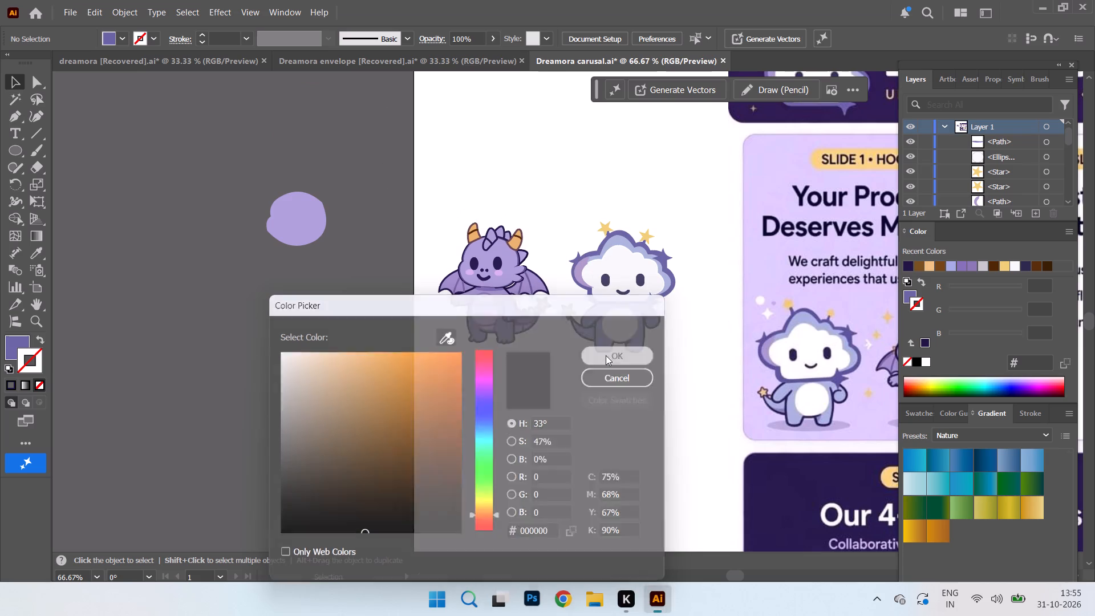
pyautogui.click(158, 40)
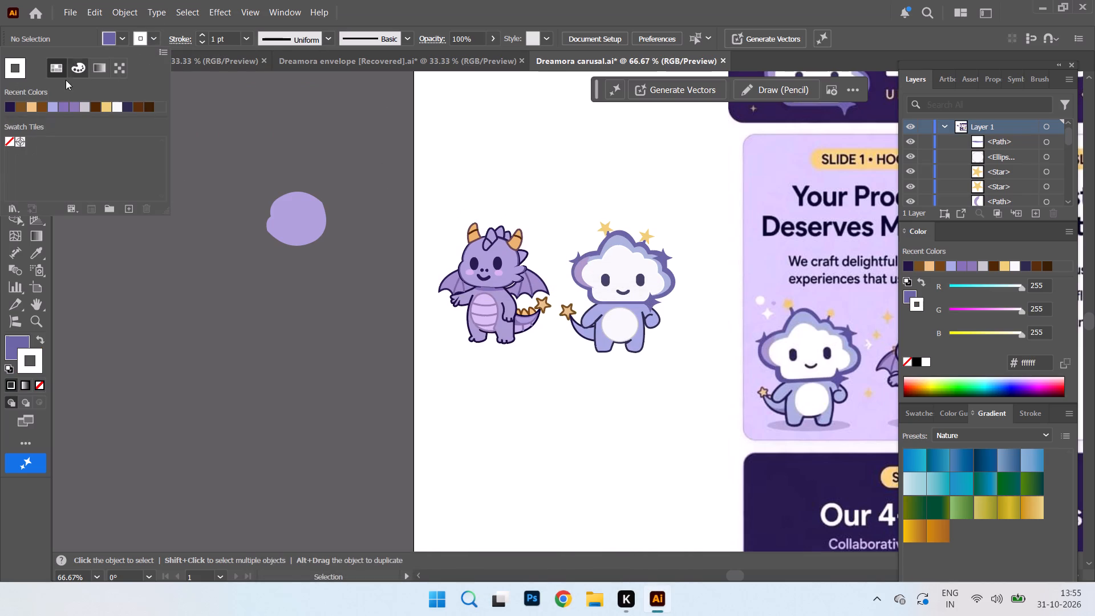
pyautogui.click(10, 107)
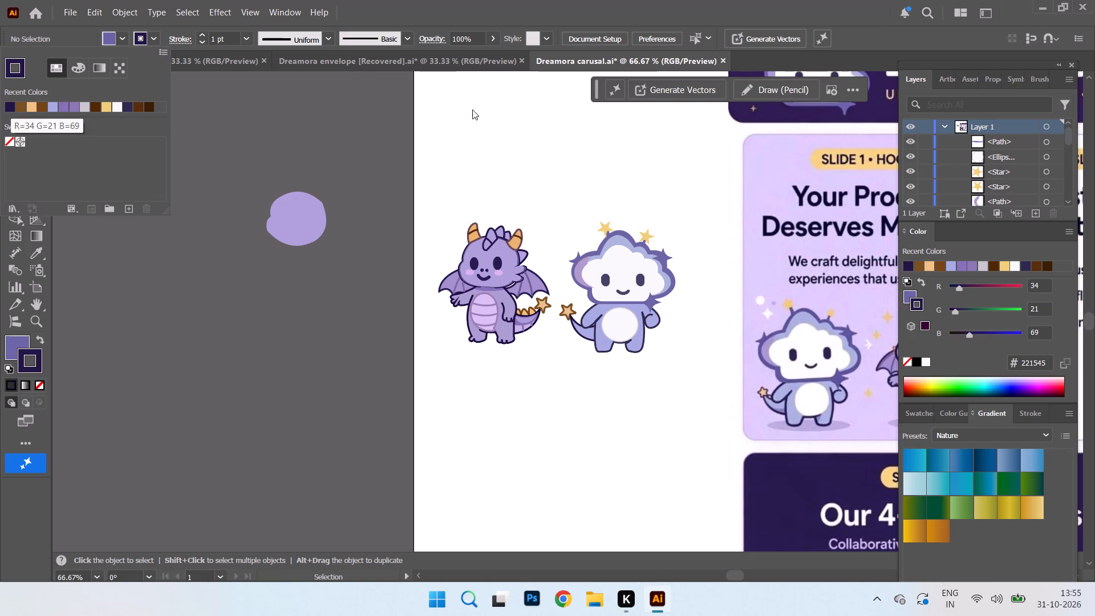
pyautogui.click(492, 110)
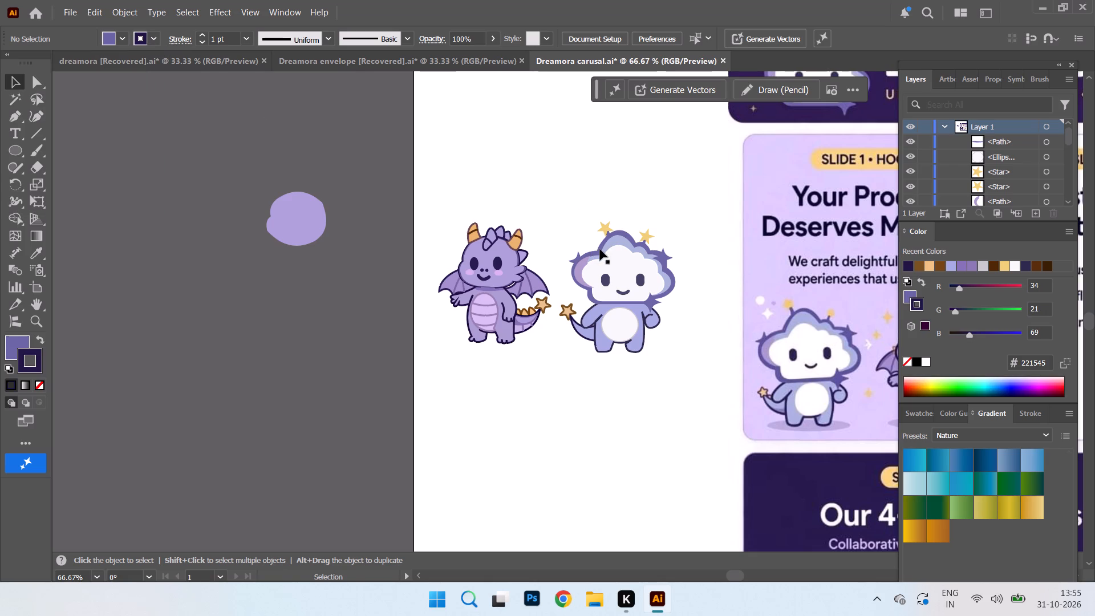
# Apply a dark indigo stroke, R=34 G=21 B=69, to the cloud head's purple outer border shape.
pyautogui.click(600, 249)
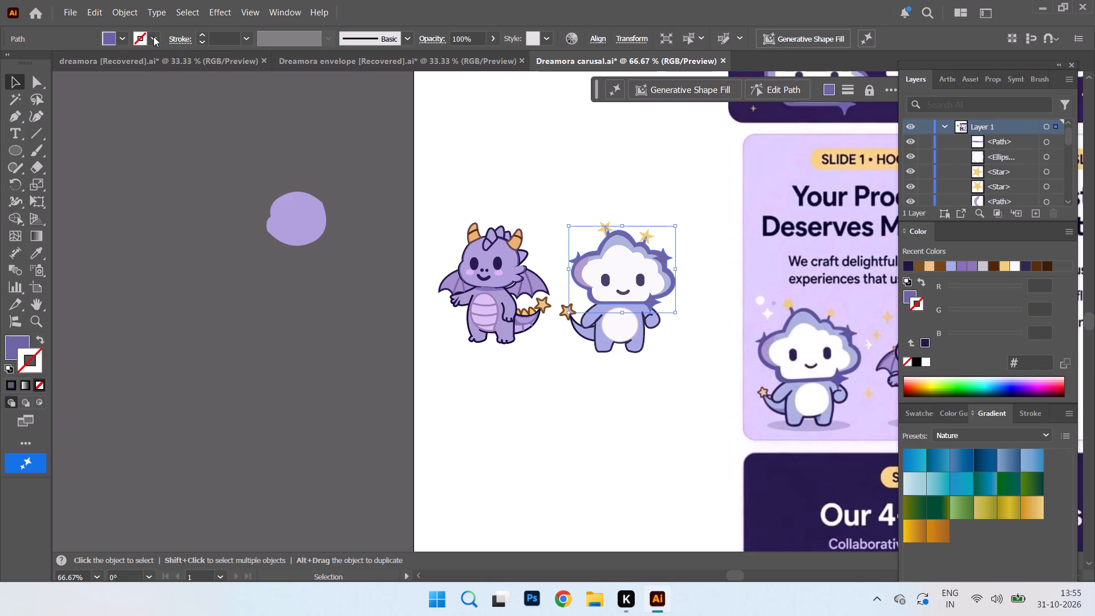
pyautogui.click(153, 37)
pyautogui.click(10, 106)
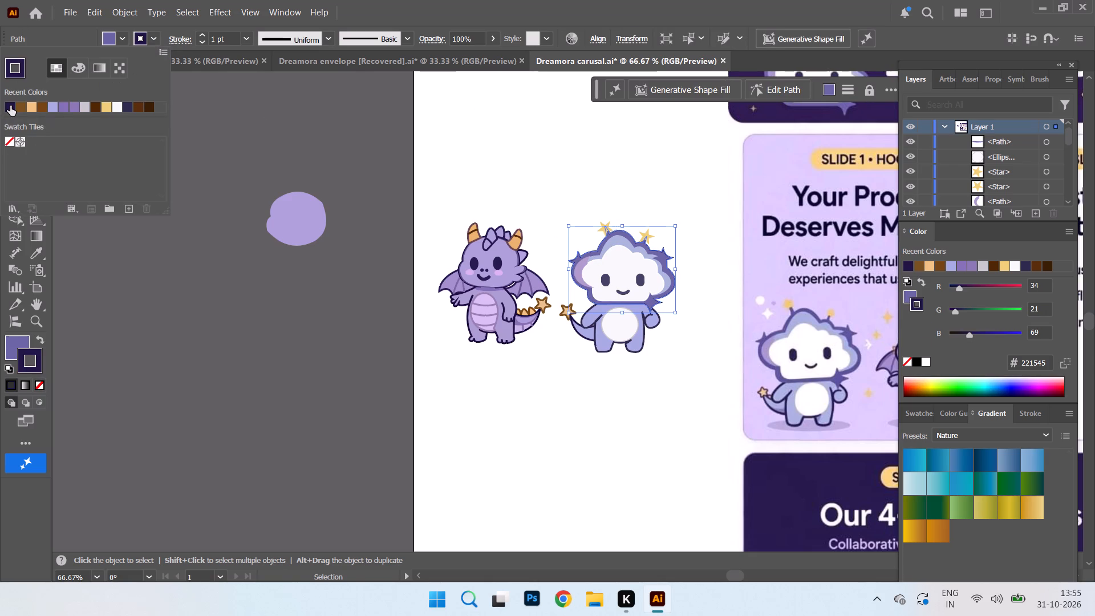
pyautogui.click(10, 106)
pyautogui.click(473, 136)
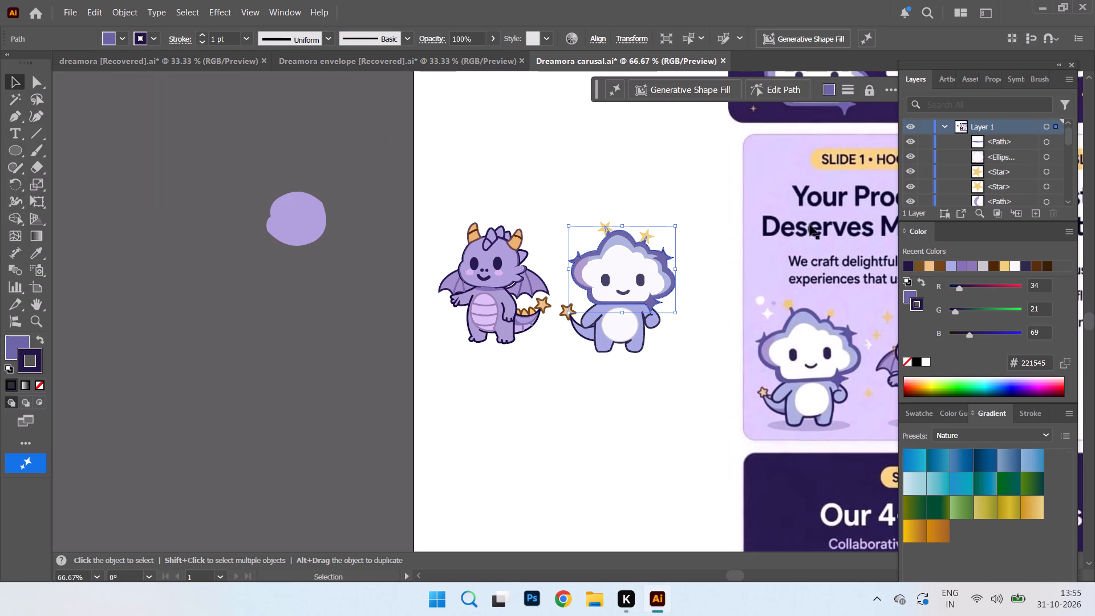
pyautogui.click(705, 175)
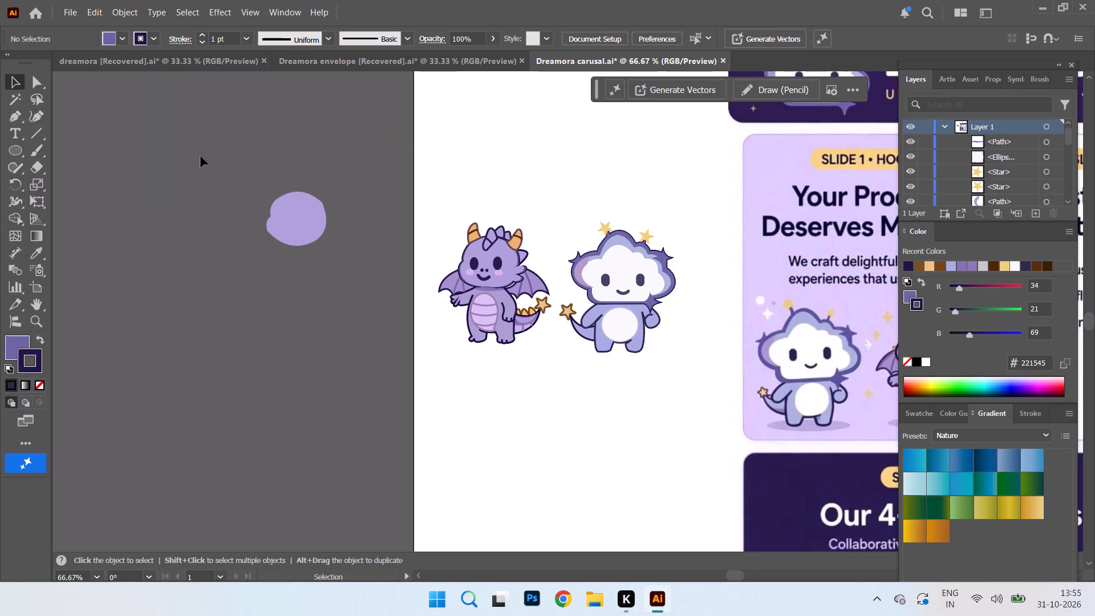
# Set the stroke weight of the cloud head's outer border shape to 2 pt, matching the body's outline.
pyautogui.click(650, 327)
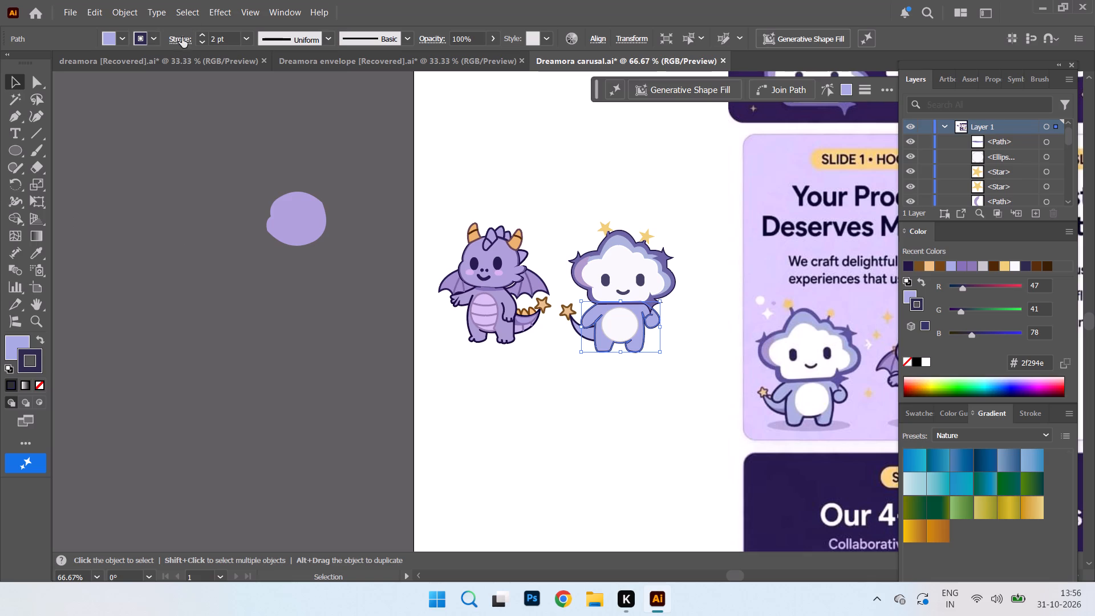
pyautogui.click(153, 40)
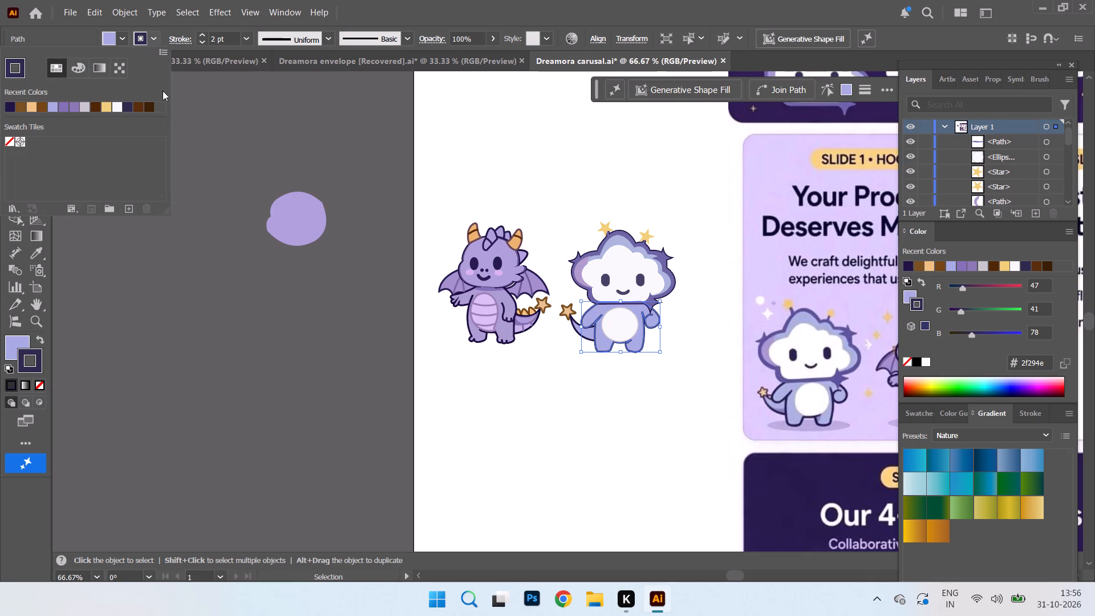
pyautogui.click(290, 121)
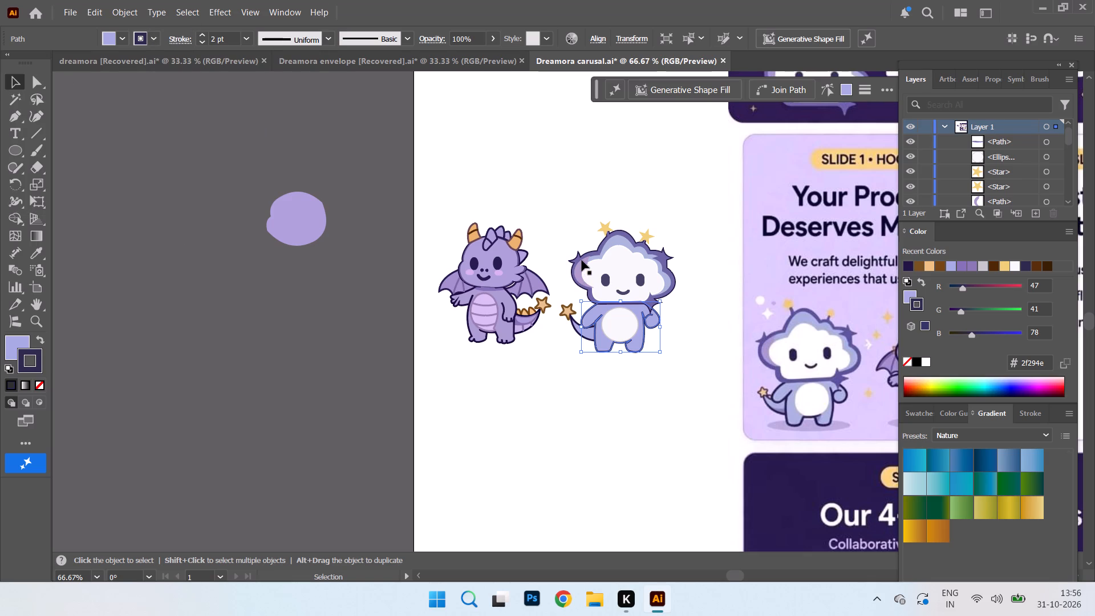
pyautogui.click(581, 256)
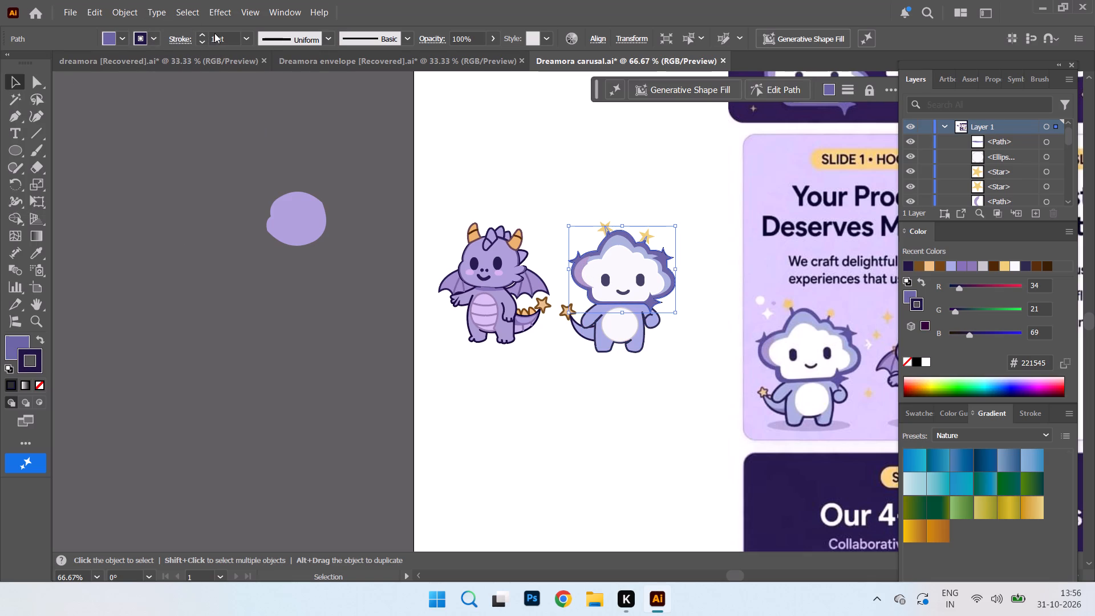
pyautogui.moveTo(214, 39); pyautogui.dragTo(168, 41)
pyautogui.press('2')
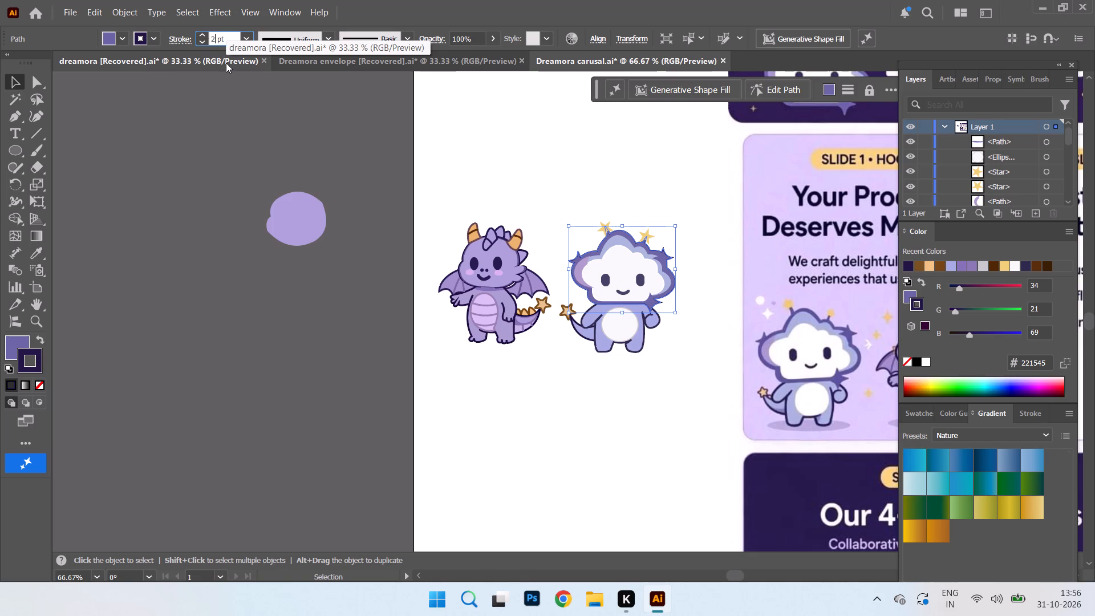
pyautogui.press('Return')
pyautogui.click(529, 188)
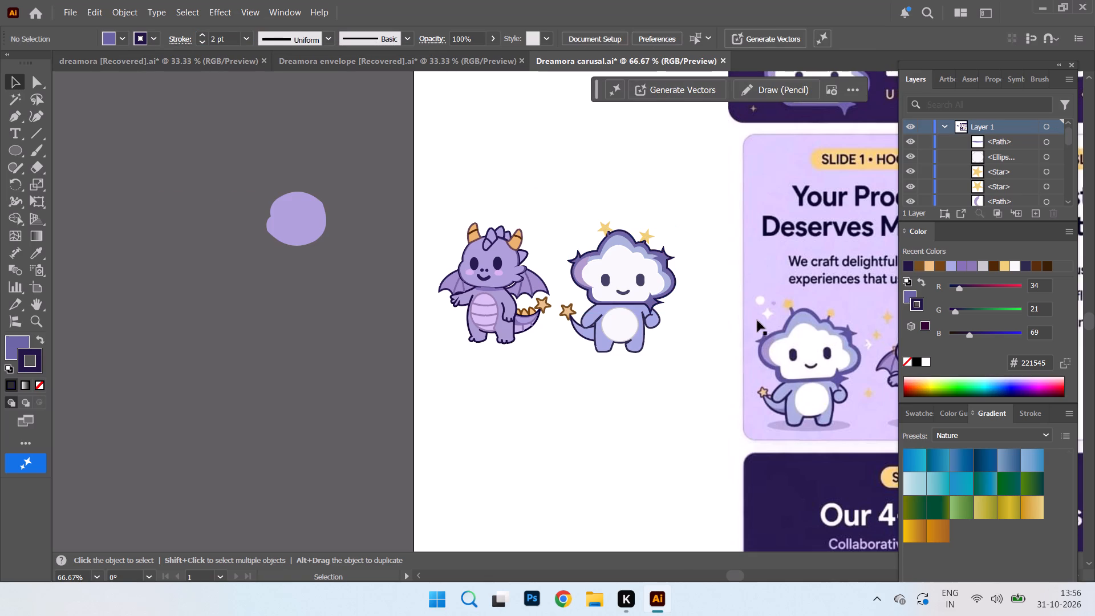
# Round the points and inner corners of the star on the cloud's left antenna and nudge it slightly up and left.
pyautogui.hotkey('ctrl', '=')
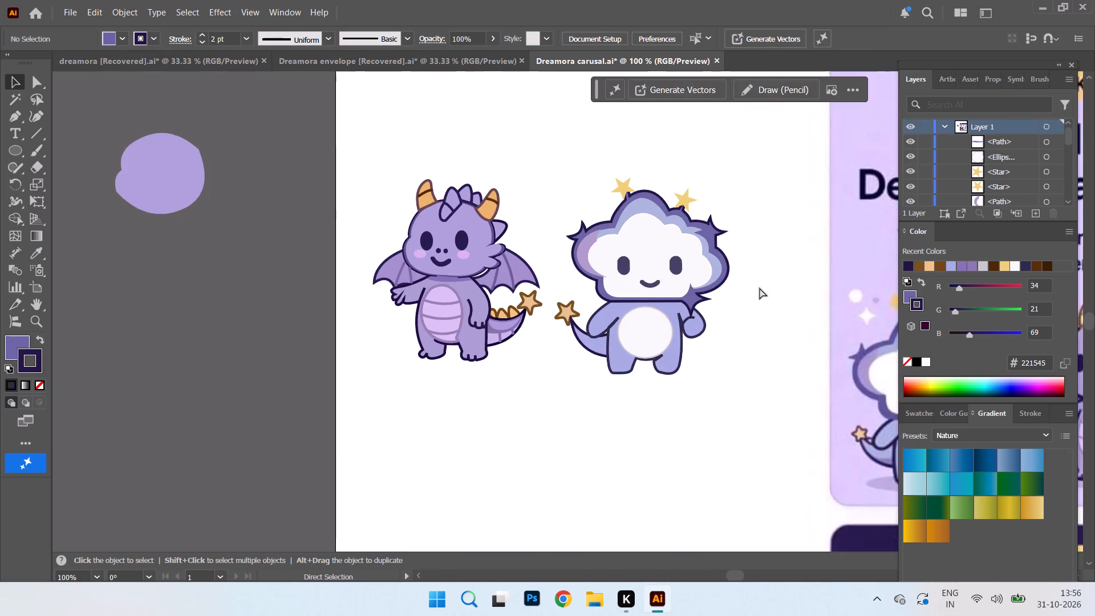
pyautogui.hotkey('ctrl', '=')
pyautogui.click(658, 123)
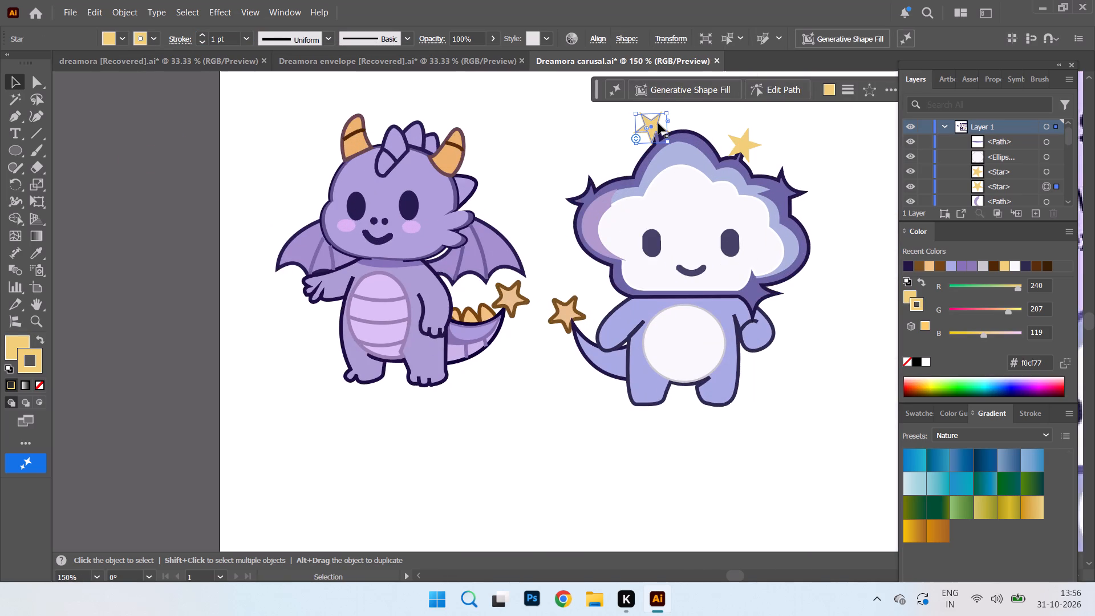
pyautogui.hotkey('ctrl', '=')
pyautogui.hotkey('ctrl', '=')
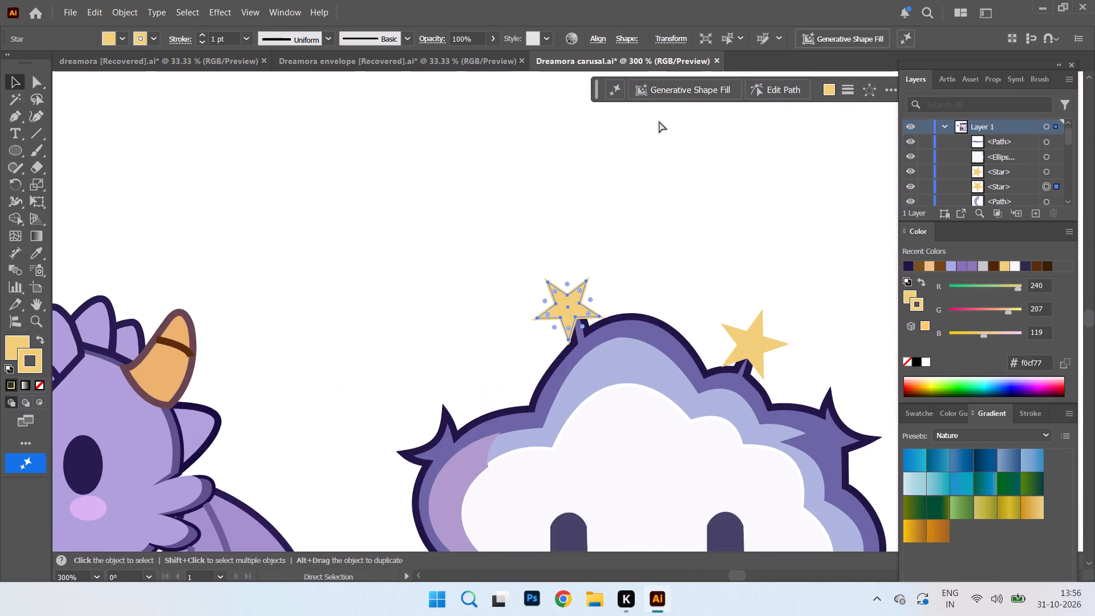
pyautogui.hotkey('ctrl', '=')
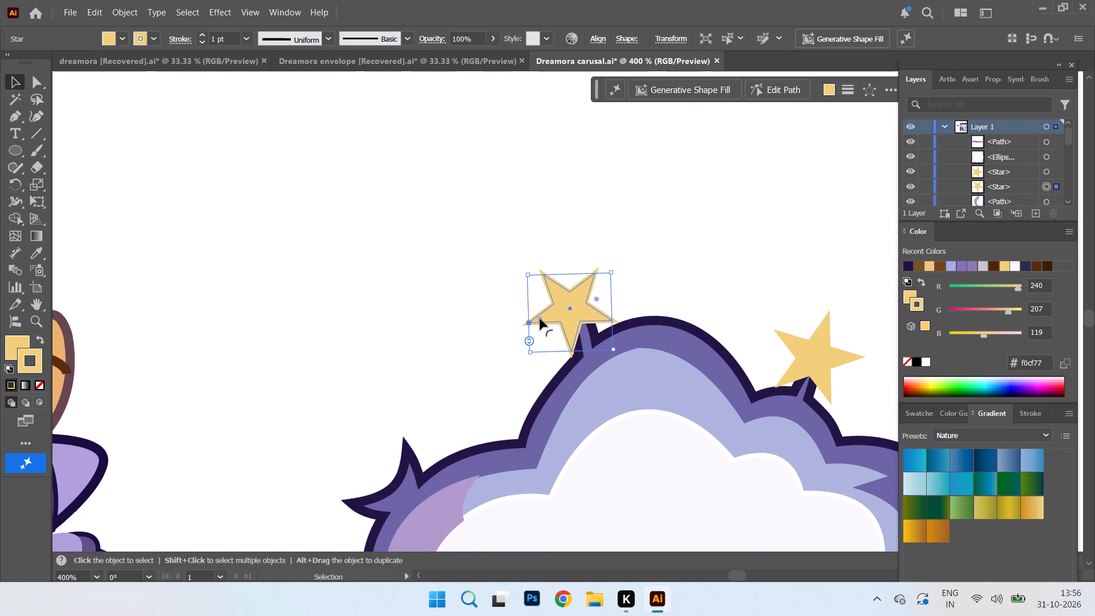
pyautogui.click(540, 319)
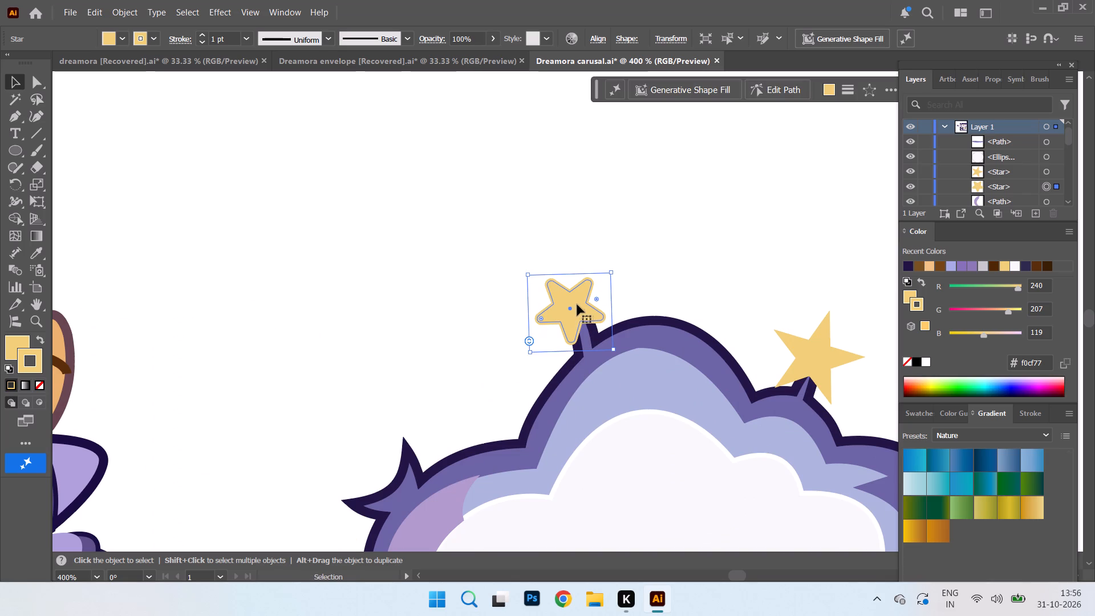
pyautogui.click(570, 308)
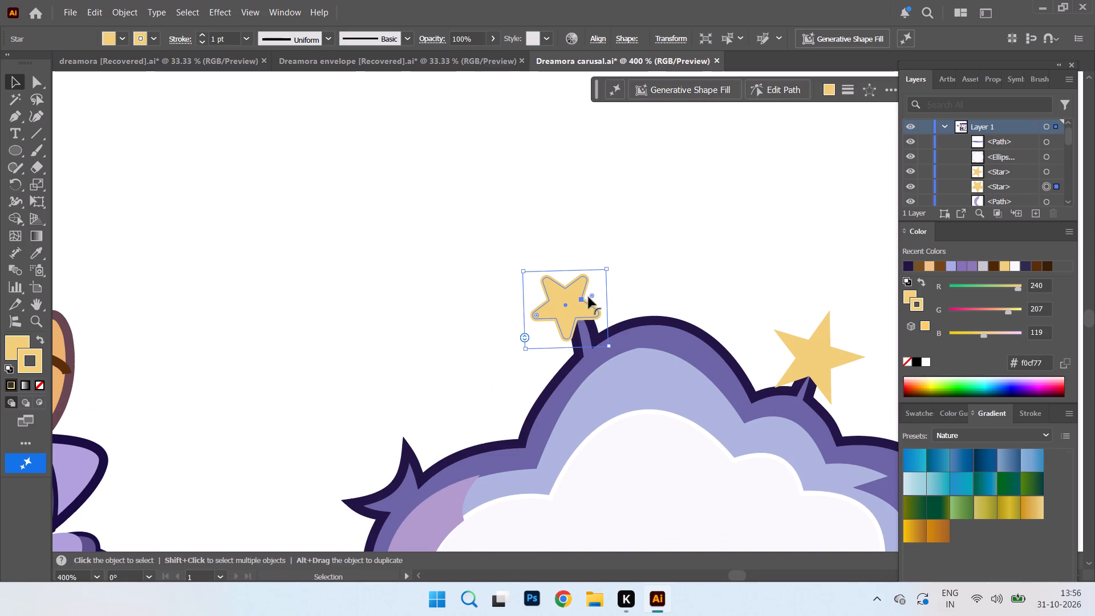
pyautogui.click(591, 295)
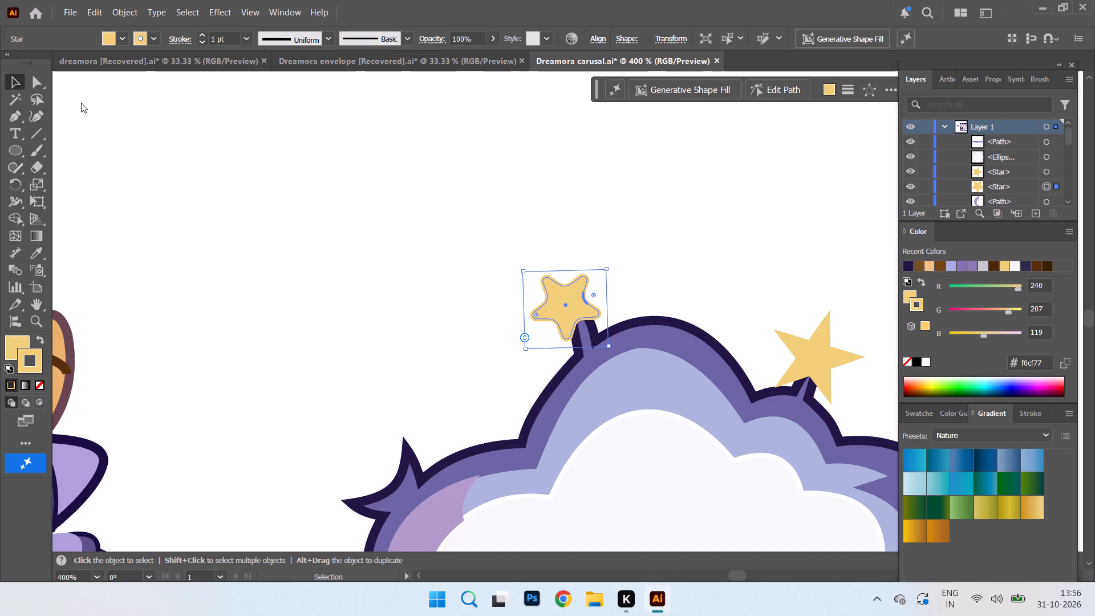
pyautogui.click(81, 103)
# Enlarge the rounded star on the cloud's left antenna slightly.
pyautogui.click(825, 356)
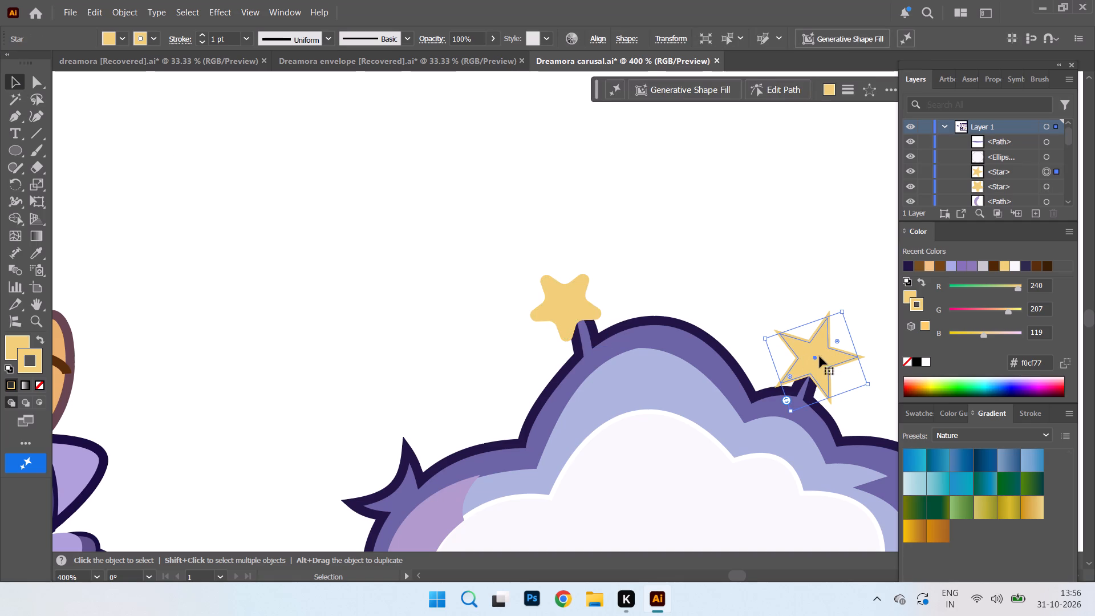
pyautogui.click(566, 308)
pyautogui.moveTo(605, 269); pyautogui.dragTo(605, 266)
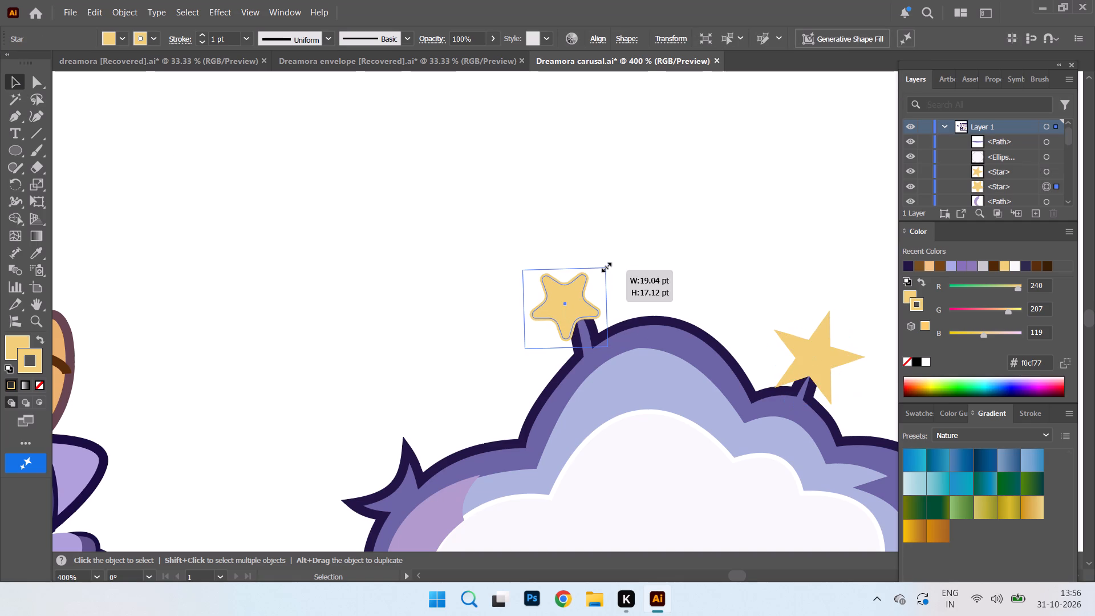
pyautogui.moveTo(605, 266); pyautogui.dragTo(610, 270)
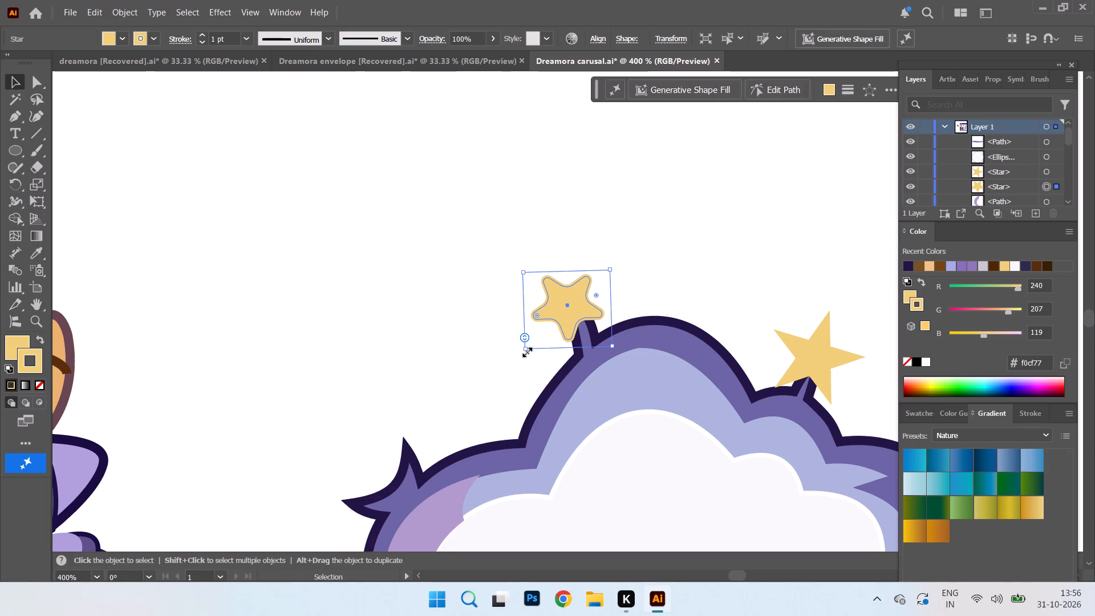
pyautogui.click(525, 350)
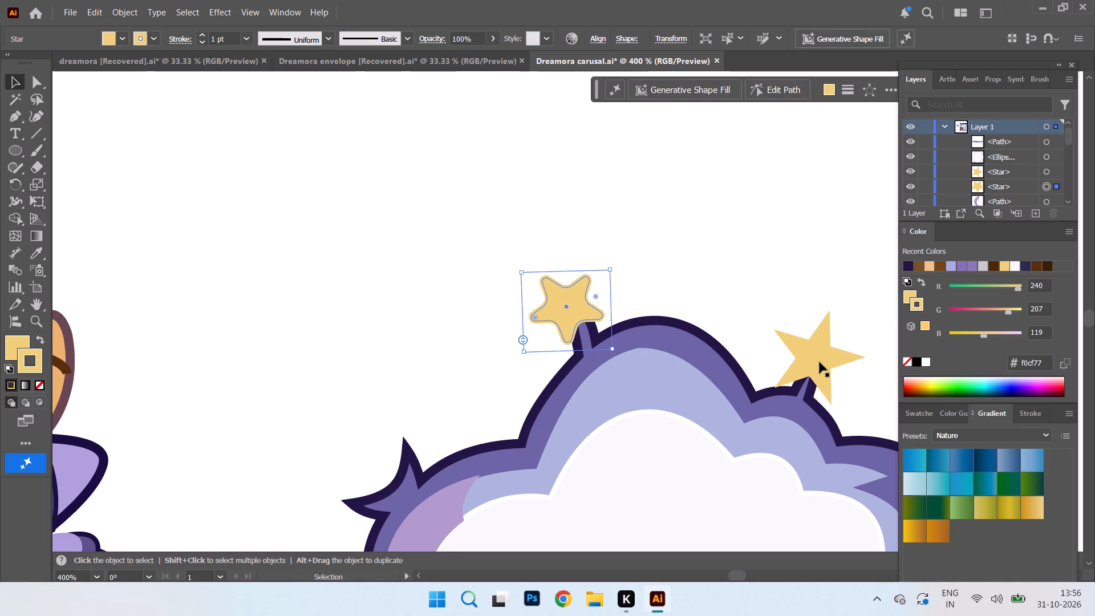
# Round the points and inner corners of the star on the cloud's right antenna, and enlarge it slightly.
pyautogui.click(820, 362)
pyautogui.click(790, 375)
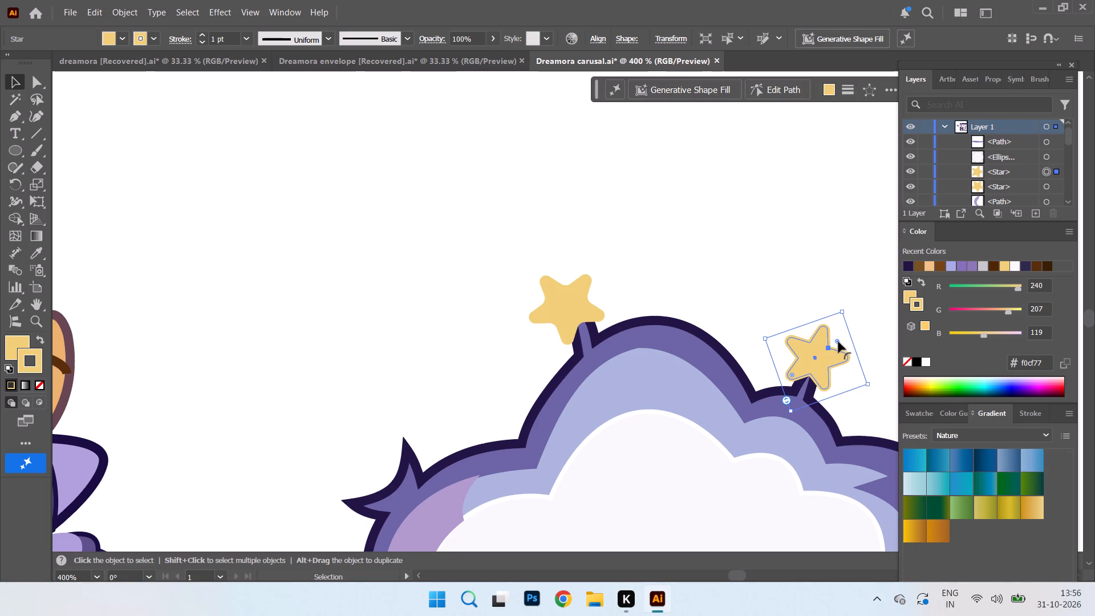
pyautogui.click(838, 342)
pyautogui.moveTo(763, 340); pyautogui.dragTo(761, 333)
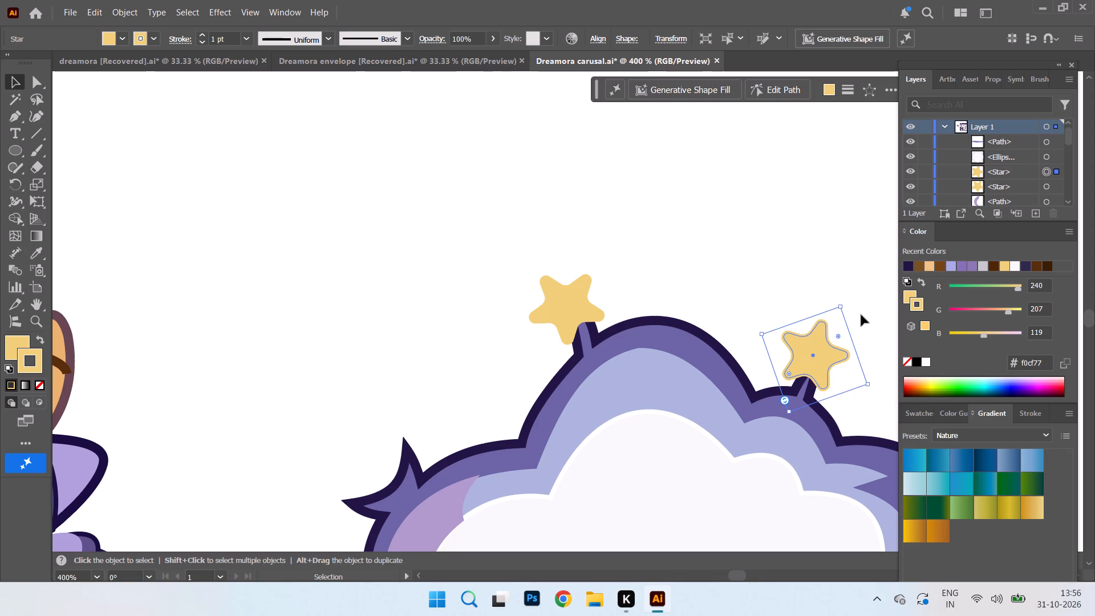
pyautogui.click(867, 381)
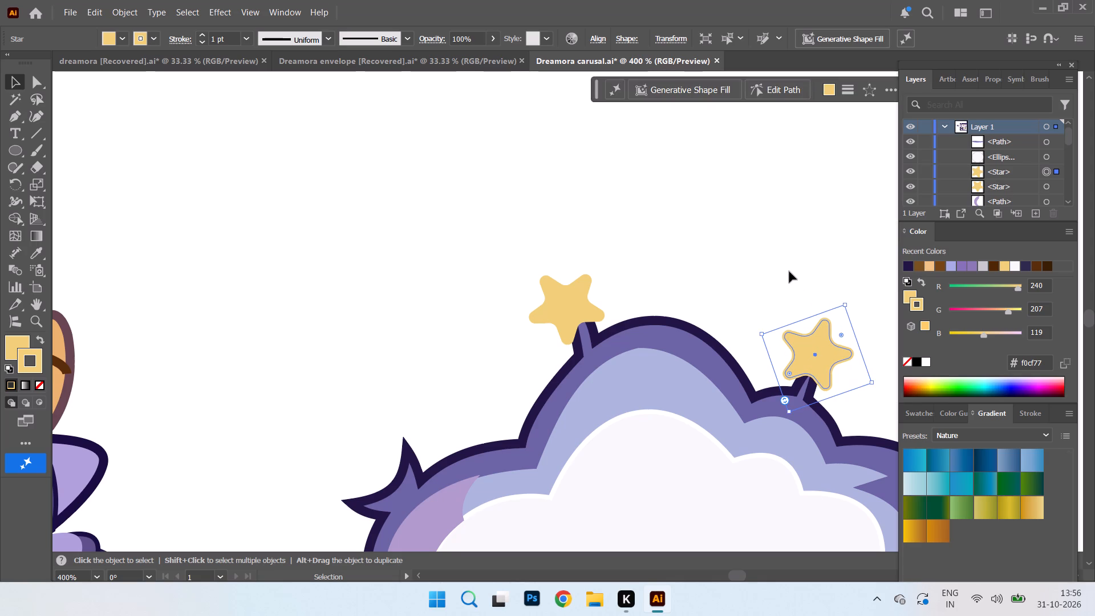
pyautogui.click(778, 255)
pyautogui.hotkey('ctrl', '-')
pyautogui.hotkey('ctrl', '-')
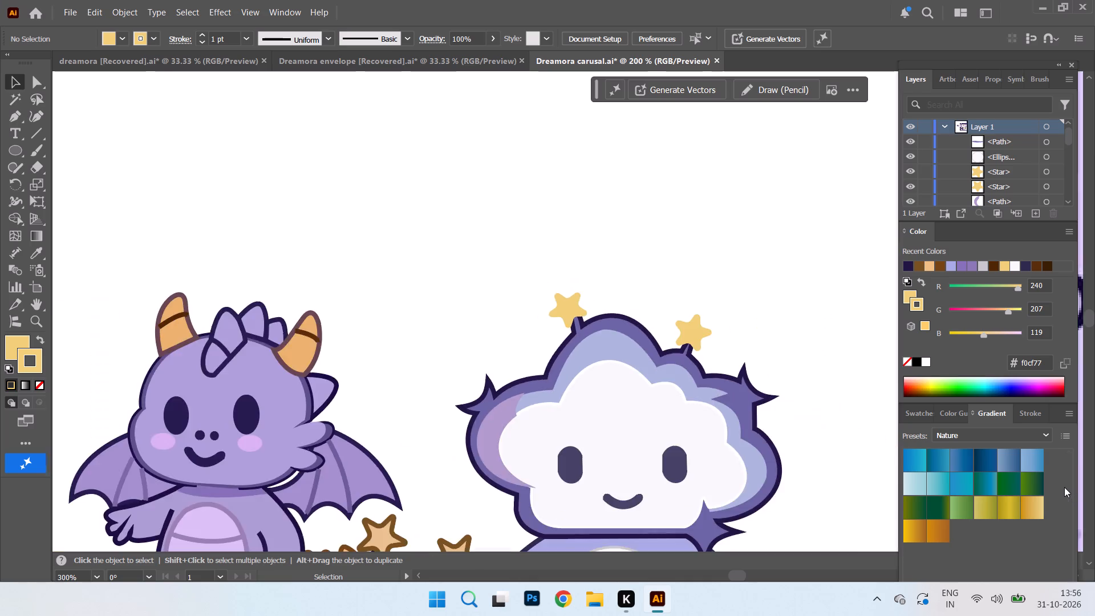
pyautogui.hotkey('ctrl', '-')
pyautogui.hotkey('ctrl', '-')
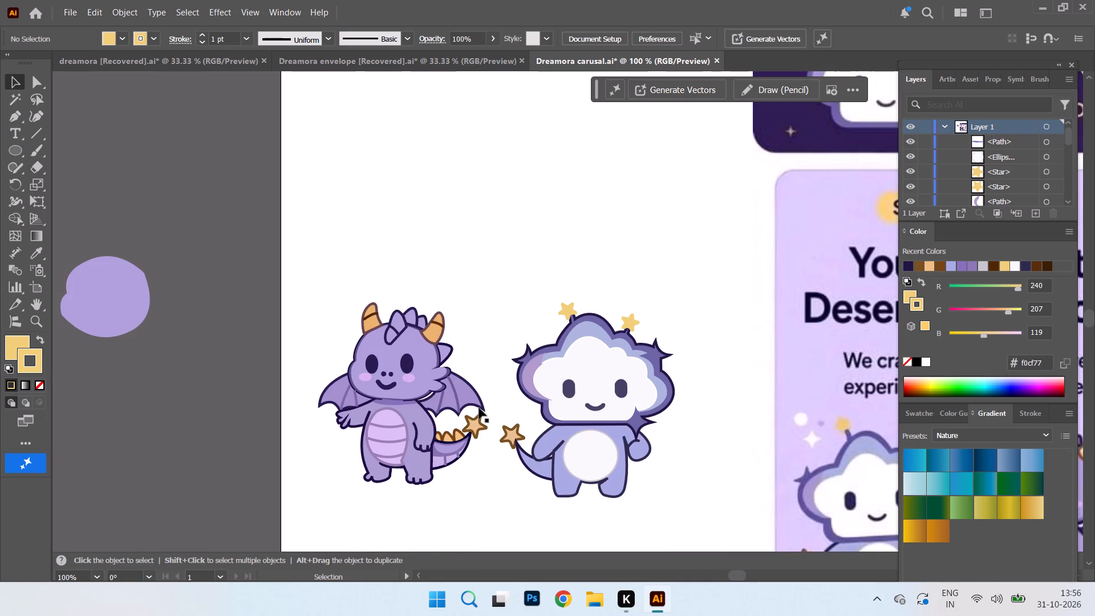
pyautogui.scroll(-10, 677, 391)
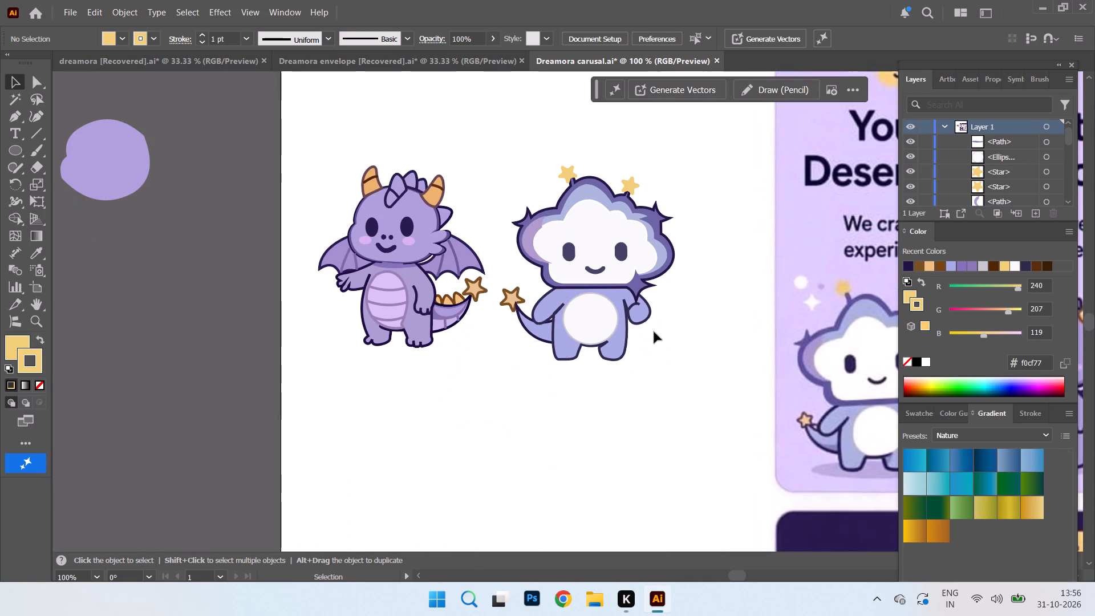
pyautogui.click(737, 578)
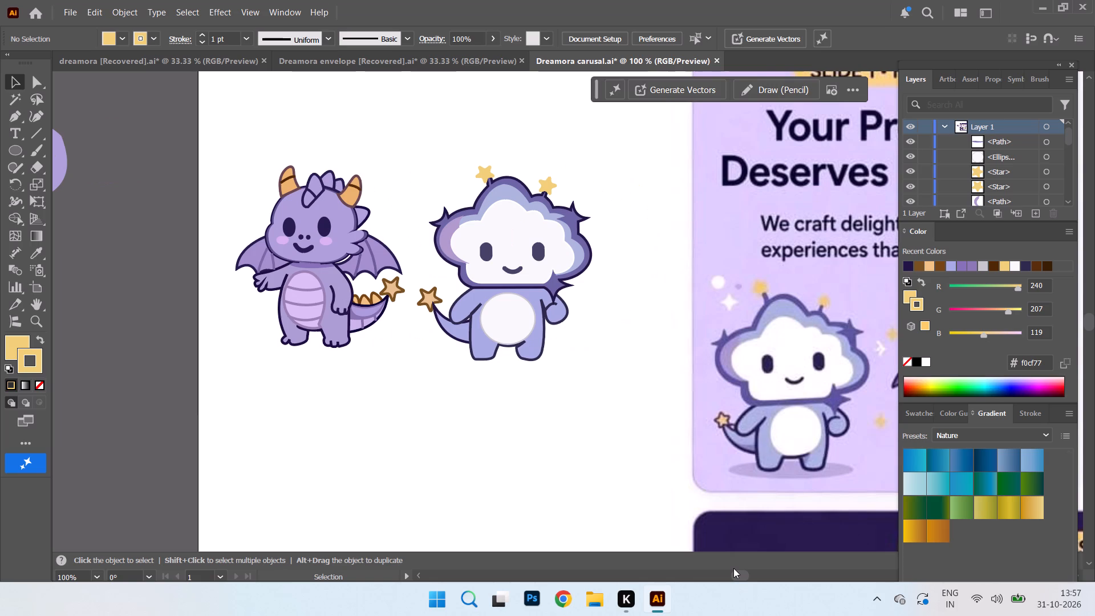